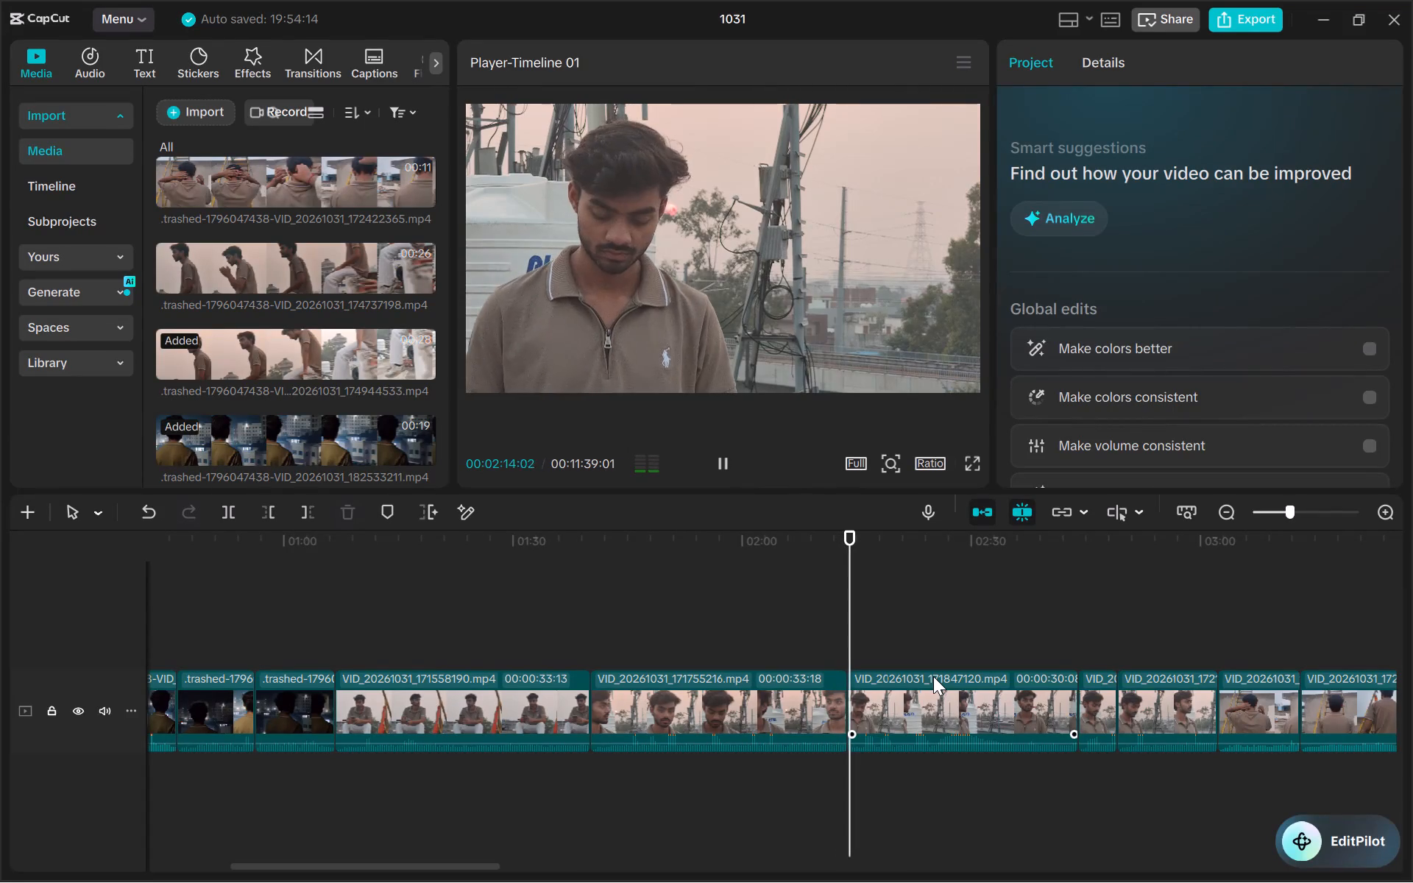
Play through clip VID_20261031_171847120.mp4, including in full screen, and delete it from the timeline.
key(space)
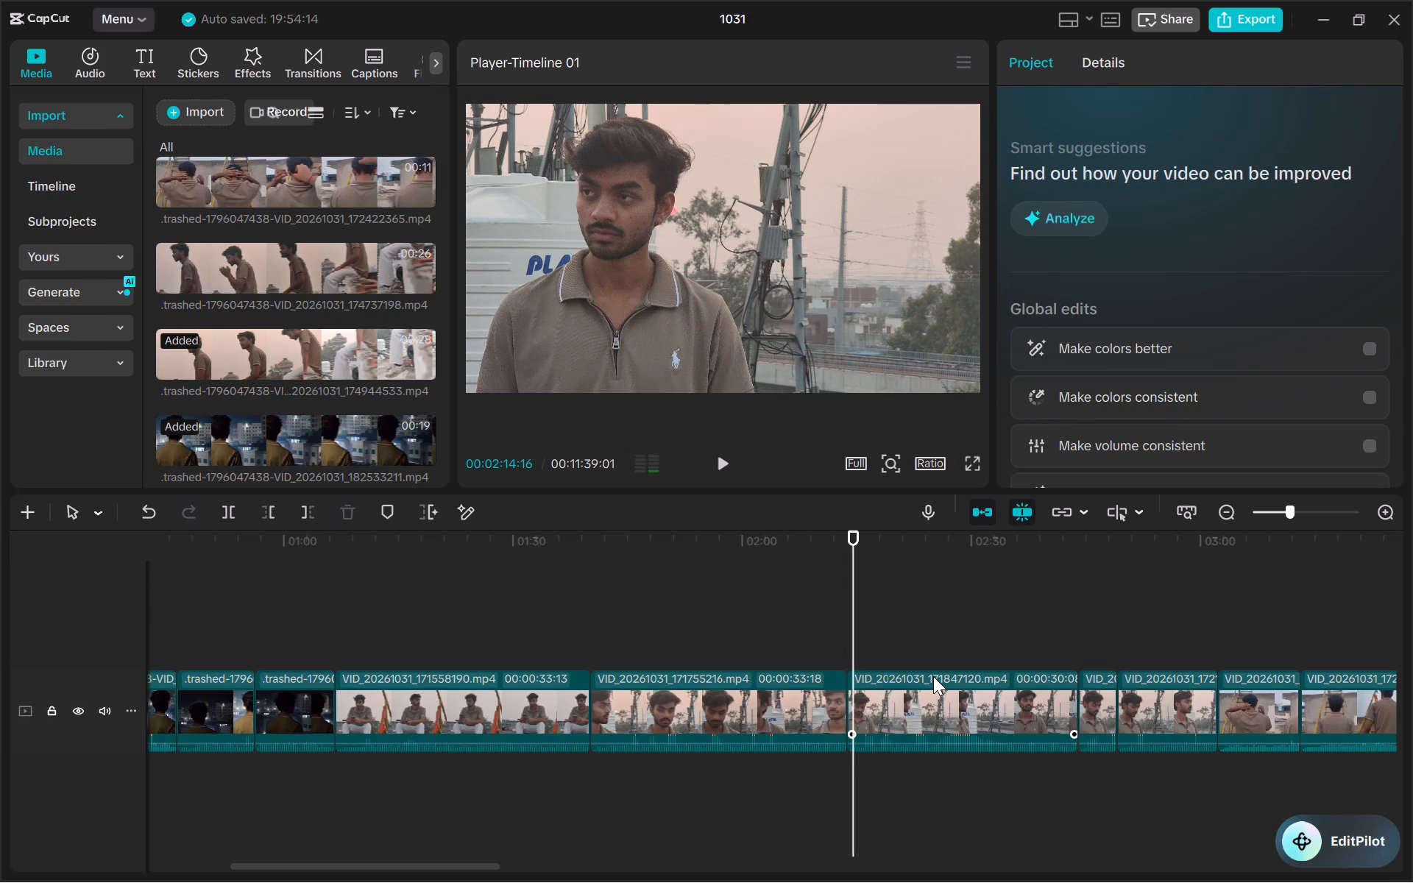
key(space)
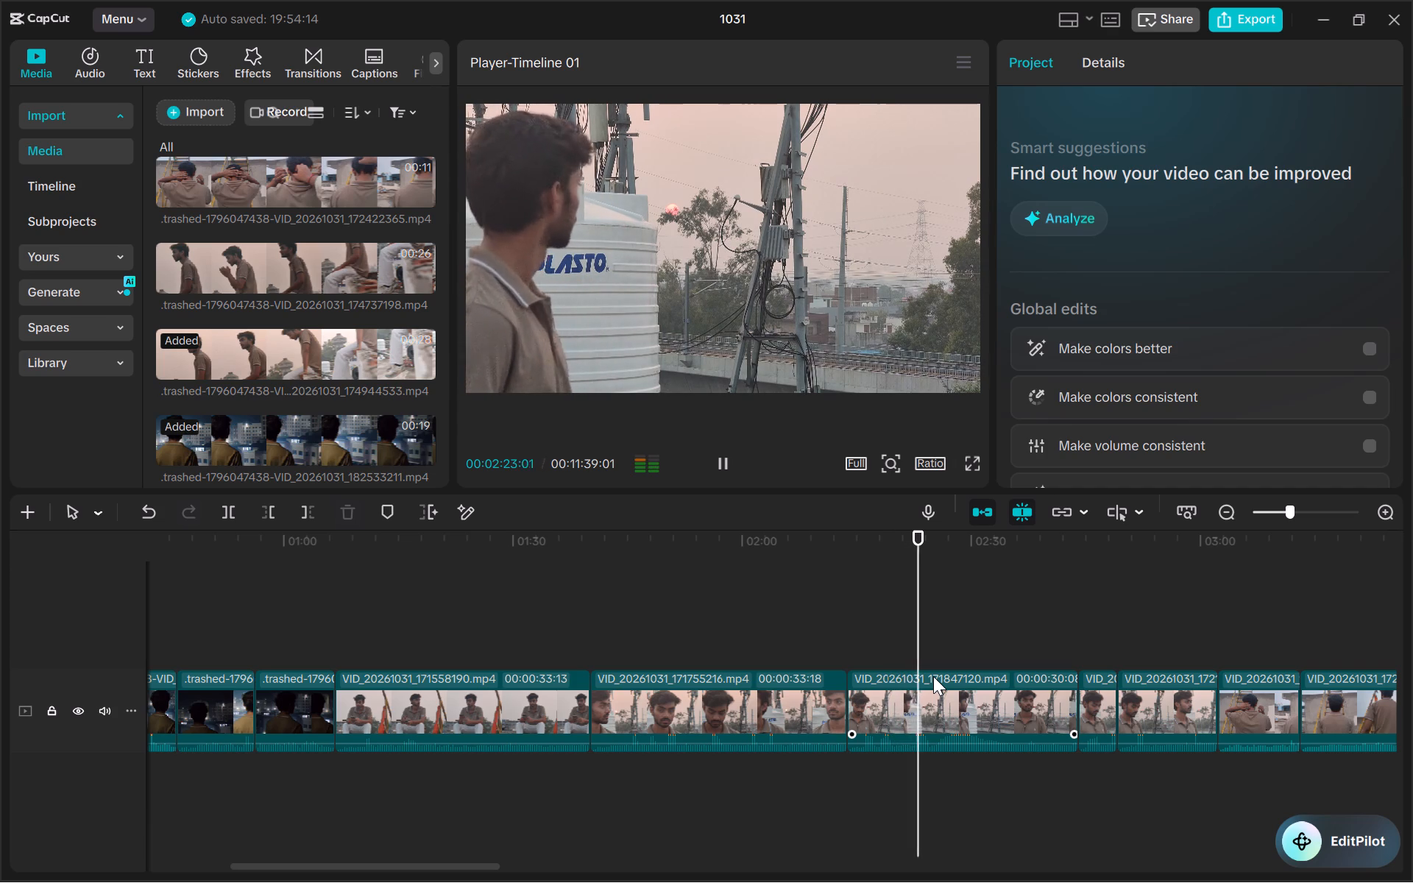
key(Right)
key(Right)
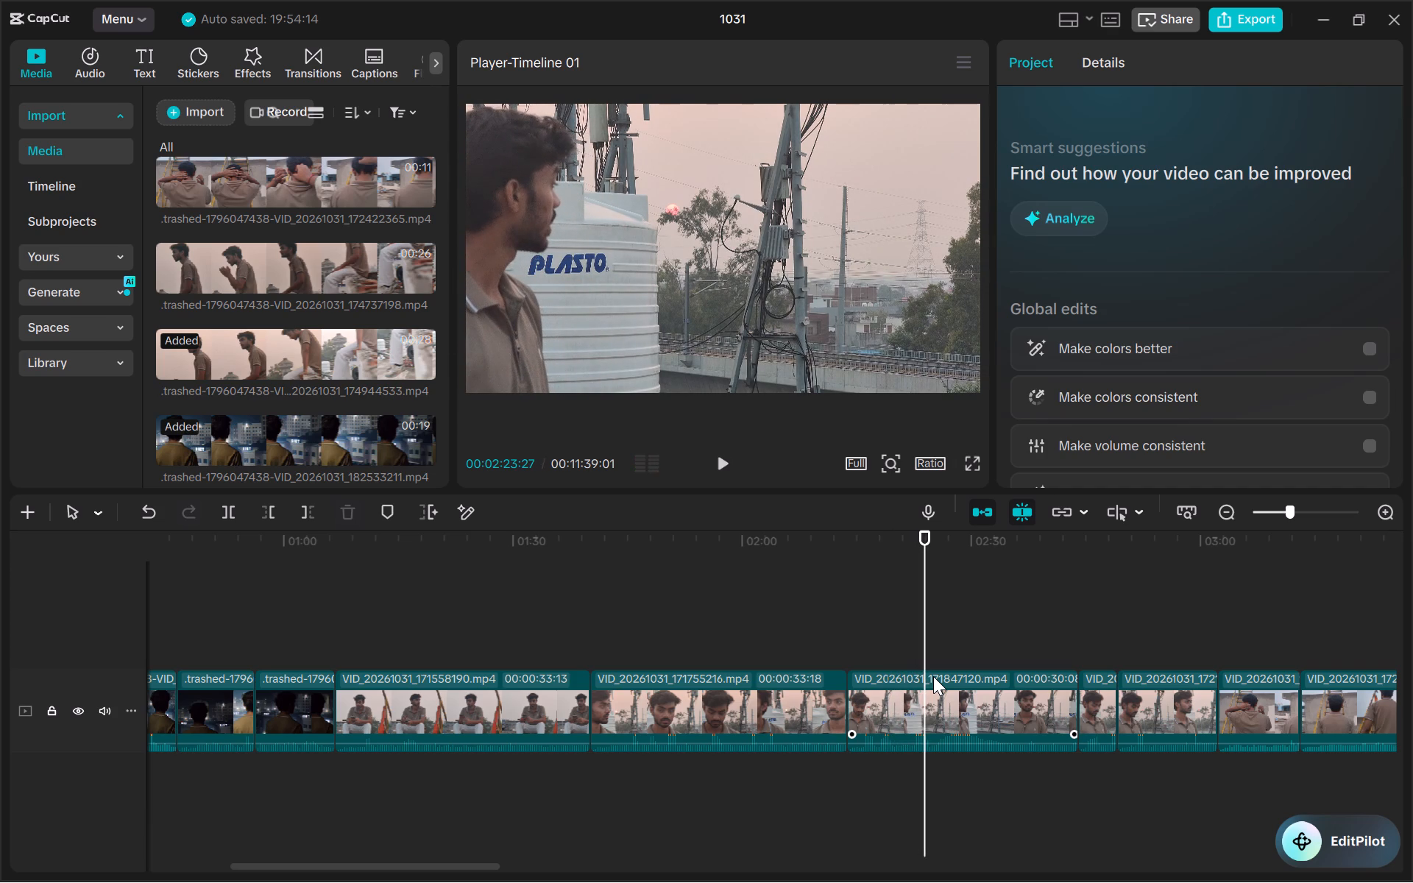
key(space)
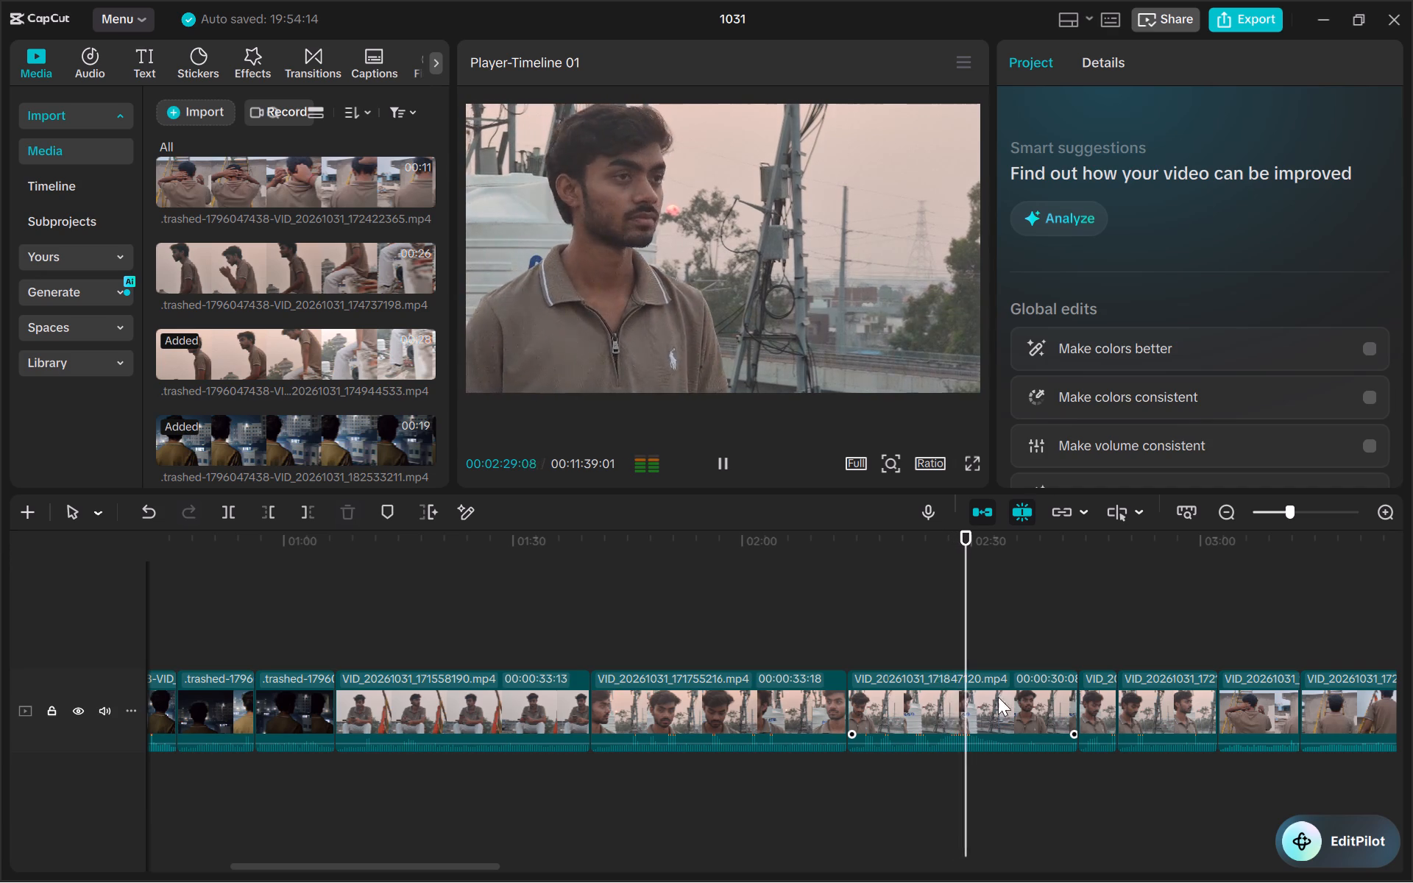
click(851, 537)
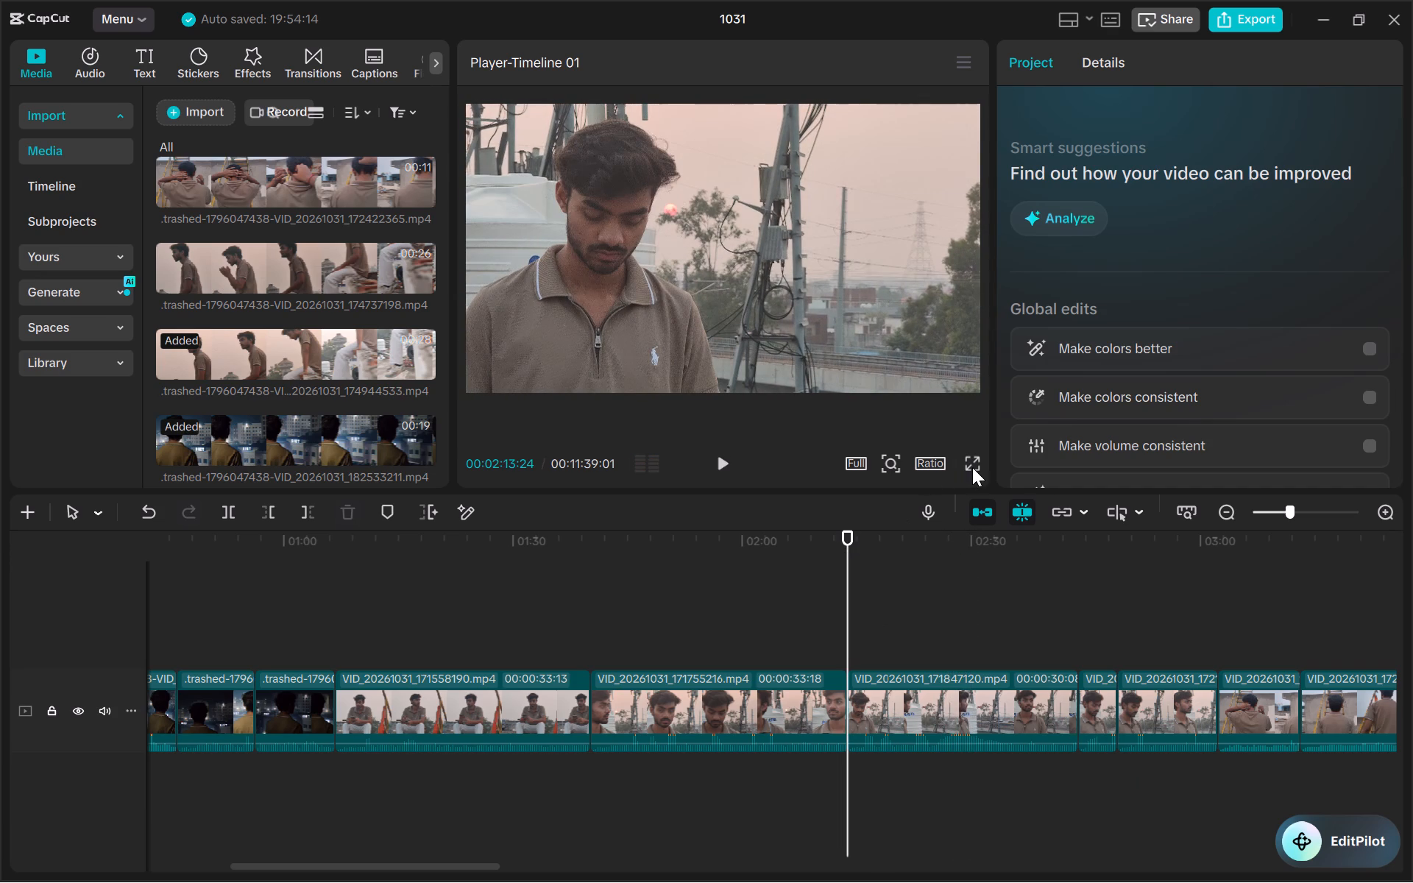
click(972, 467)
key(space)
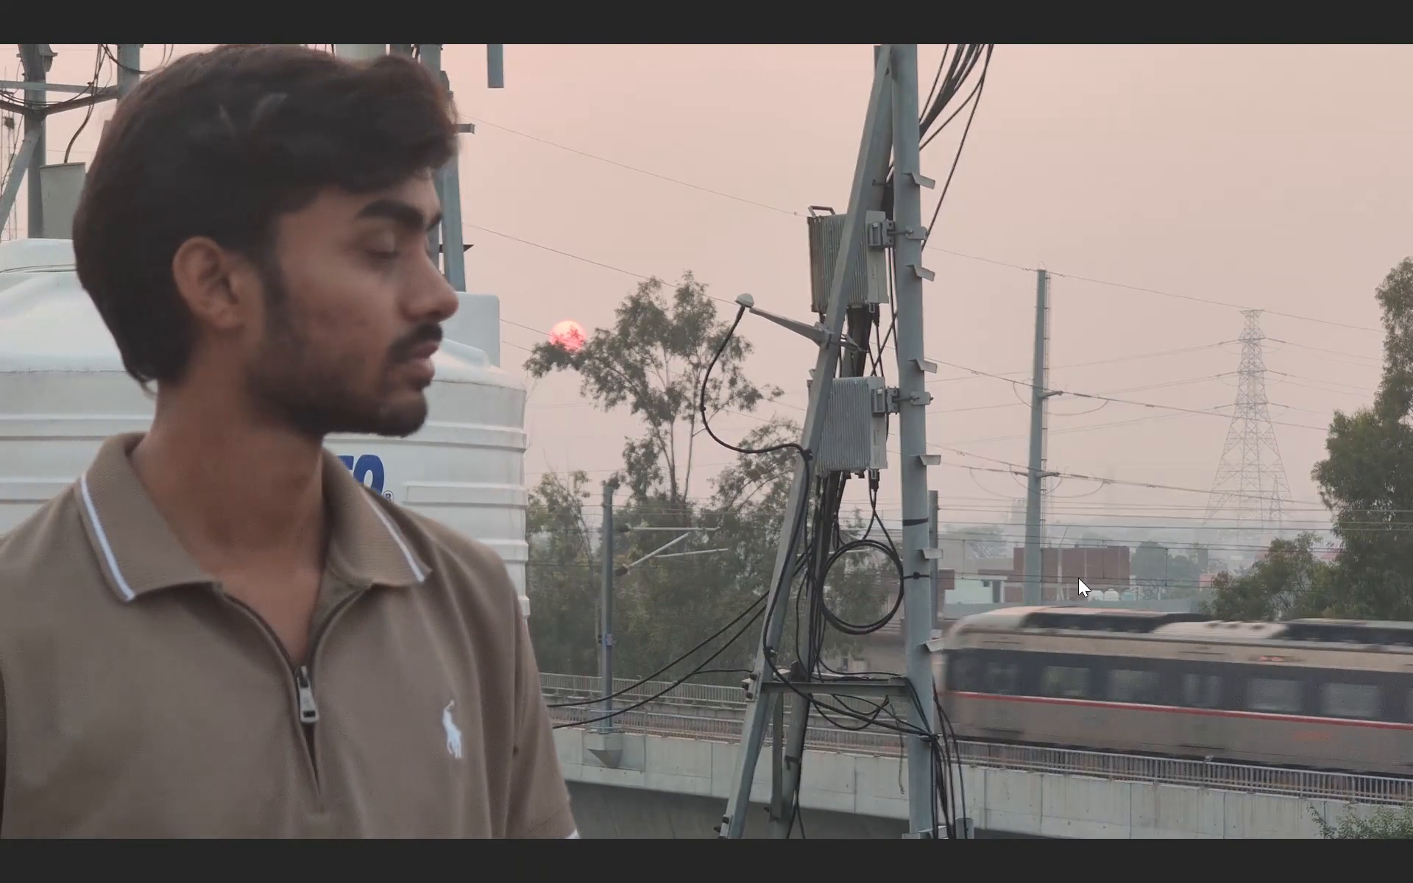
click(1078, 578)
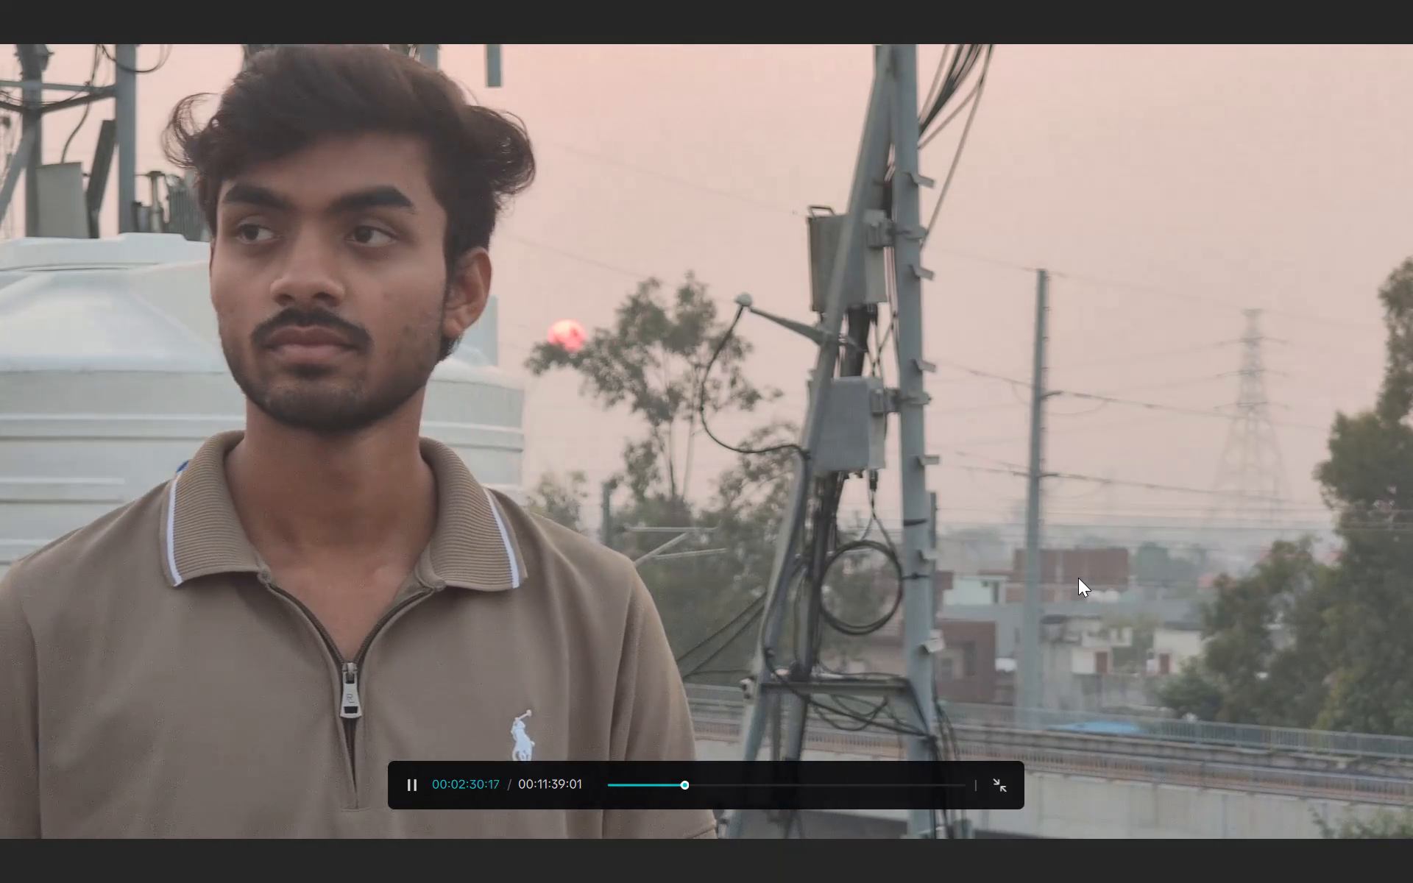
key(Escape)
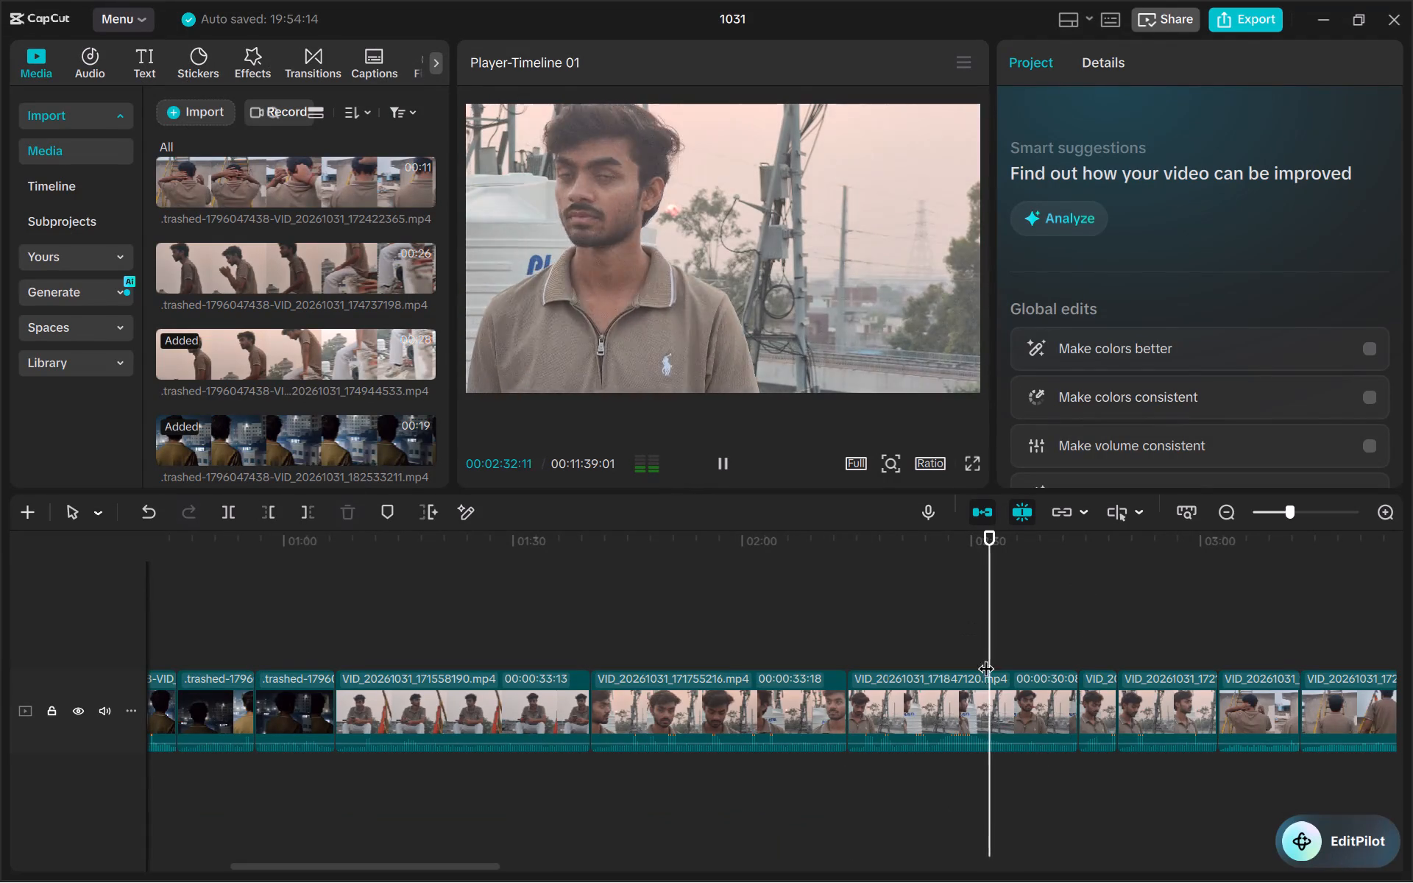
click(987, 713)
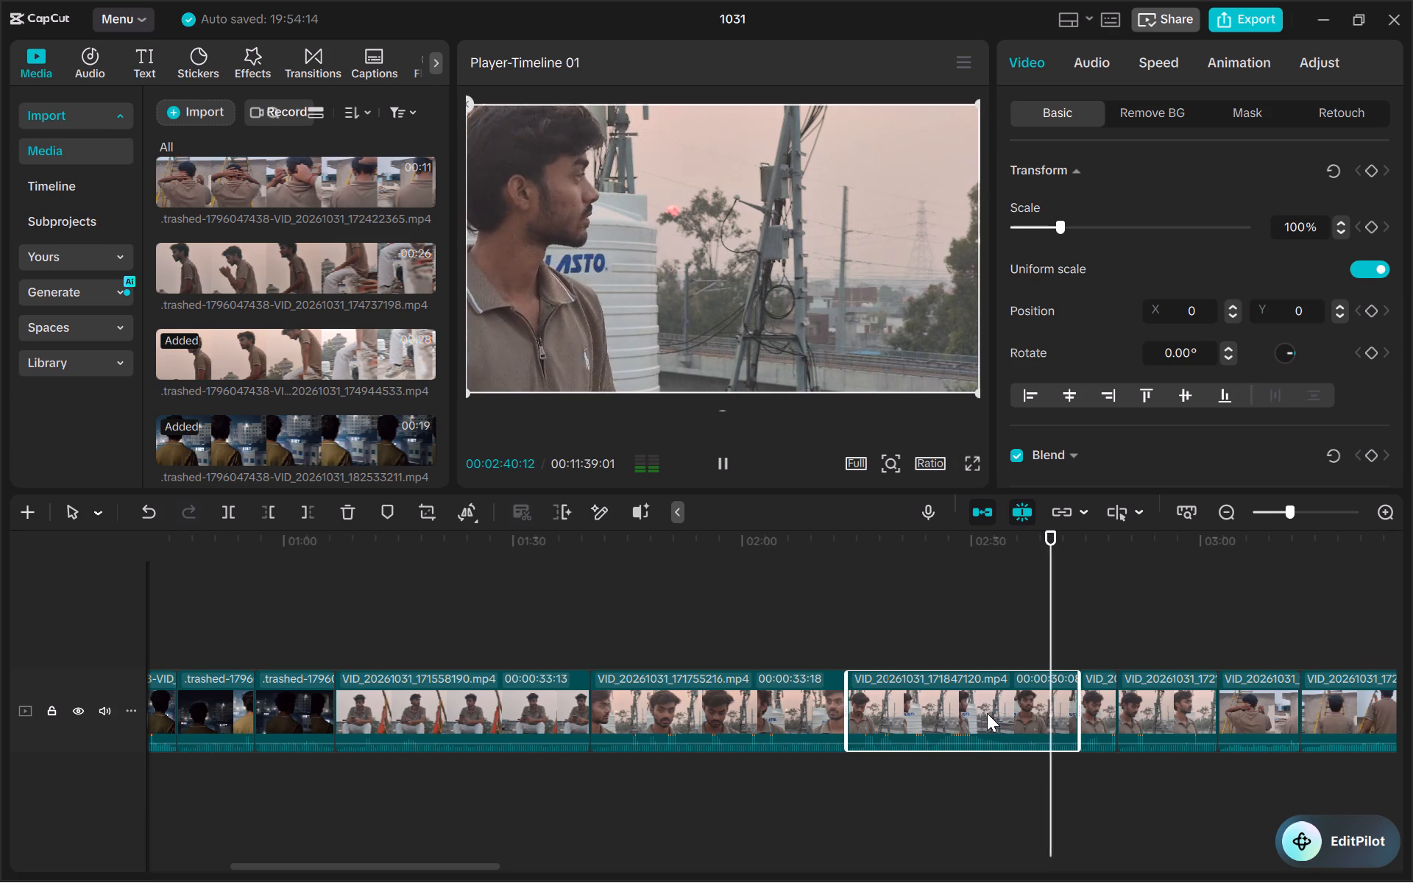
key(Delete)
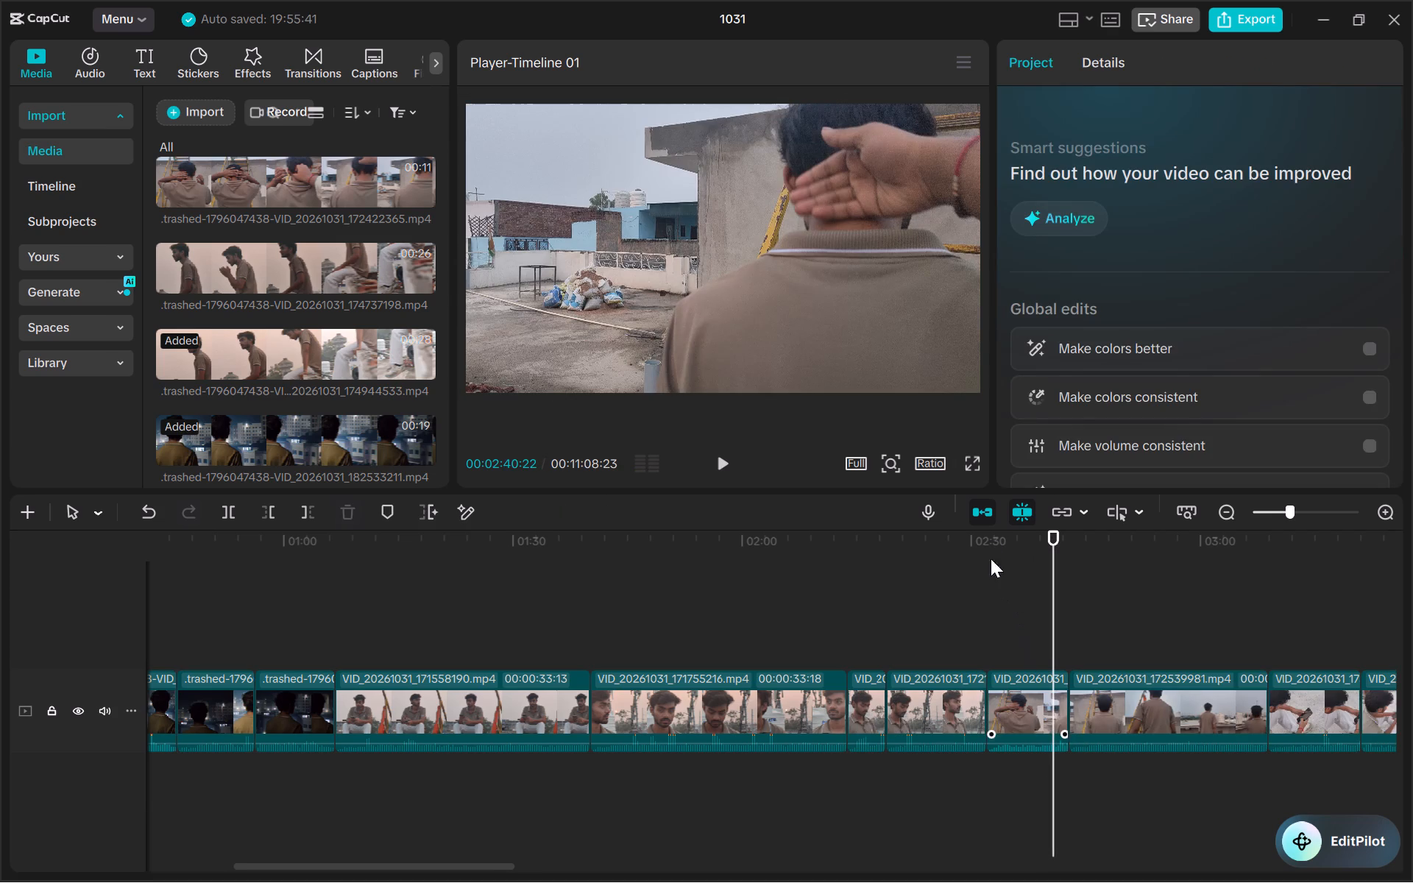
Preview and delete the rooftop clip at about 02:32 showing hands behind the head, and the following clip VID_20261031_172539981.mp4.
click(988, 535)
key(space)
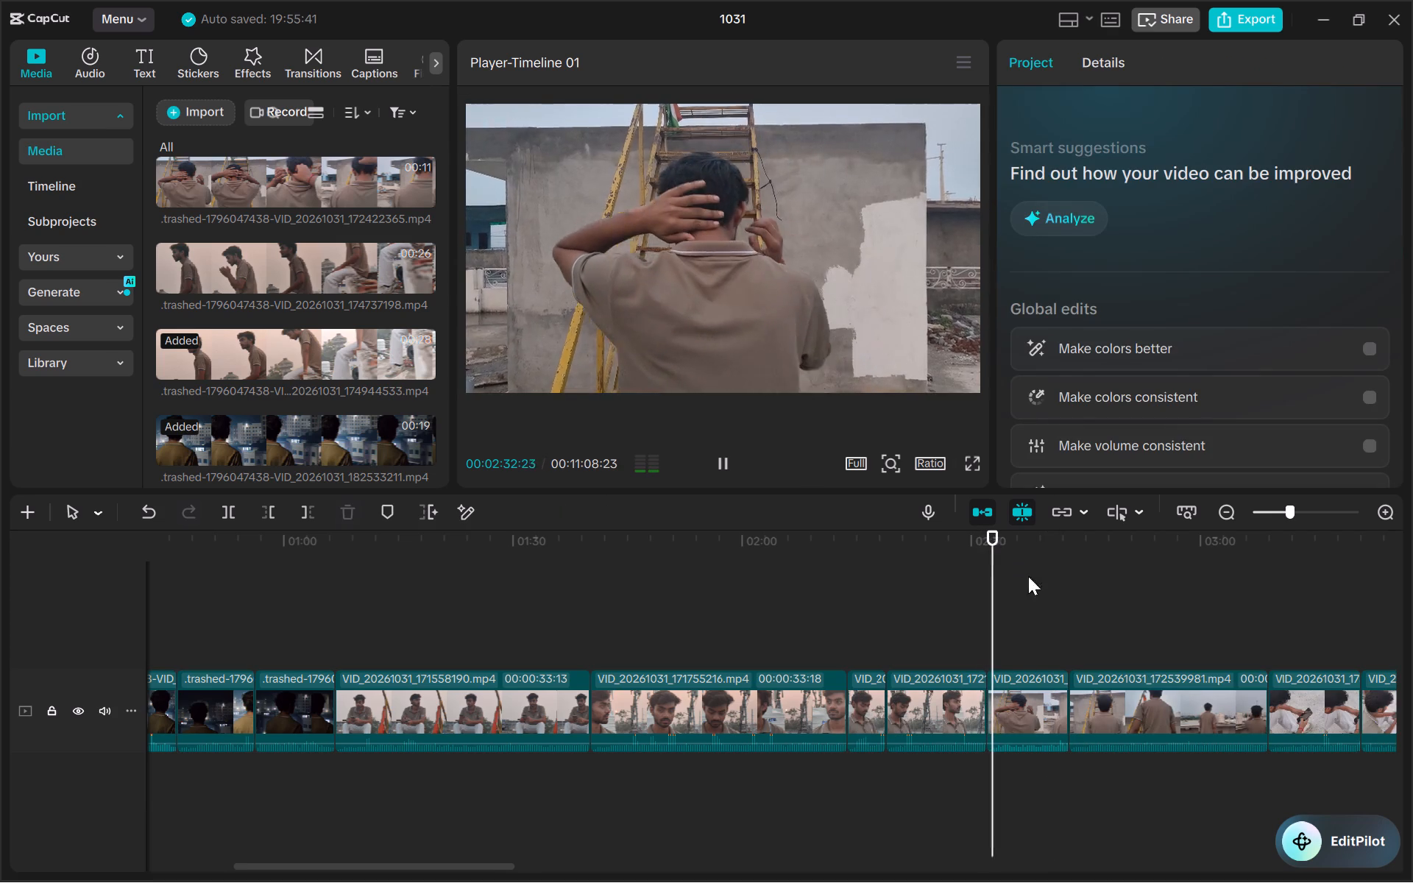
click(1008, 708)
key(BackSpace)
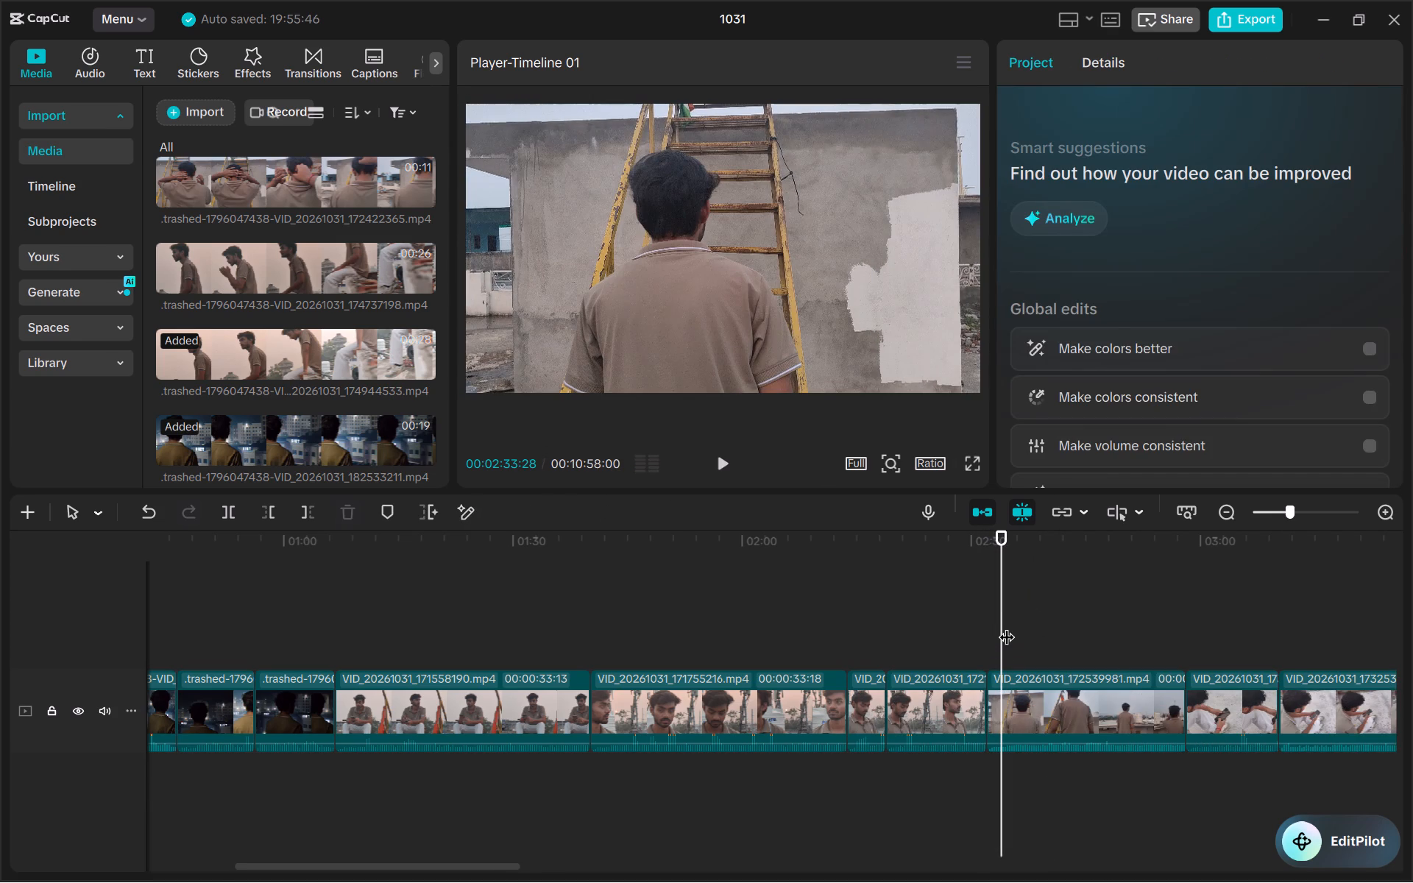
click(1019, 668)
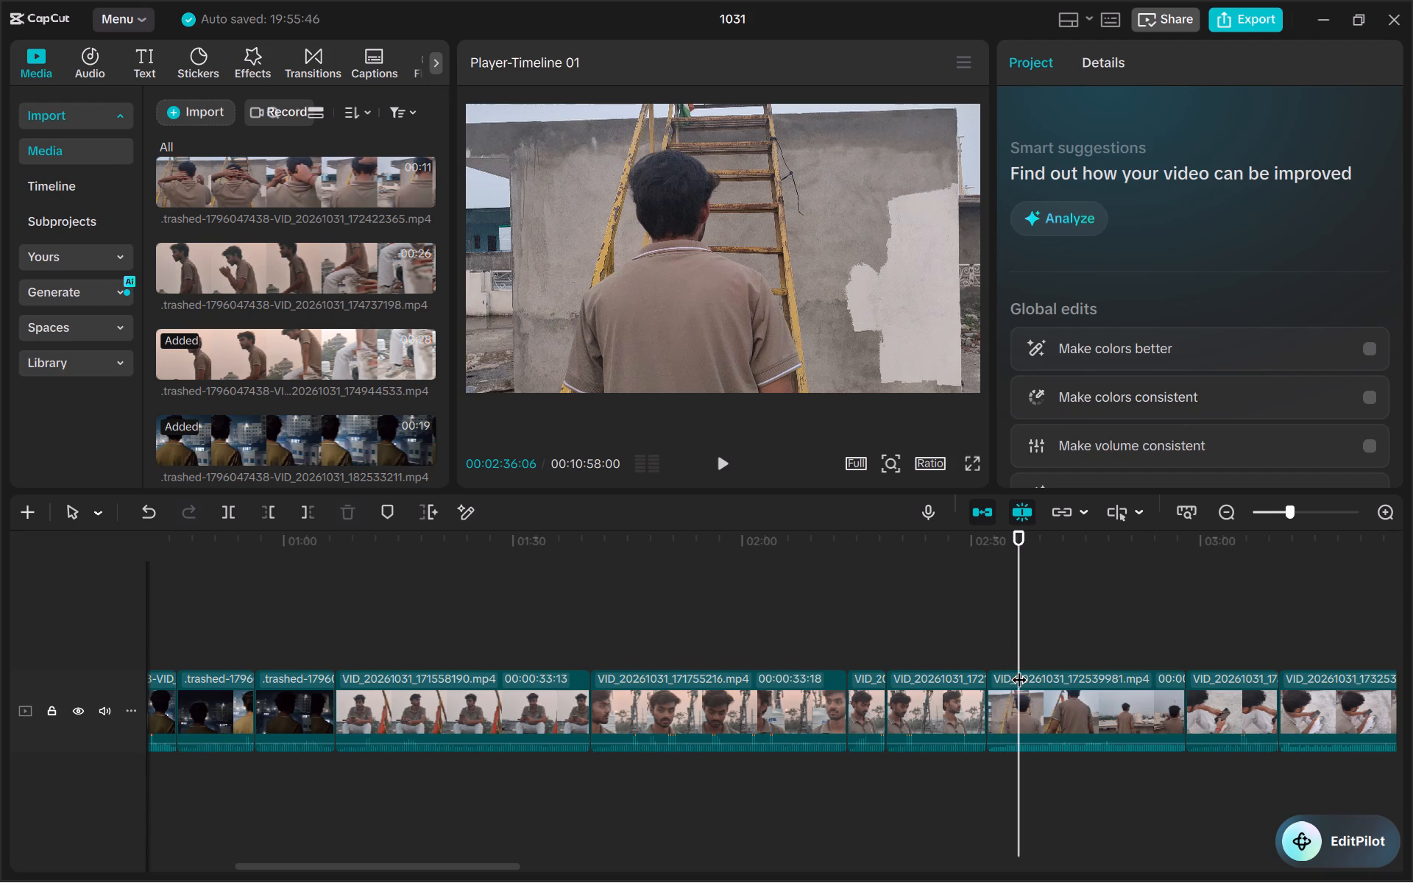
click(1036, 683)
key(BackSpace)
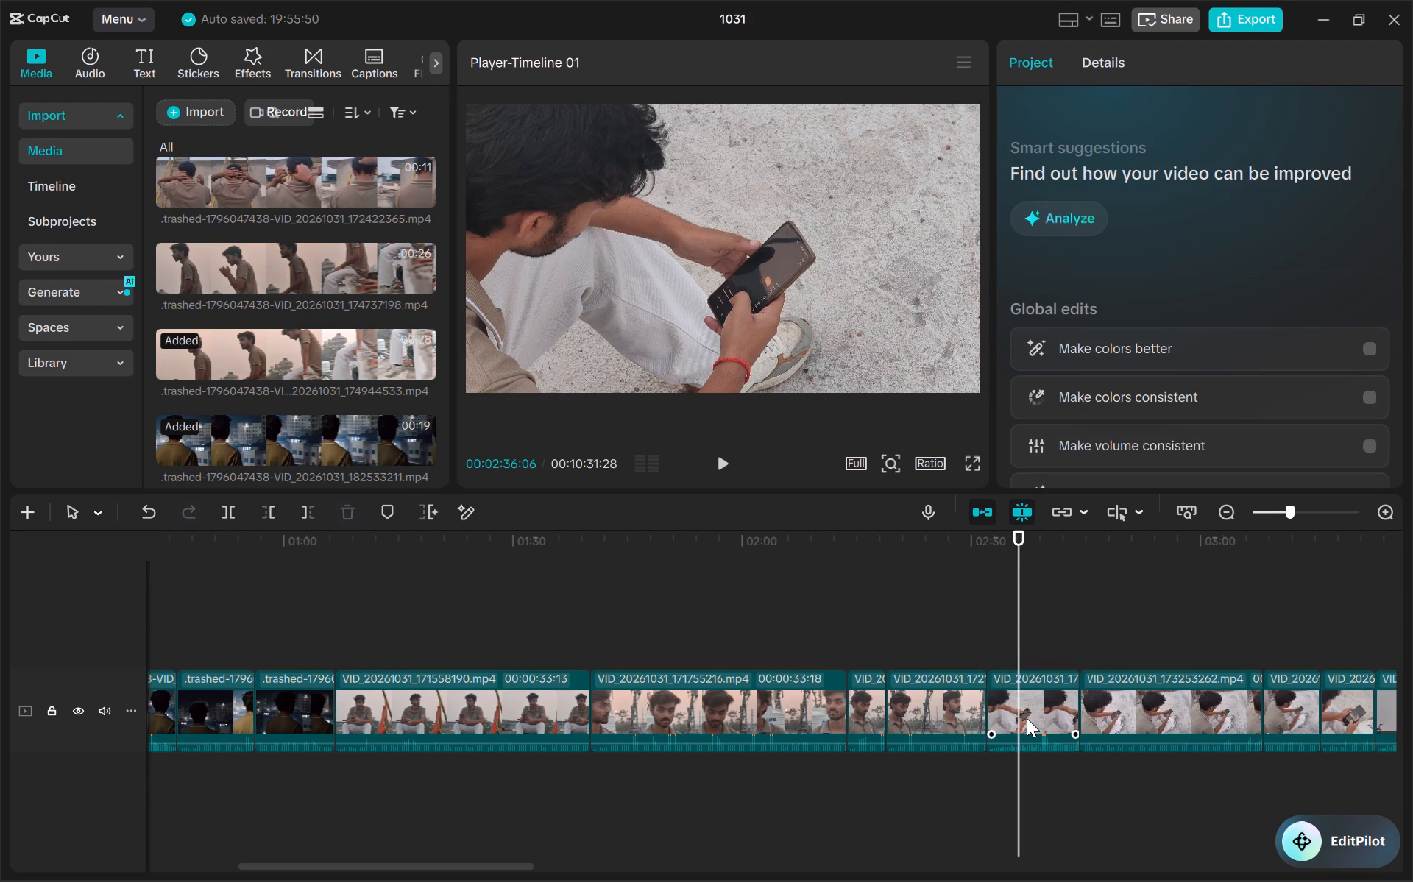
Delete the three consecutive clips of the man seated with his phone that precede VID_20261031_173420629.mp4, including VID_20261031_173253262.mp4.
click(1027, 718)
key(BackSpace)
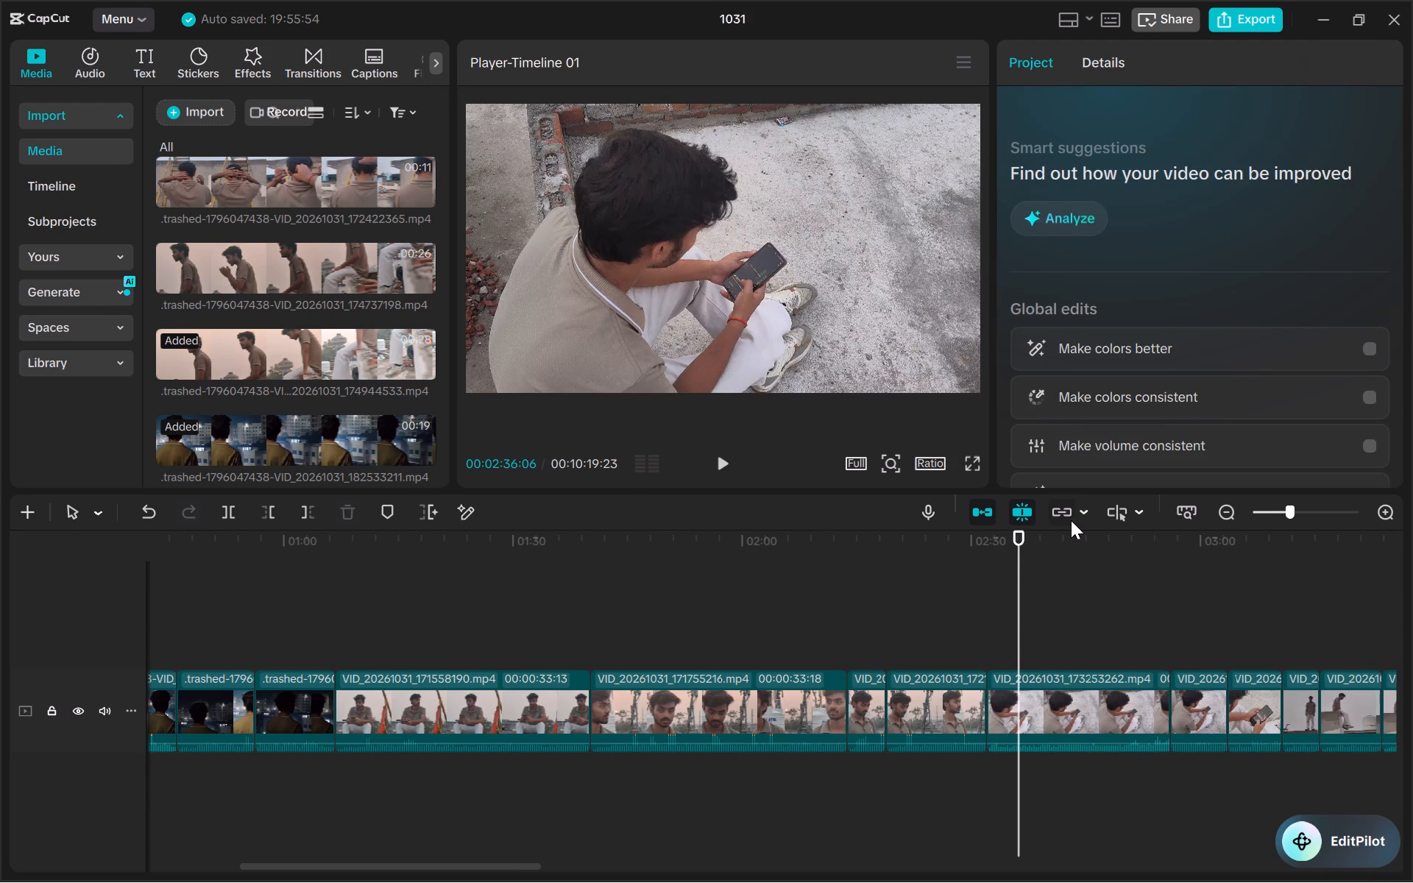
click(1049, 736)
key(BackSpace)
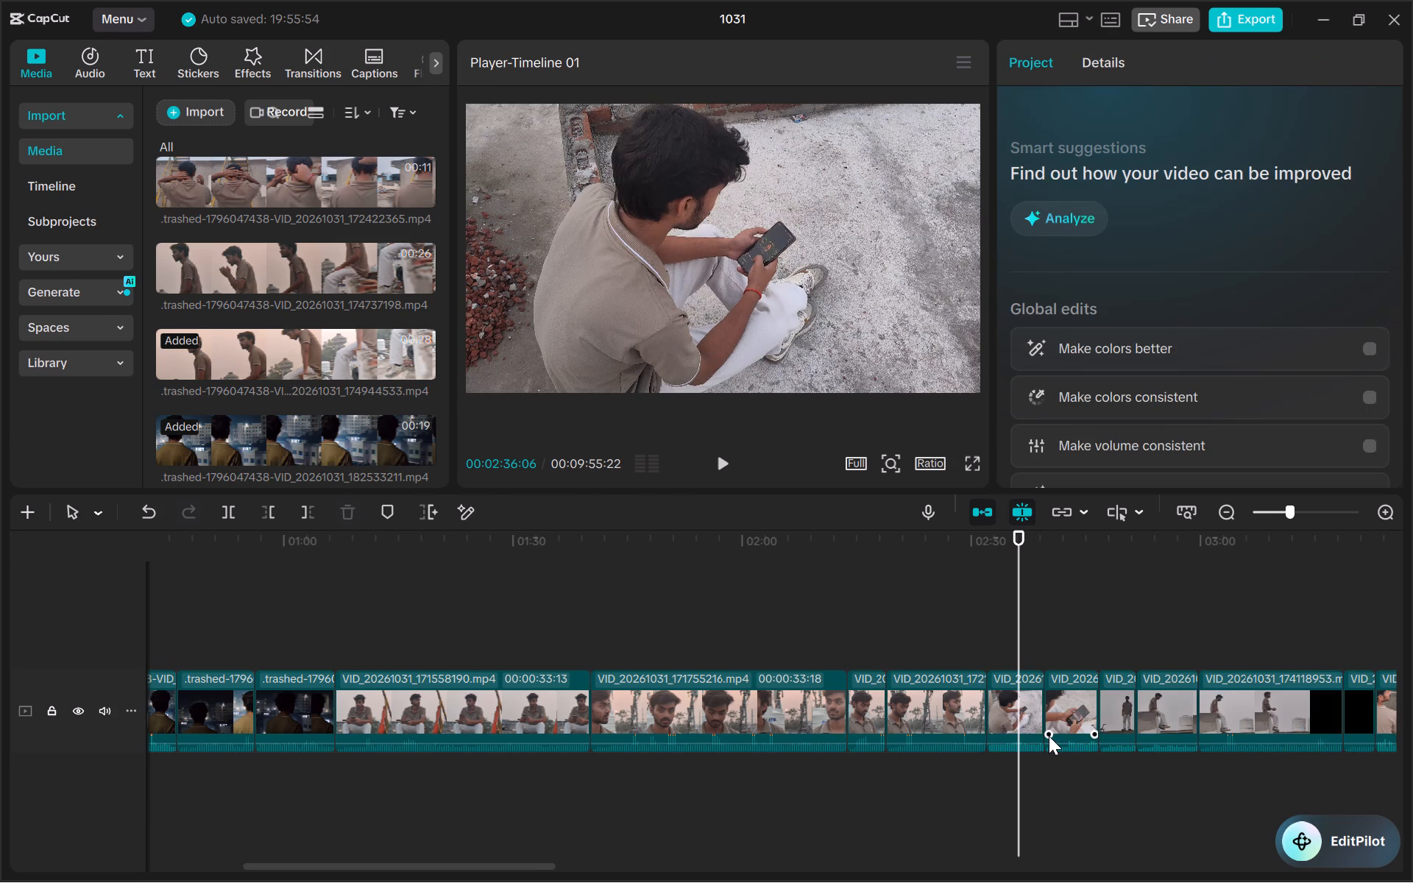
click(1012, 685)
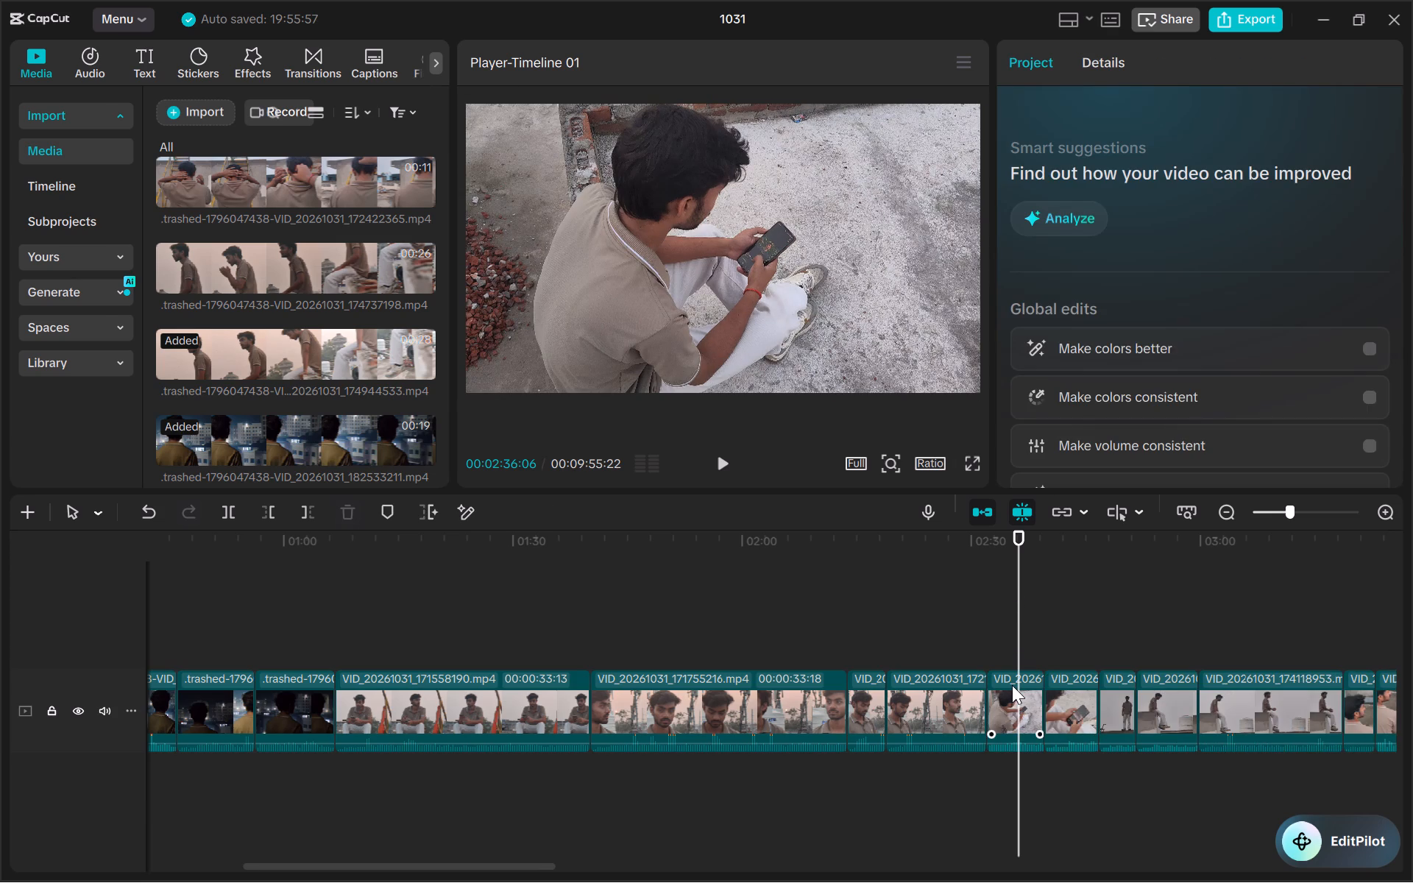
key(BackSpace)
Preview and delete the clip of the man standing on the ledge and the two seated-on-ledge clips after it, through VID_20261031_174118953.mp4.
click(1052, 624)
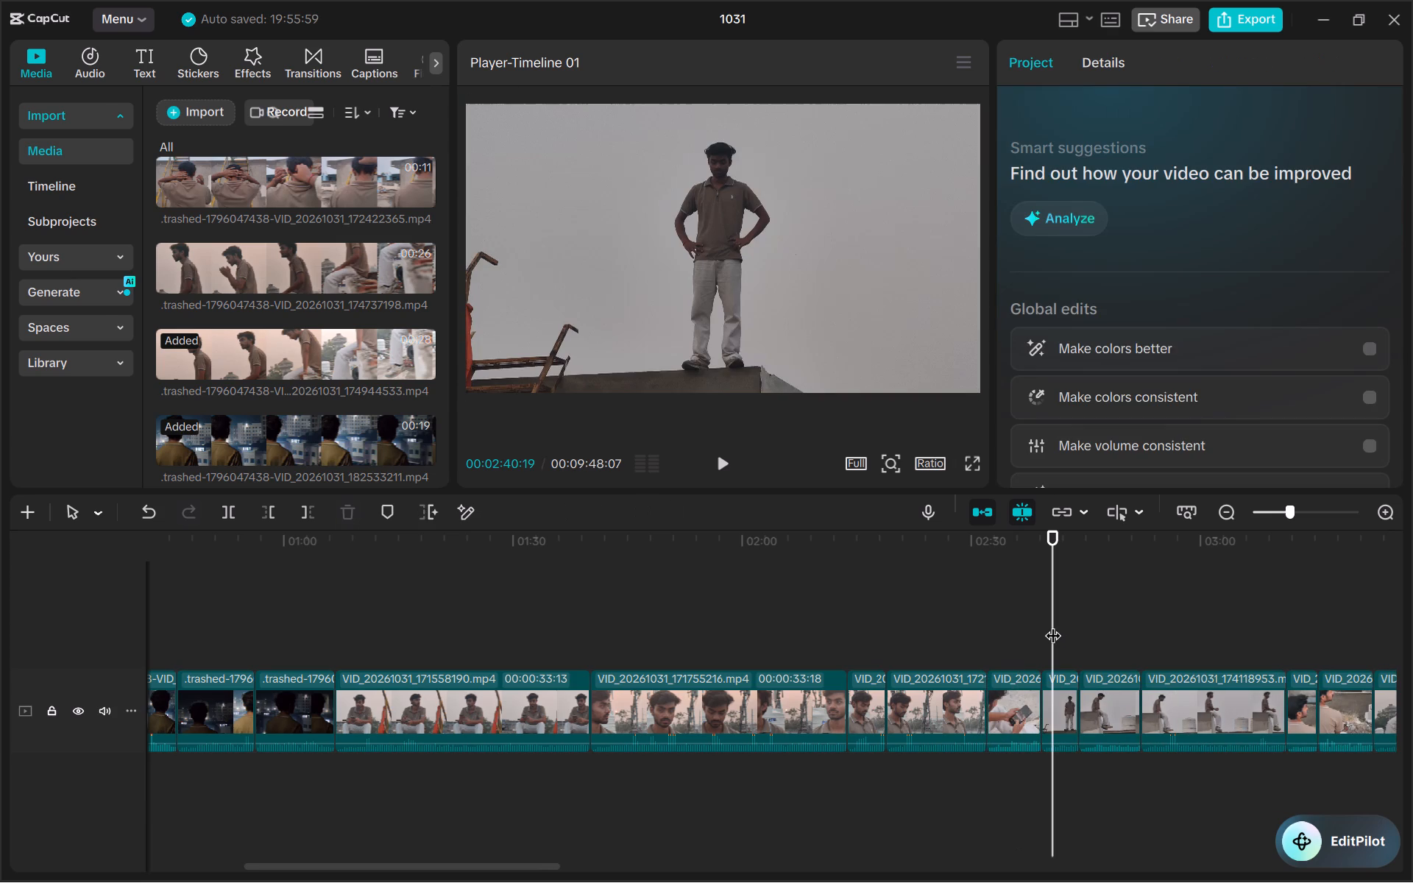
click(1041, 533)
key(space)
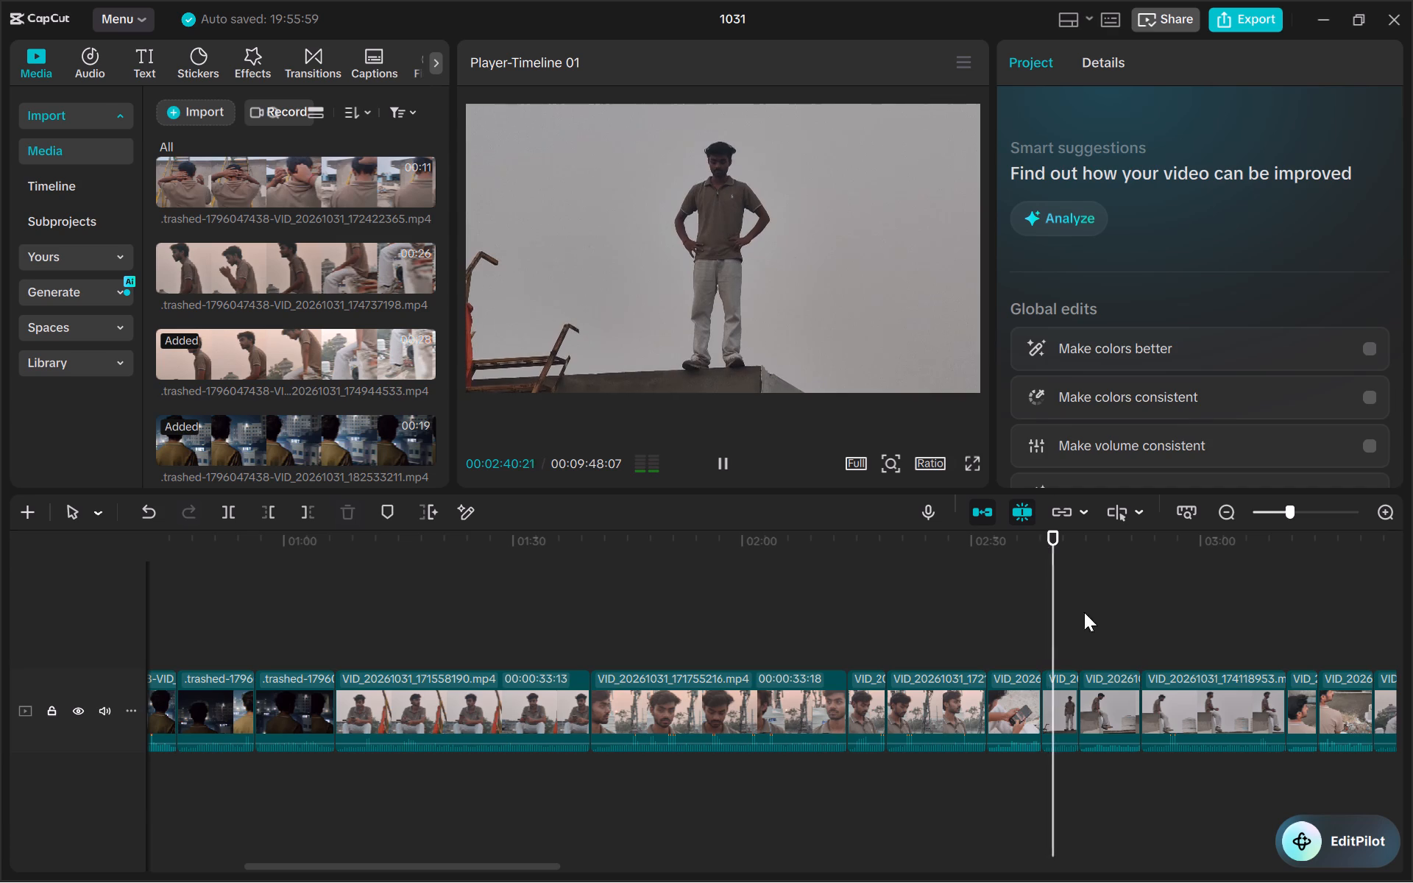
click(1059, 695)
key(BackSpace)
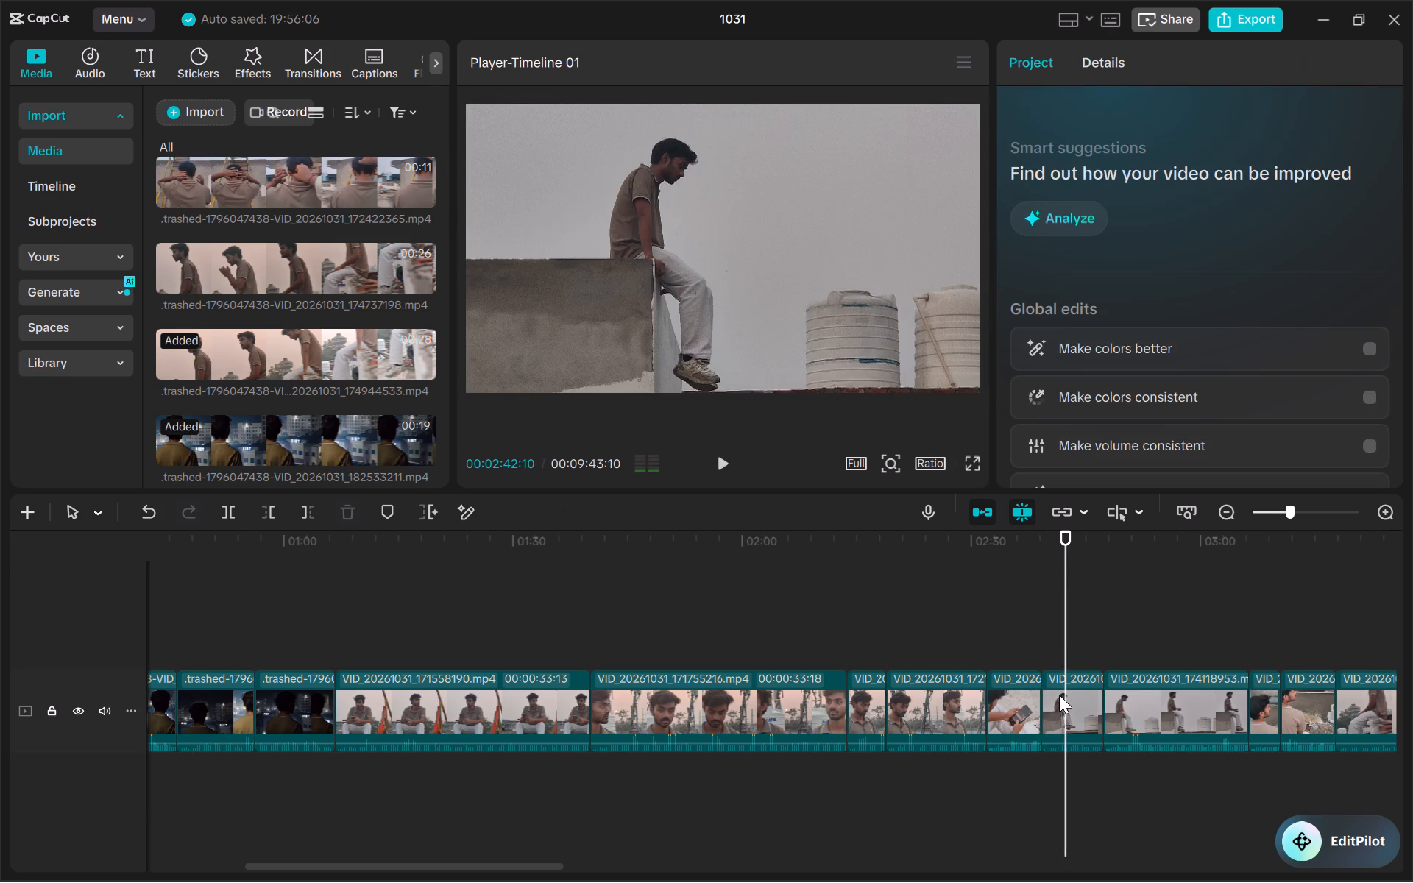
click(1069, 703)
key(BackSpace)
click(1081, 734)
key(BackSpace)
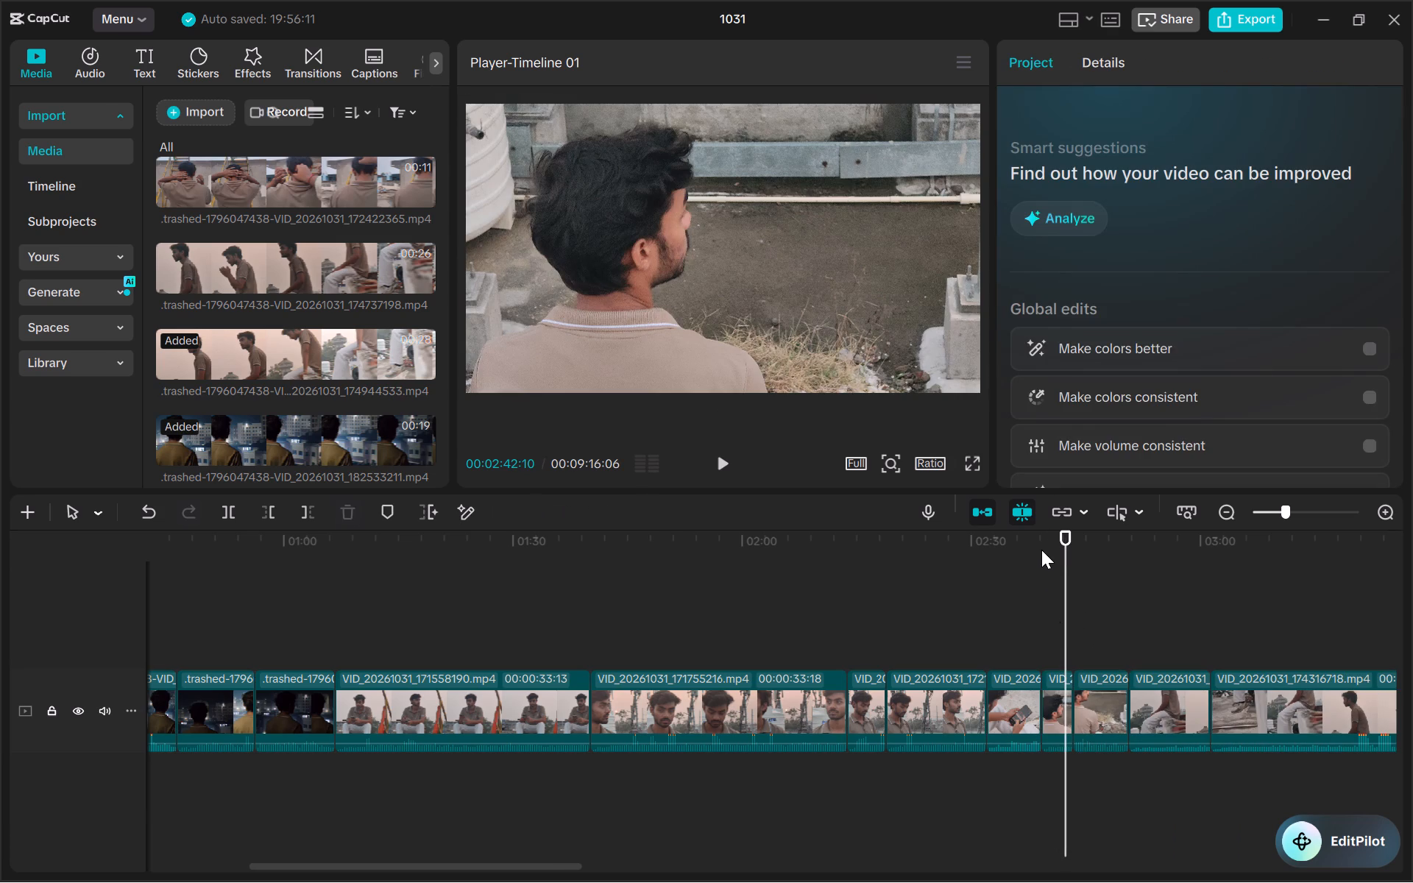
Preview and delete the two consecutive clips showing the man from behind, the second being VID_20261031_174220544.mp4.
click(1041, 550)
key(space)
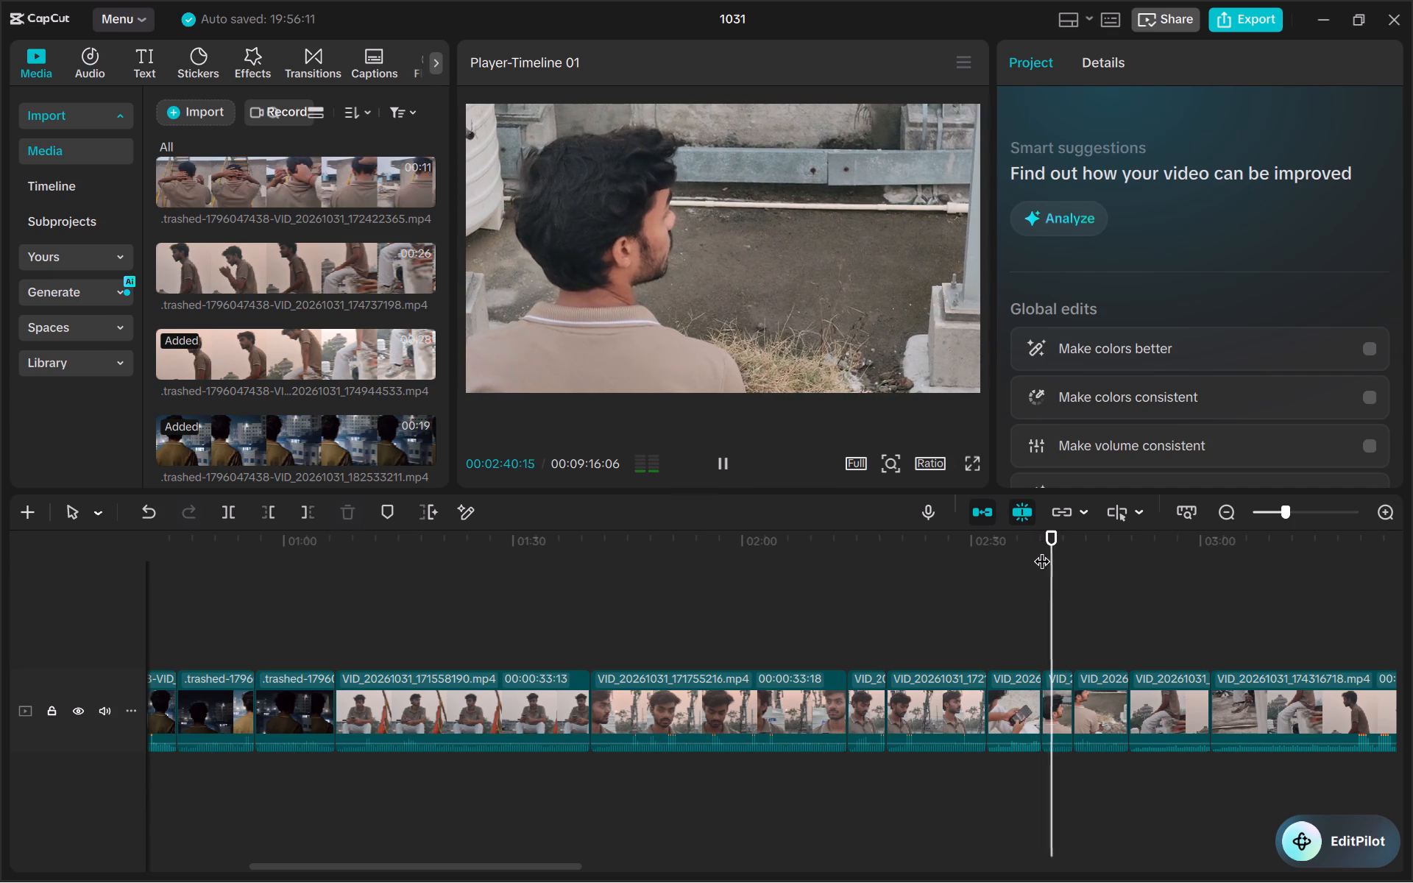
ctrl+scroll(1067, 688, up, 9)
click(1045, 724)
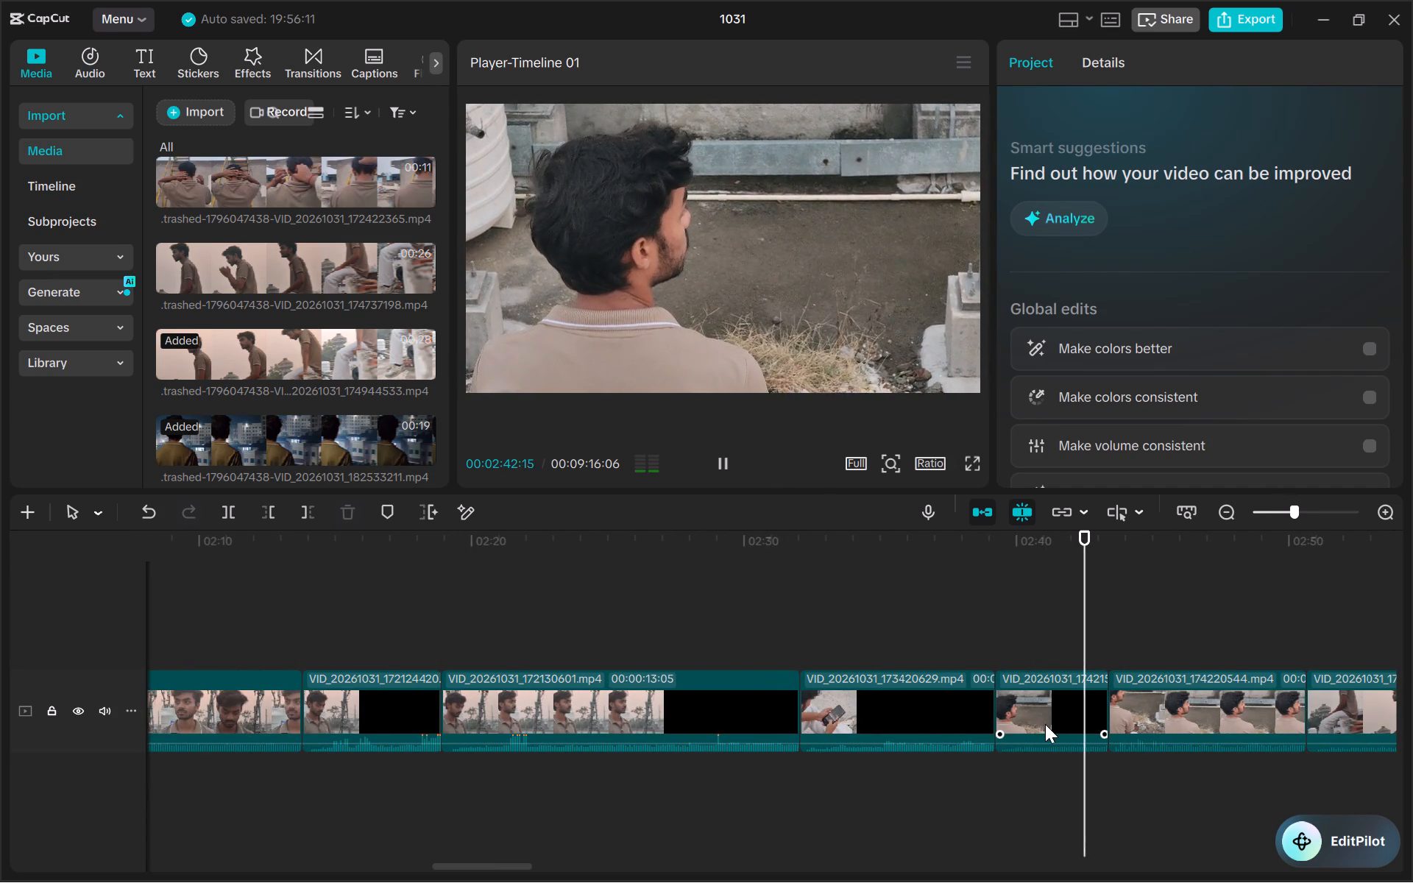
key(BackSpace)
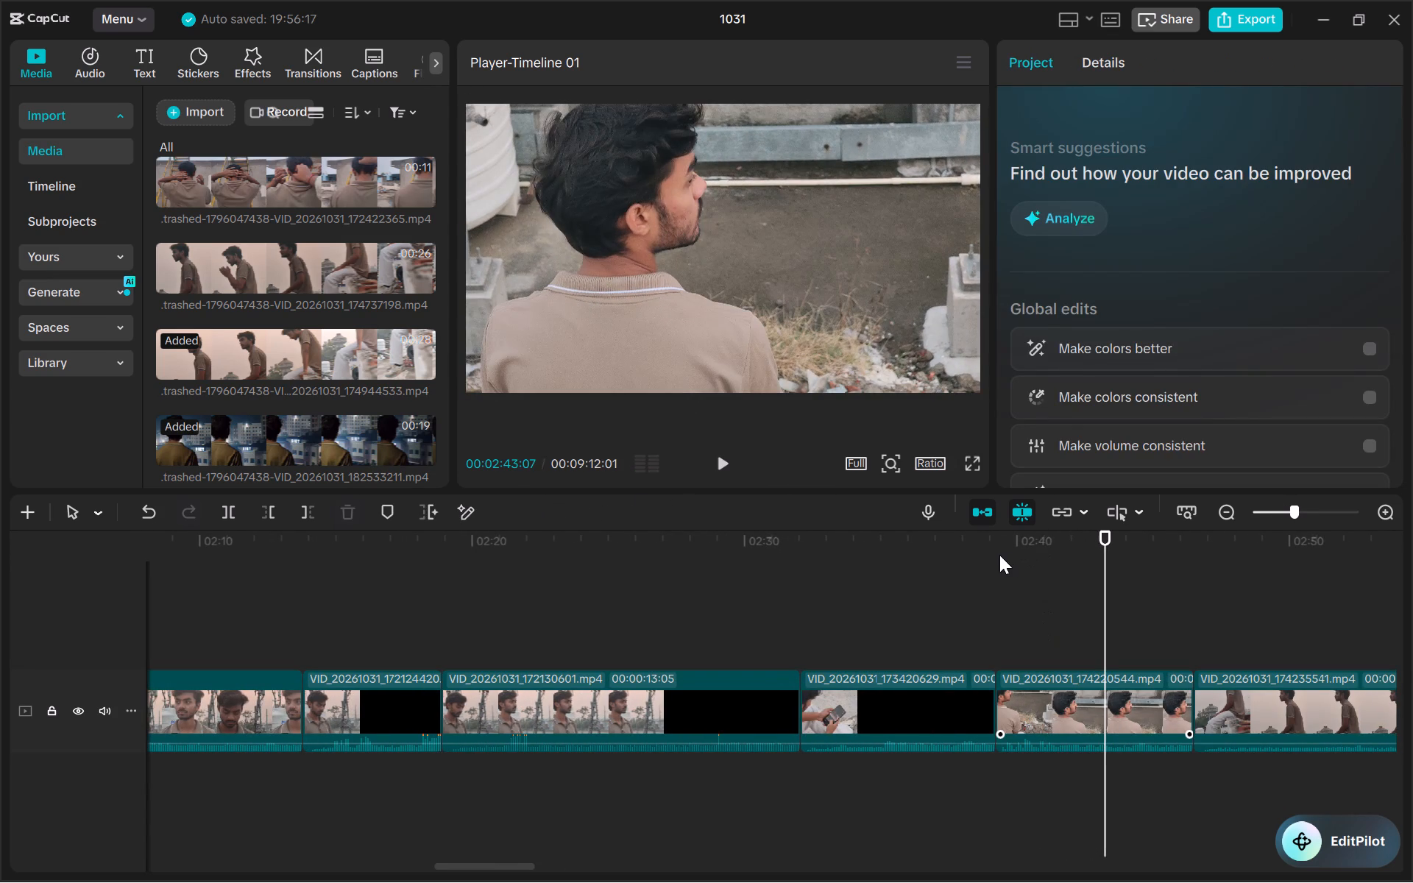
click(999, 555)
key(space)
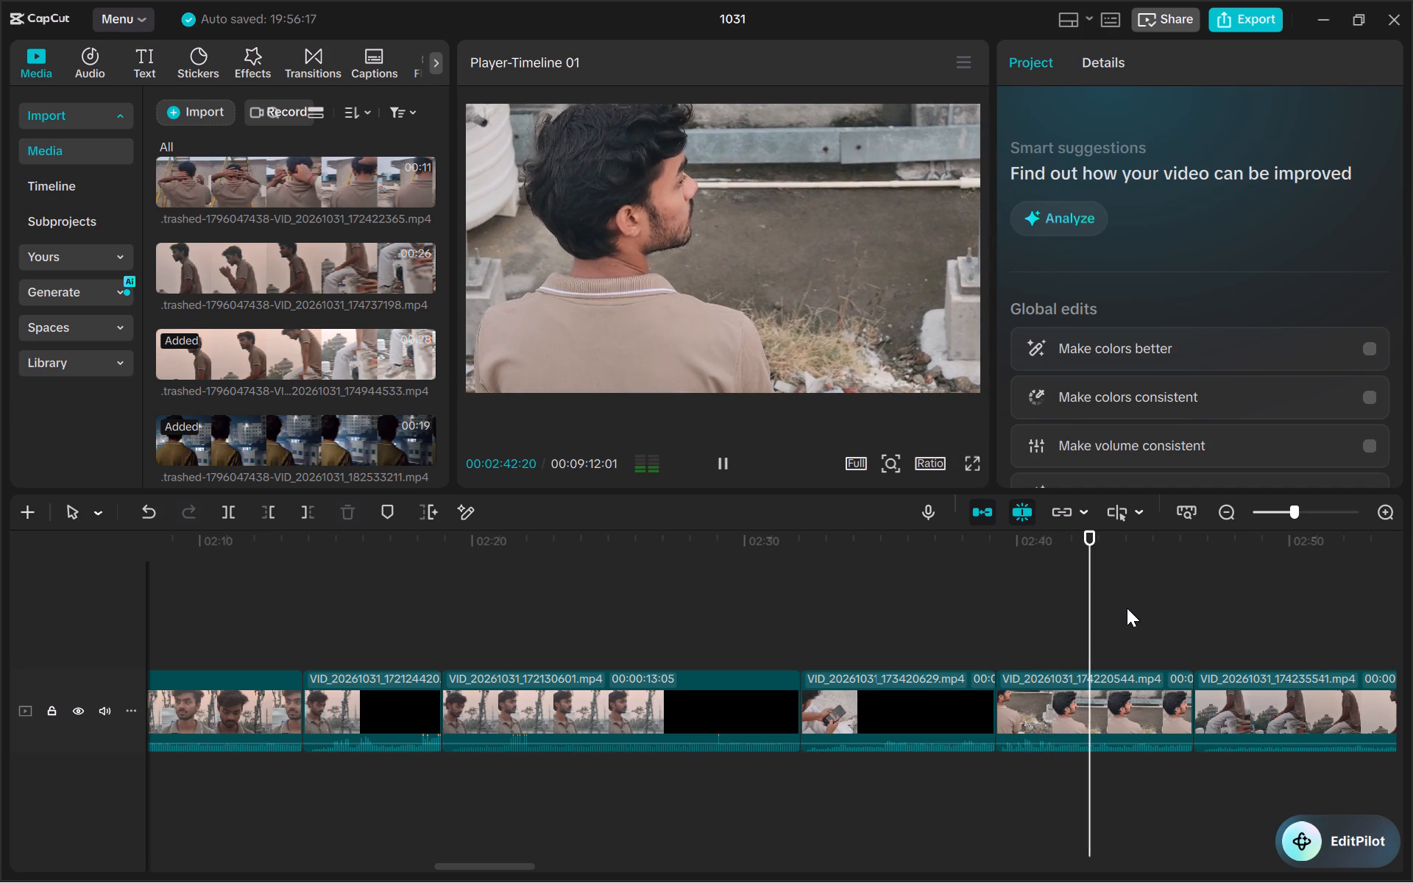
click(1120, 716)
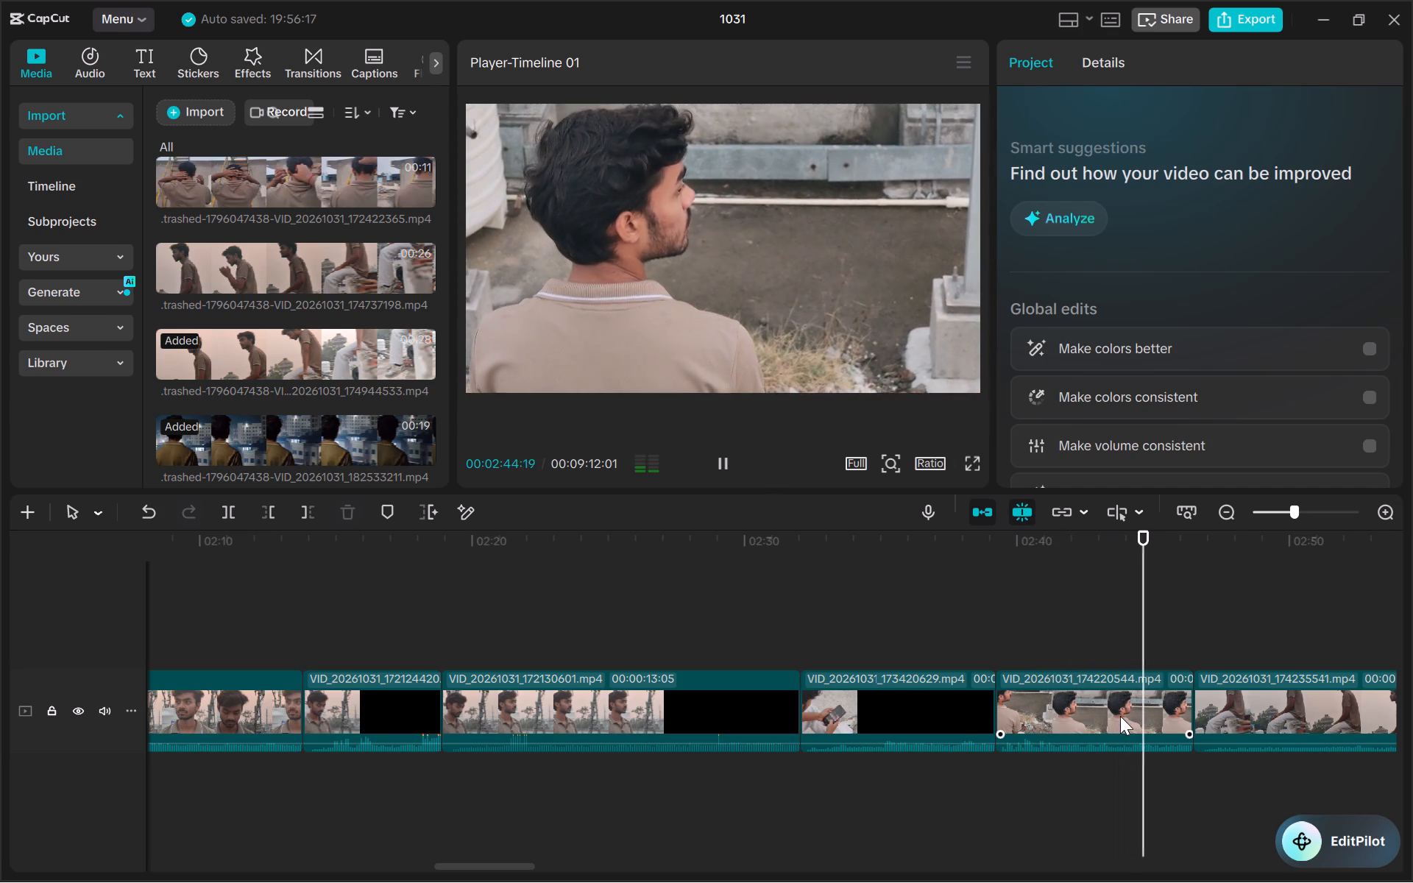
key(BackSpace)
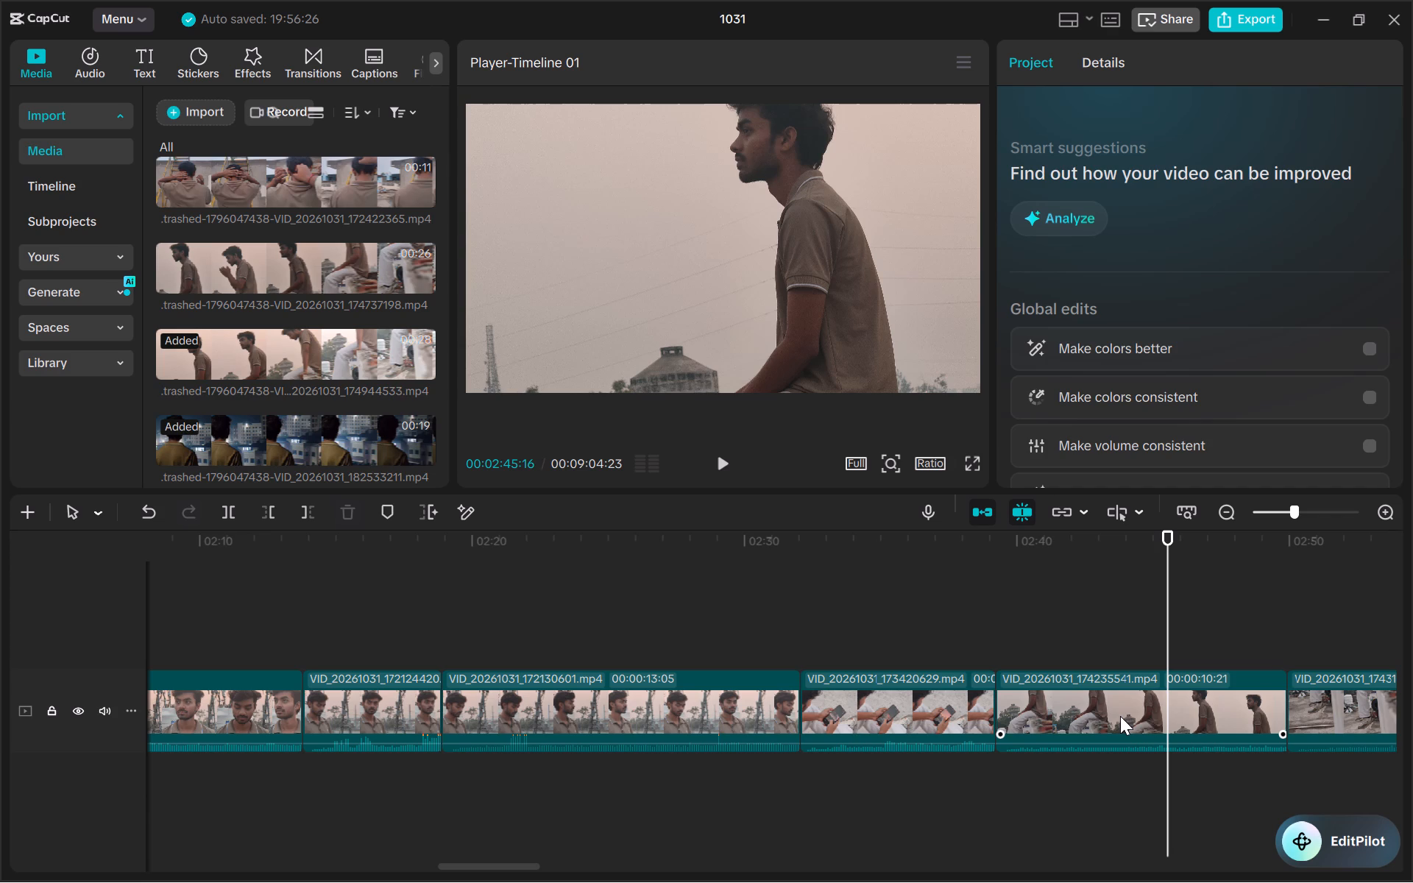
Play clip VID_20261031_174235541.mp4 from its start and delete it from the timeline.
click(999, 540)
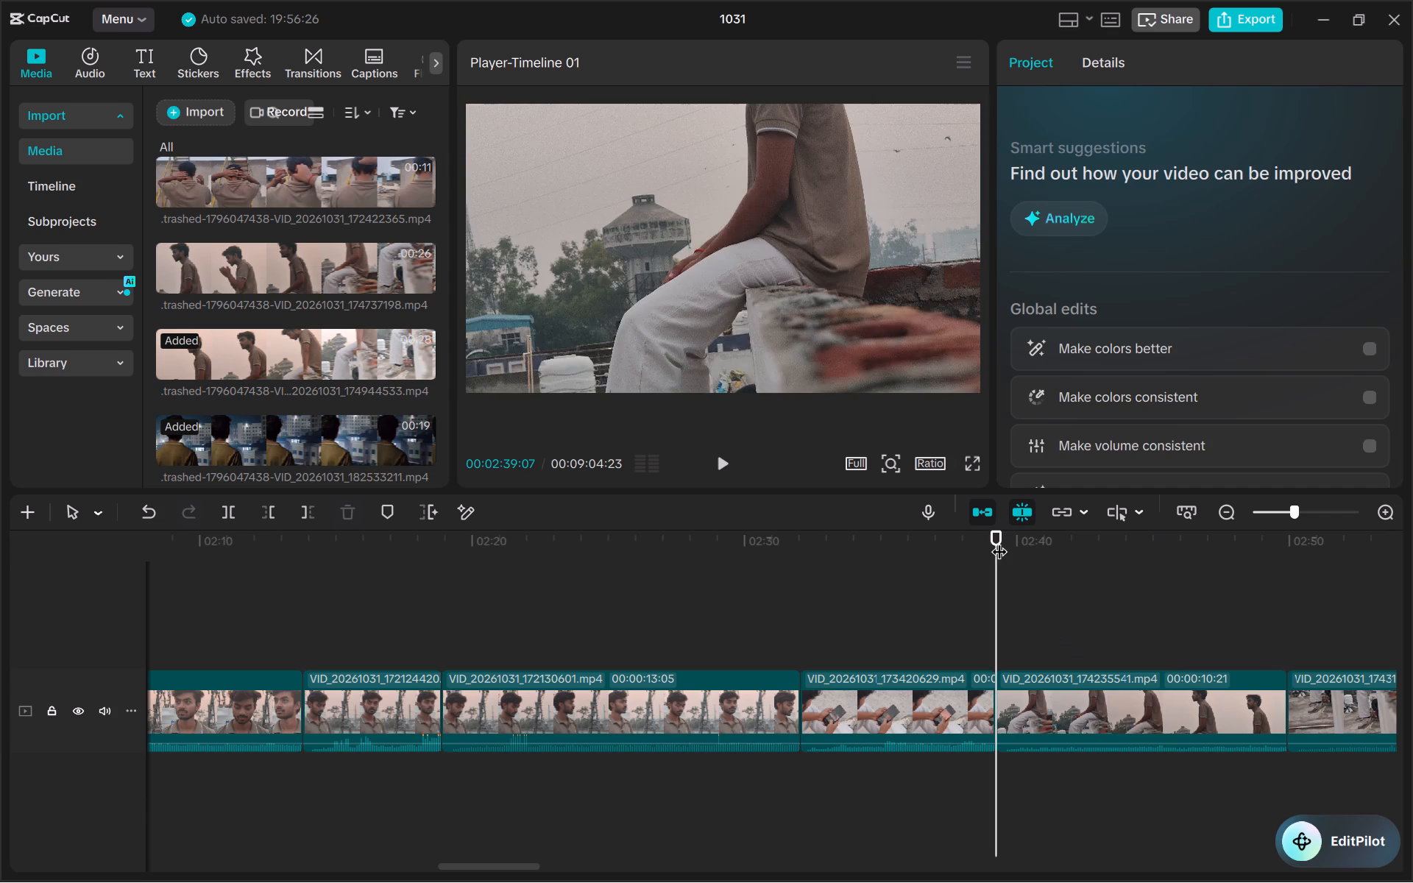
key(space)
ctrl+scroll(1124, 636, up, 1)
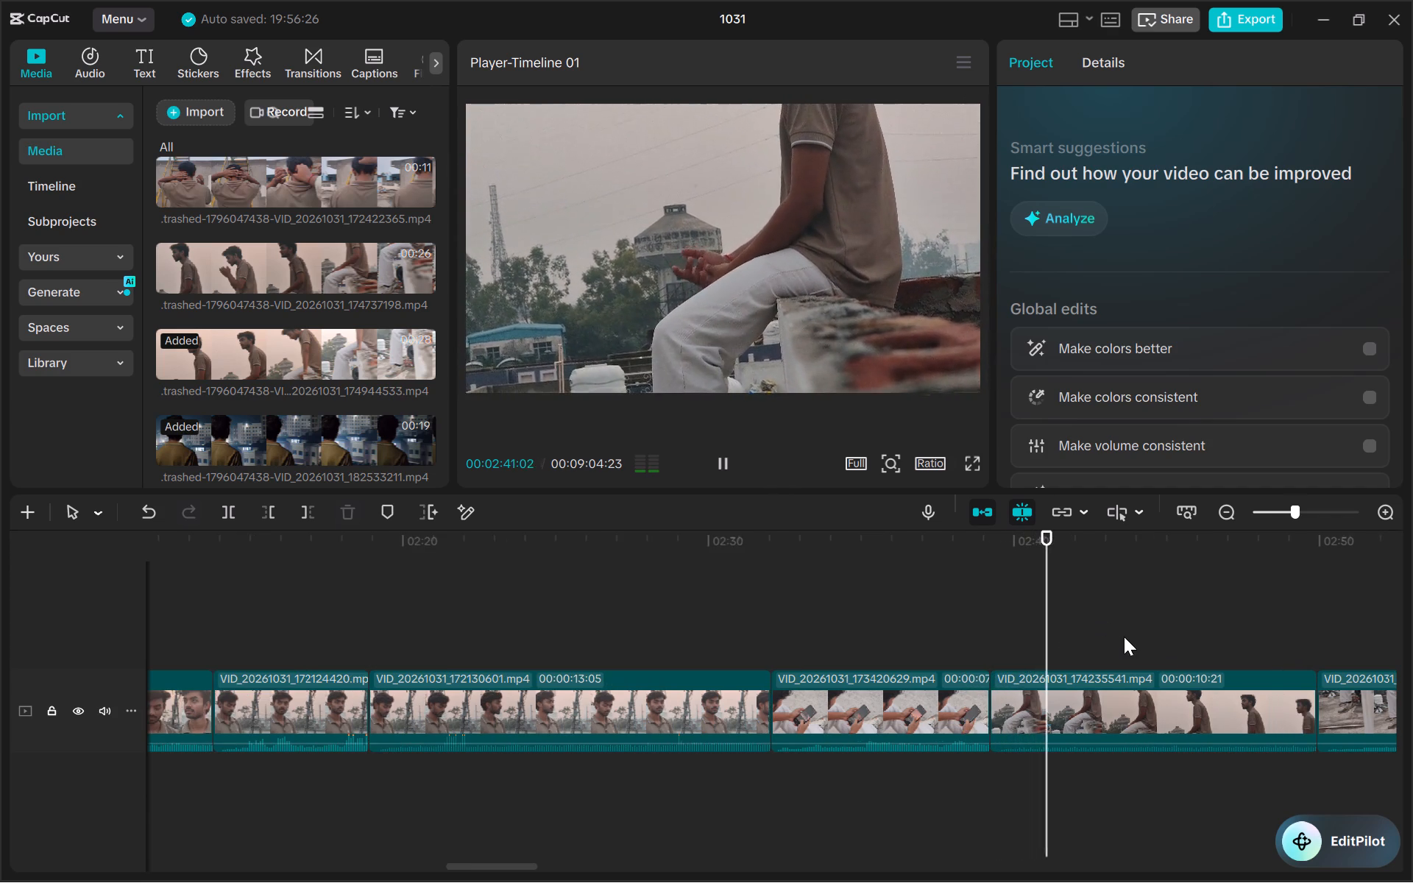
scroll(1124, 636, left, 2)
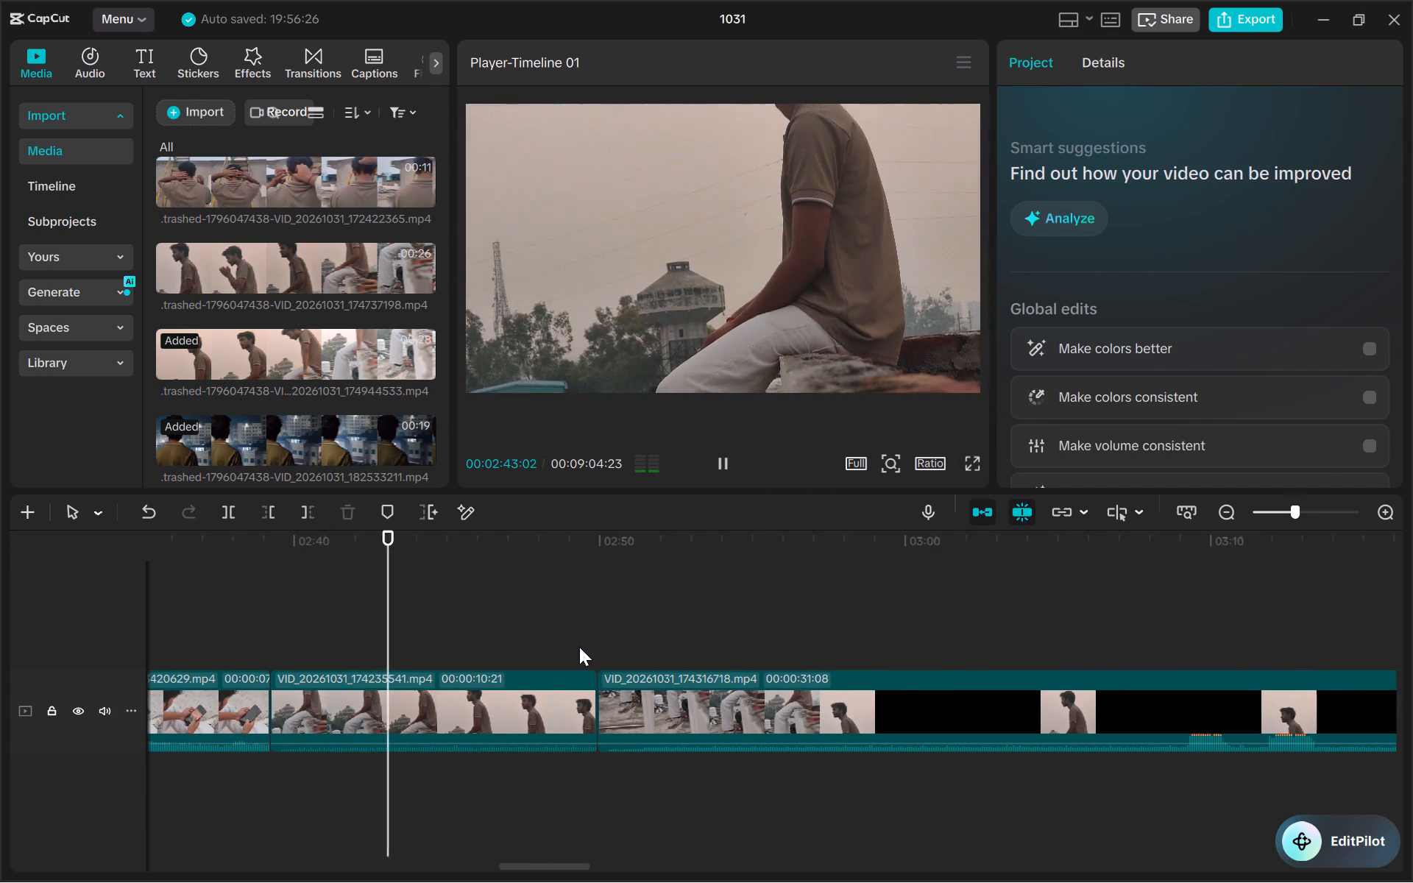
click(564, 718)
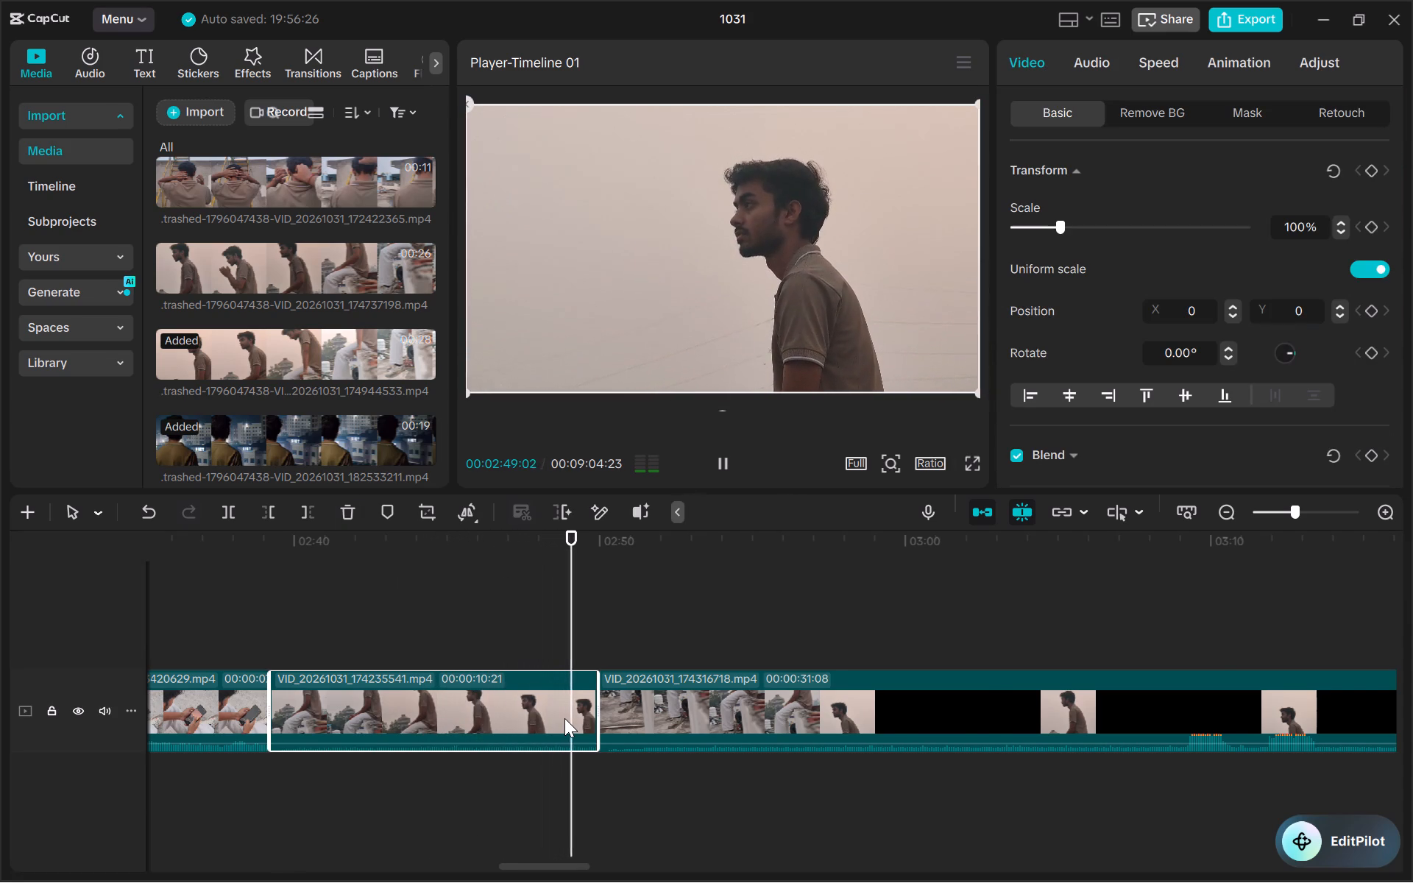
key(BackSpace)
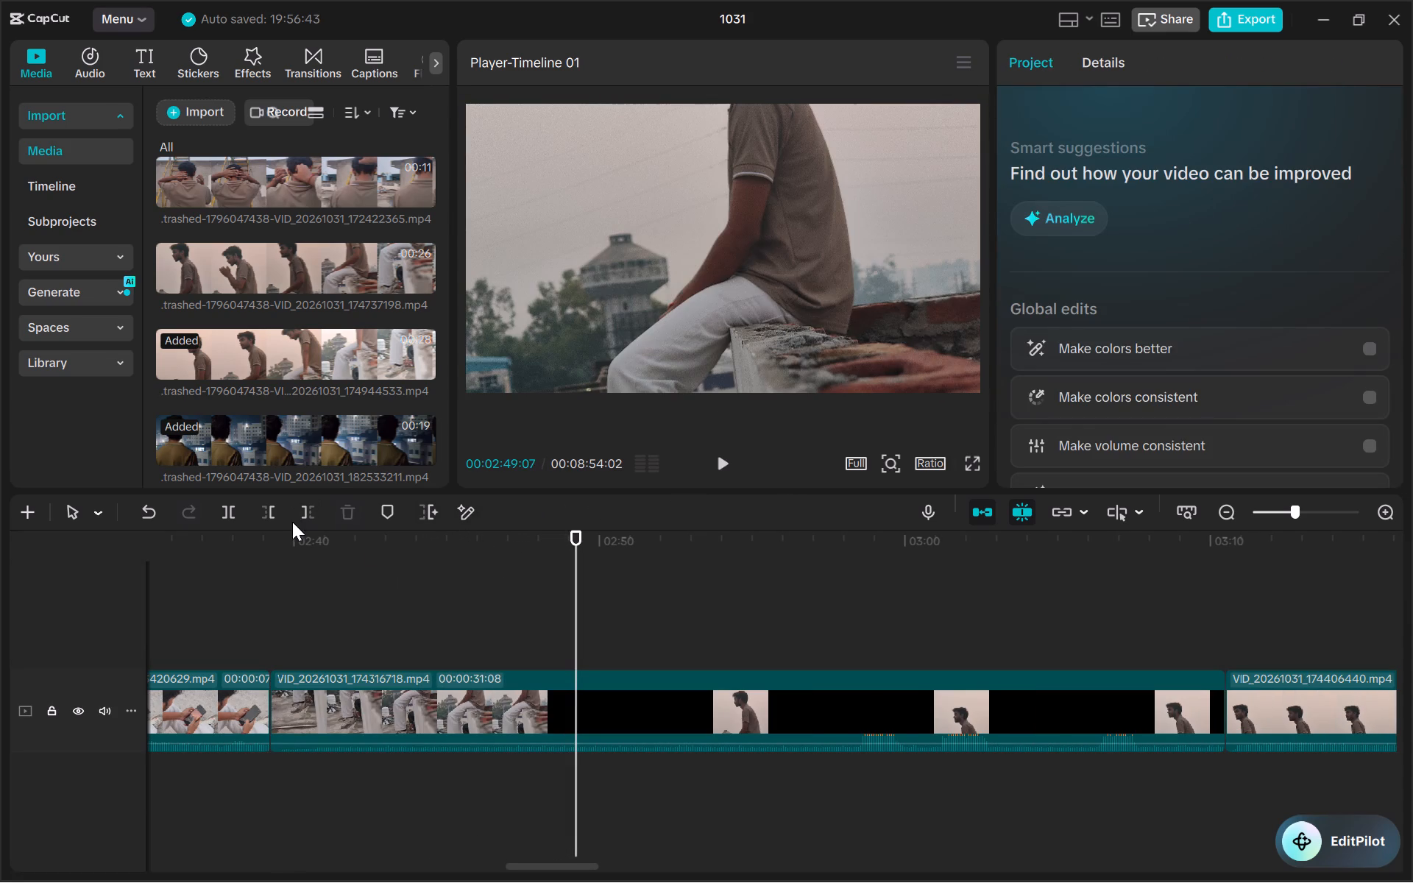
Preview clip VID_20261031_174316718.mp4 in full screen from near its start and delete it from the timeline.
click(287, 539)
key(space)
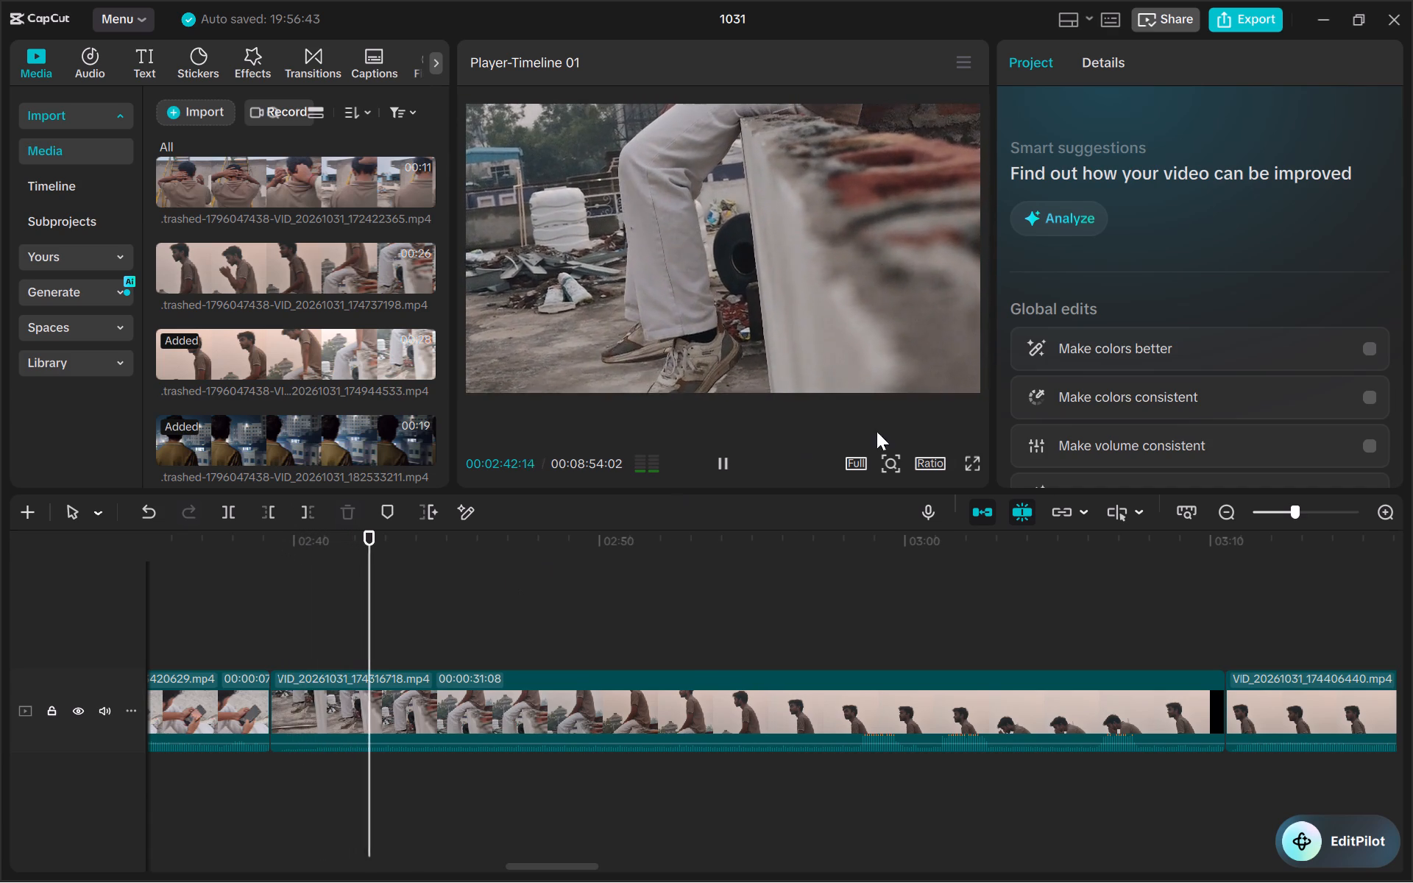
click(970, 455)
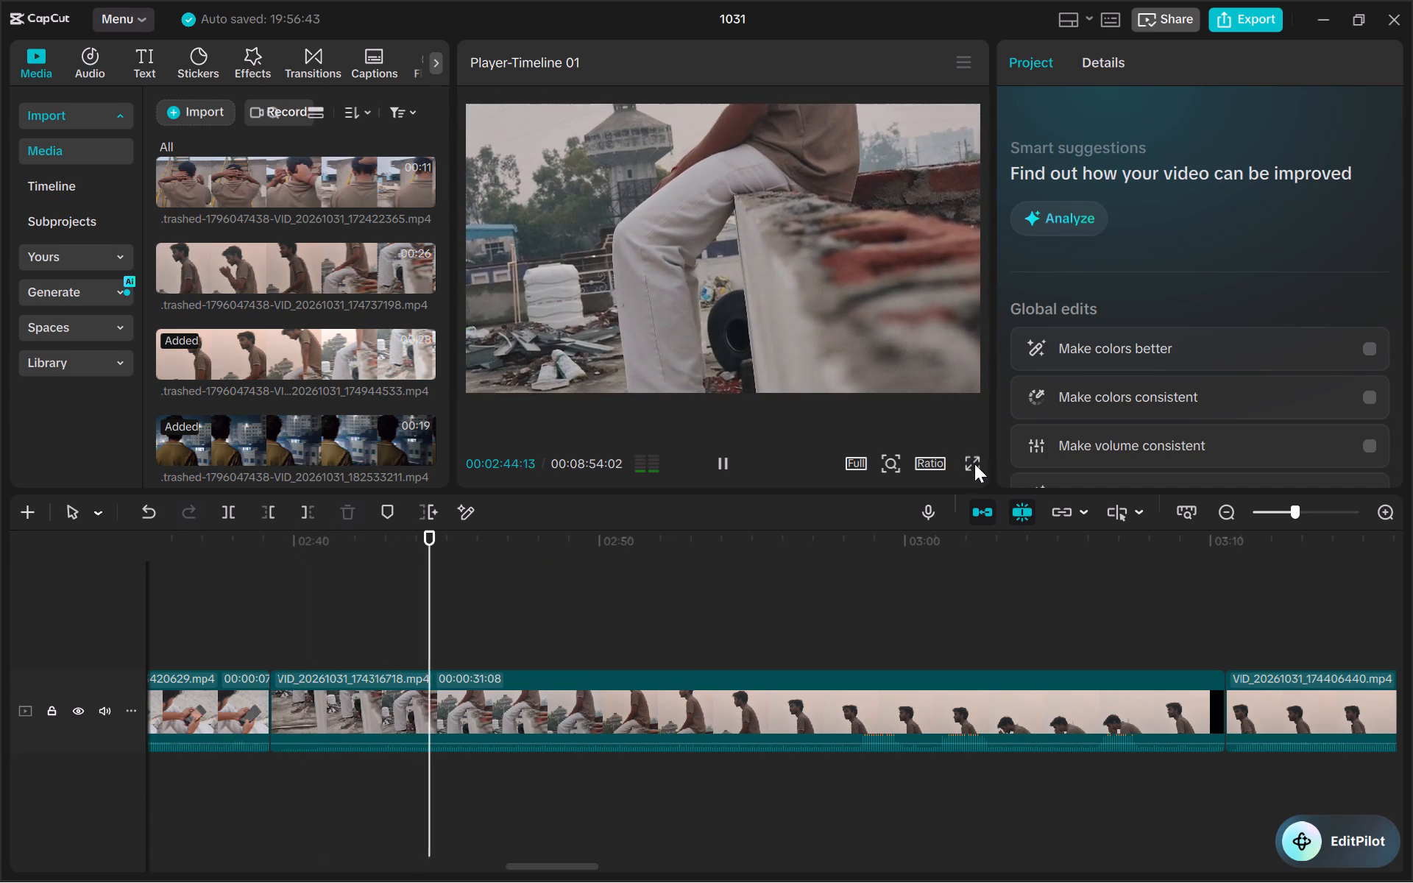
click(974, 463)
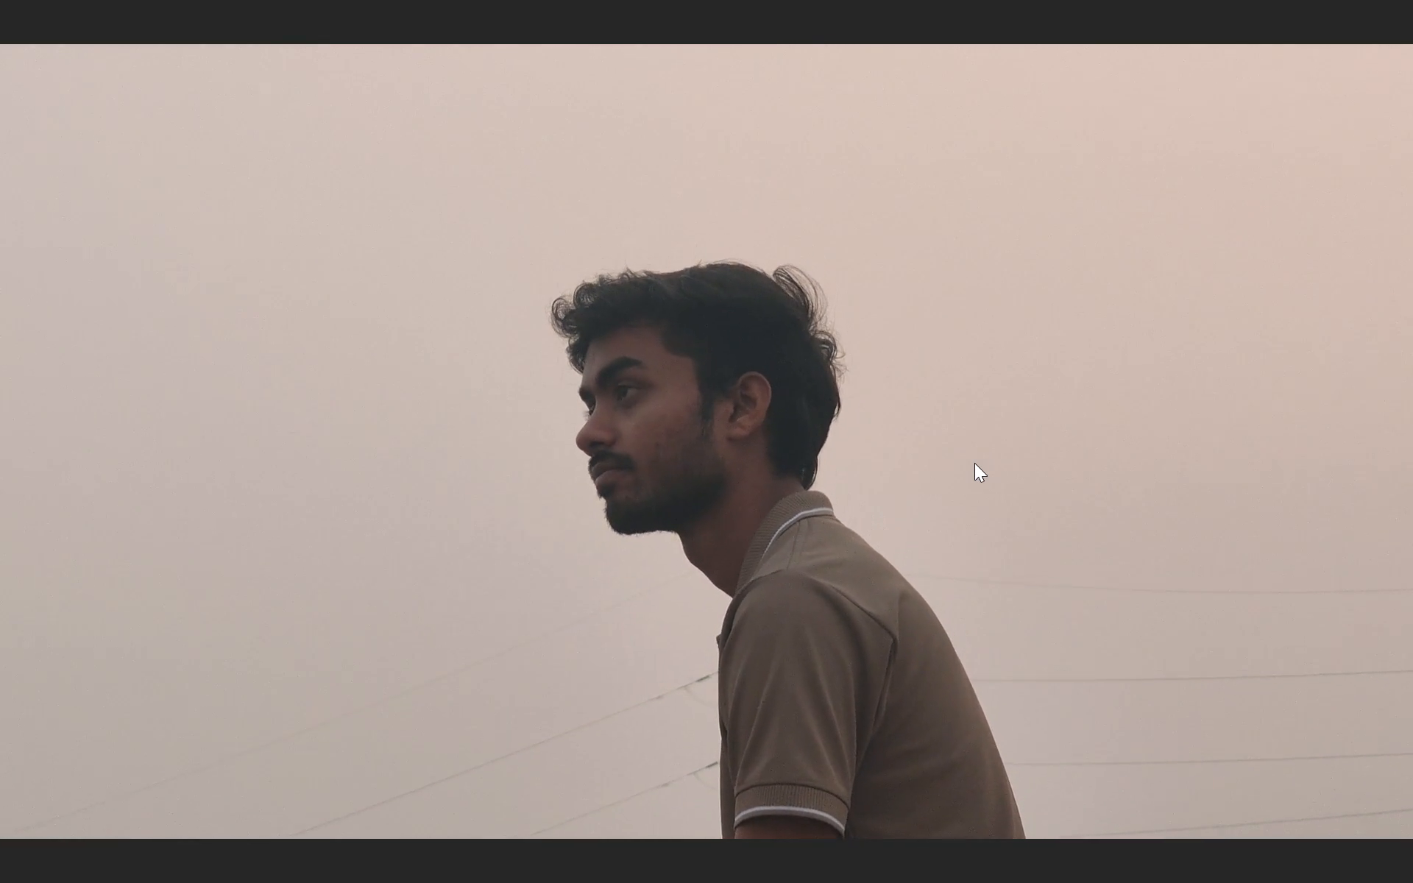
key(Escape)
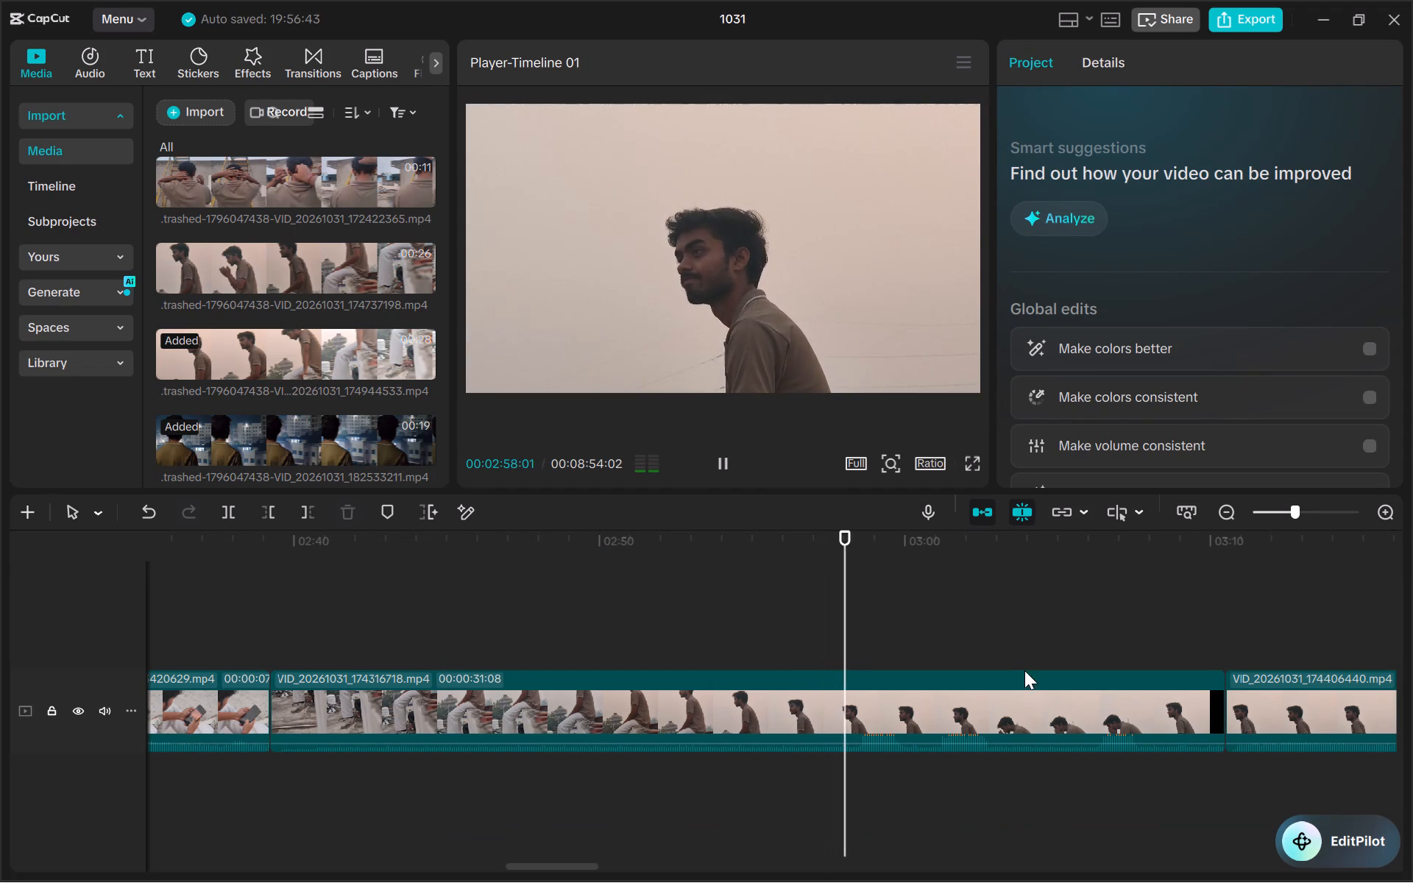
click(973, 463)
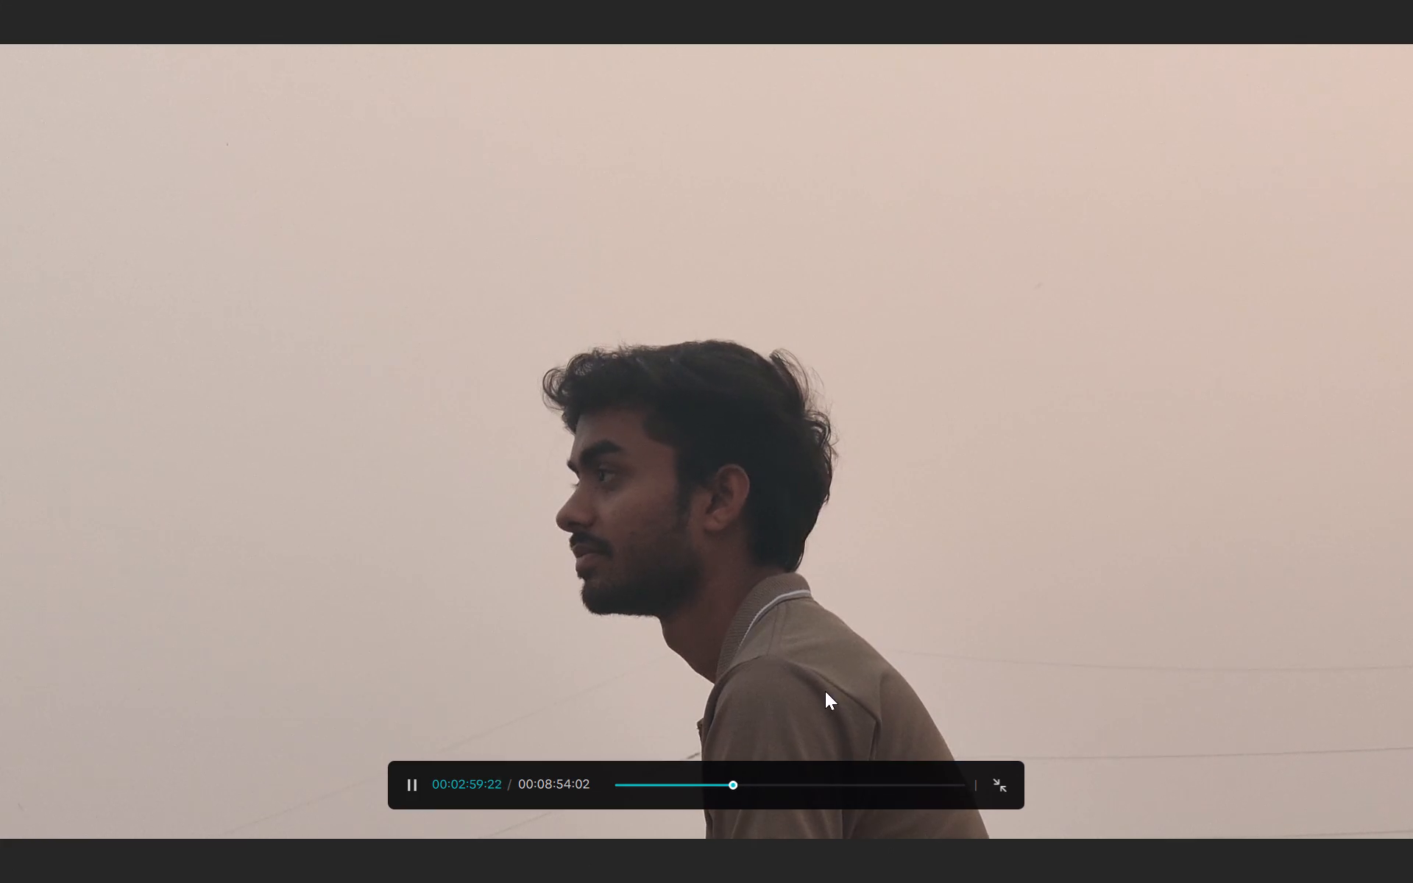
click(724, 784)
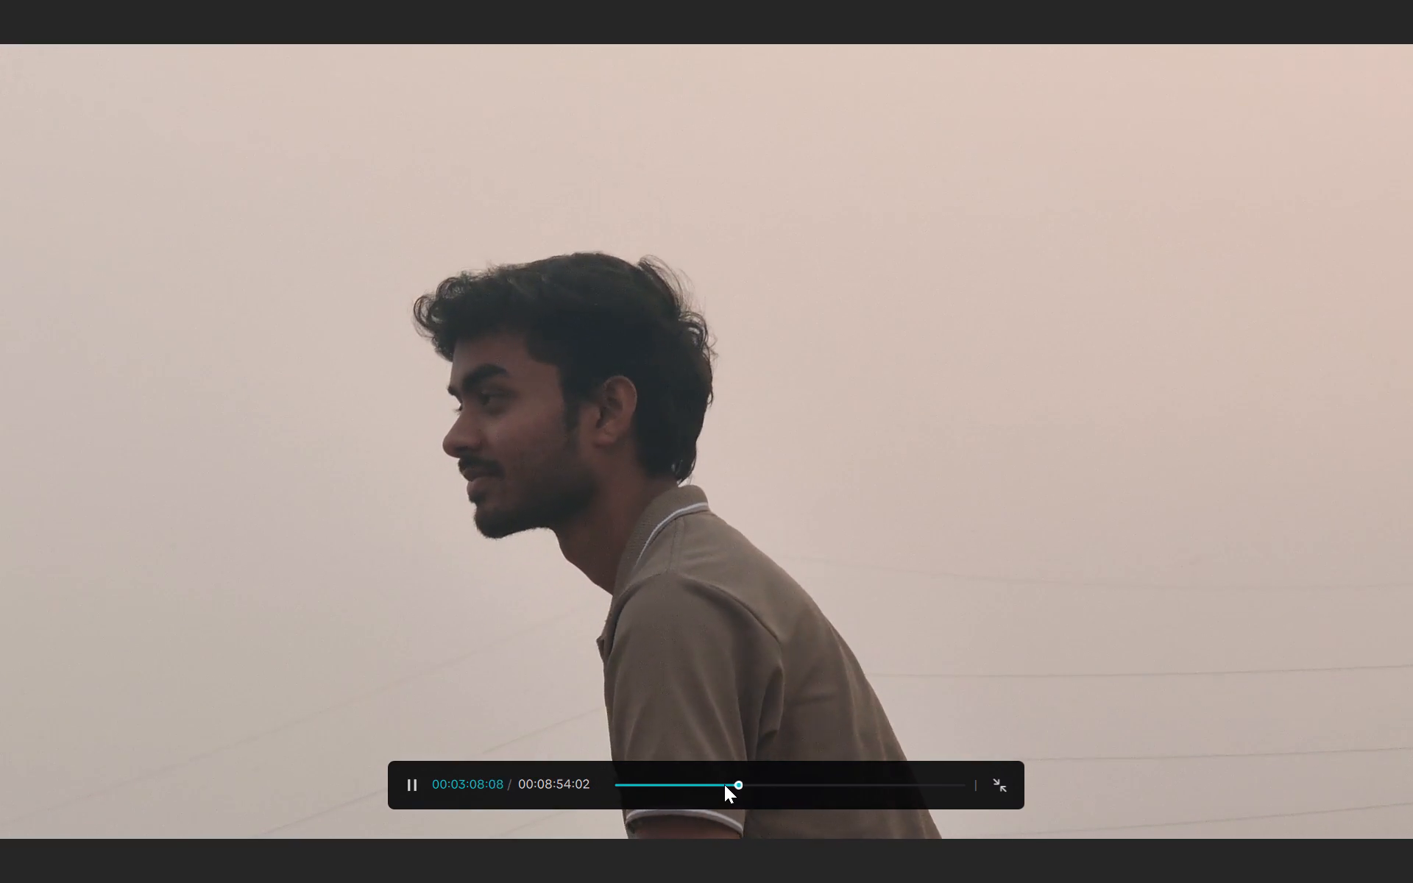
key(Escape)
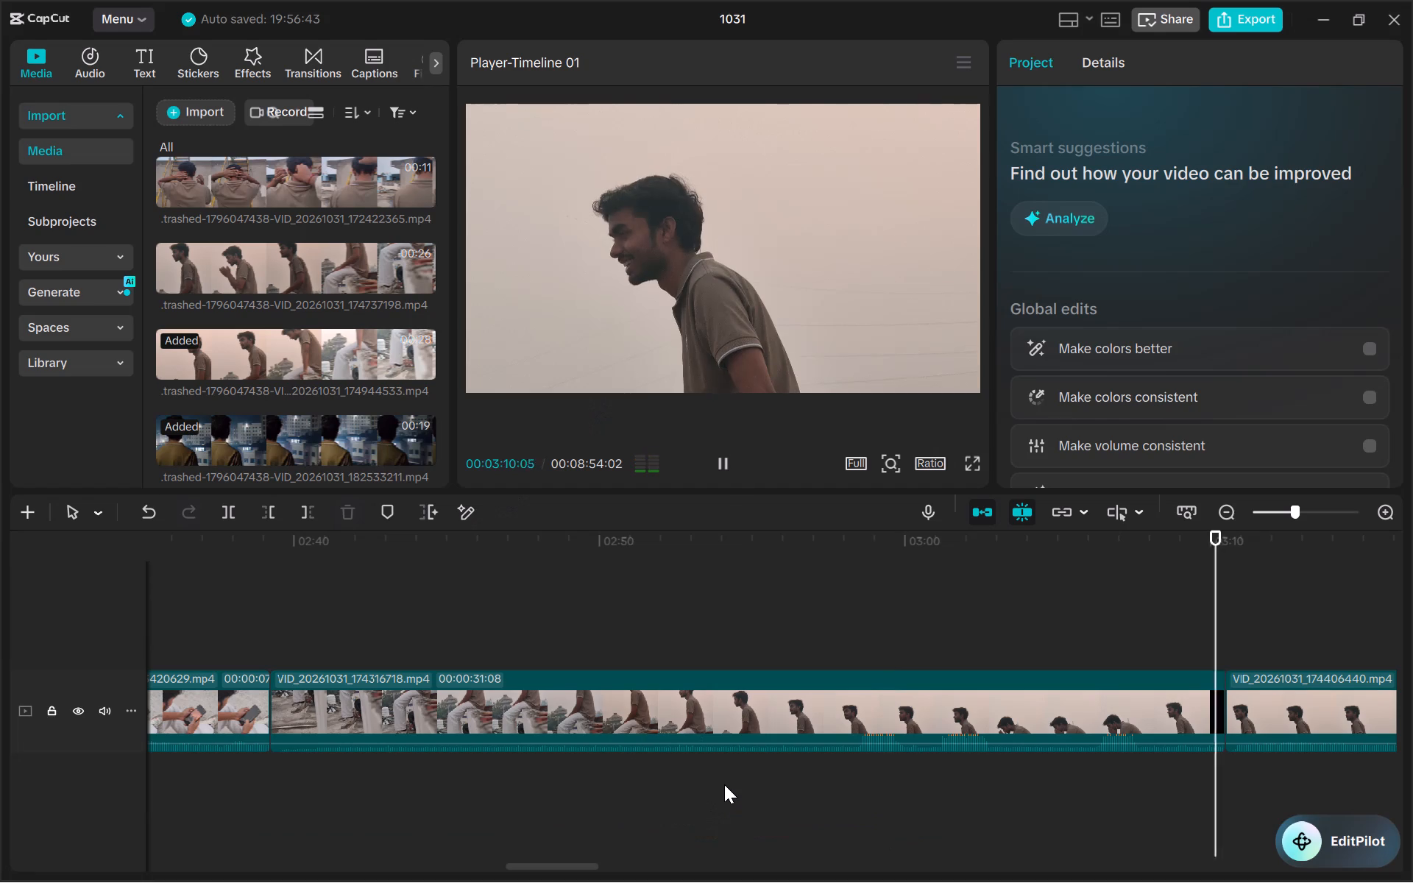
click(943, 737)
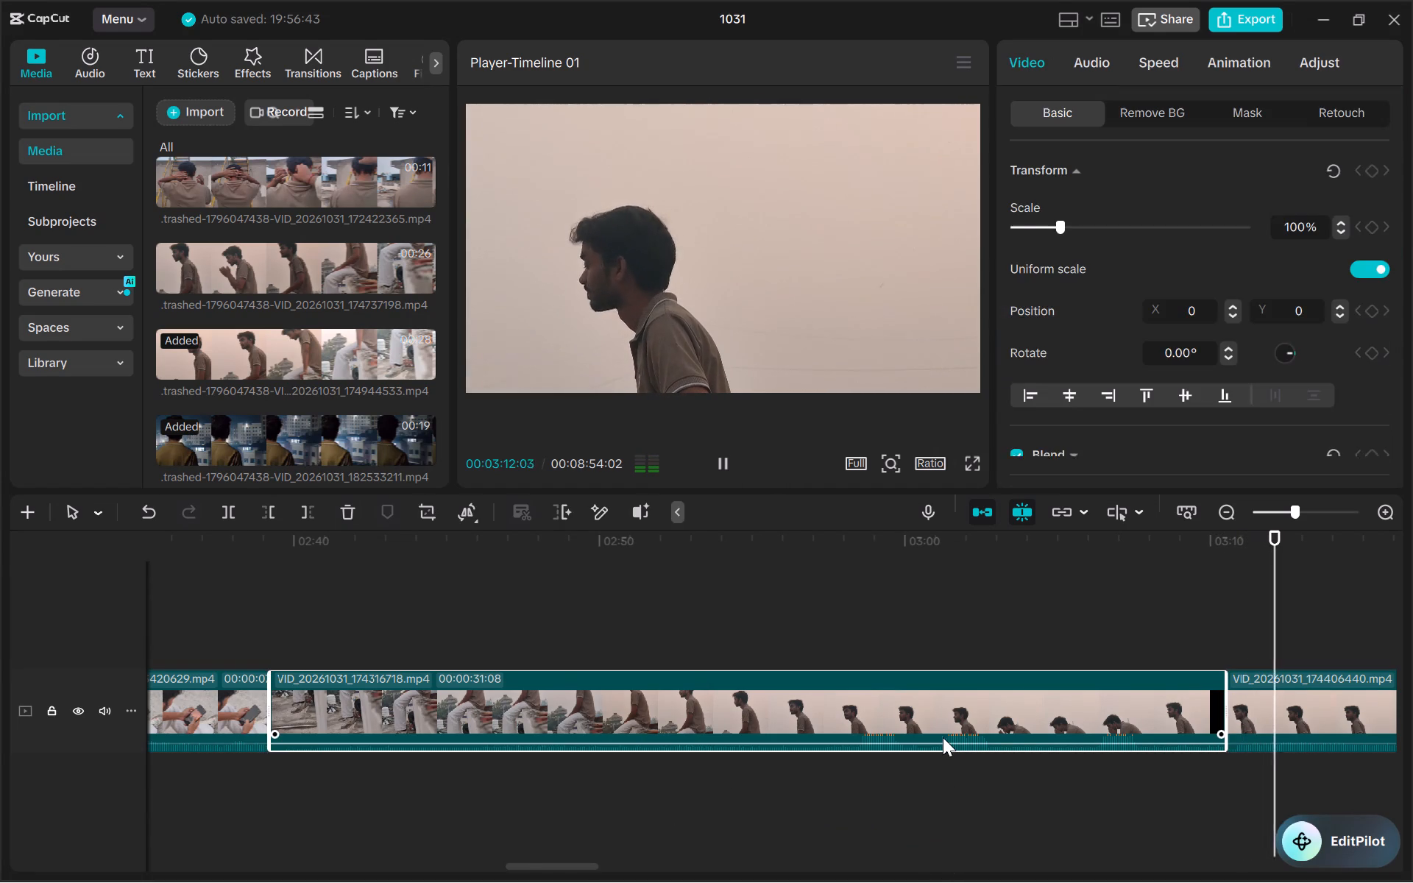
key(BackSpace)
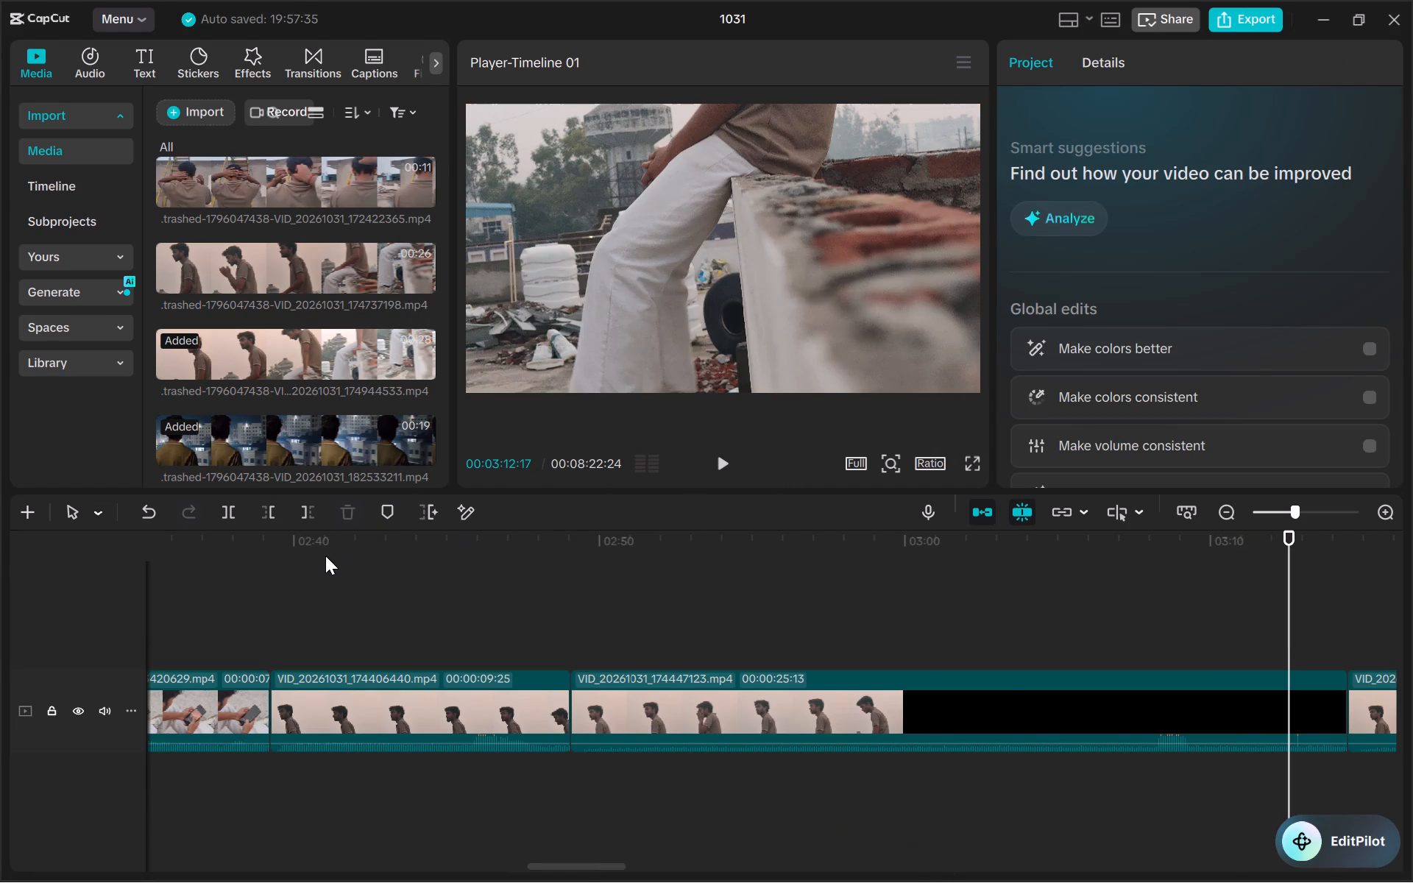
Preview clip VID_20261031_174406440.mp4 in full screen and delete it from the timeline.
click(325, 556)
key(space)
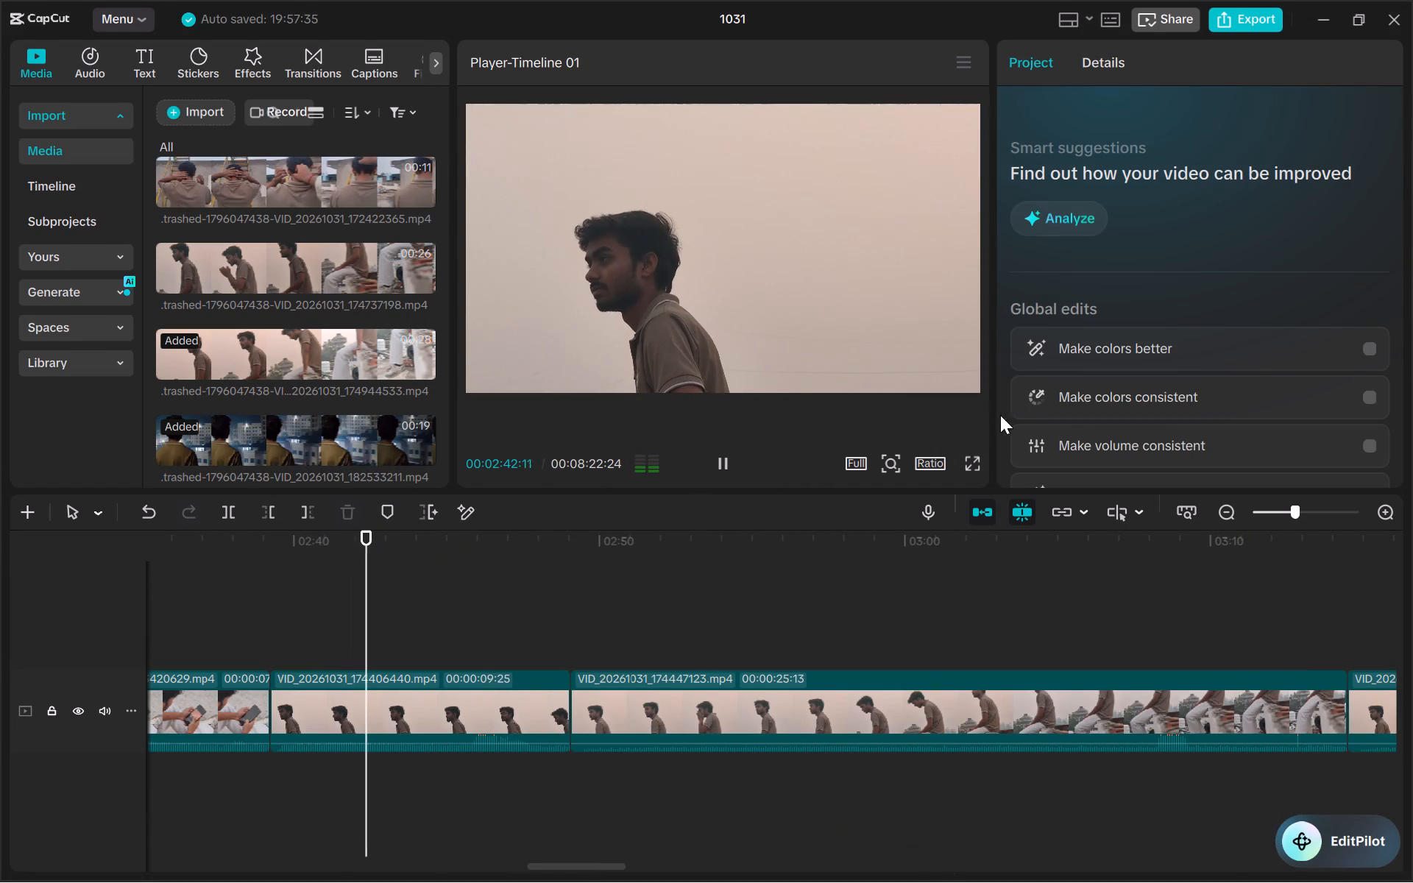
click(974, 456)
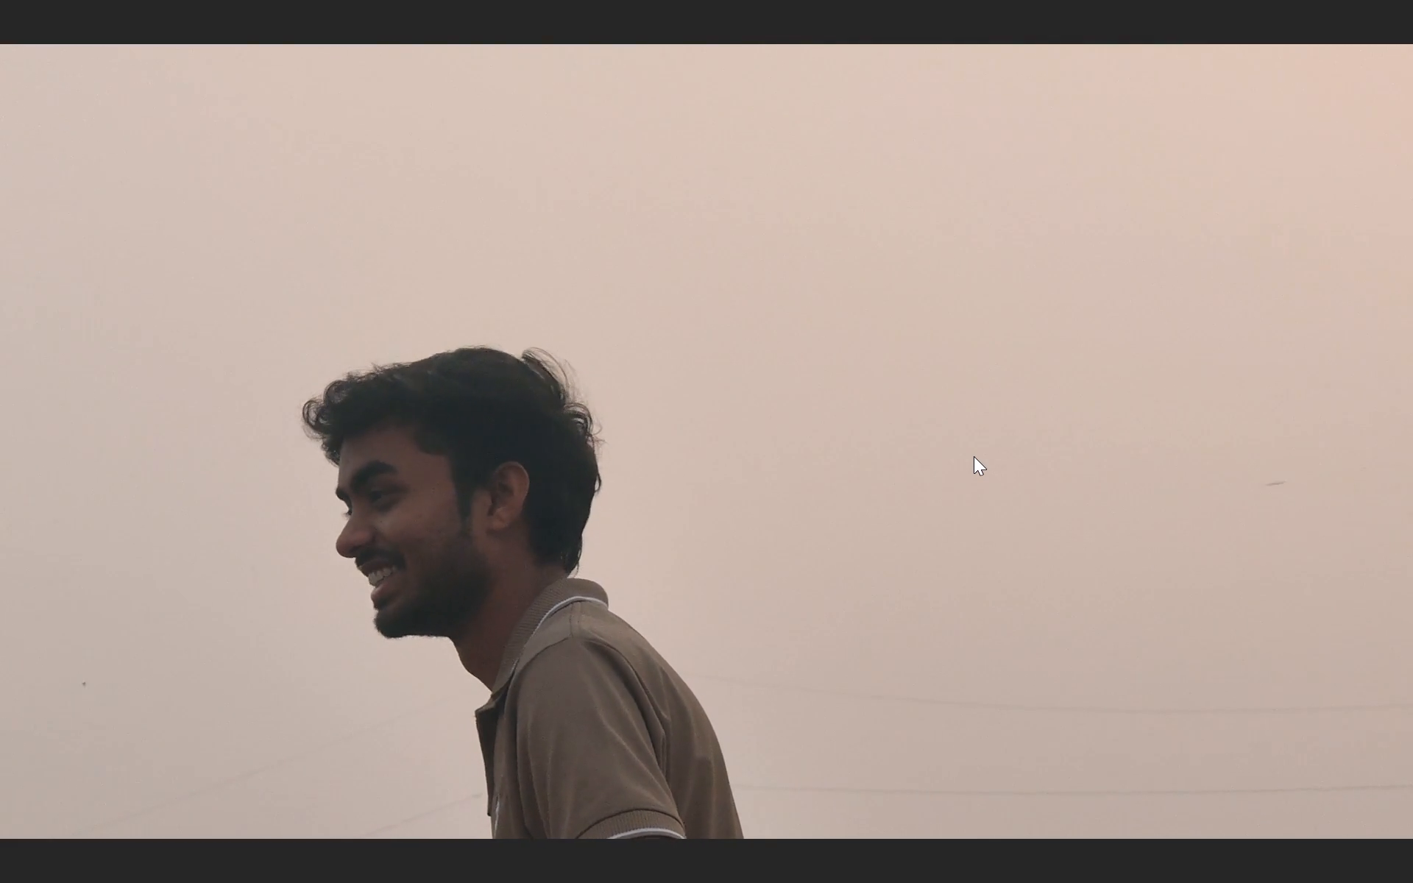
key(Escape)
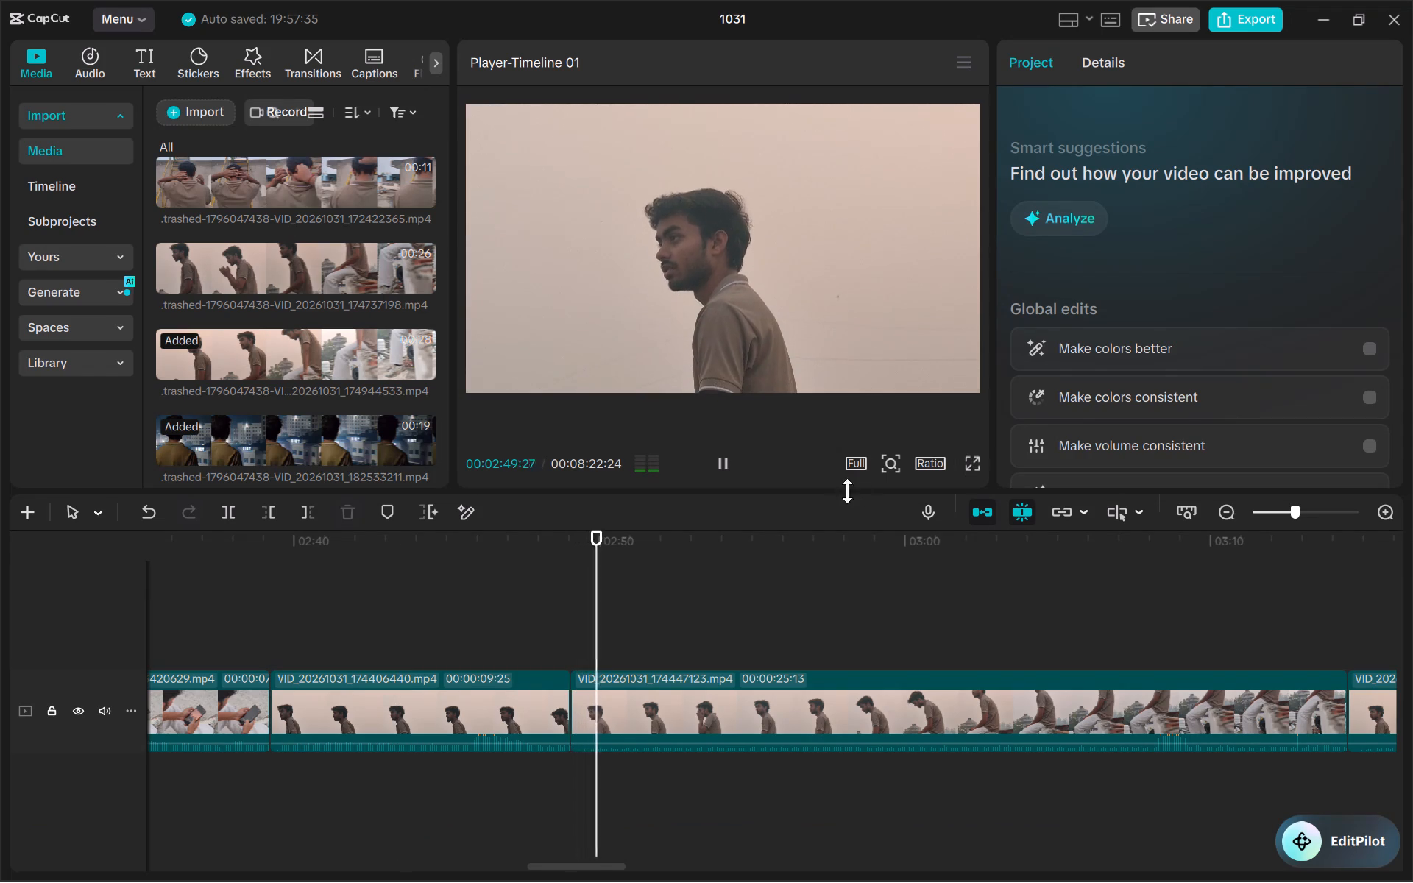
click(517, 701)
key(BackSpace)
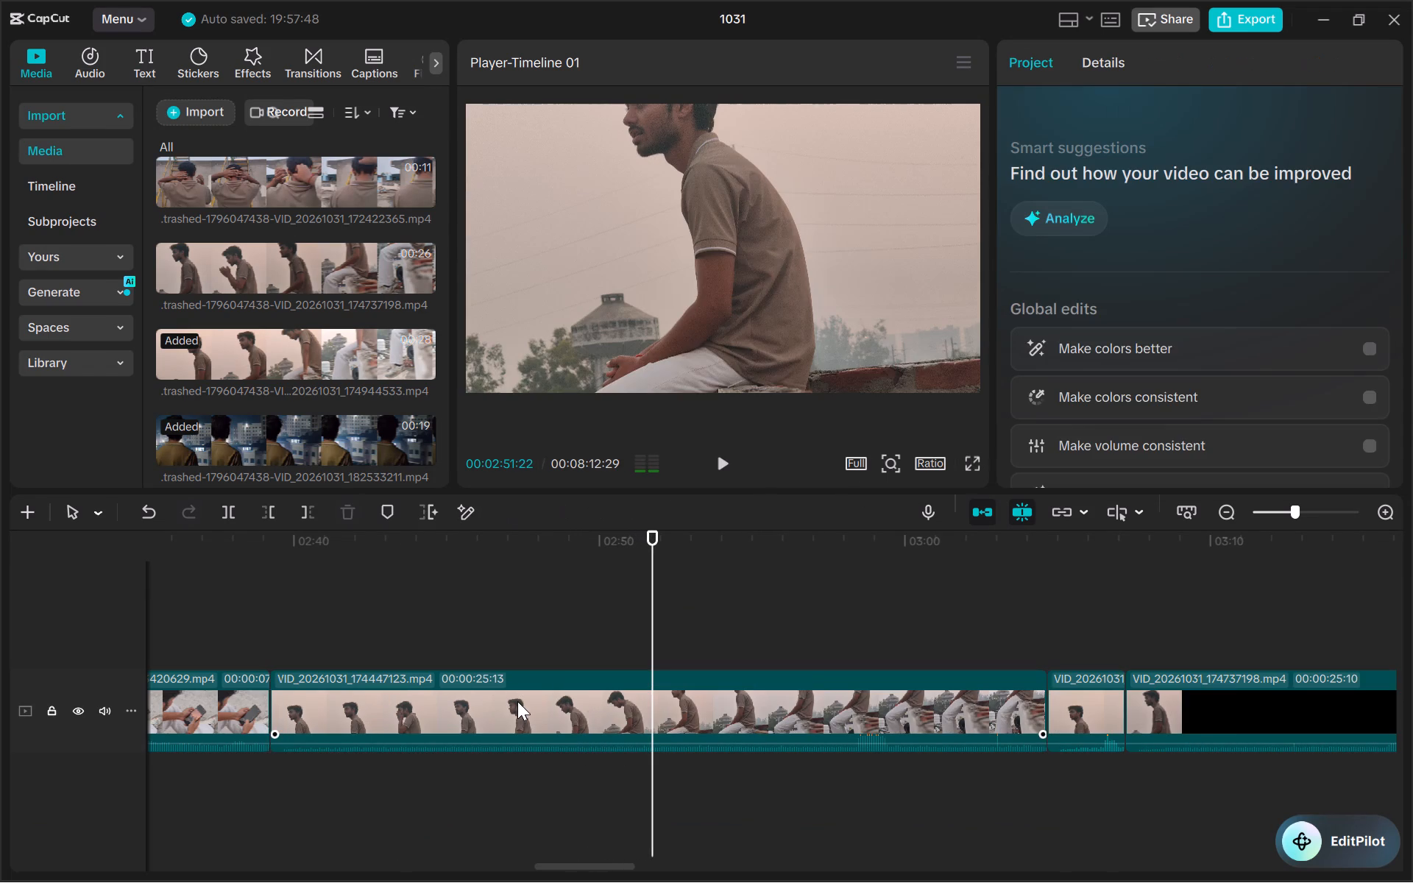
Review clip VID_20261031_174447123.mp4 in full screen, then the short clip after it and on into VID_20261031_174737198.mp4.
click(295, 545)
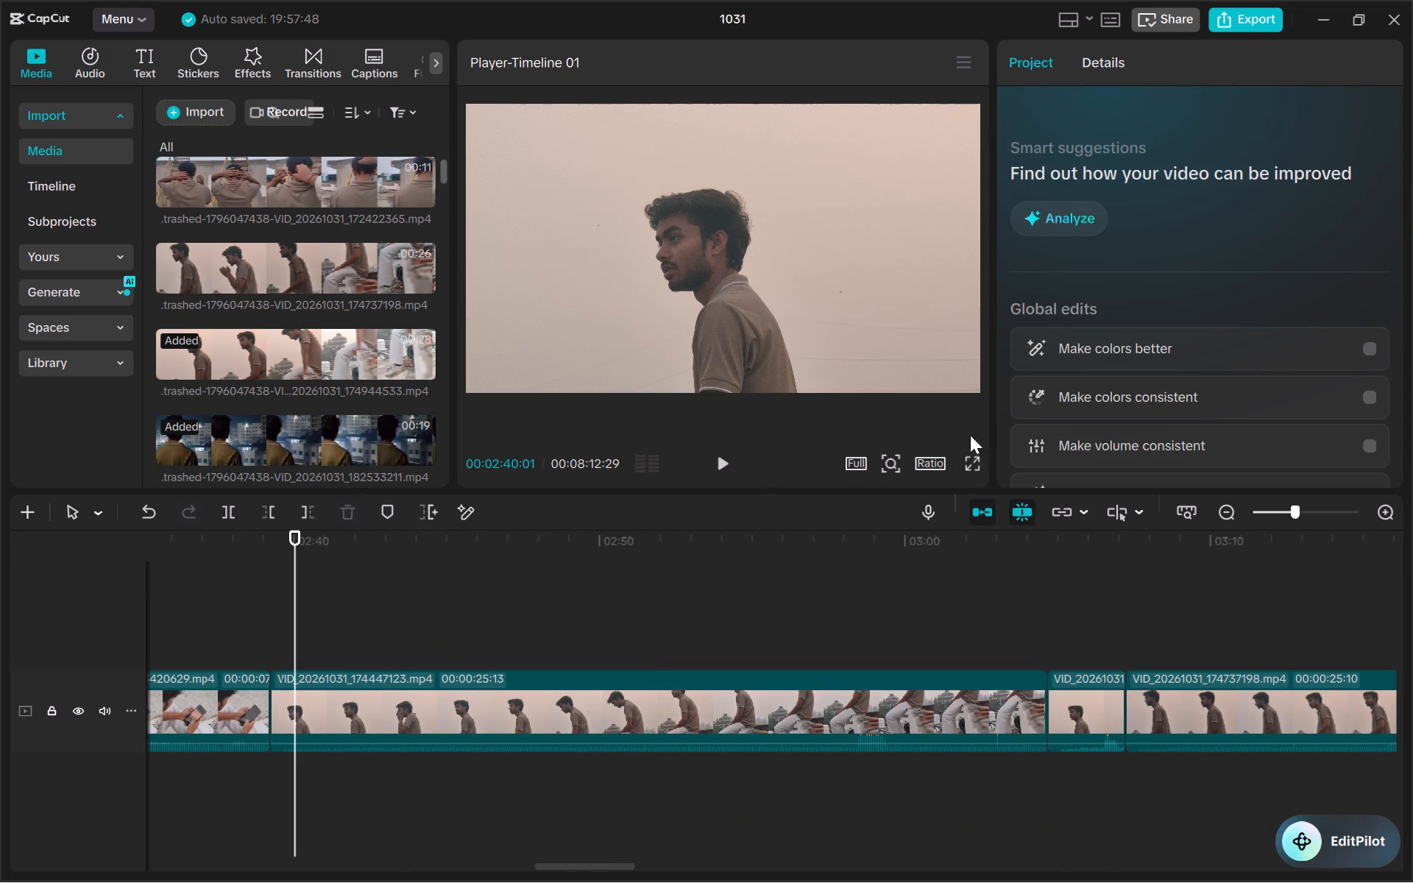
click(973, 458)
key(space)
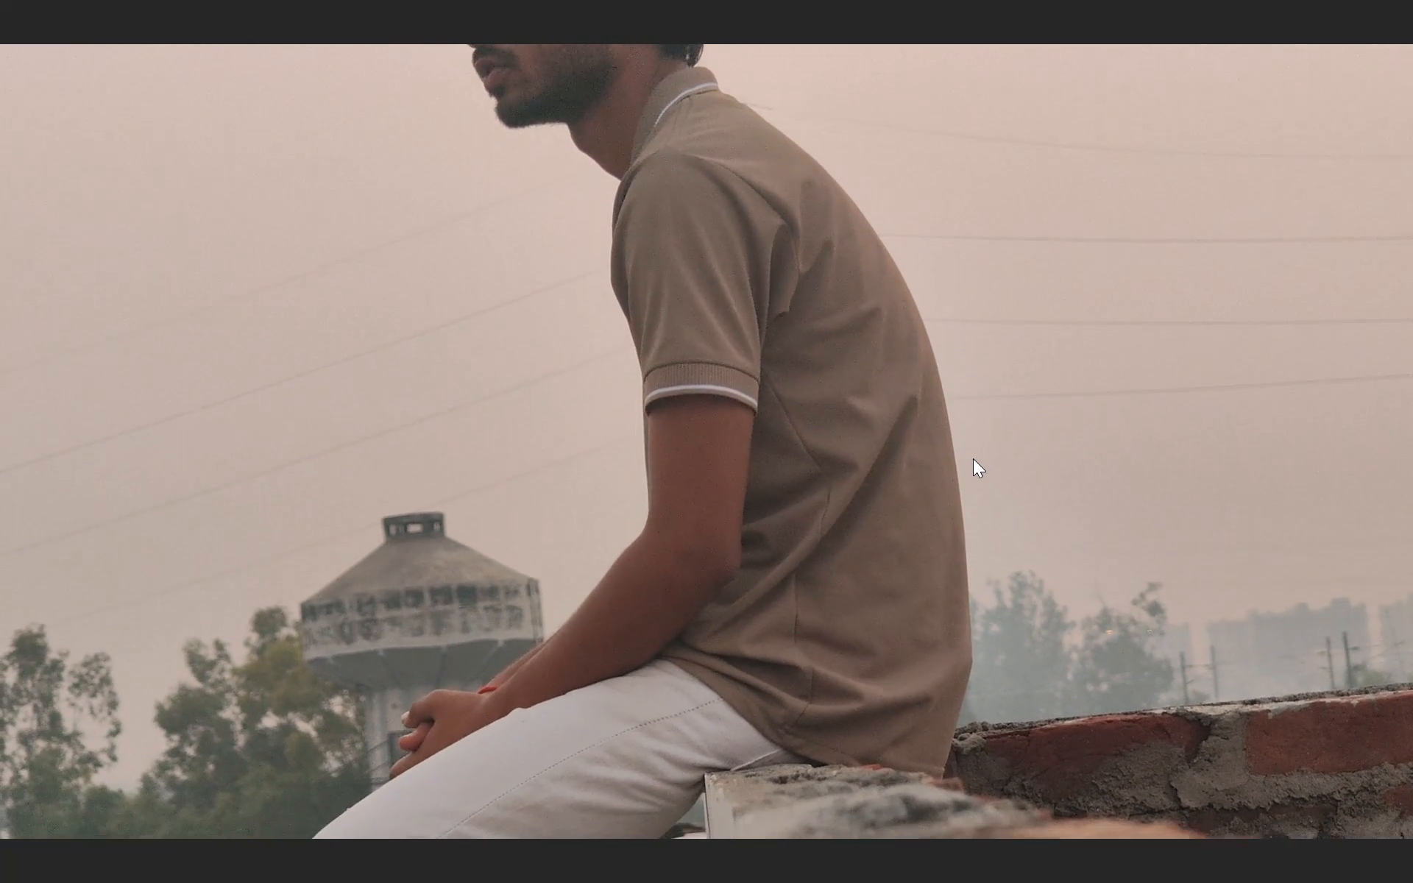
key(Escape)
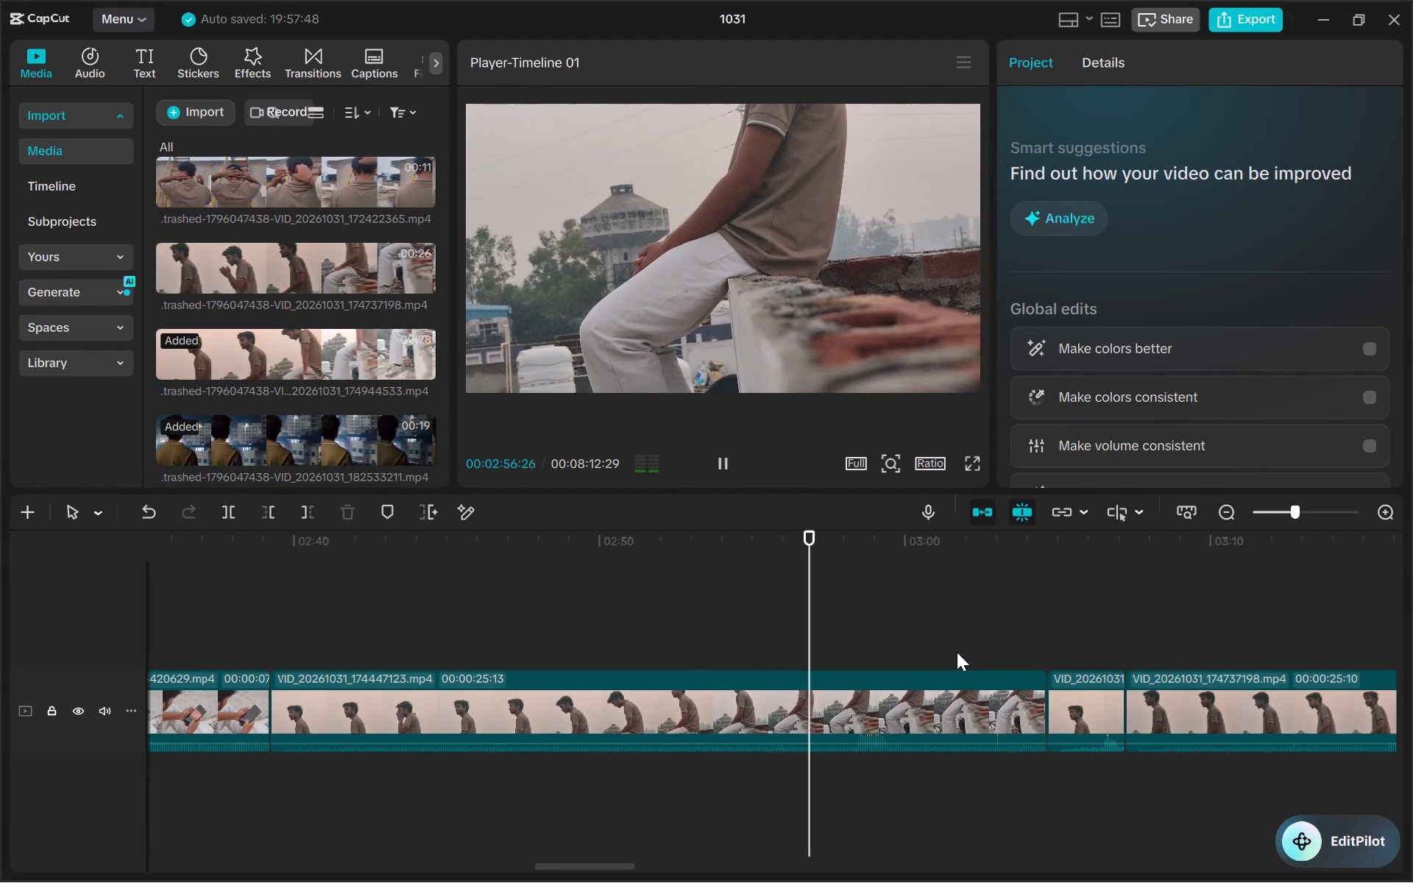
click(1046, 534)
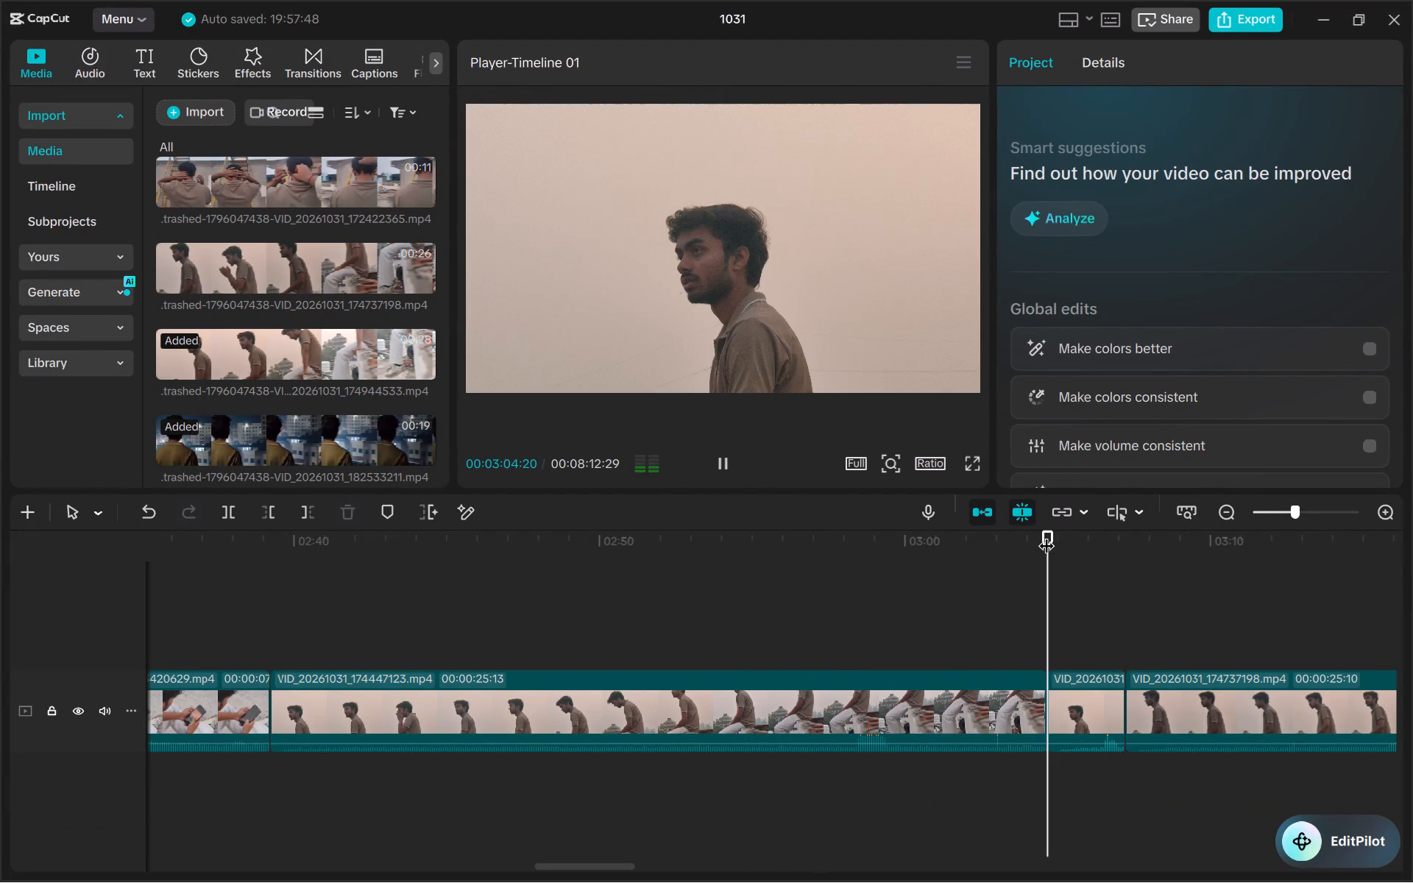
click(974, 458)
key(space)
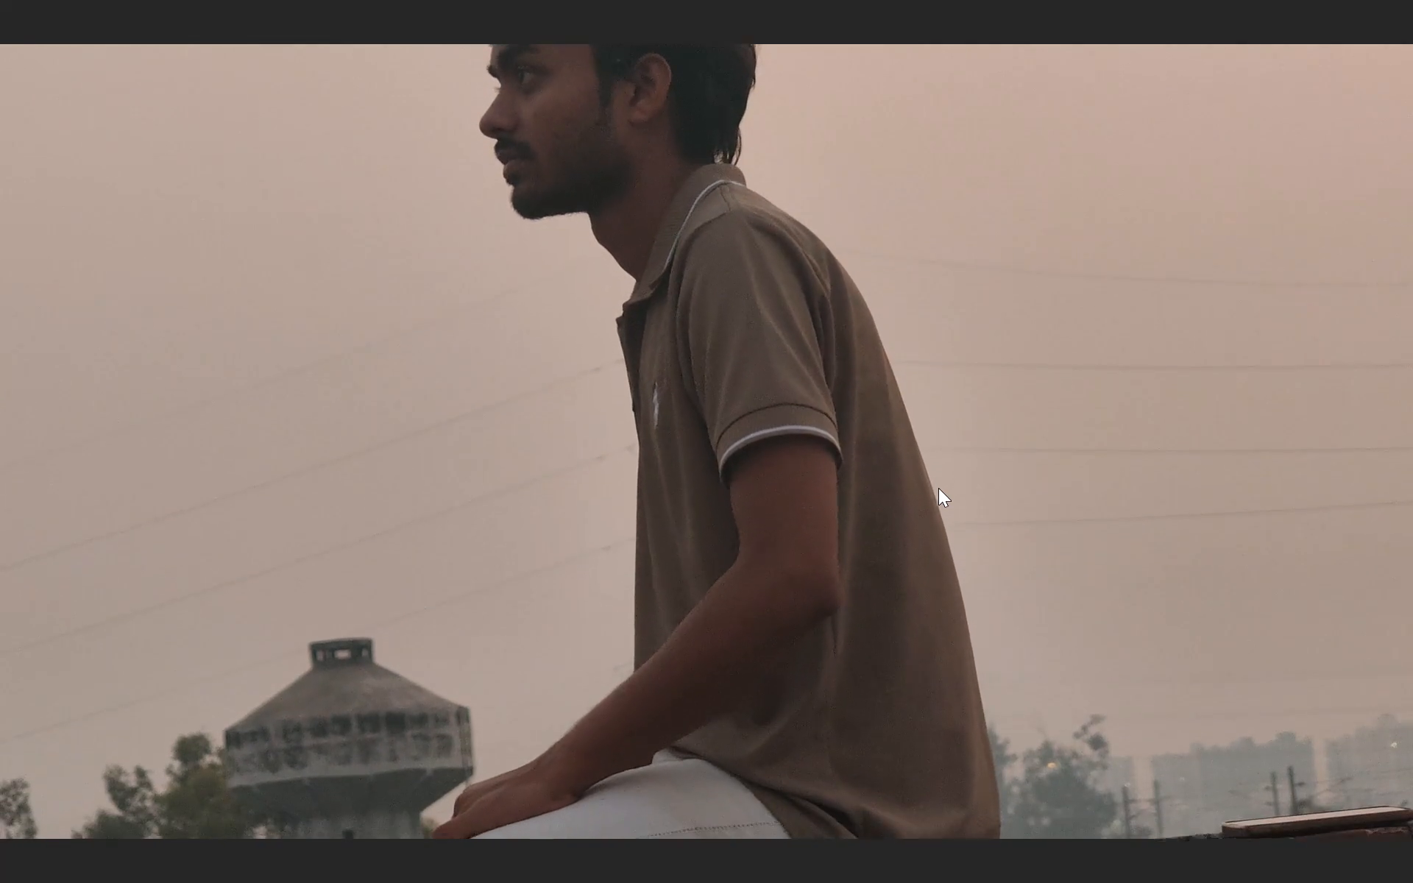
key(Escape)
drag(938, 488, 782, 456)
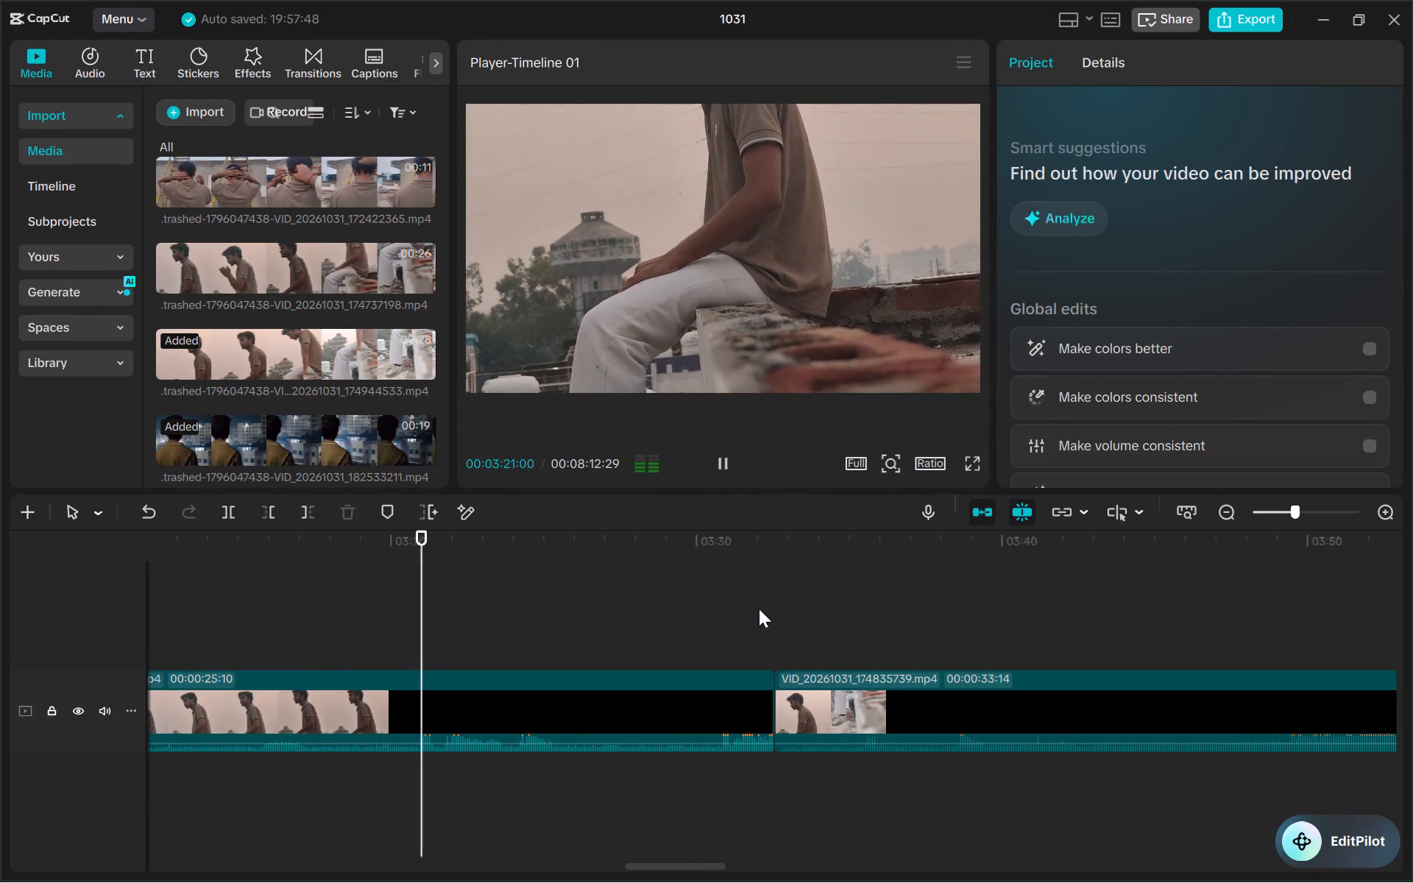
Review clips VID_20261031_174835739.mp4 and VID_20261031_174944533.mp4 in full screen, each from its start.
click(771, 554)
key(space)
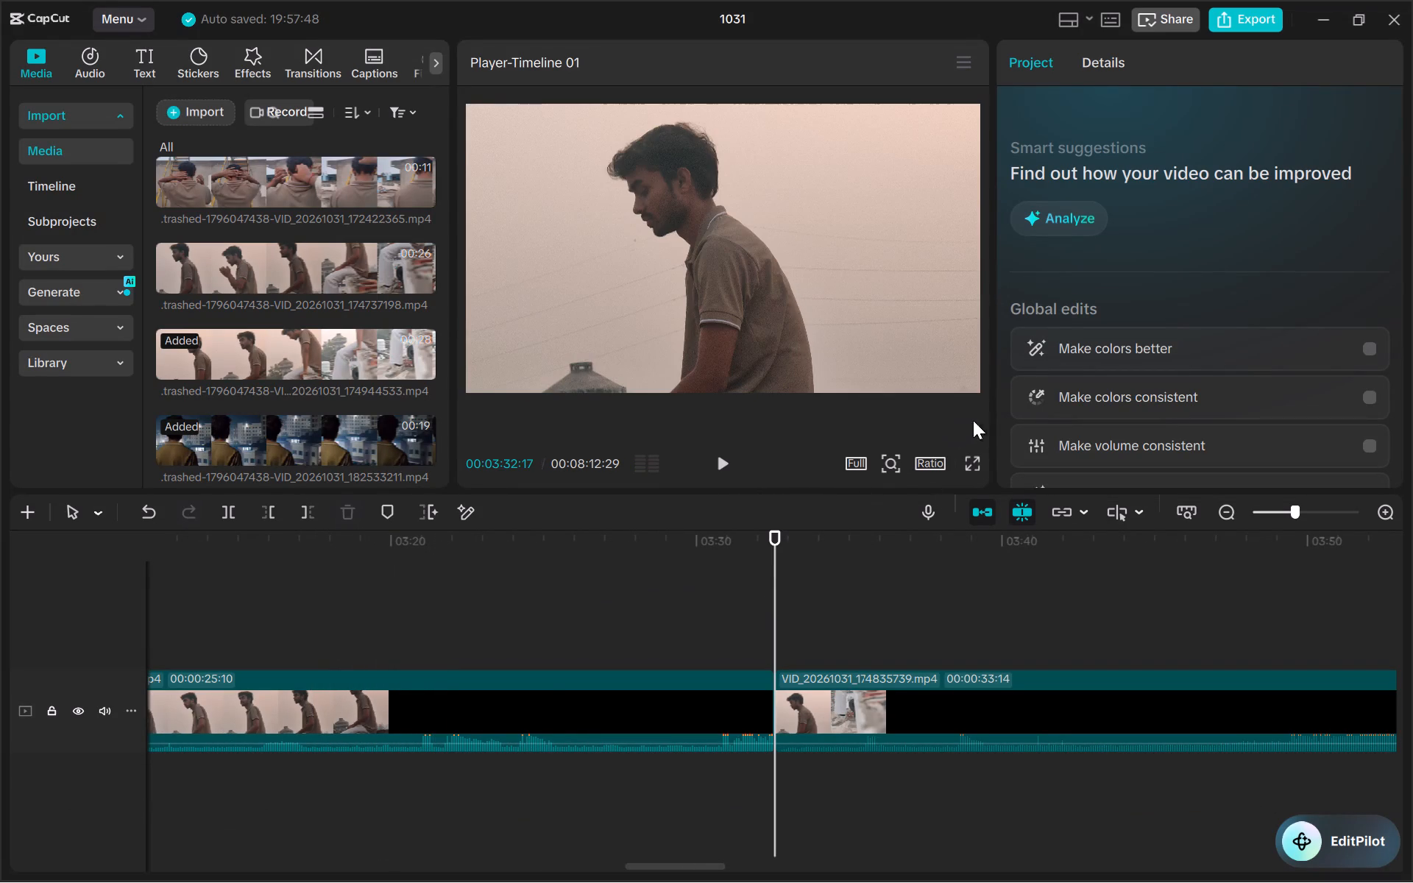
click(971, 458)
key(space)
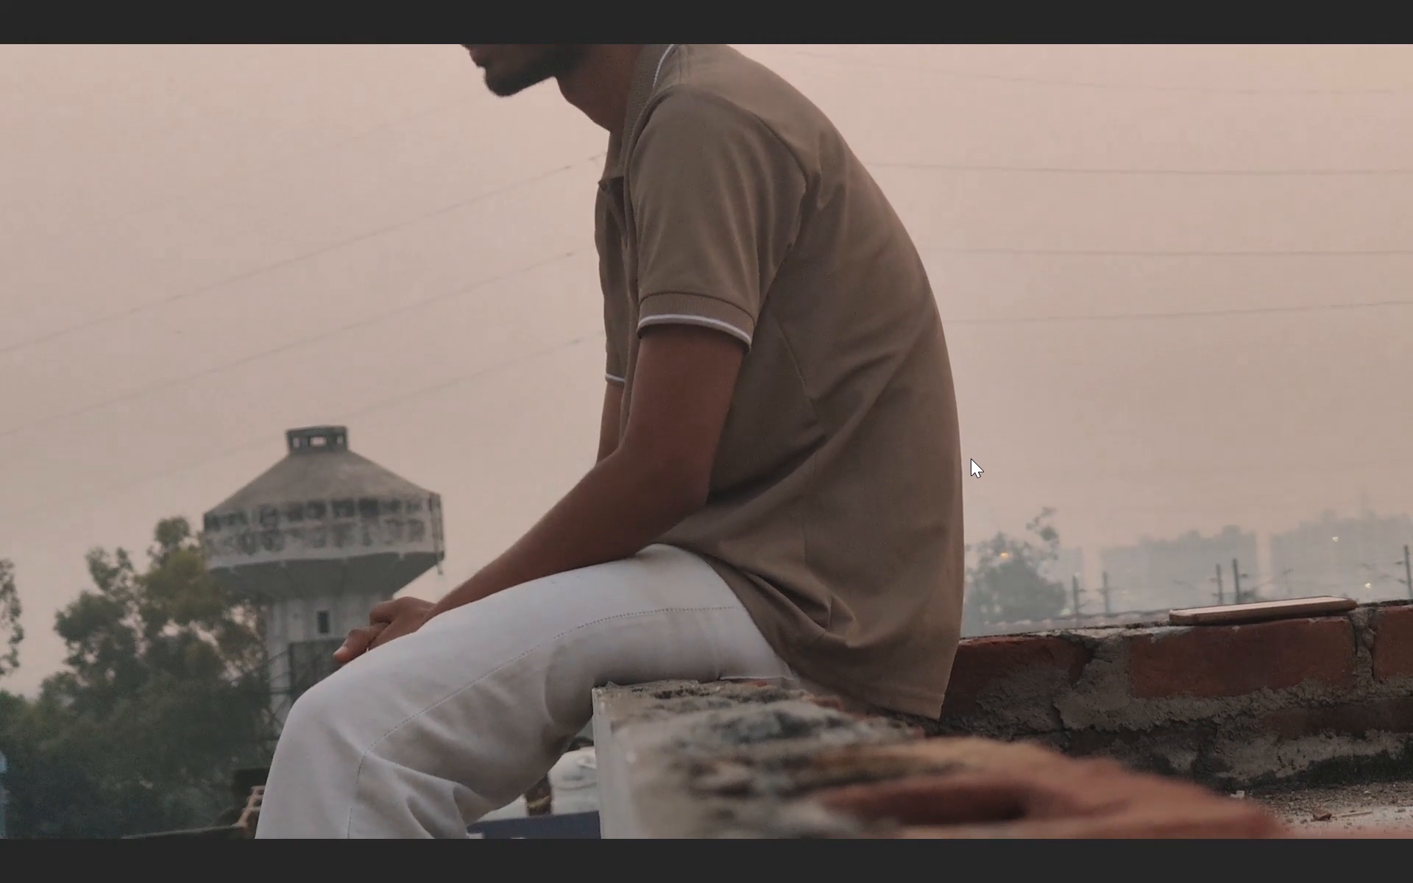
key(Escape)
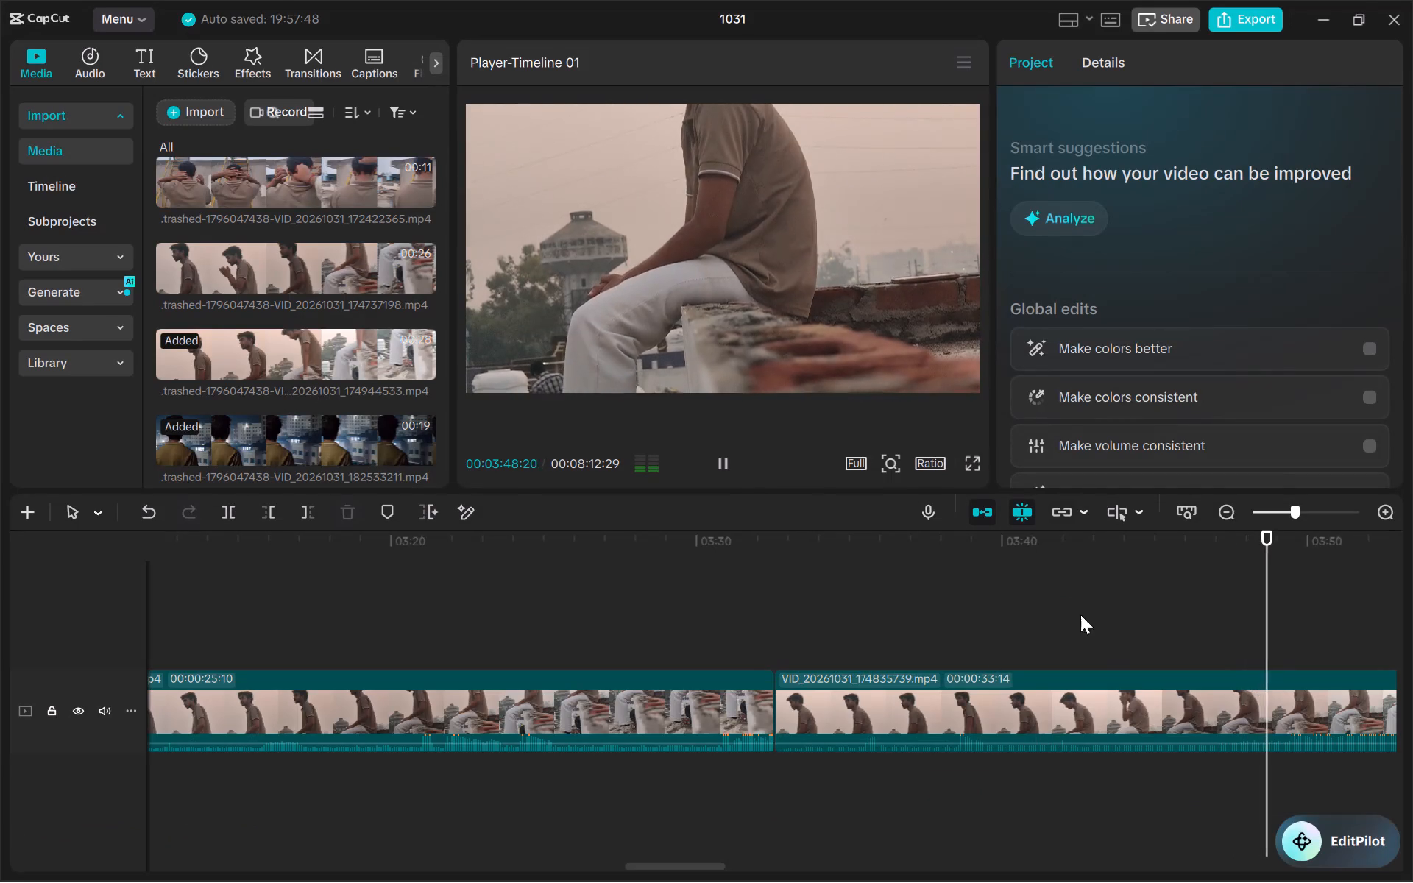
scroll(951, 693, left, 2)
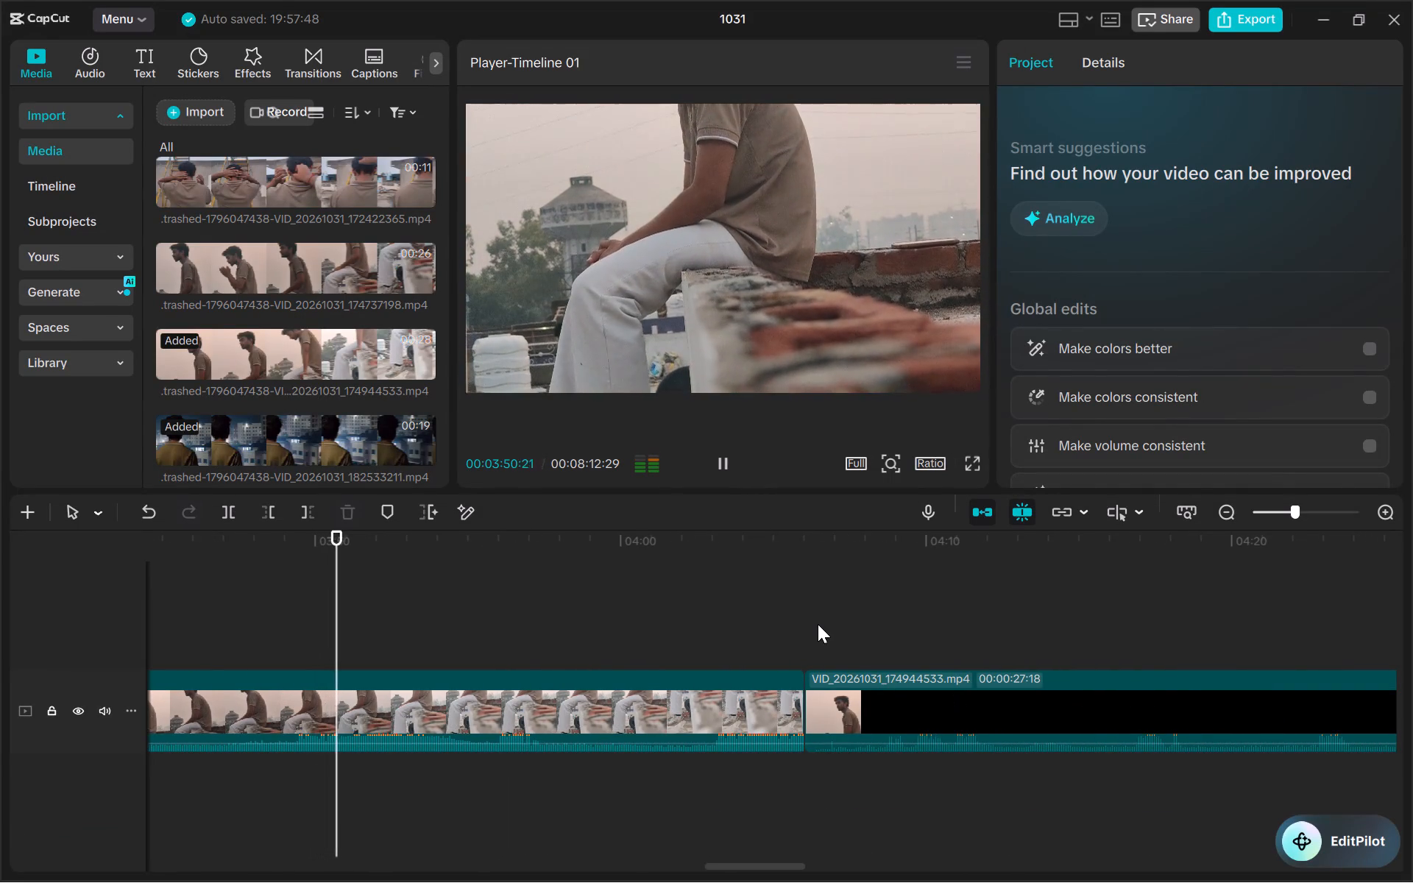
click(806, 550)
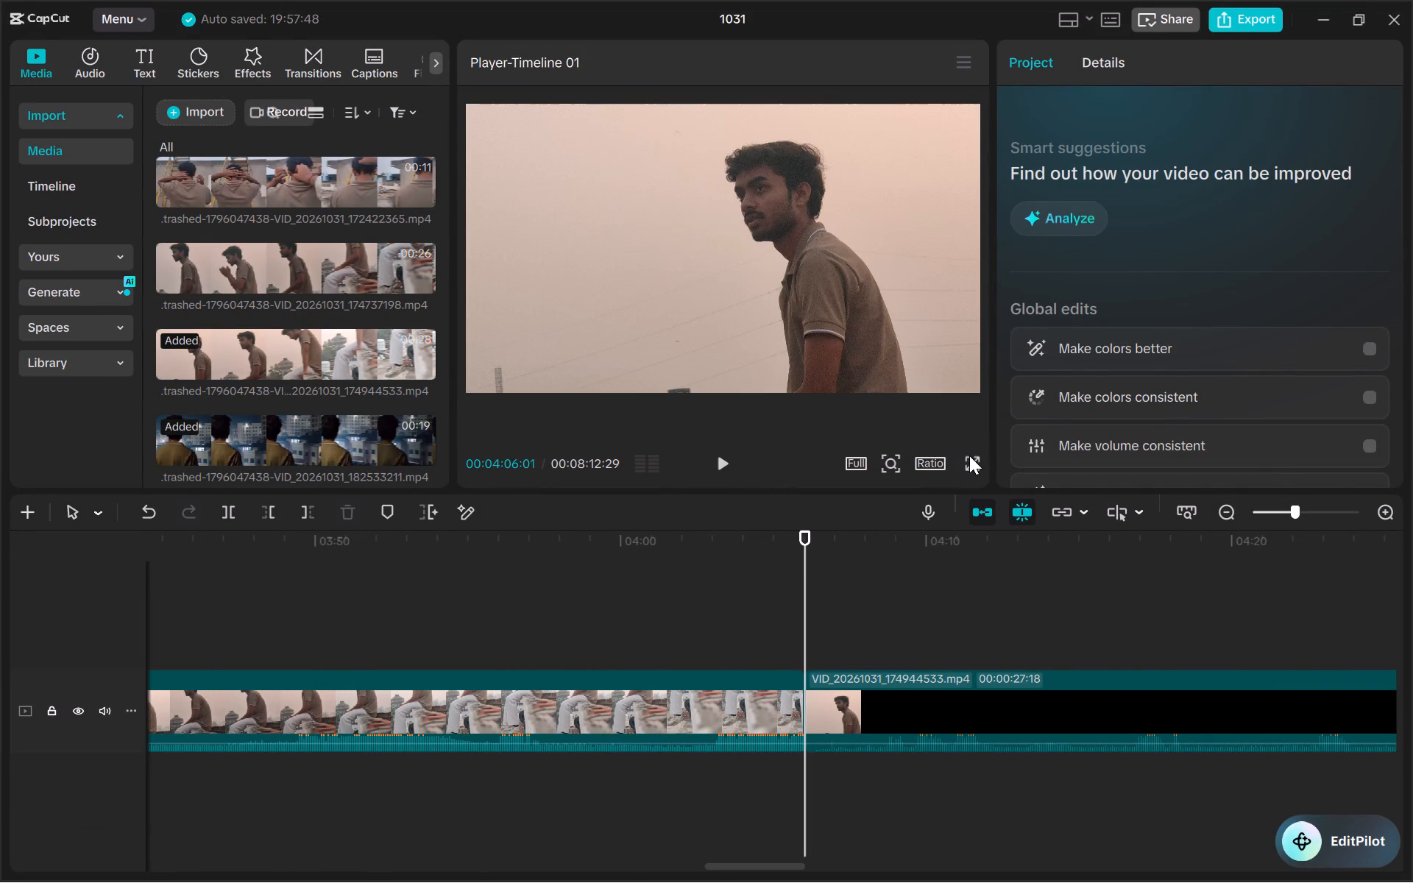
click(969, 455)
click(974, 460)
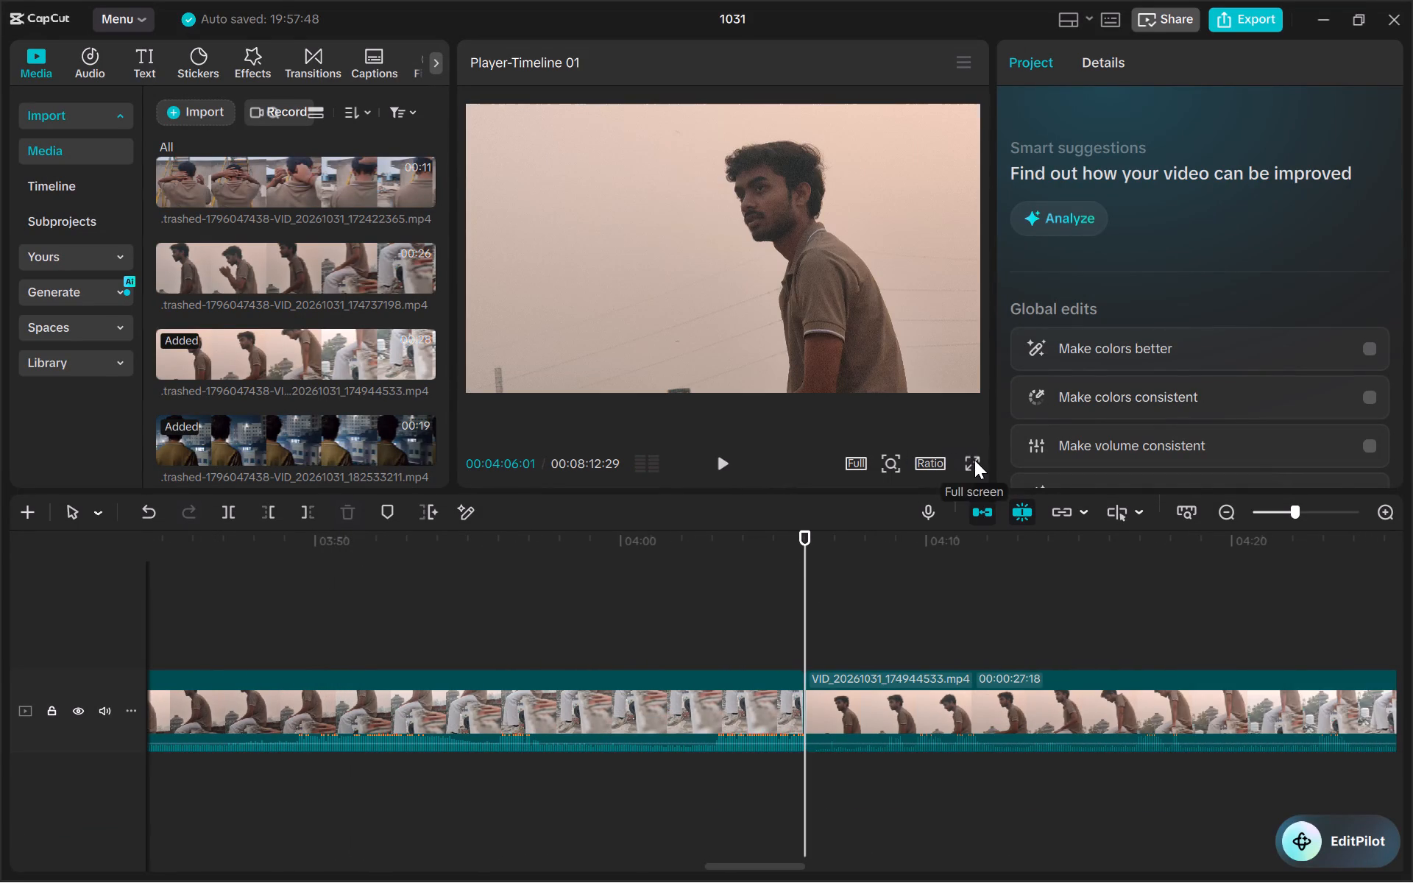
key(space)
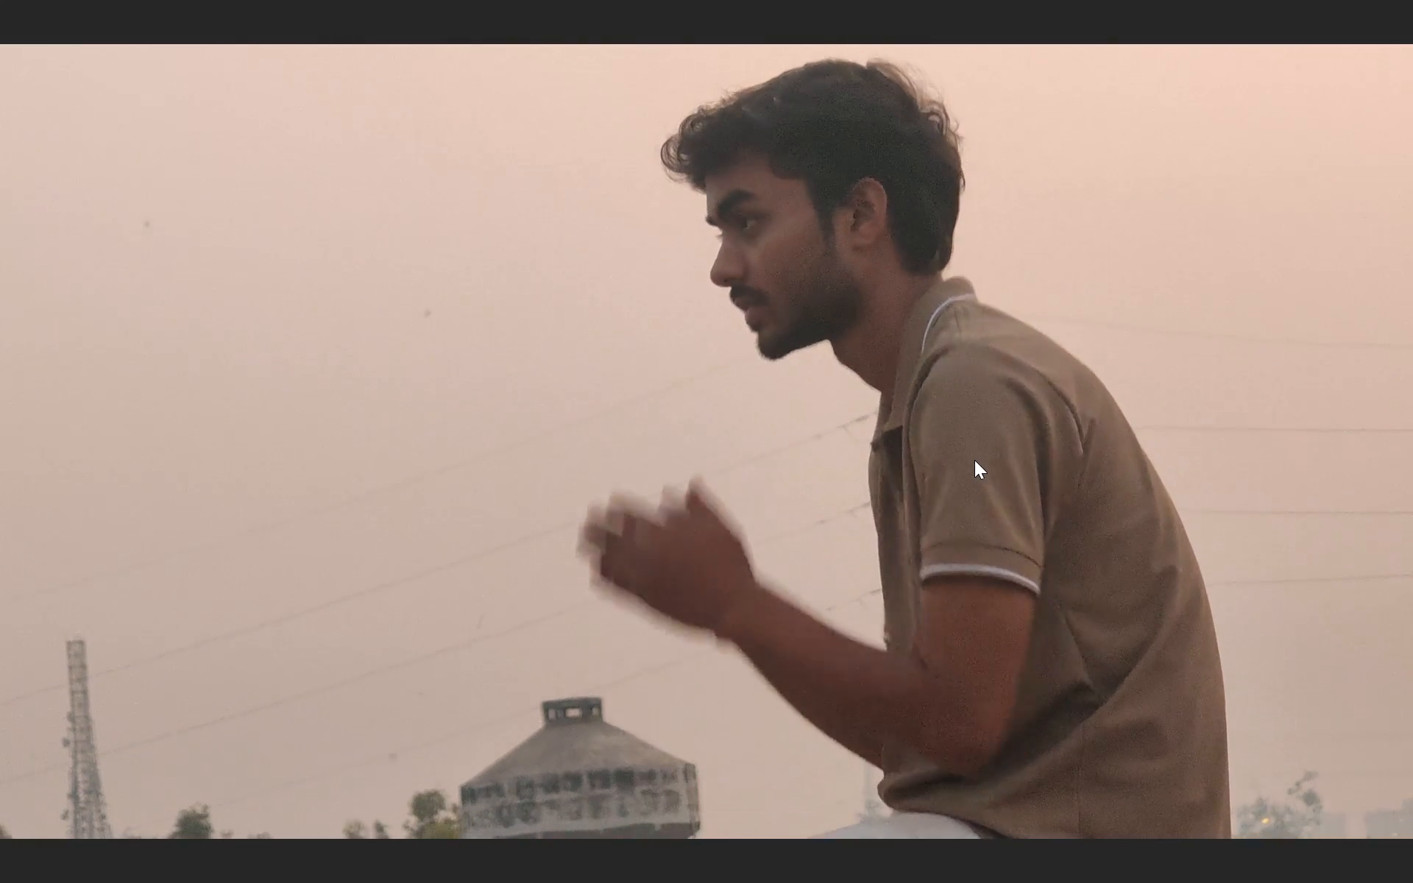
key(Escape)
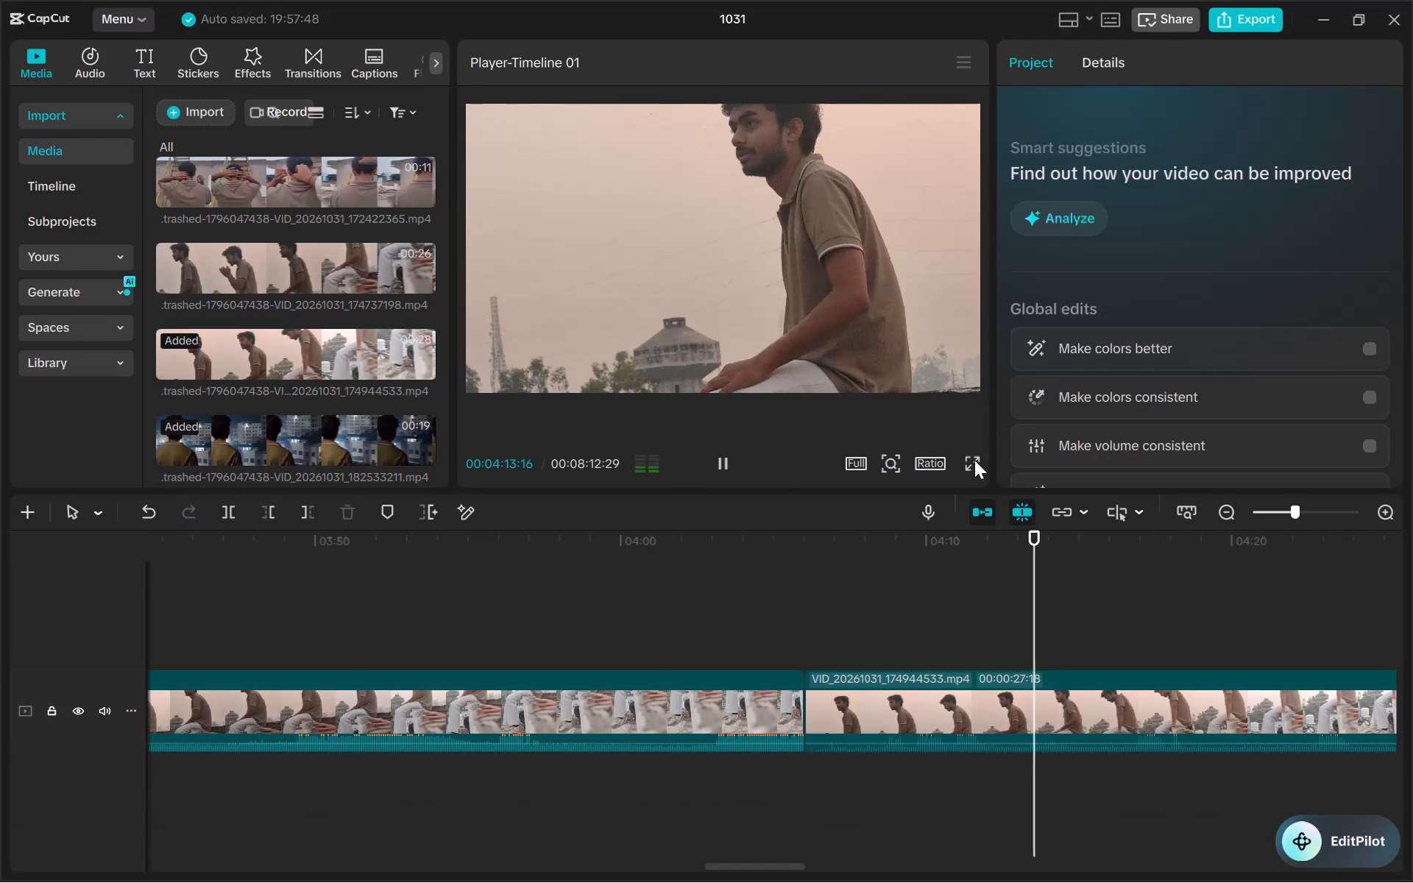
Review clip VID_20261031_175238279.mp4 in full screen from its start.
ctrl+scroll(1105, 598, down, 6)
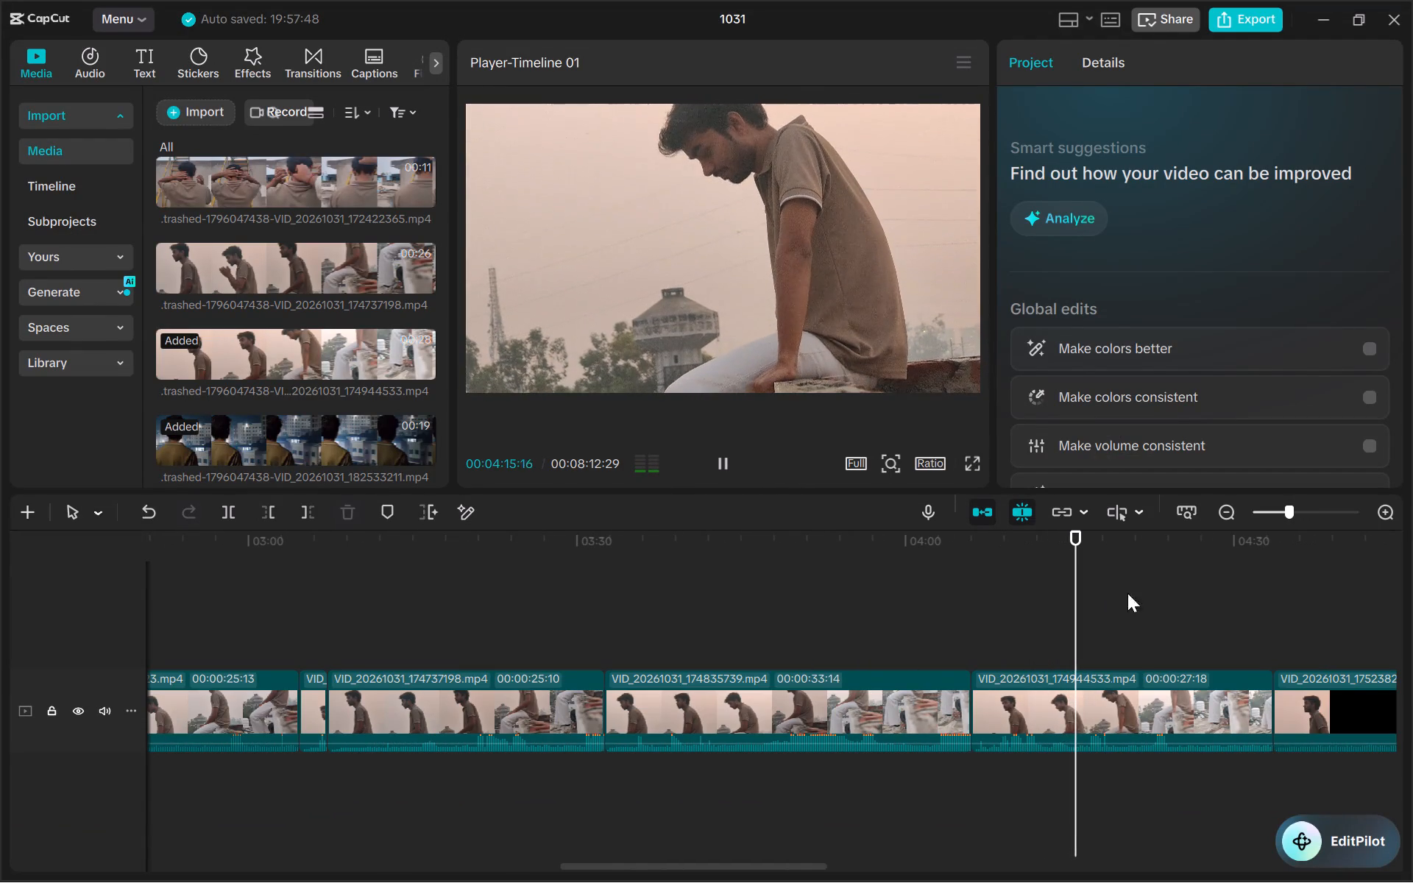
click(1277, 550)
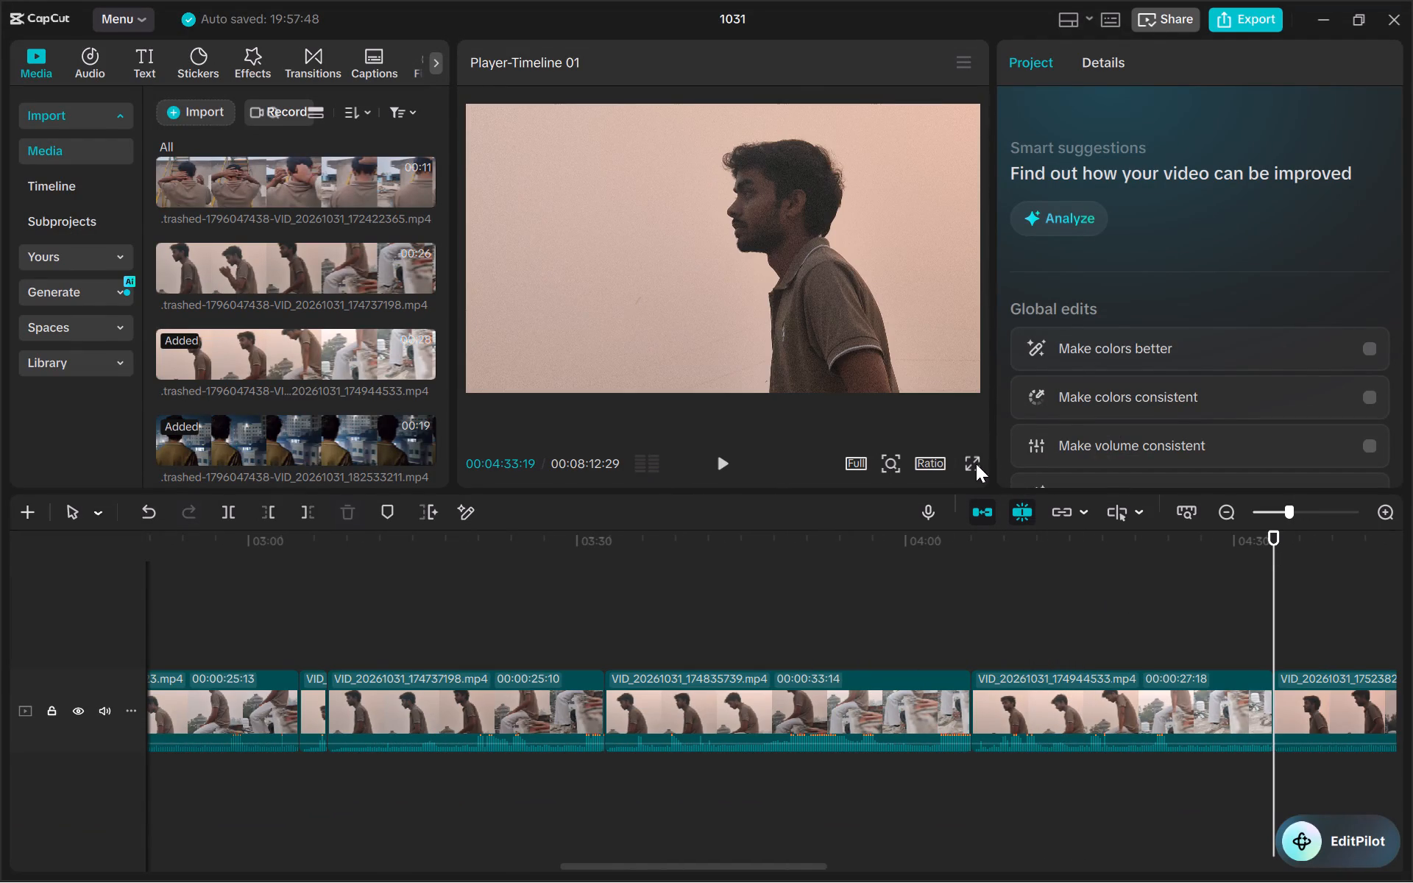
click(976, 464)
key(space)
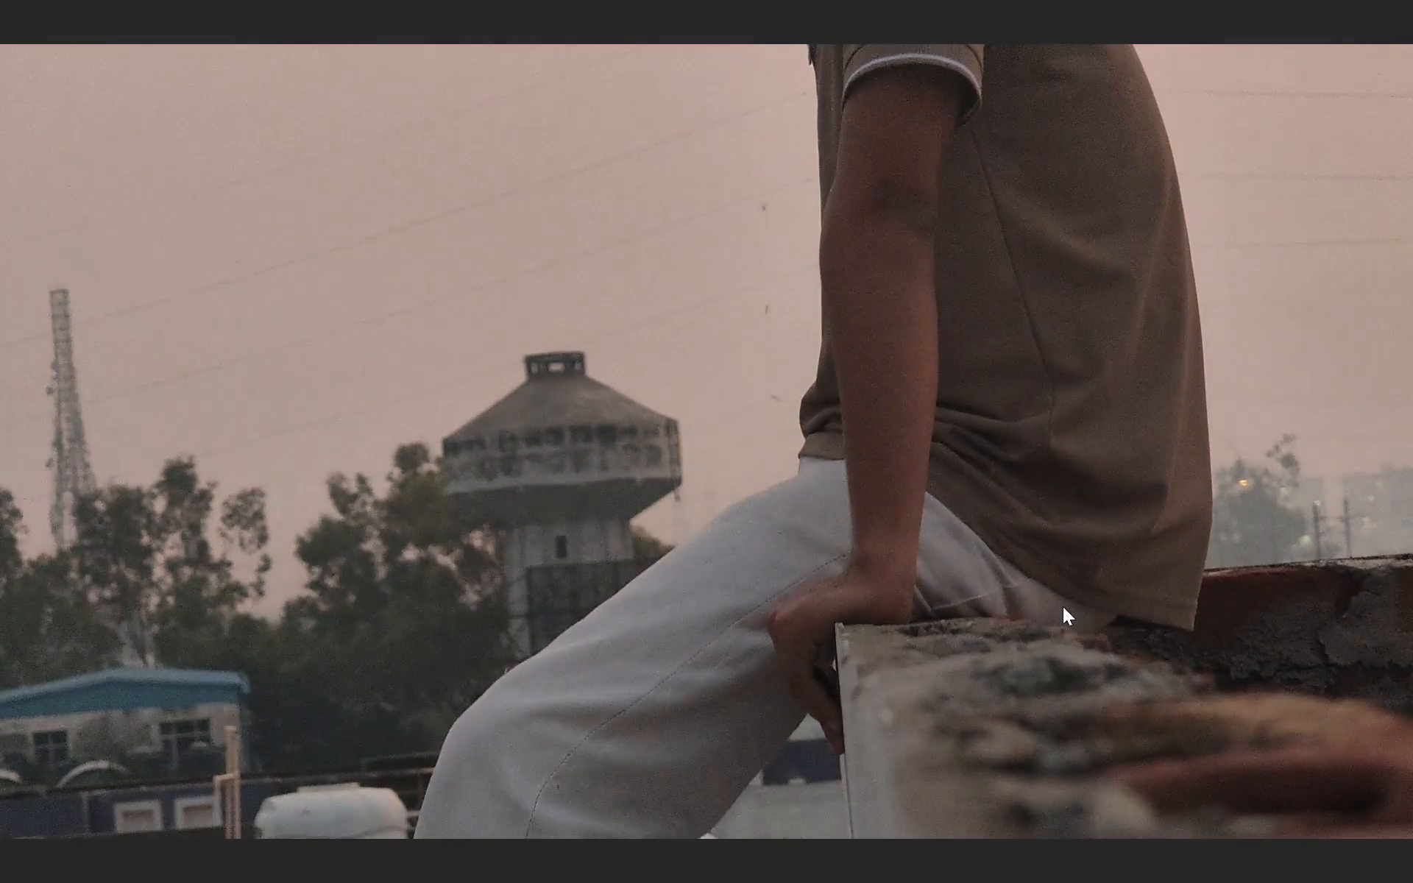
key(grave)
key(Escape)
Skim from VID_20261031_171558190.mp4 into VID_20261031_171755216.mp4 and delete VID_20261031_171755216.mp4 from the timeline.
scroll(913, 701, left, 1)
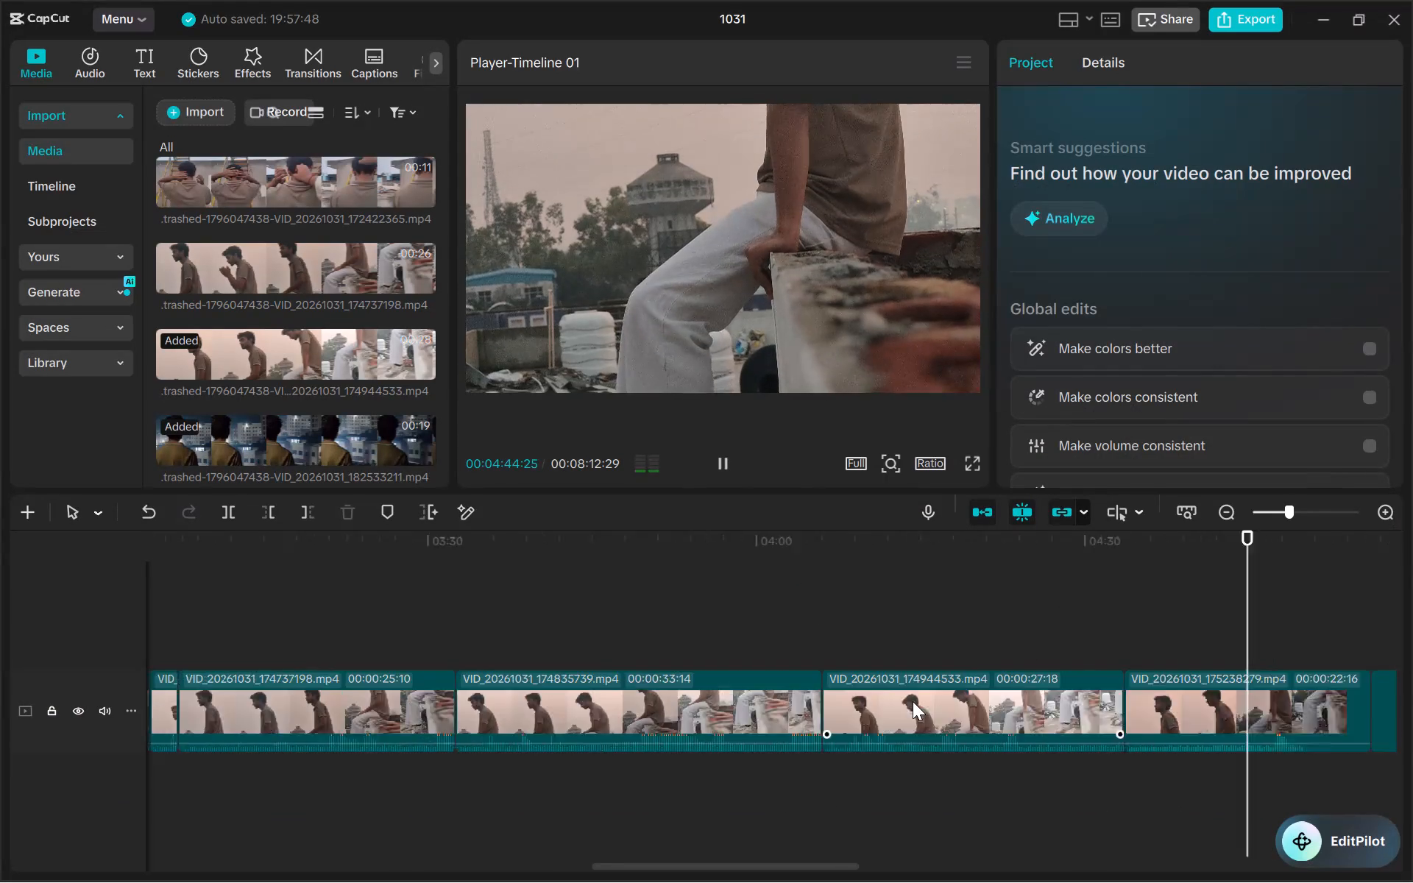
scroll(913, 701, left, 1)
scroll(858, 708, right, 1)
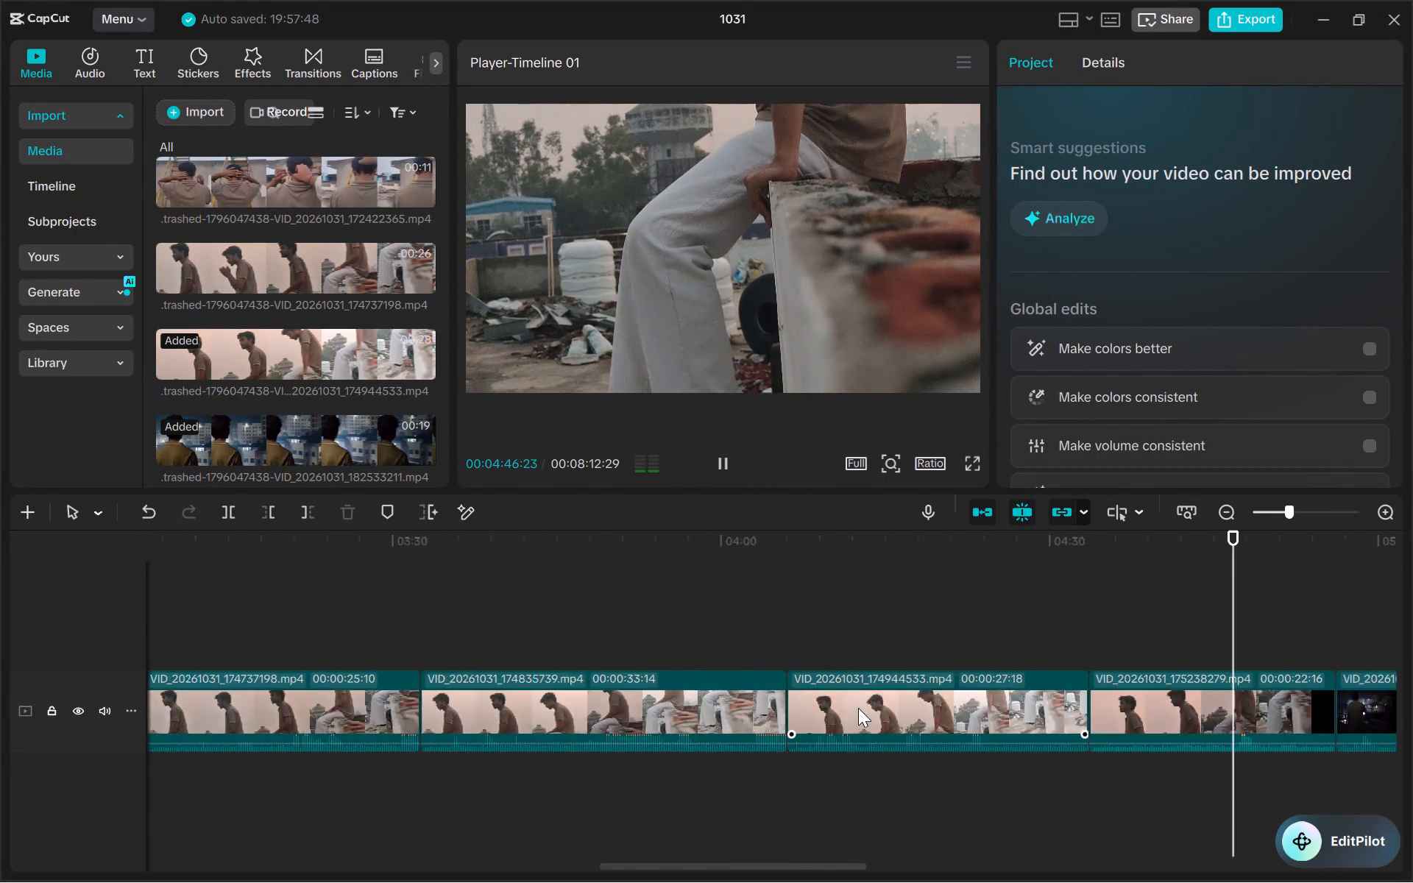
scroll(858, 708, right, 1)
ctrl+scroll(858, 708, down, 8)
key(space)
scroll(858, 708, right, 1)
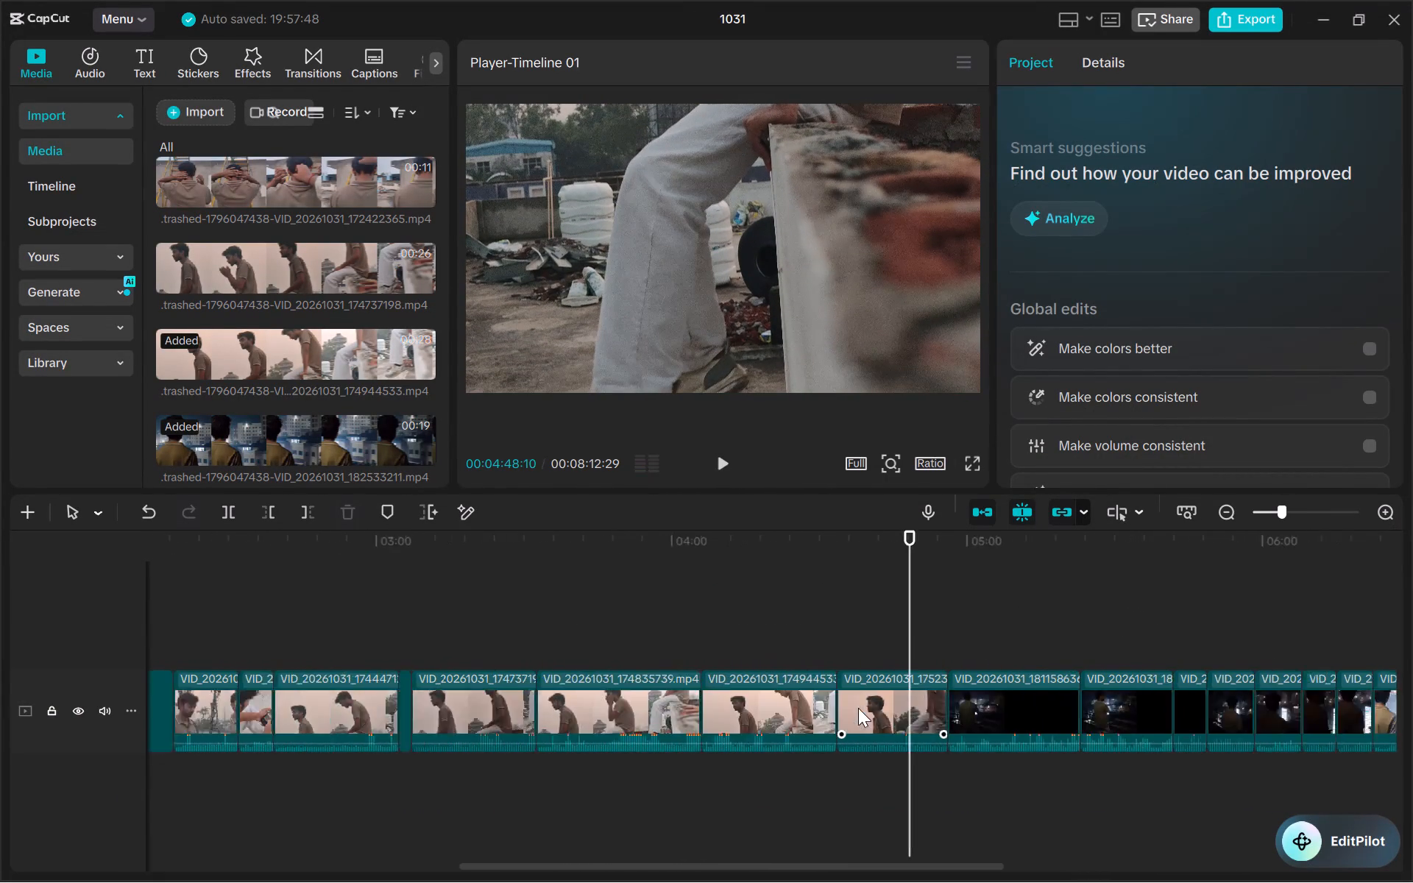
scroll(858, 708, right, 1)
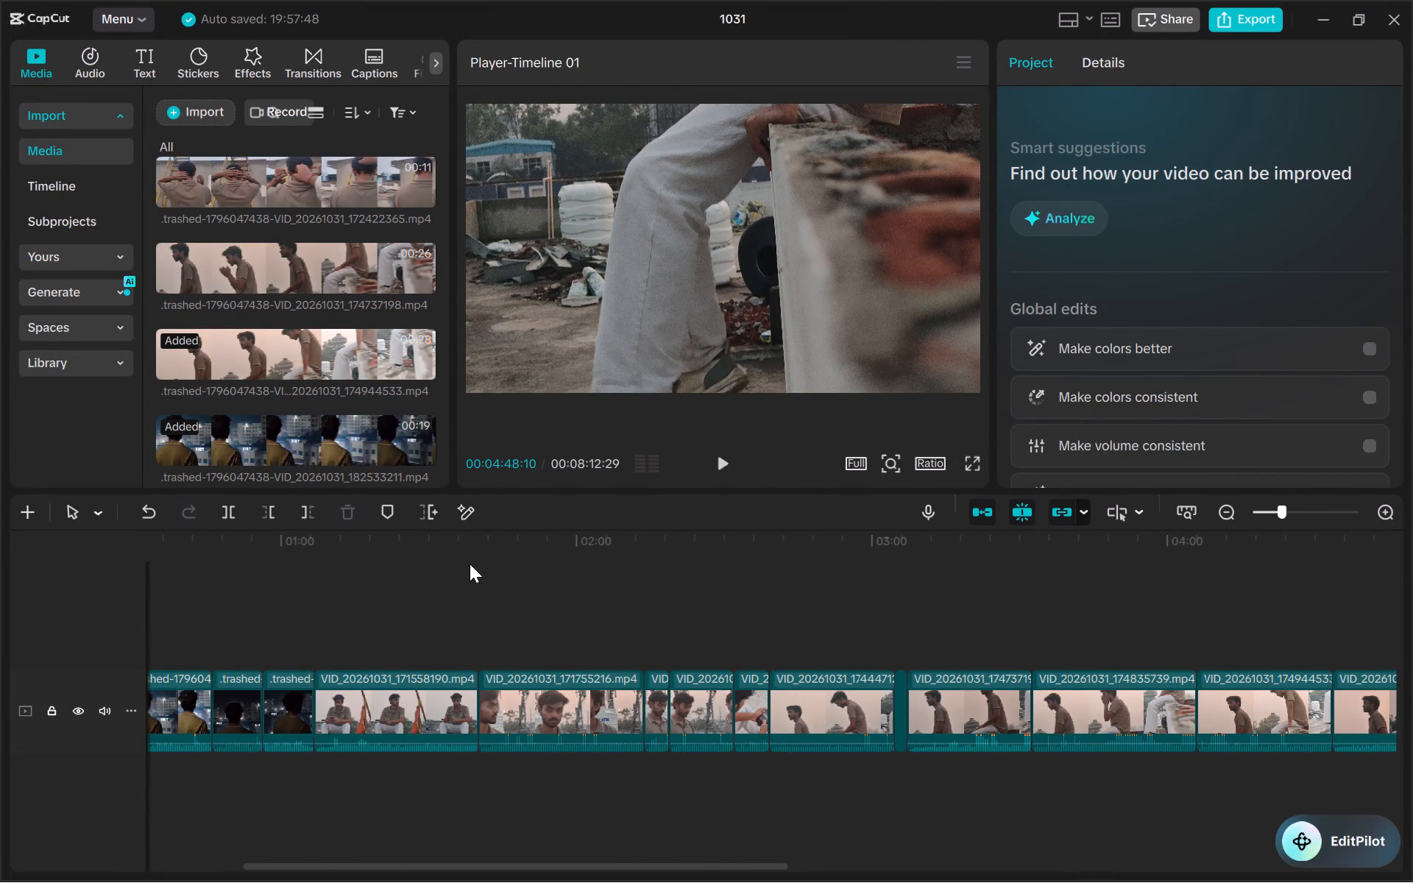
click(425, 541)
drag(425, 541, 497, 555)
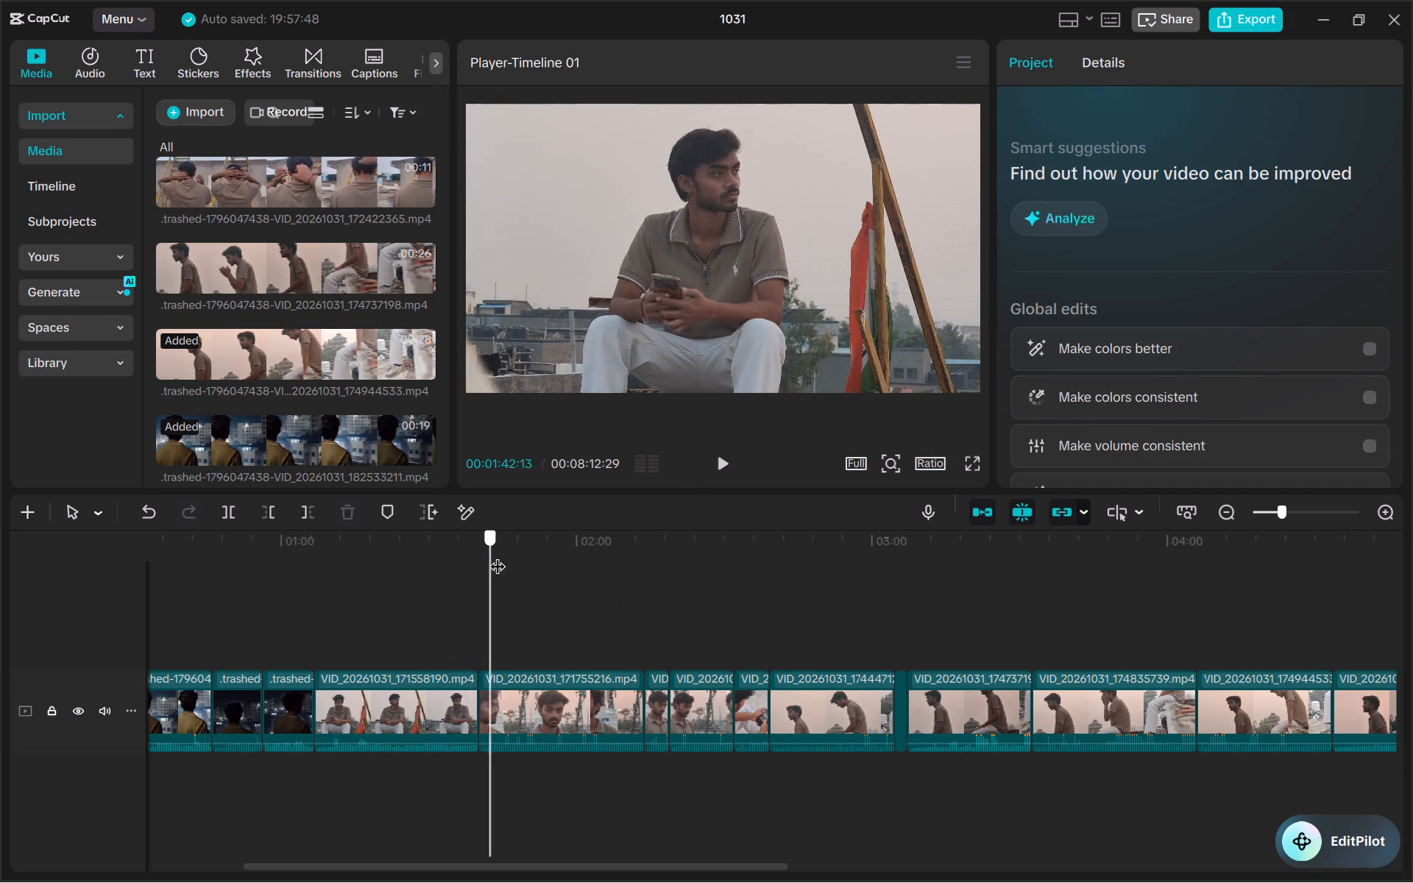
drag(497, 555, 536, 562)
click(566, 740)
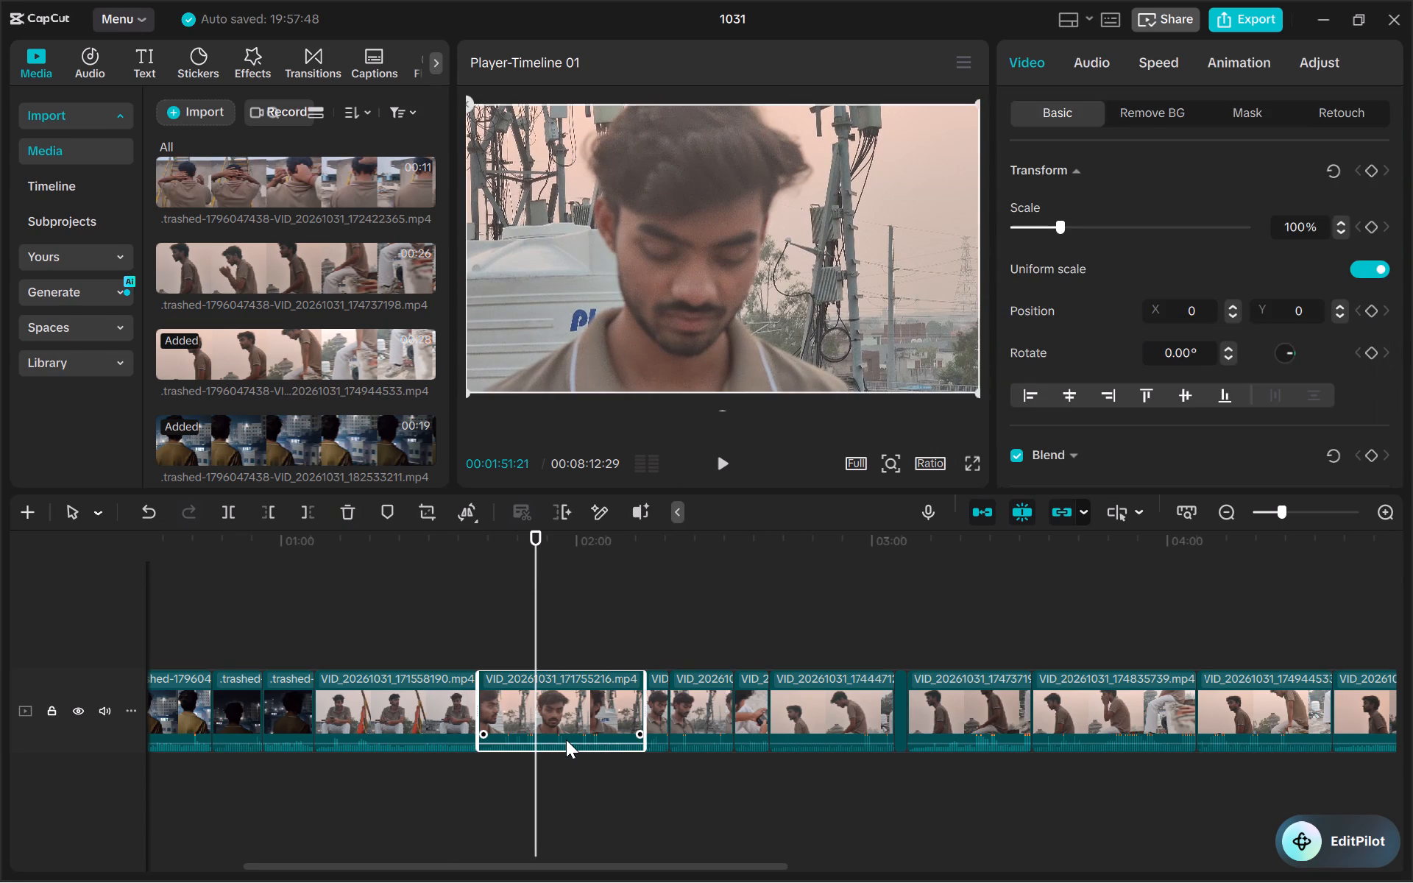
key(BackSpace)
Delete the two short clips that directly follow VID_20261031_171558190.mp4 on the timeline.
drag(537, 526, 534, 526)
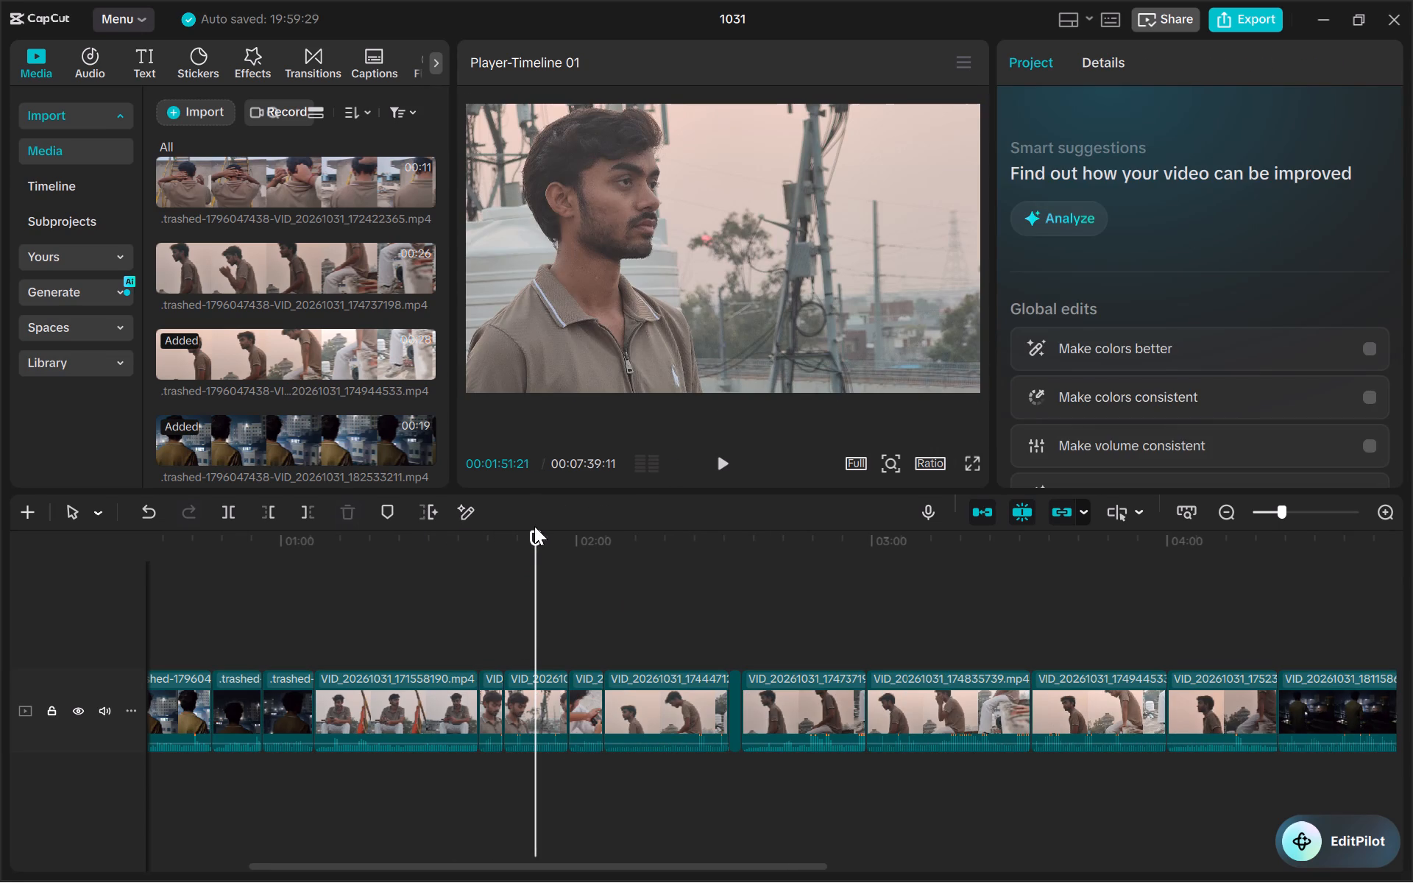
drag(534, 526, 516, 526)
click(494, 726)
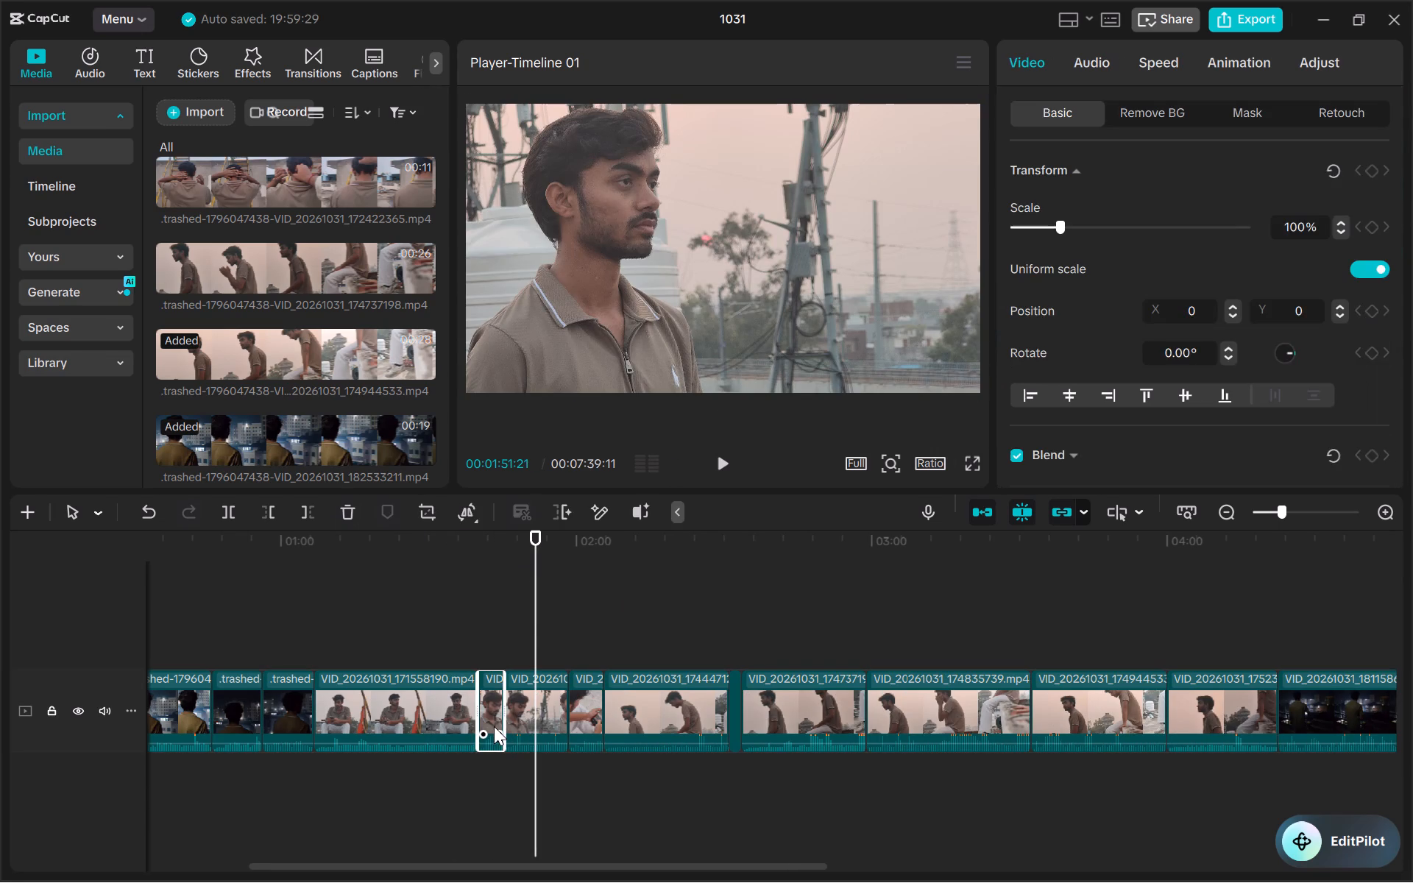
key(BackSpace)
click(494, 726)
key(BackSpace)
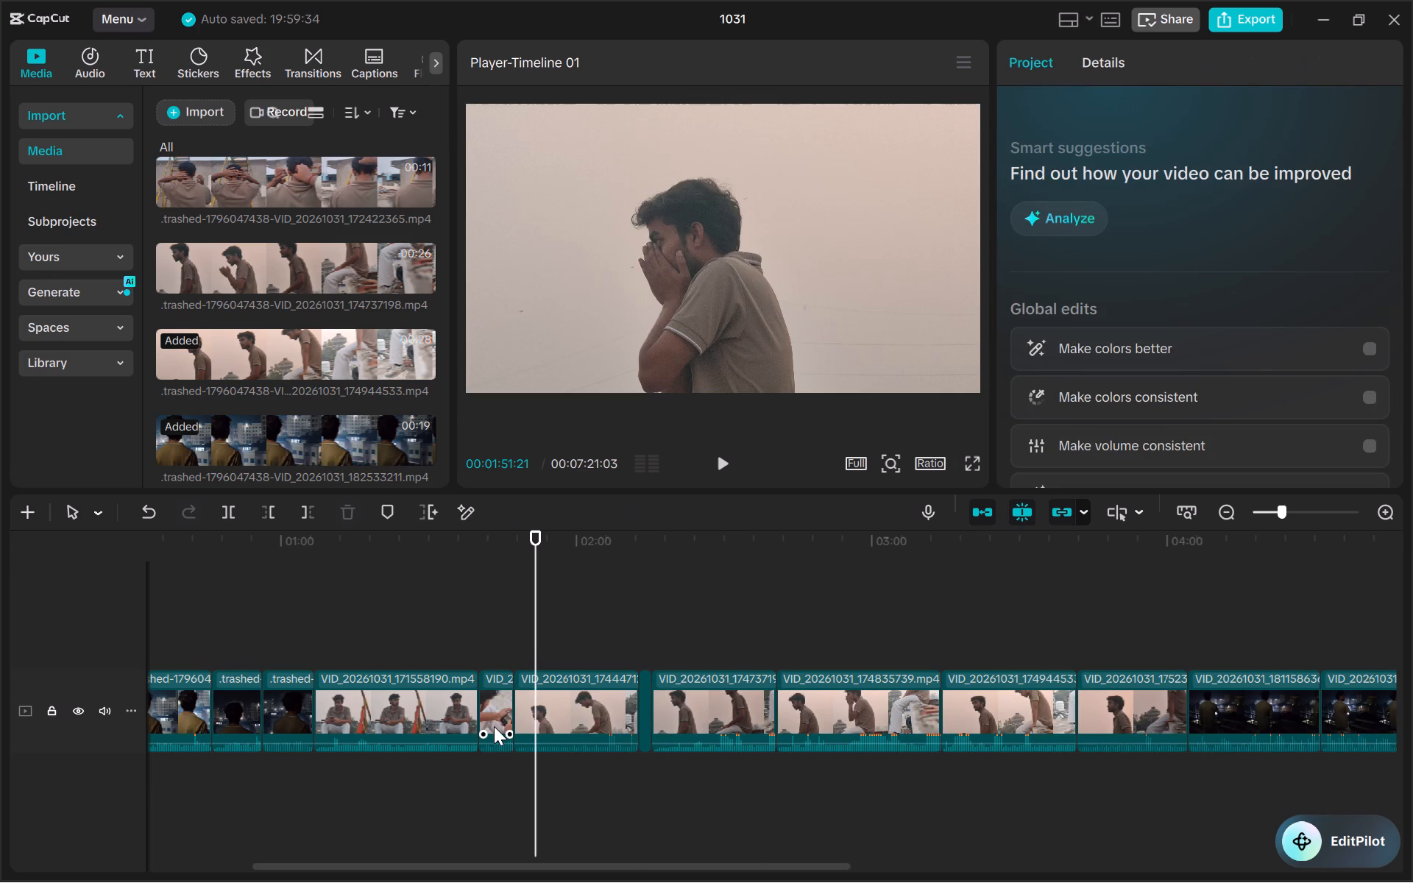
Scrub the opening of clip VID_20261031_174447123.mp4, review it in full screen from its start and step through its later frames.
scroll(547, 570, down, 1)
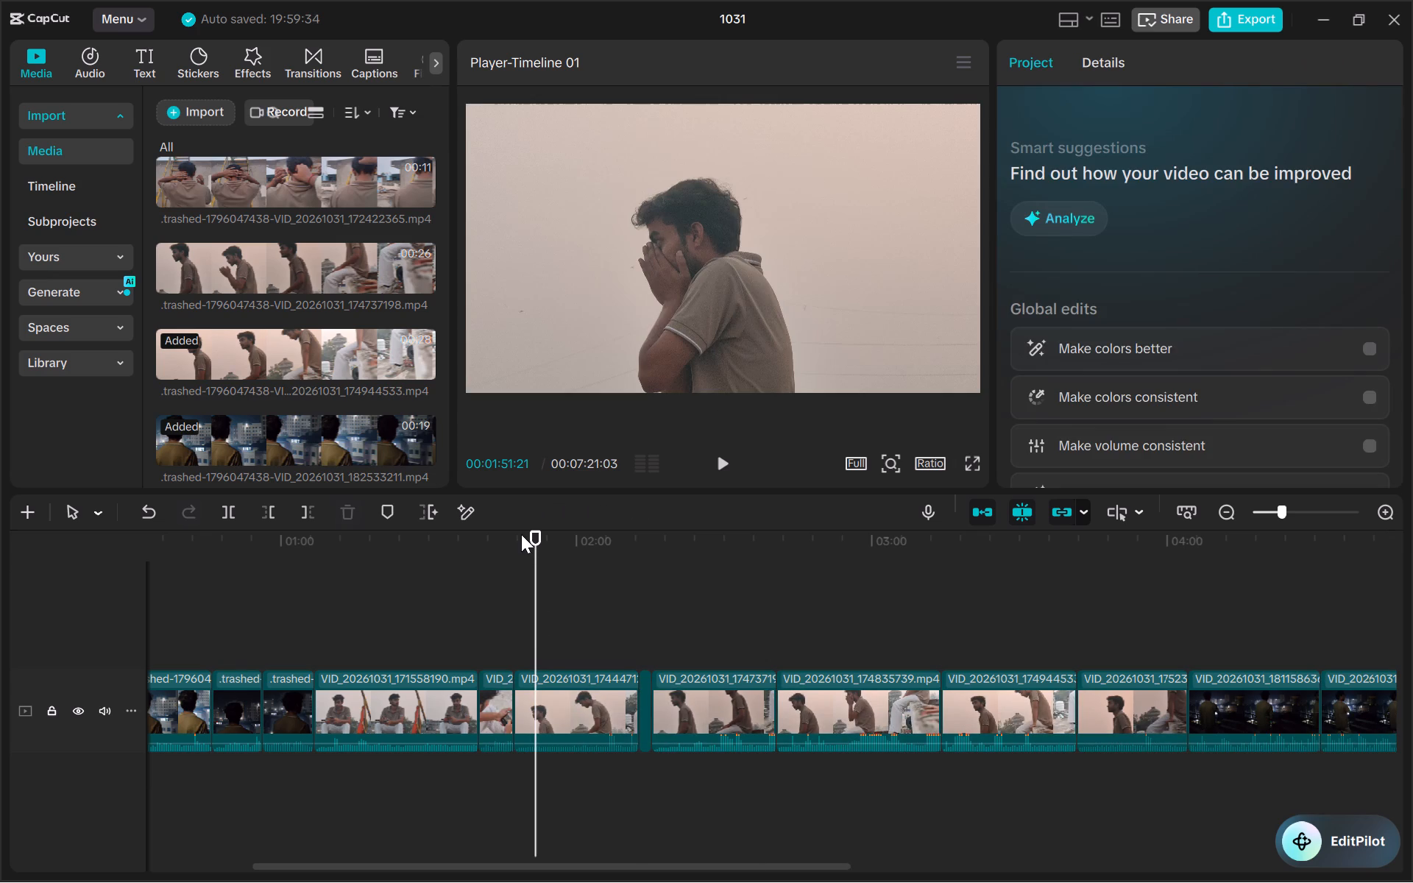
click(521, 534)
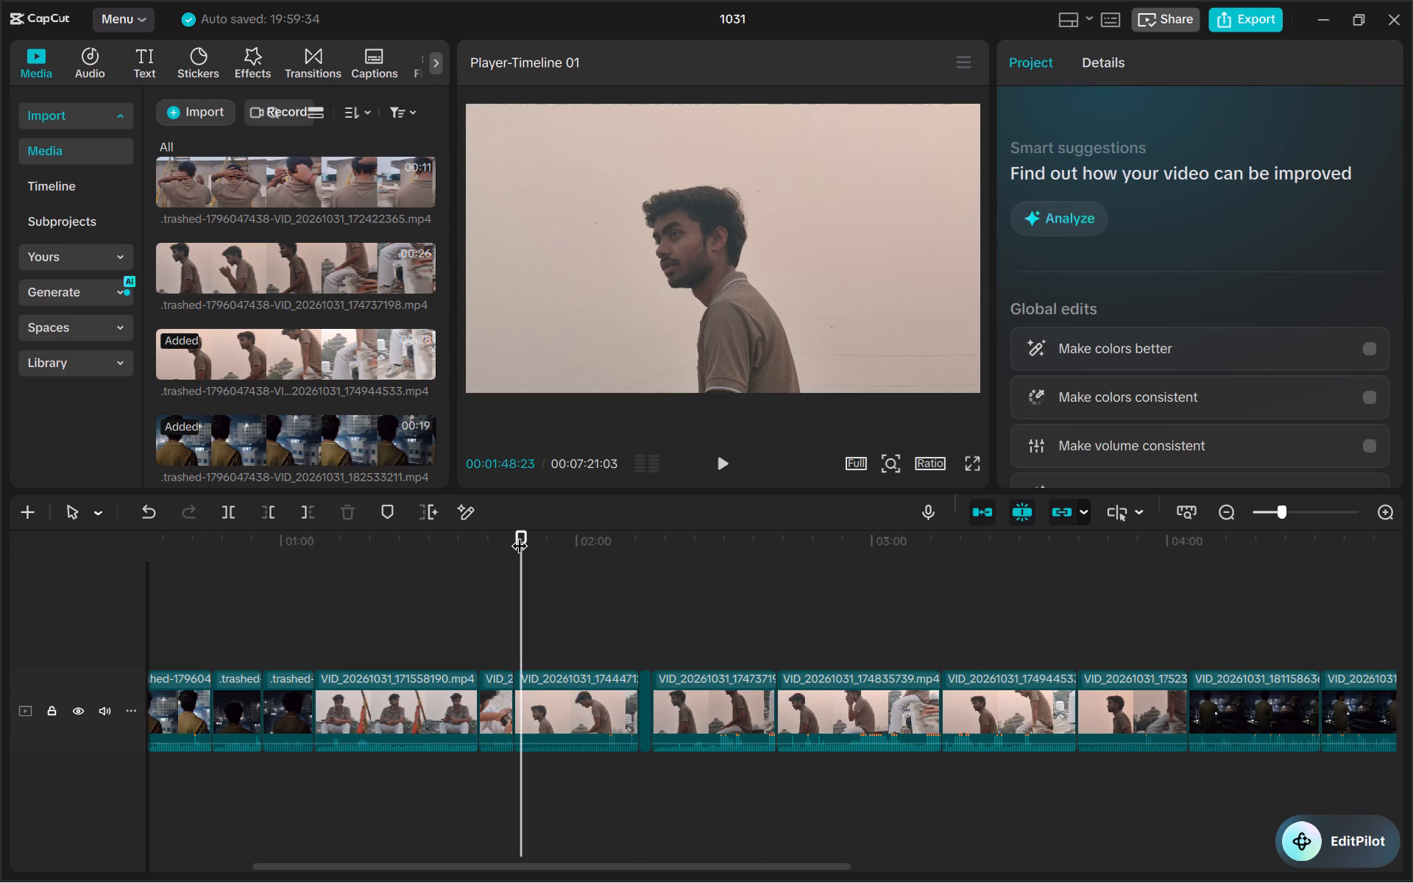
click(517, 534)
drag(517, 534, 539, 532)
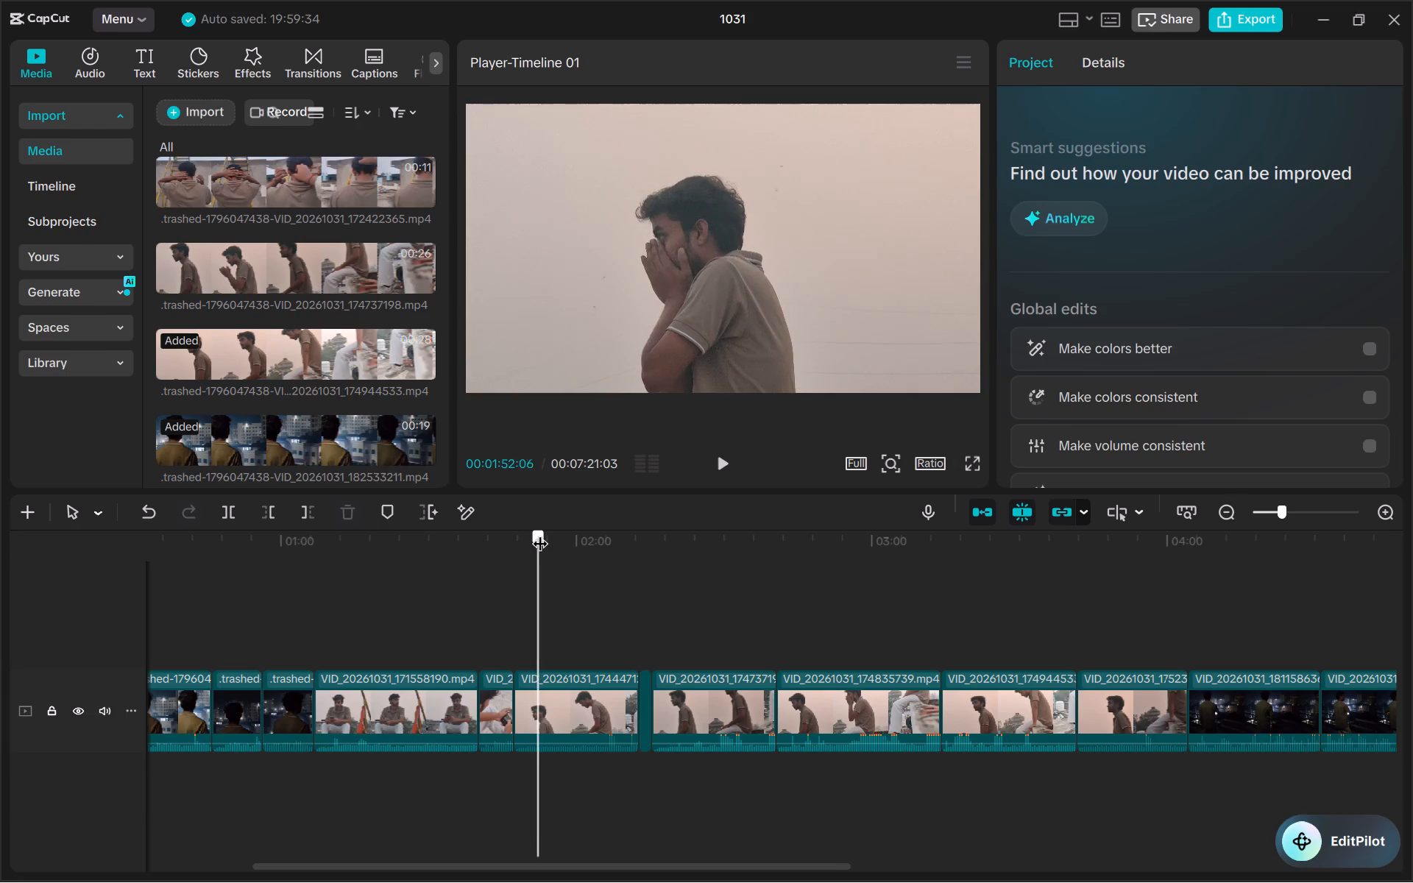
drag(539, 532, 541, 532)
click(520, 536)
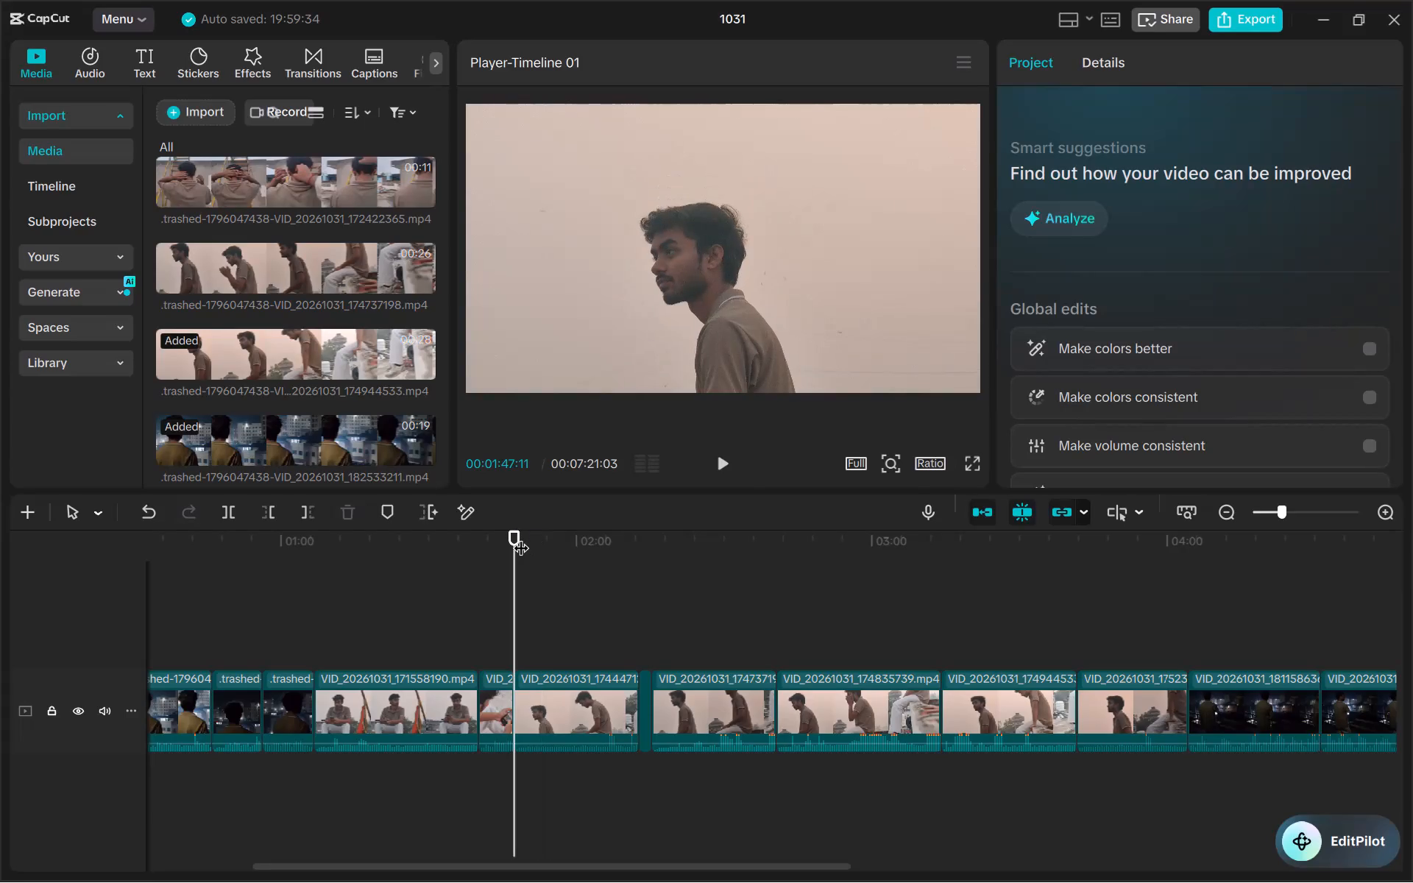
click(968, 466)
key(space)
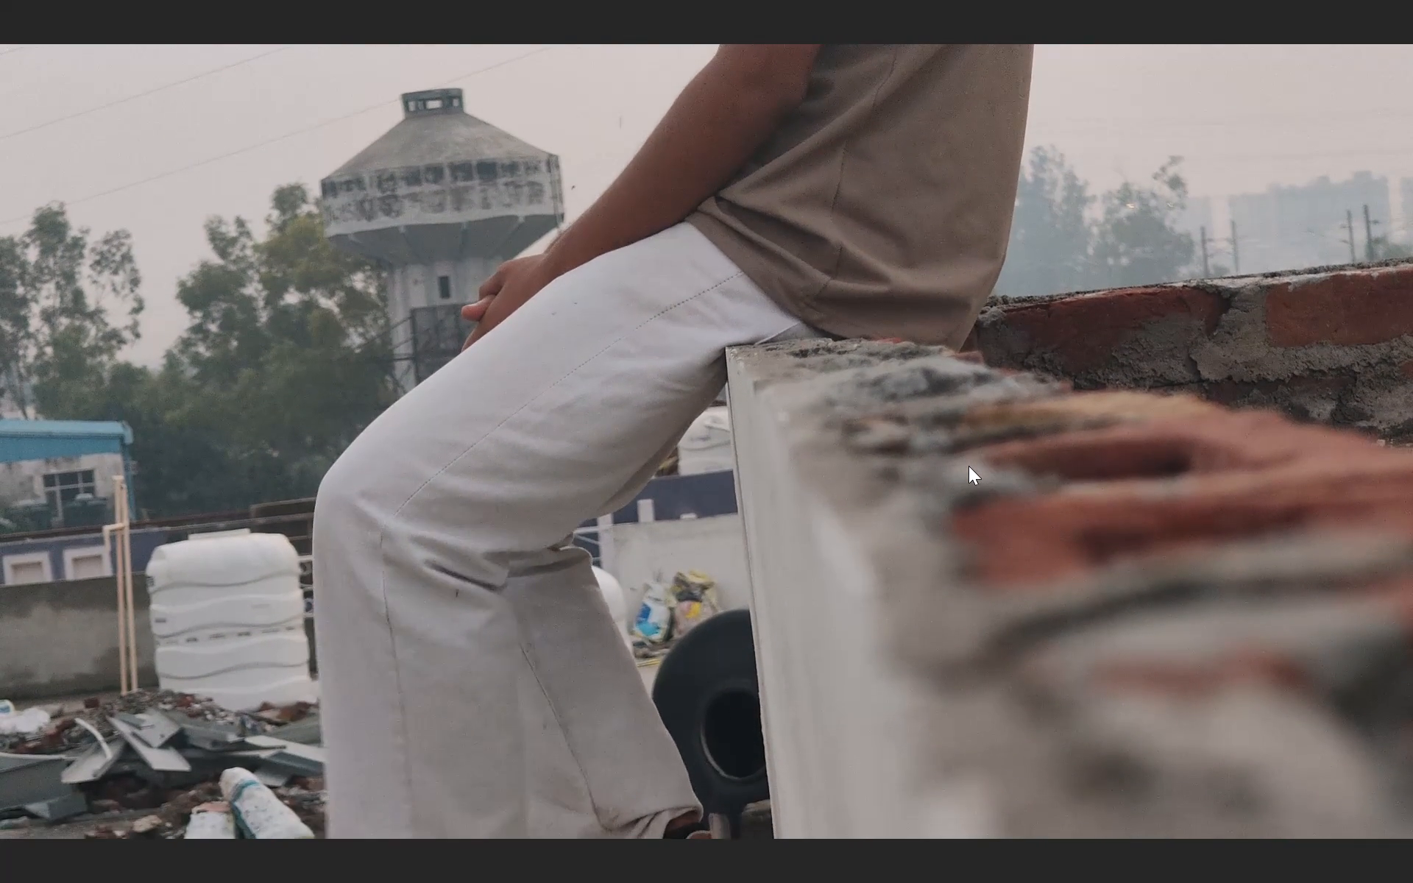
key(Right)
key(Right)
key(Right)
key(Right)
key(Right)
key(Right)
key(Right)
key(Right)
key(Right)
key(Right)
key(Right)
key(Right)
key(Right)
key(Right)
key(Right)
key(Right)
key(Right)
key(Right)
key(Right)
key(Right)
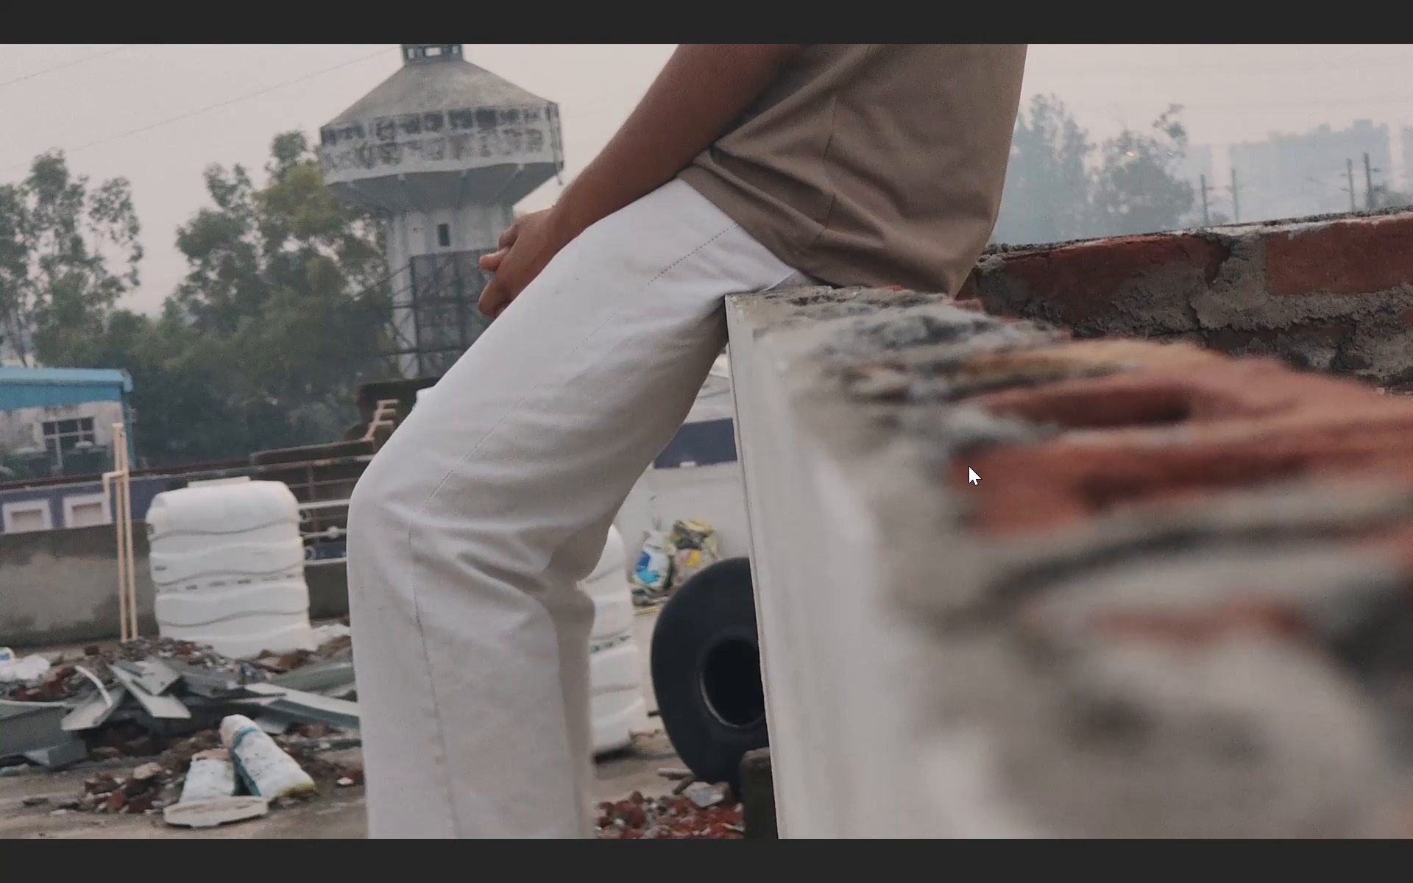
Skim forward and back through clip VID_20261031_174737198.mp4 in full screen, play part of it and delete it from the timeline.
key(shift+Right)
key(shift+Right)
key(shift+Right)
key(shift+Right)
key(shift+Right)
key(shift+Right)
key(shift+Right)
key(shift+Right)
key(shift+Right)
key(shift+Right)
key(shift+Right)
key(shift+Right)
key(shift+Right)
key(shift+Right)
key(shift+Right)
key(shift+Right)
key(shift+Right)
key(shift+Right)
key(shift+Right)
key(shift+Right)
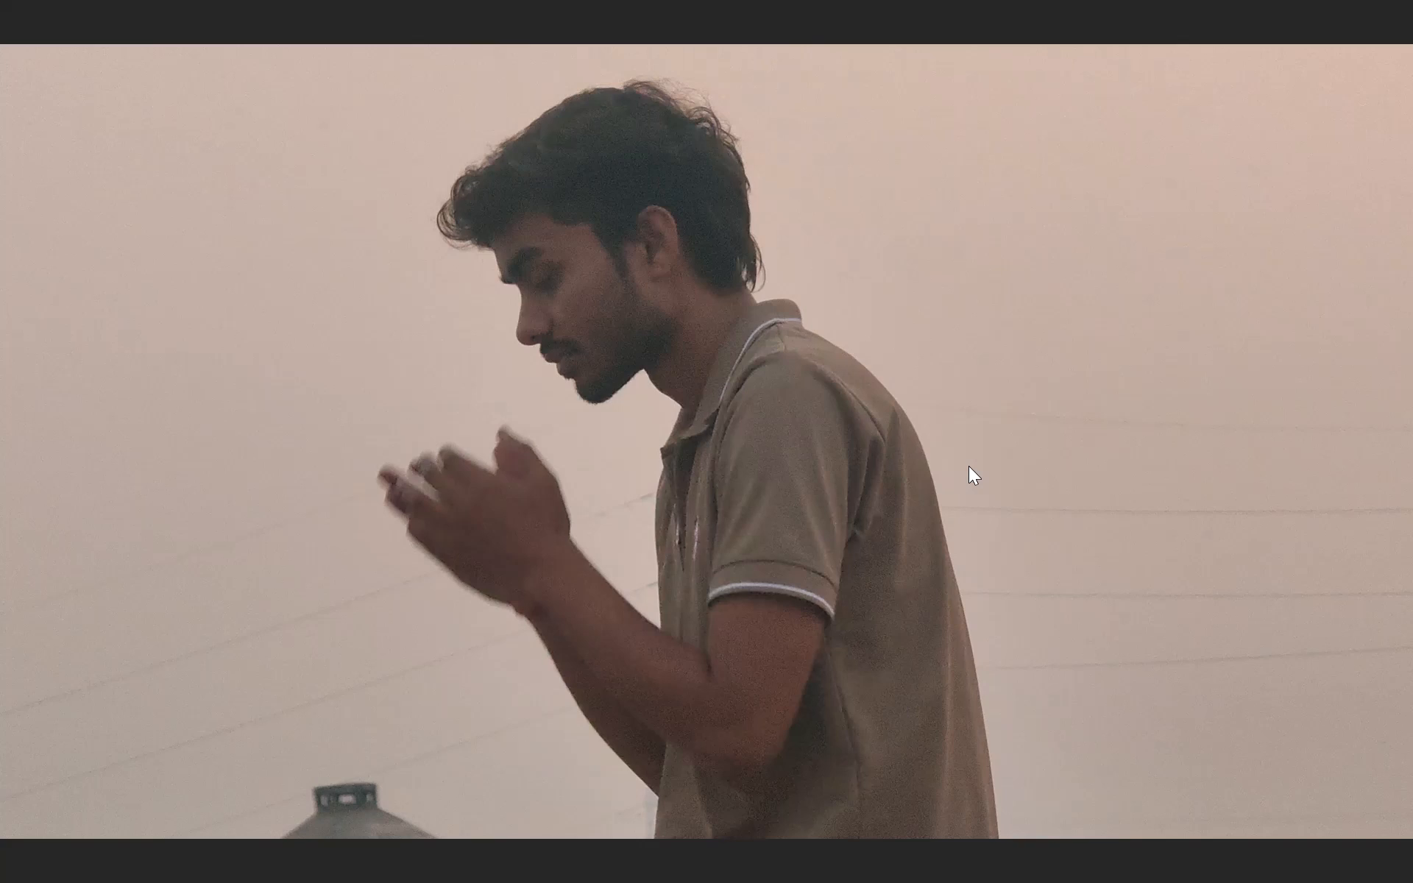
key(shift+Left)
key(shift+Left)
key(shift+Left)
key(shift+Left)
key(shift+Left)
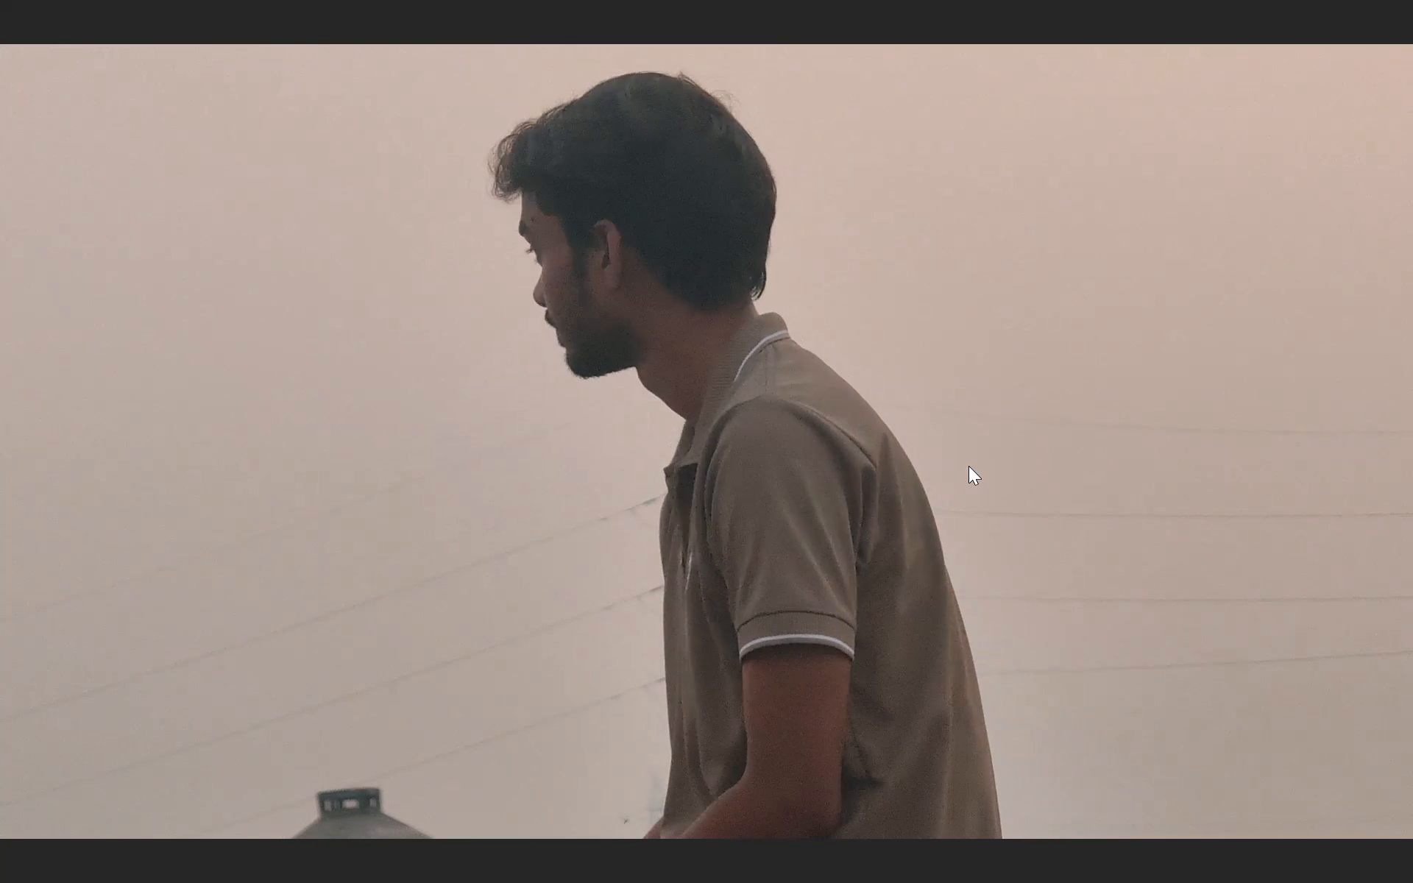
key(shift+Left)
key(shift+Left)
key(shift+Left)
key(shift+Left)
key(shift+Left)
key(shift+Left)
key(shift+Left)
key(shift+Left)
key(shift+Left)
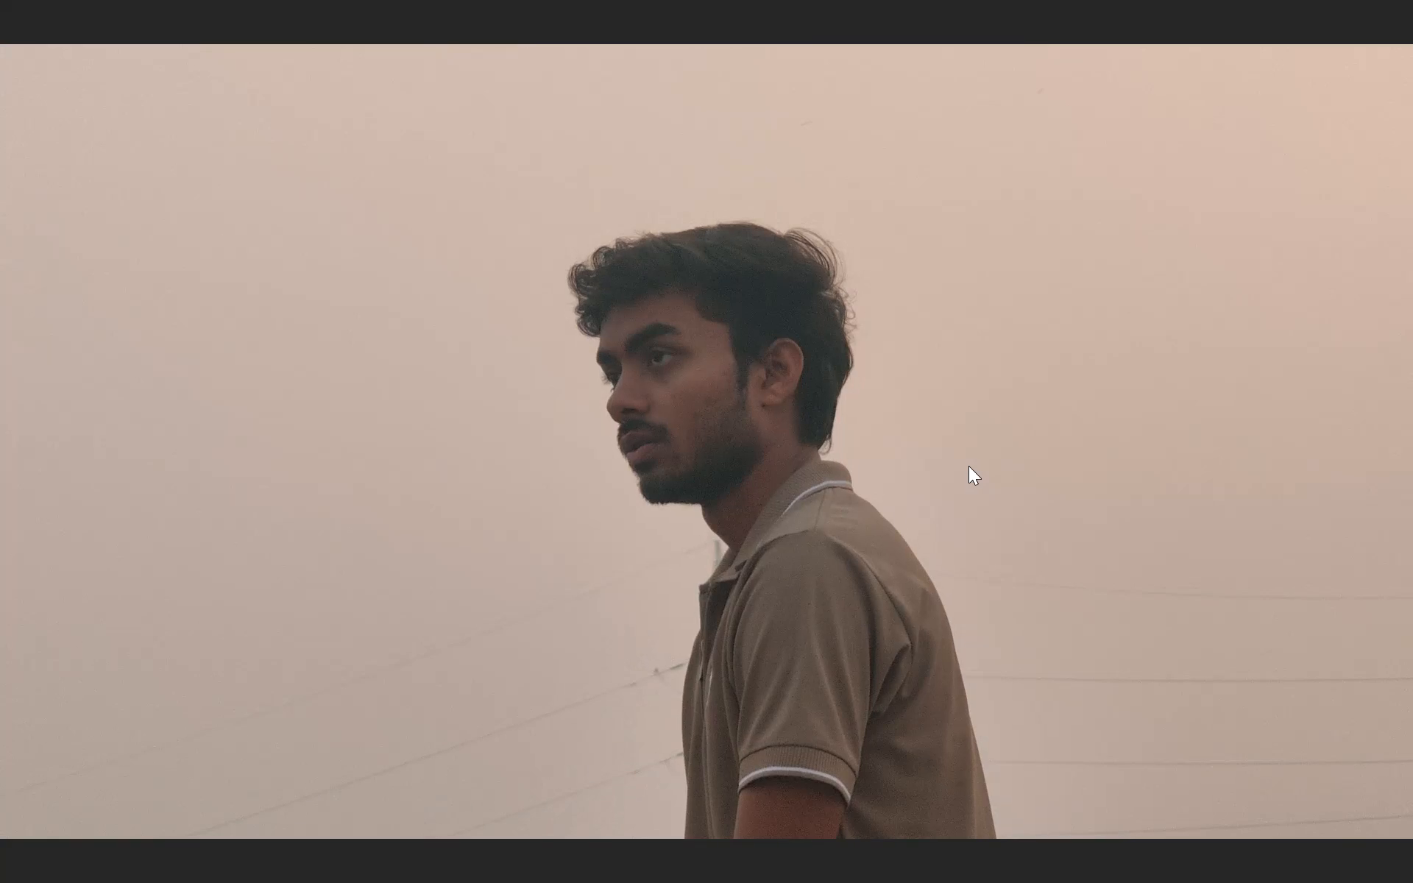
key(space)
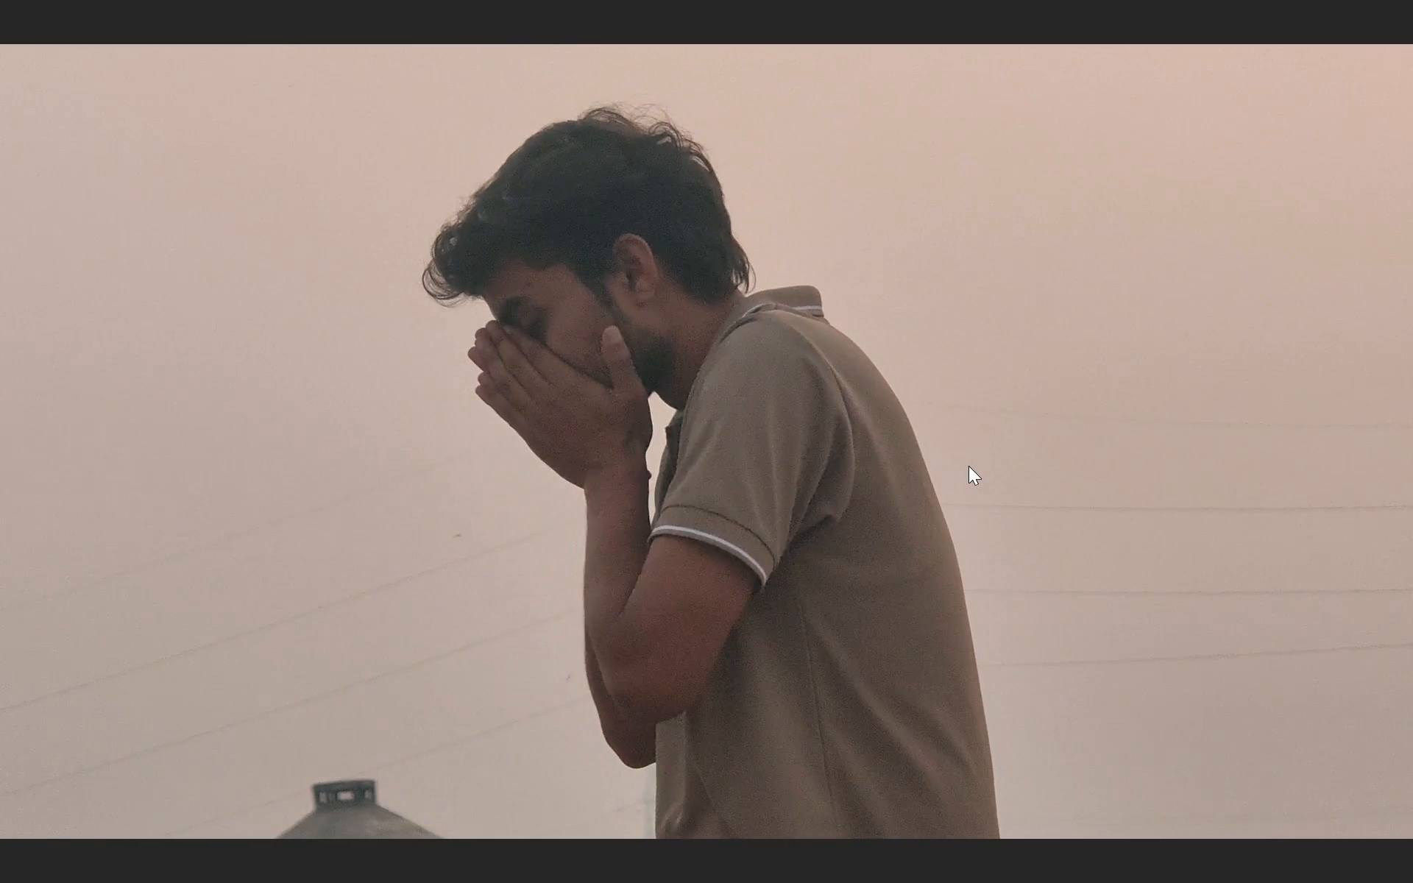
key(Escape)
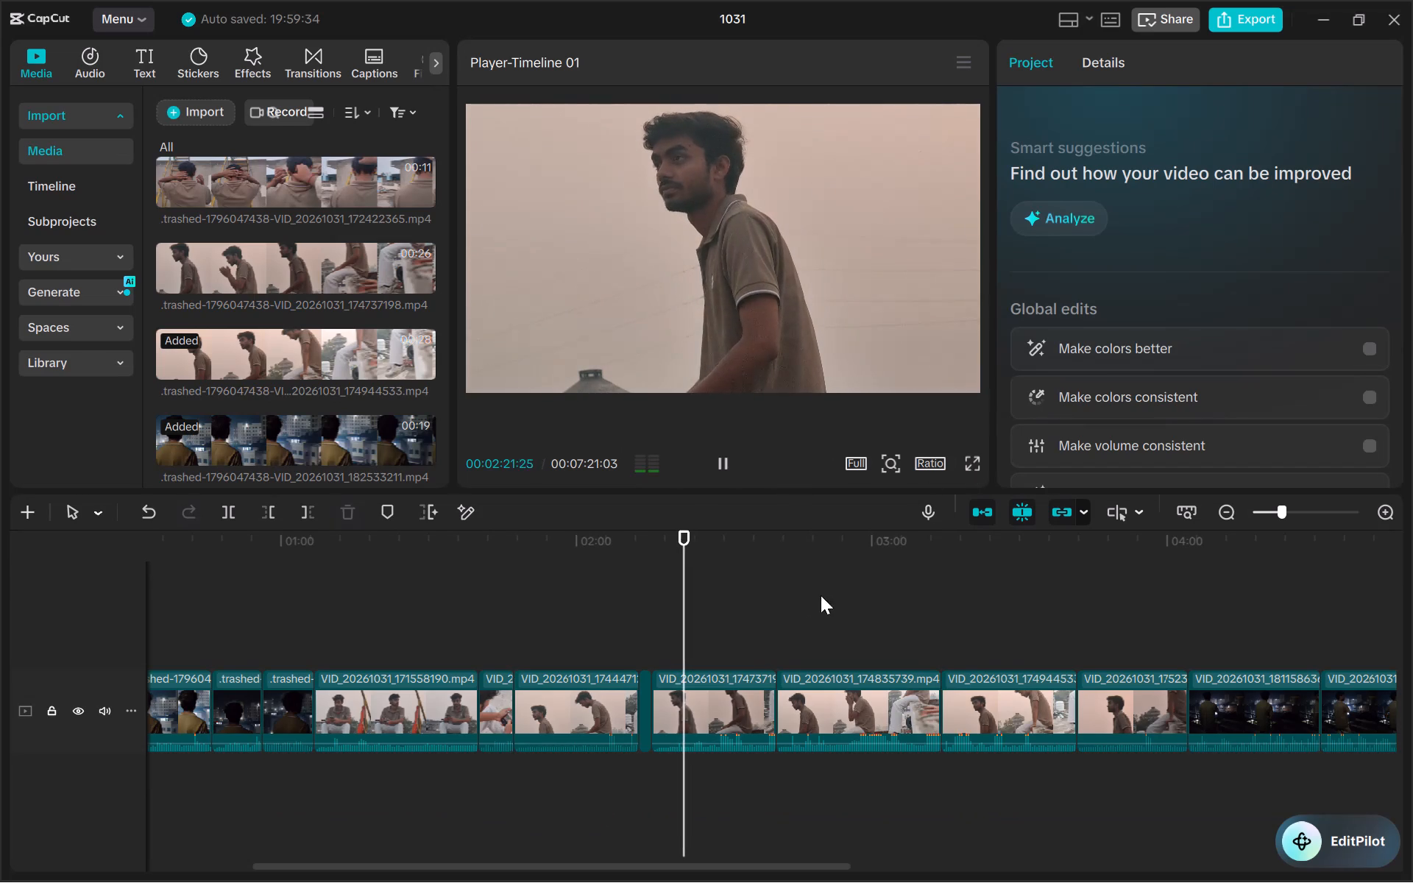
click(730, 711)
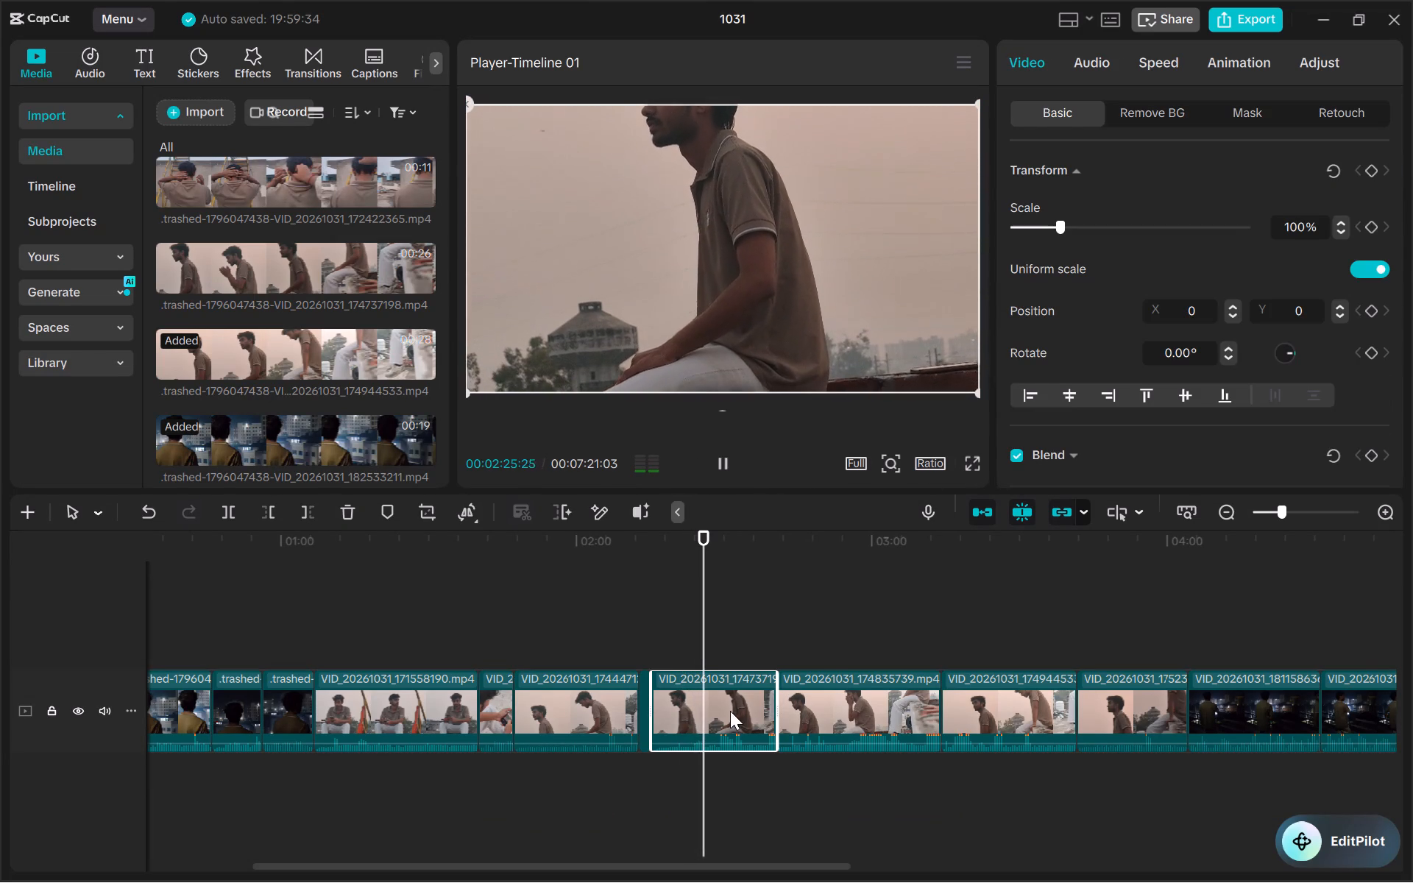
key(BackSpace)
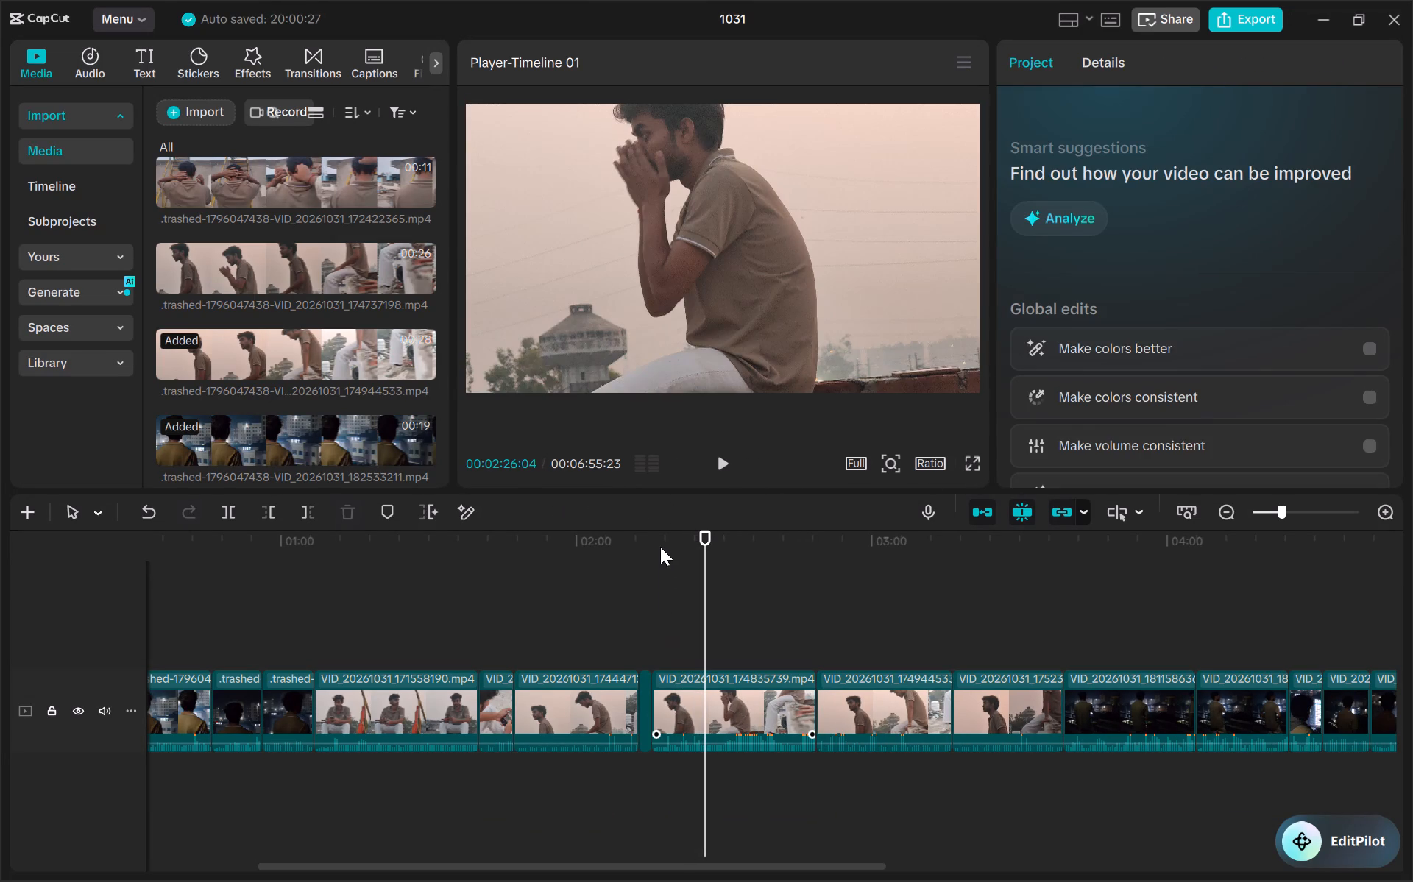
Review clip VID_20261031_174835739.mp4 in full screen from its start and select it on the timeline.
click(656, 545)
key(space)
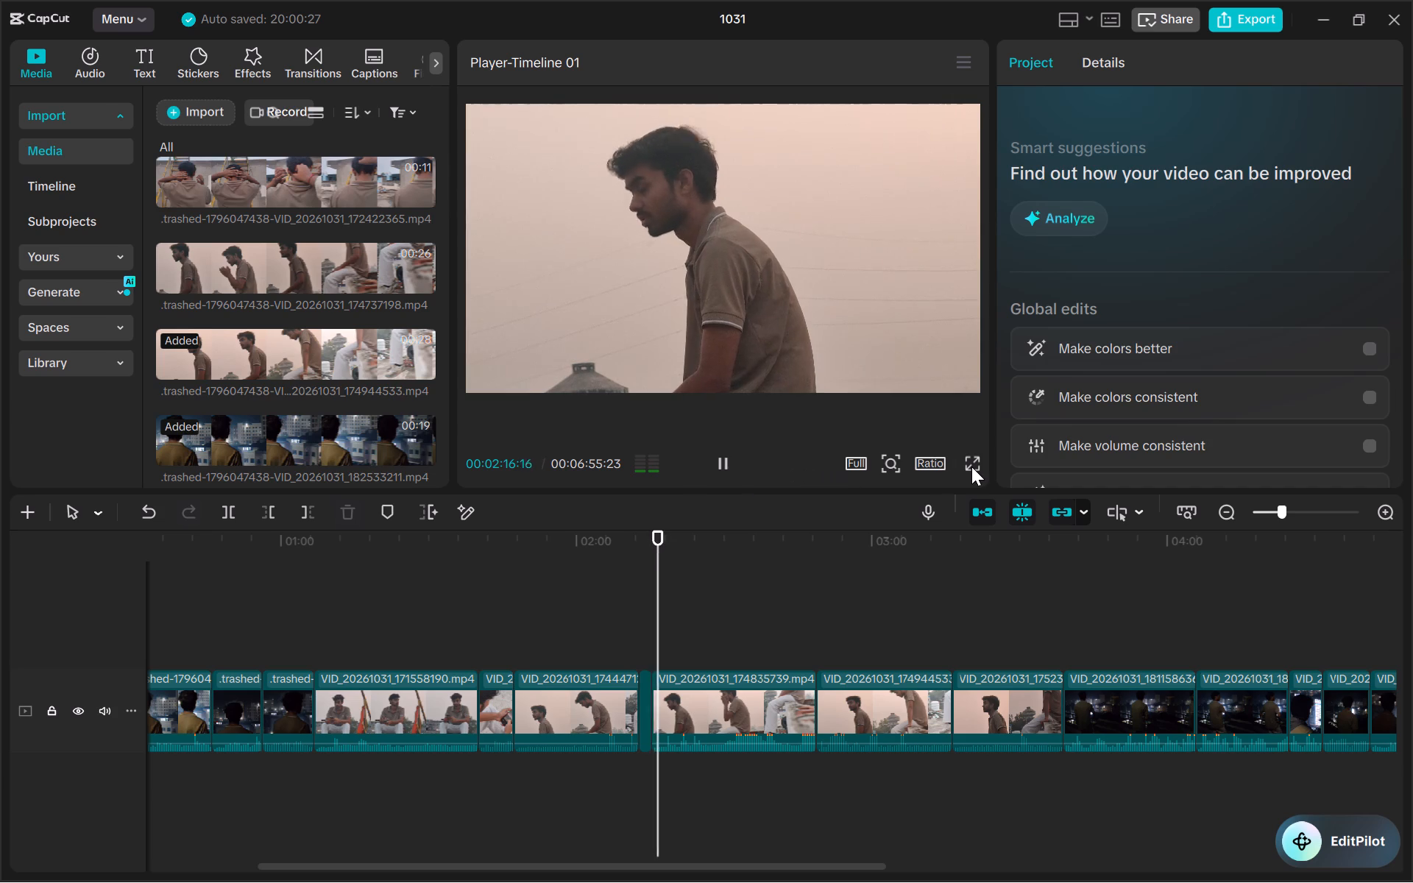
click(971, 467)
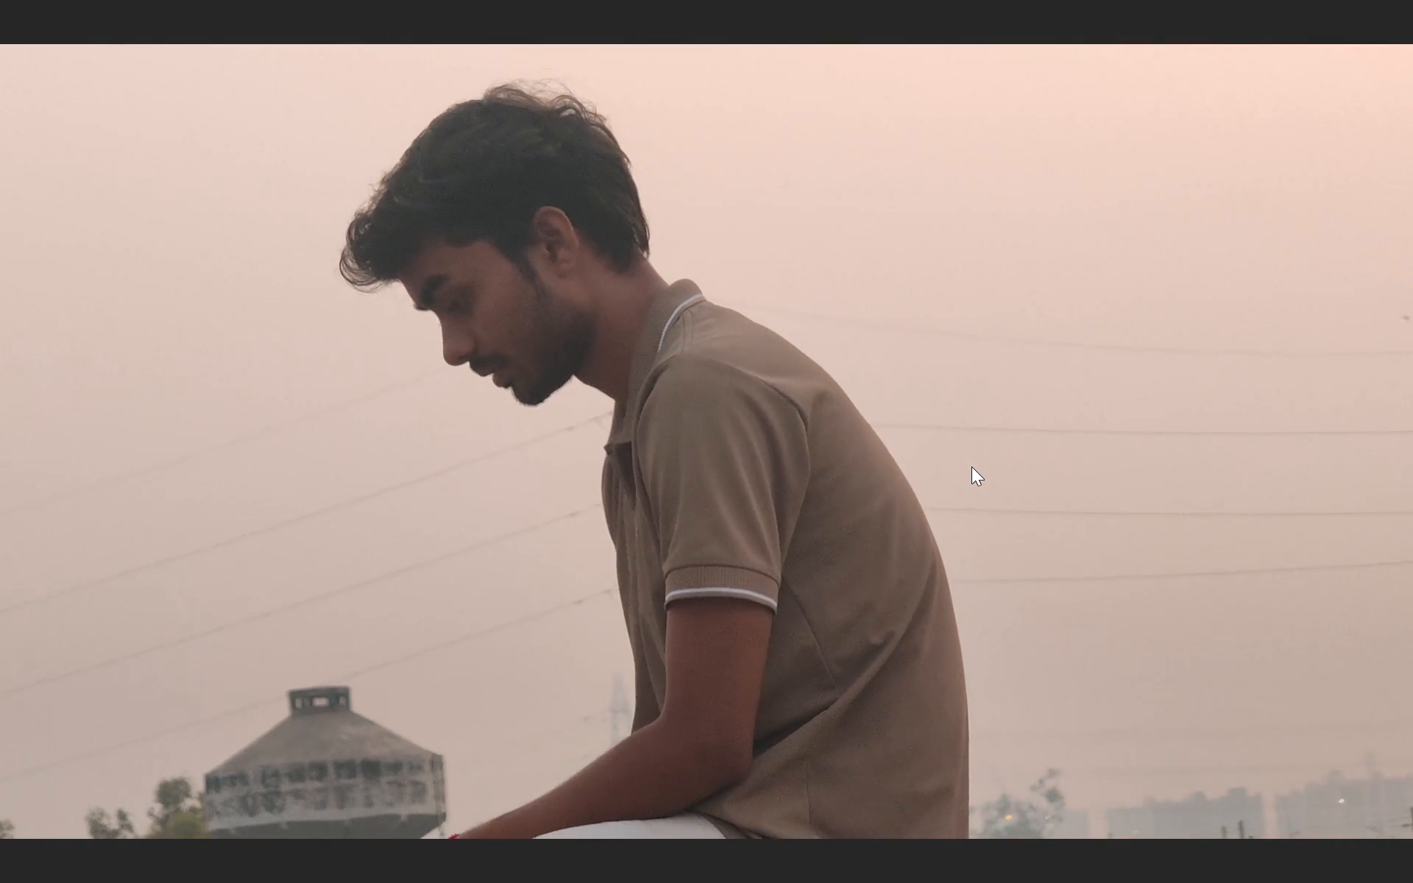
key(Escape)
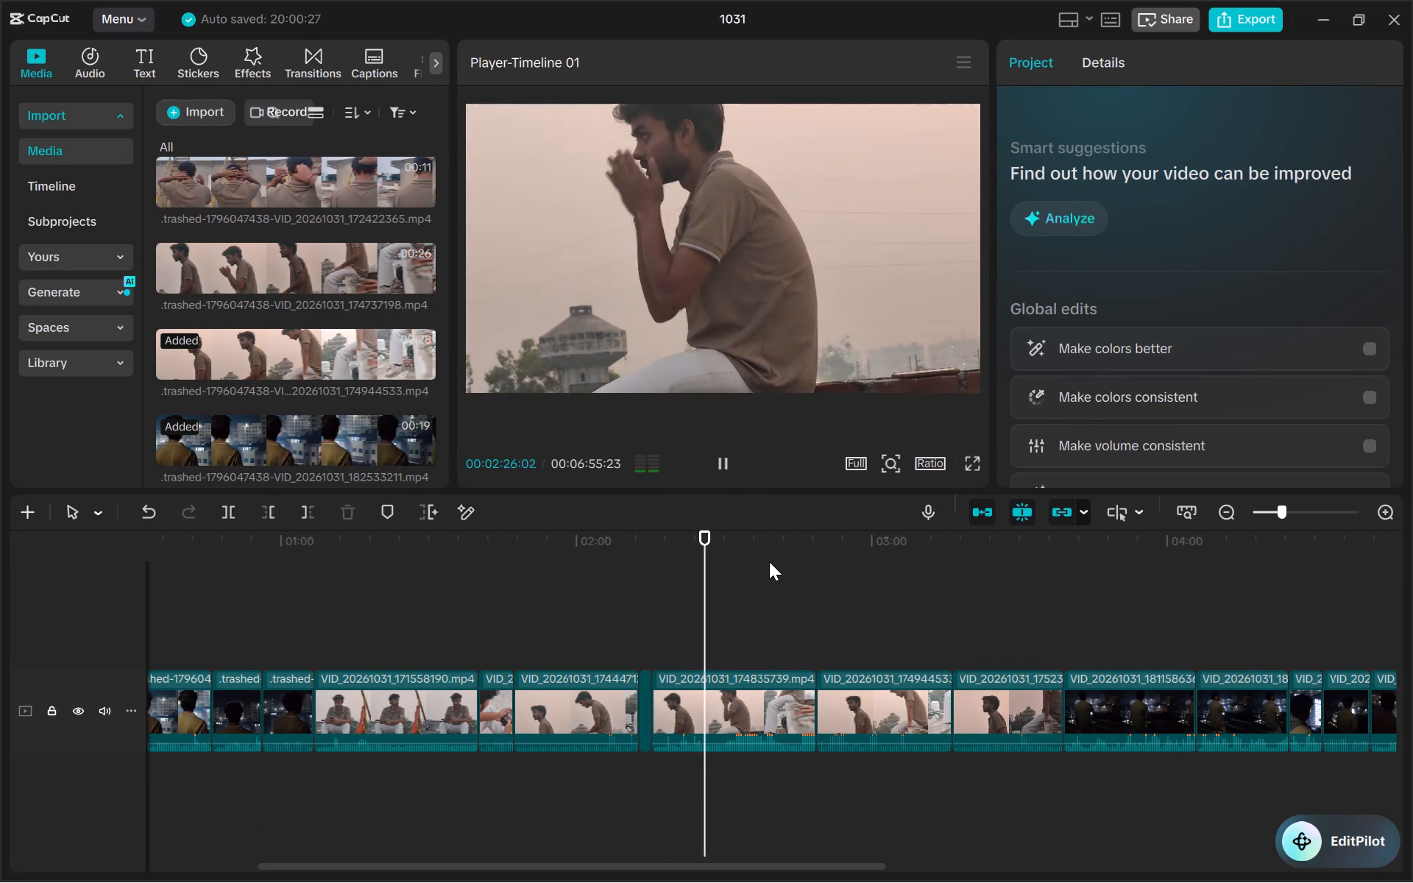
click(742, 686)
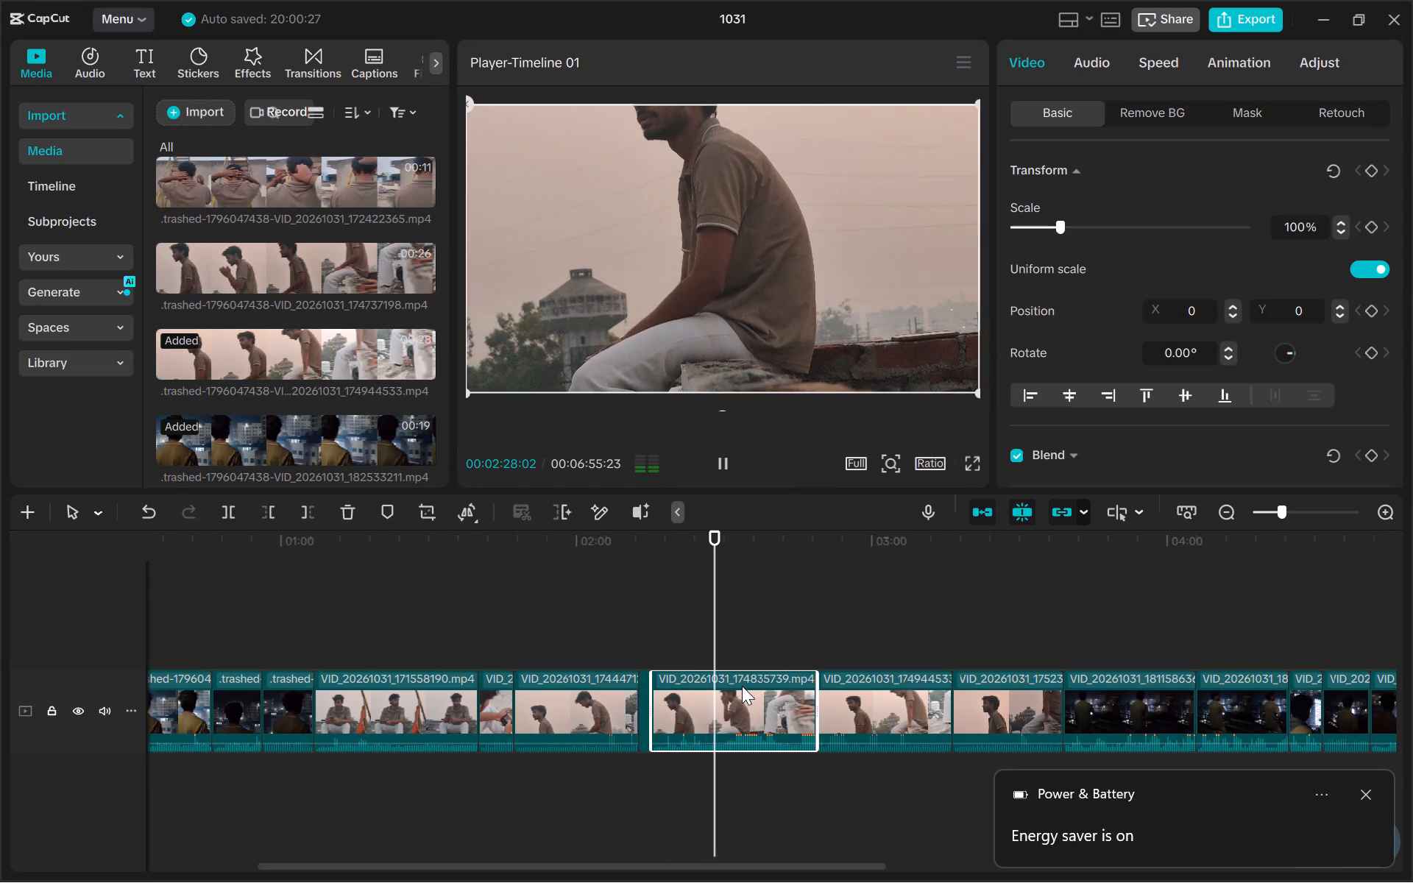
Play clip VID_20261031_174447123.mp4 in full screen from its start for comparison and dismiss the power notification.
click(515, 545)
click(971, 459)
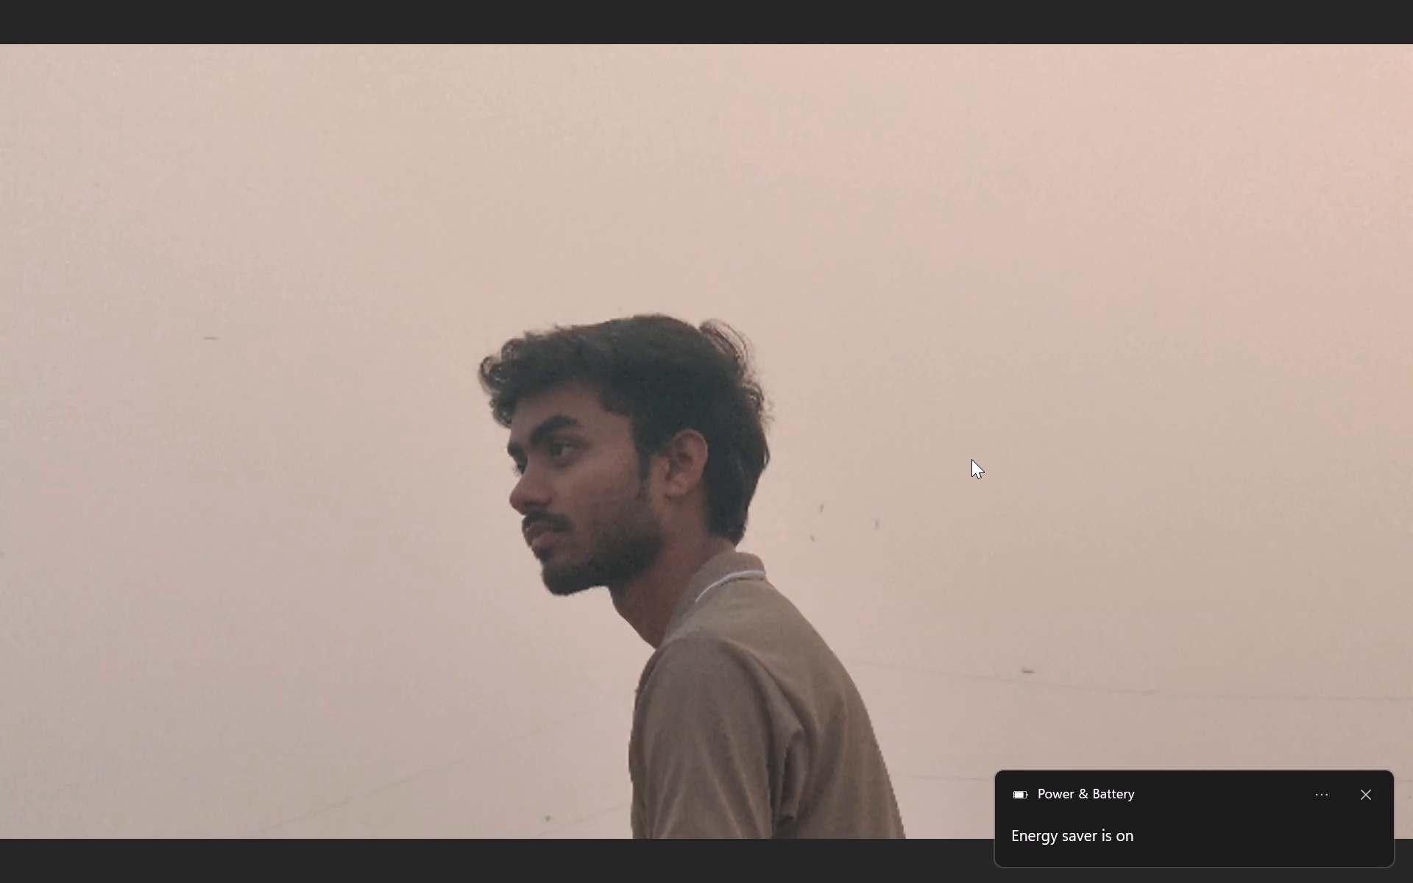
key(space)
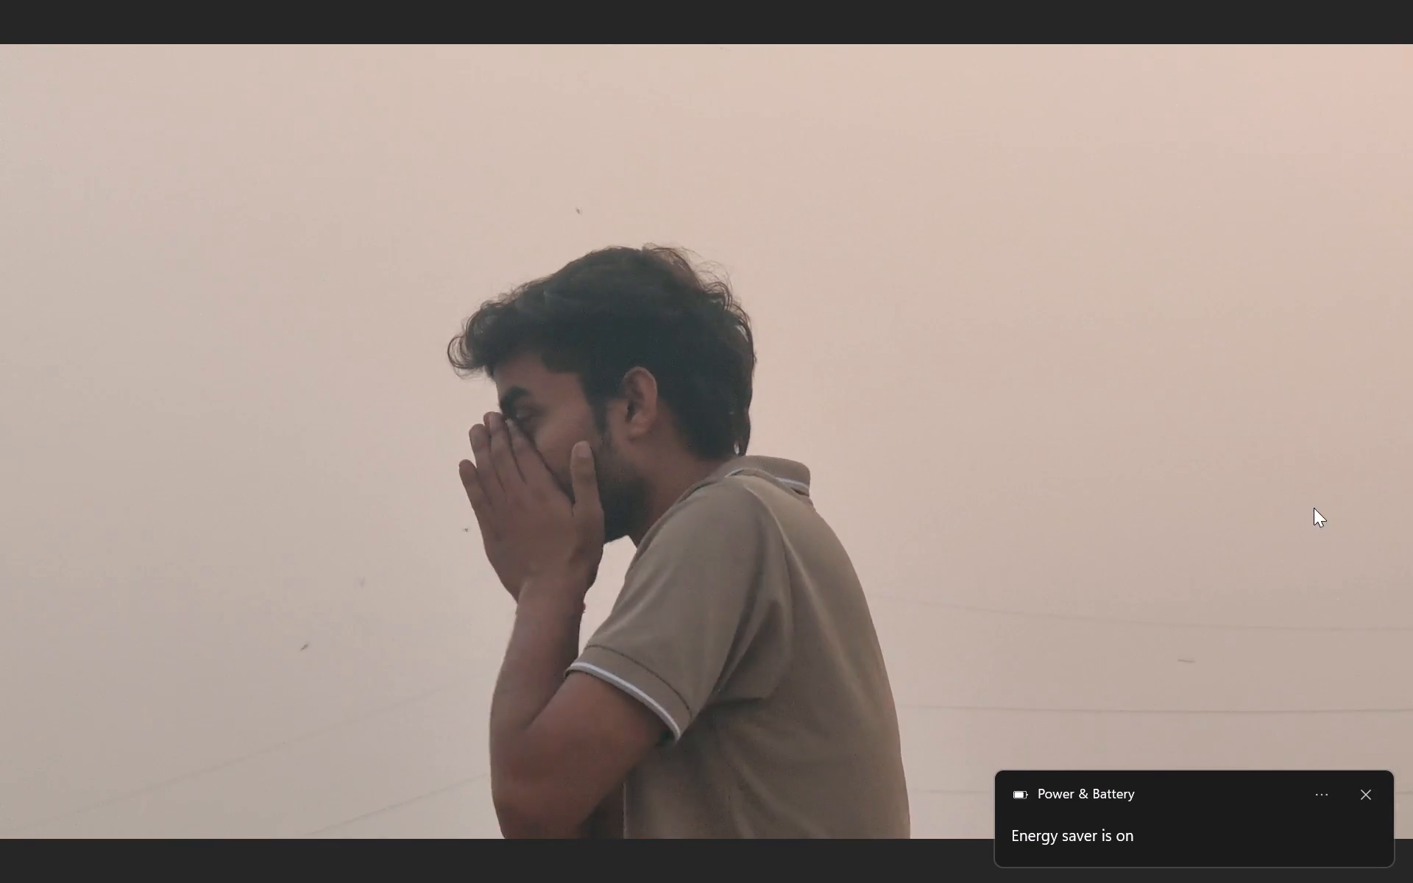
click(1369, 794)
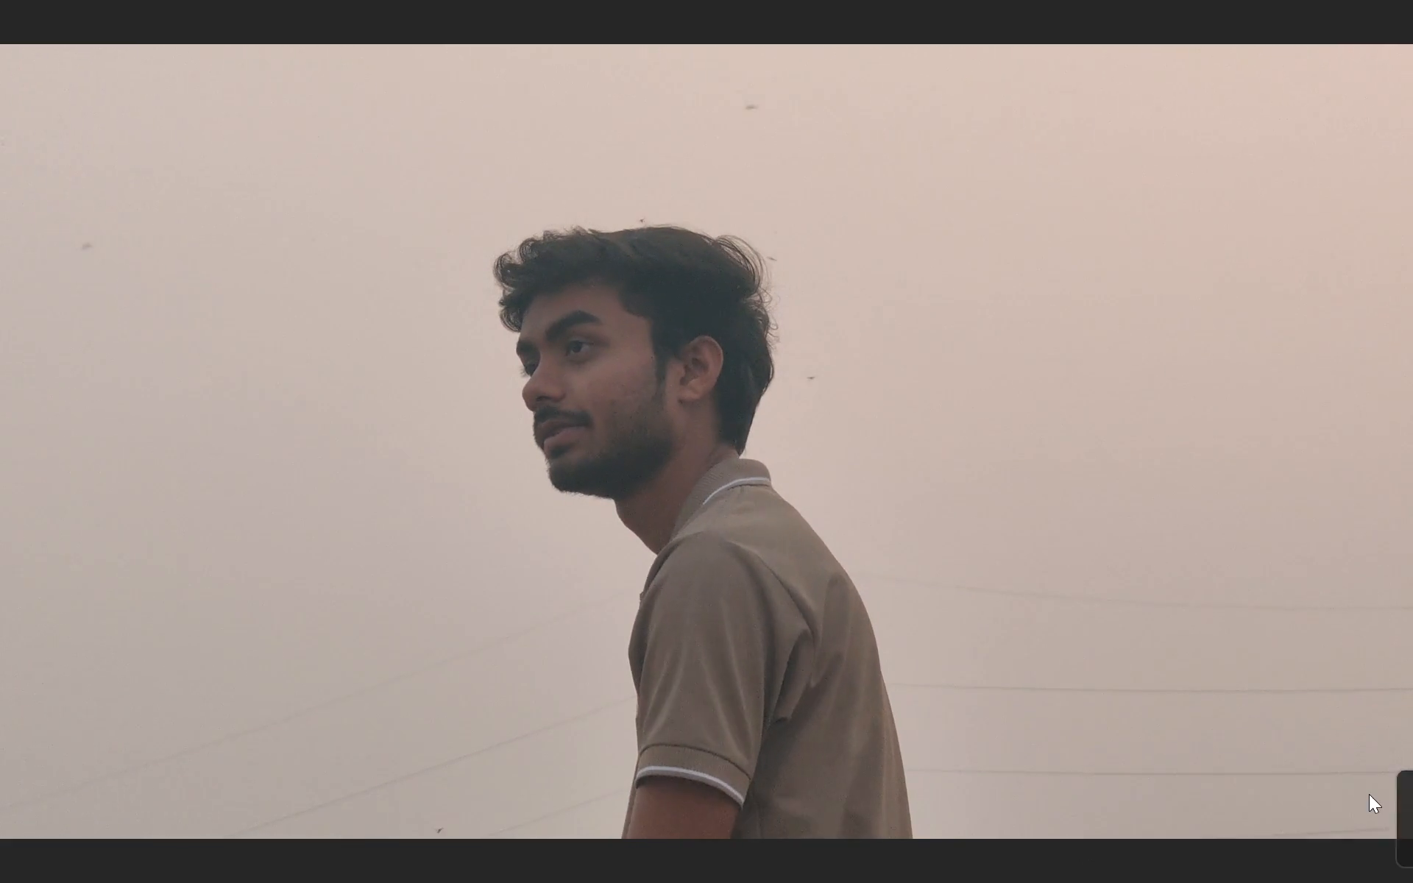
key(Escape)
key(Escape)
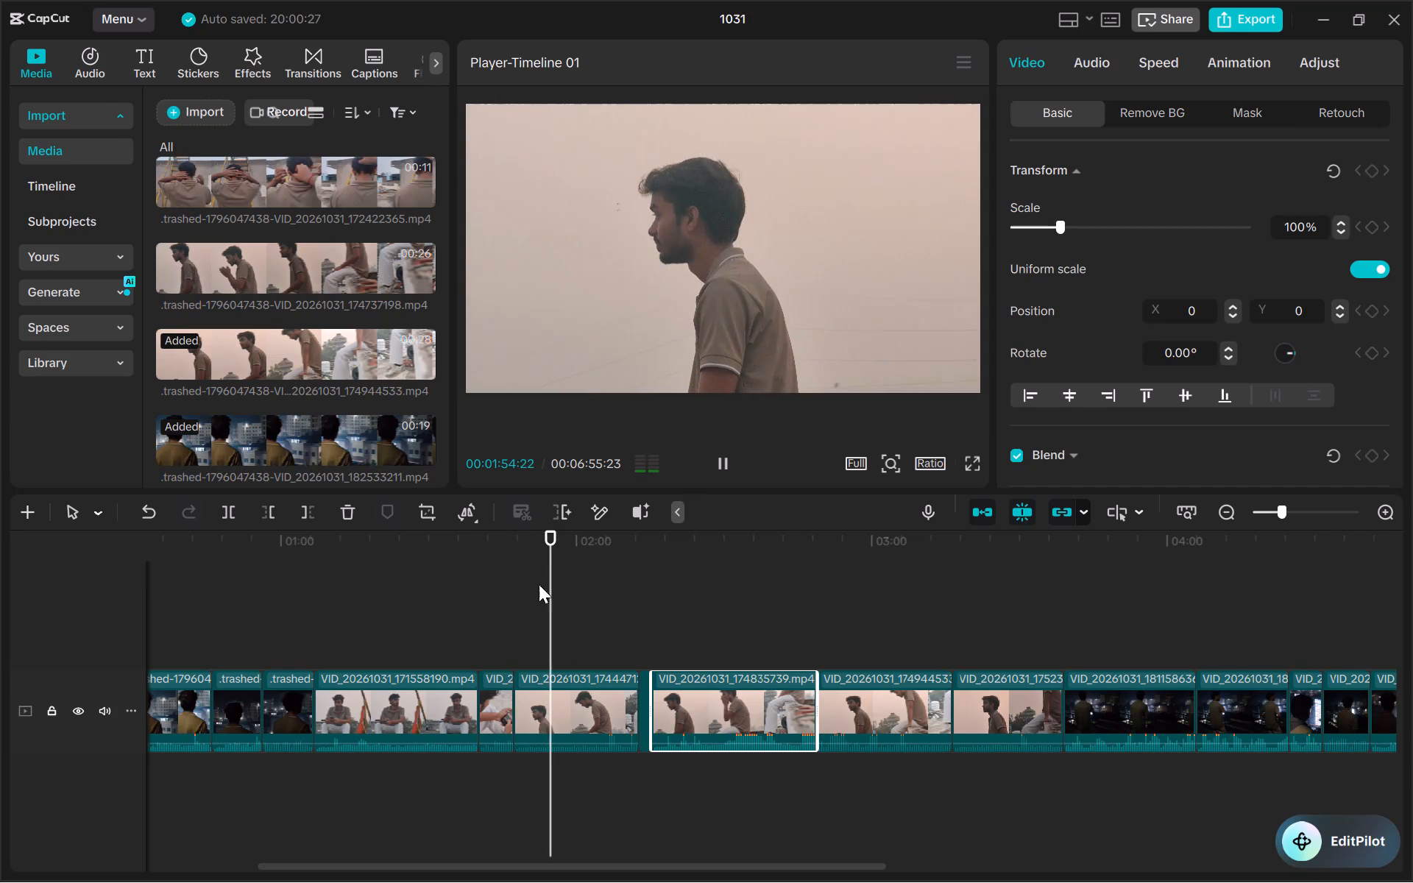
Replay clip VID_20261031_174447123.mp4 in full screen from its start and delete it from the timeline.
click(527, 540)
click(517, 534)
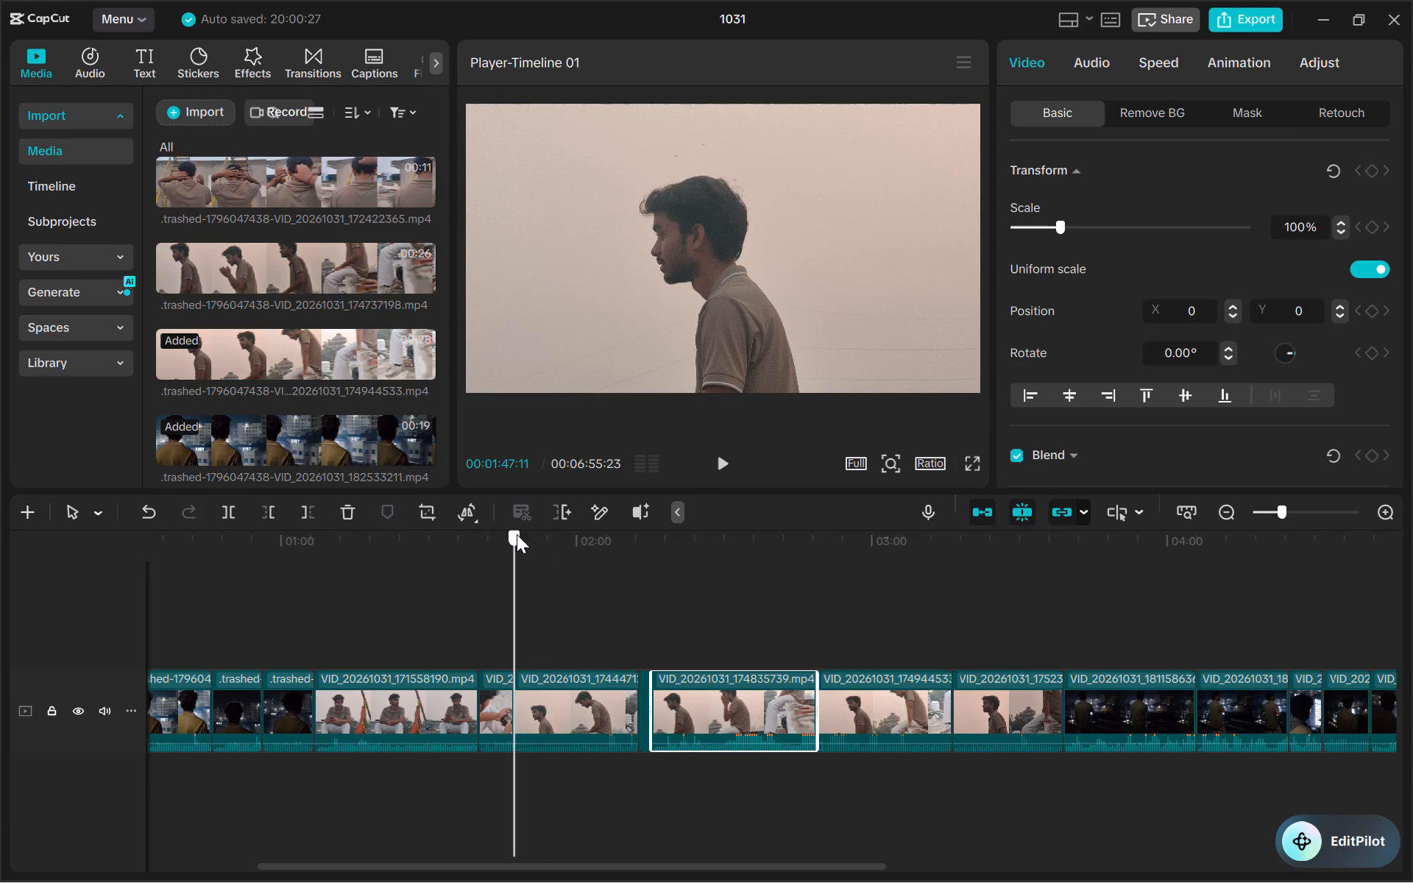
click(972, 464)
key(space)
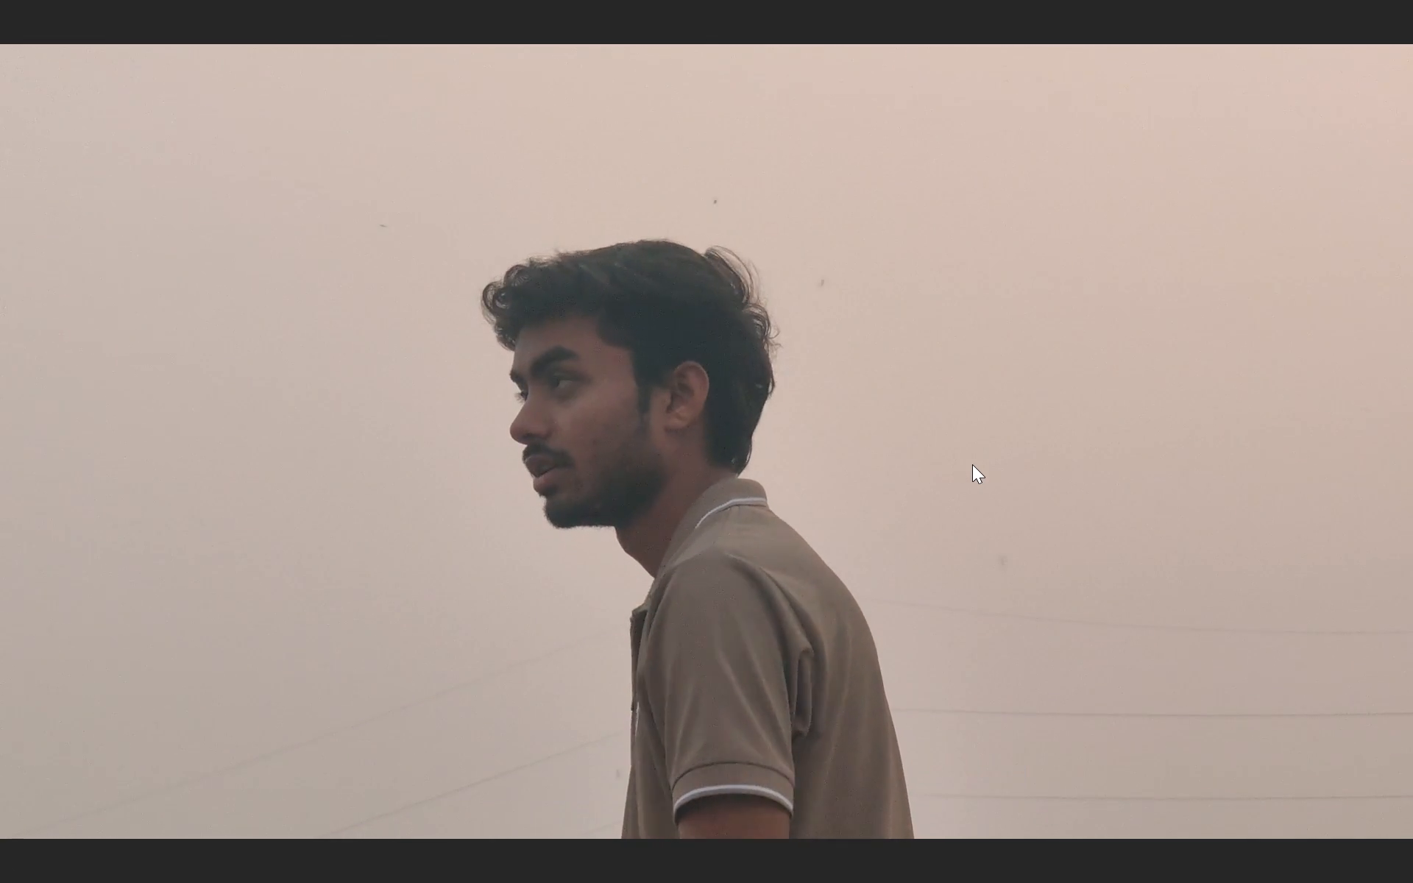
key(Escape)
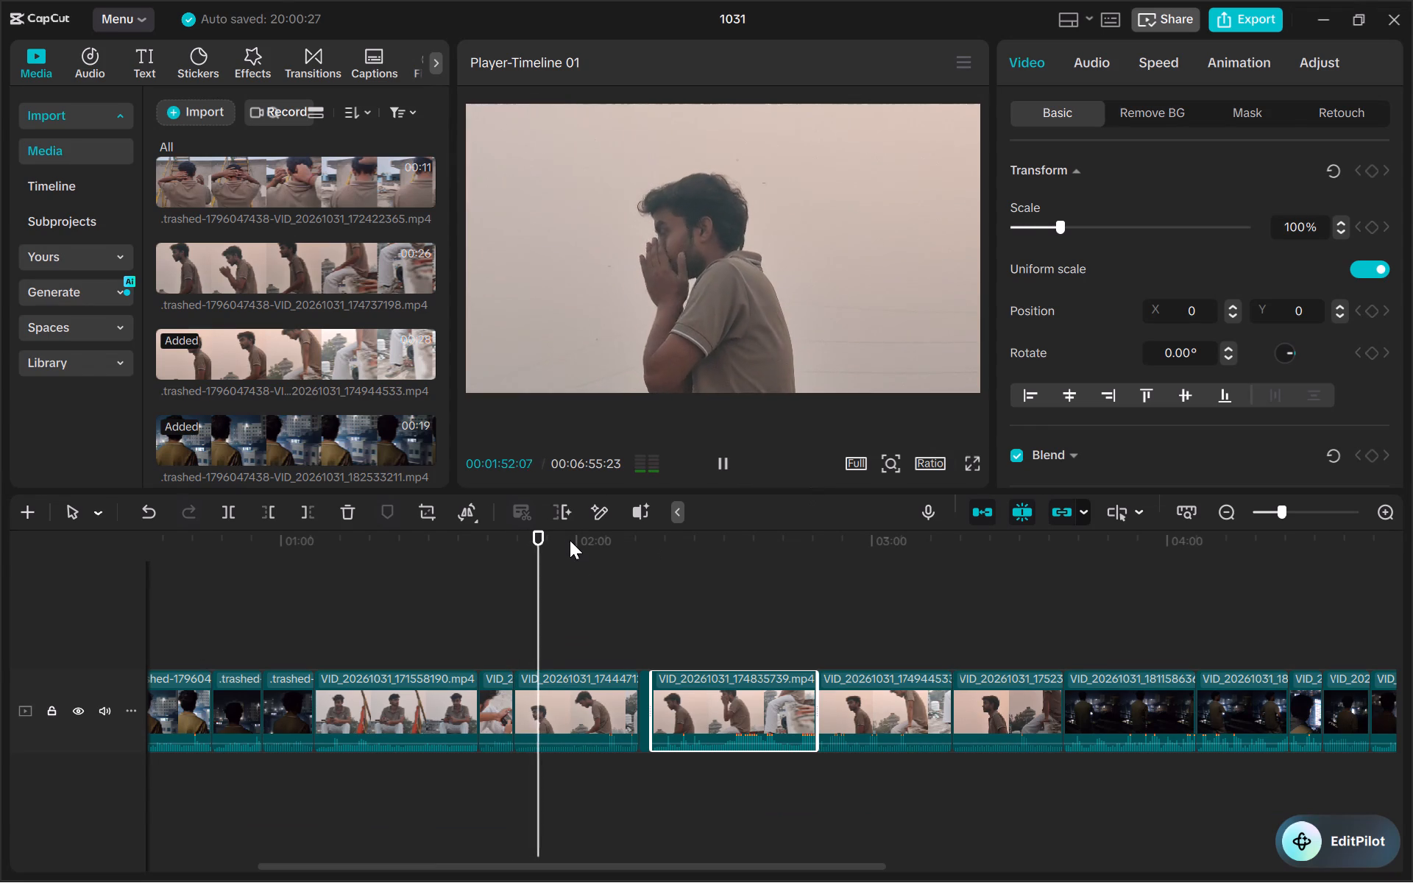
click(971, 459)
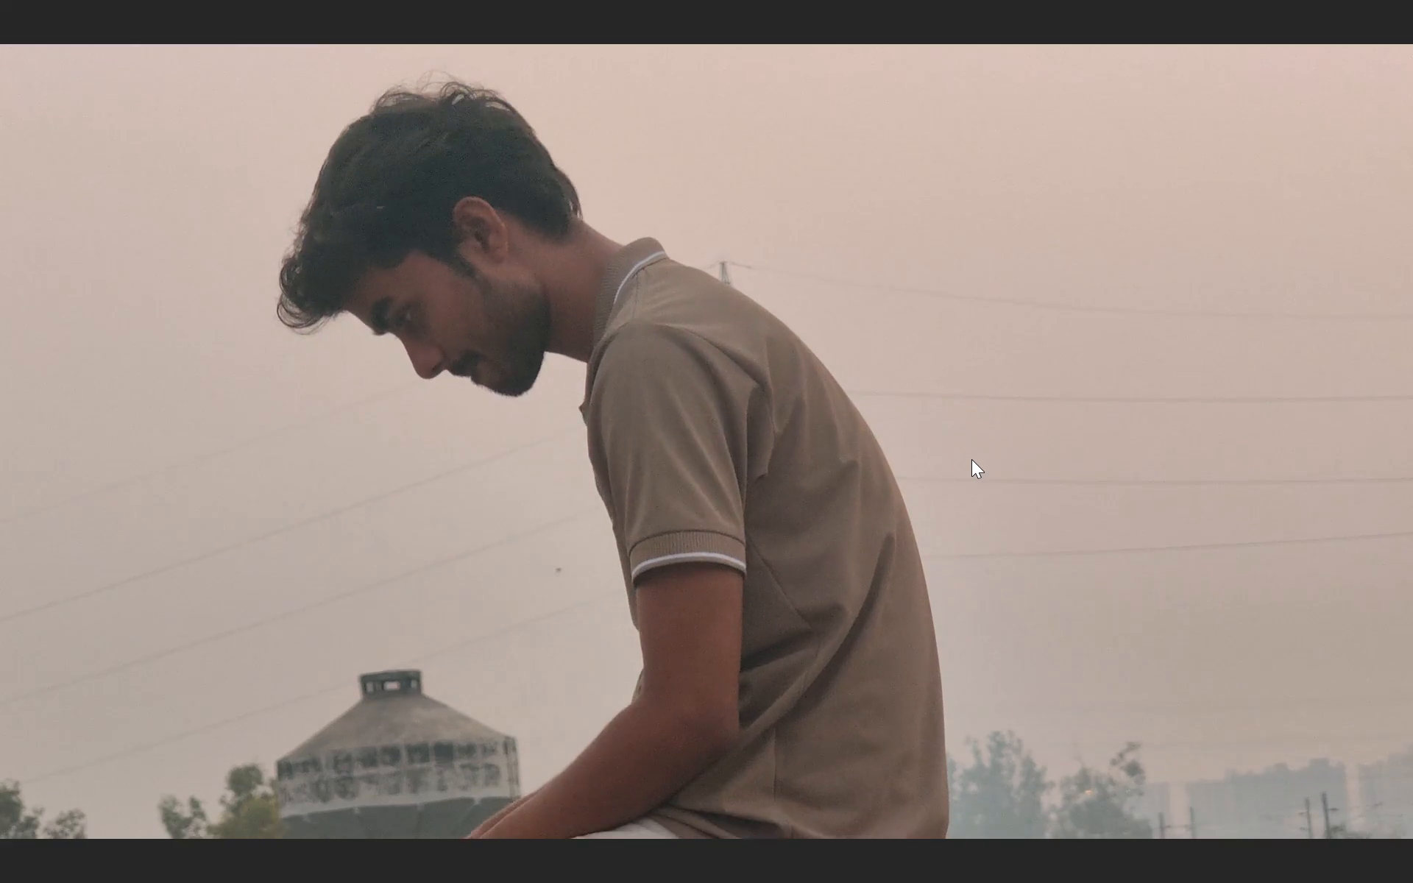
key(Escape)
click(597, 682)
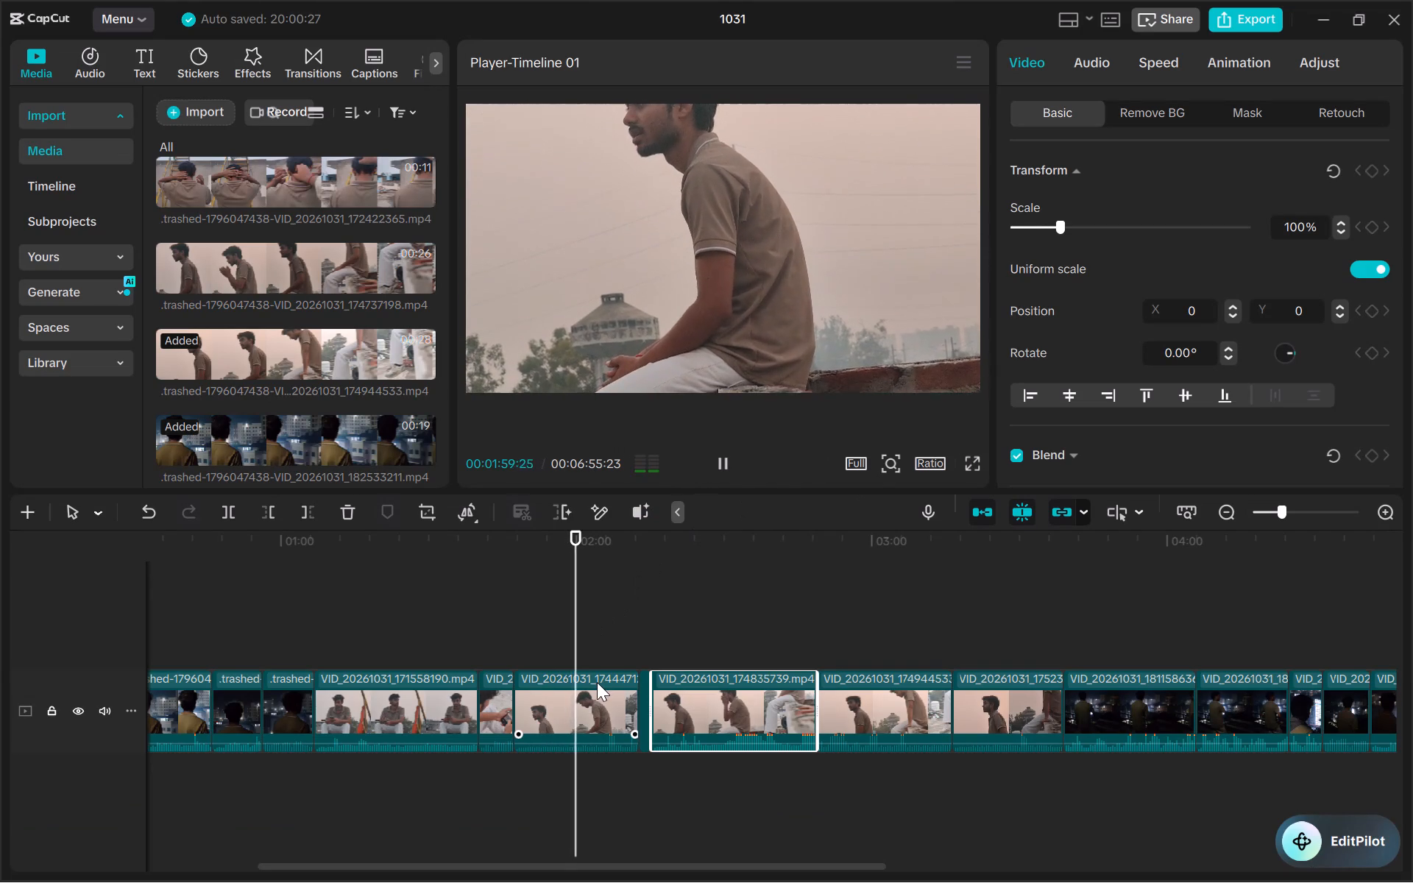
key(BackSpace)
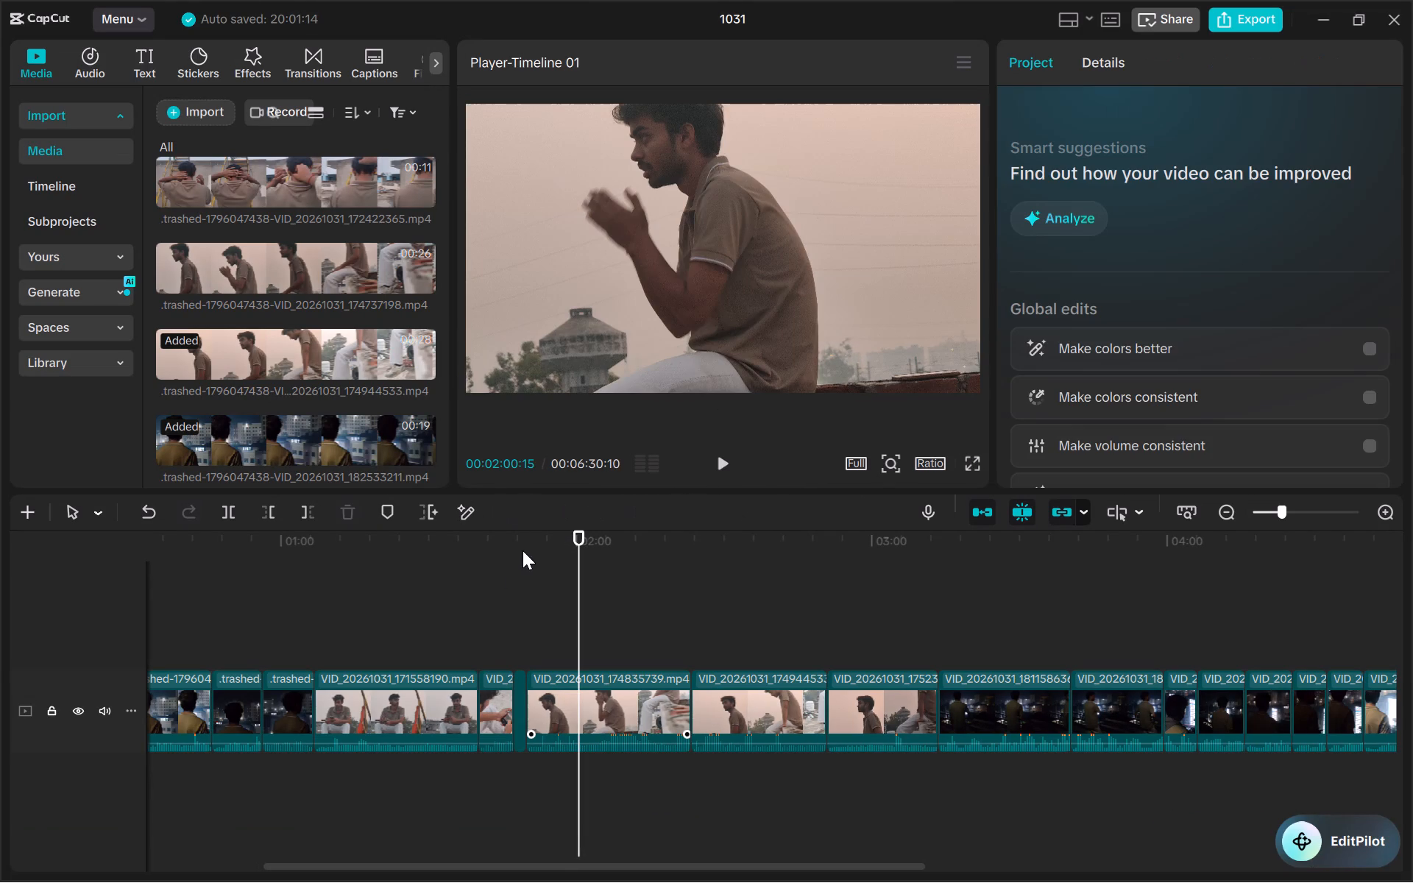
Play the very short clip just before VID_20261031_174835739.mp4 in full screen from its start and delete it from the timeline.
click(523, 550)
click(518, 541)
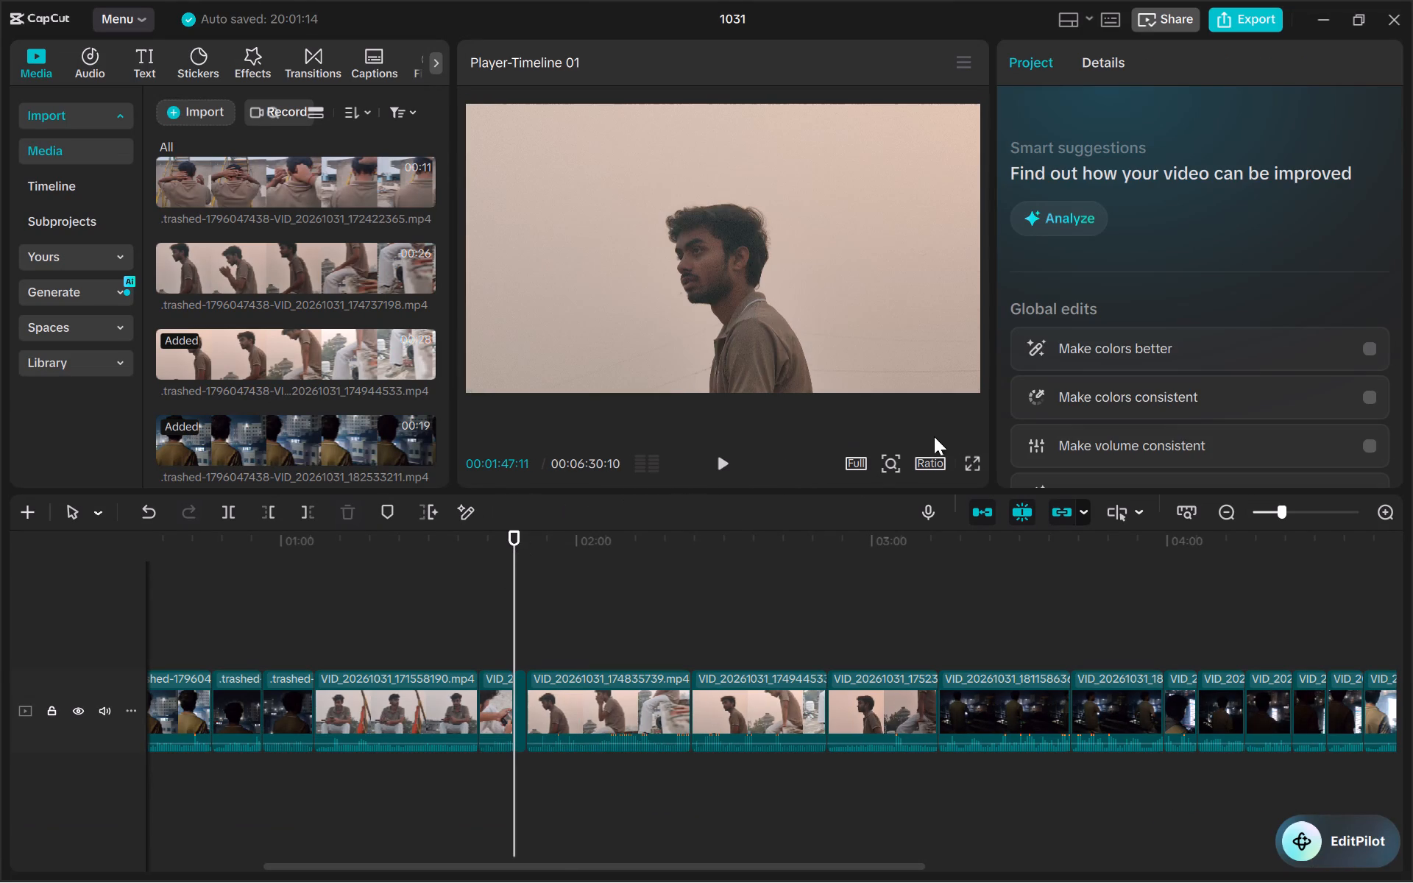
click(976, 463)
key(space)
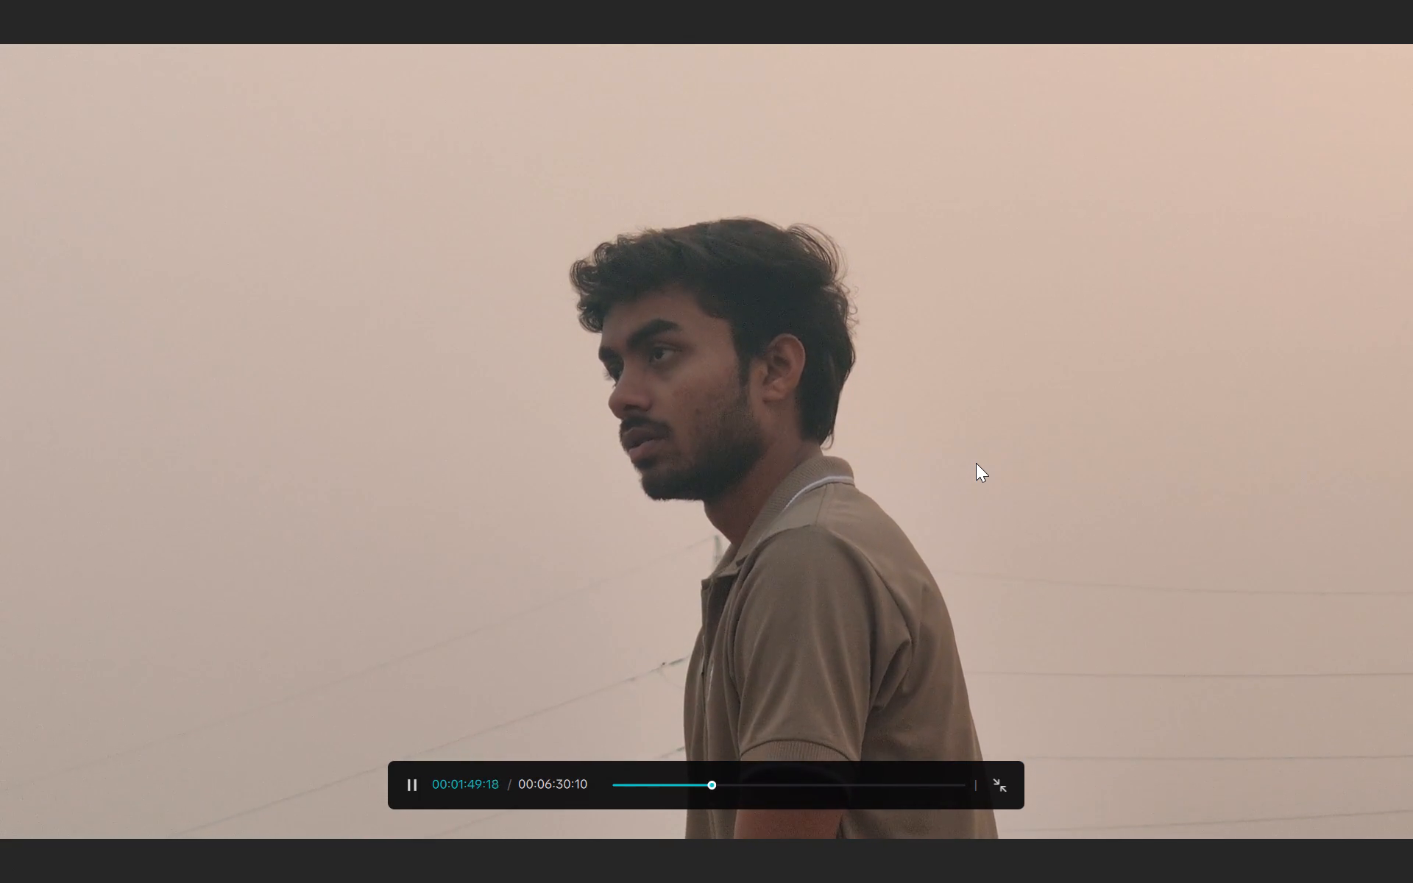
key(Escape)
key(space)
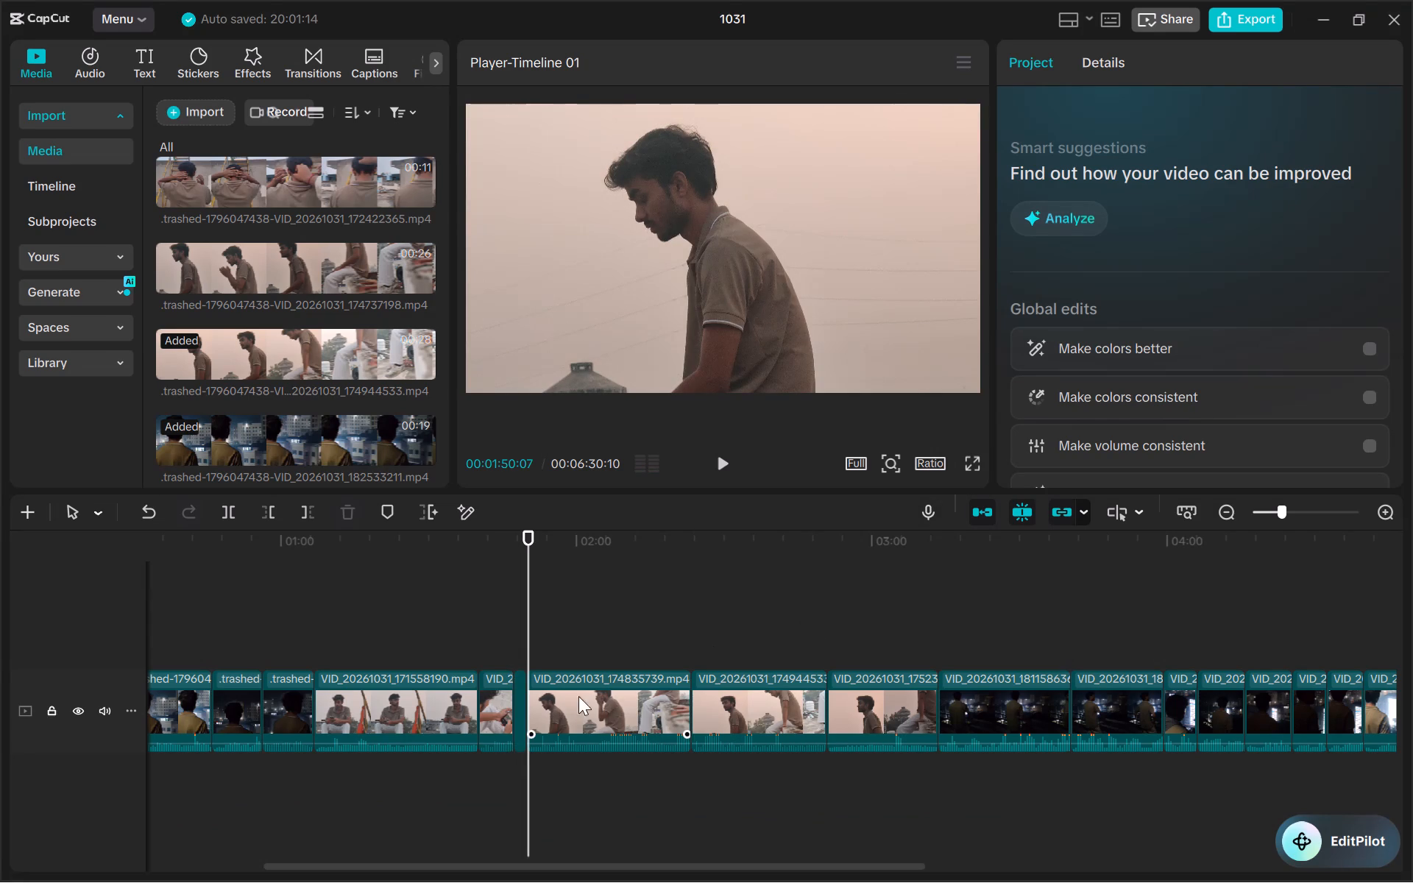
click(515, 716)
key(BackSpace)
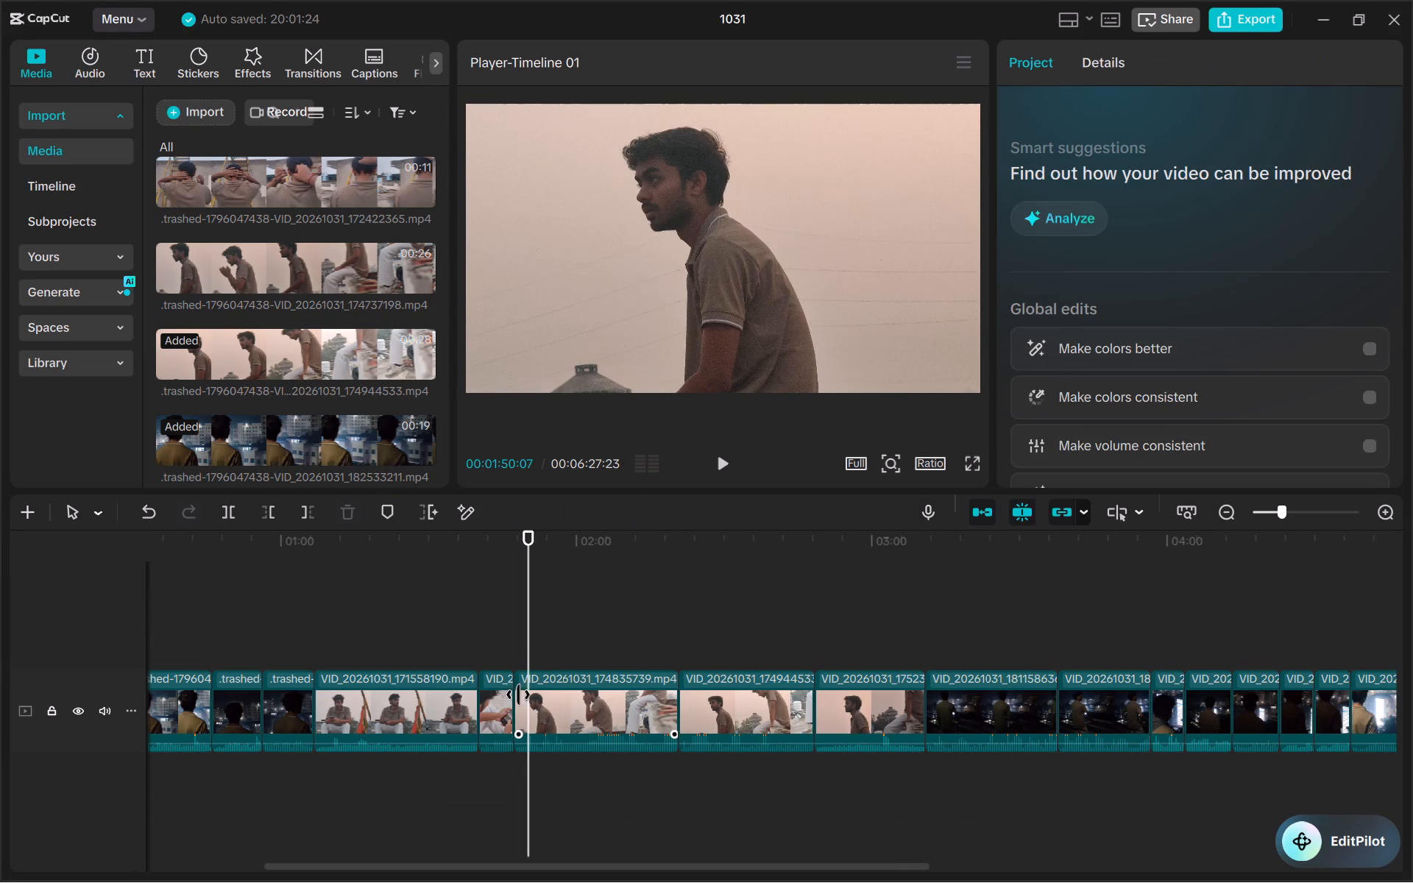
Review clip VID_20261031_174835739.mp4 in full screen from its start, step back through its frames and restore the maximized editor window.
click(510, 548)
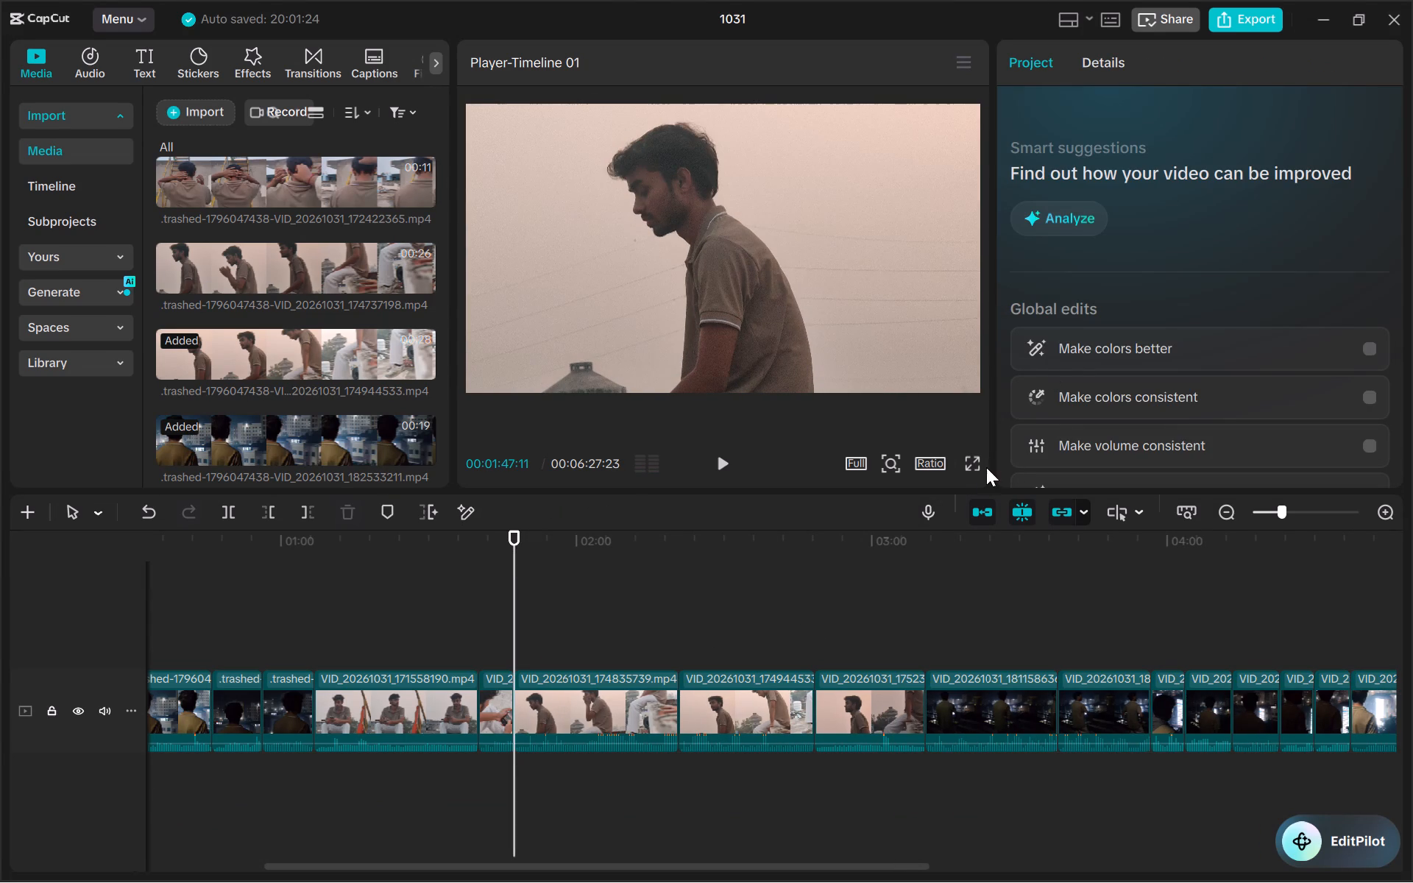
click(974, 471)
key(space)
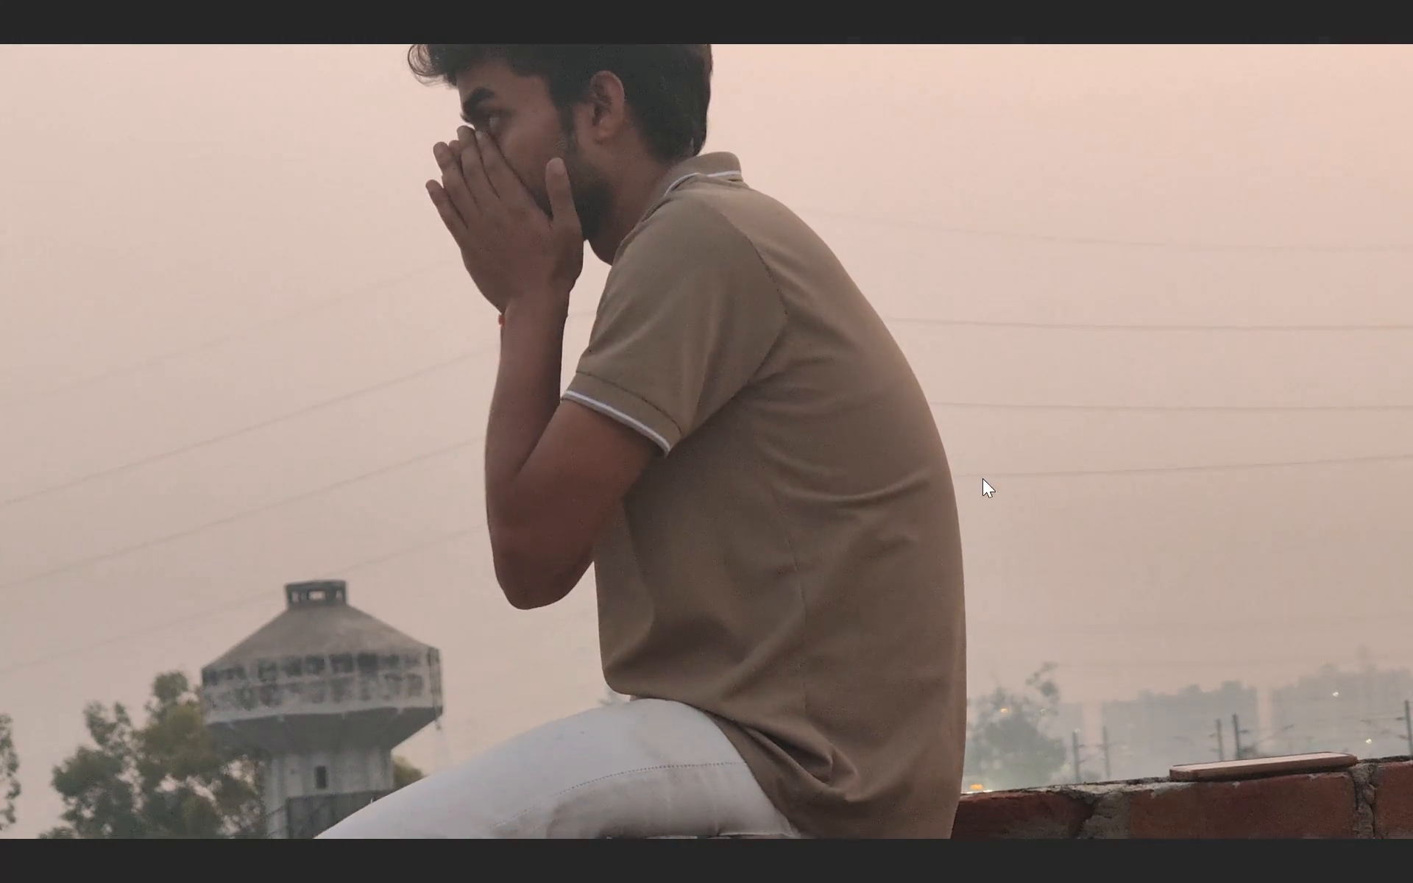
key(Left)
key(Left)
key(Left)
key(Left)
key(Left)
key(Left)
key(Left)
key(Left)
key(Left)
key(Left)
key(Left)
key(Left)
key(Left)
key(Left)
key(Left)
key(Left)
key(Left)
key(Left)
key(Left)
key(Left)
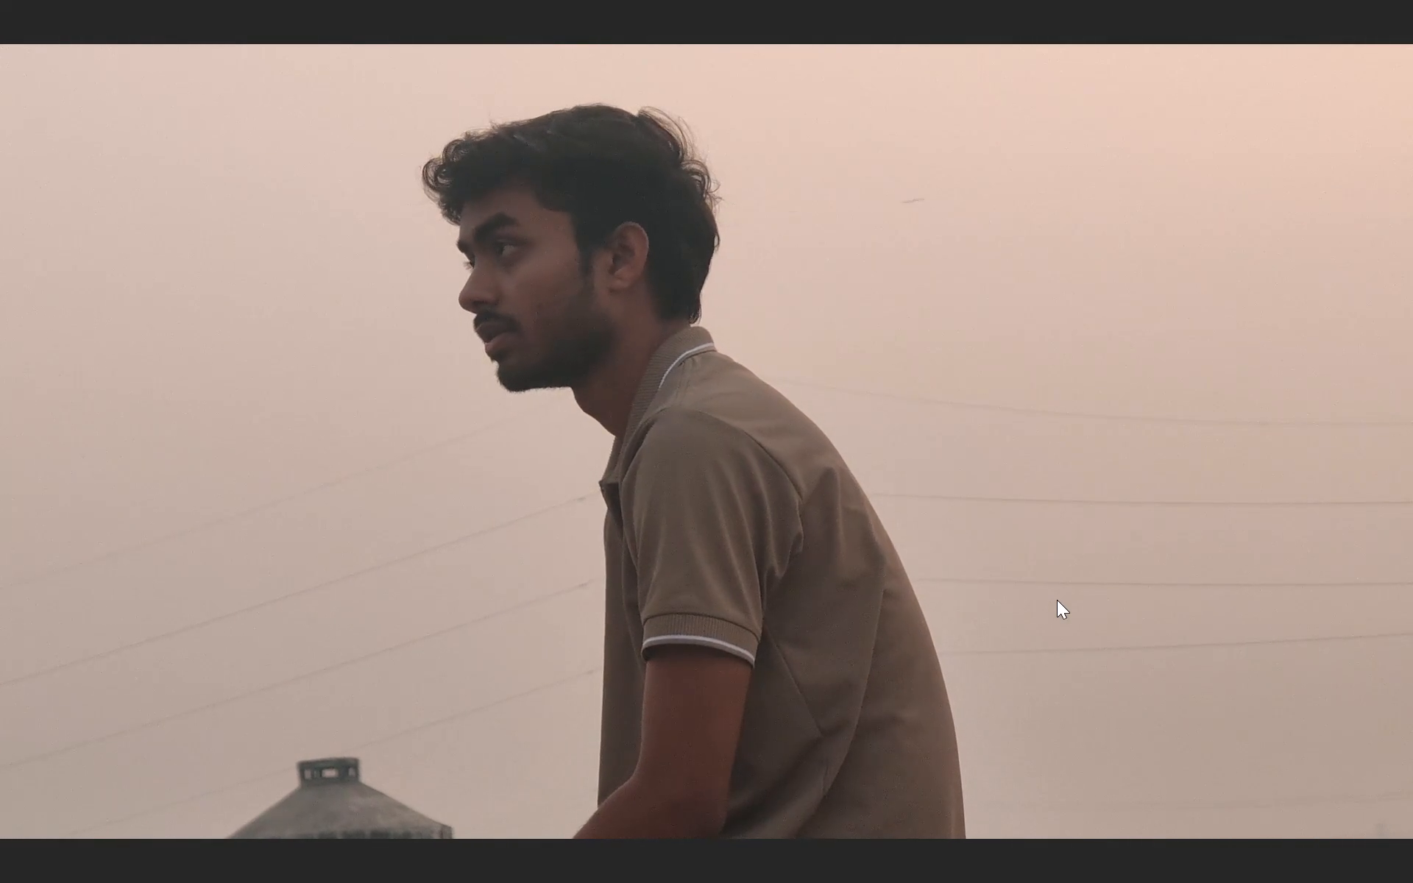
key(Escape)
key(Escape)
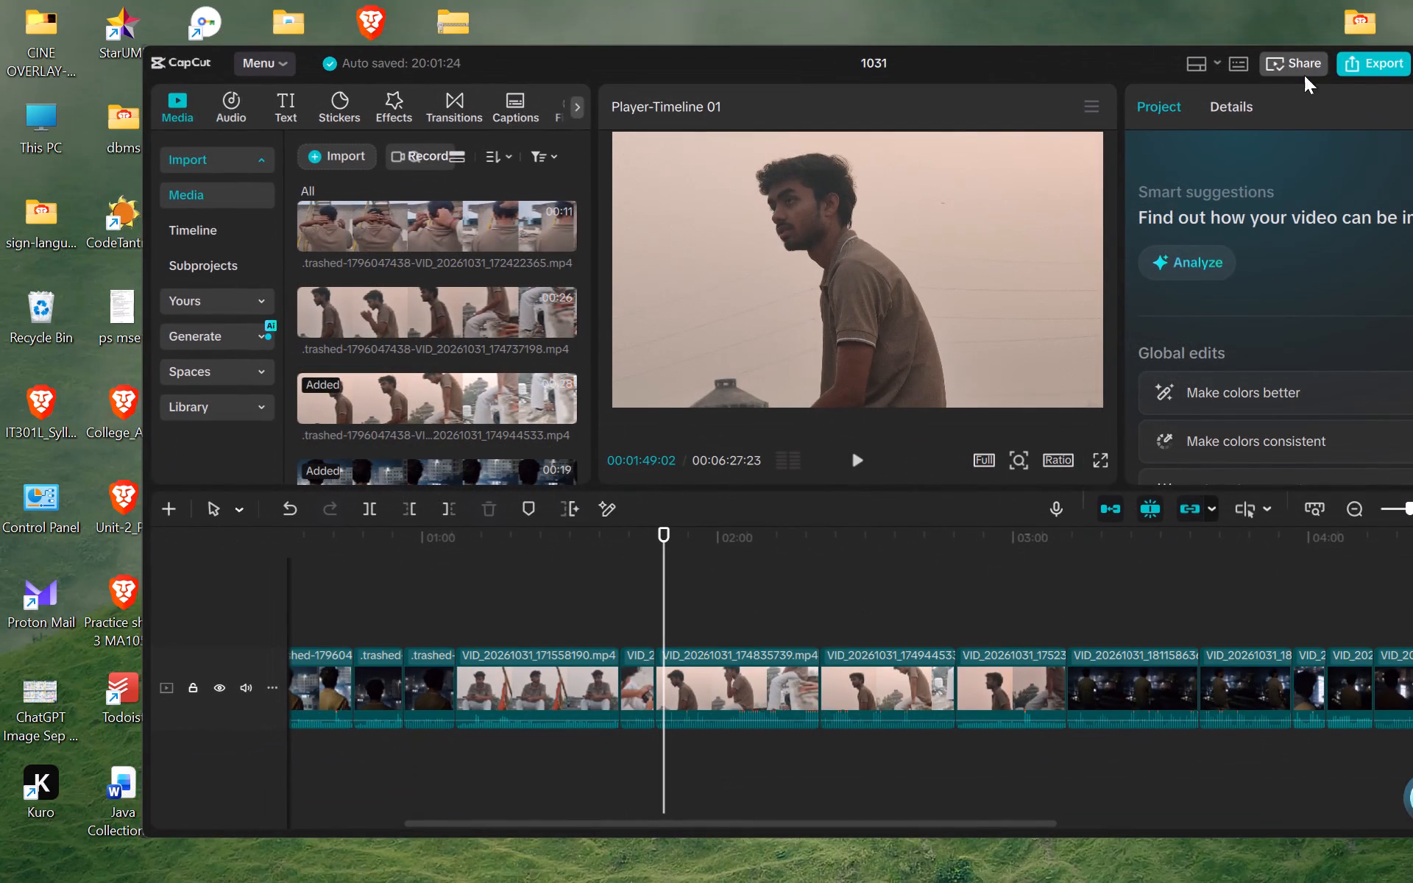
double_click(1090, 57)
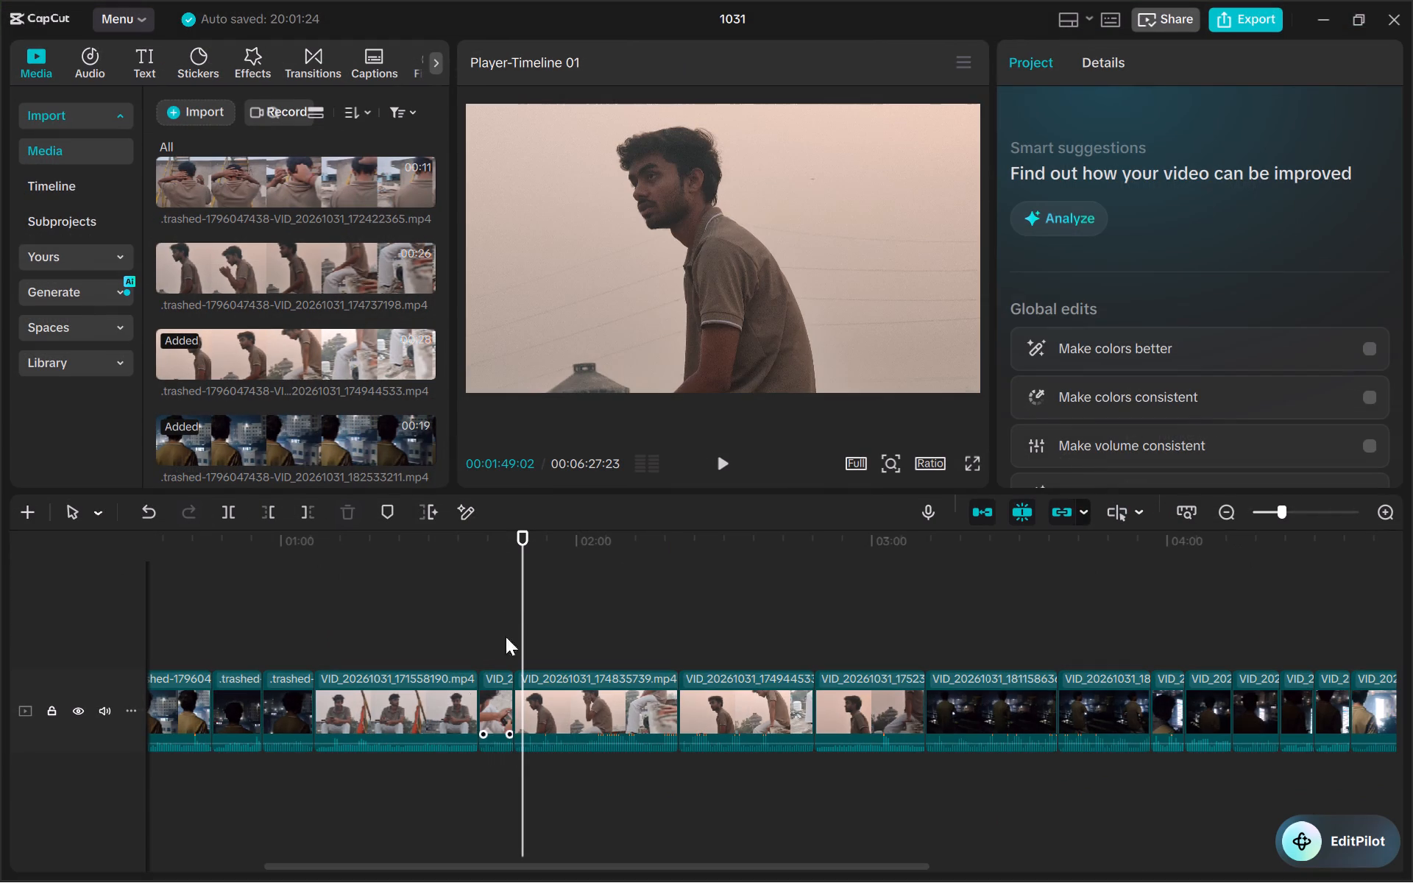
Replay clip VID_20261031_174835739.mp4 from its start, continuing in full screen.
click(515, 556)
key(space)
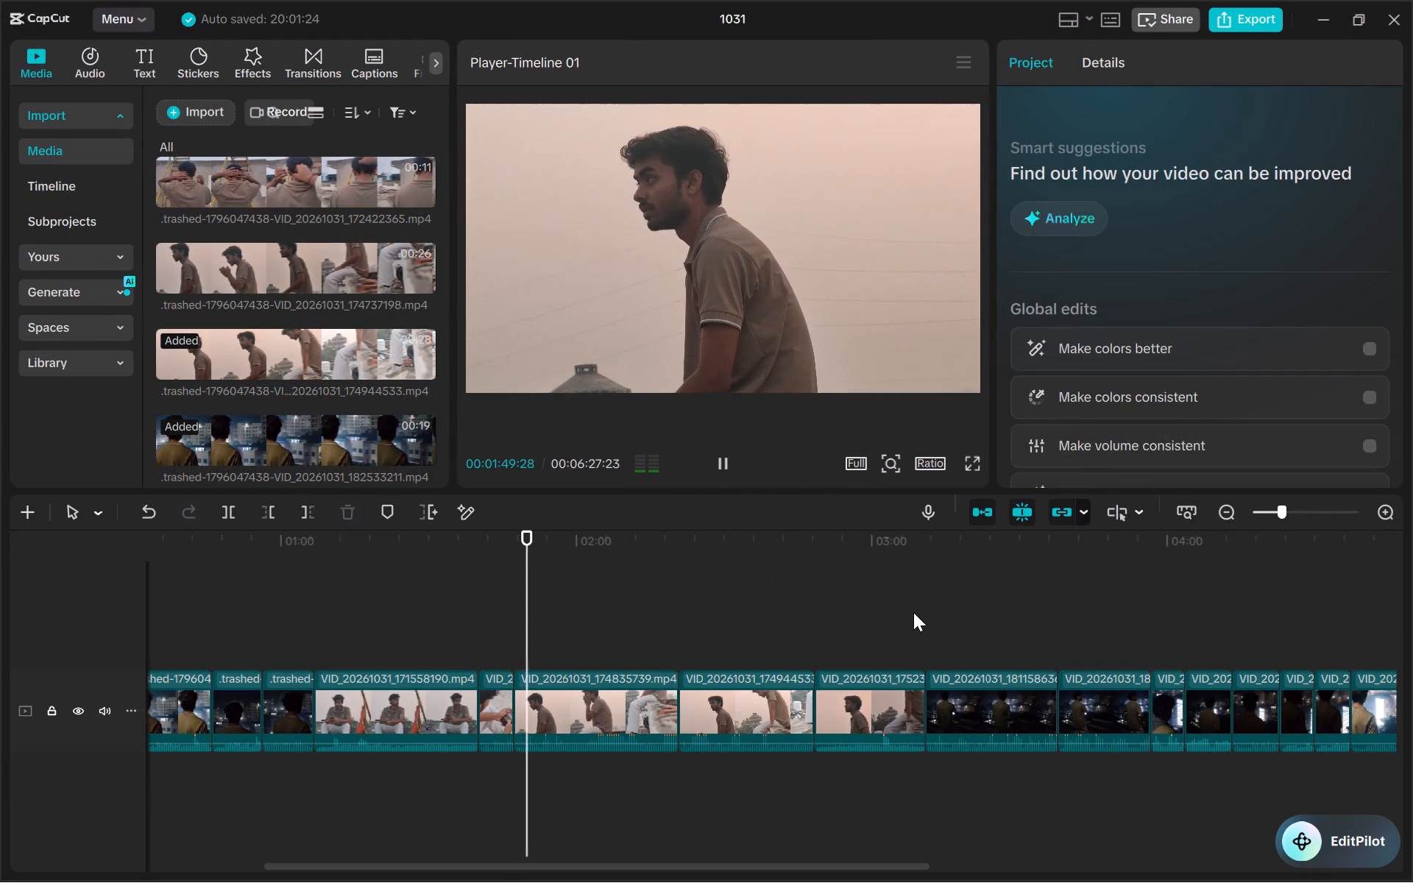
click(971, 465)
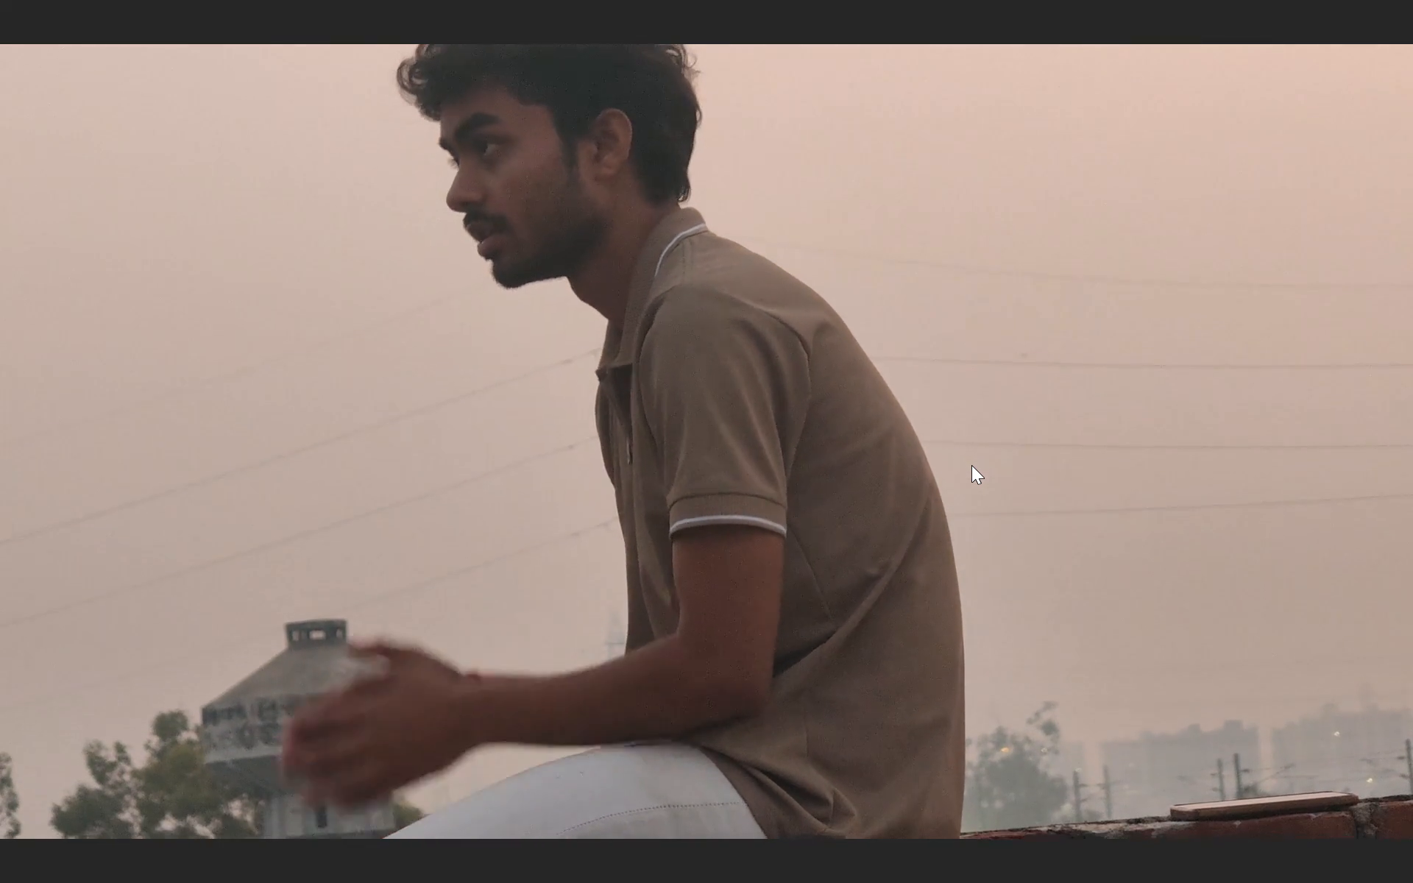
key(Escape)
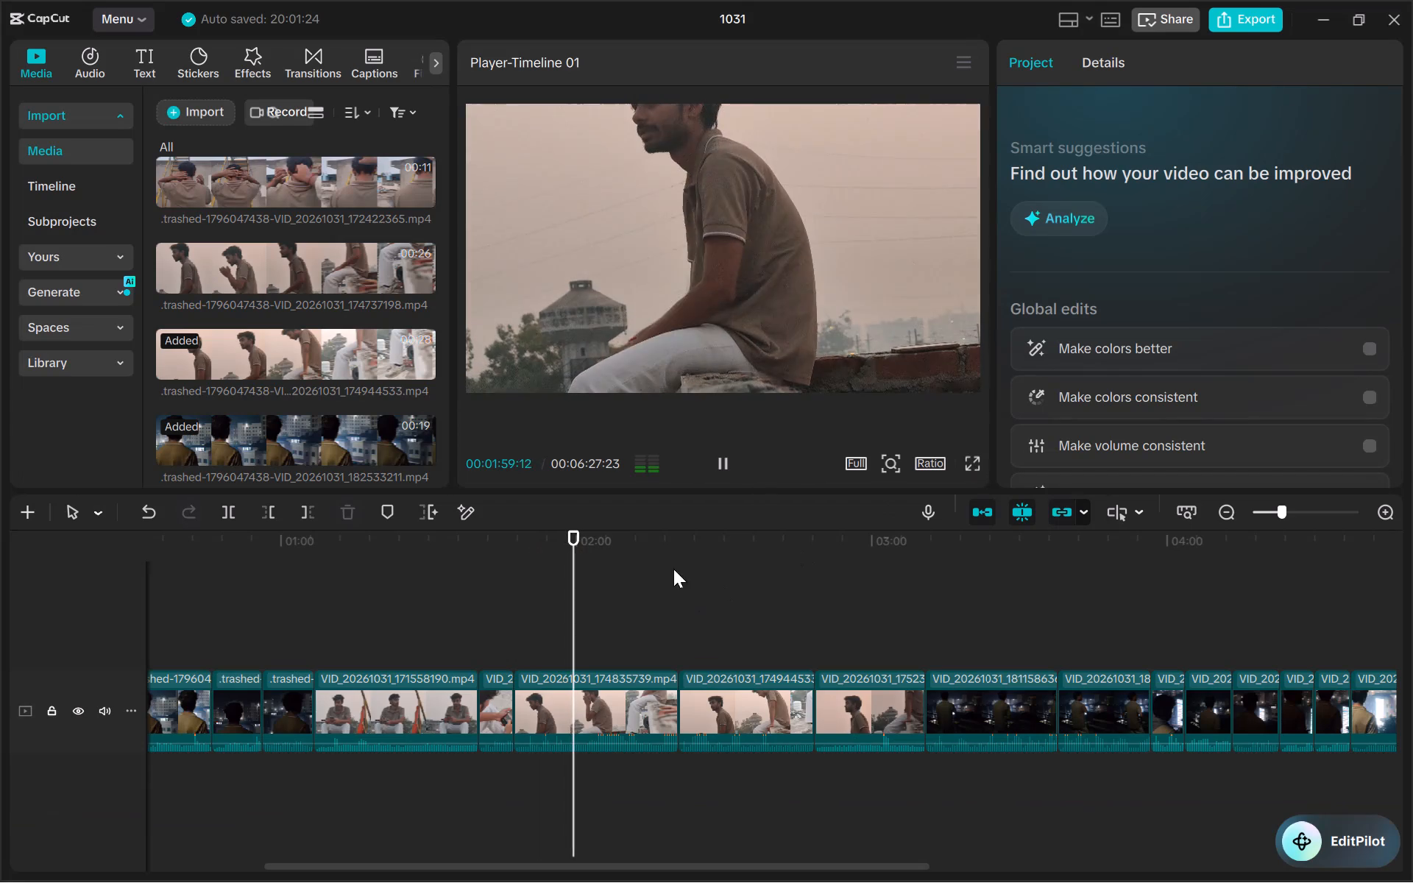
Review clip VID_20261031_174944533.mp4 in full screen from its start.
click(686, 545)
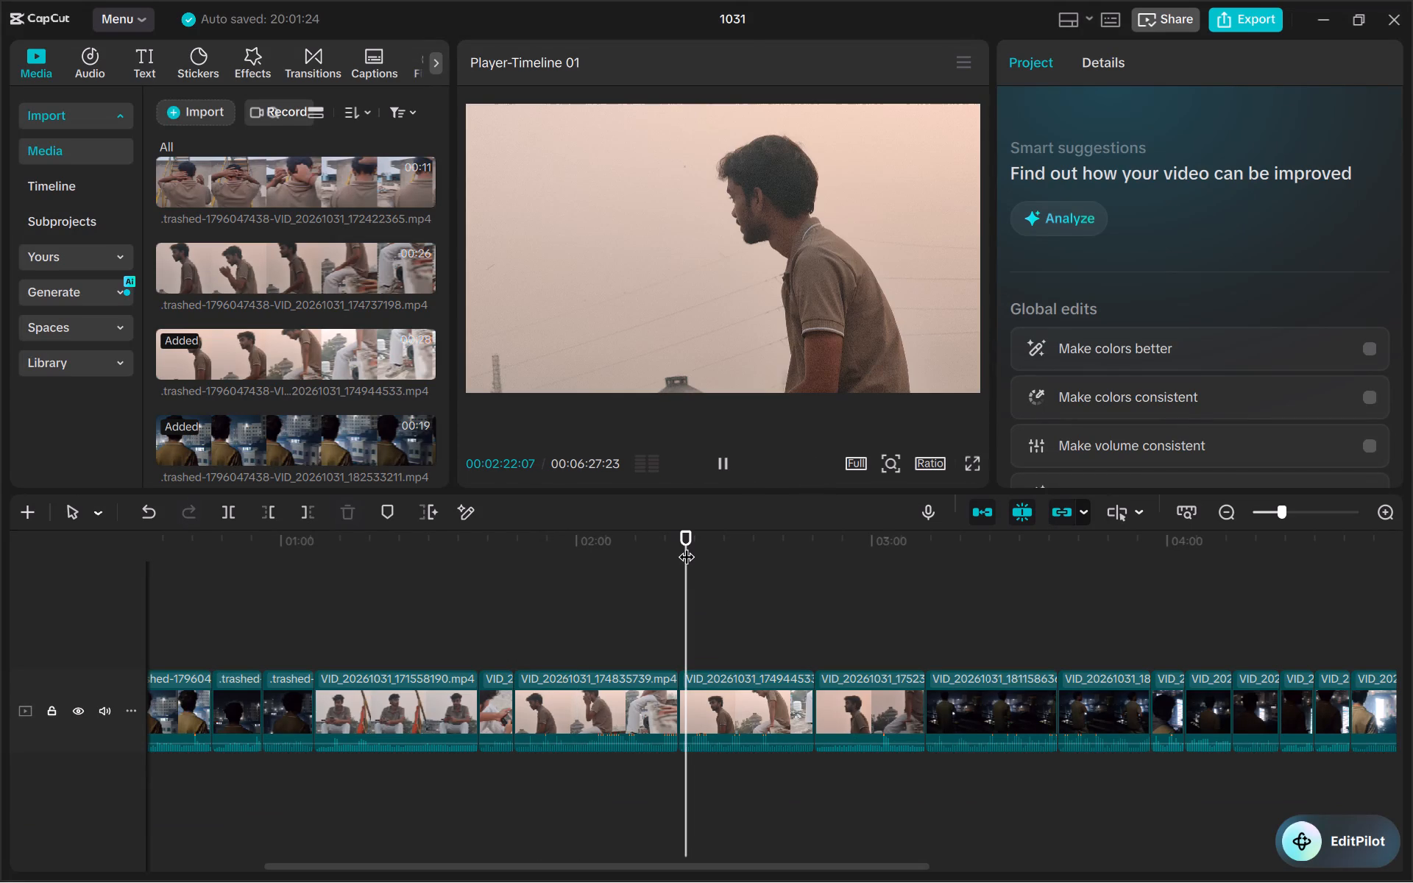
click(678, 529)
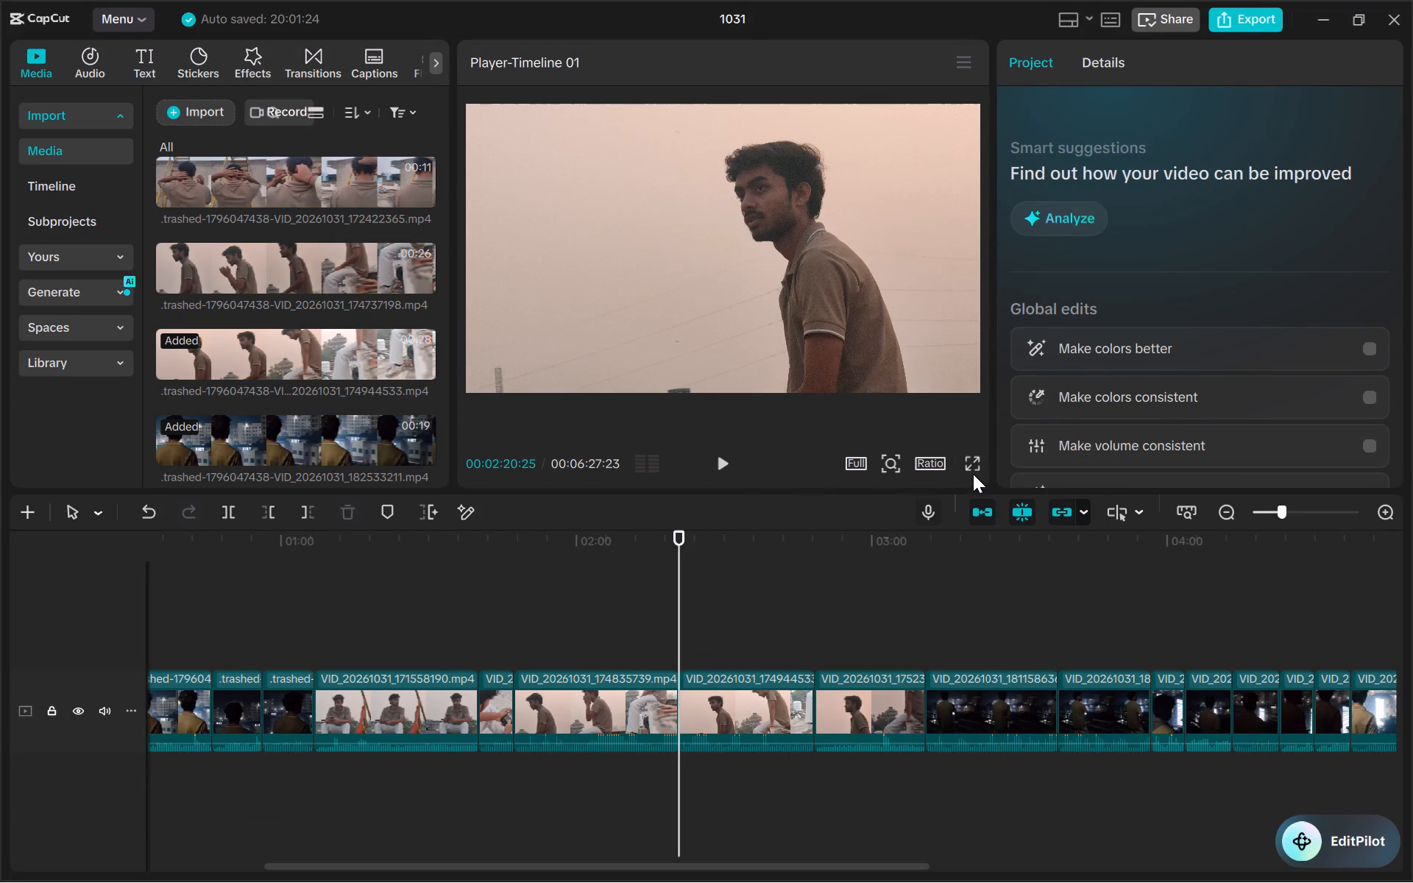
click(971, 456)
key(space)
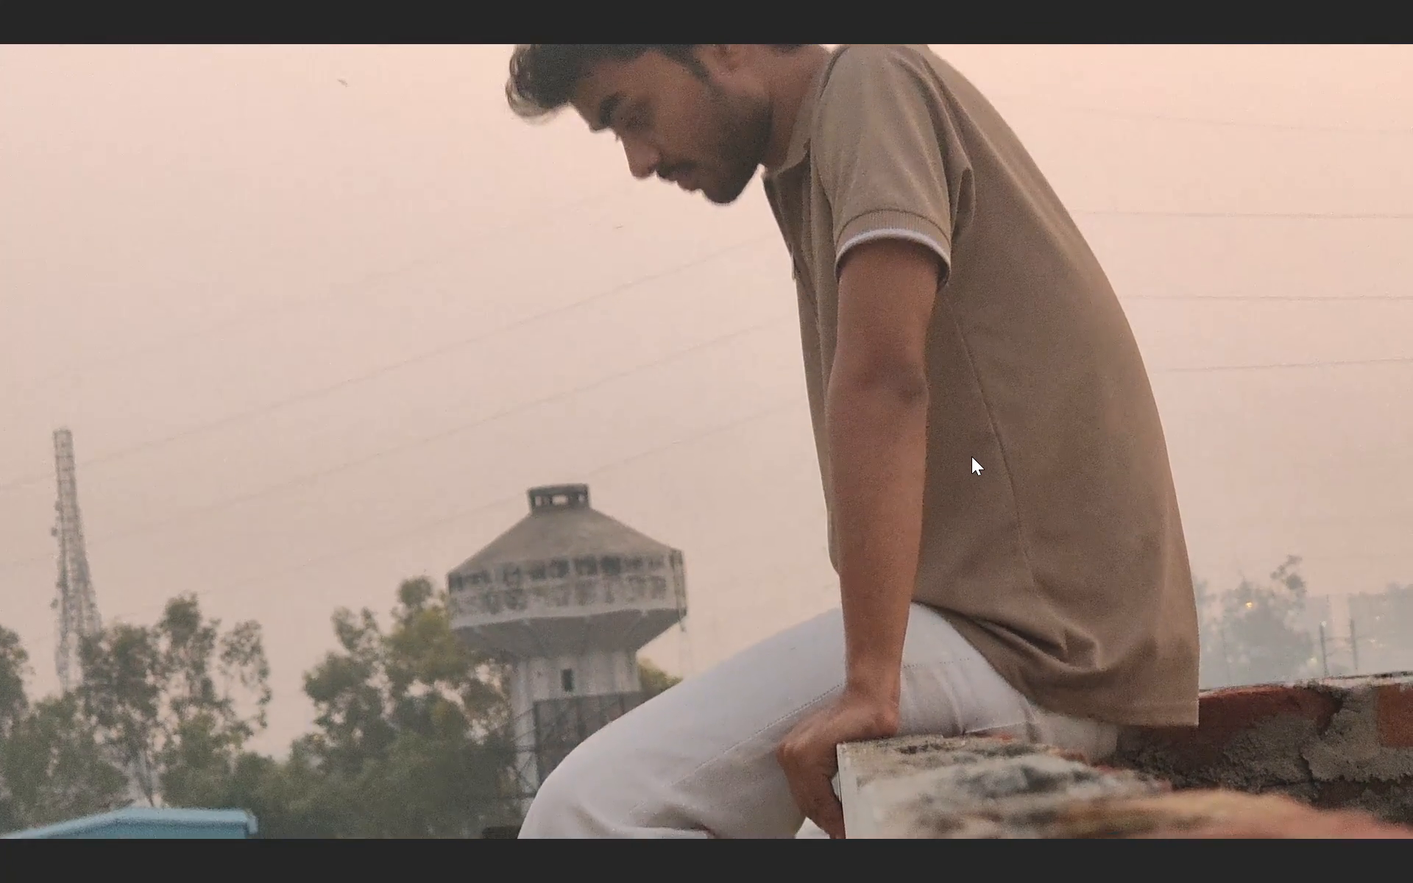
key(Escape)
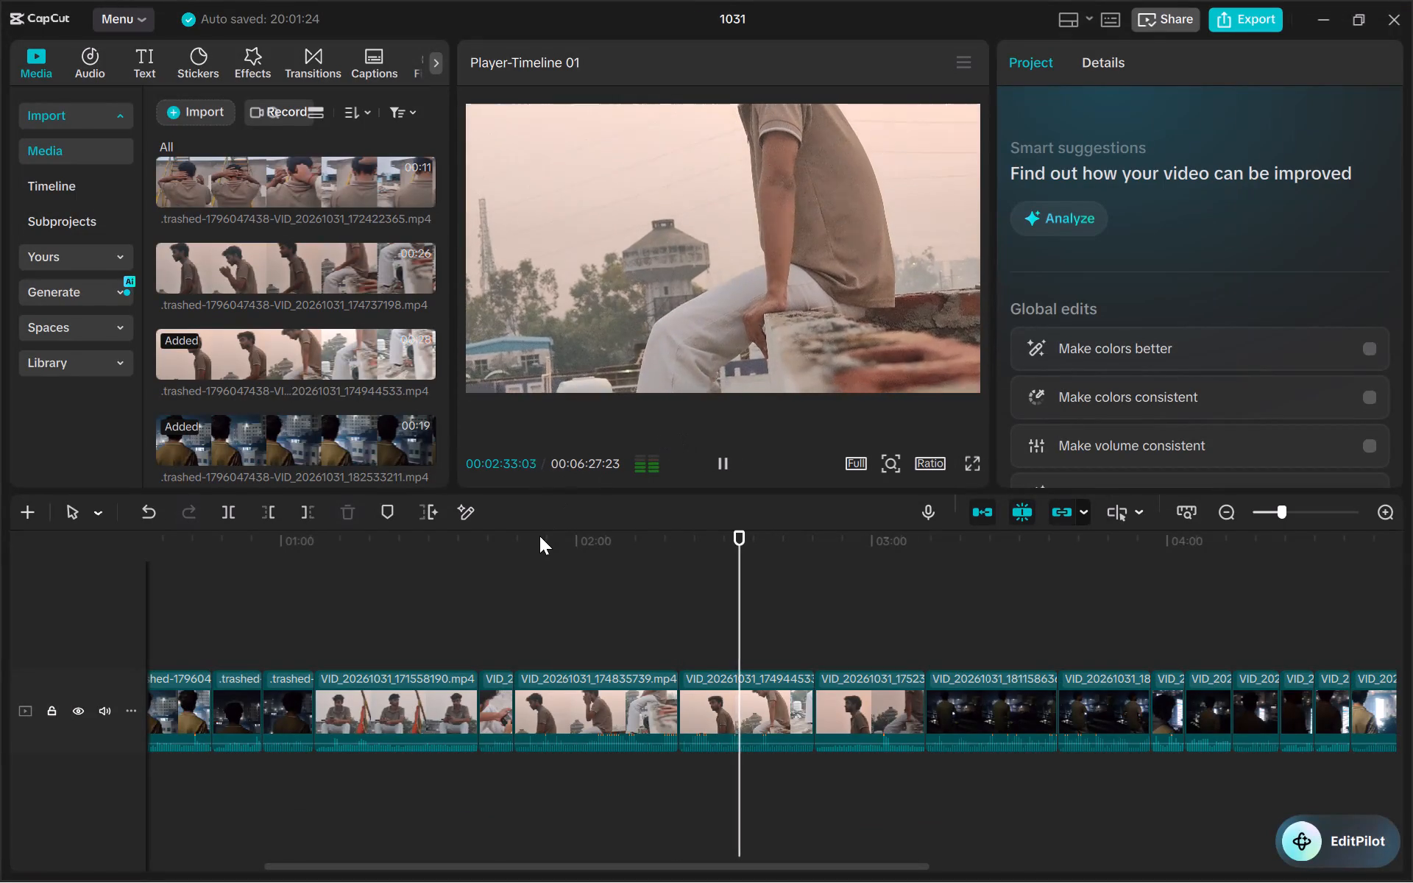
Replay the opening of clip VID_20261031_174835739.mp4 in full screen to compare it with the take that follows.
click(509, 535)
key(space)
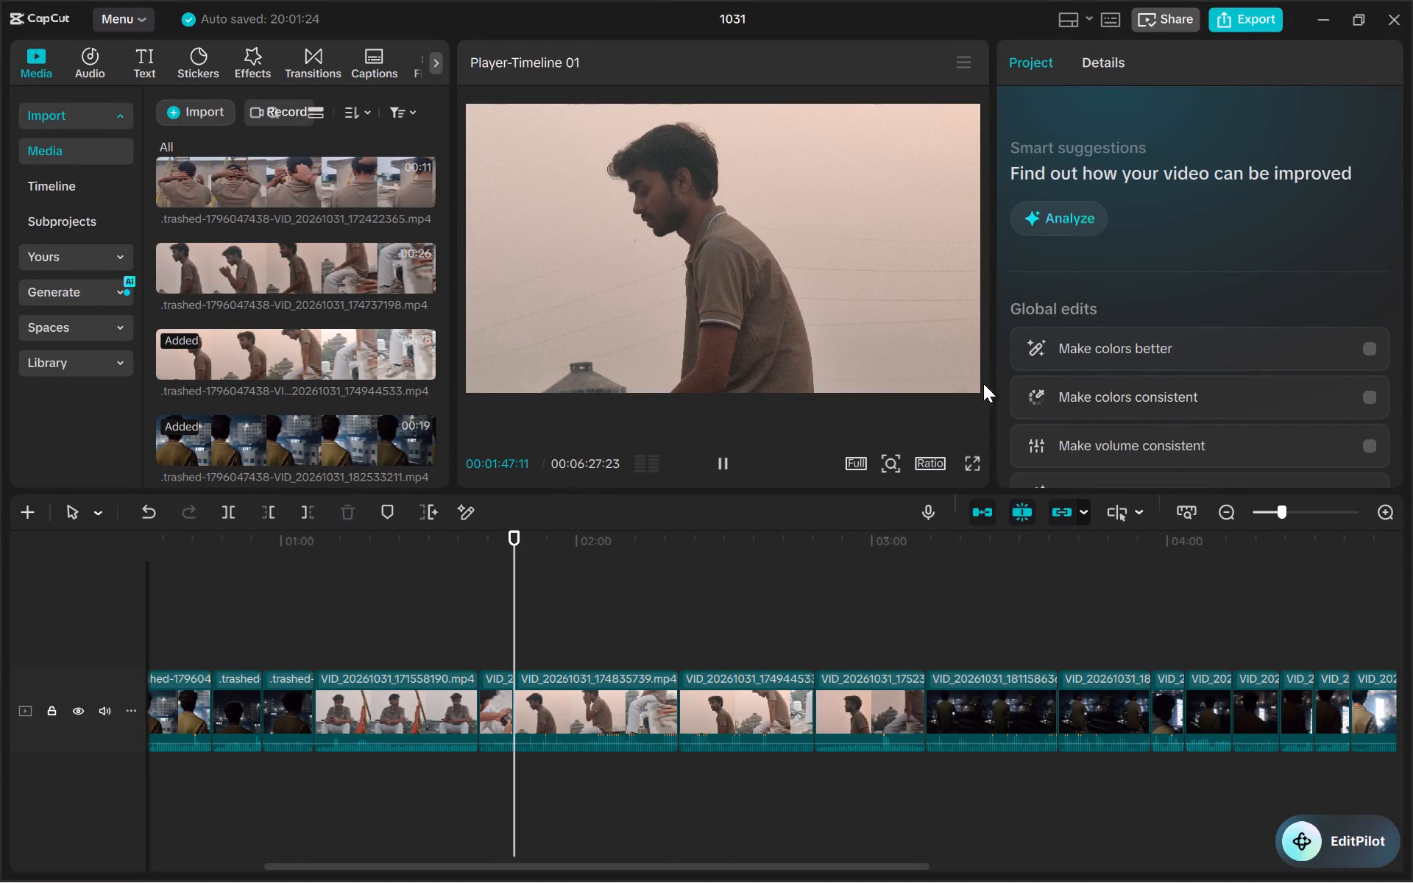
key(space)
click(978, 463)
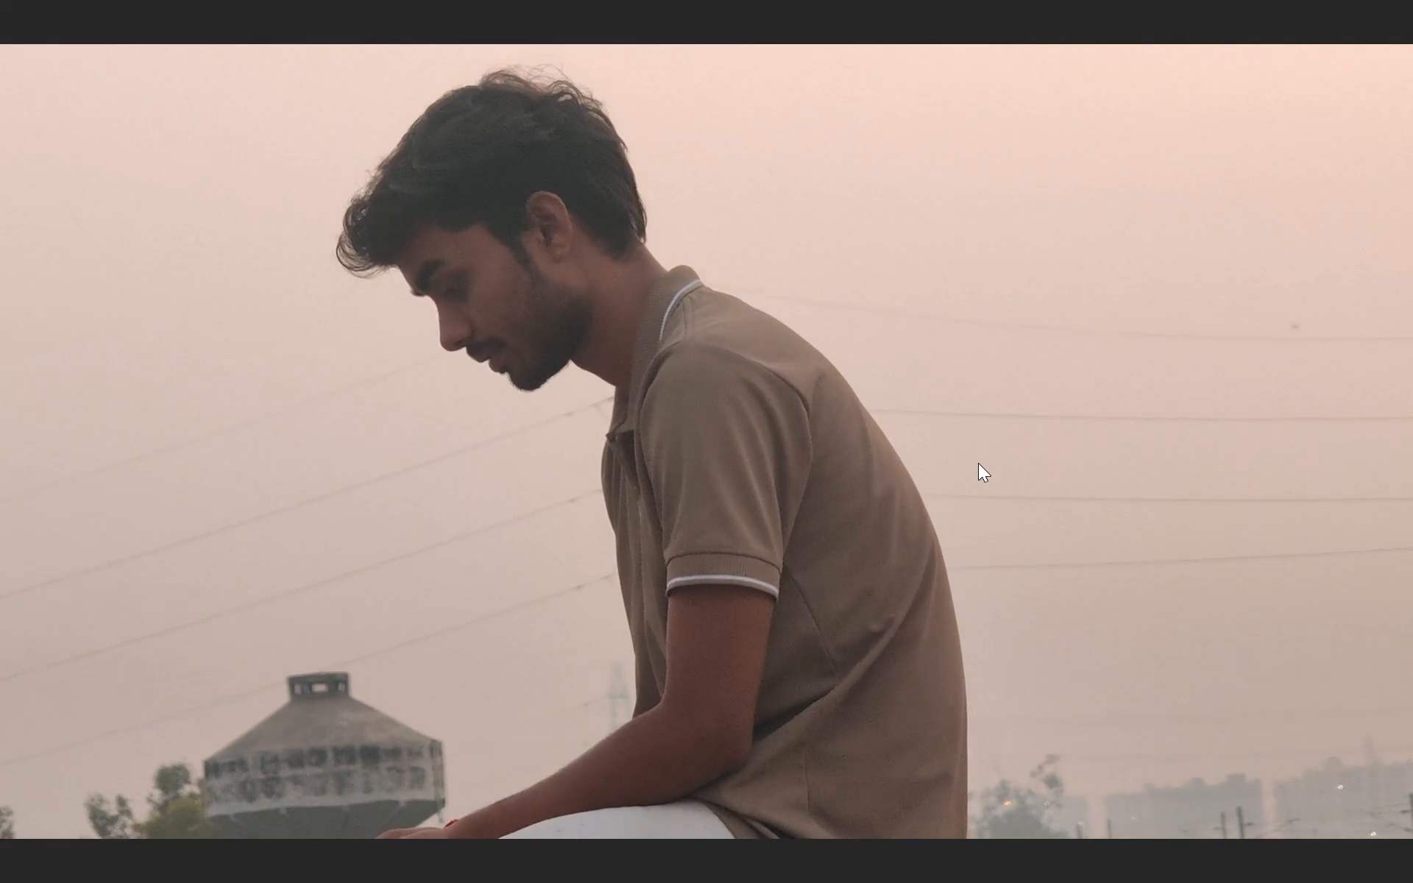
key(Escape)
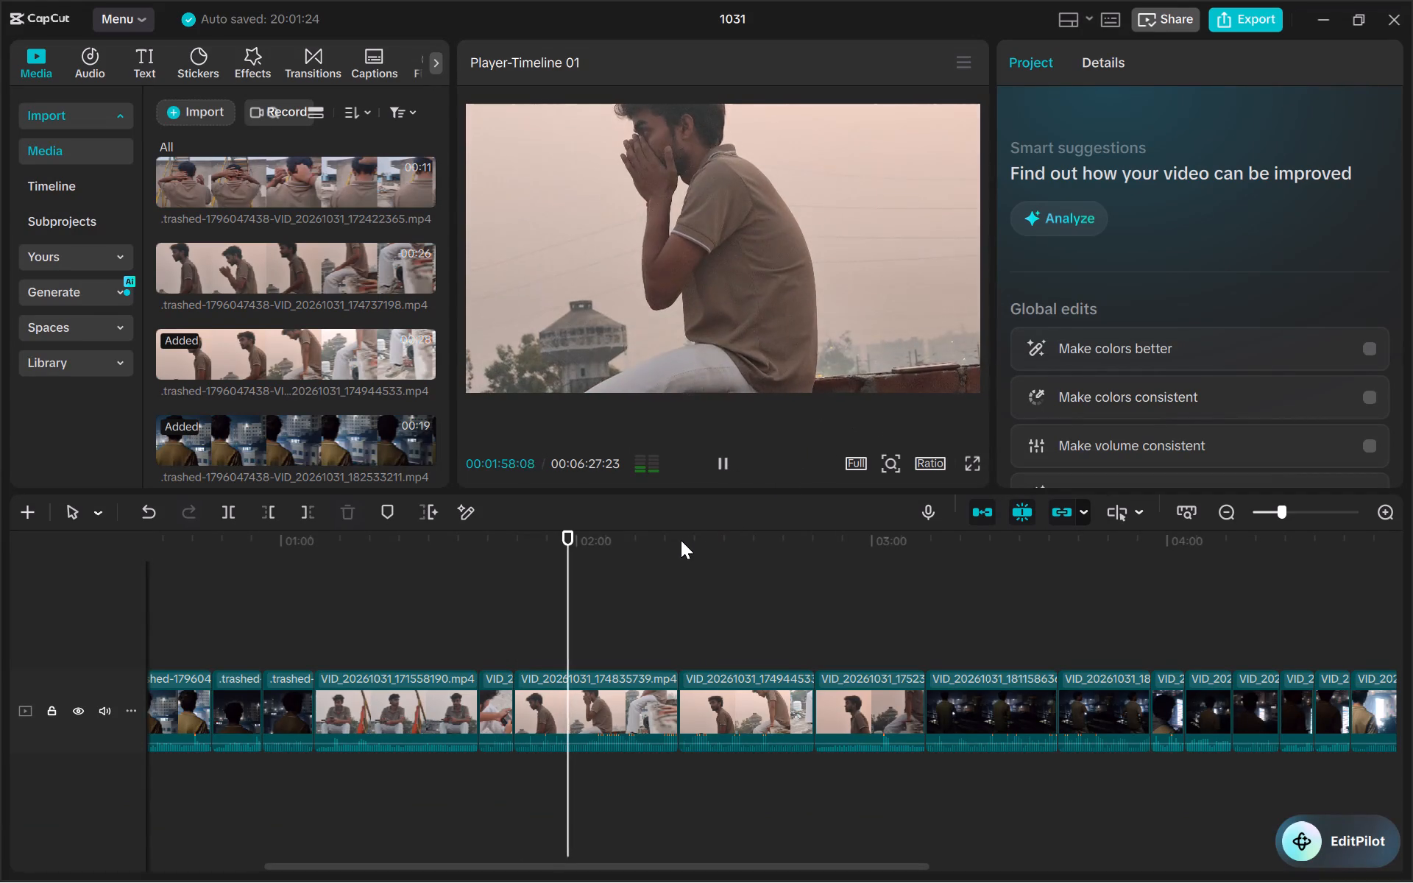
Replay clip VID_20261031_174944533.mp4 in full screen from its start and delete it from the timeline.
click(676, 540)
click(968, 464)
key(space)
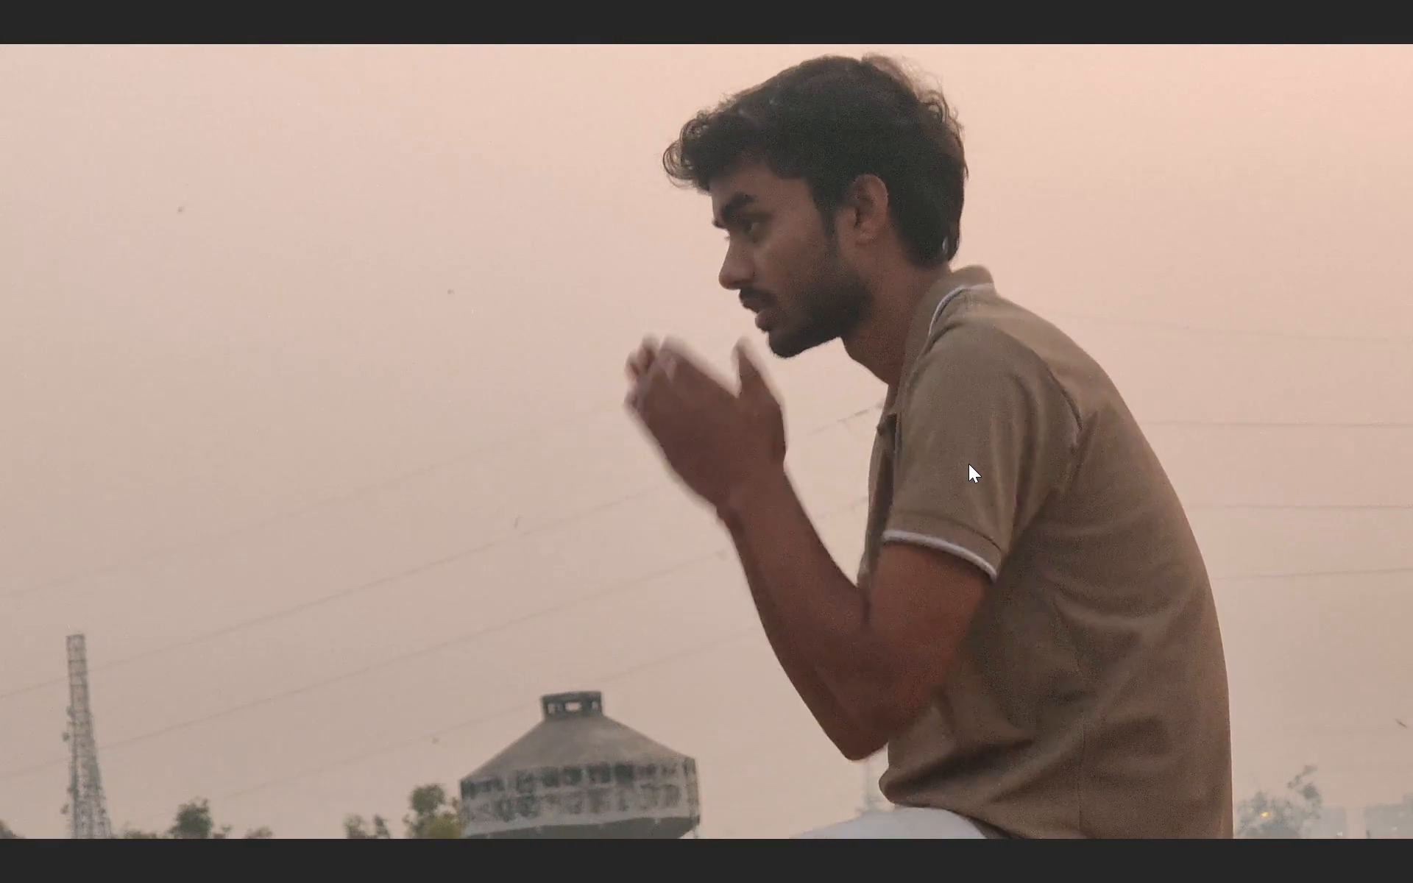
key(Escape)
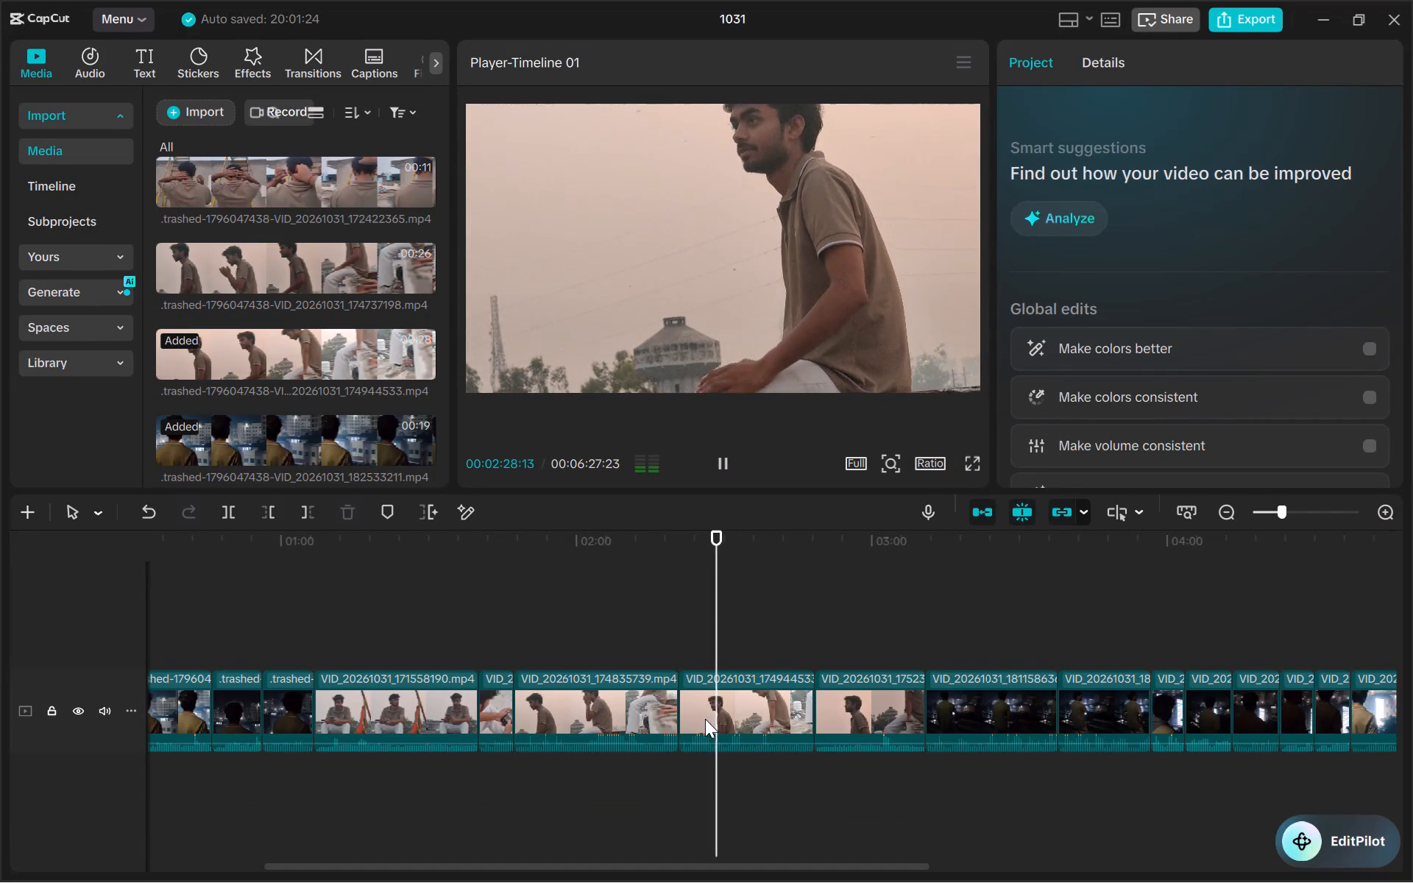
click(701, 724)
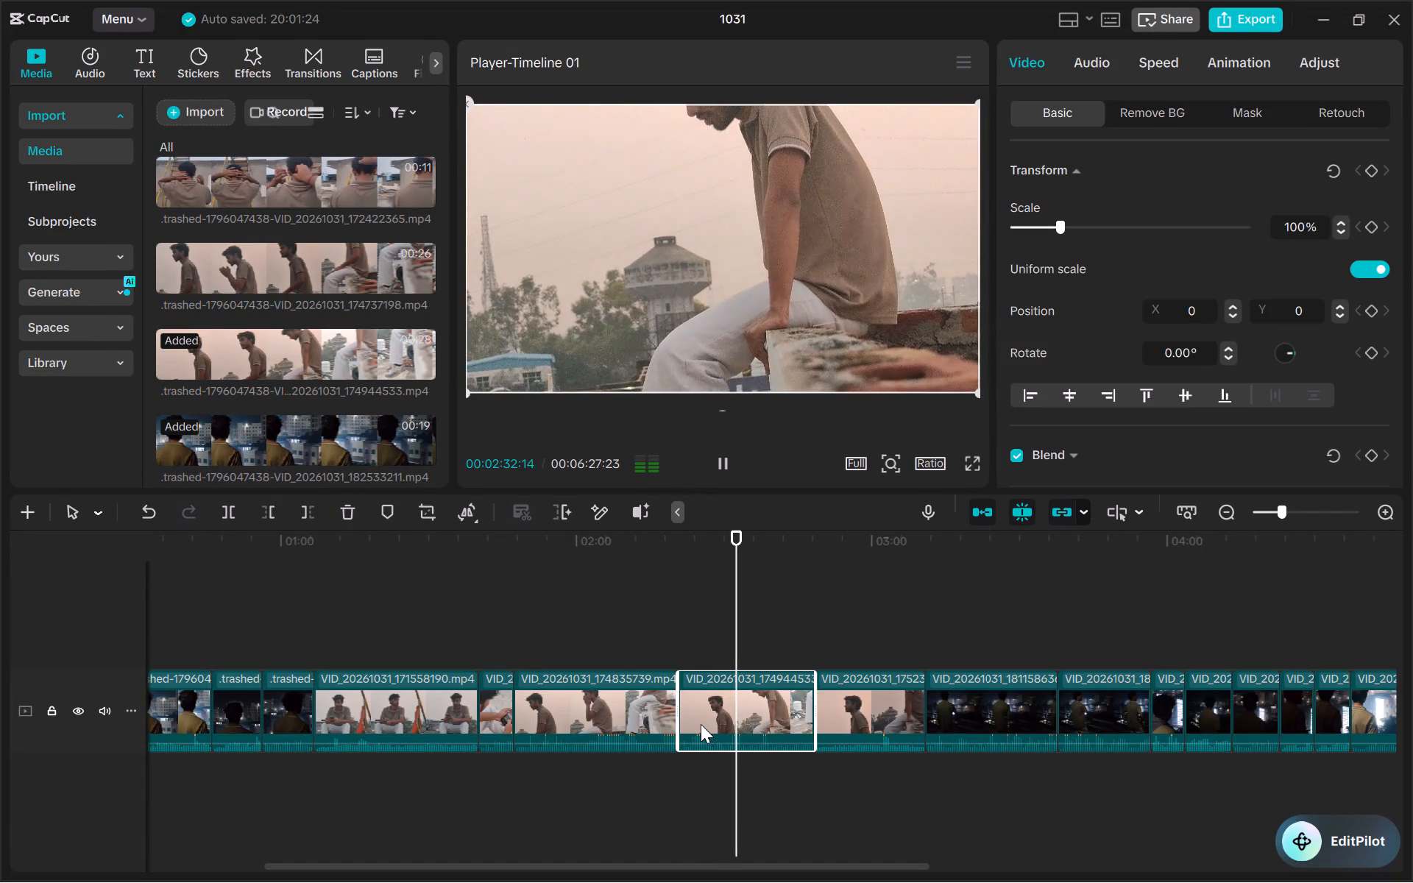
key(BackSpace)
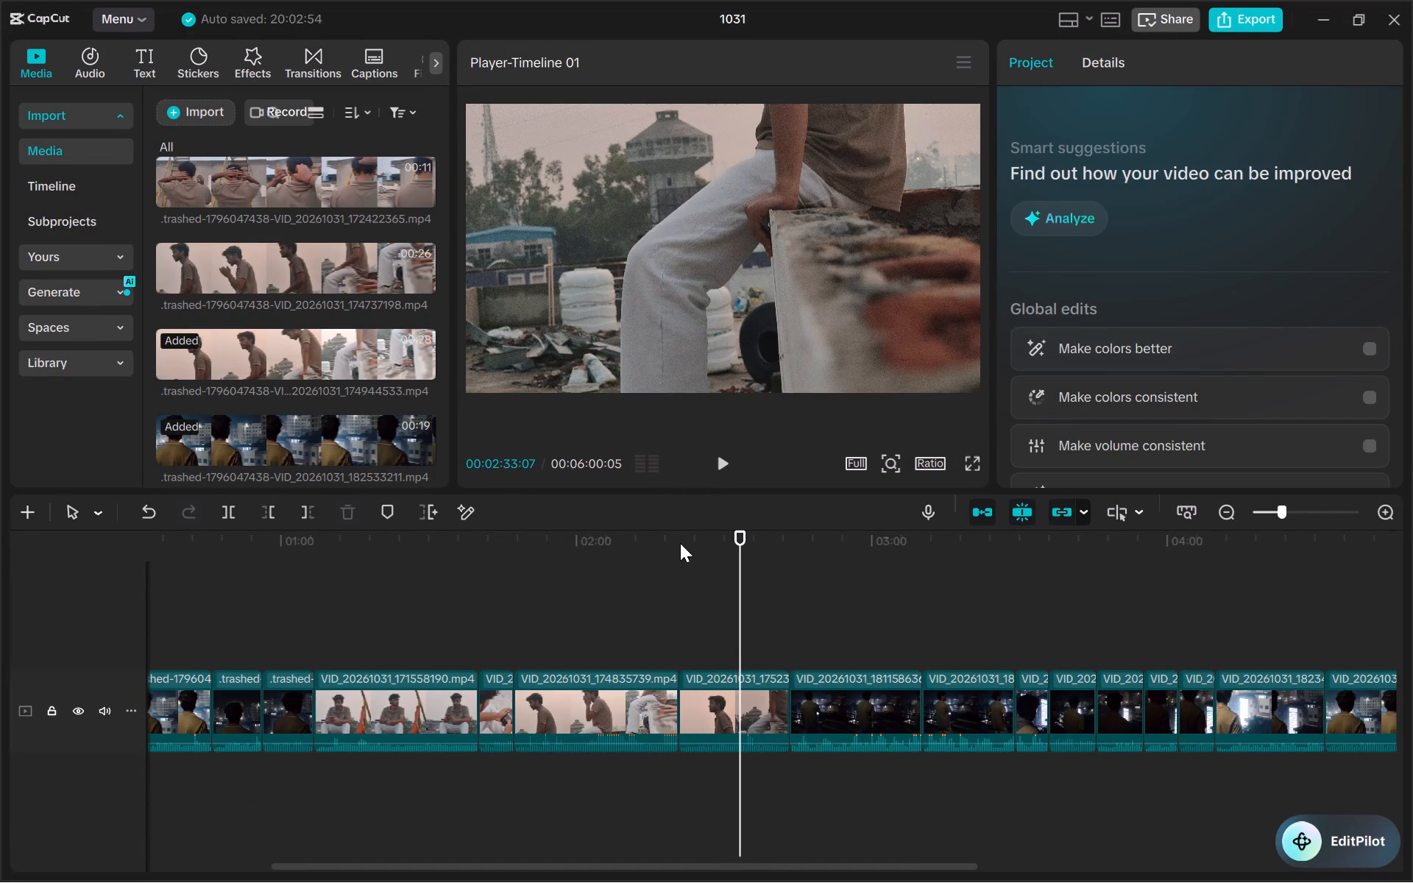
Play the last dusk rooftop clip, VID_20261031_17523…, in full screen from its start and delete it from the timeline.
click(680, 543)
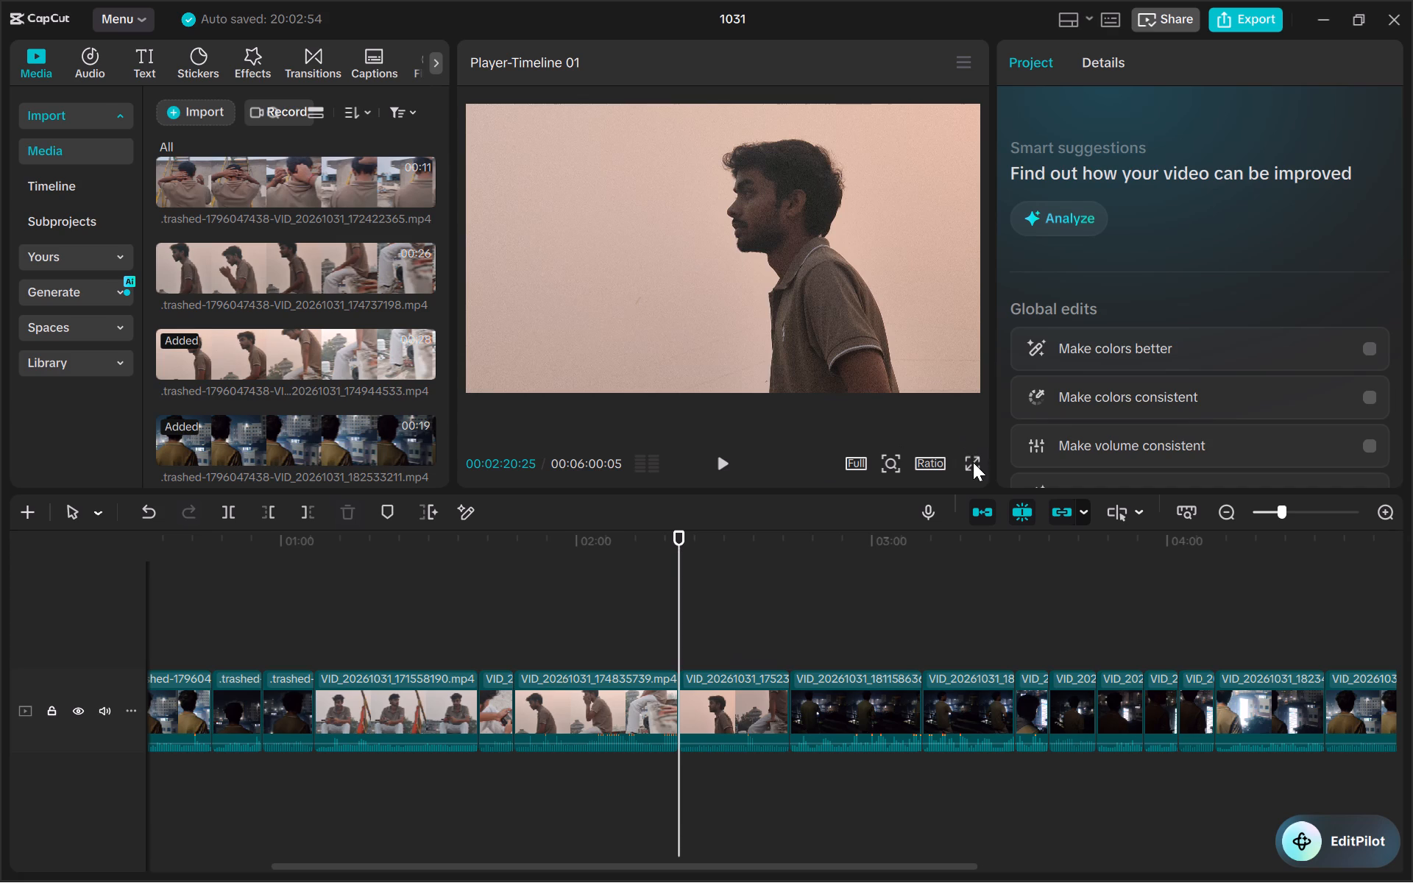
click(973, 462)
key(space)
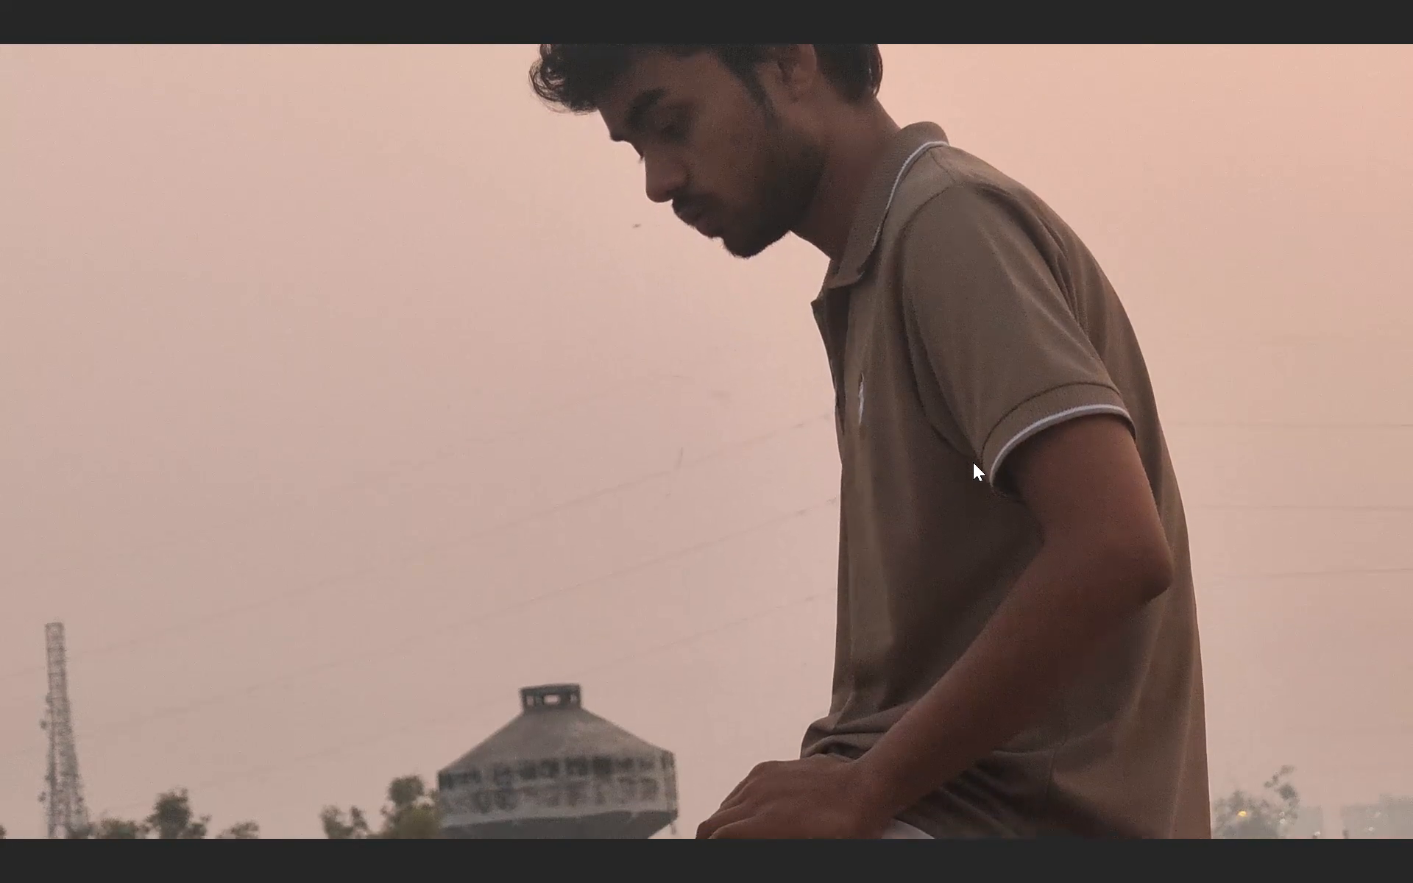
key(Escape)
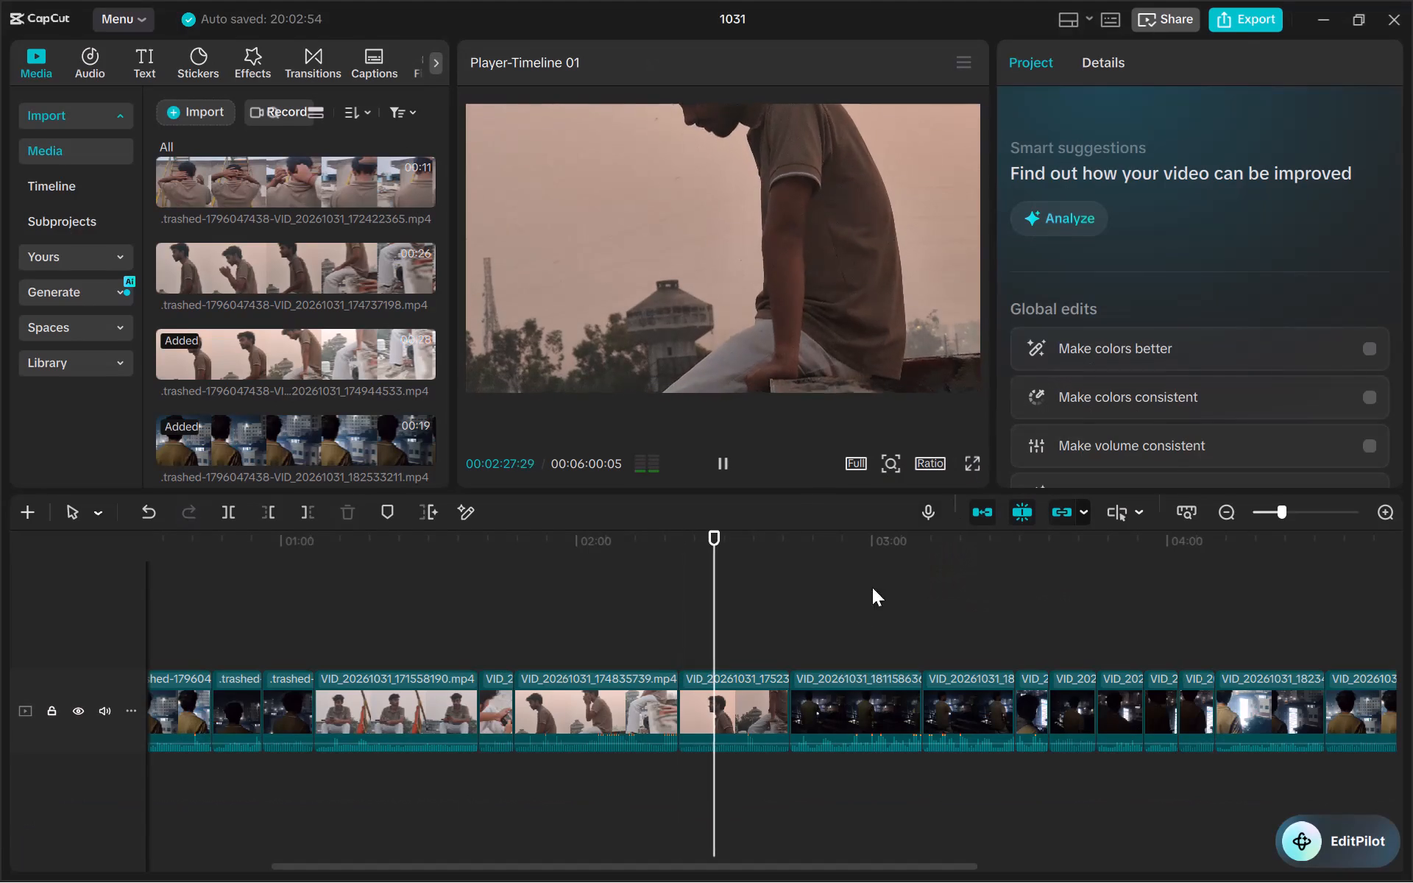
click(723, 735)
key(BackSpace)
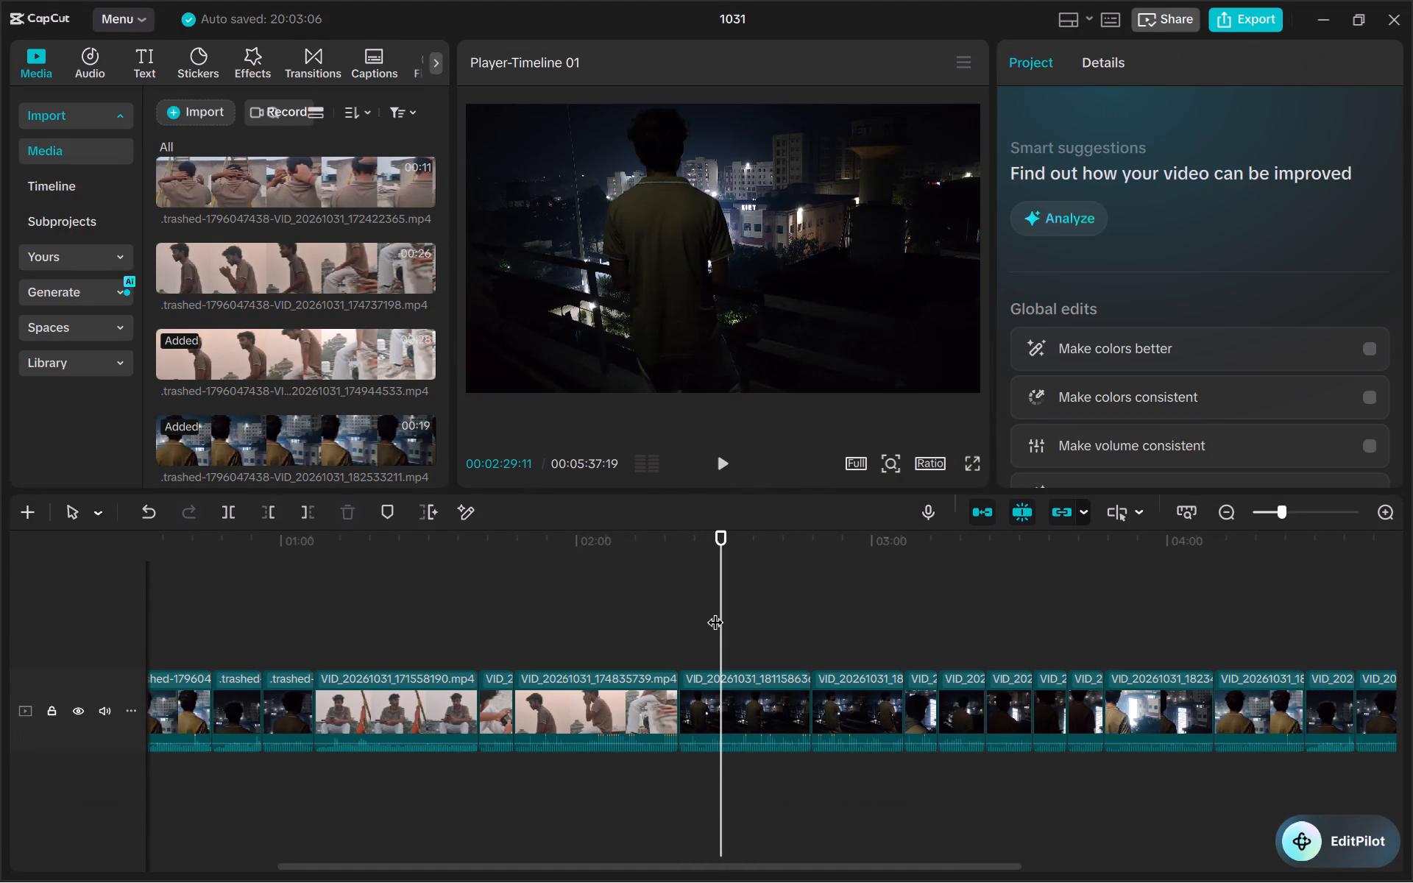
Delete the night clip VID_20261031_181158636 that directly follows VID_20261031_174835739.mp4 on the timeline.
click(685, 525)
click(757, 714)
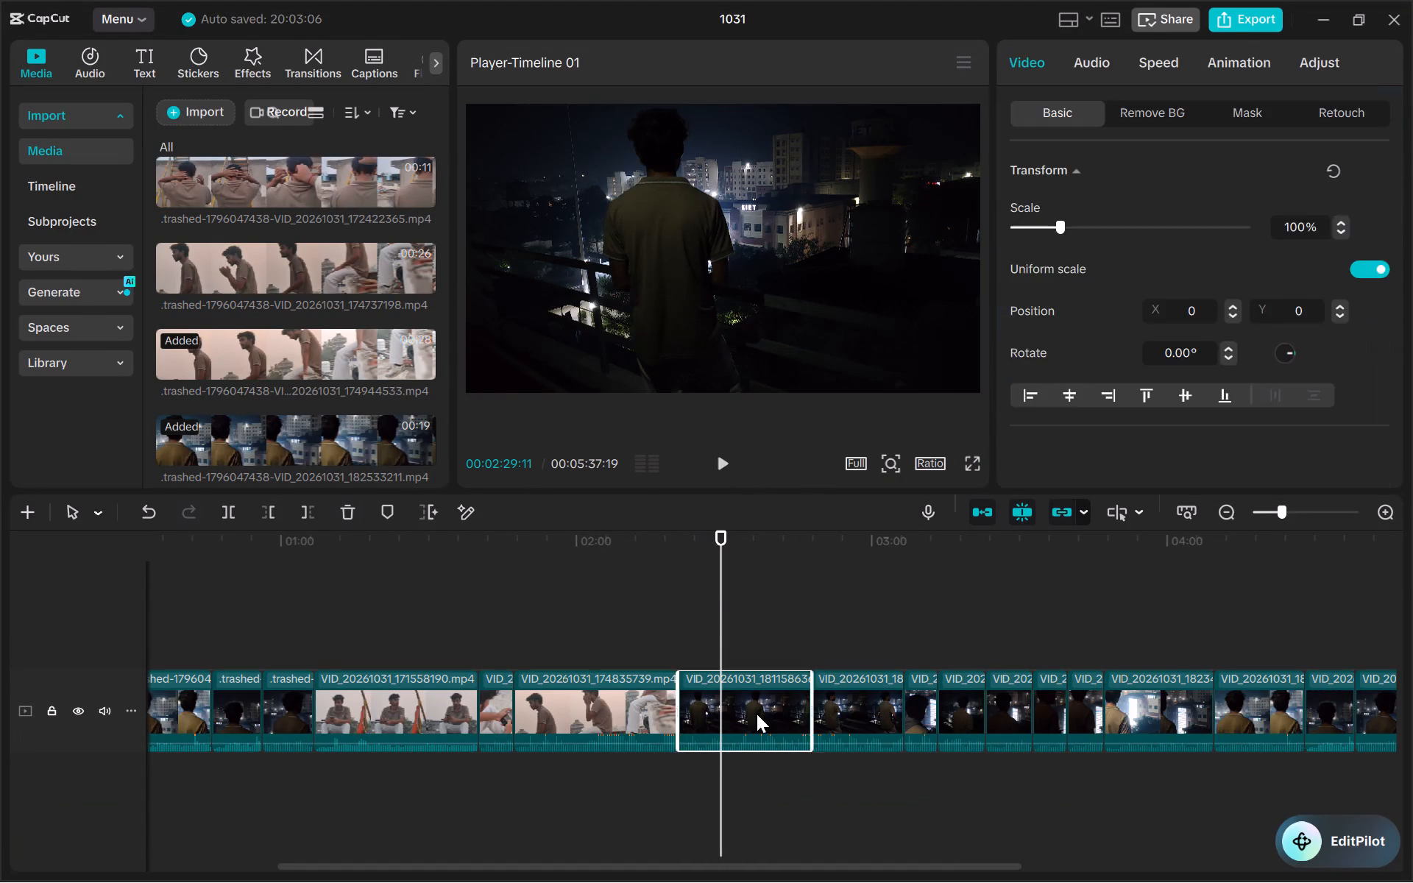
key(BackSpace)
Delete the three night clips that directly follow VID_20261031_174835739.mp4, briefly playing the third before removing it.
click(716, 704)
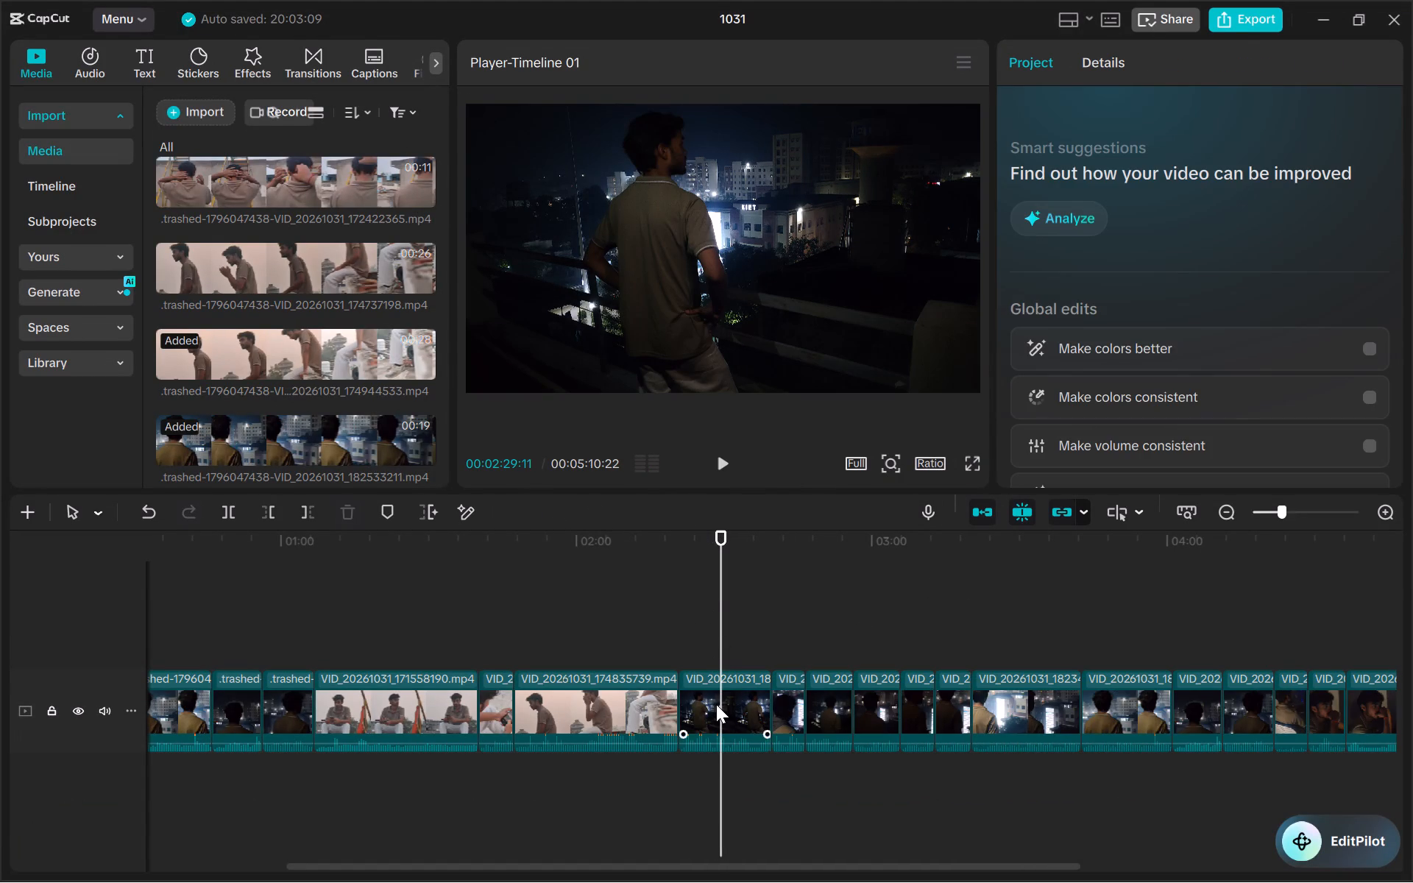
key(BackSpace)
click(698, 663)
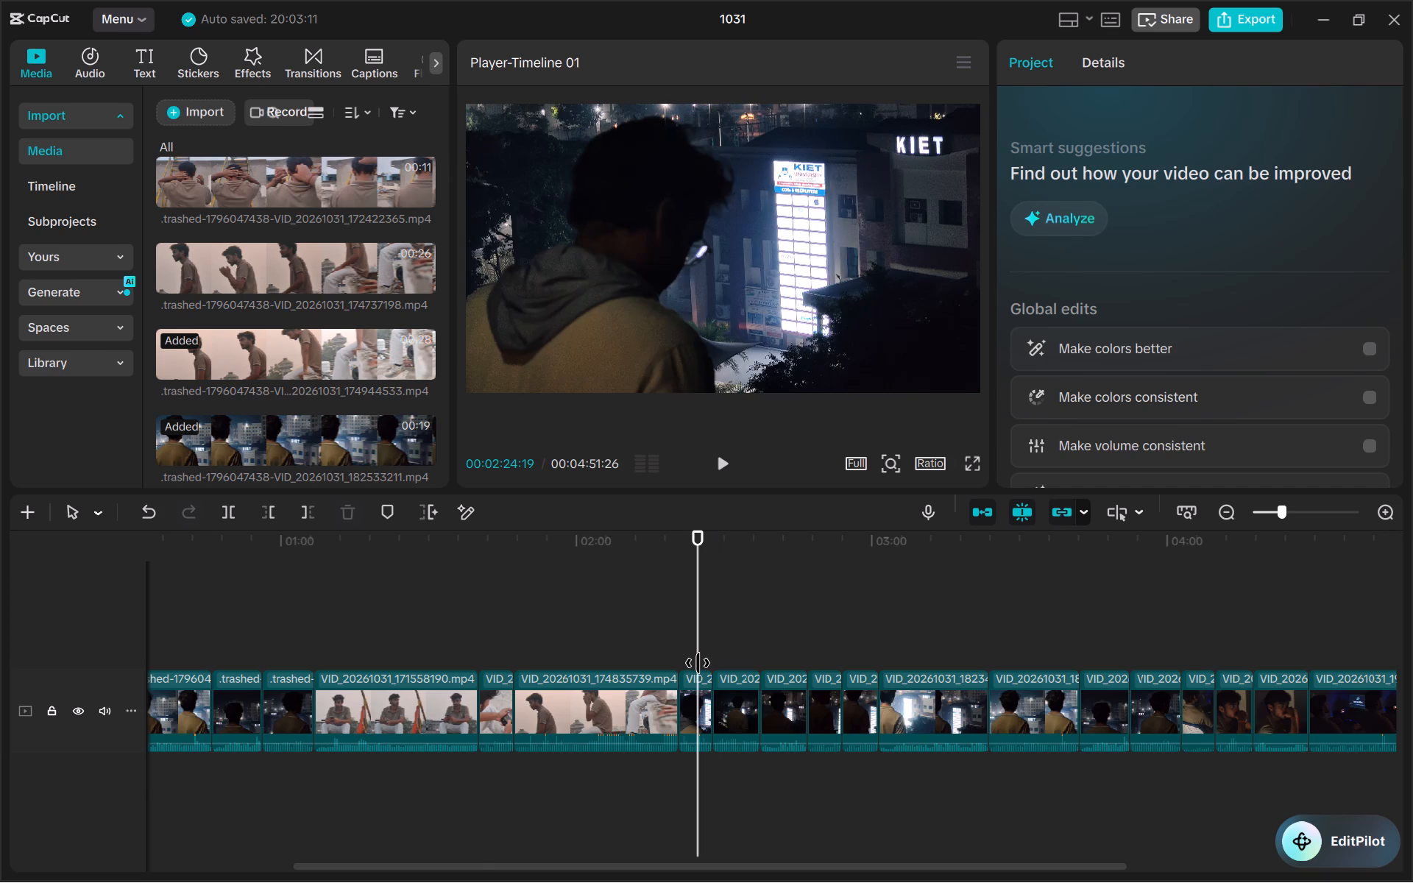
ctrl+scroll(698, 663, up, 6)
click(718, 723)
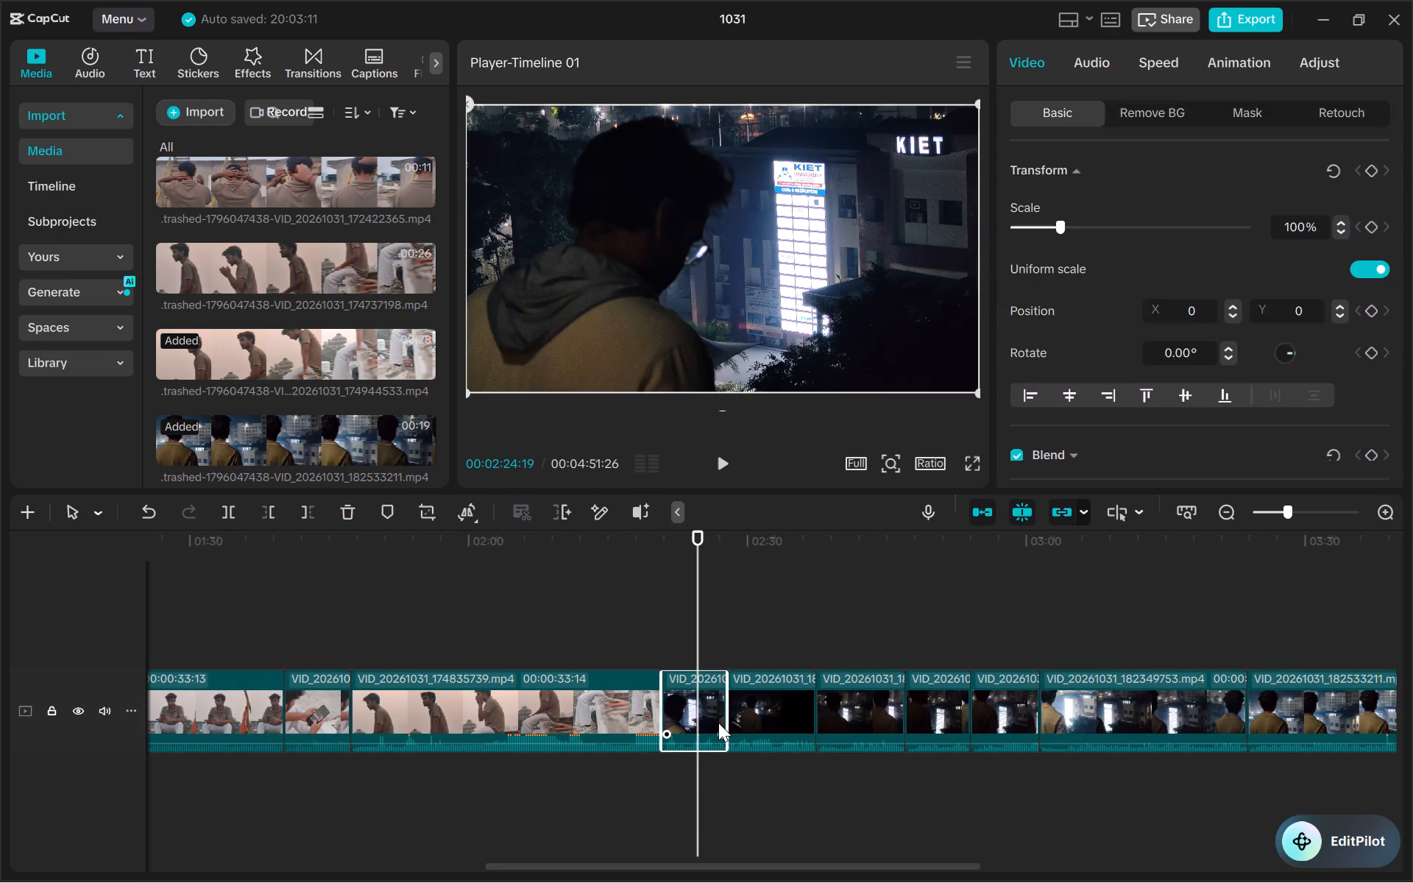
key(BackSpace)
key(space)
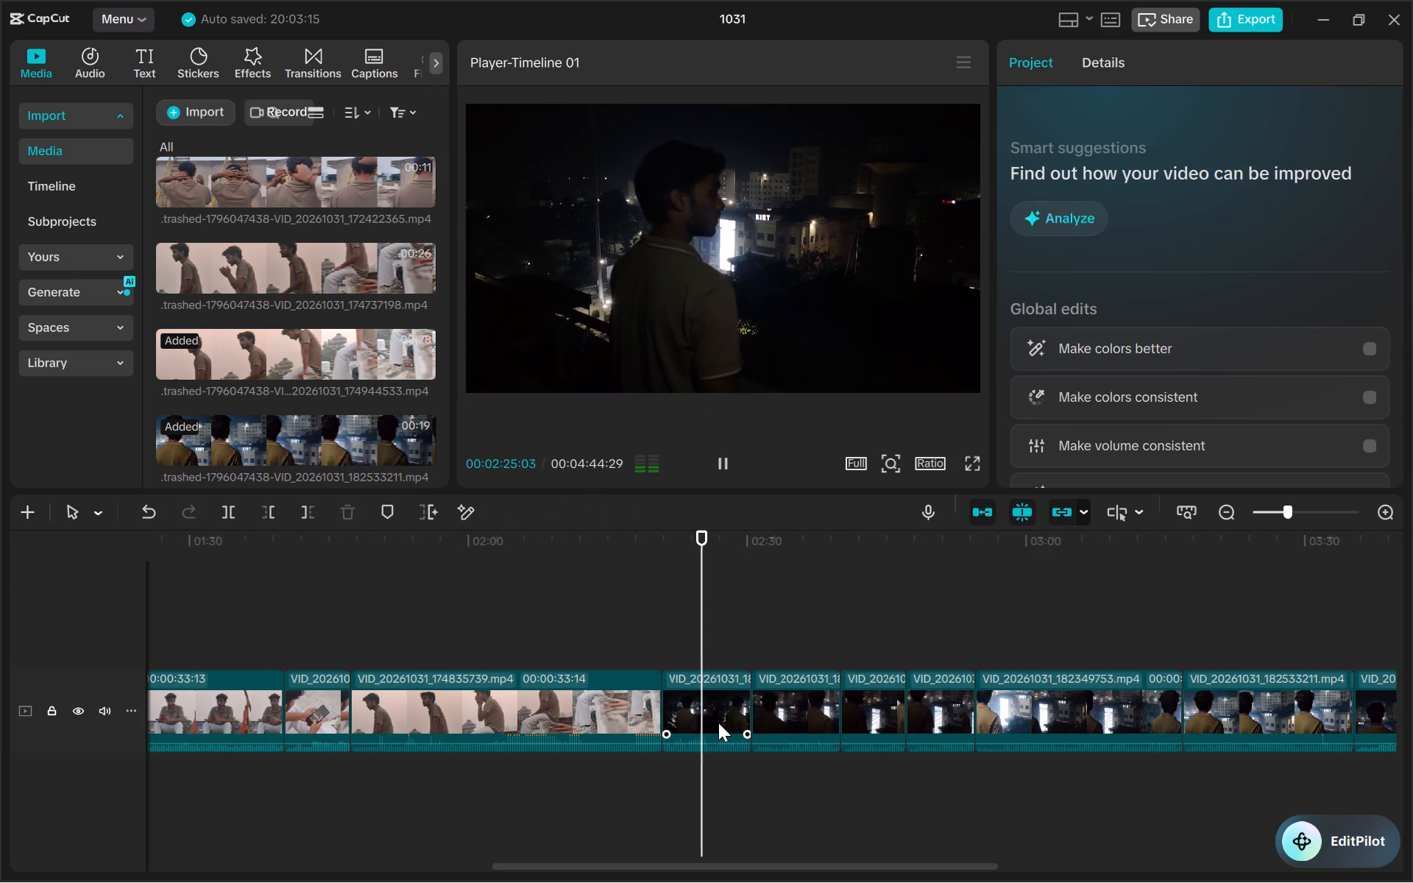
click(711, 717)
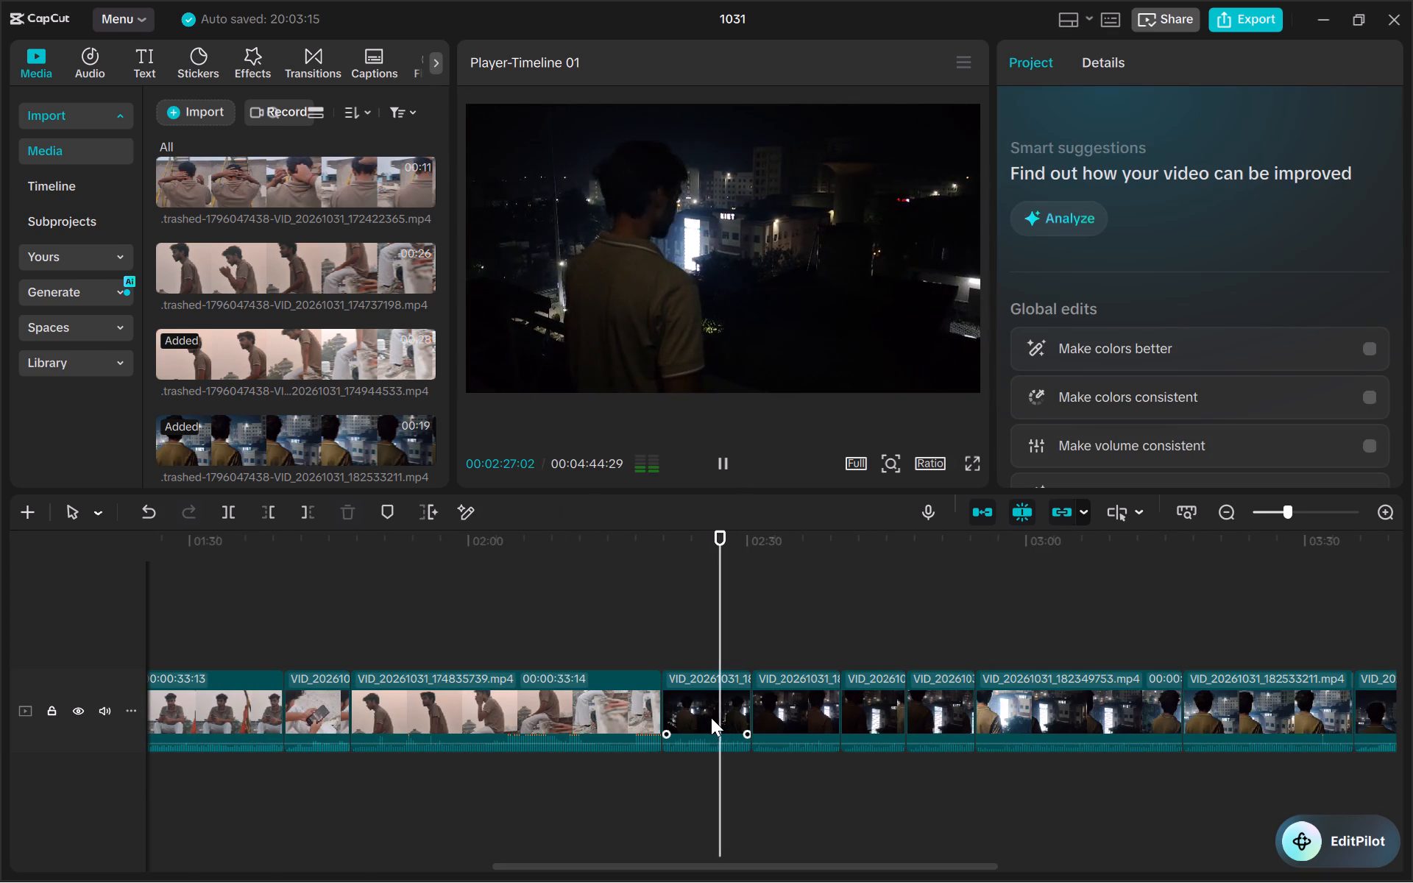
key(BackSpace)
Briefly play the next night clip from its start, and delete it with the two other clips before VID_20261031_182349753.mp4.
click(711, 717)
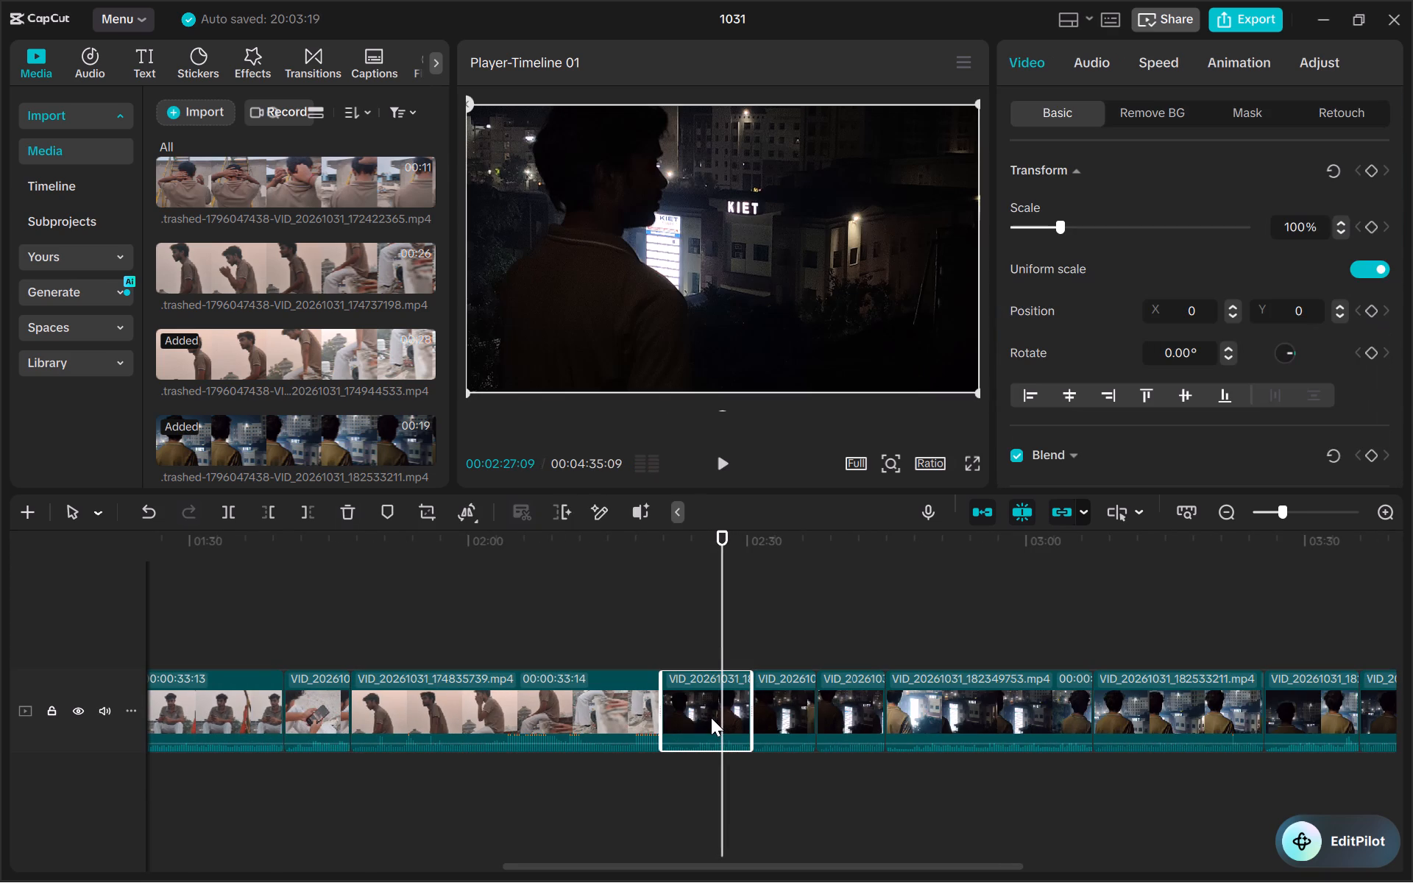
click(666, 580)
key(space)
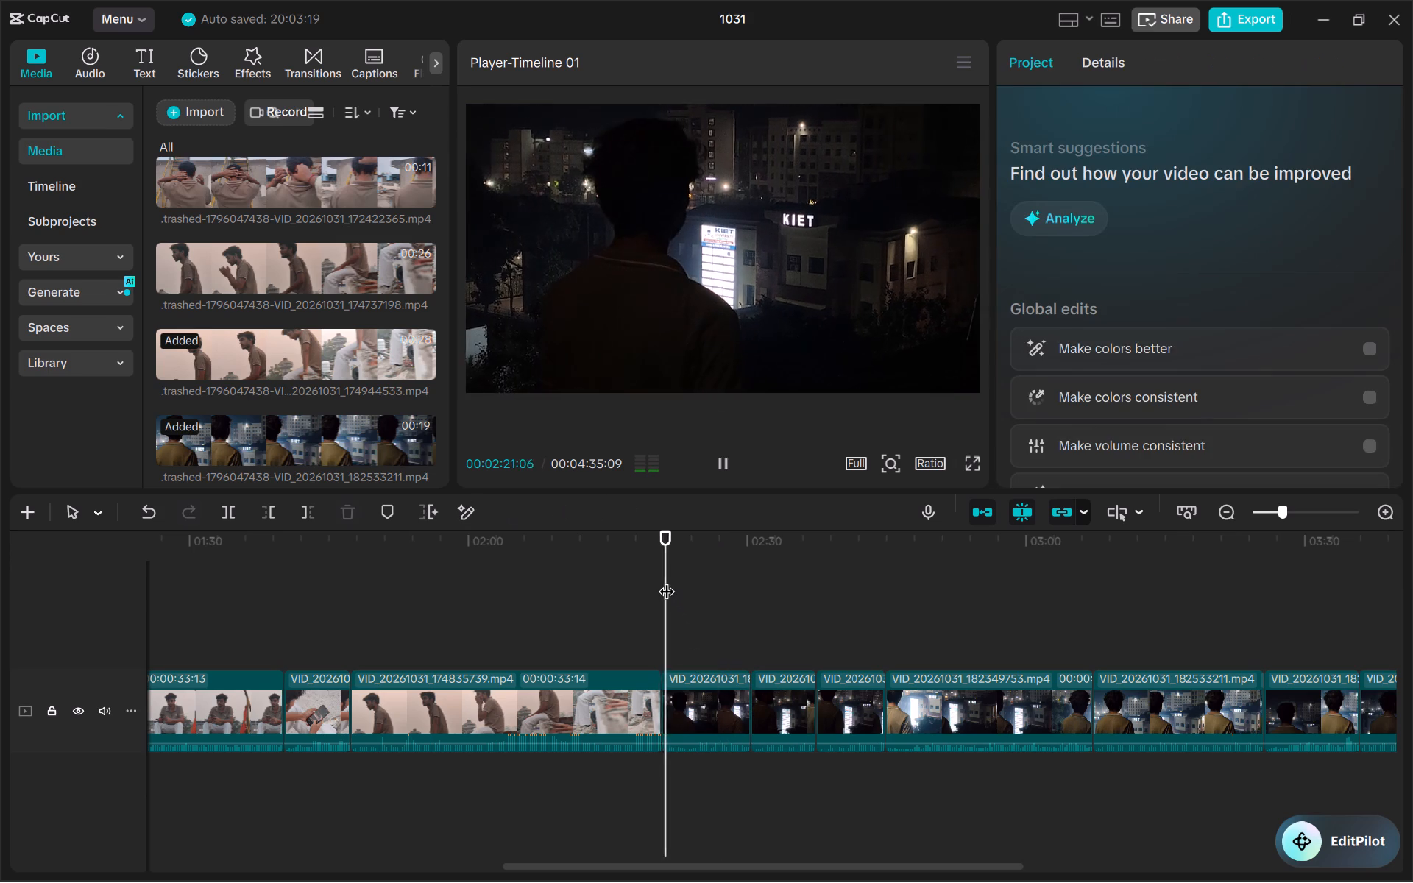
click(708, 701)
key(BackSpace)
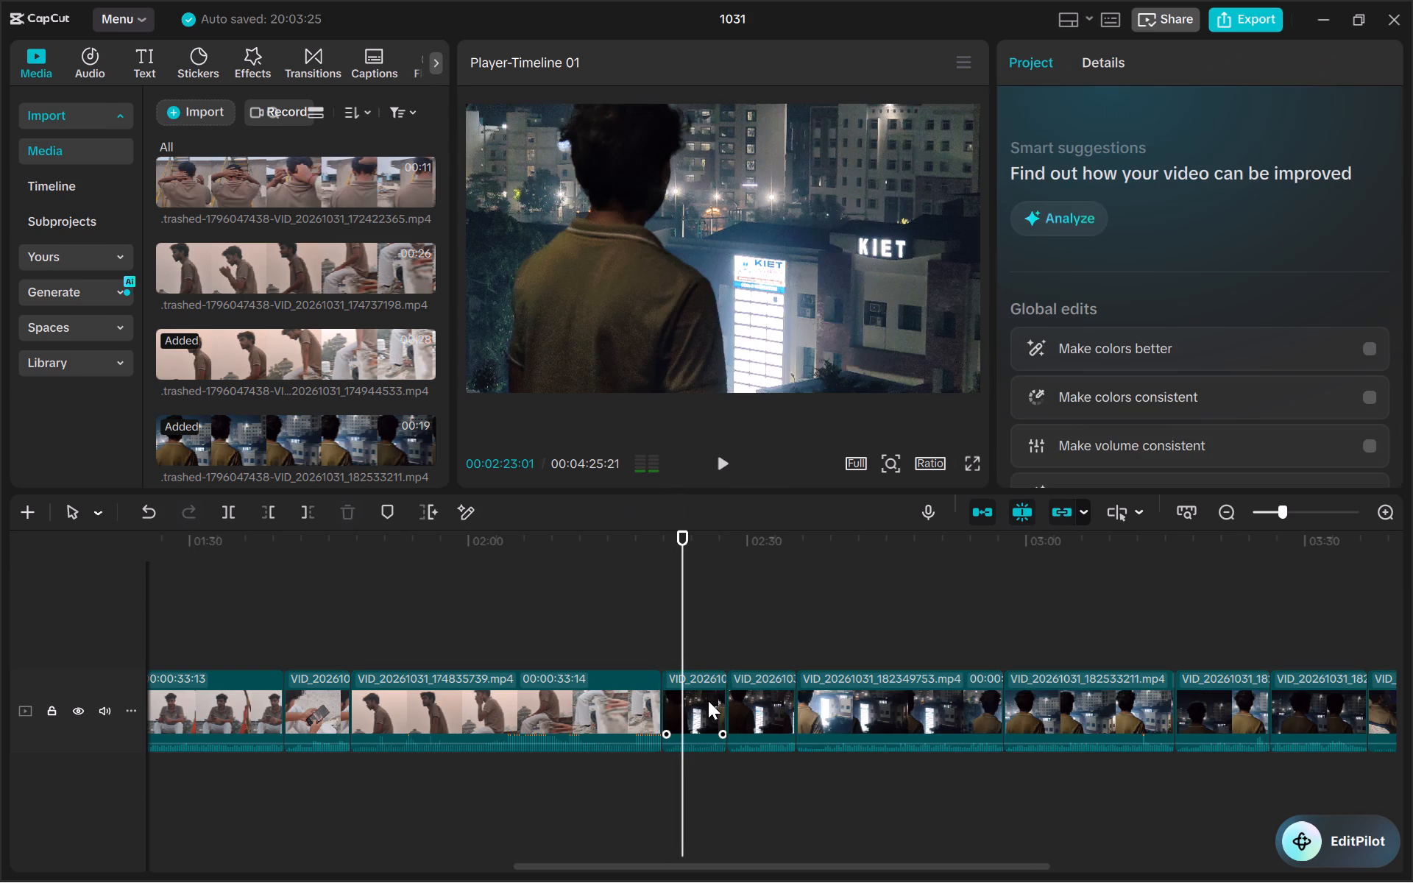
click(708, 685)
key(BackSpace)
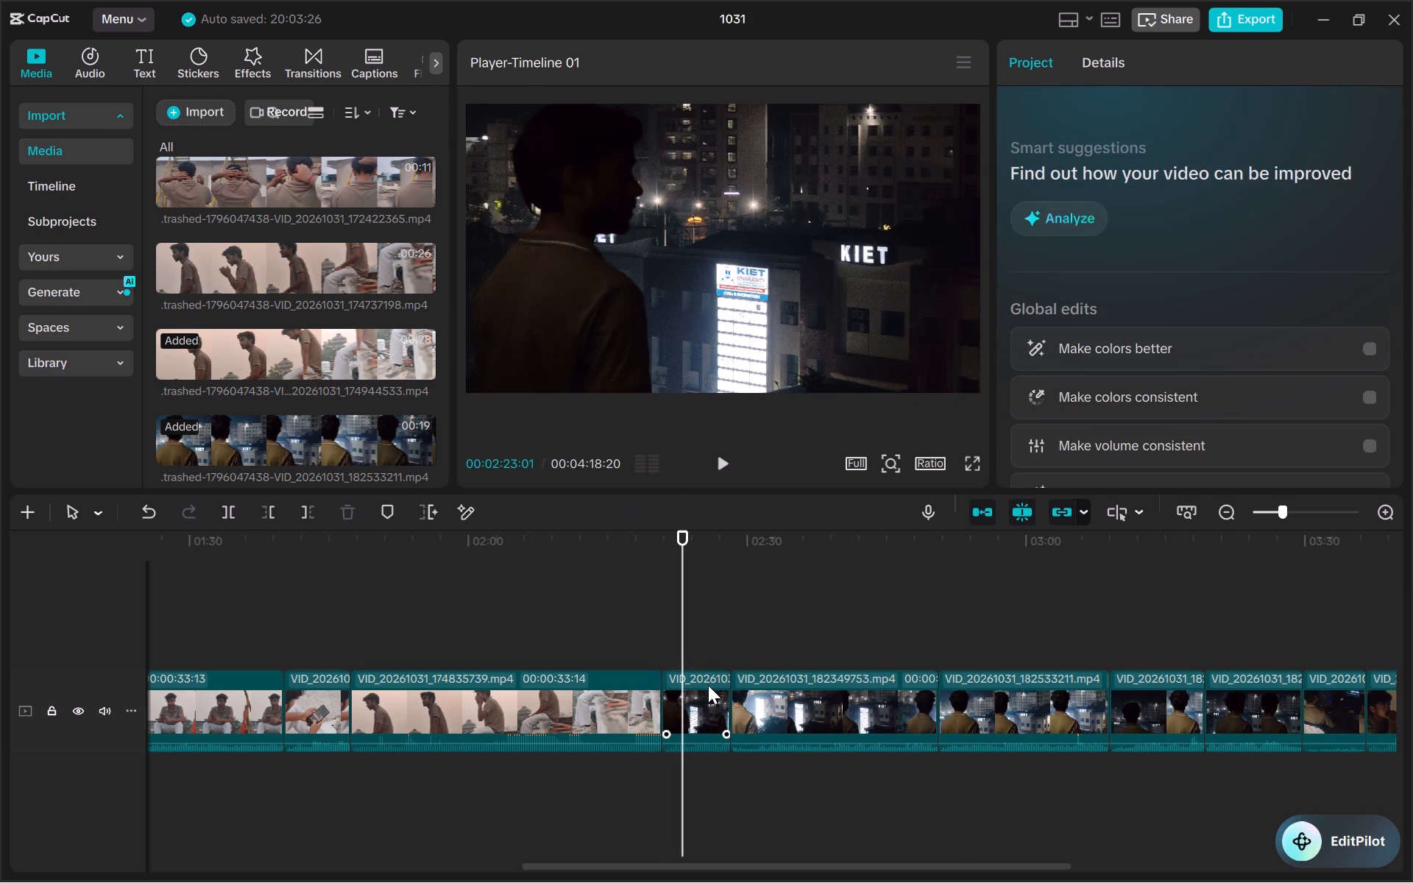
click(706, 689)
key(BackSpace)
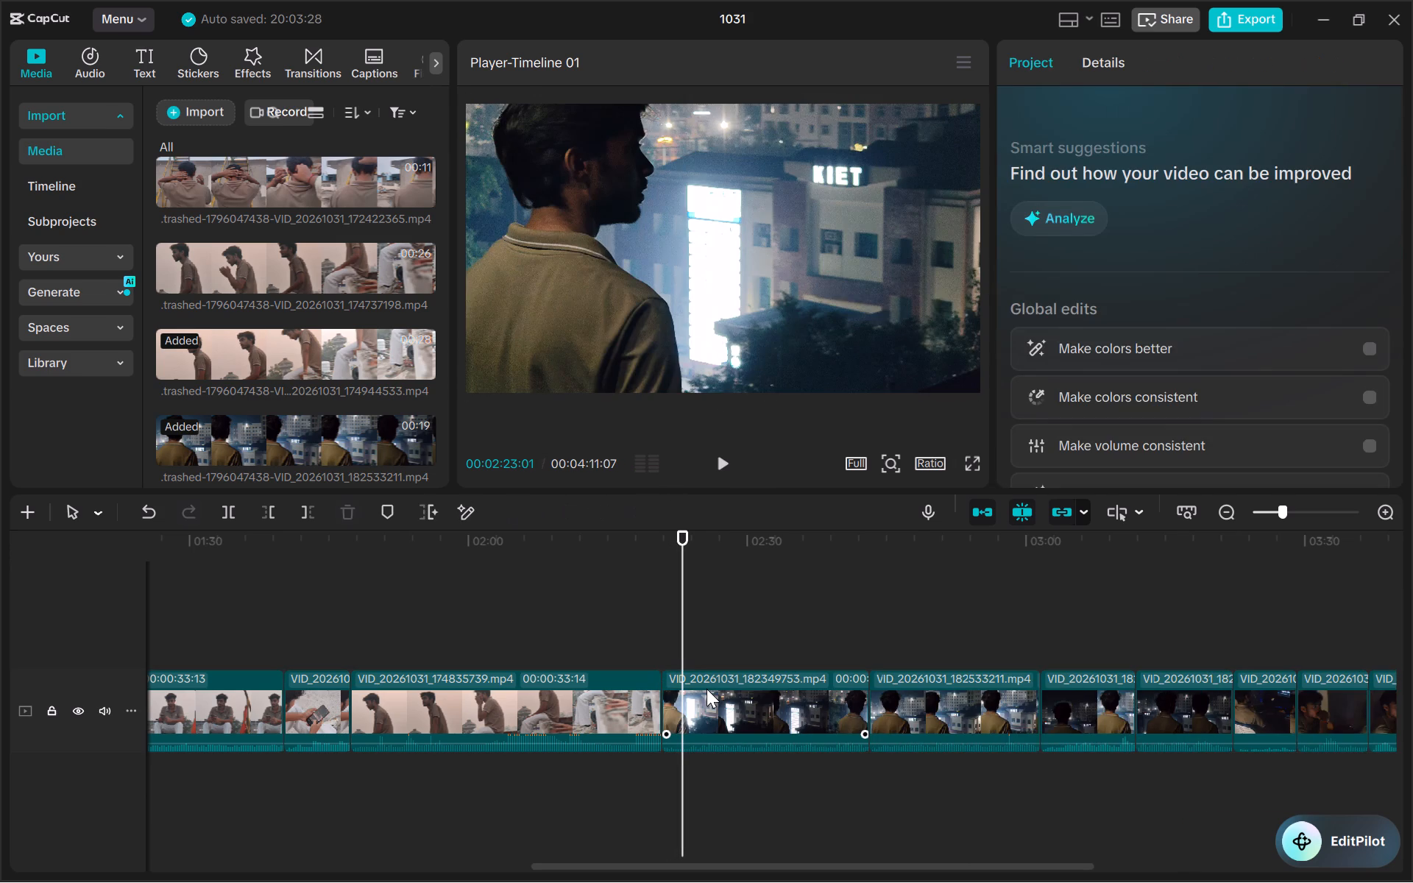
Skim through clip VID_20261031_182349753.mp4 to its end and delete it from the timeline.
click(706, 689)
key(space)
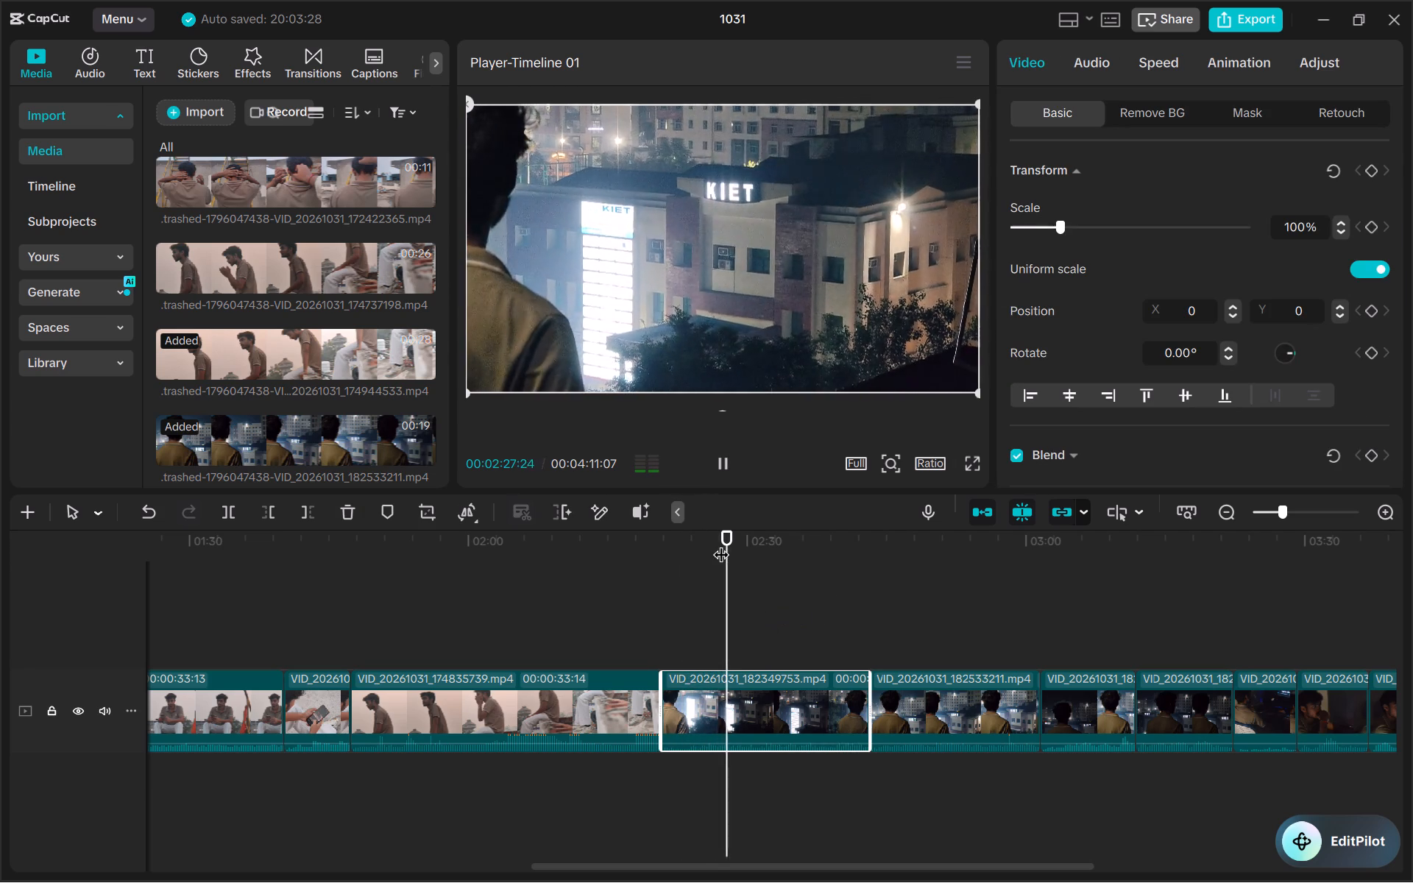
drag(733, 537, 787, 537)
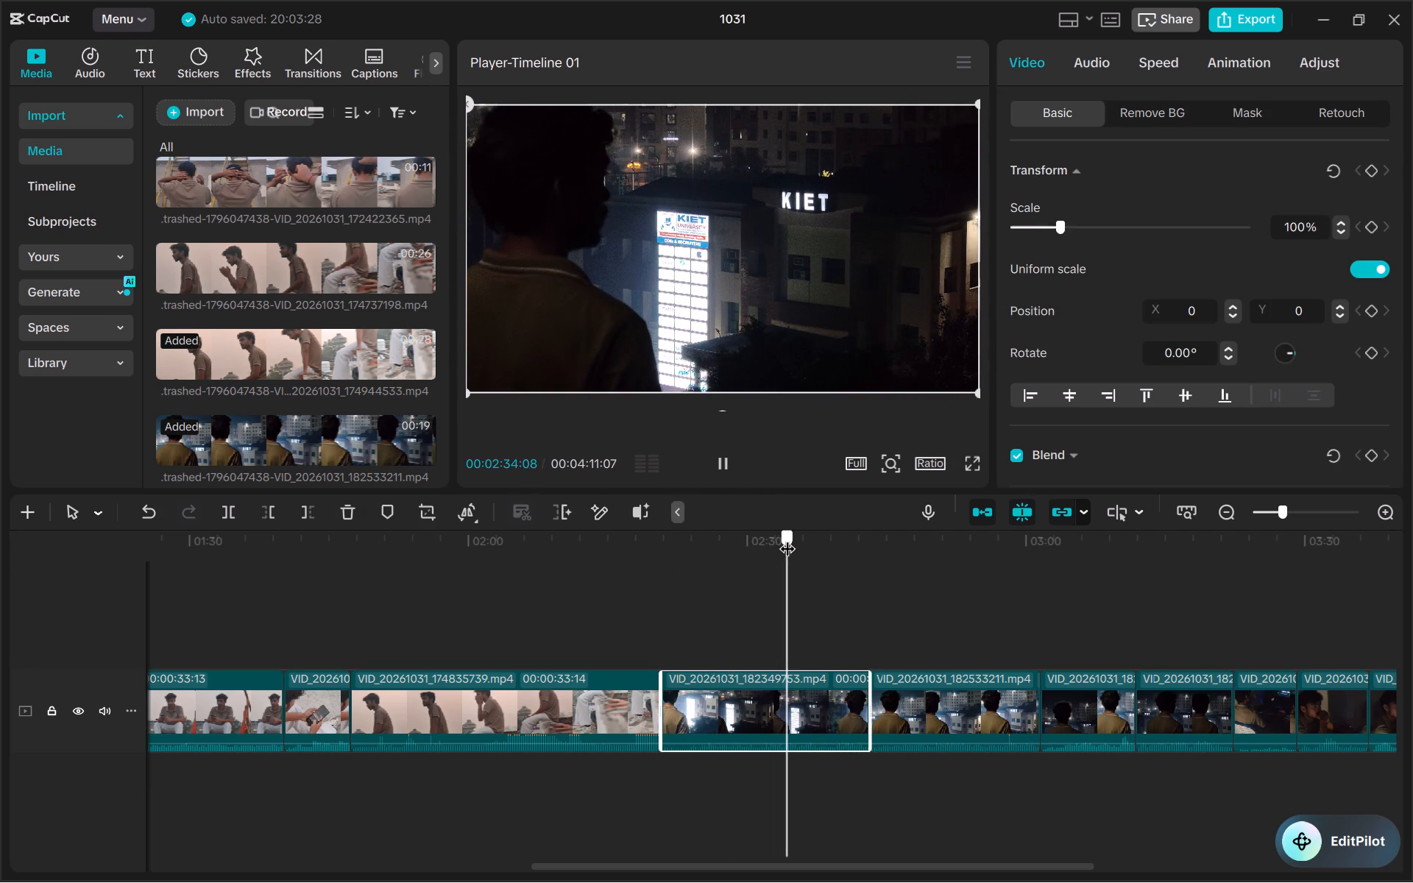
drag(787, 537, 832, 545)
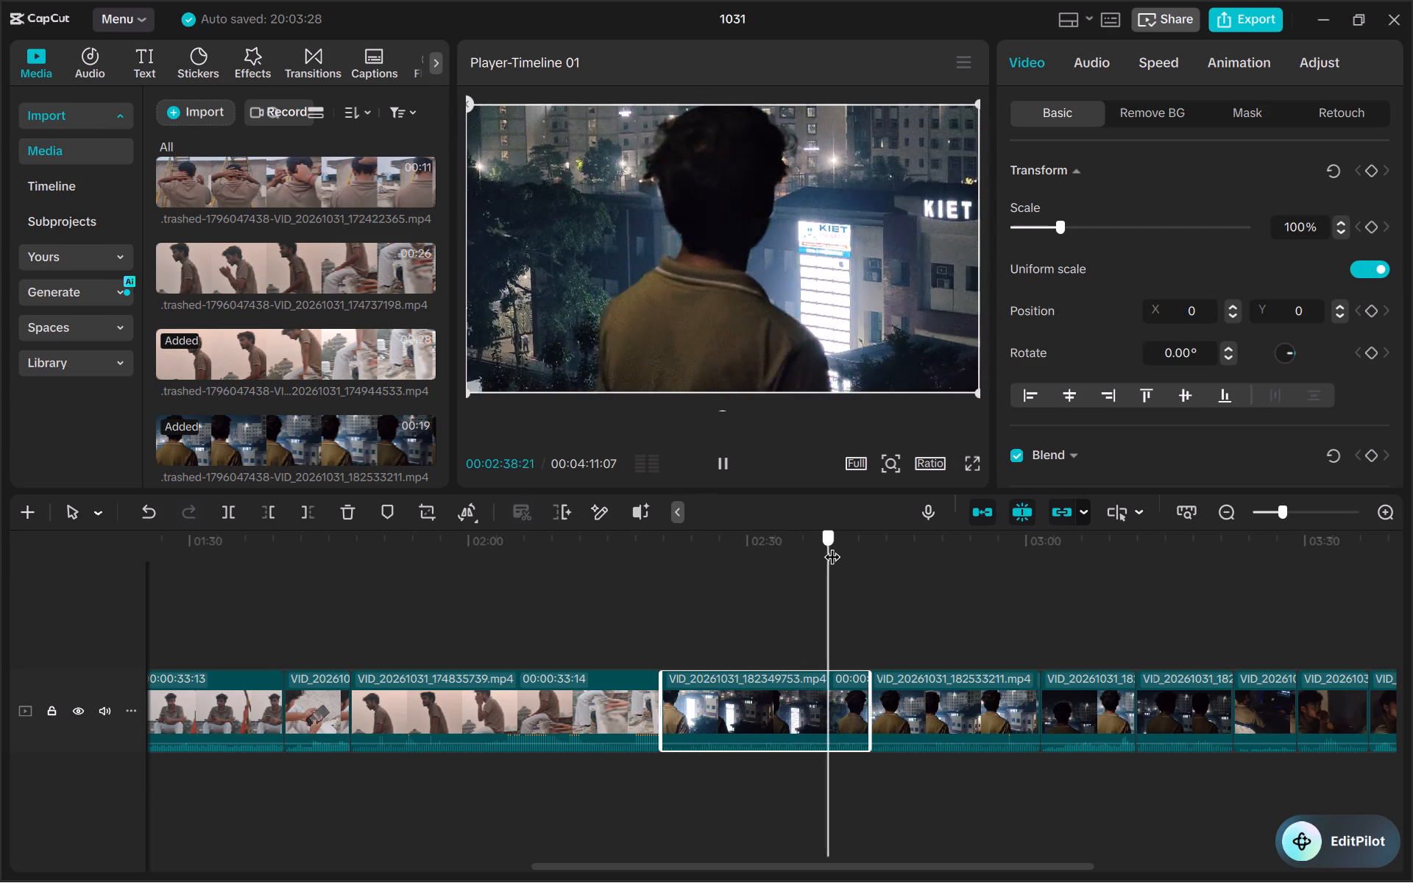
drag(832, 545, 823, 742)
click(823, 742)
key(space)
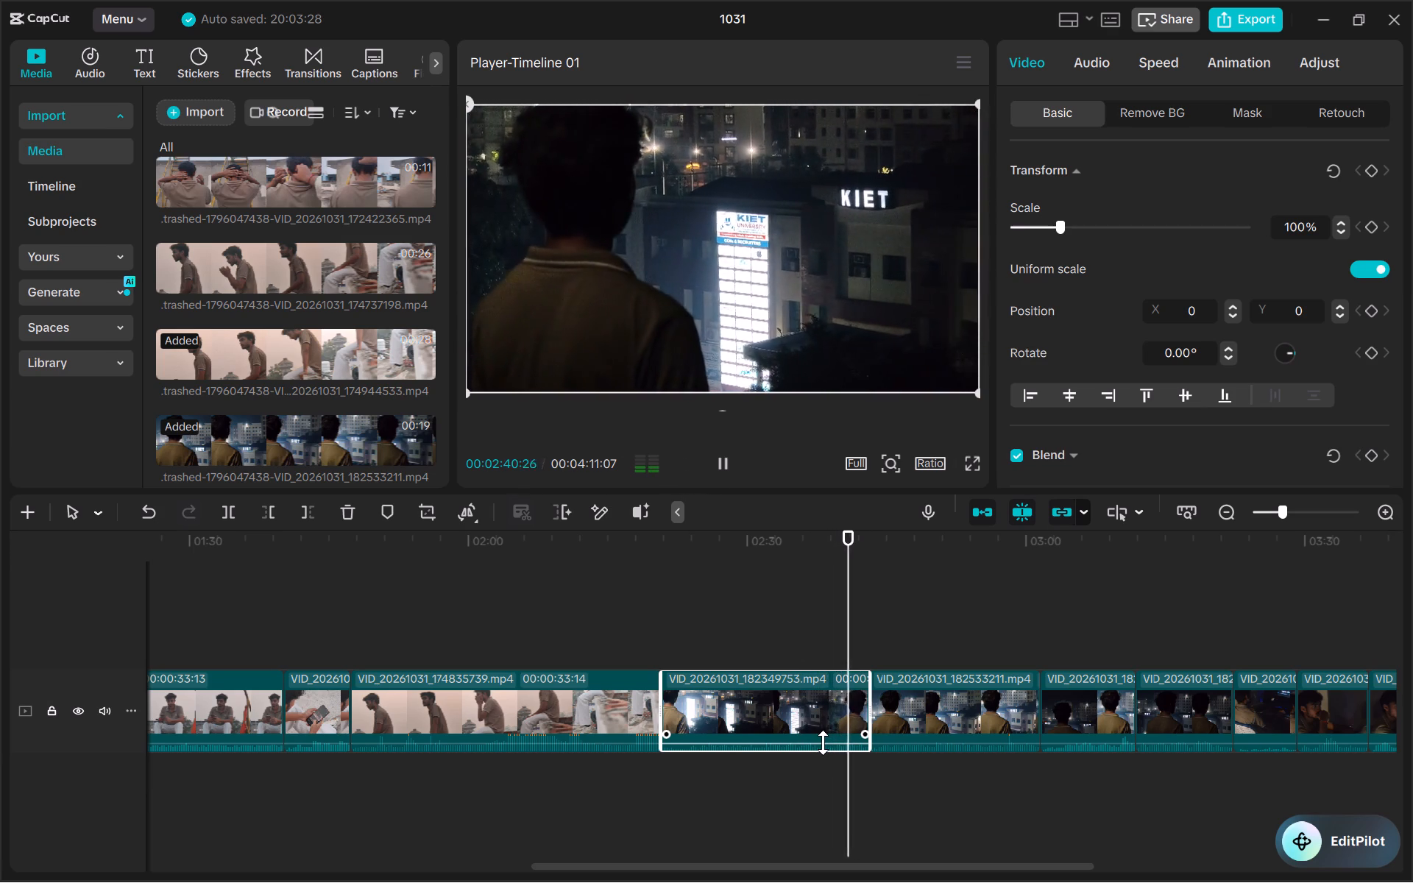
click(823, 742)
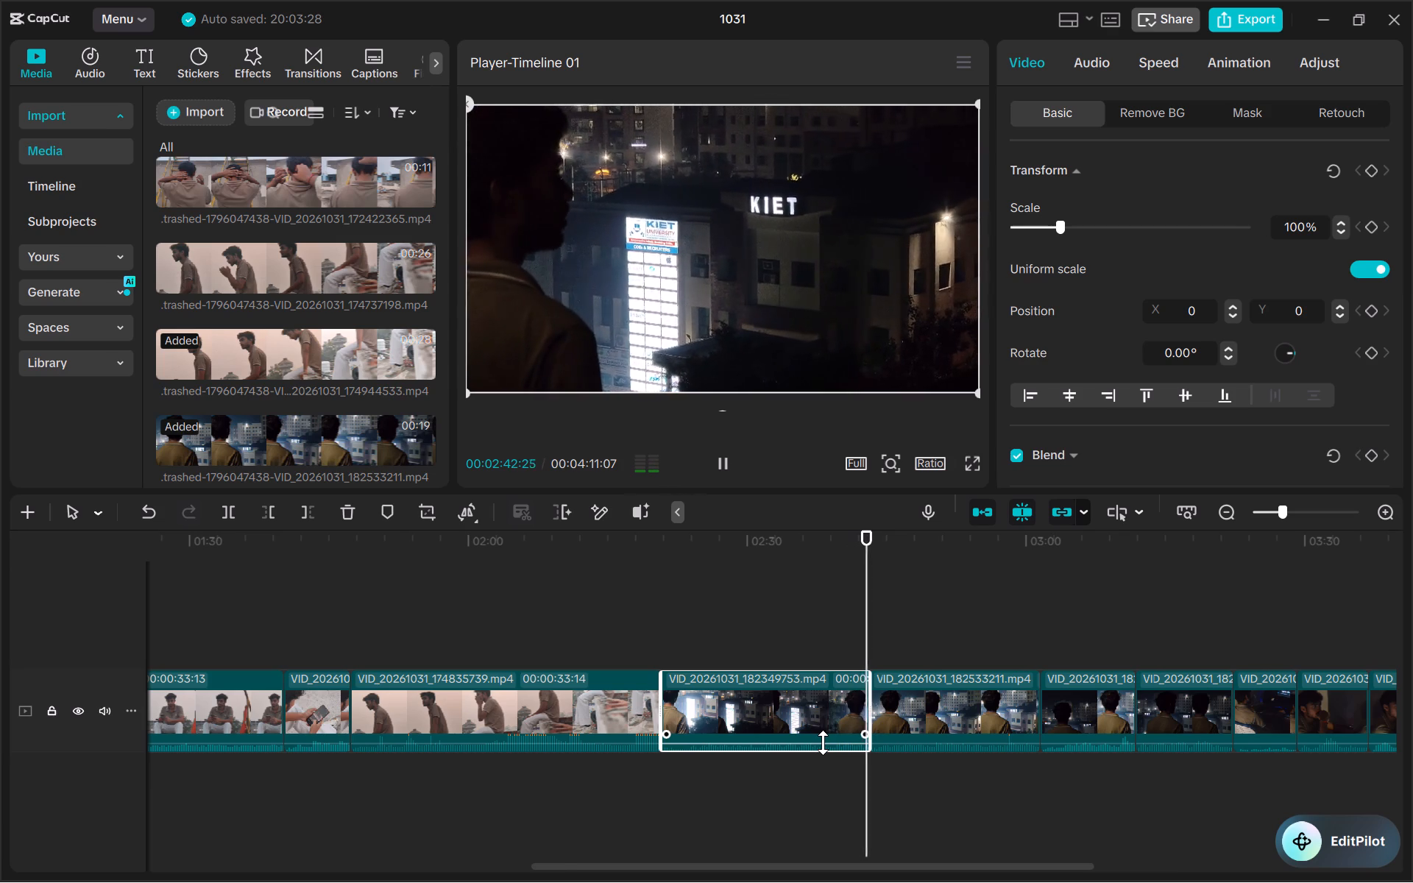
key(BackSpace)
Play the night clip VID_20261031_182533211.mp4 in full screen from near its start.
click(686, 559)
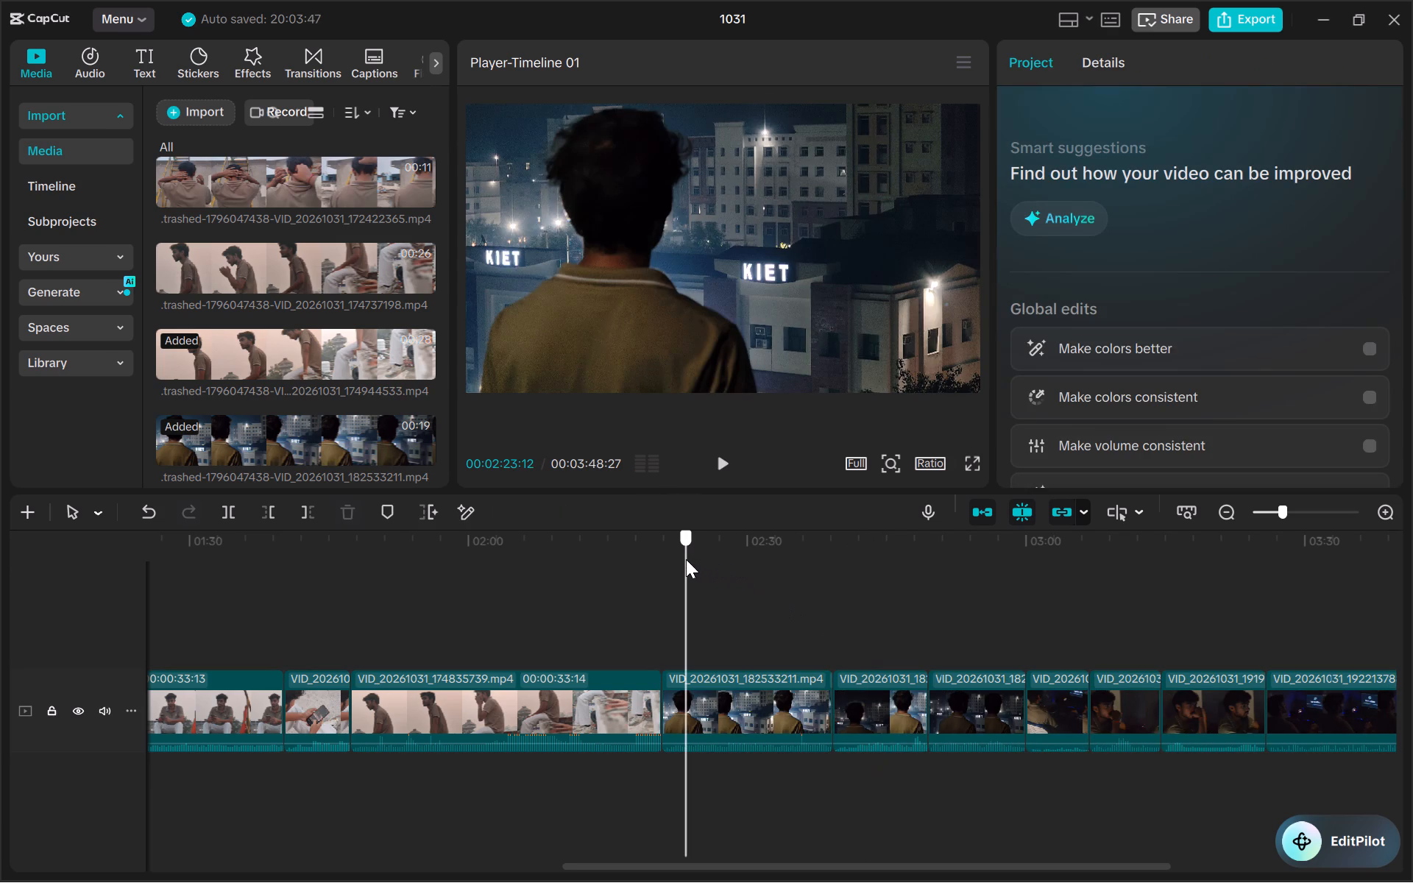
key(space)
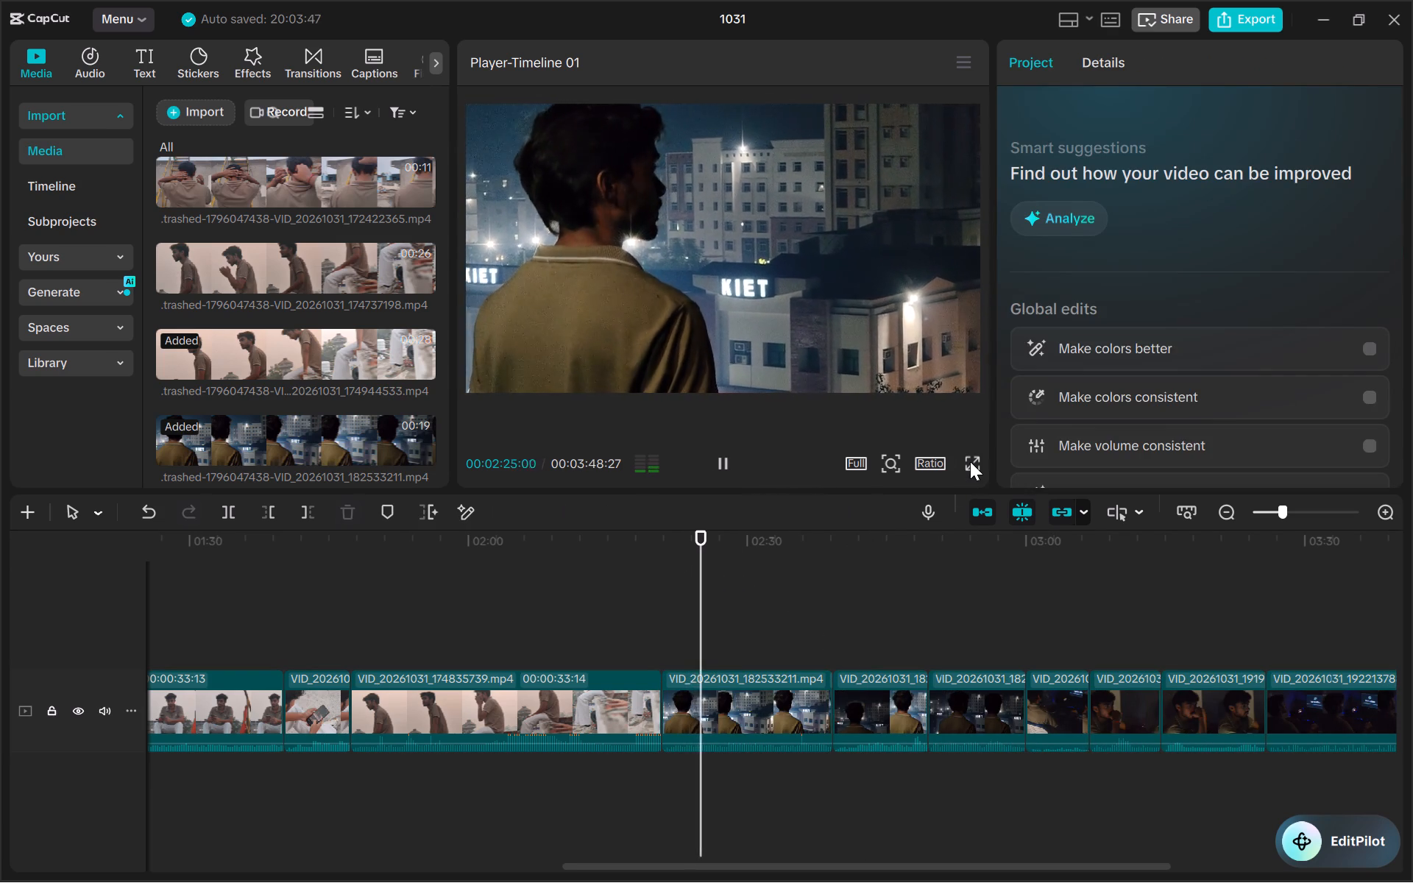
click(970, 461)
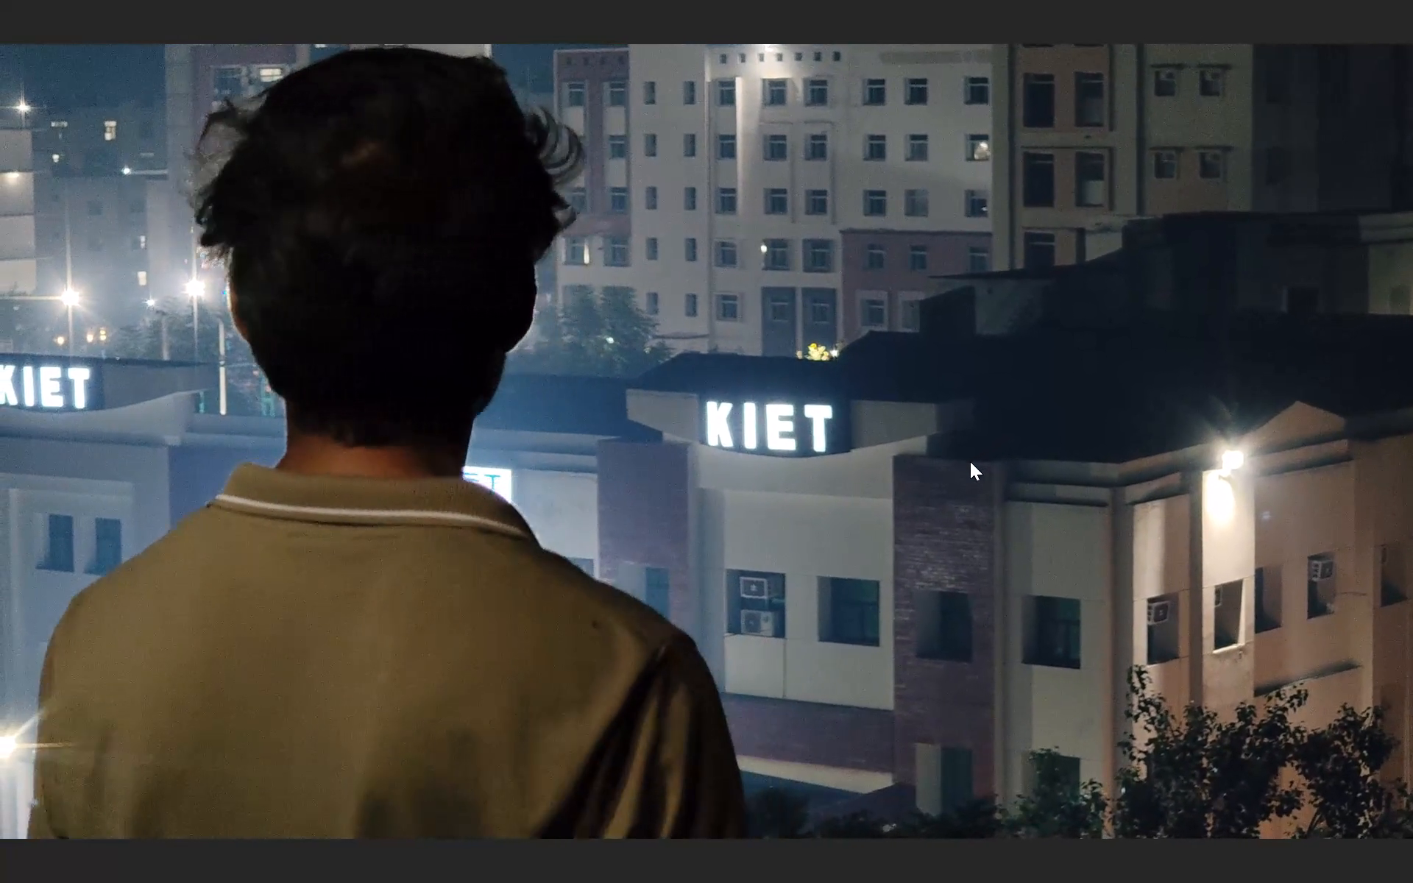
key(Escape)
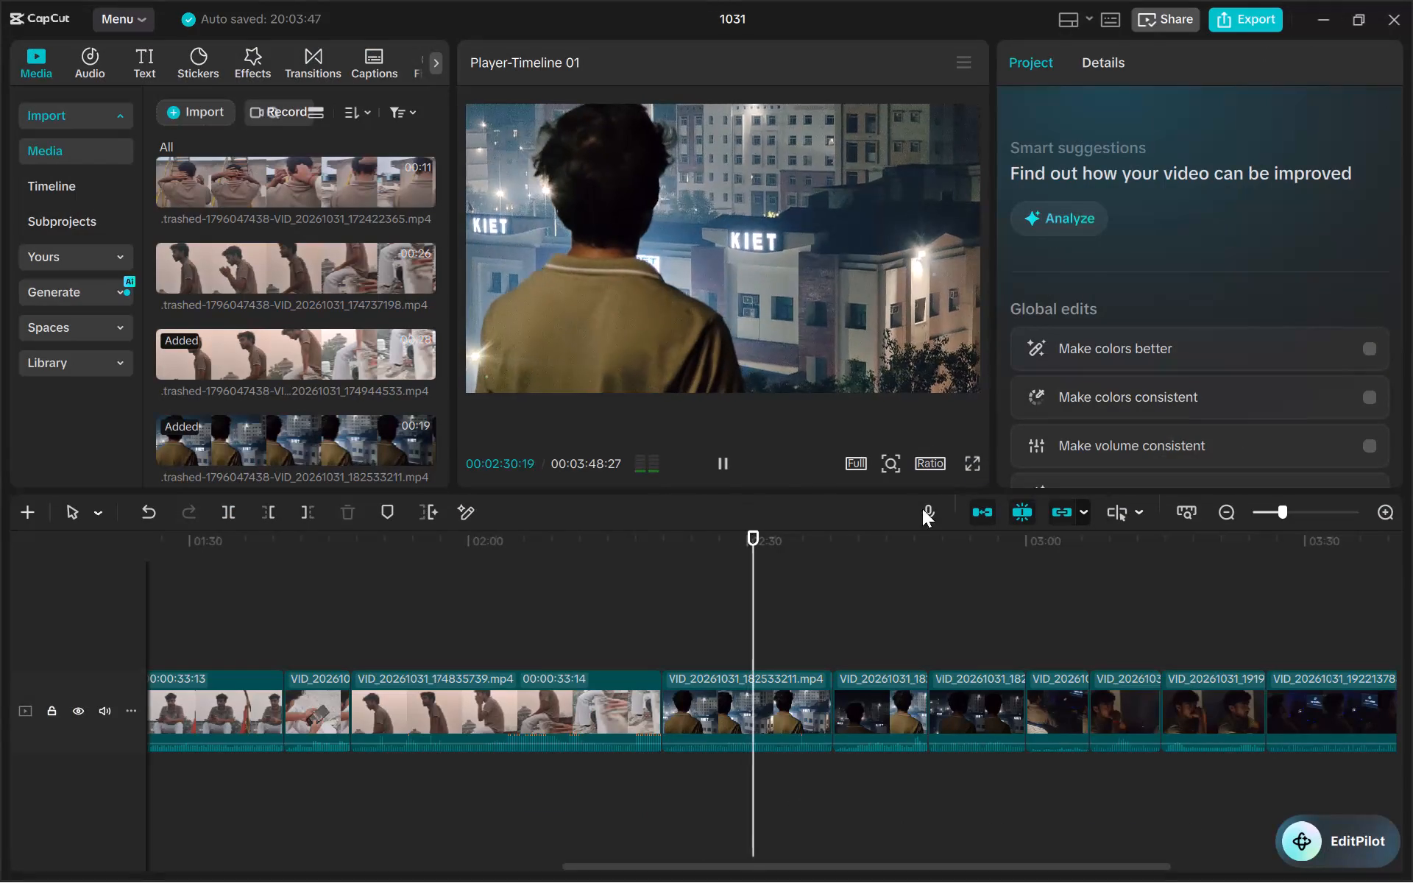
click(968, 462)
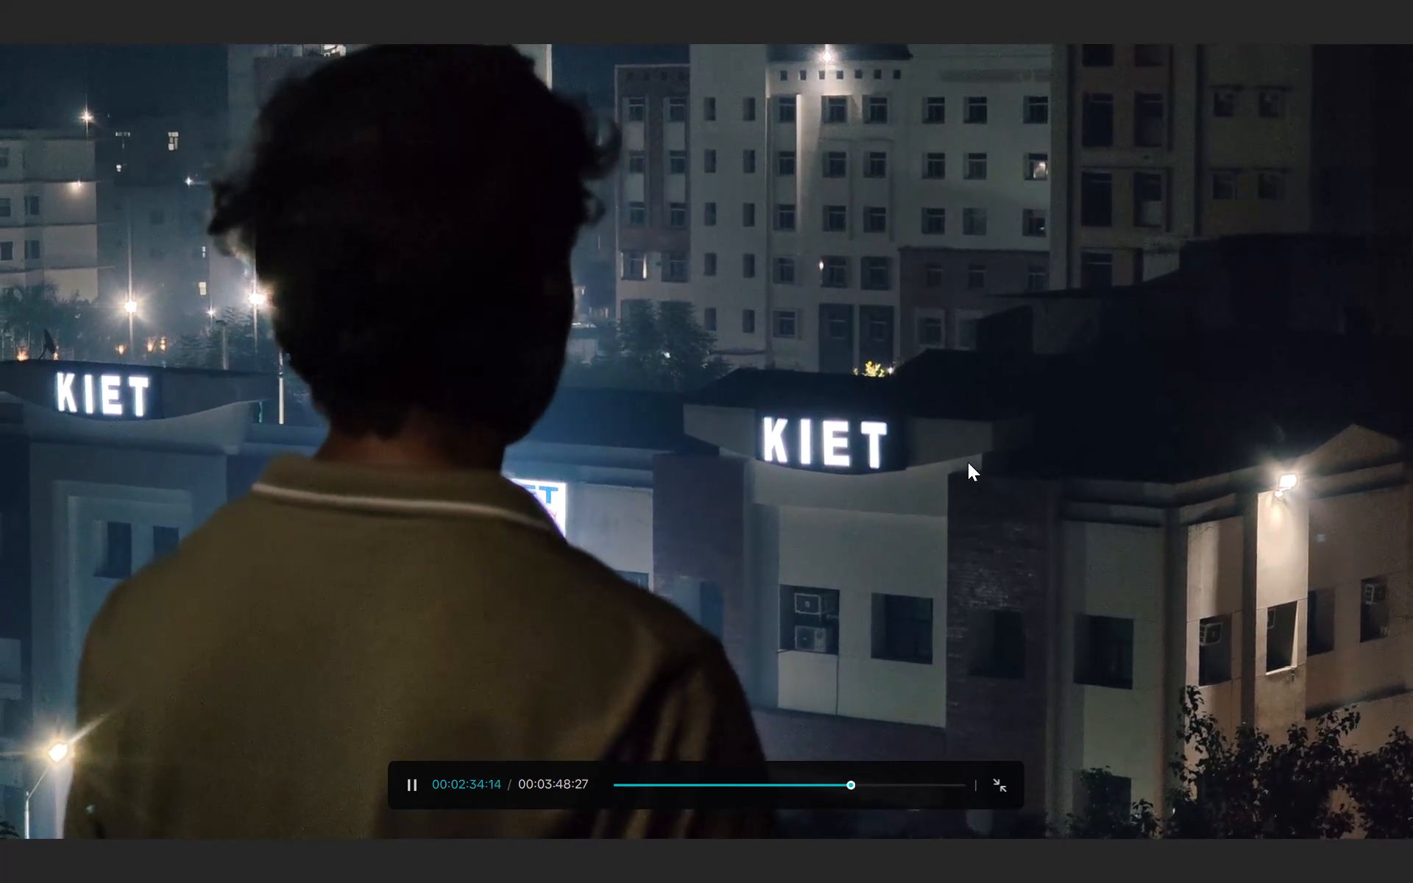
key(Escape)
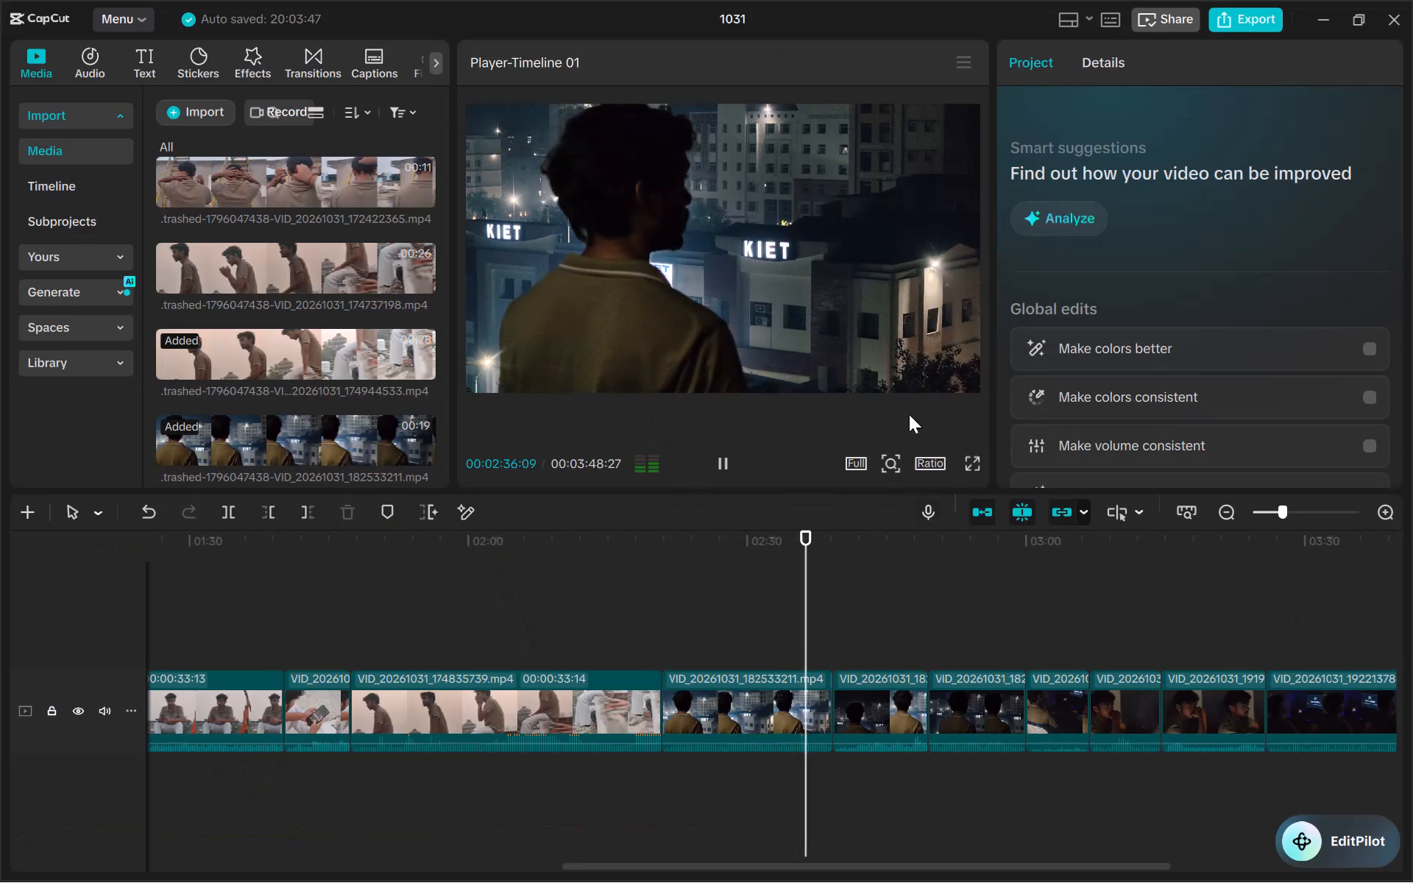
Play the two night clips after VID_20261031_182533211.mp4 in full screen and delete the first of them.
click(841, 541)
click(977, 456)
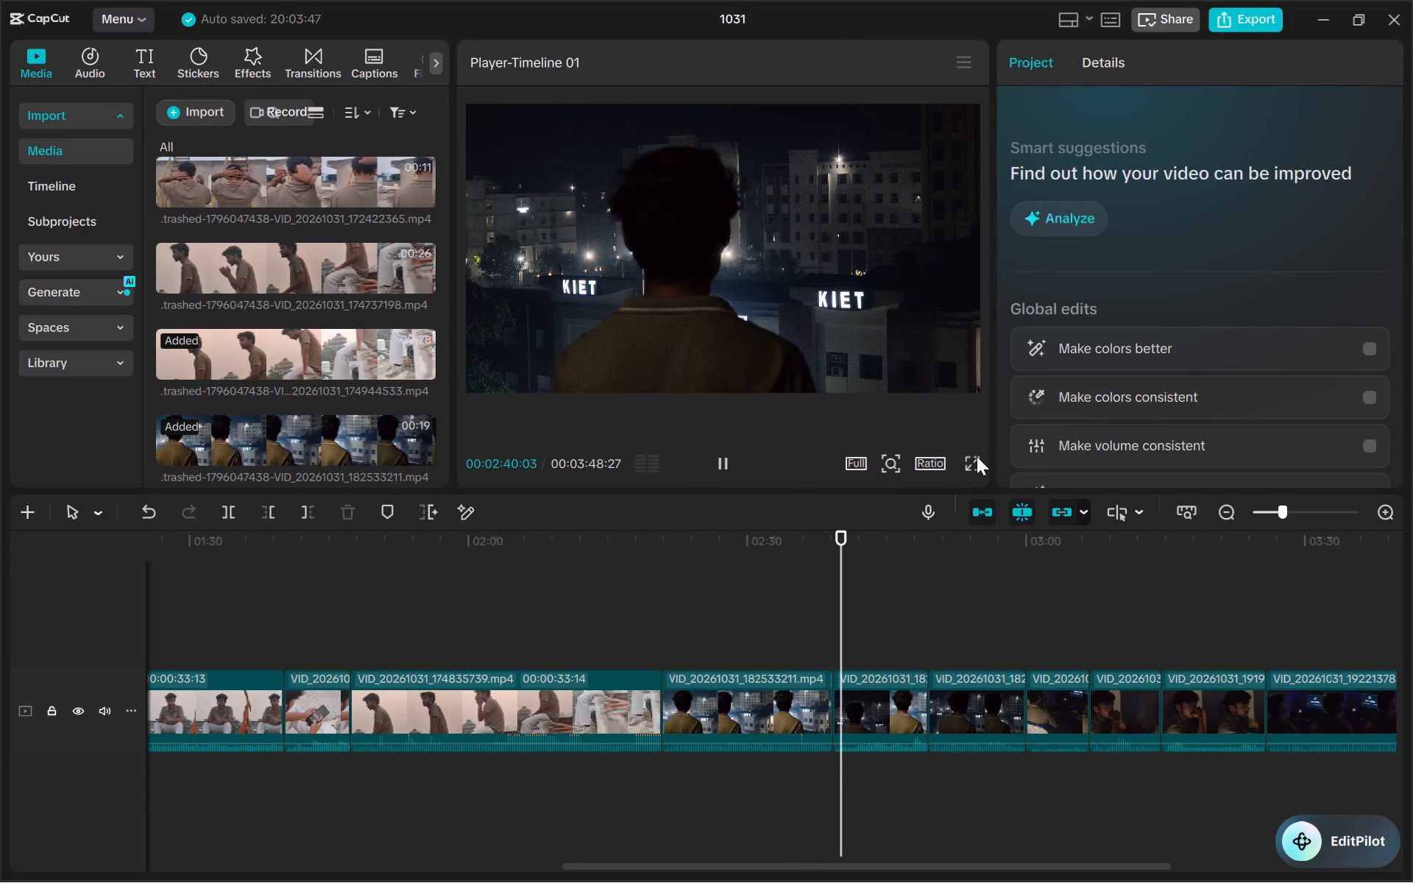
key(space)
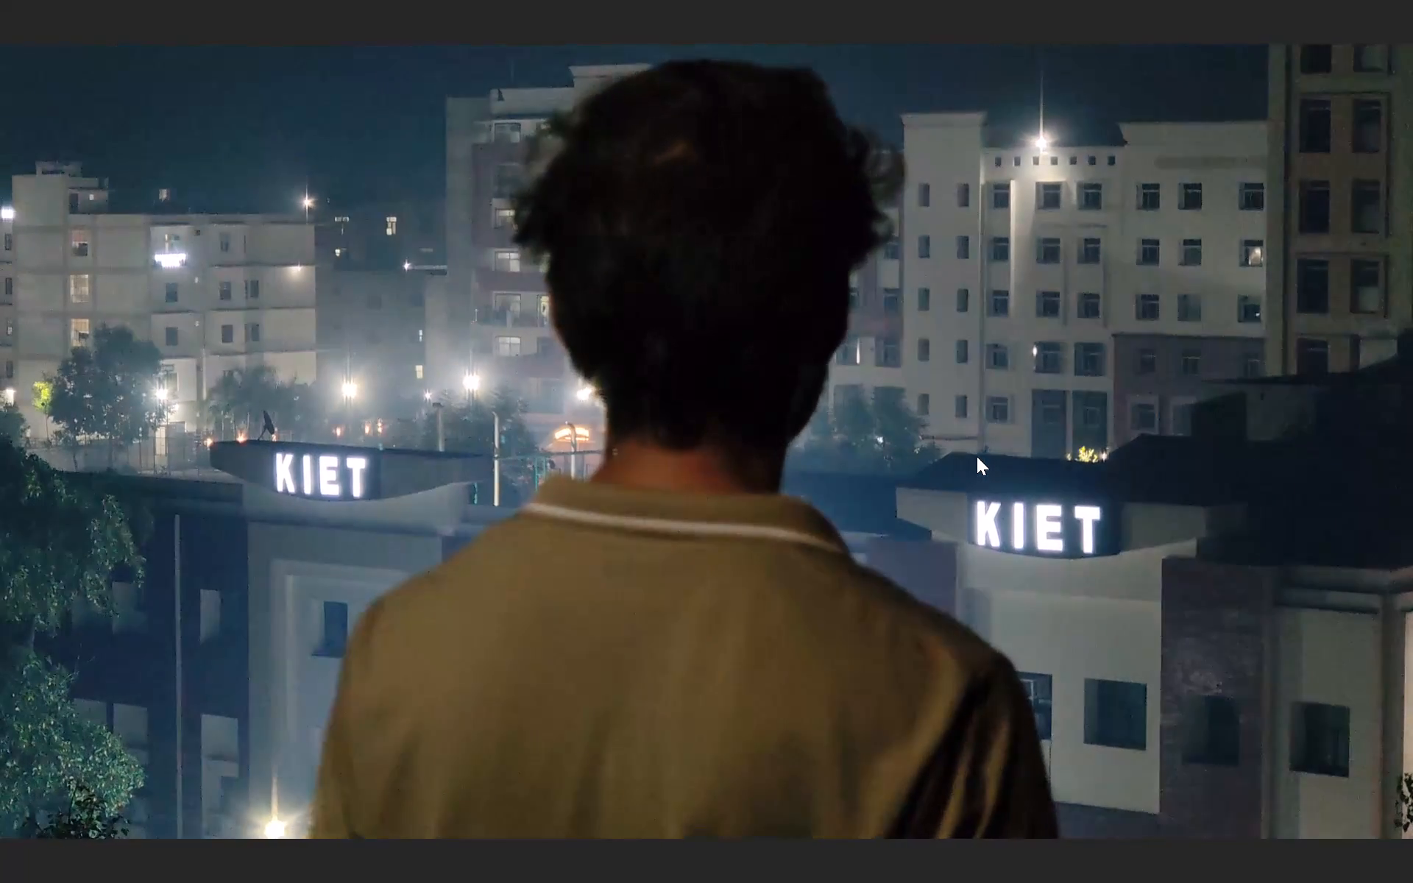
key(Escape)
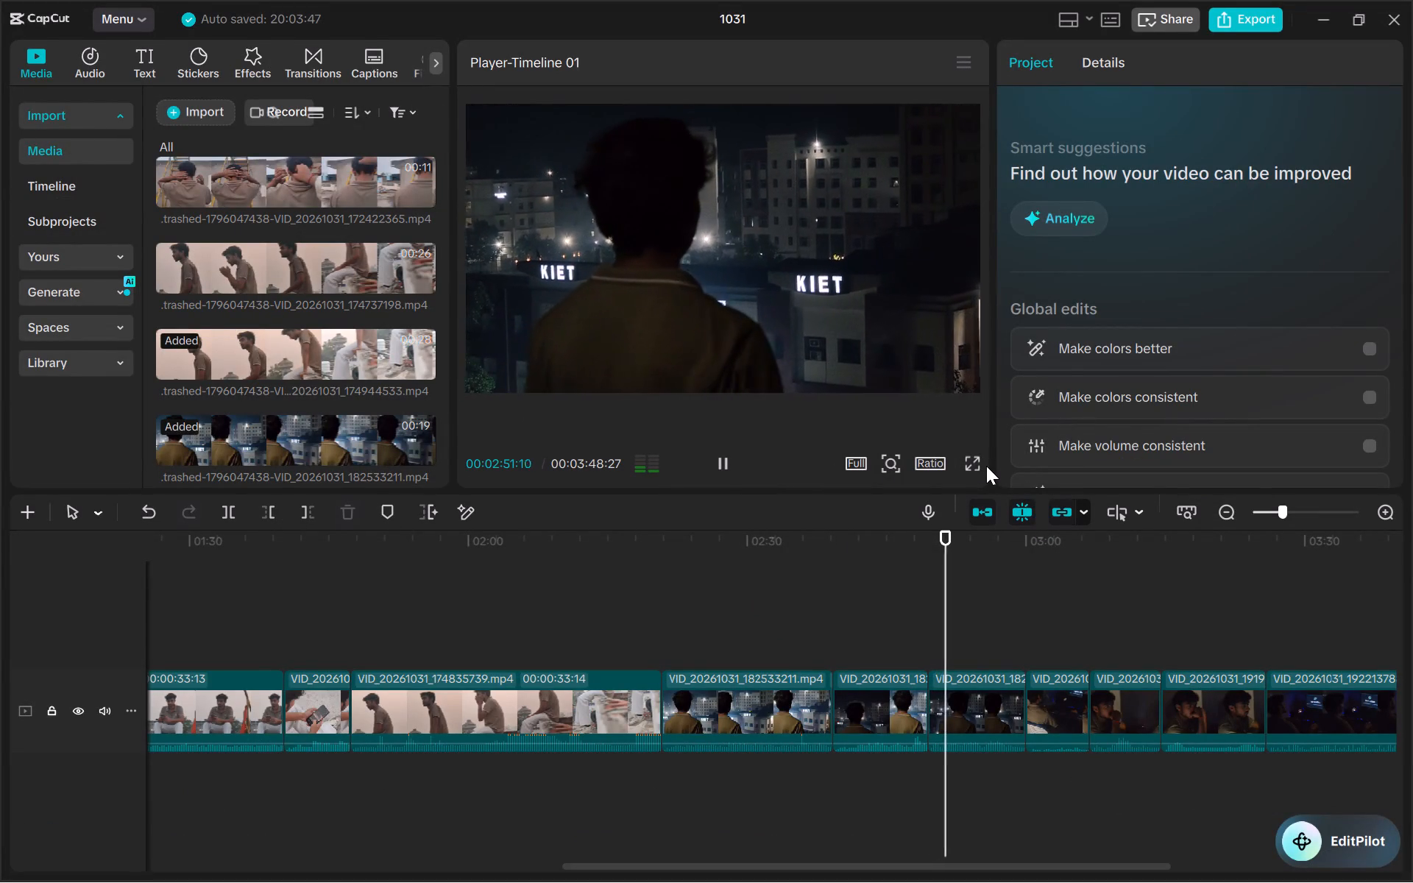
click(986, 466)
click(975, 466)
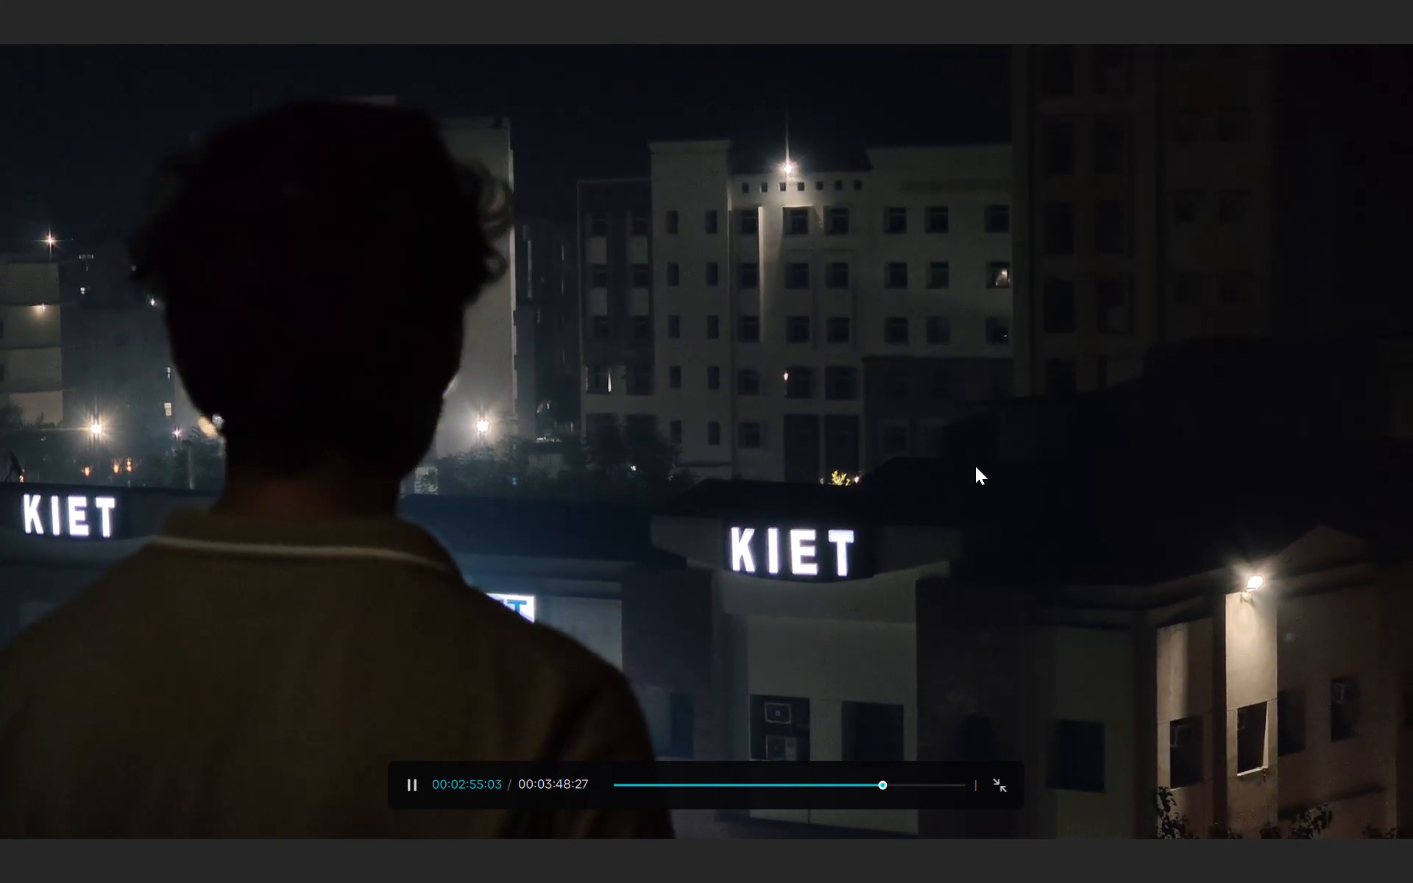
key(Escape)
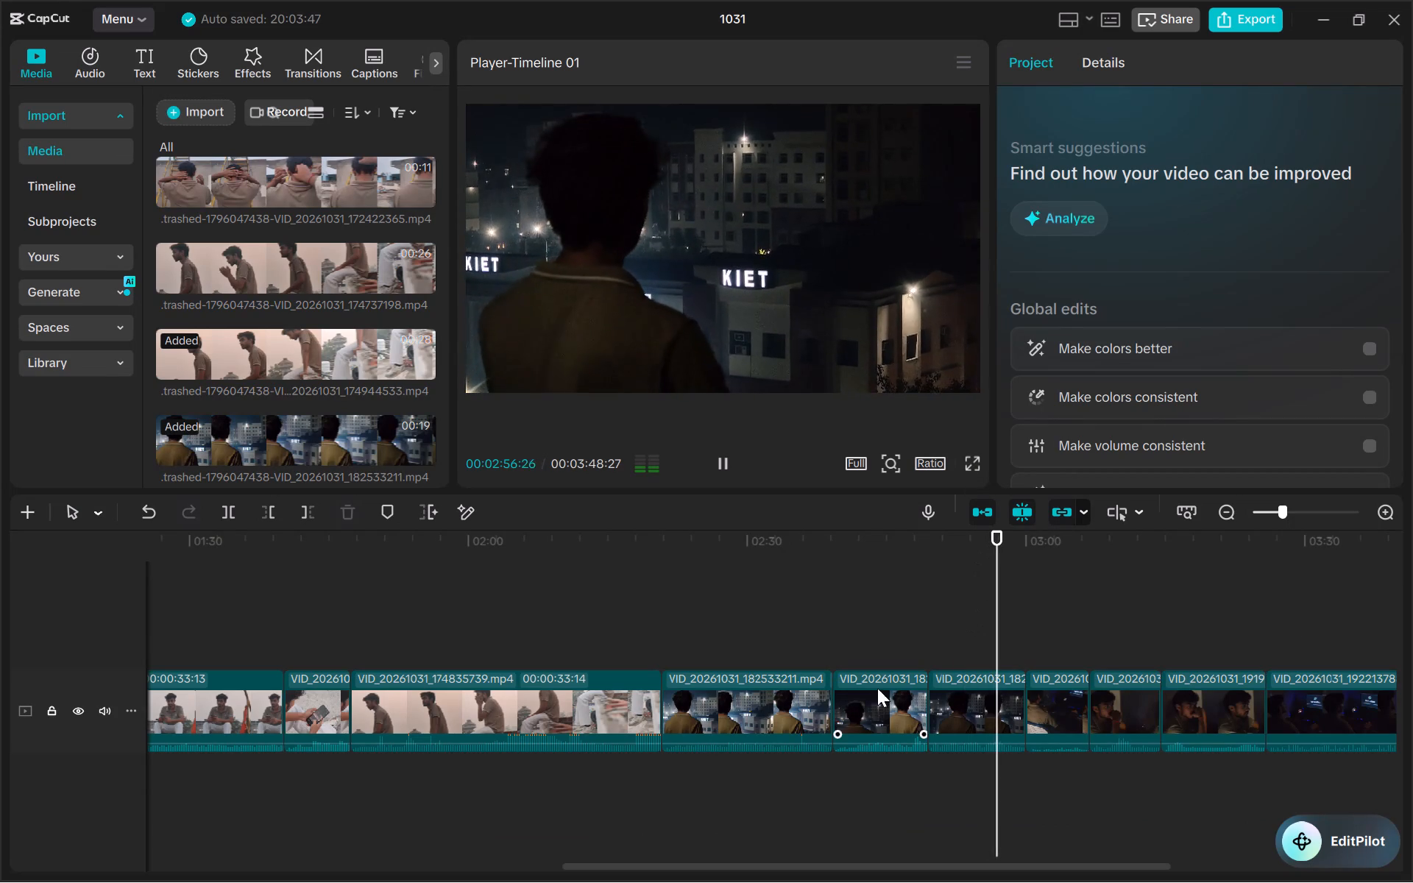
click(863, 704)
key(BackSpace)
Play VID_20261031_182533211.mp4 and the night clip after it in full screen, starting from two different points in the first clip.
click(771, 710)
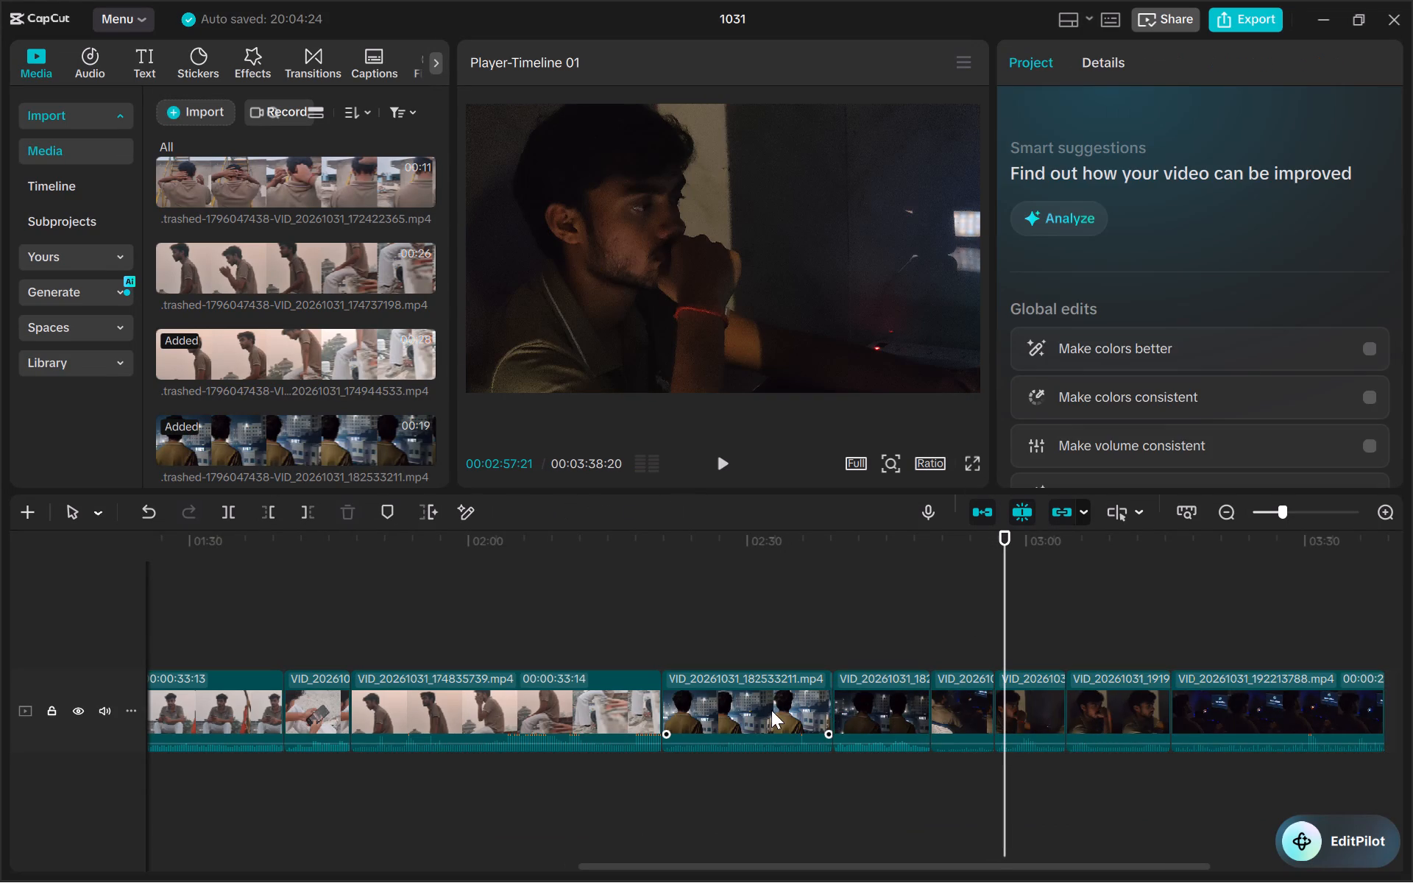
click(781, 546)
key(space)
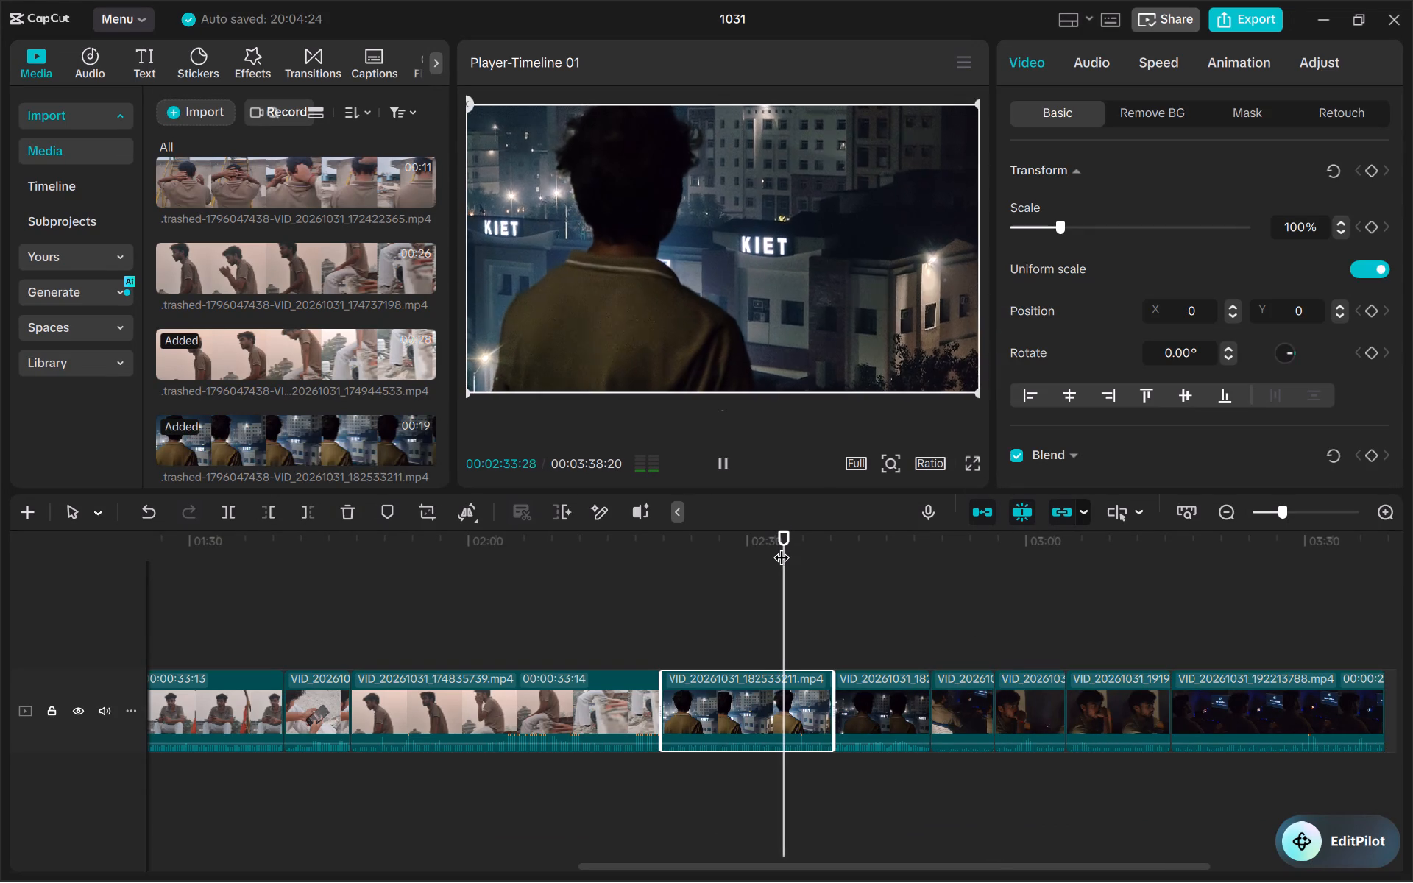
click(969, 467)
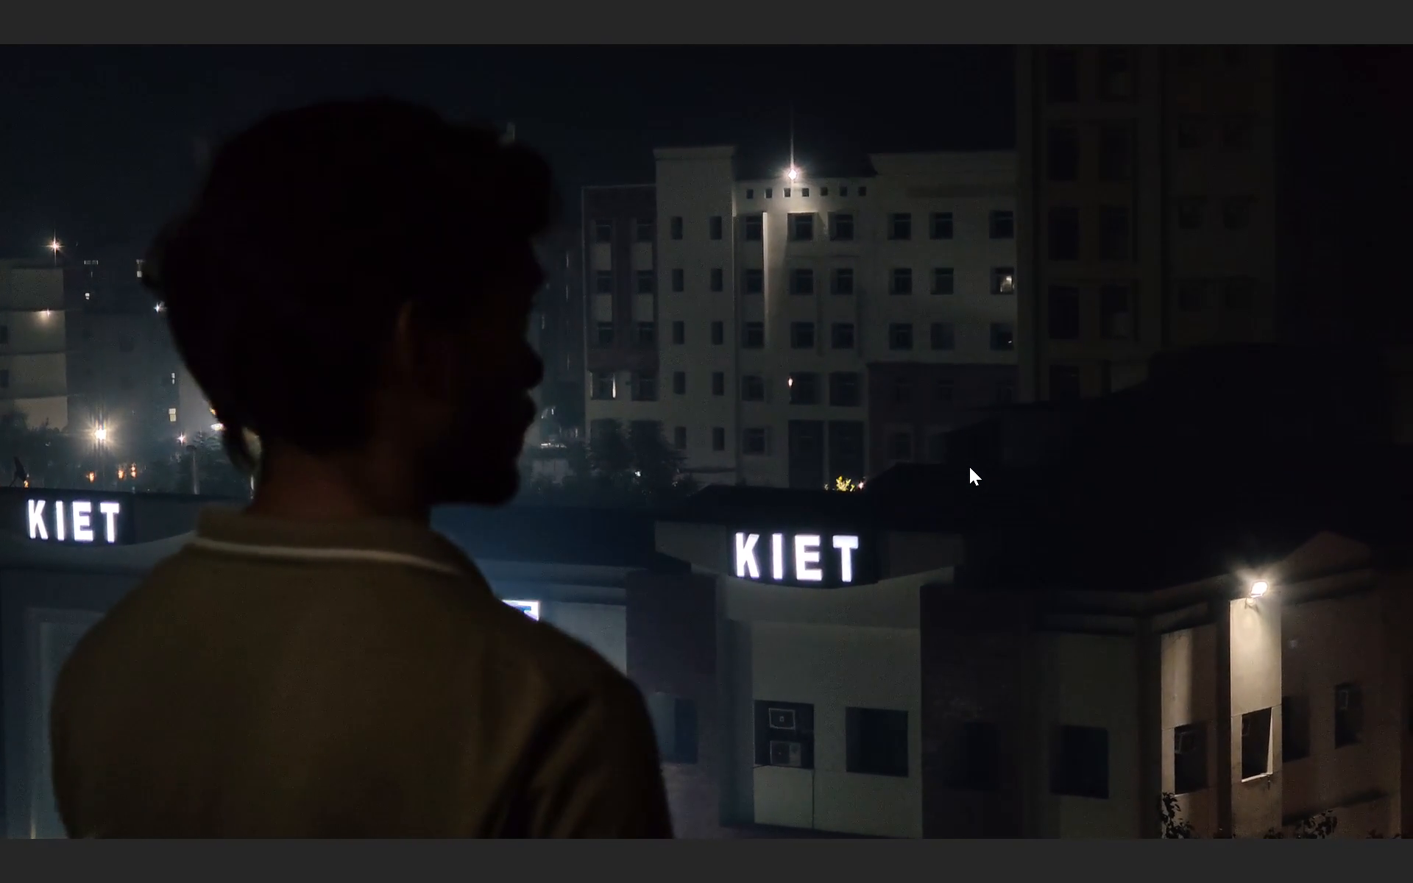
key(Escape)
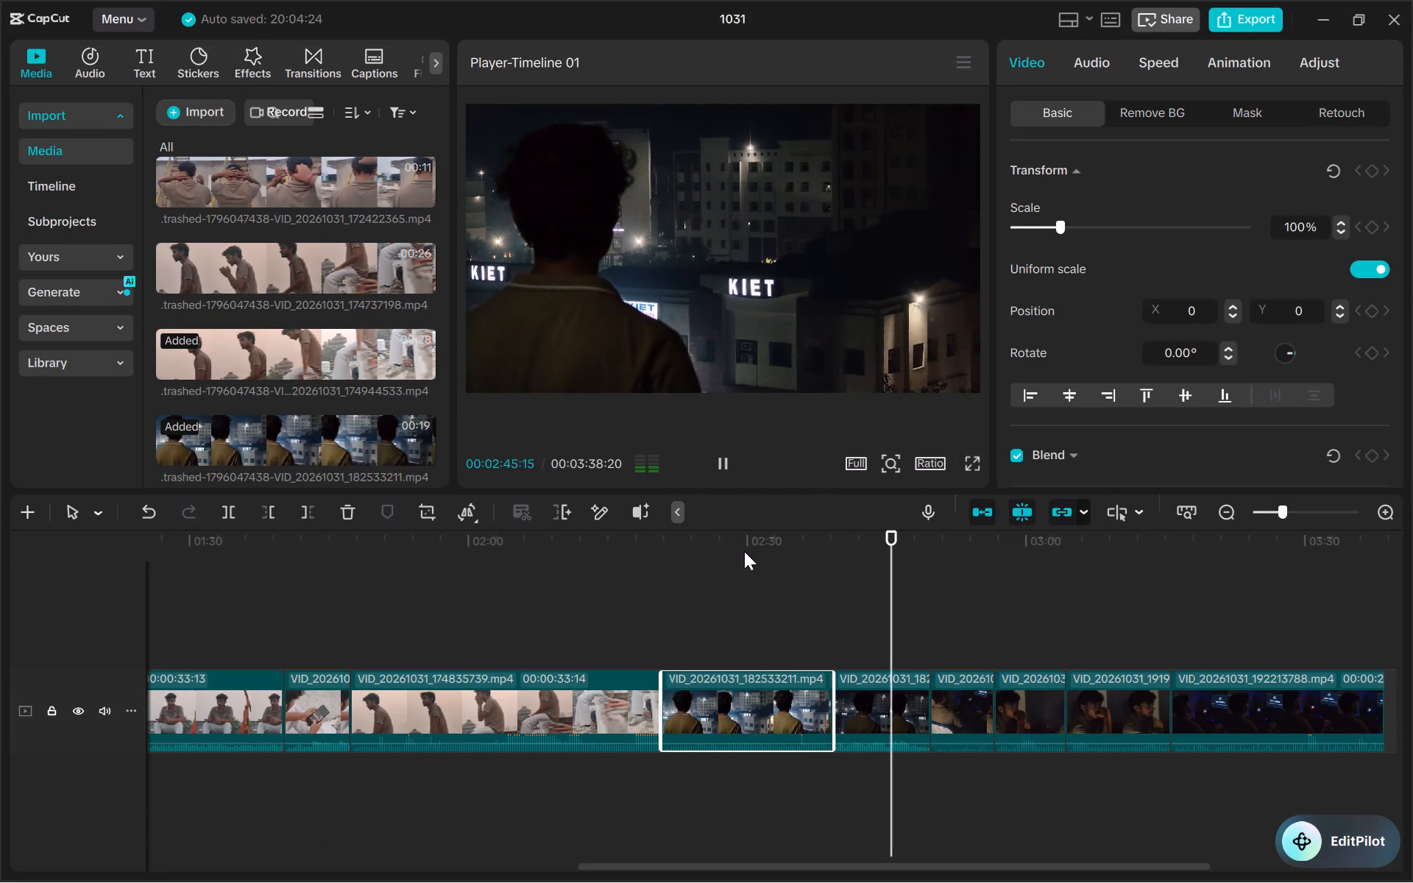
click(746, 551)
click(974, 467)
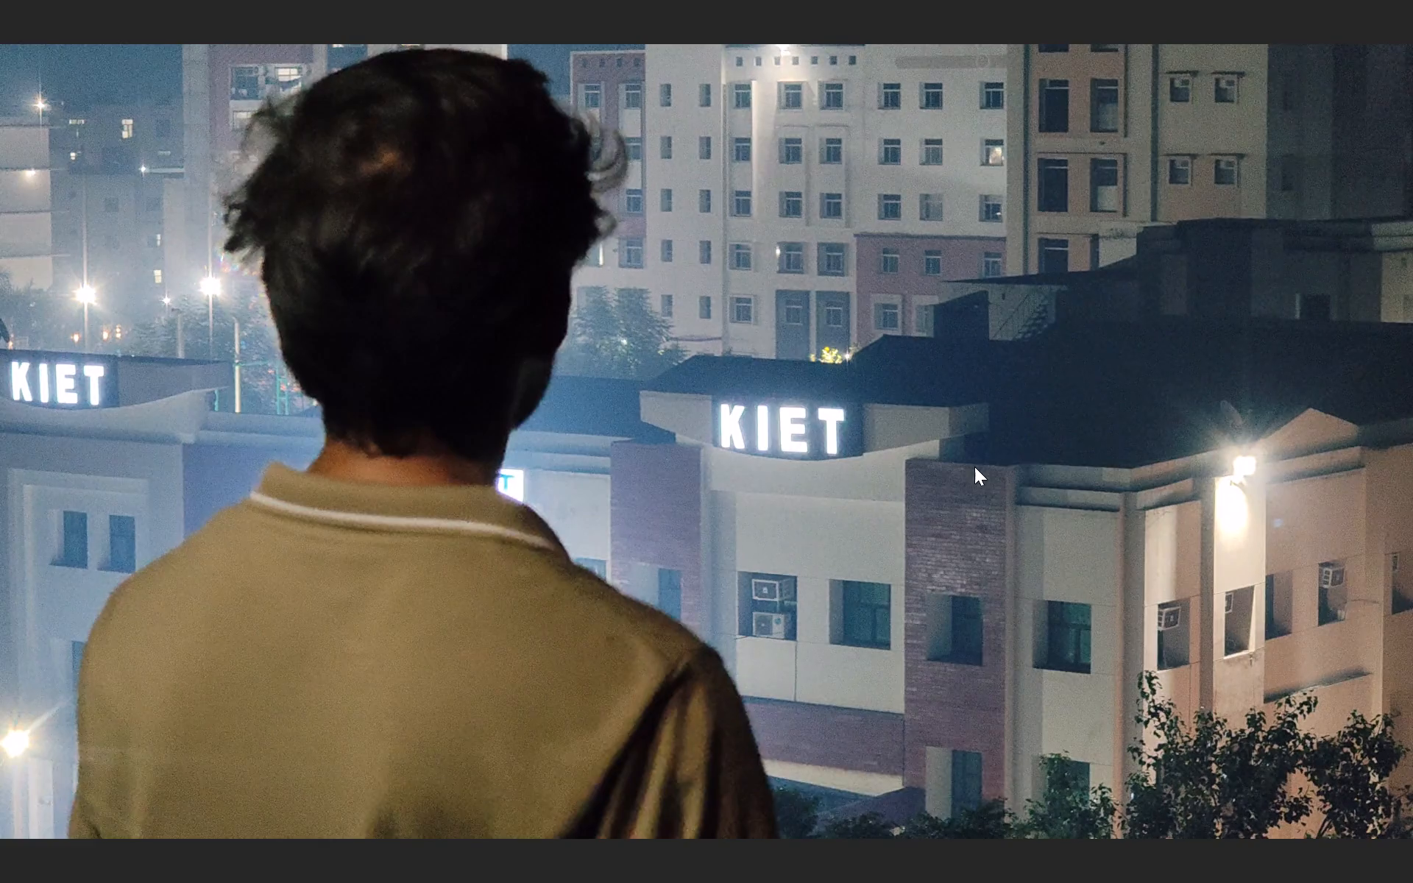
key(space)
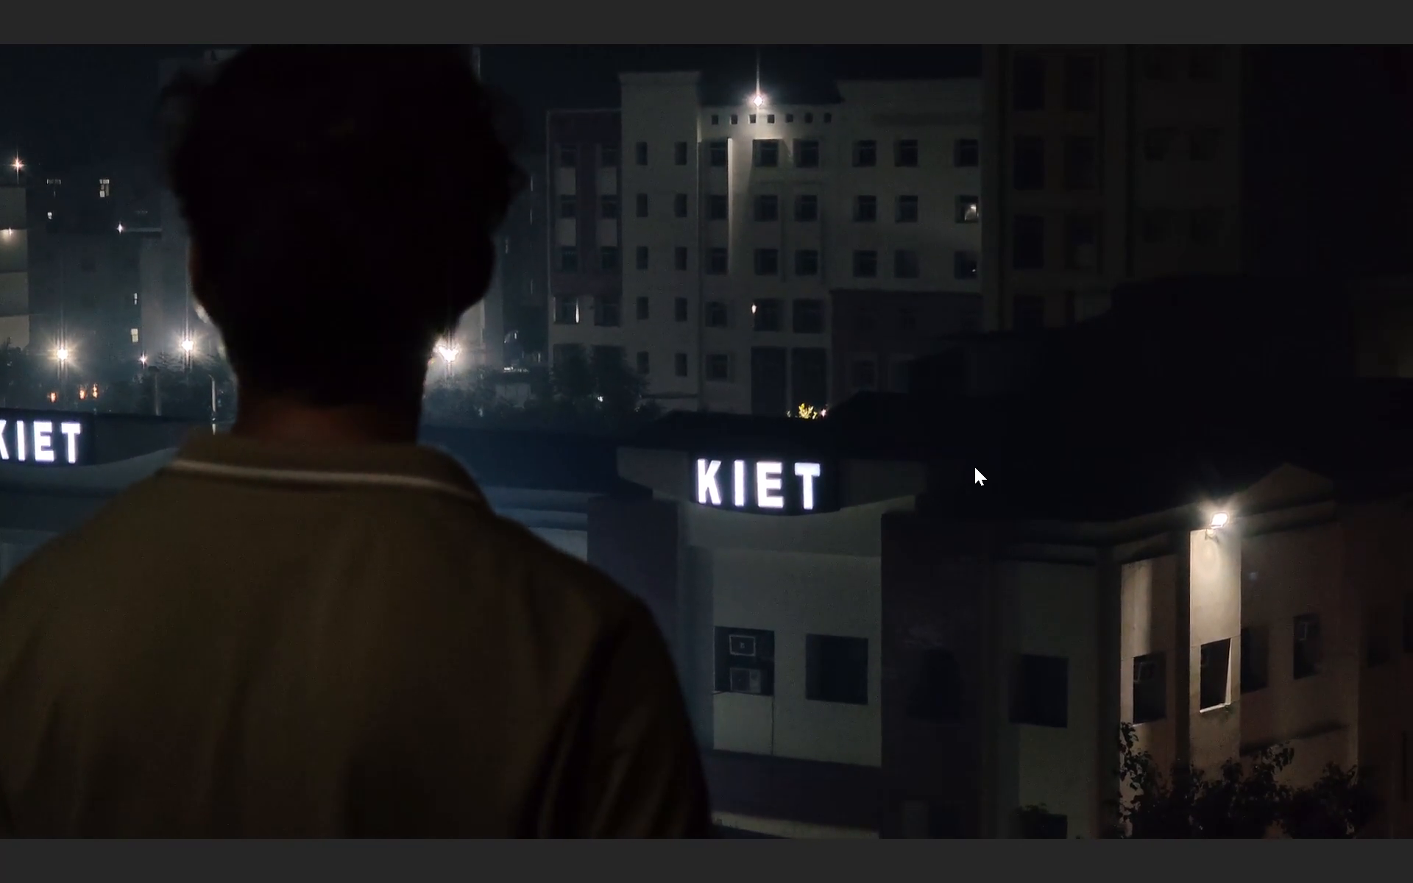
key(Escape)
key(space)
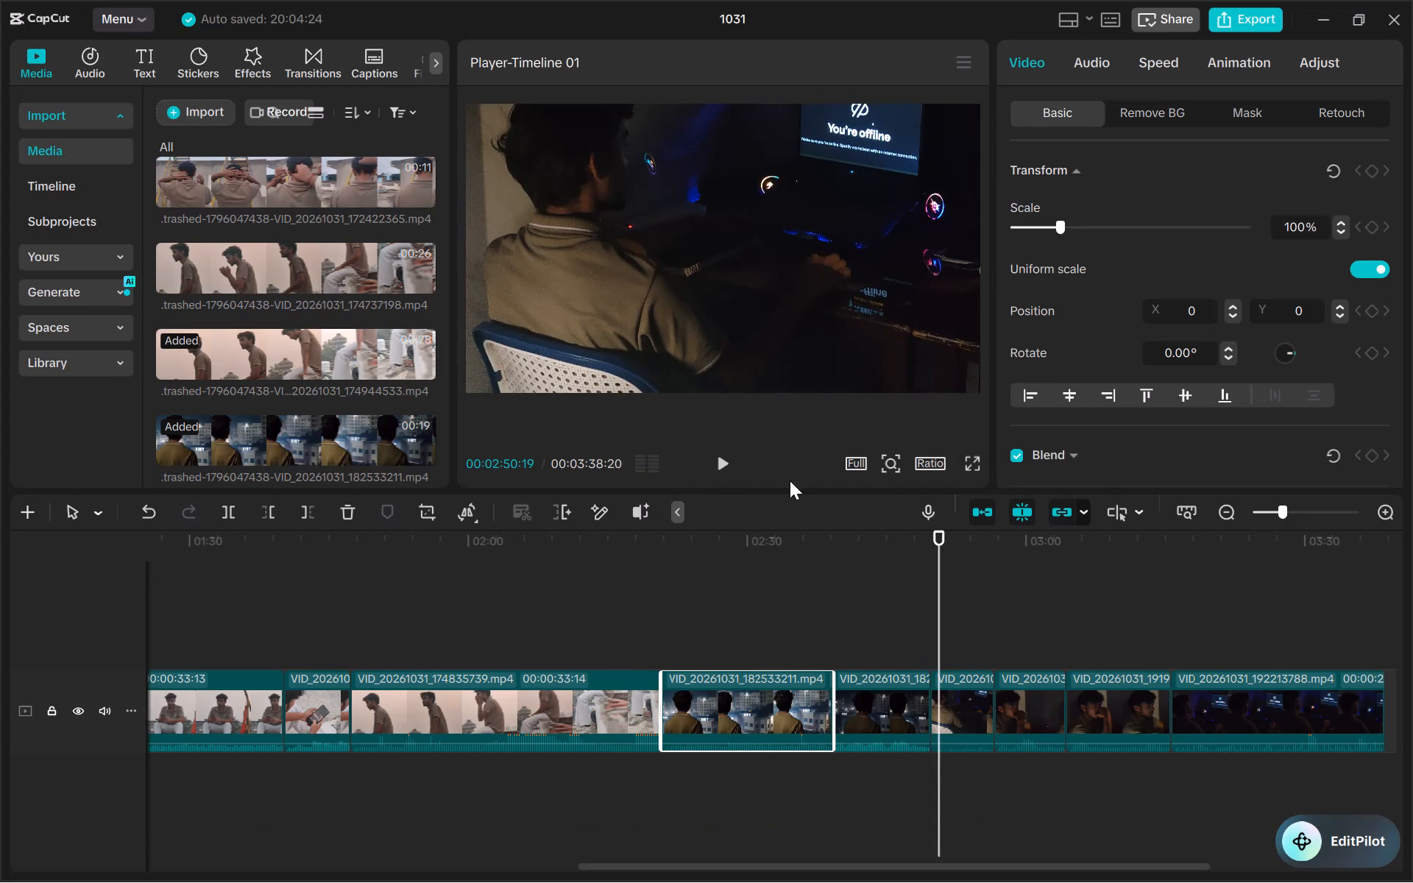
Replay VID_20261031_182533211.mp4 from its start in full screen and continue into the following night clip.
click(695, 536)
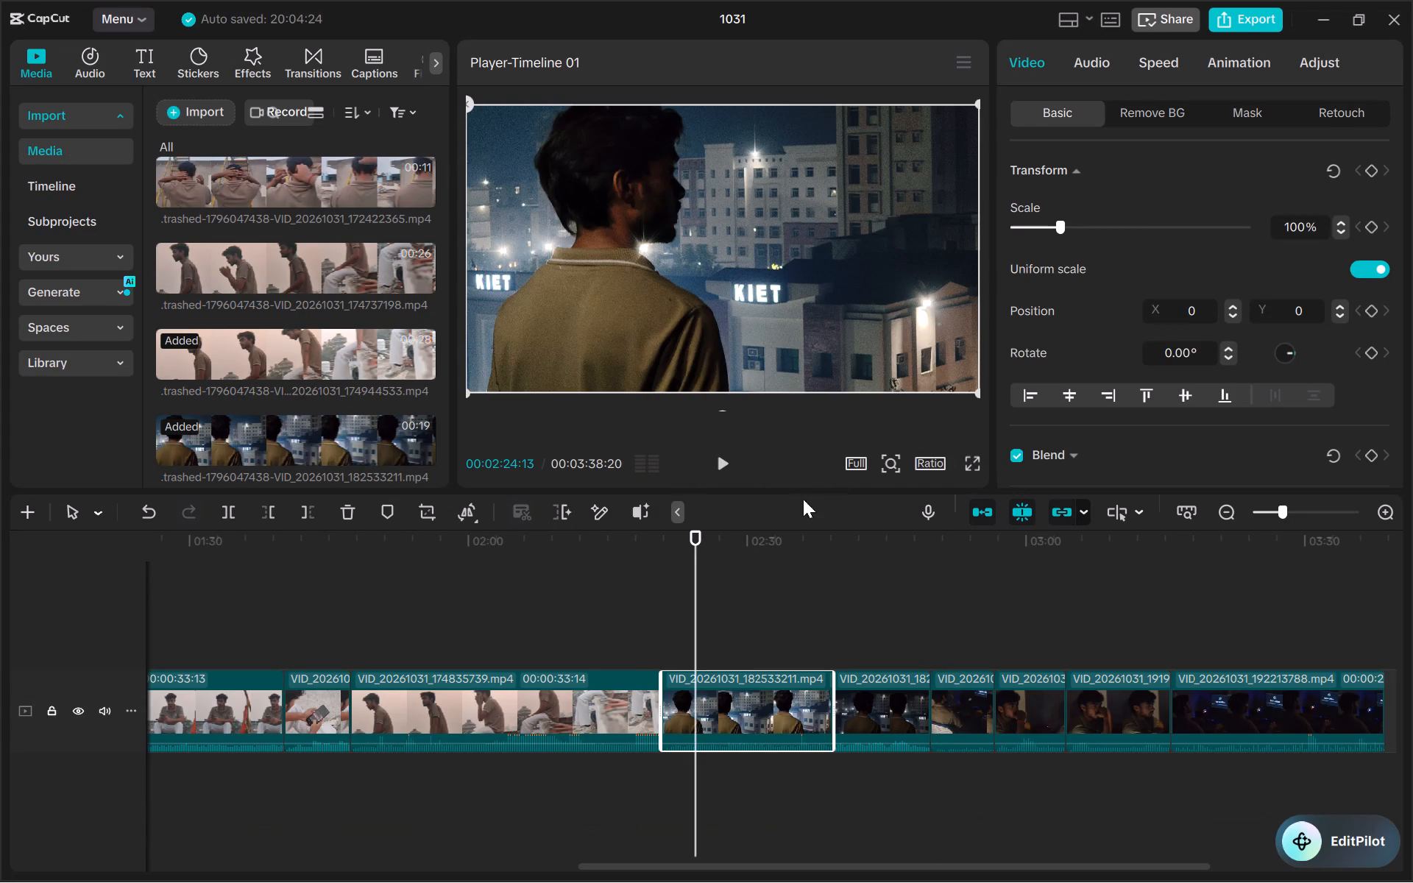
click(762, 542)
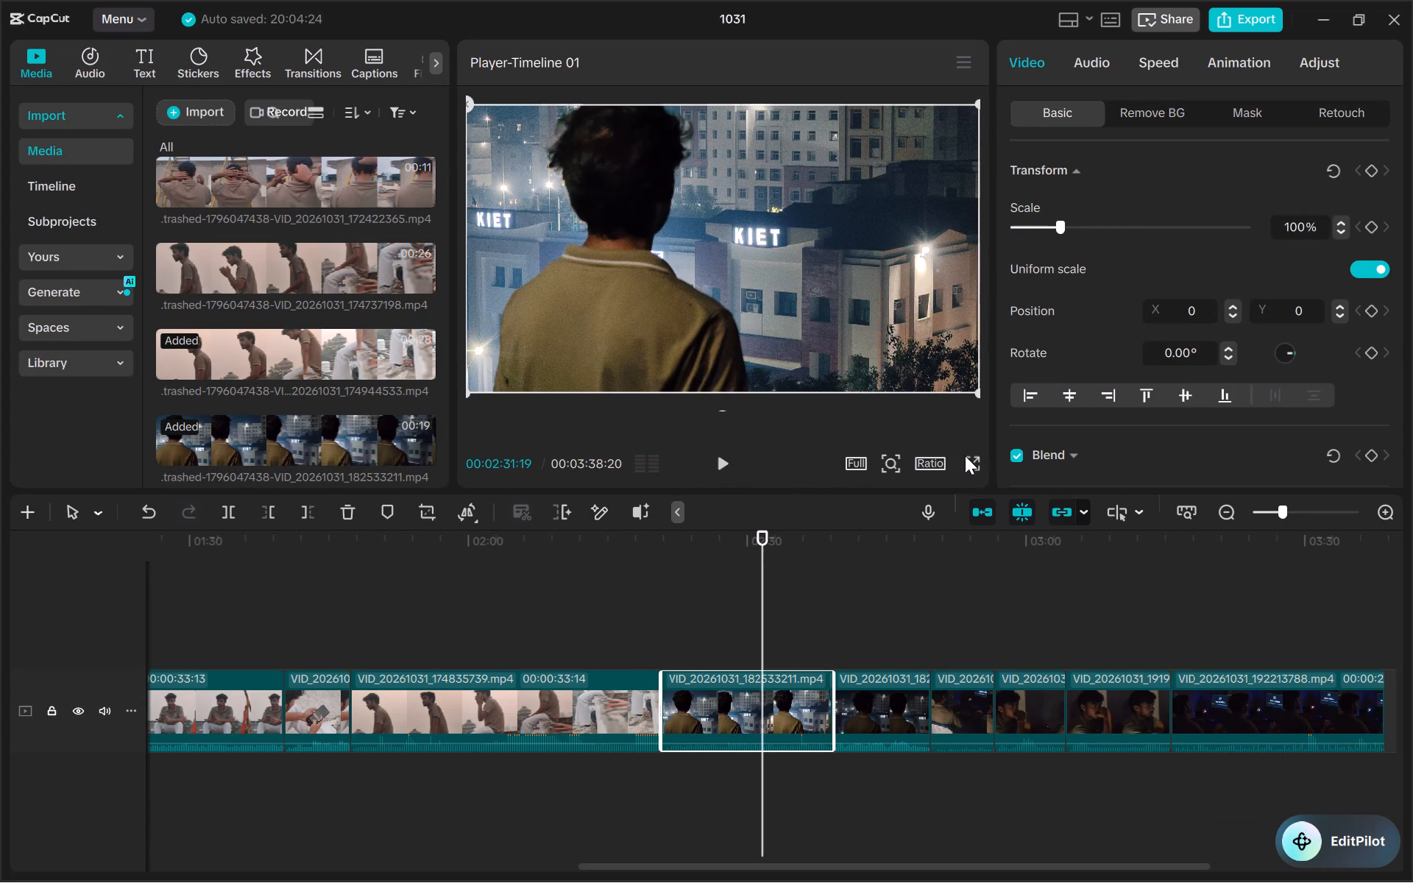
click(667, 540)
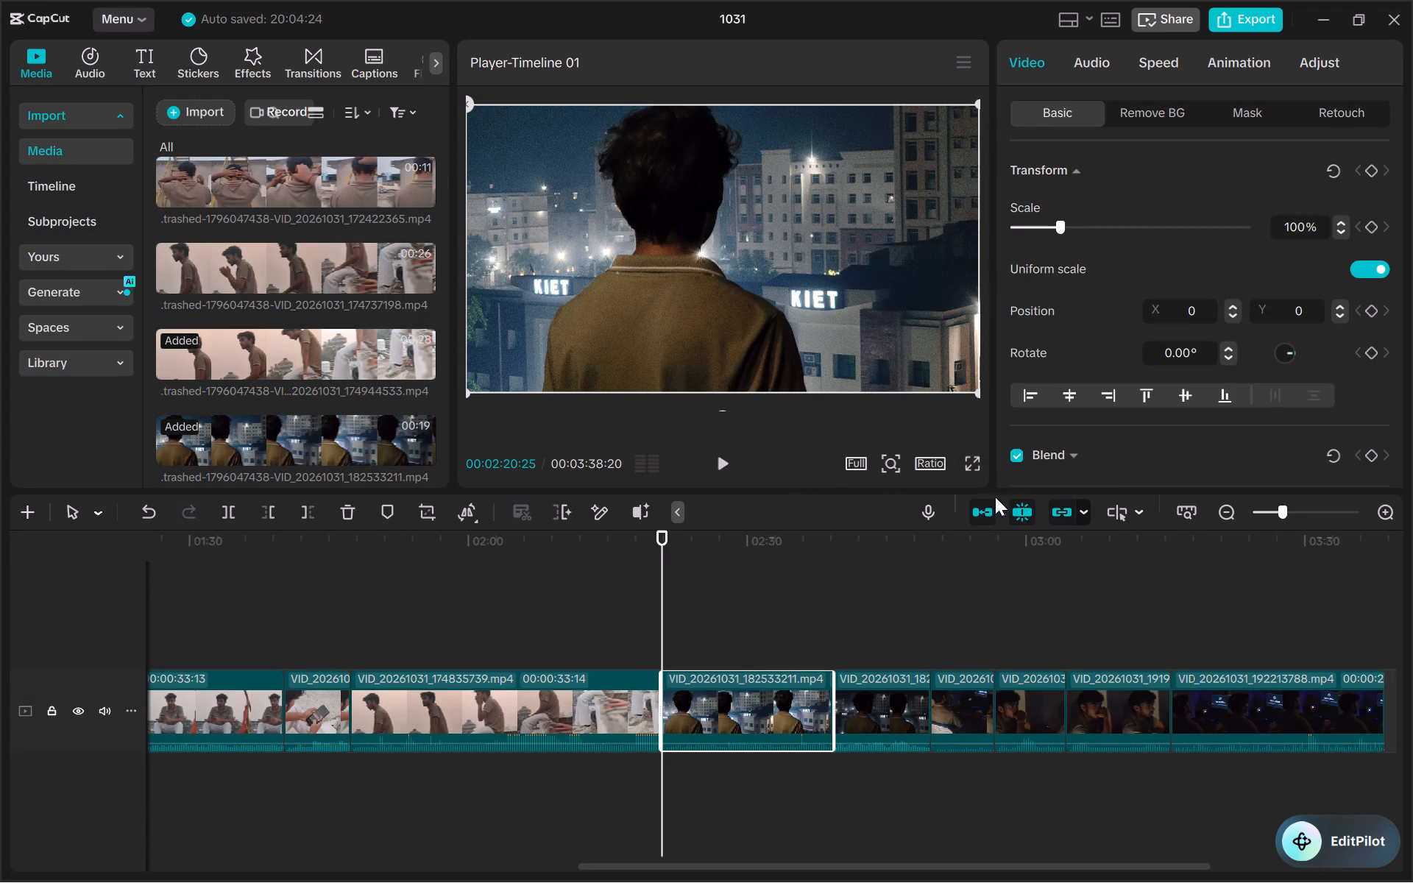
click(972, 463)
key(space)
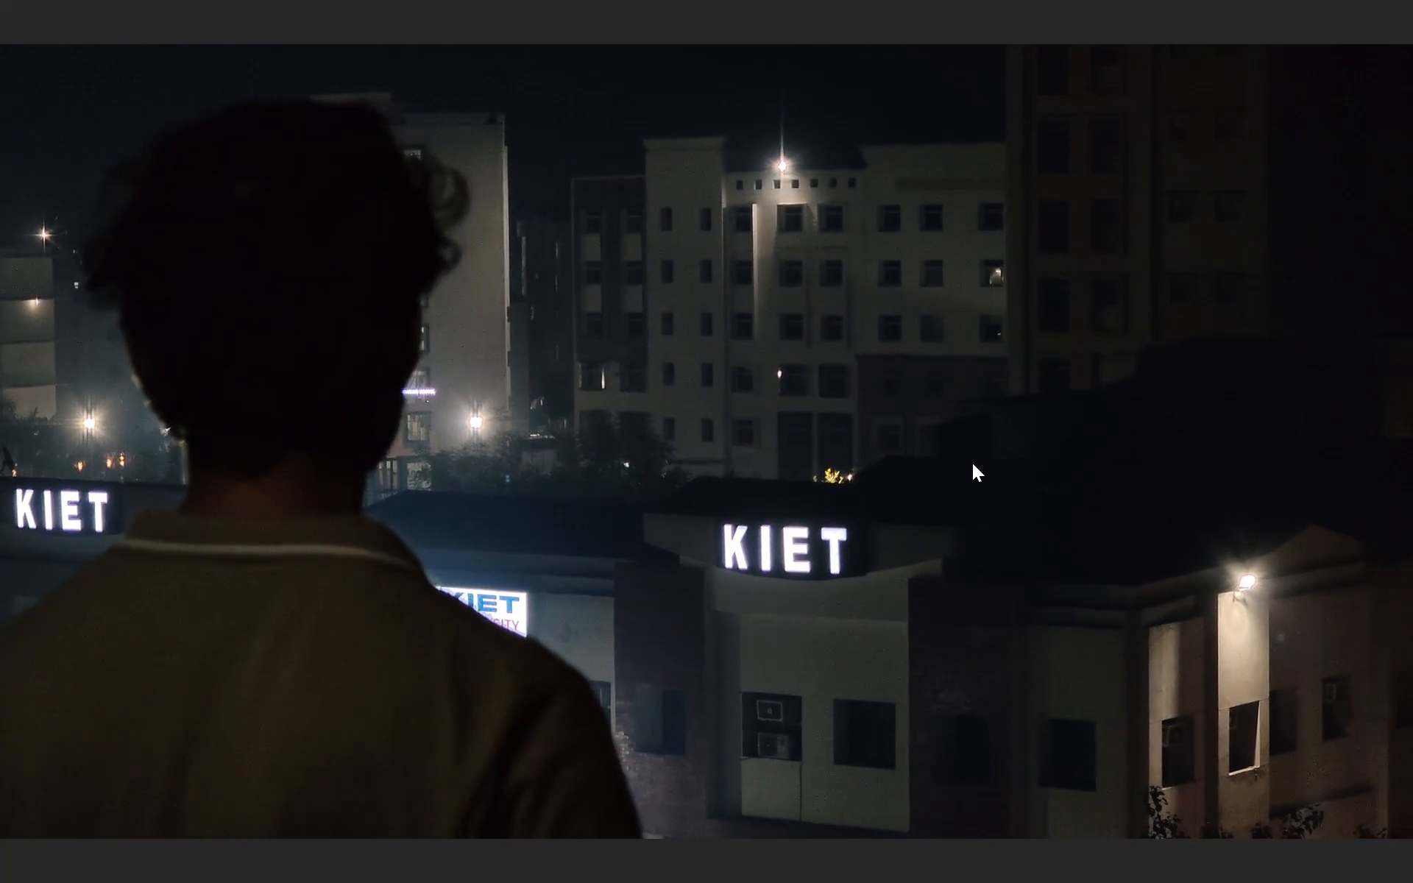
key(Escape)
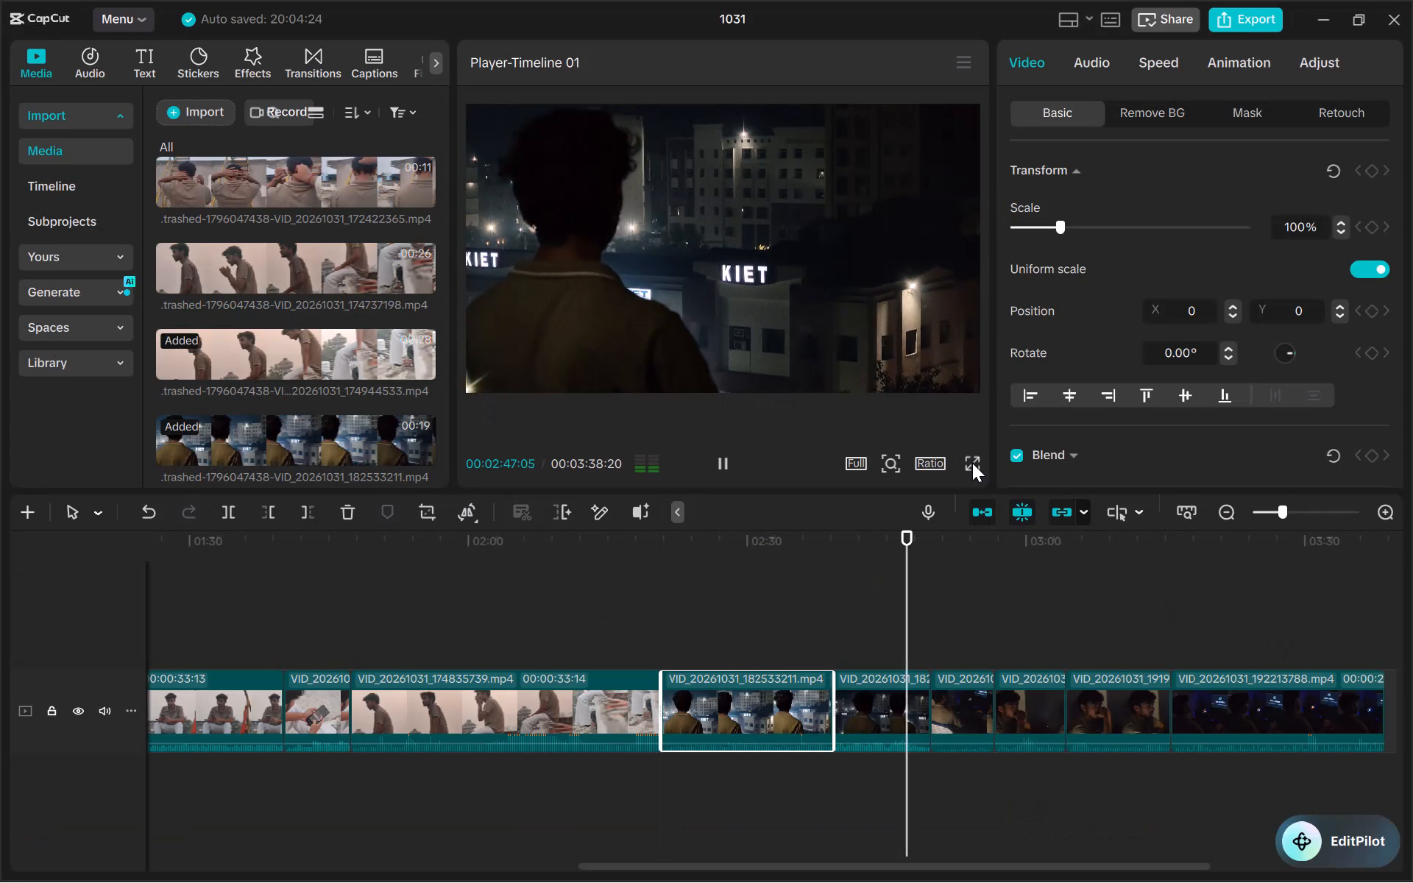
Recheck the night clip after VID_20261031_182533211.mp4 in full screen and delete it from the timeline.
click(973, 458)
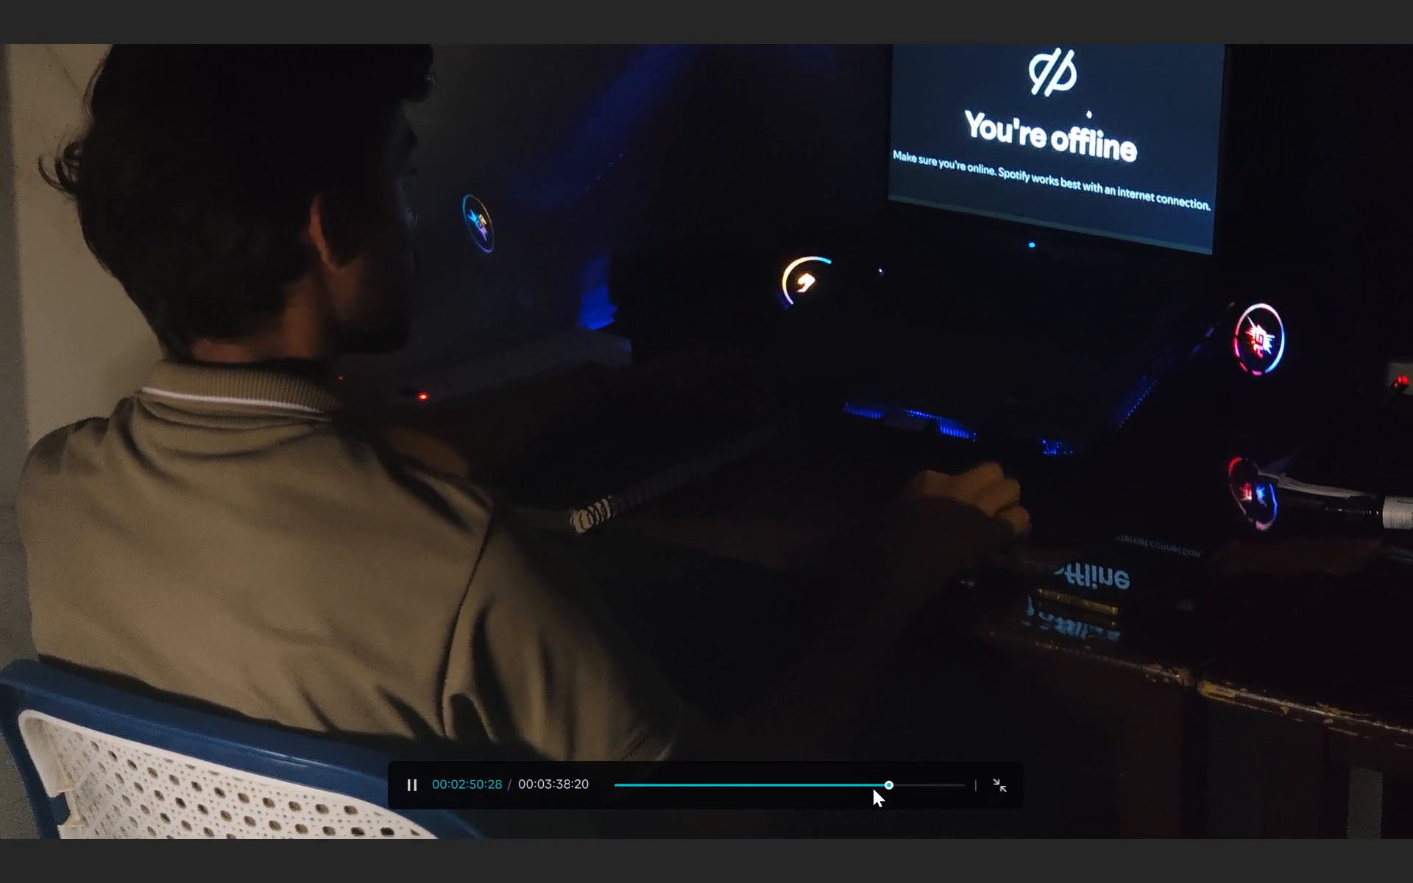
click(873, 788)
key(space)
key(space)
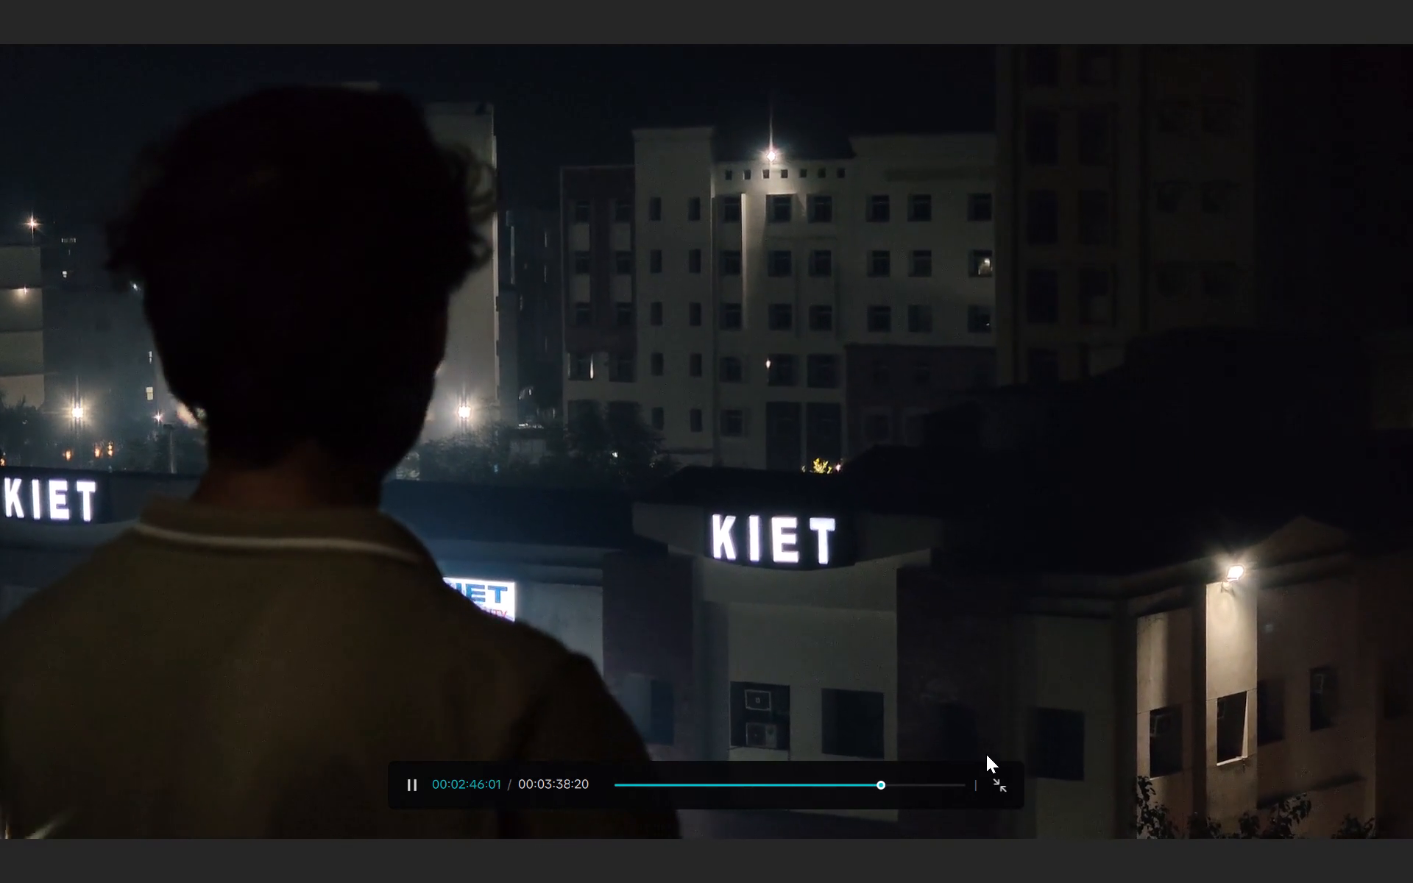
key(Escape)
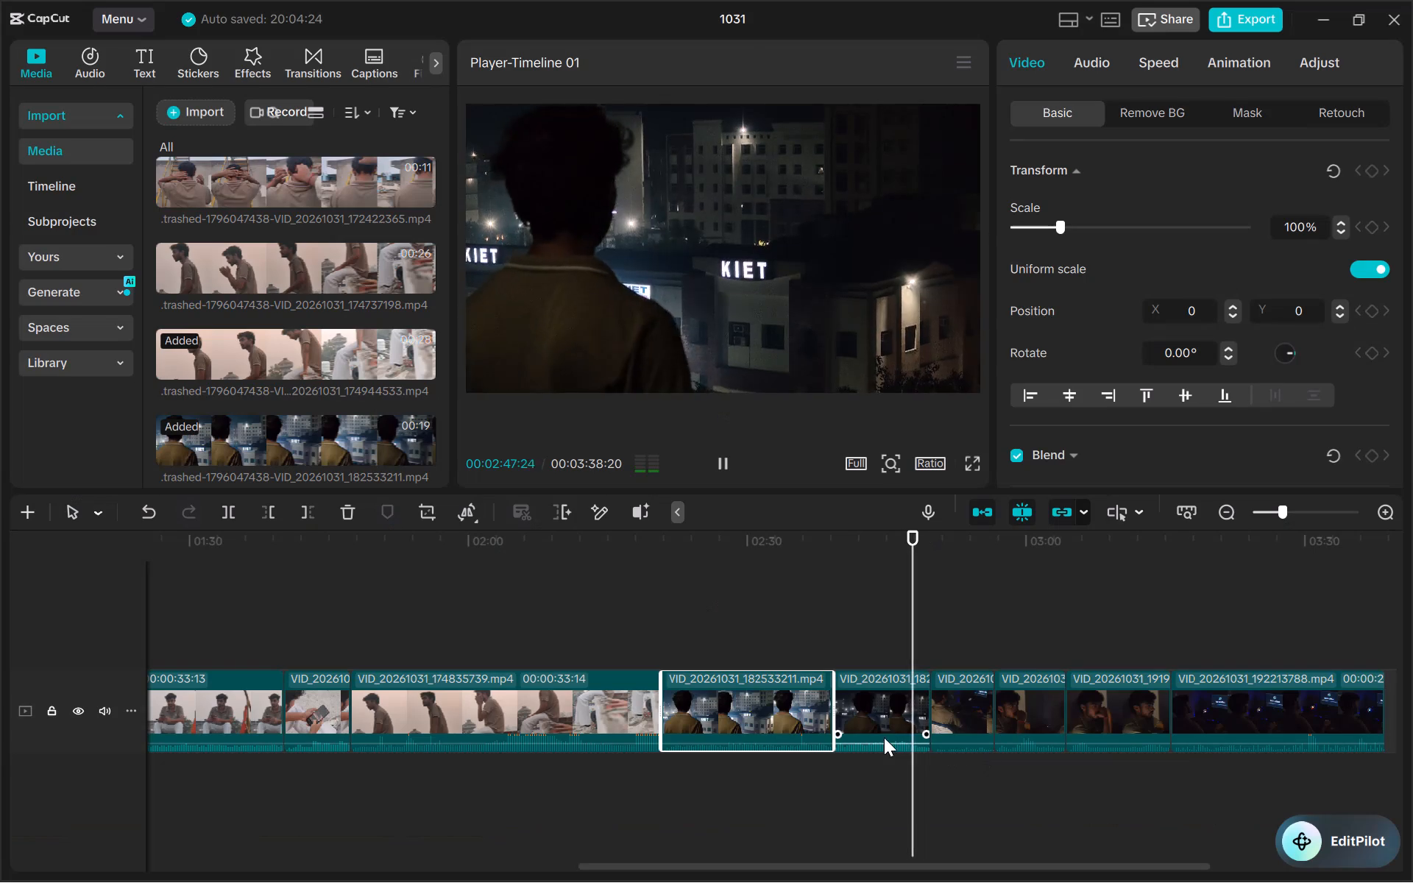
click(881, 730)
key(BackSpace)
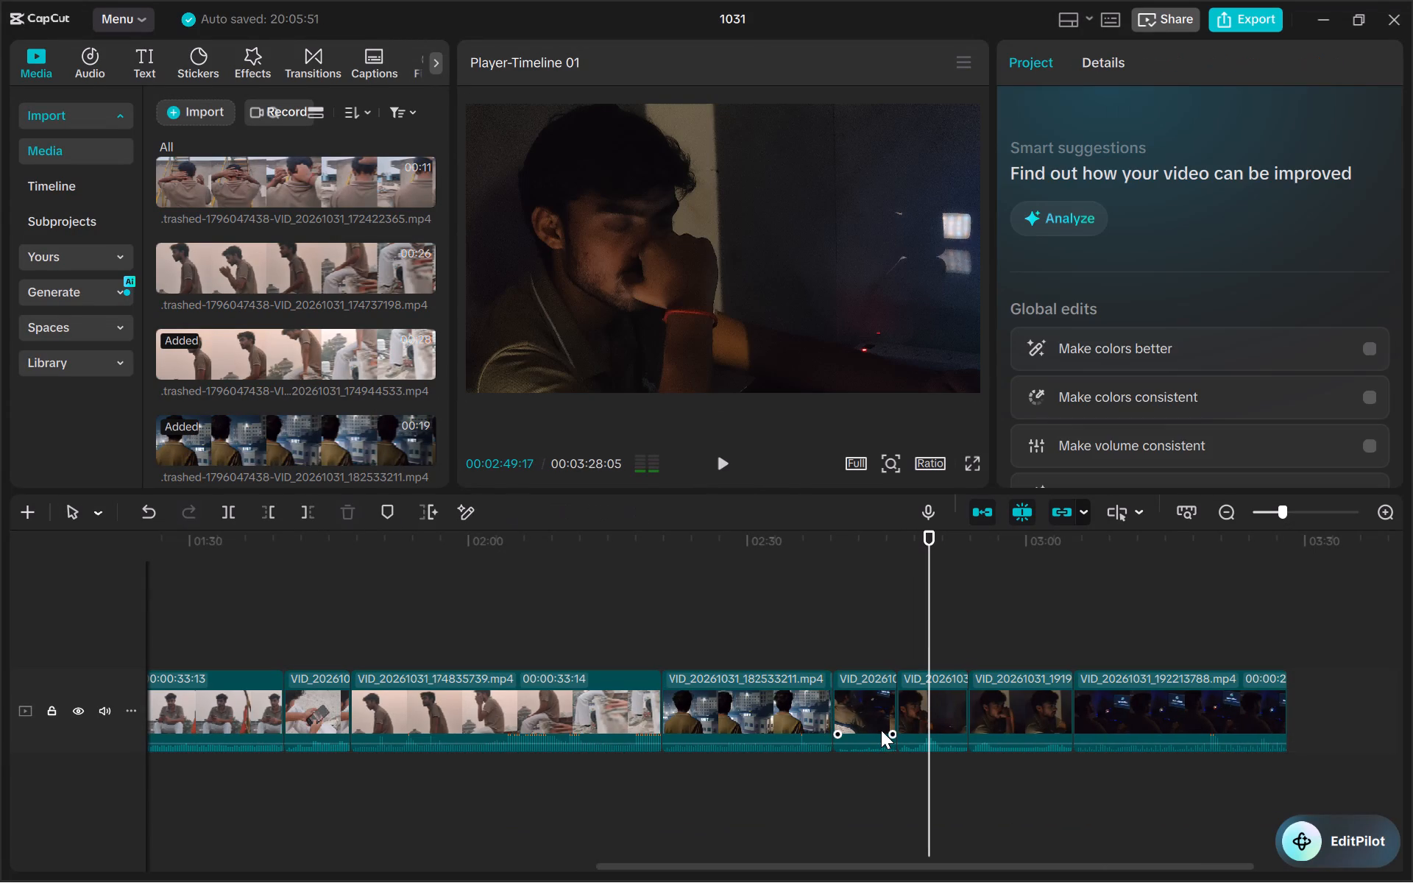
Play the two dark desk clips after VID_20261031_182533211.mp4 in full screen and delete the second, the close-up of the face.
click(784, 570)
key(space)
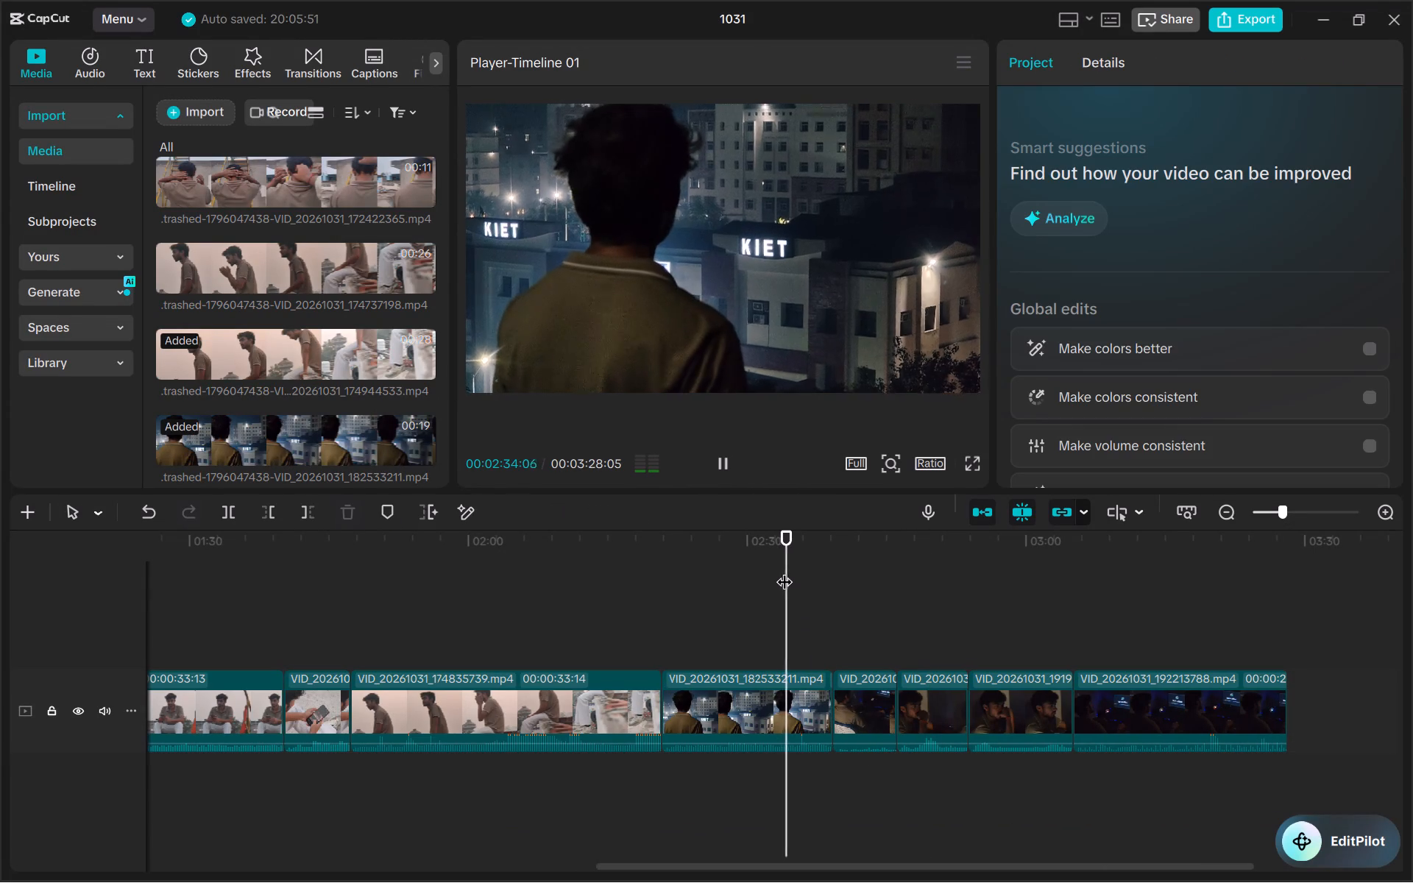
click(843, 541)
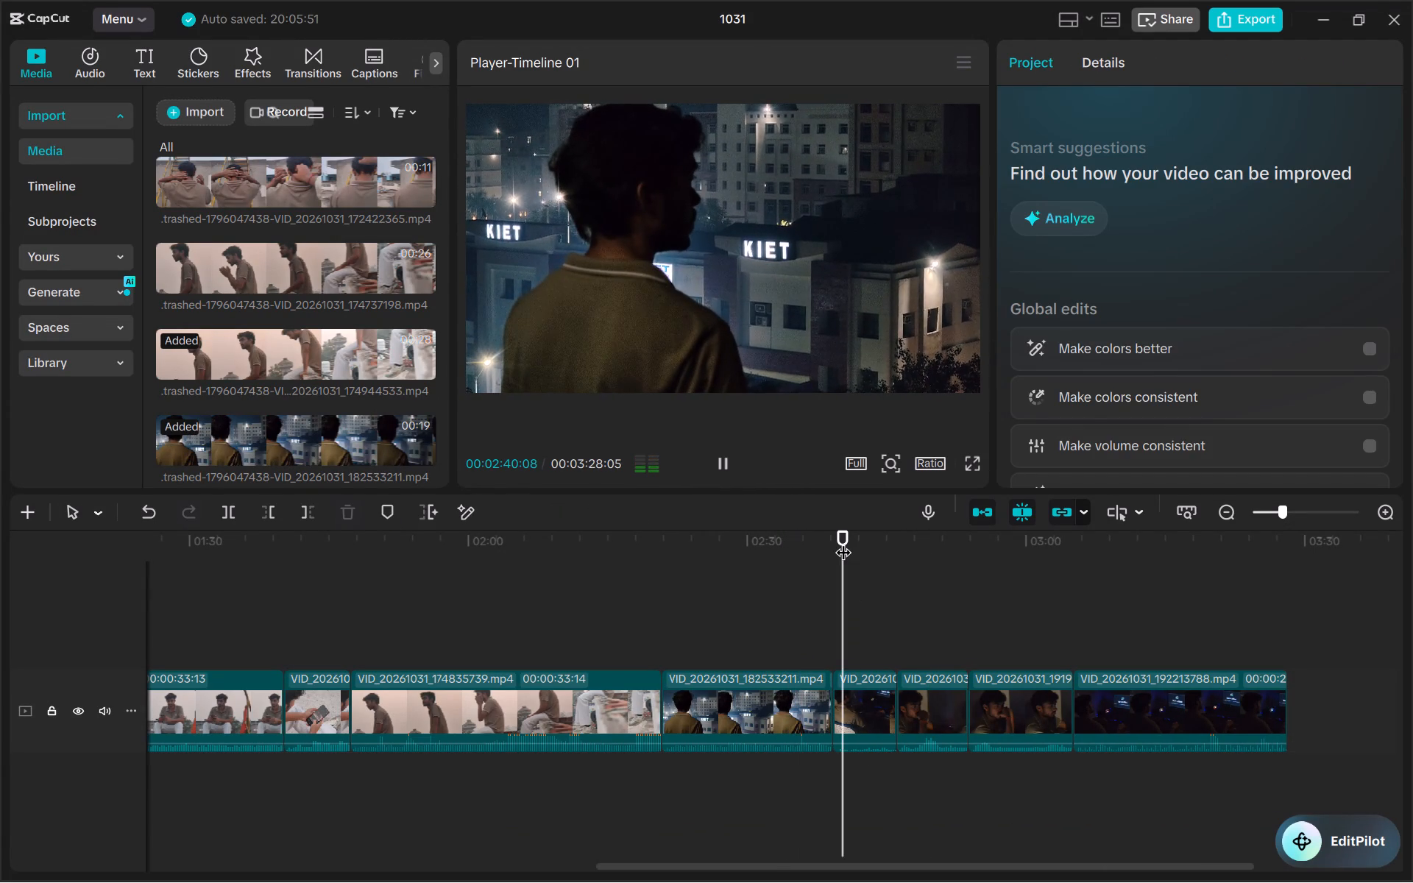
key(space)
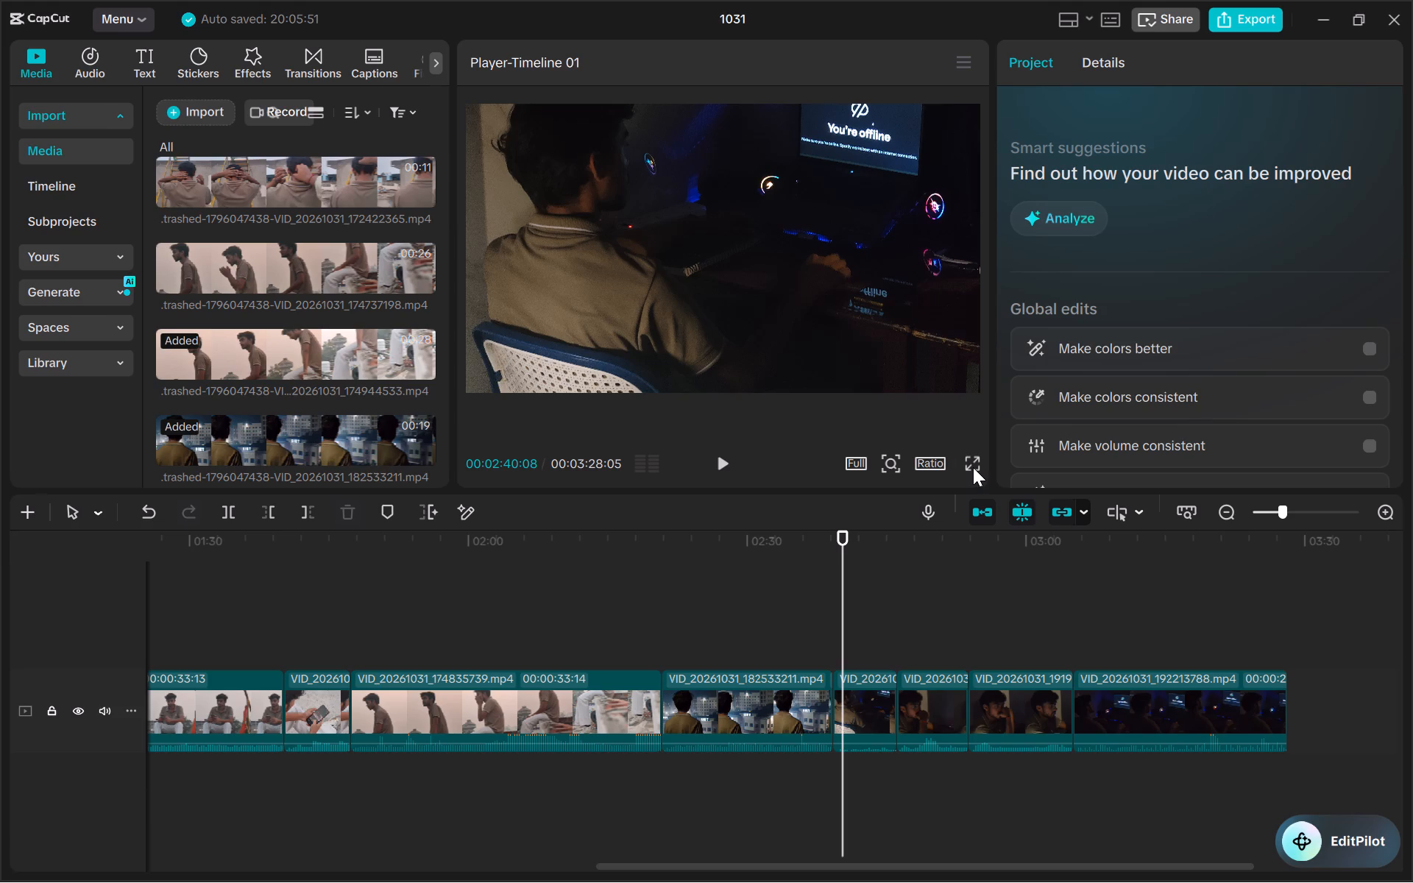
click(973, 467)
key(space)
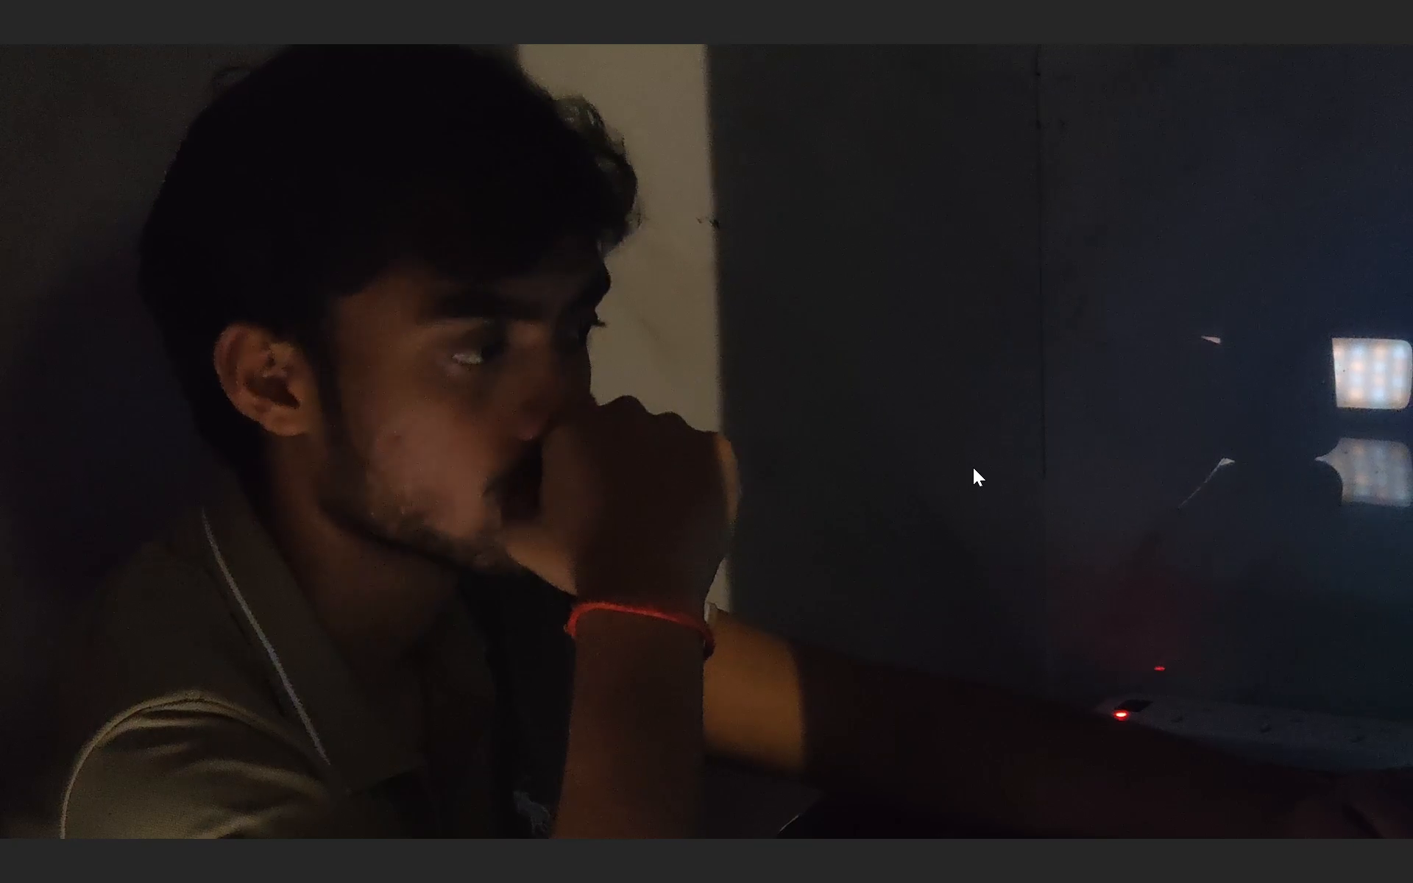
key(Escape)
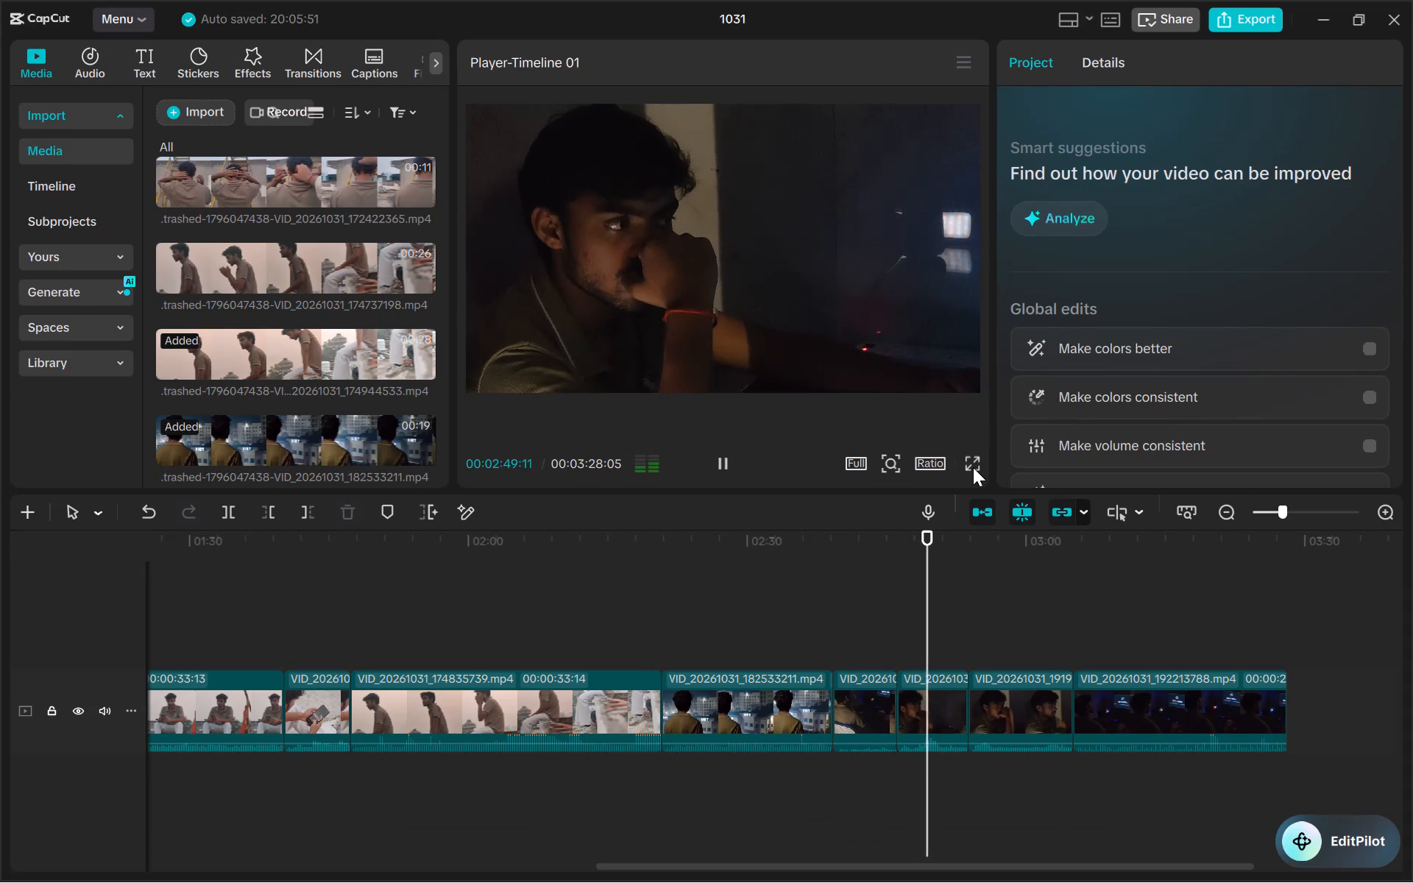
click(929, 695)
key(BackSpace)
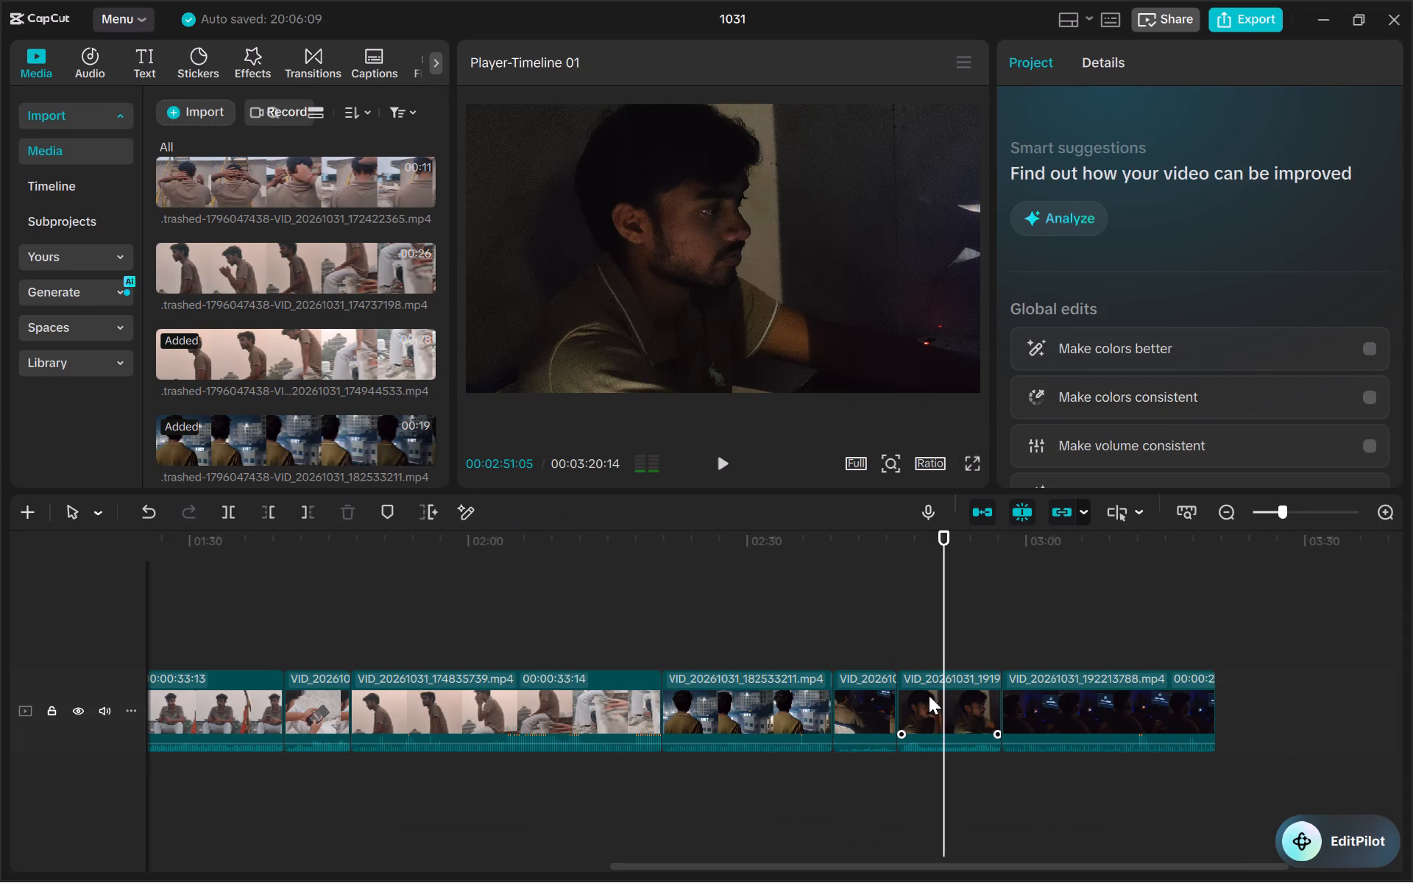
Briefly play the remaining close-up desk clip before VID_20261031_192213788.mp4 and delete it.
click(916, 628)
key(space)
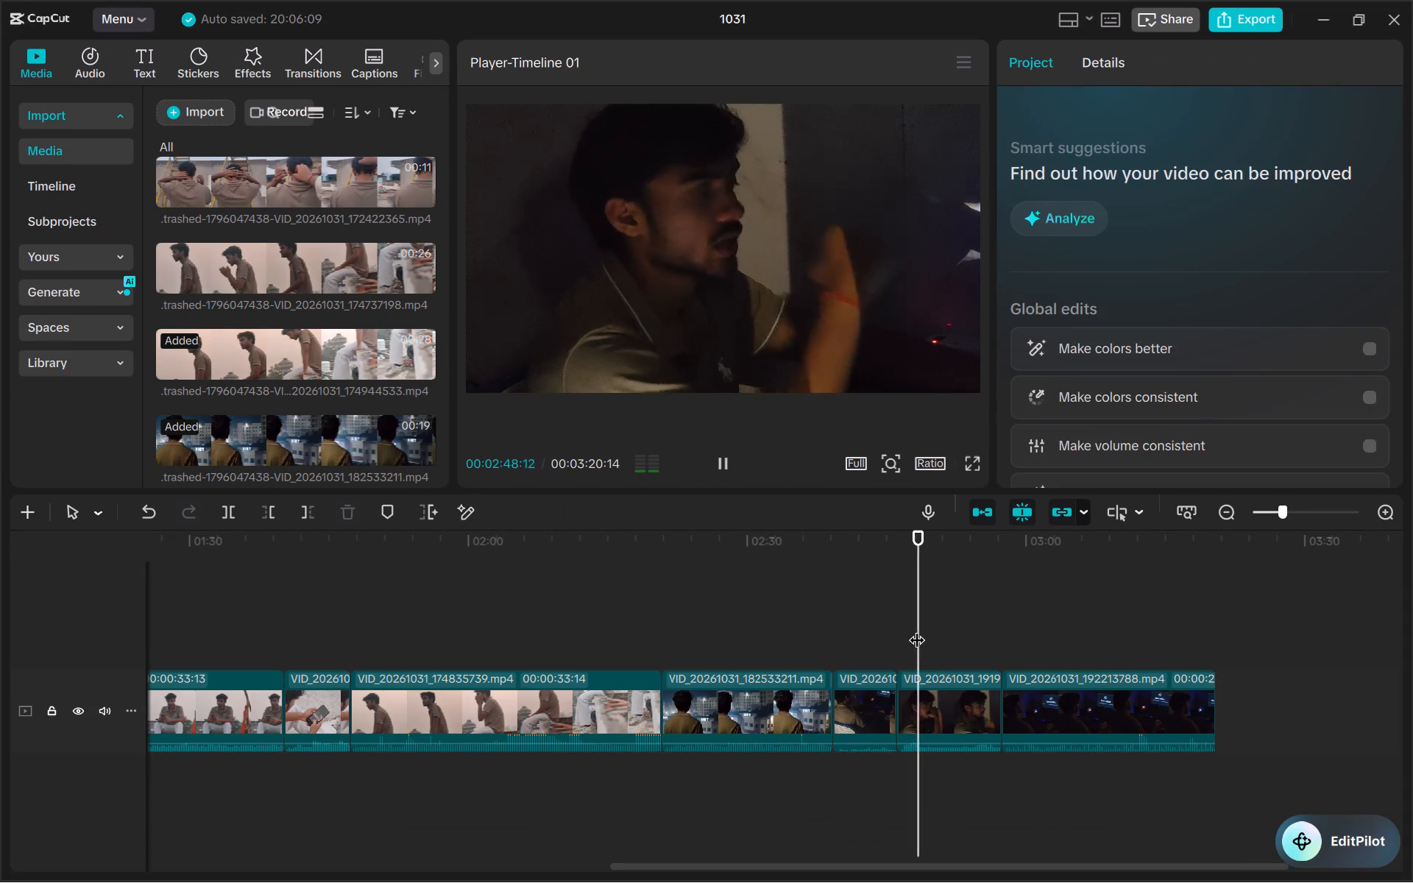
click(944, 699)
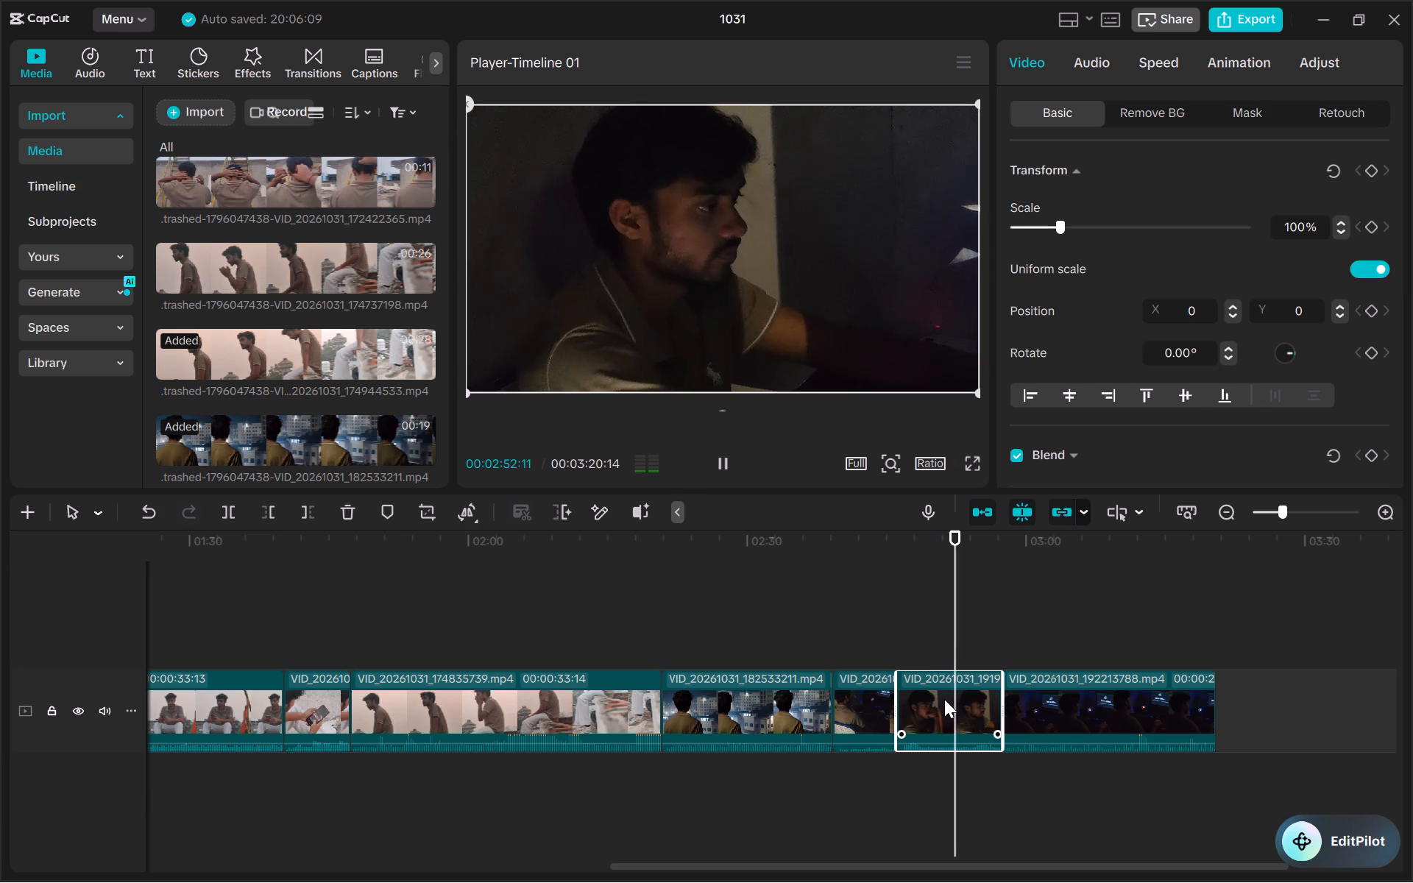
key(BackSpace)
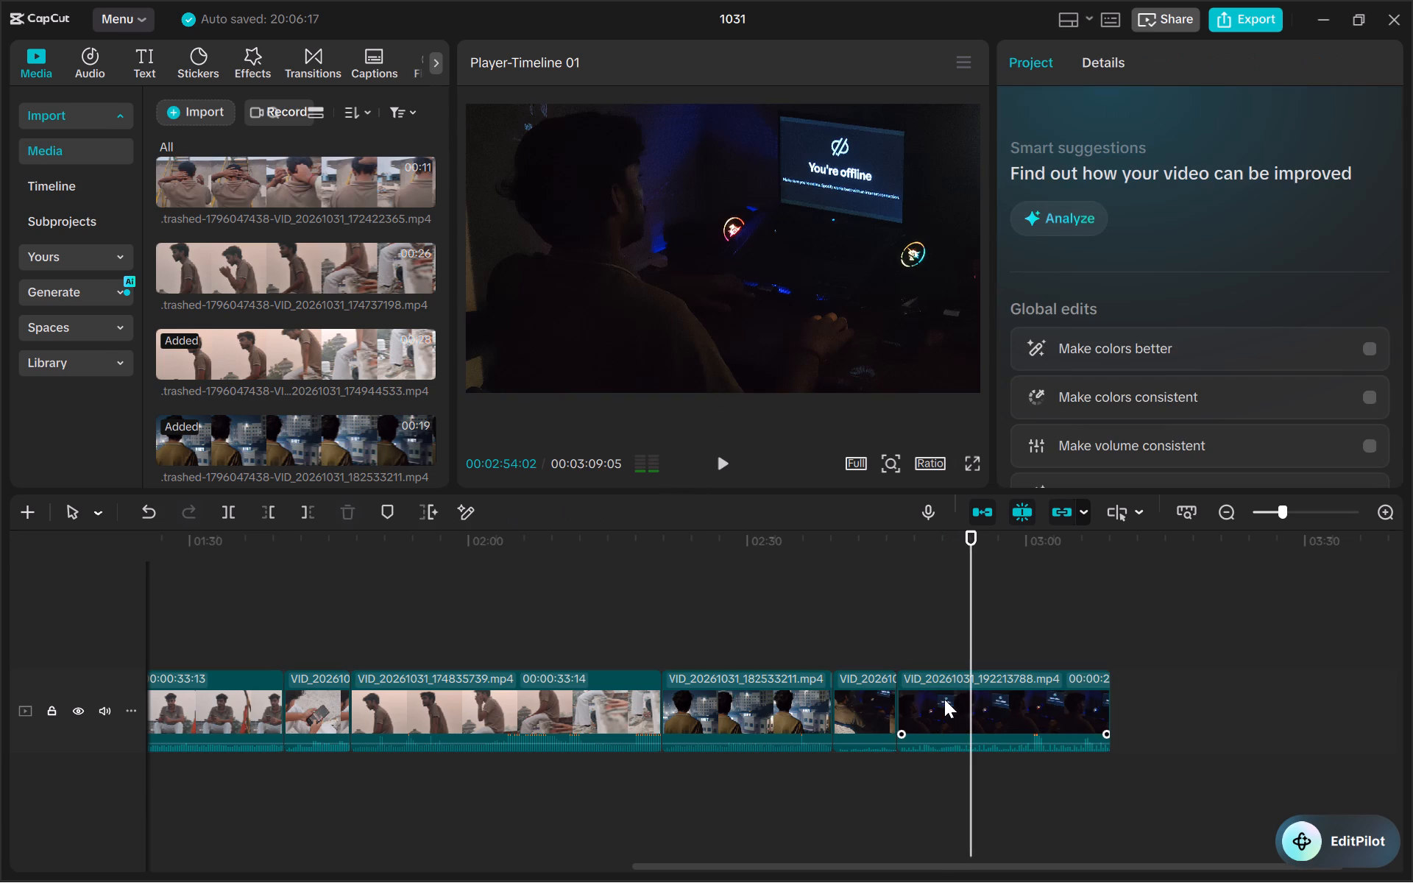
Compare VID_20261031_192213788.mp4 with the desk clip before it by playing both in full screen.
click(968, 460)
key(space)
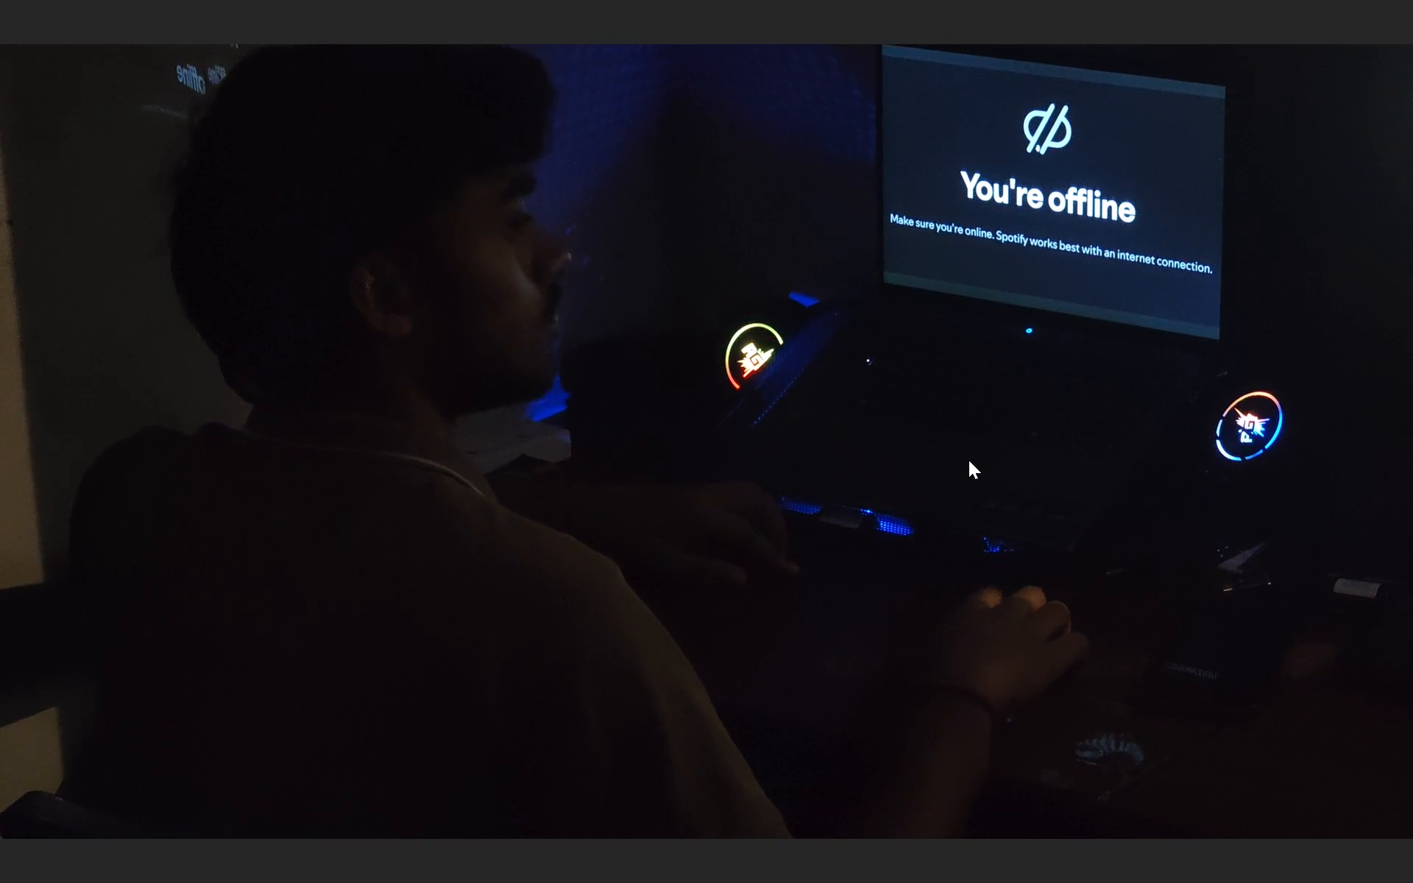
key(Escape)
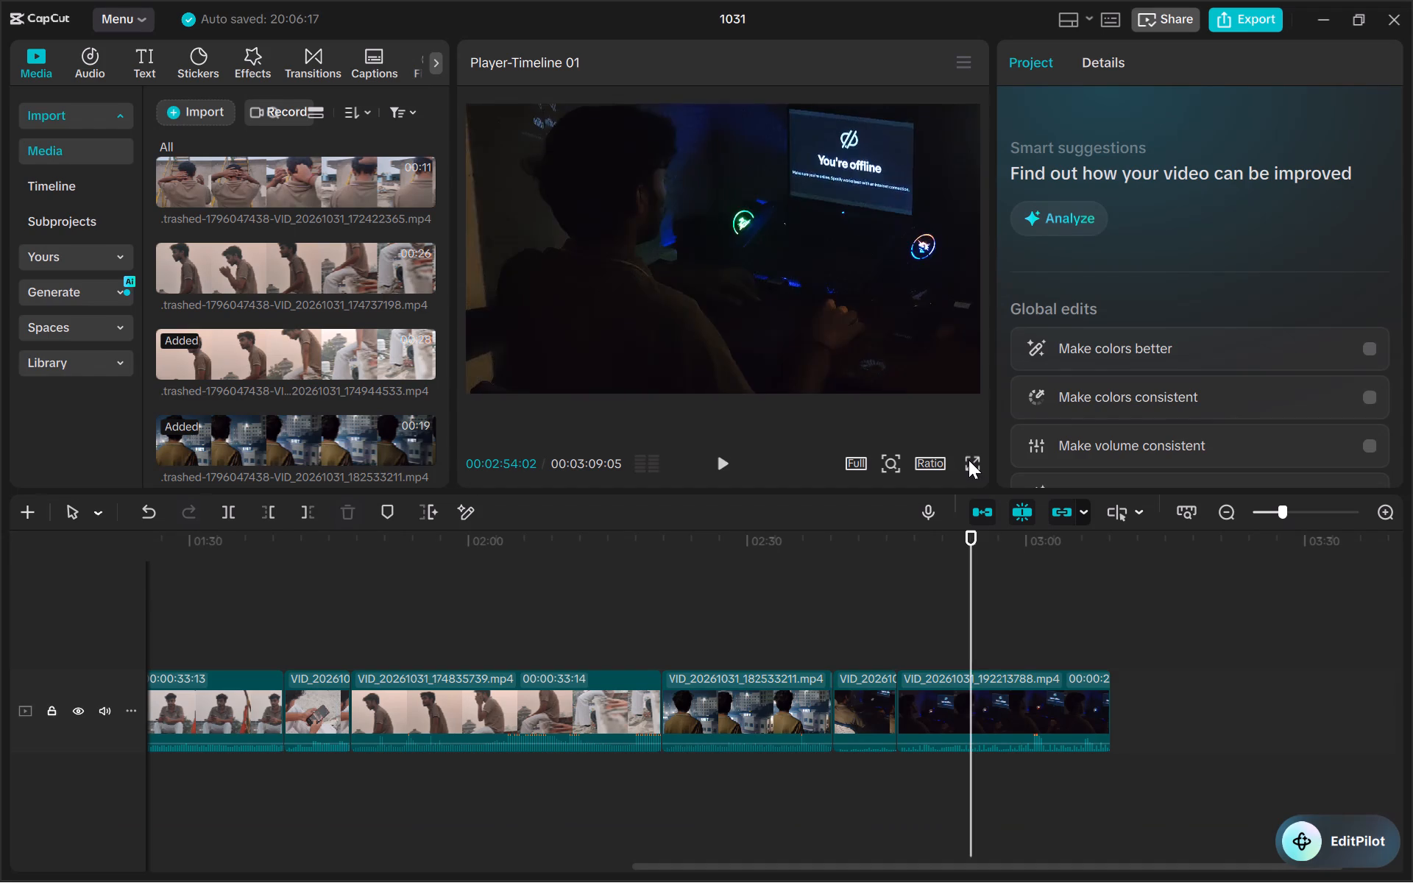
click(844, 540)
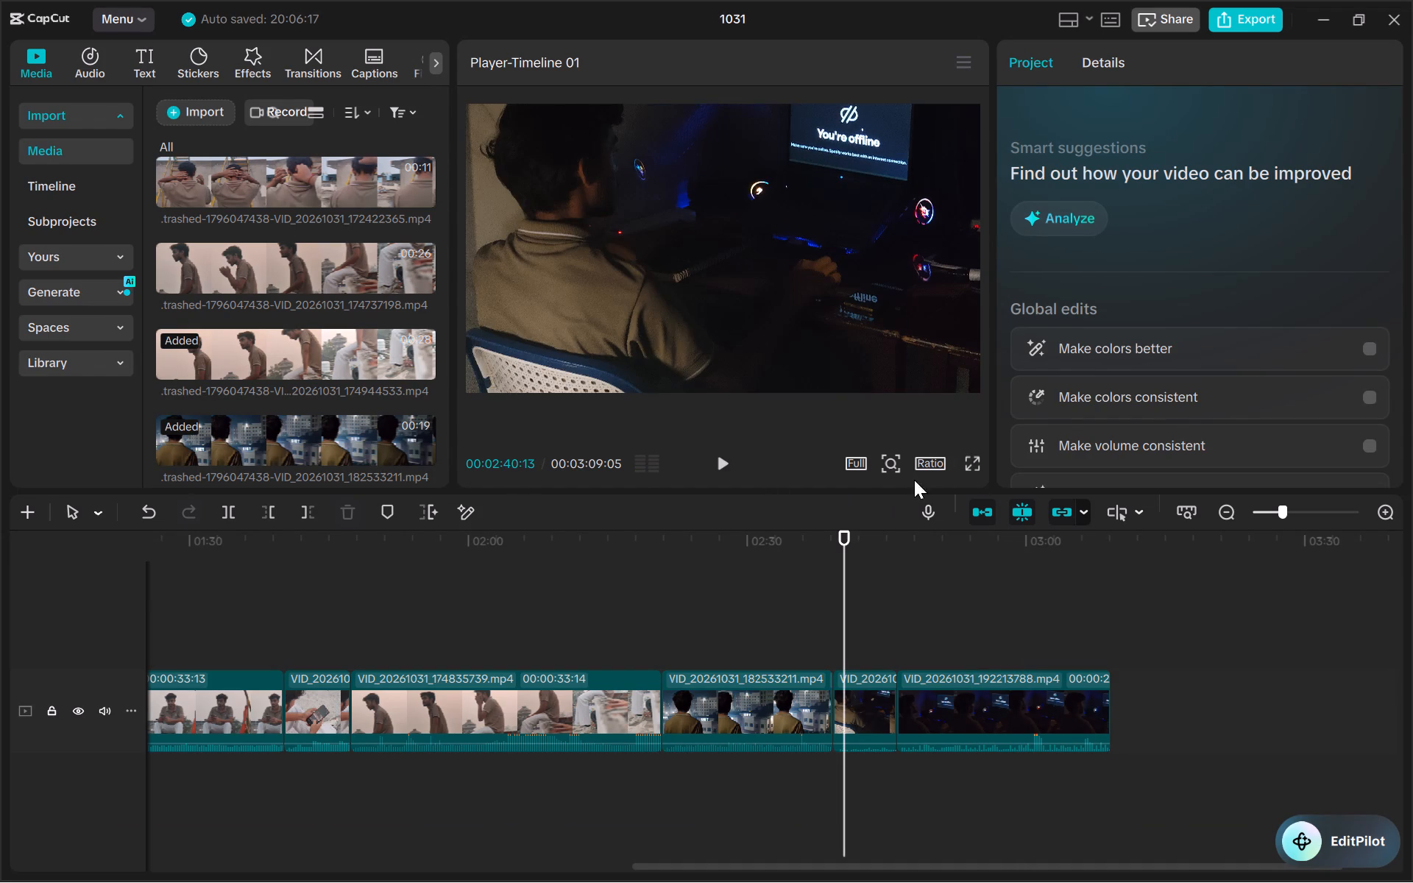
click(977, 462)
key(space)
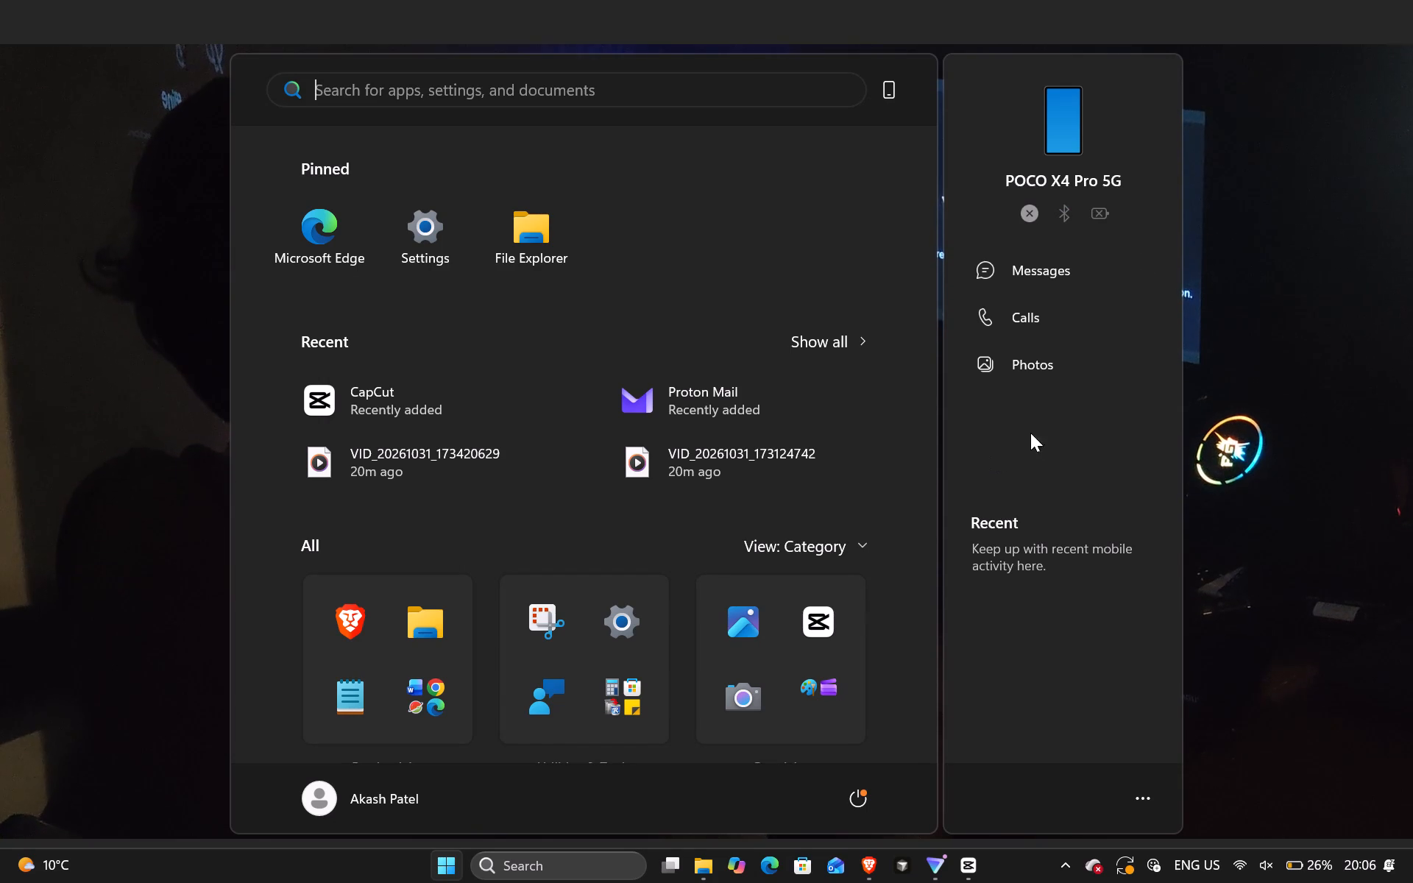
click(1205, 238)
key(Escape)
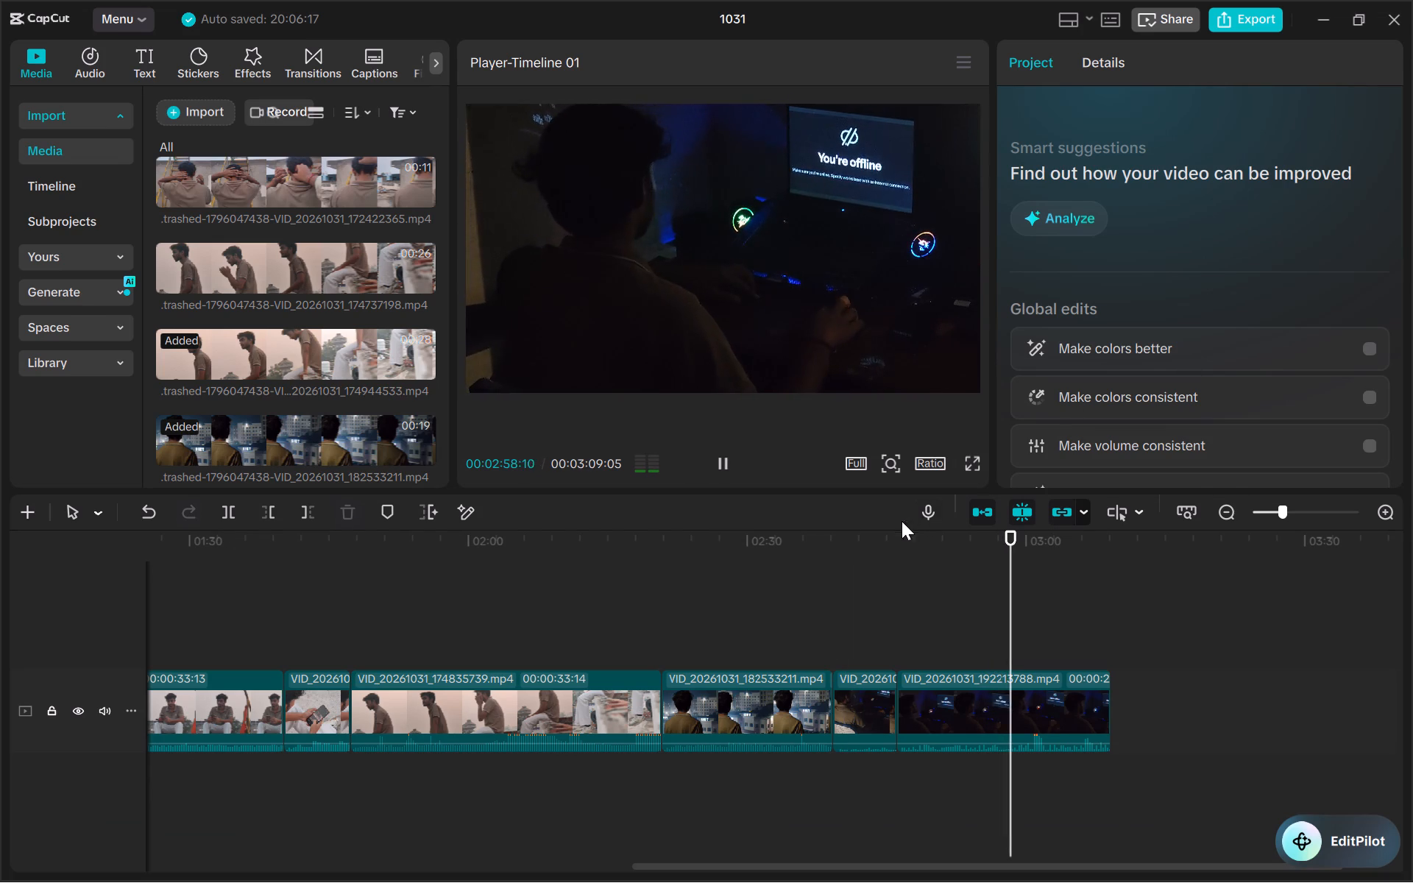
Spot-check the last two desk clips at several points and delete VID_20261031_192213788.mp4 from the end of the timeline.
click(871, 551)
key(space)
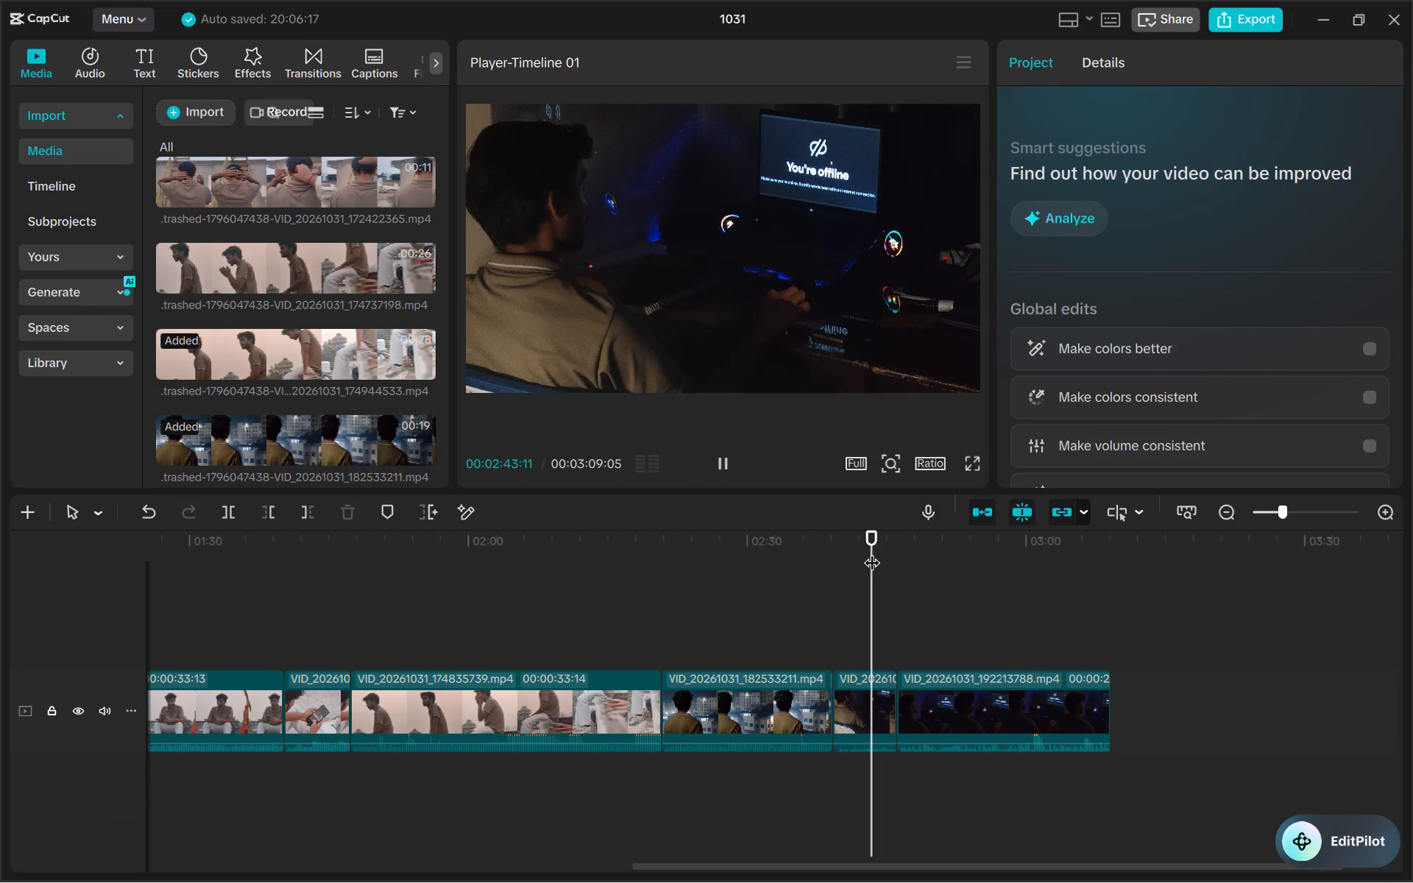
key(space)
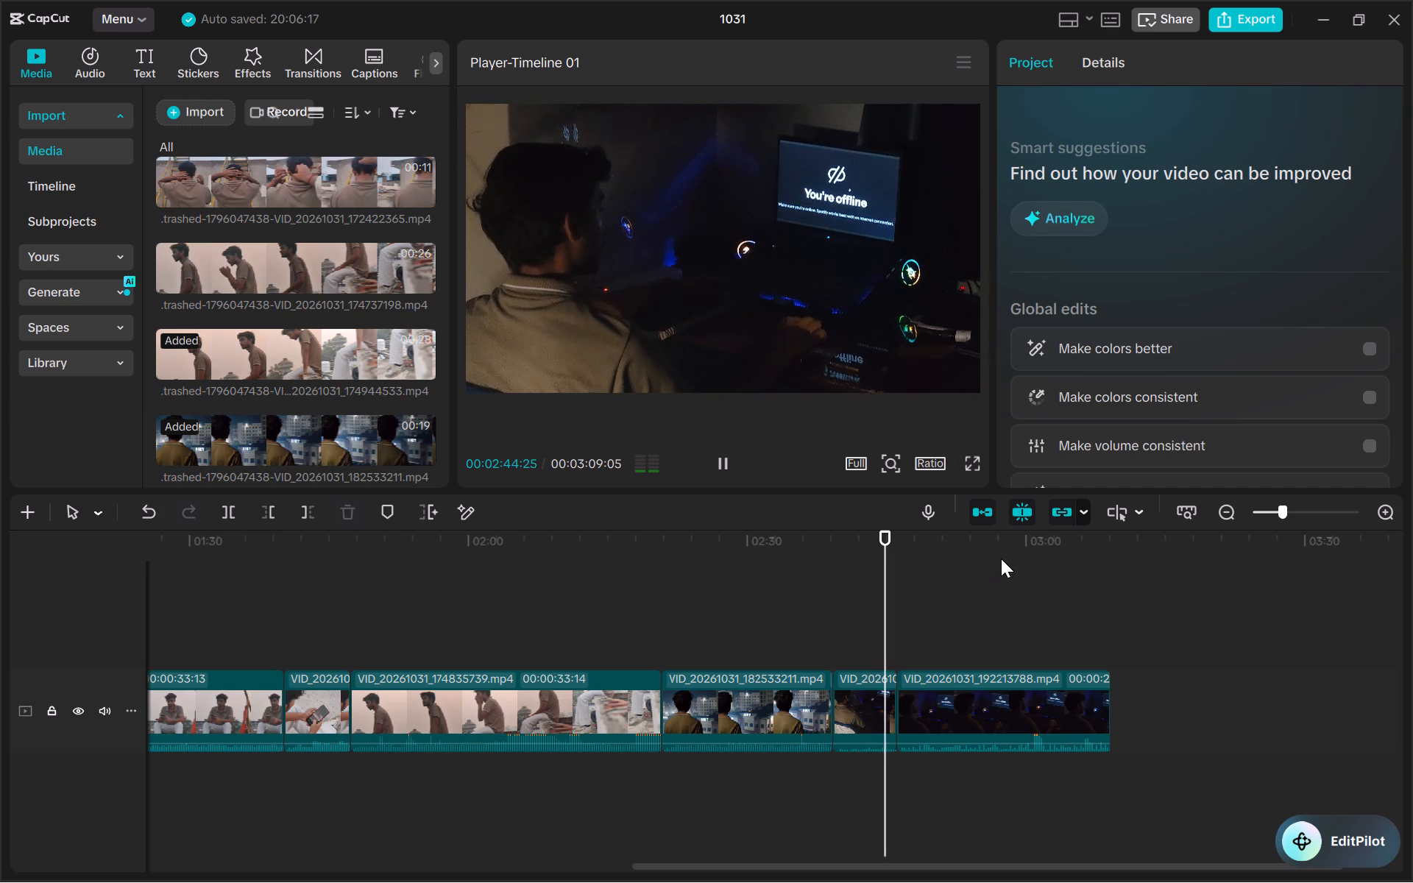
click(1032, 528)
key(space)
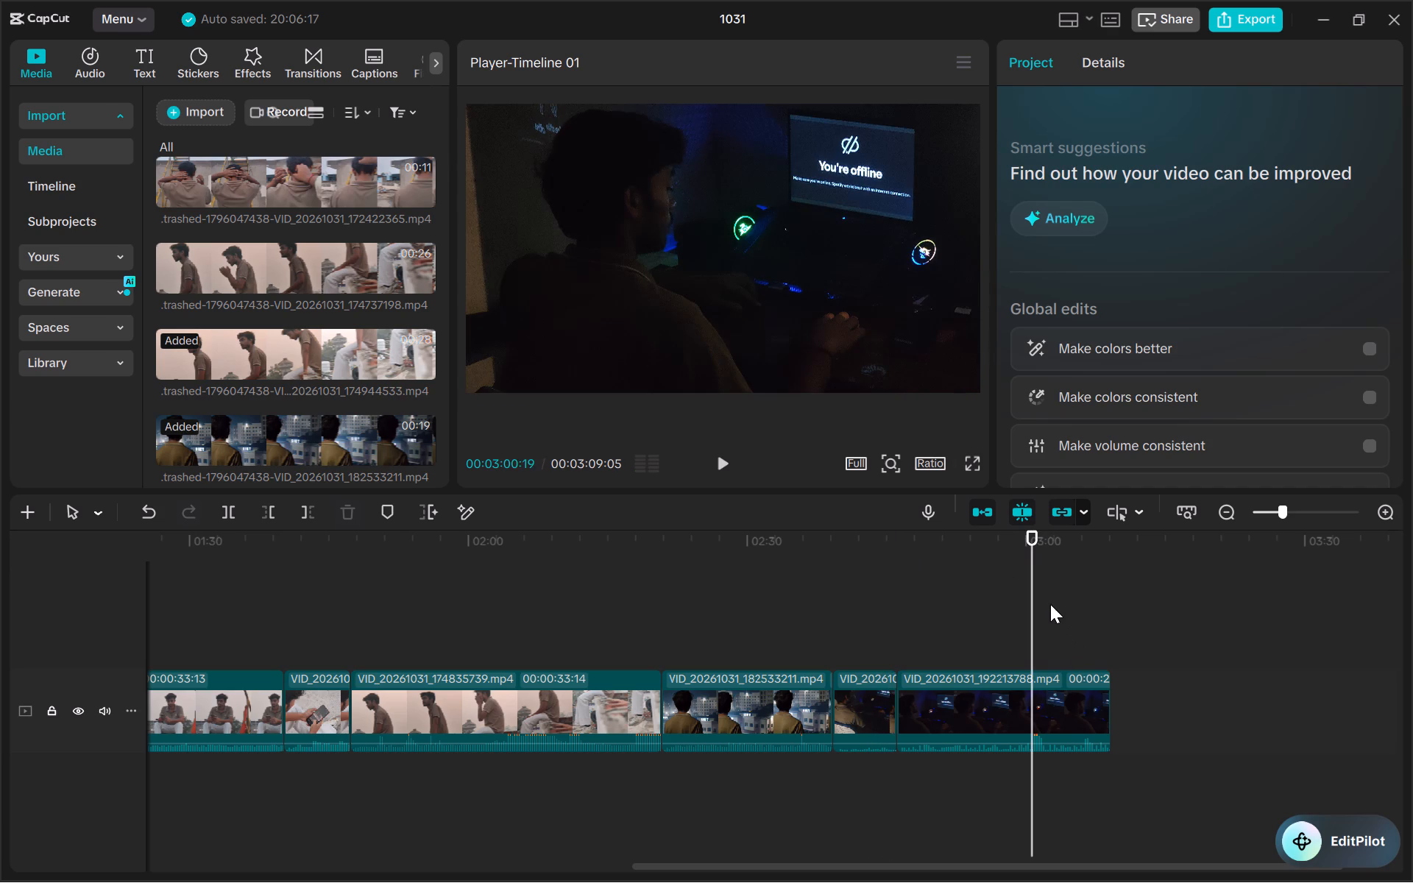
key(space)
click(1082, 553)
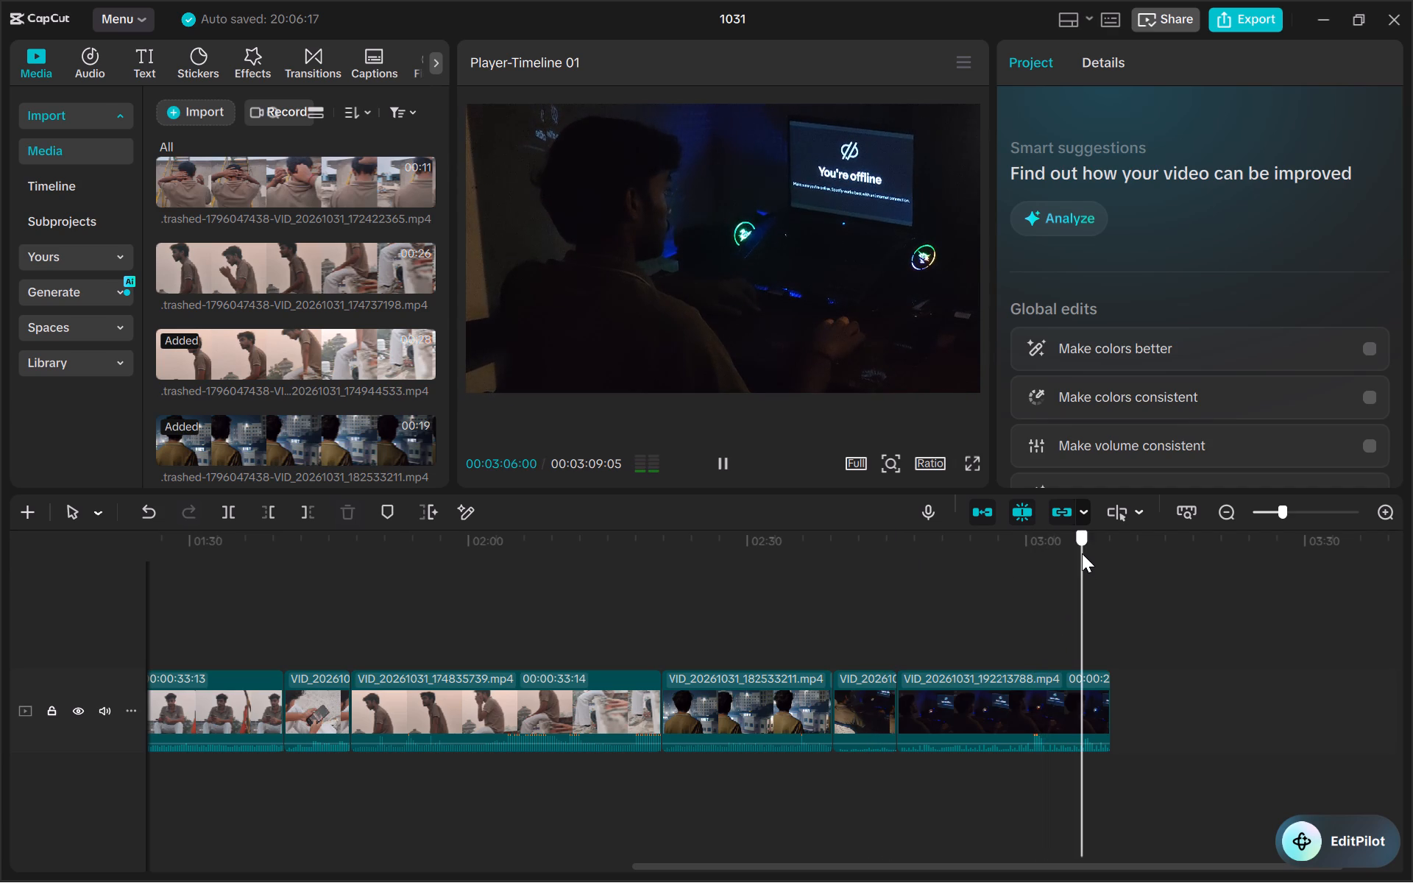
key(space)
click(1058, 726)
key(BackSpace)
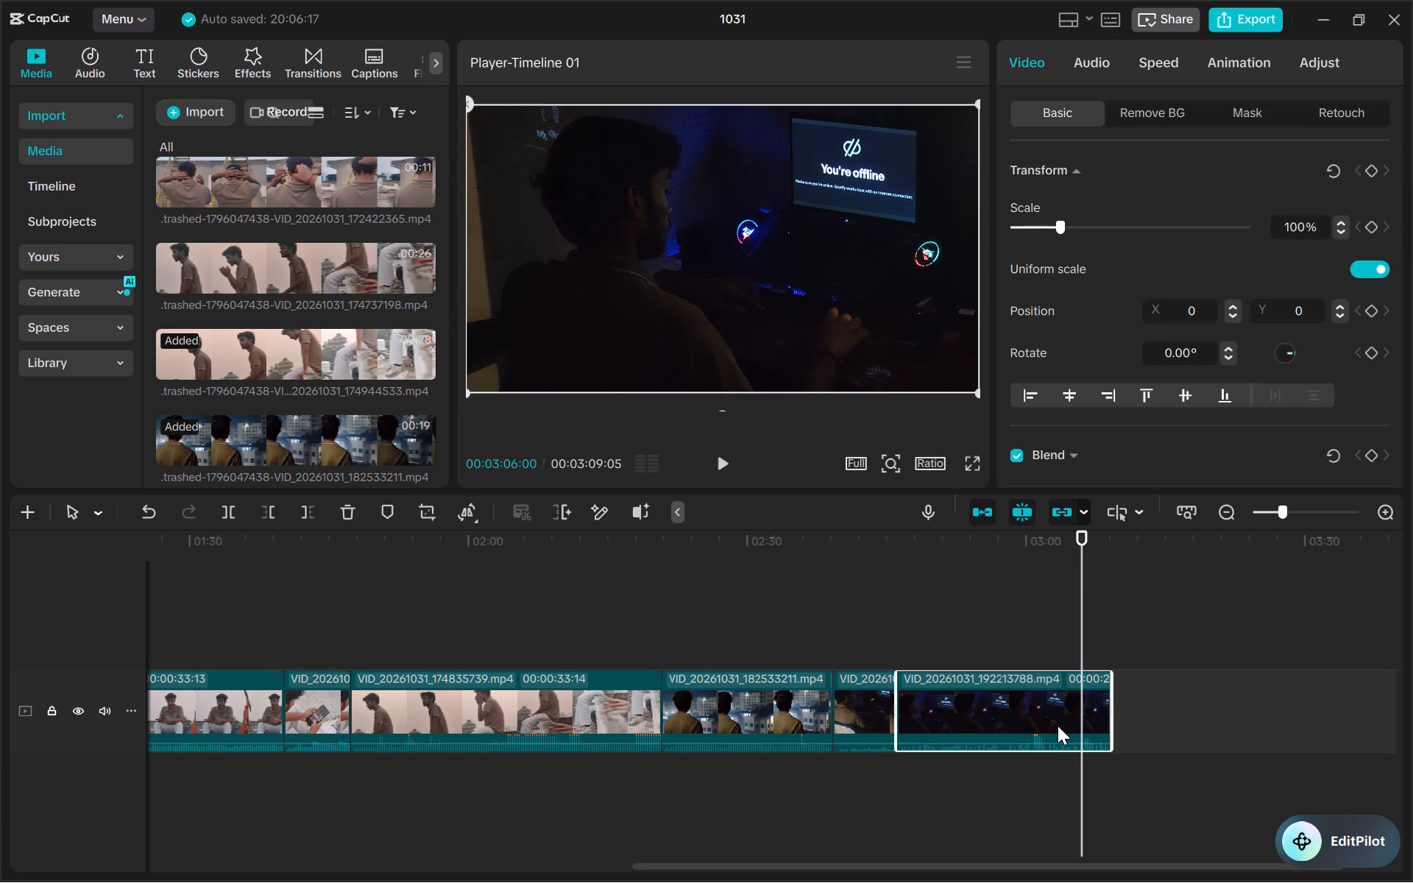
scroll(1058, 726, right, 3)
ctrl+scroll(1058, 726, down, 4)
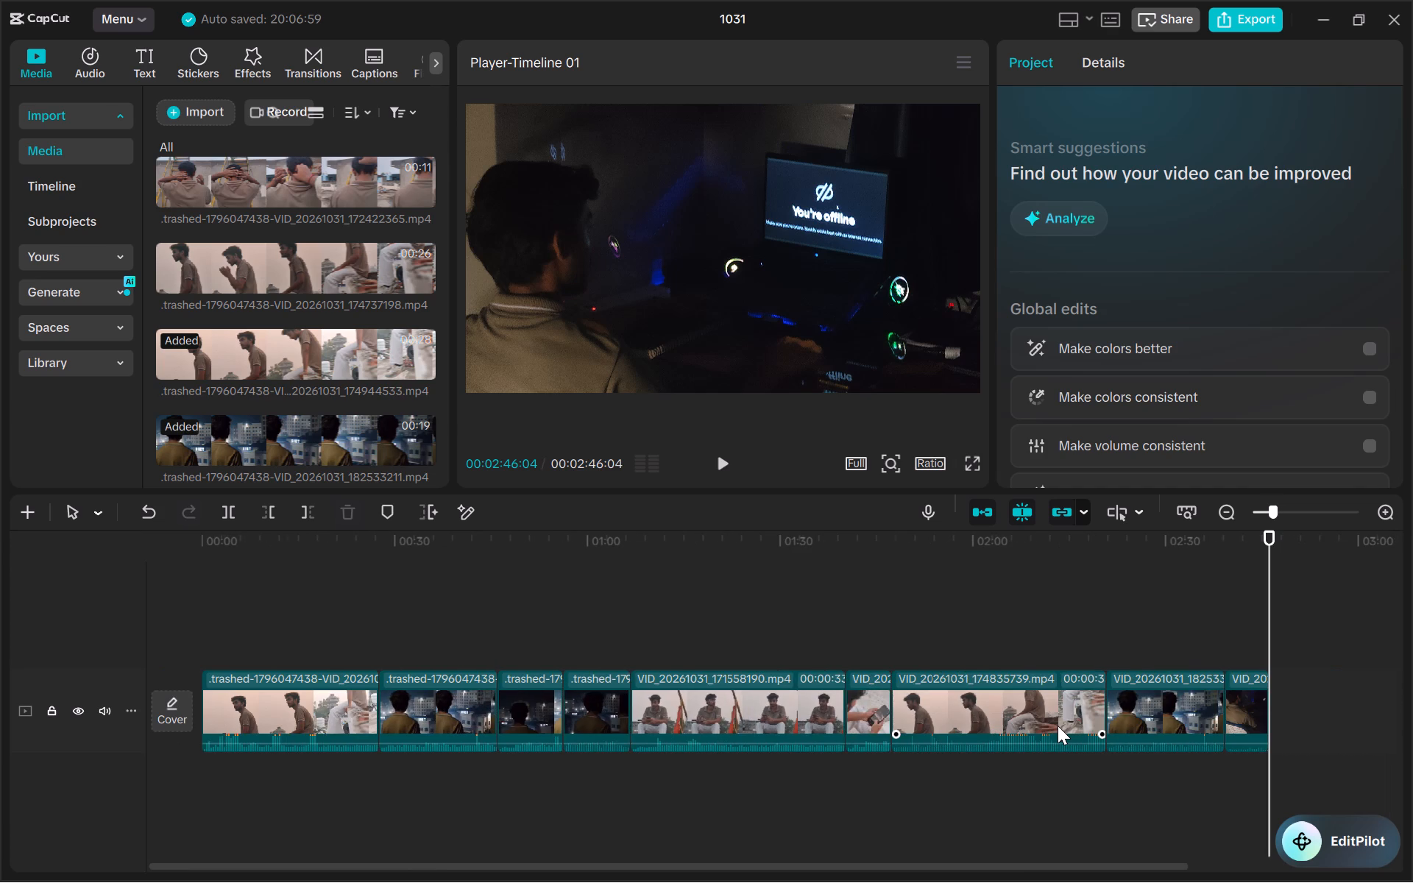
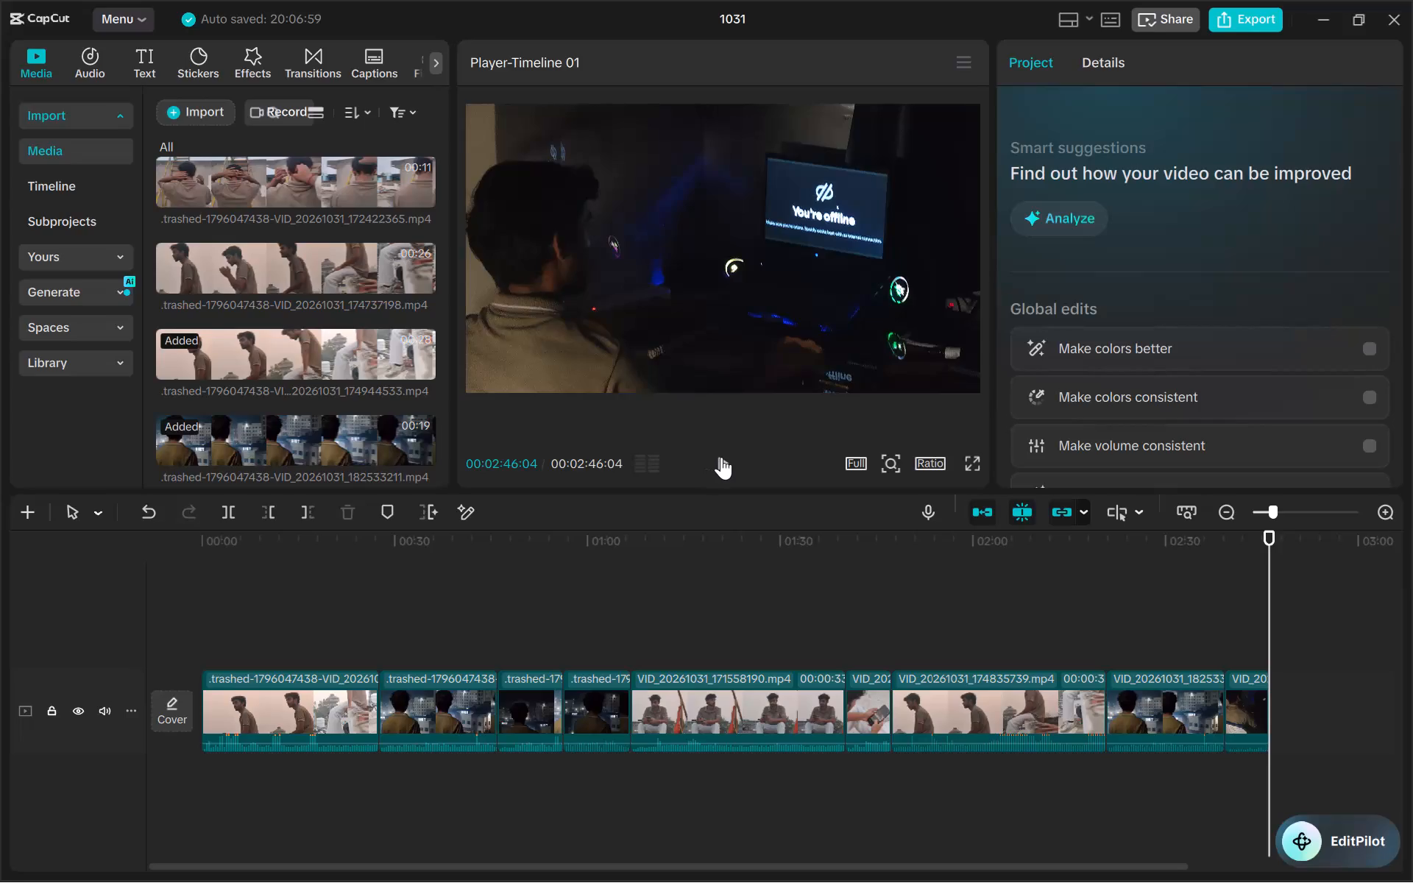
Play the trimmed-down timeline from the beginning to review the remaining clips.
click(721, 457)
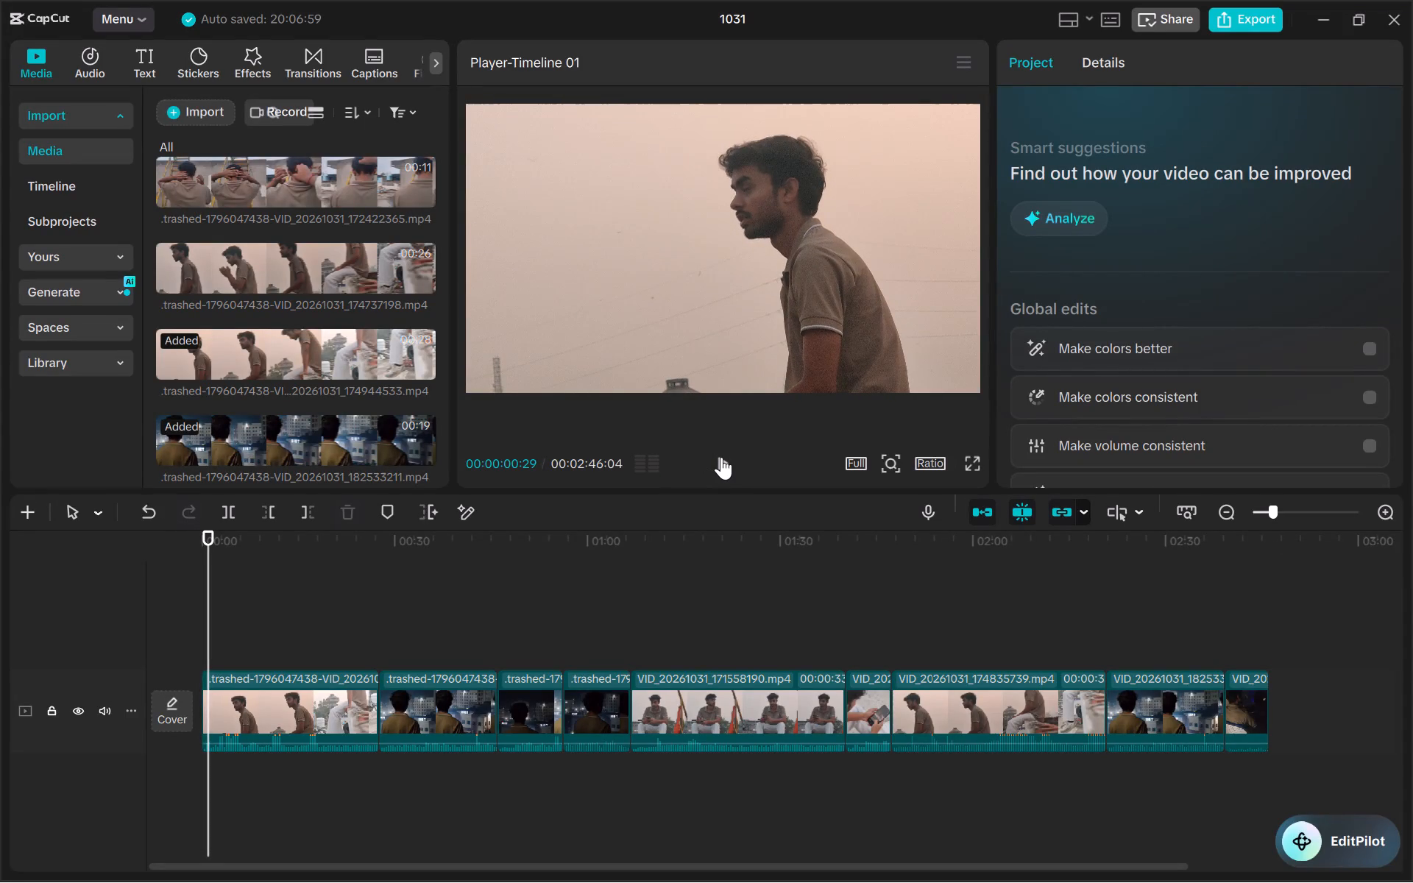
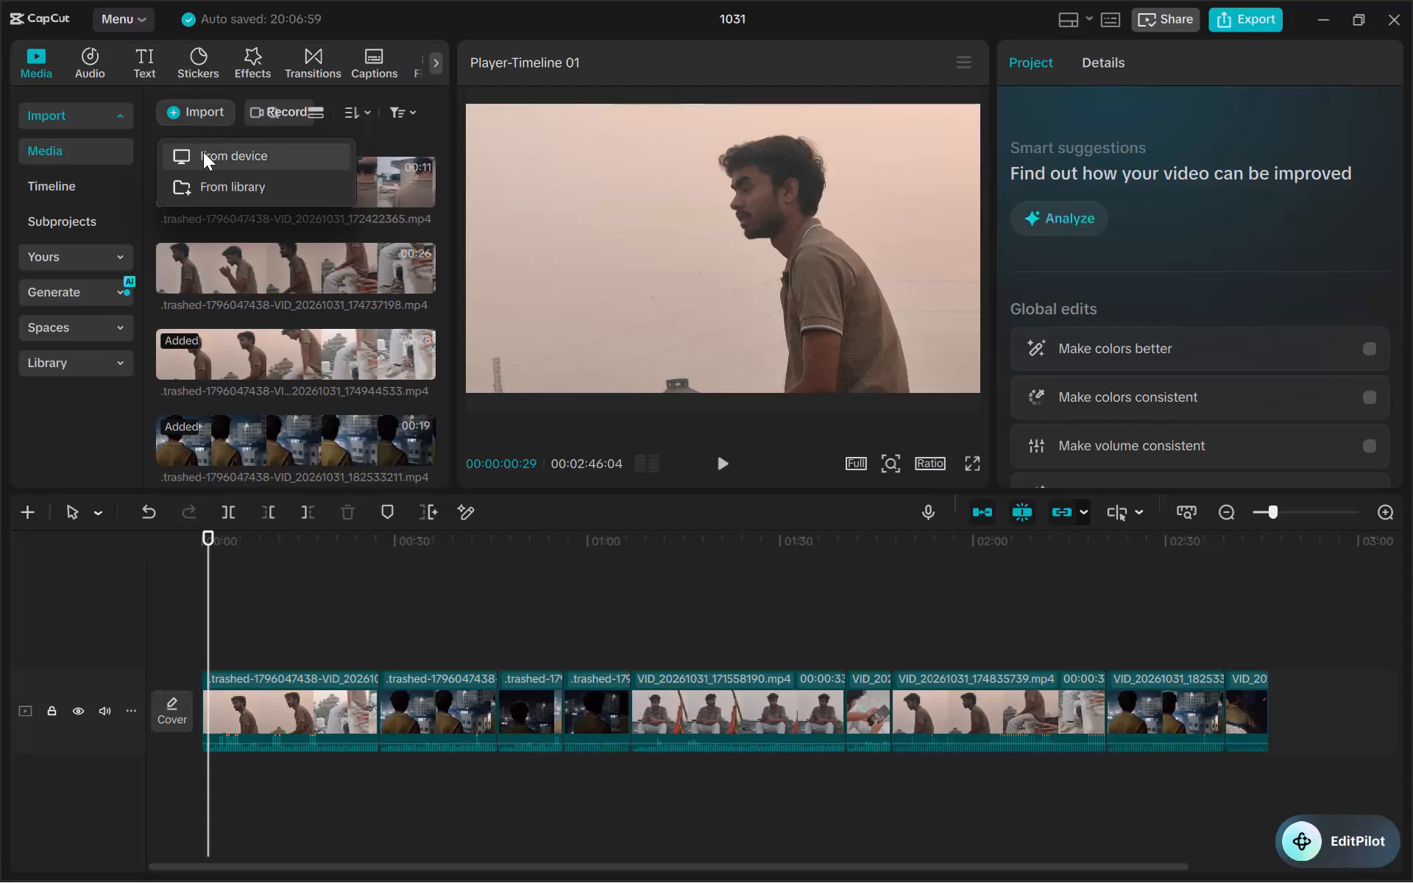
Import WhatsApp Video 2026-10-31 at 8.11.44 PM from Downloads and place it on a new track above the first clip.
click(203, 152)
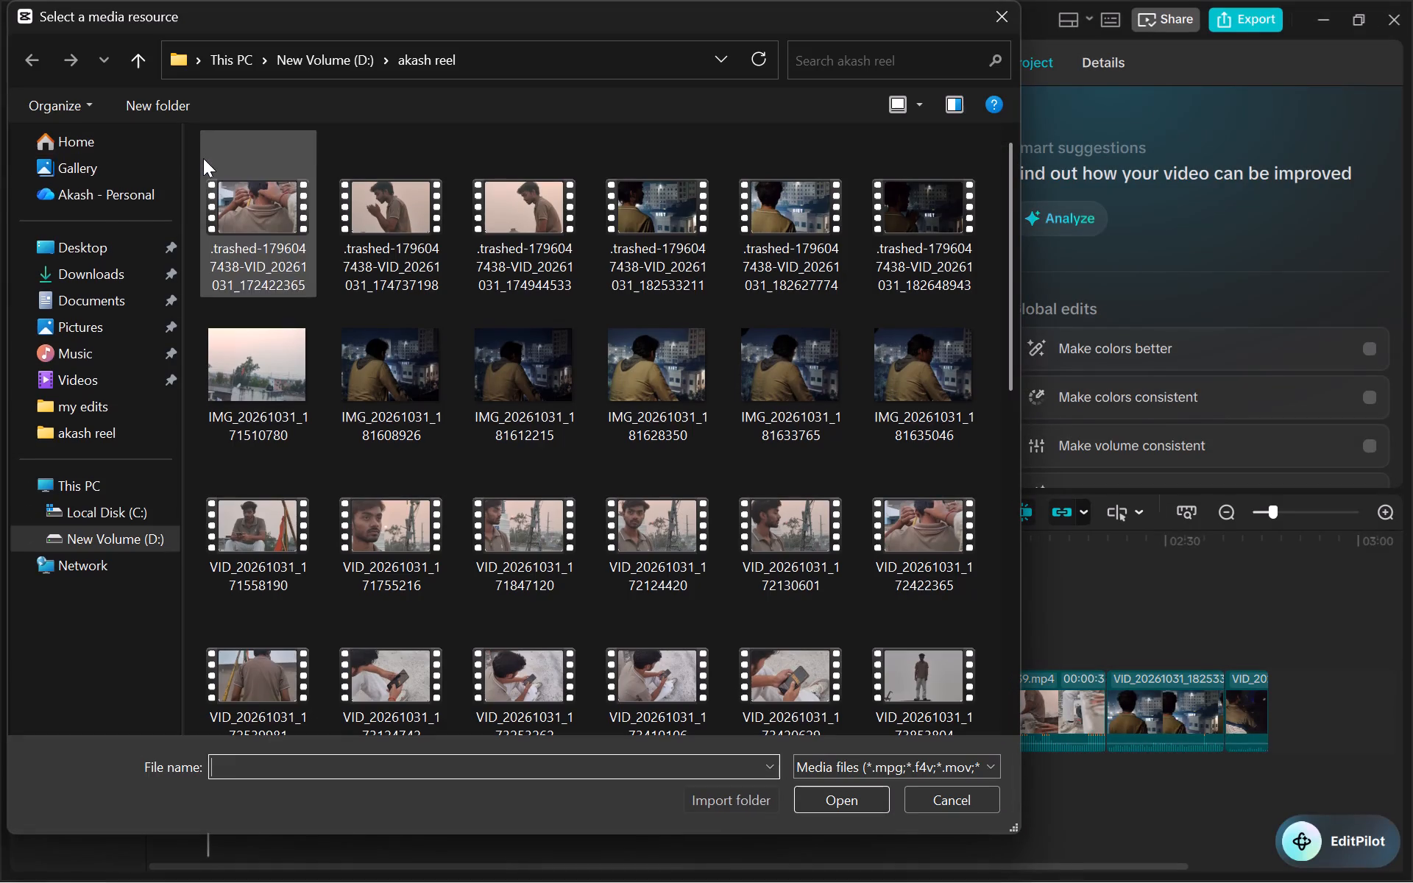
double_click(99, 274)
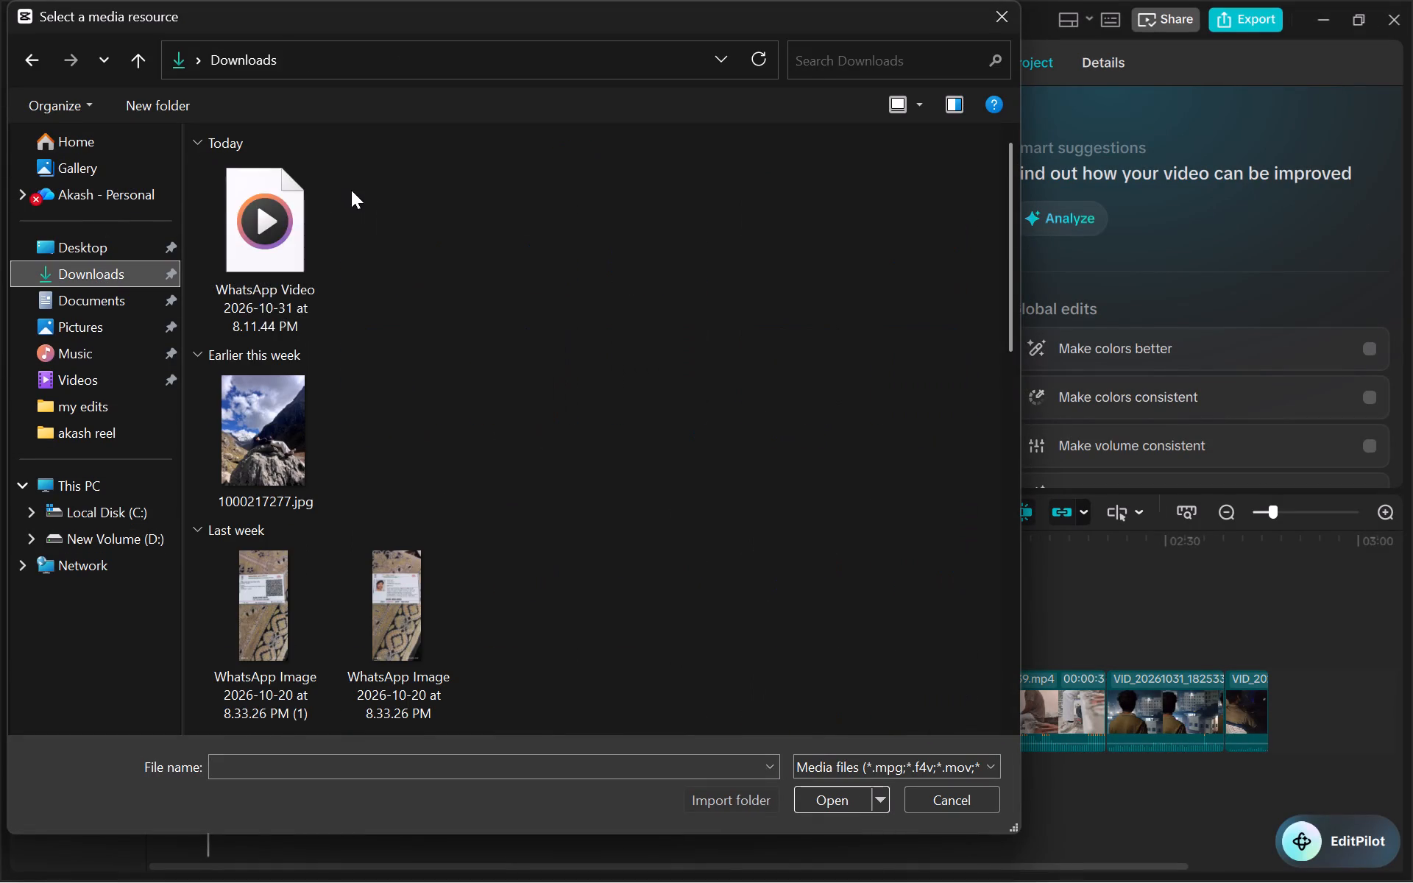
click(237, 232)
click(833, 794)
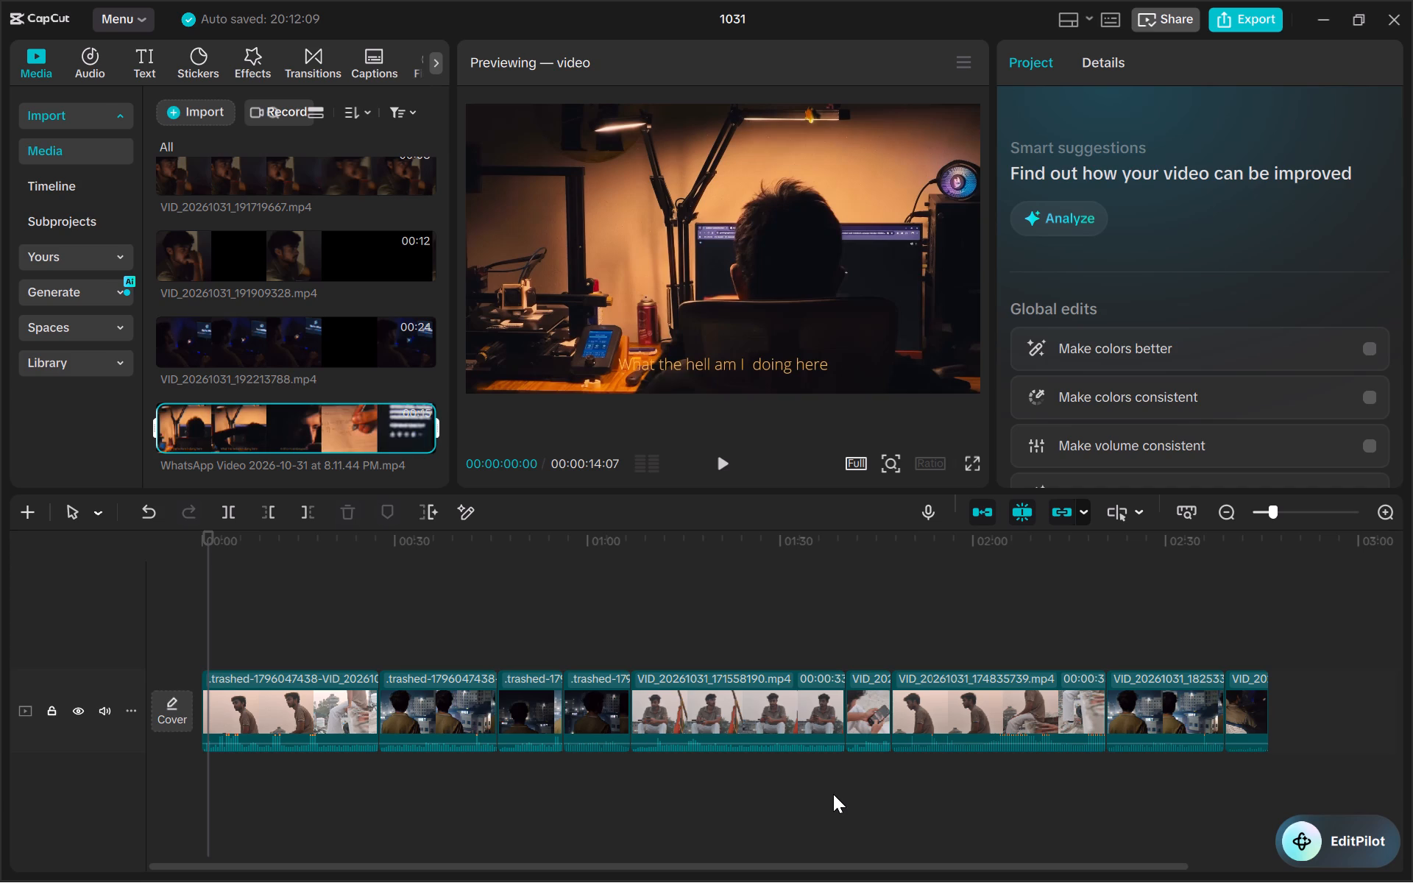
drag(379, 425, 205, 632)
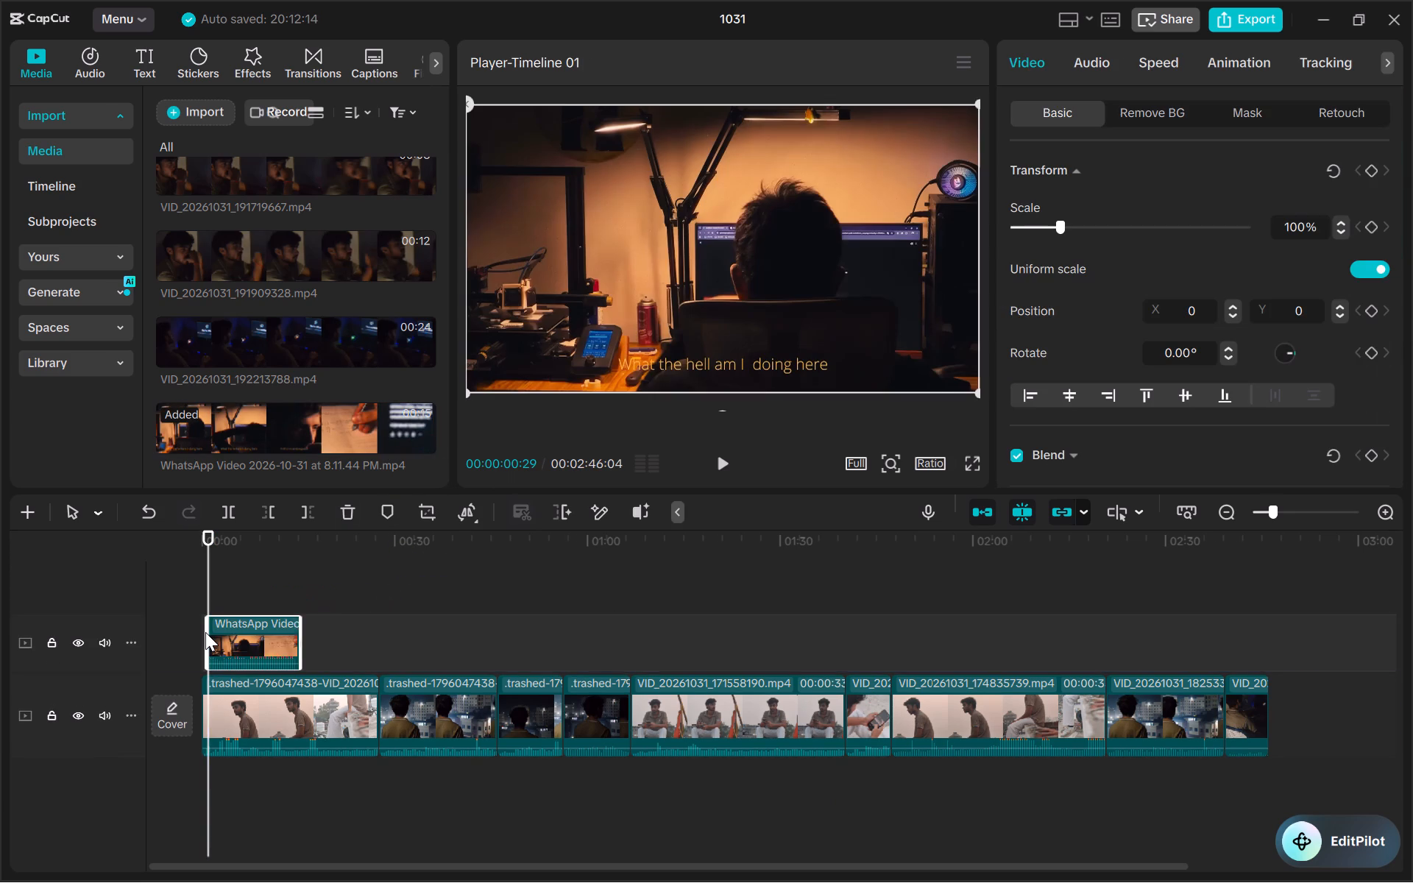
Preview the timeline from about 01:08 and move the short phone close-up clip VID_20261031_173420629.mp4 to the start of the main track.
ctrl+scroll(205, 632, up, 9)
ctrl+scroll(205, 632, down, 6)
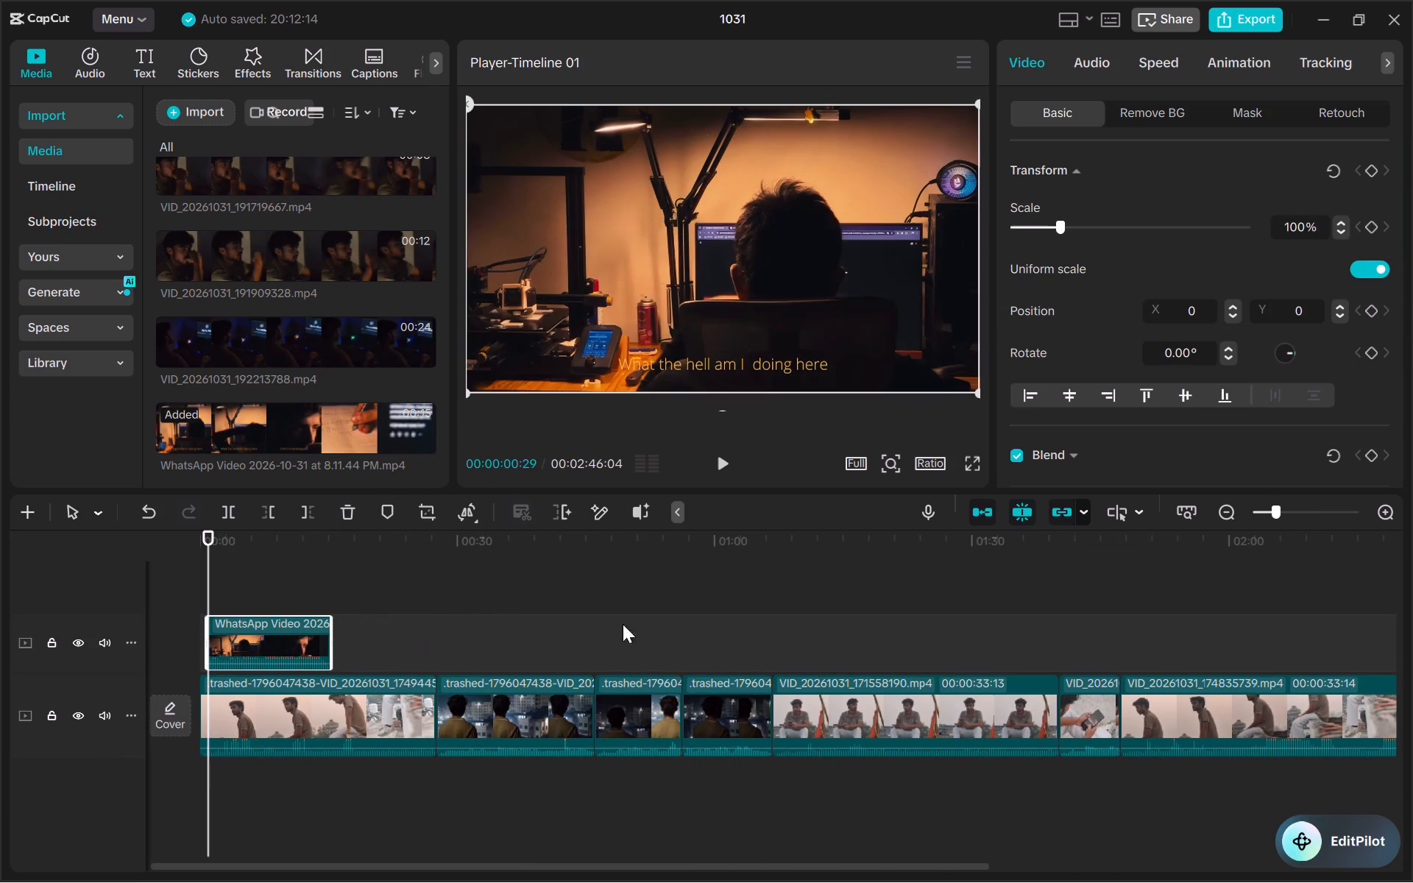
click(788, 541)
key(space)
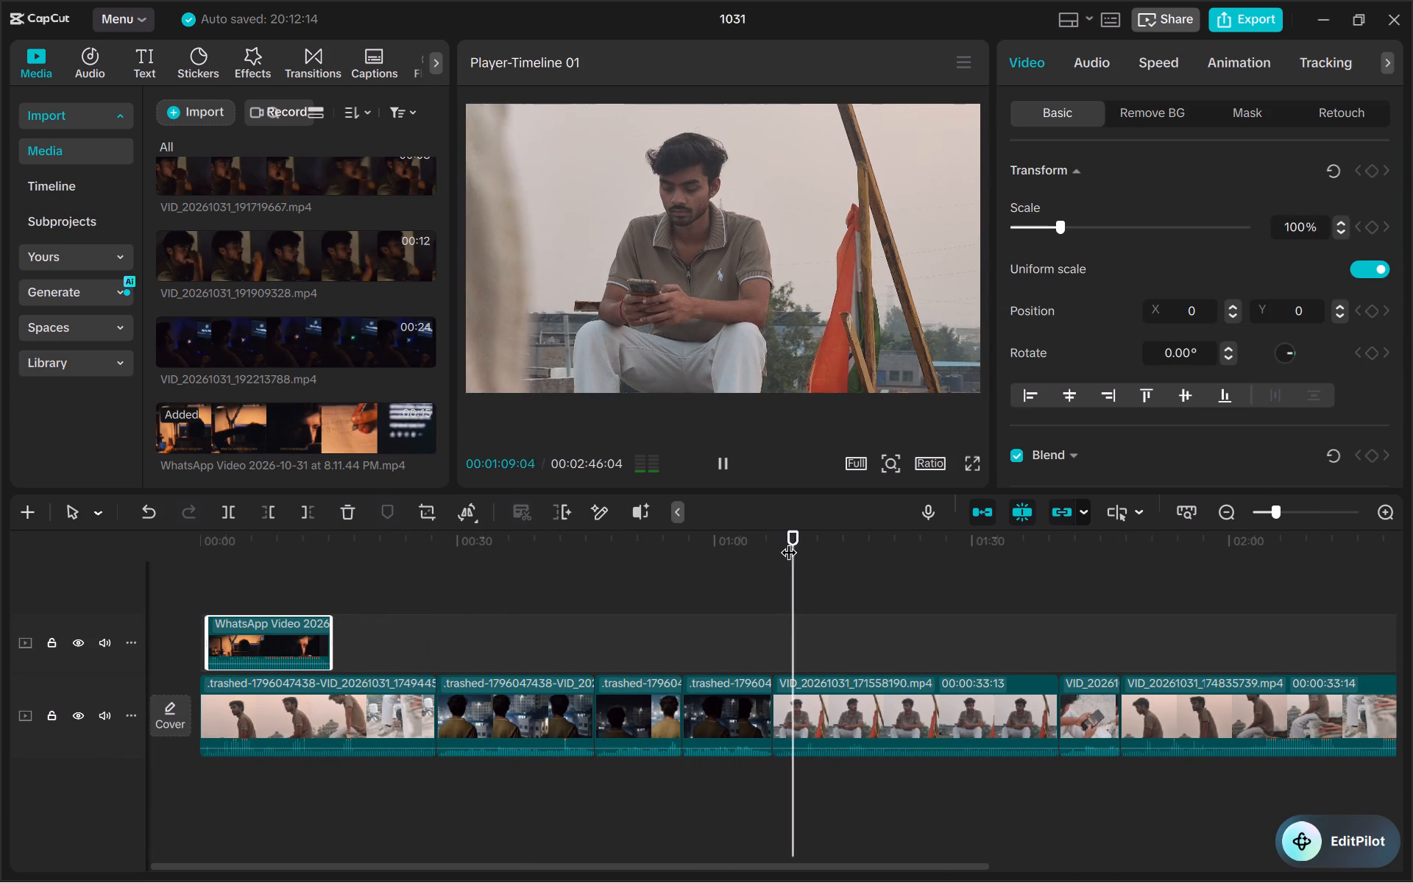
click(1088, 688)
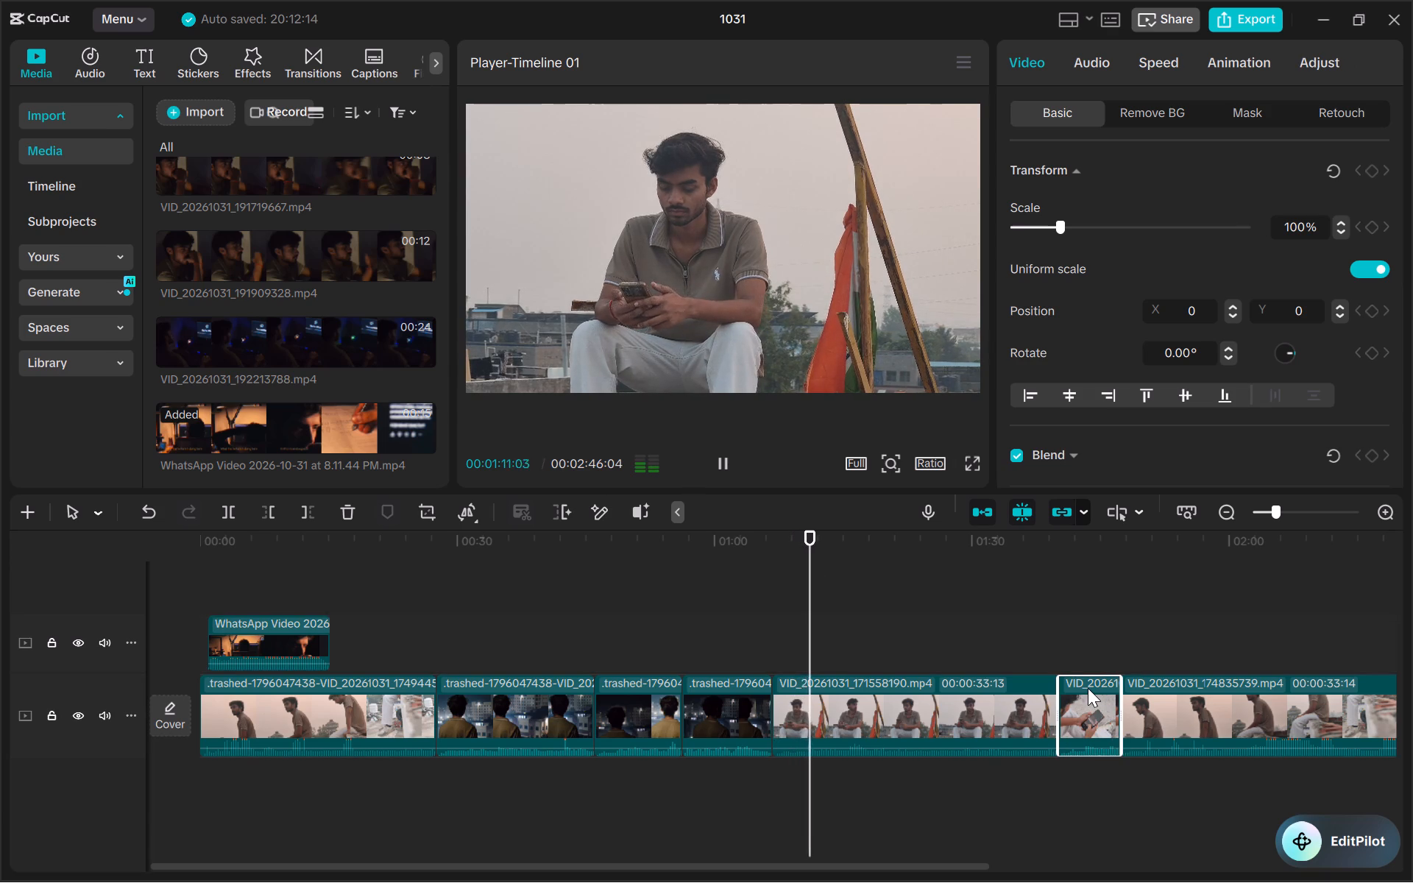
drag(1088, 688, 201, 693)
Delete the clip VID_20261031_171558190.mp4 from the main track.
click(888, 687)
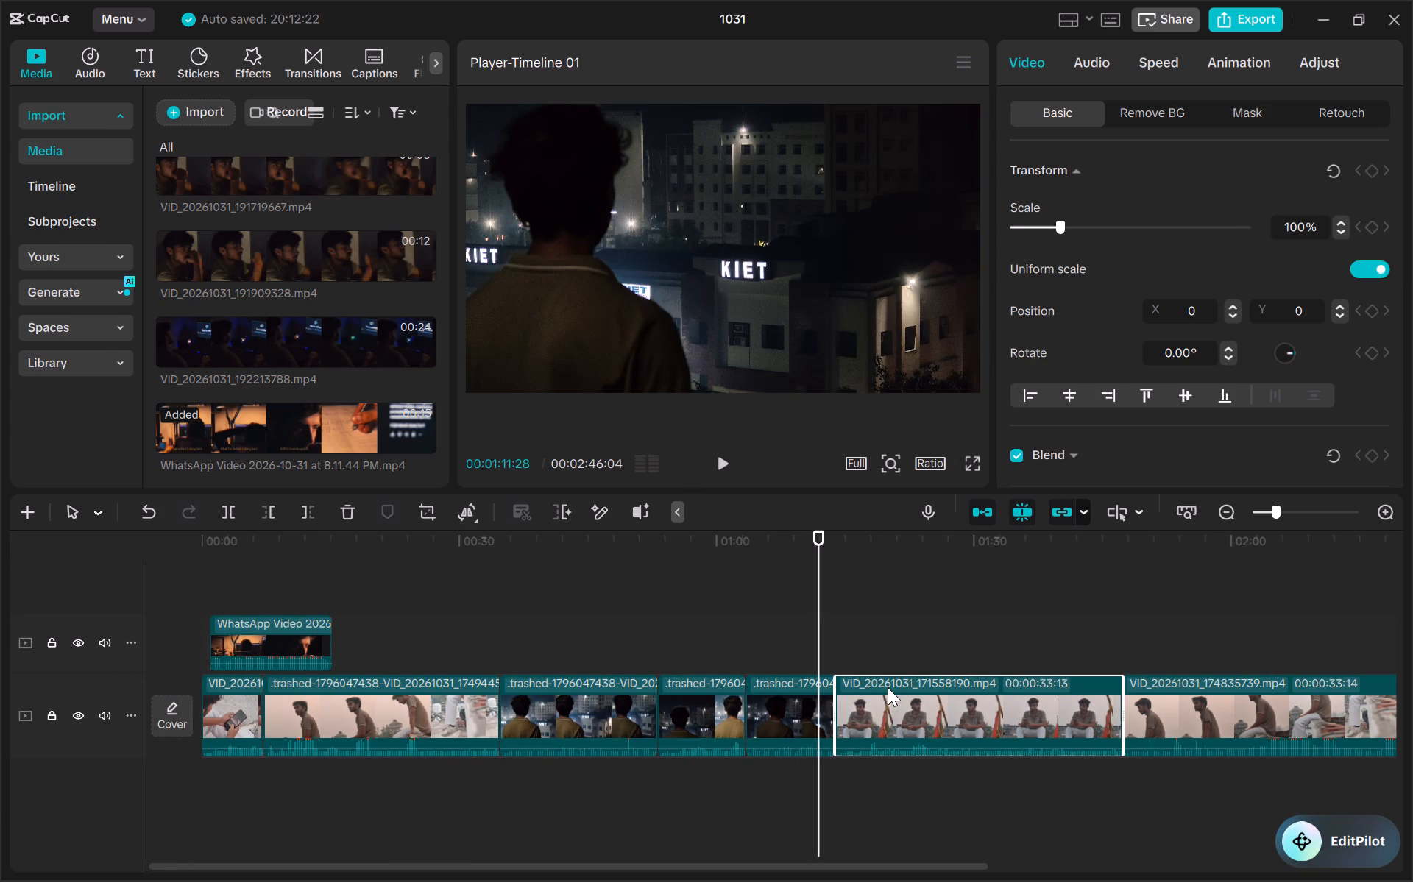
key(BackSpace)
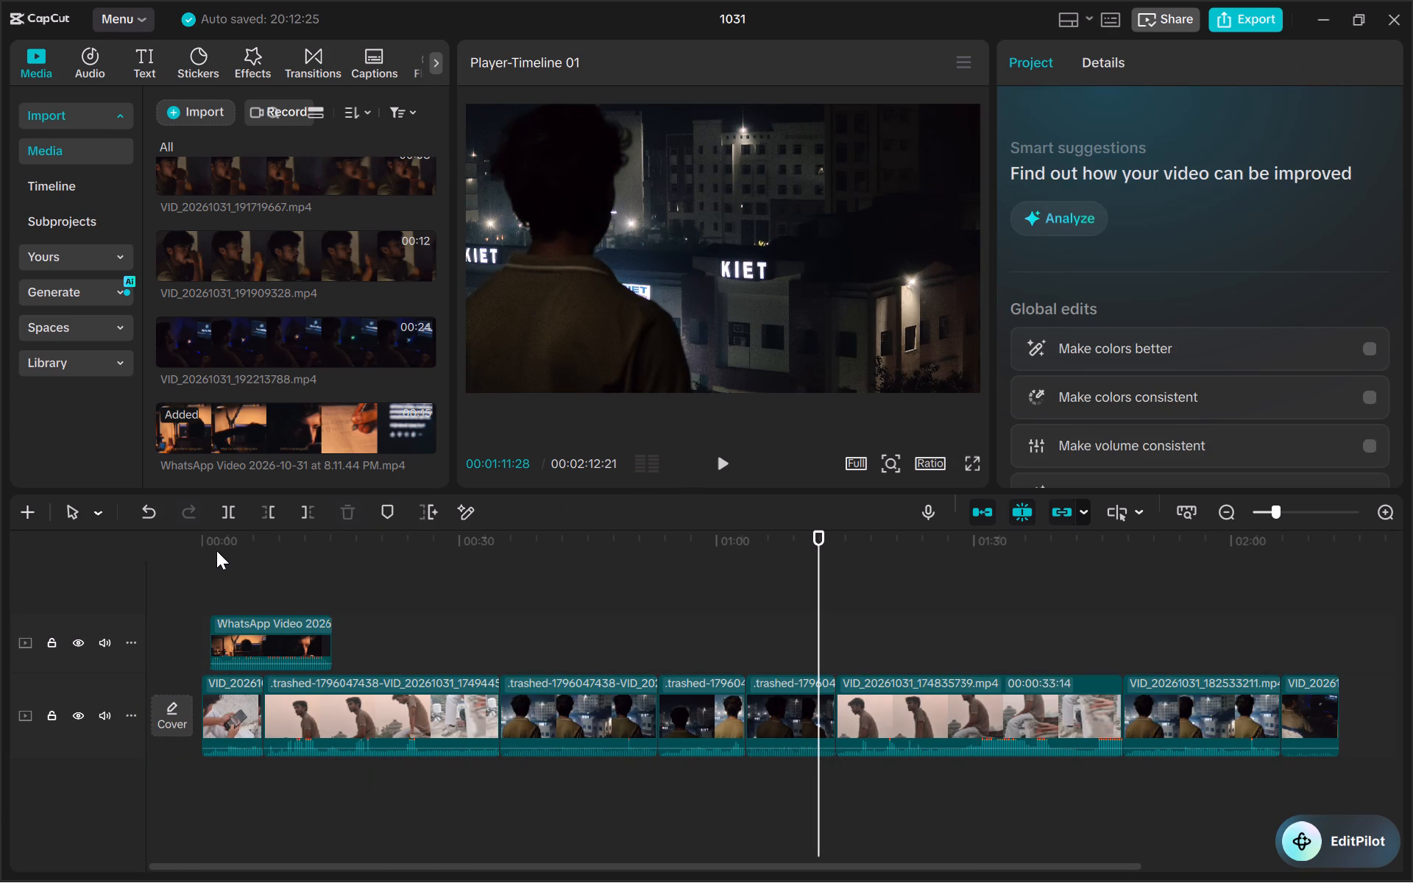
Move the WhatsApp video on the upper track so it starts at 00:00, aligned with the first main-track clip.
click(213, 546)
ctrl+scroll(213, 546, up, 16)
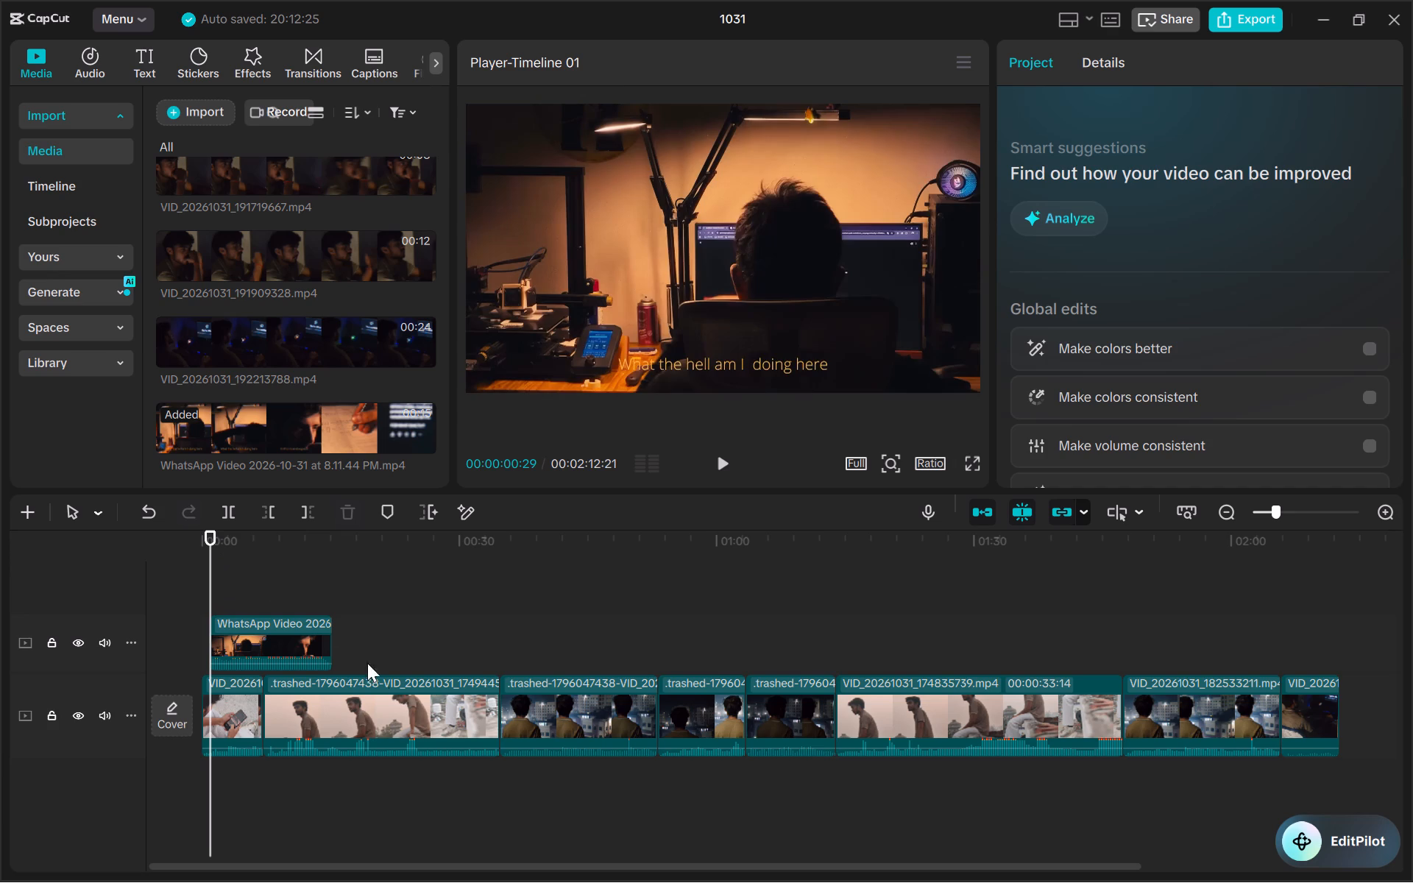
ctrl+scroll(377, 677, up, 15)
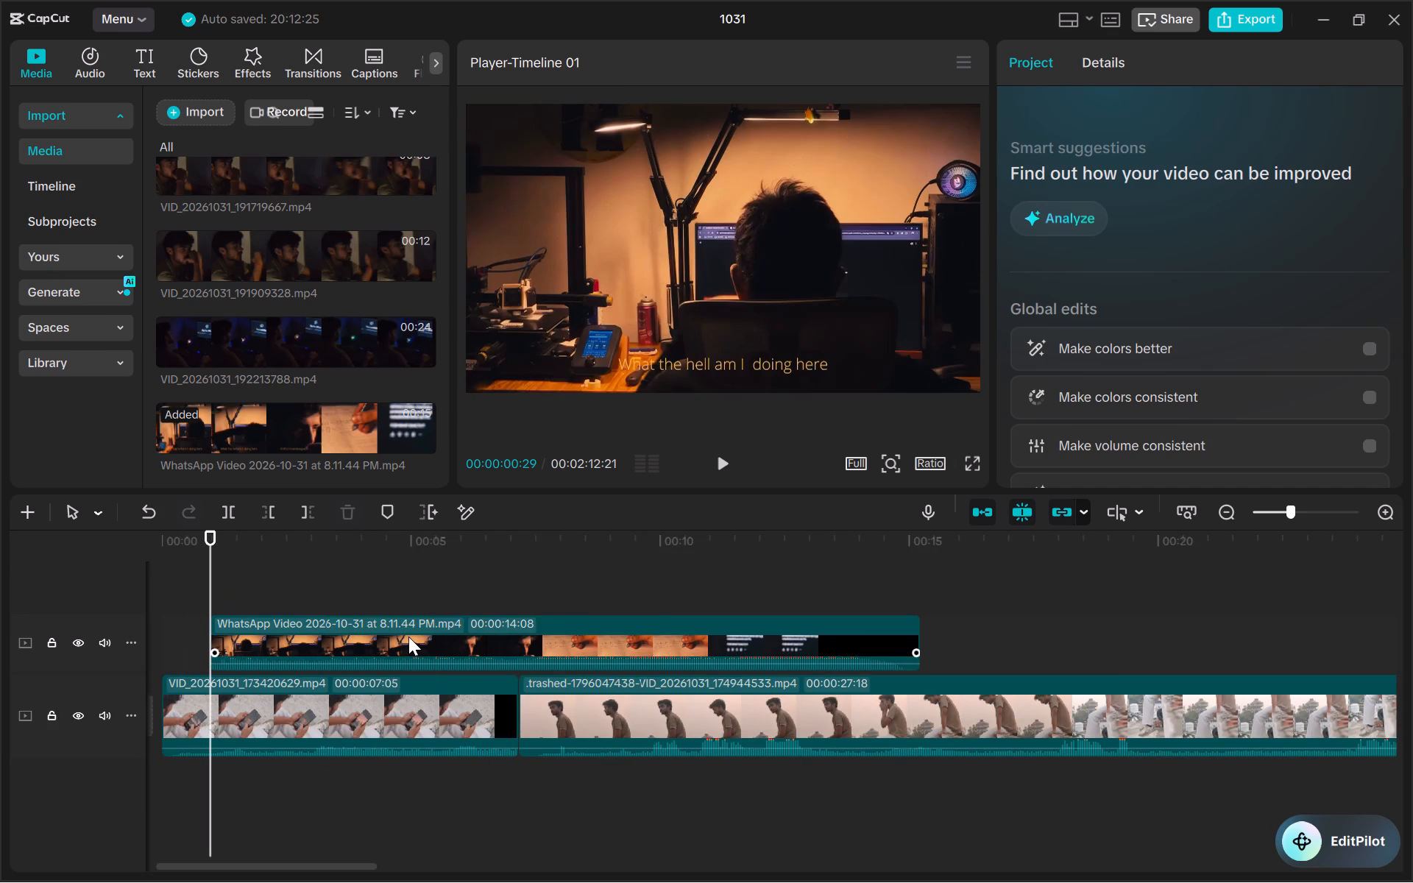
right_click(408, 636)
click(334, 638)
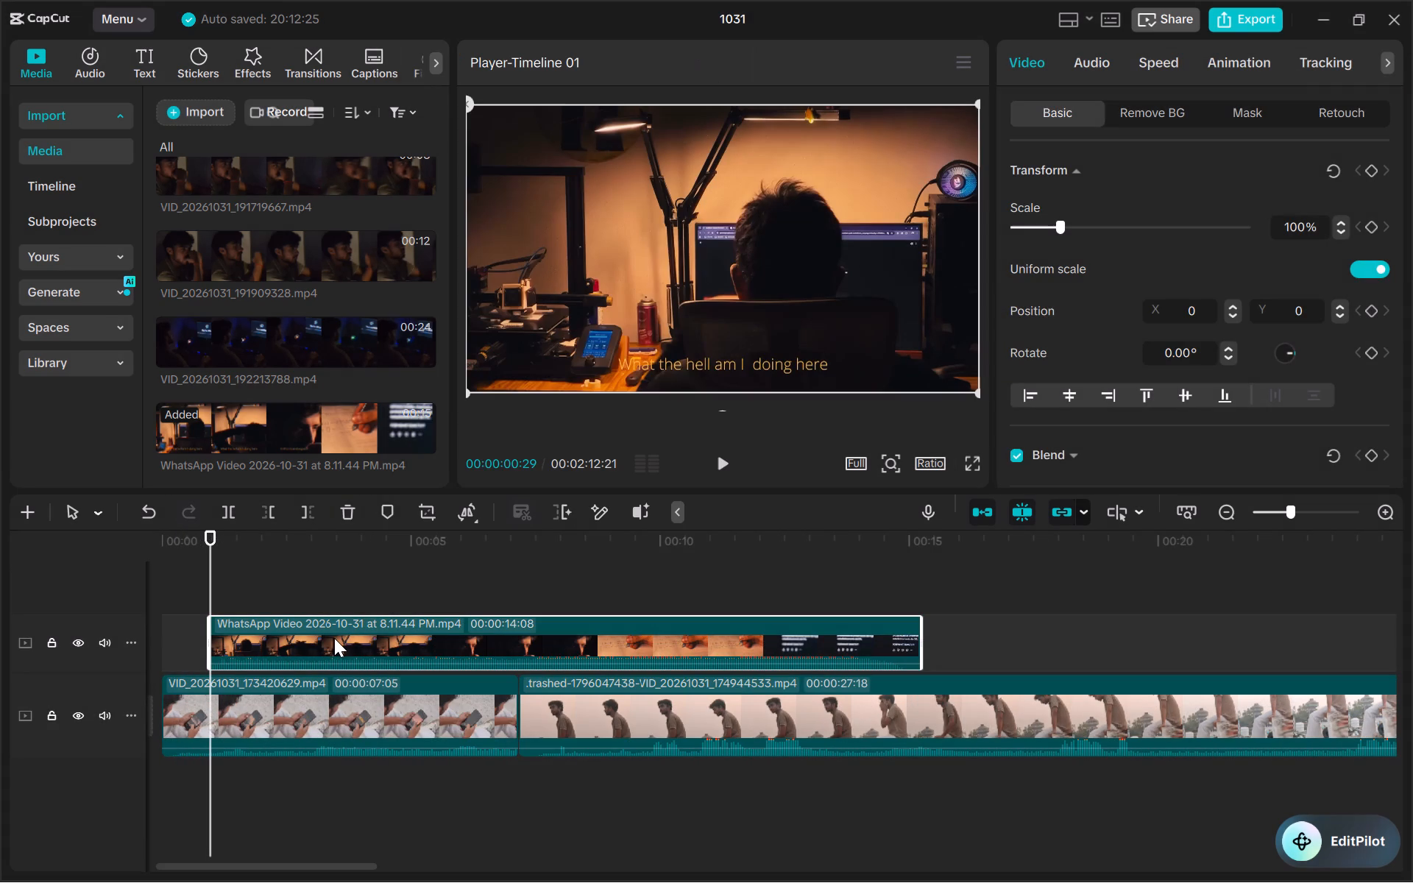
drag(349, 629, 298, 636)
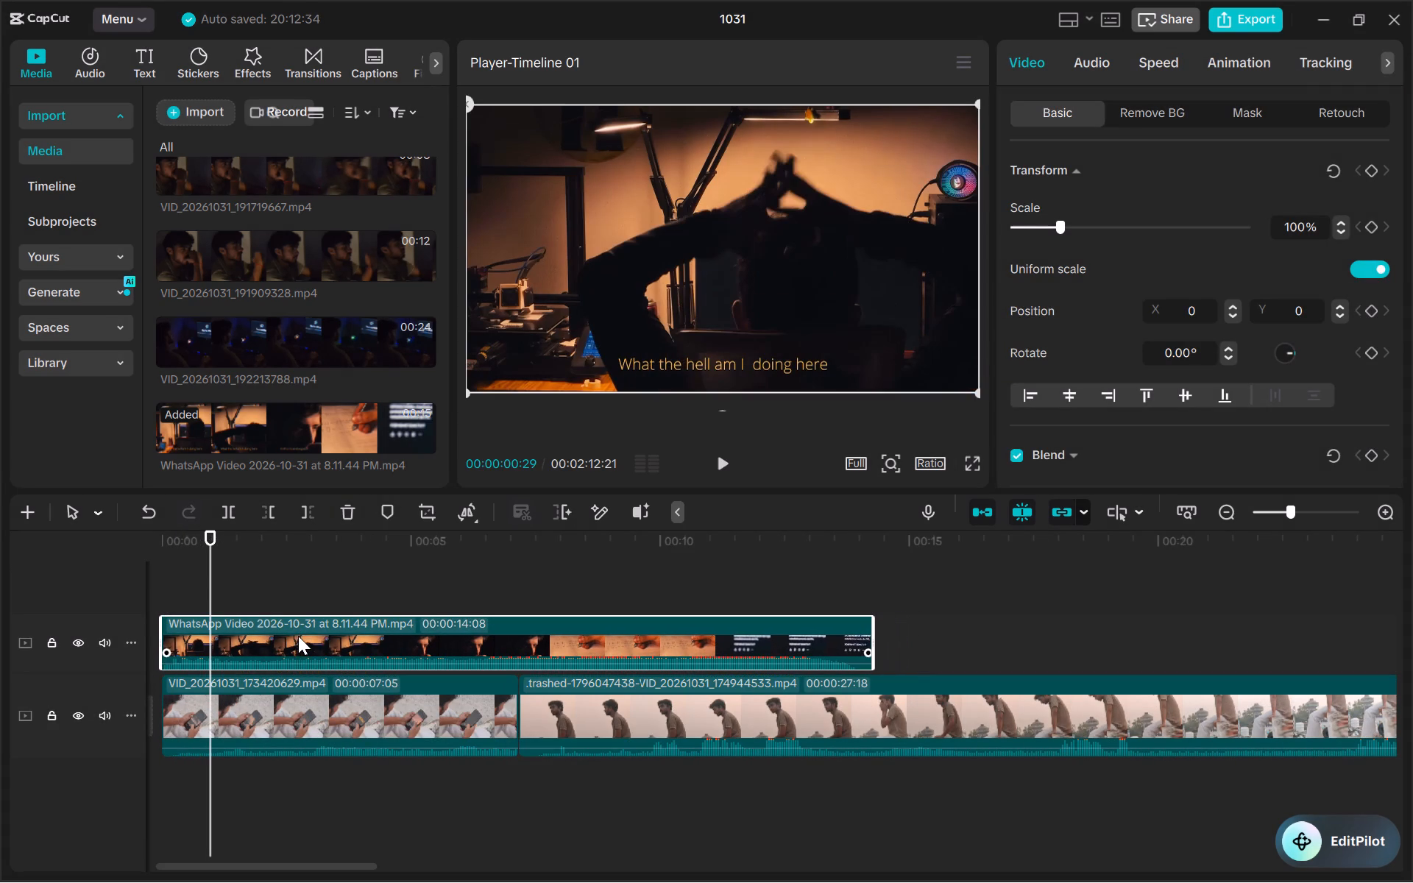
Play the WhatsApp video from the start of the timeline and replay its opening to examine it.
click(170, 546)
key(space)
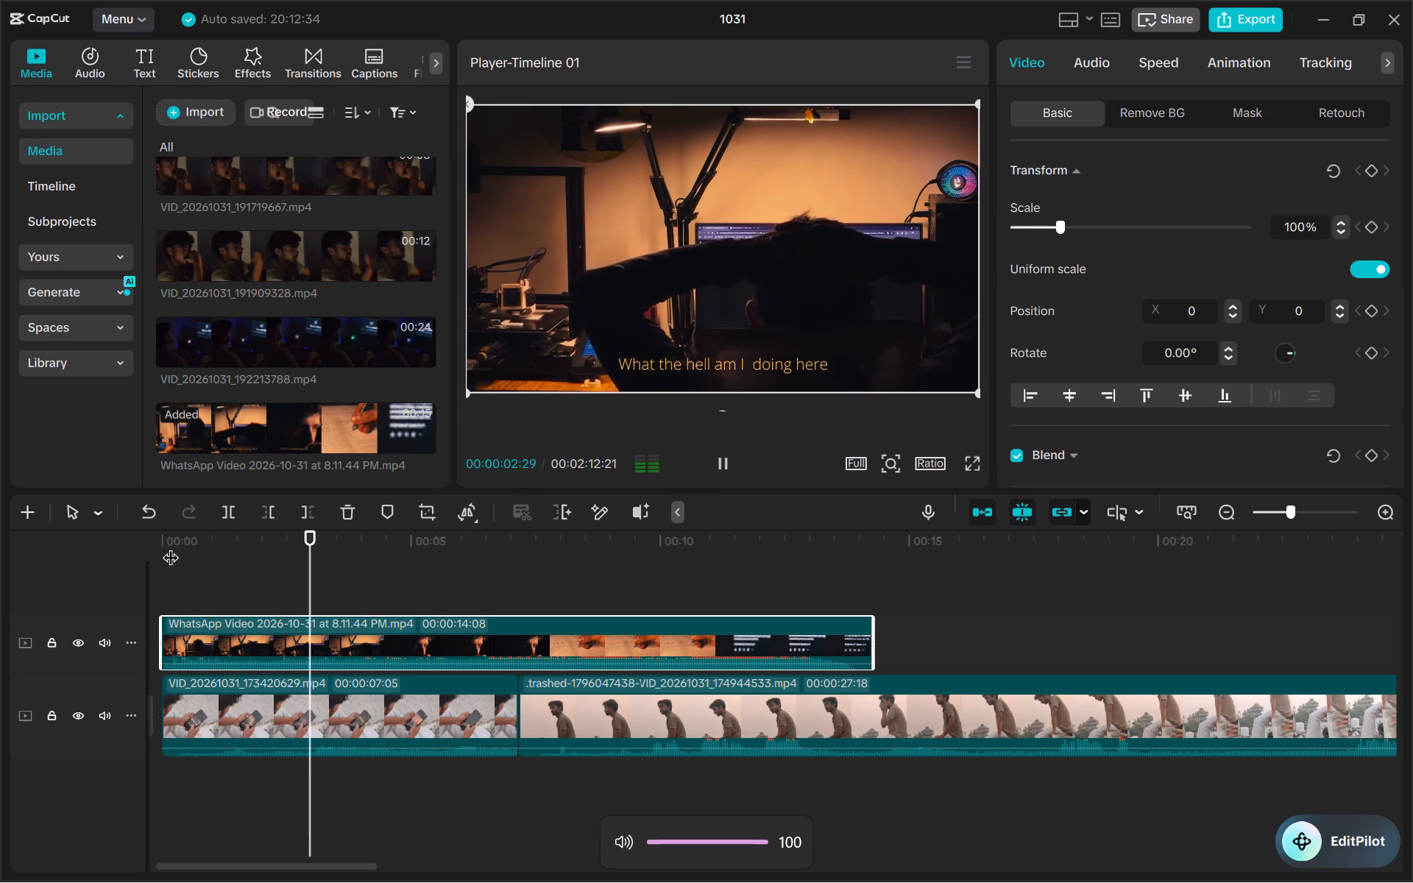
click(171, 543)
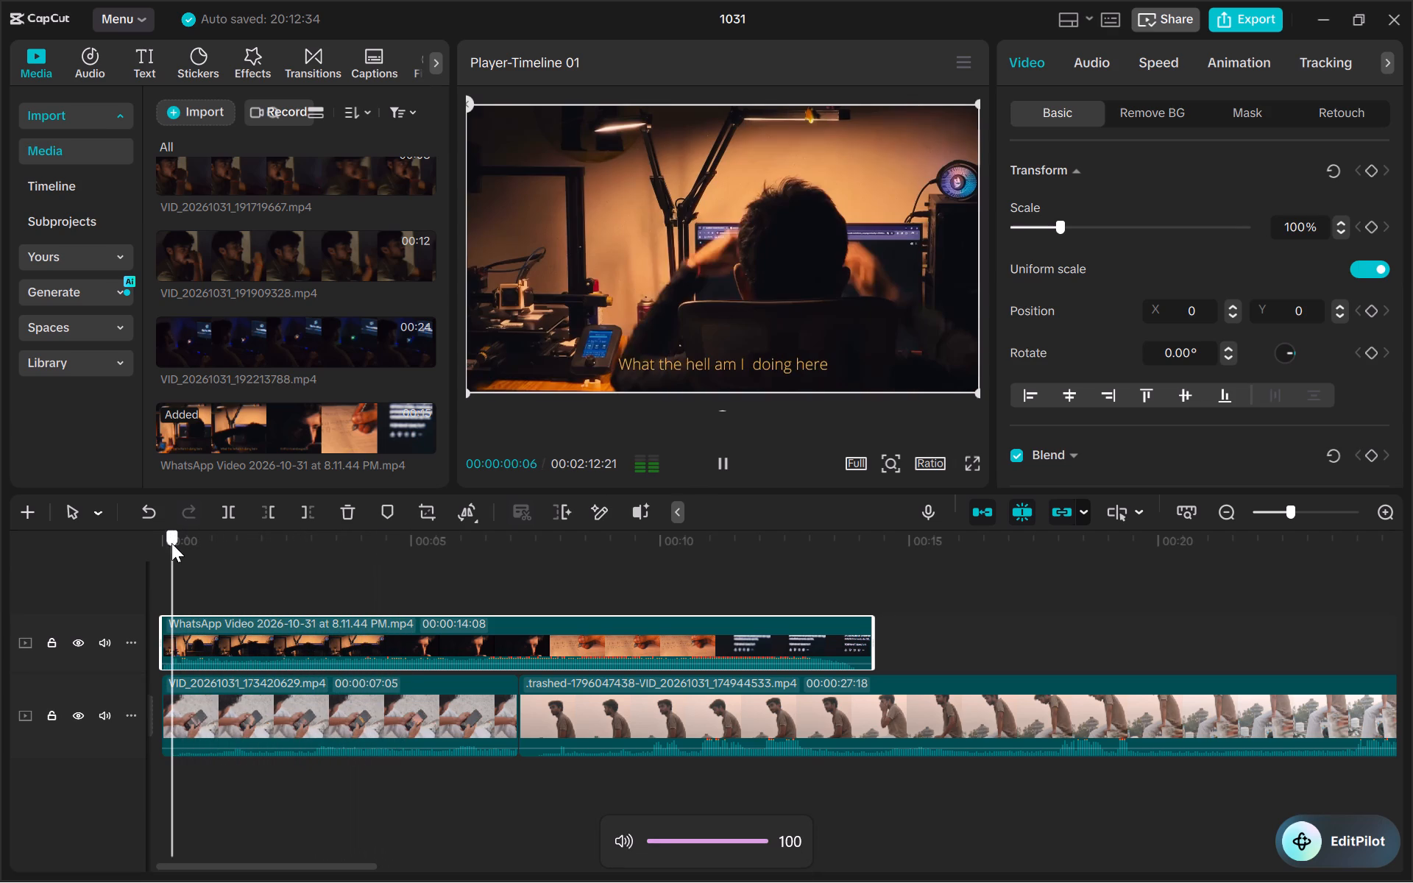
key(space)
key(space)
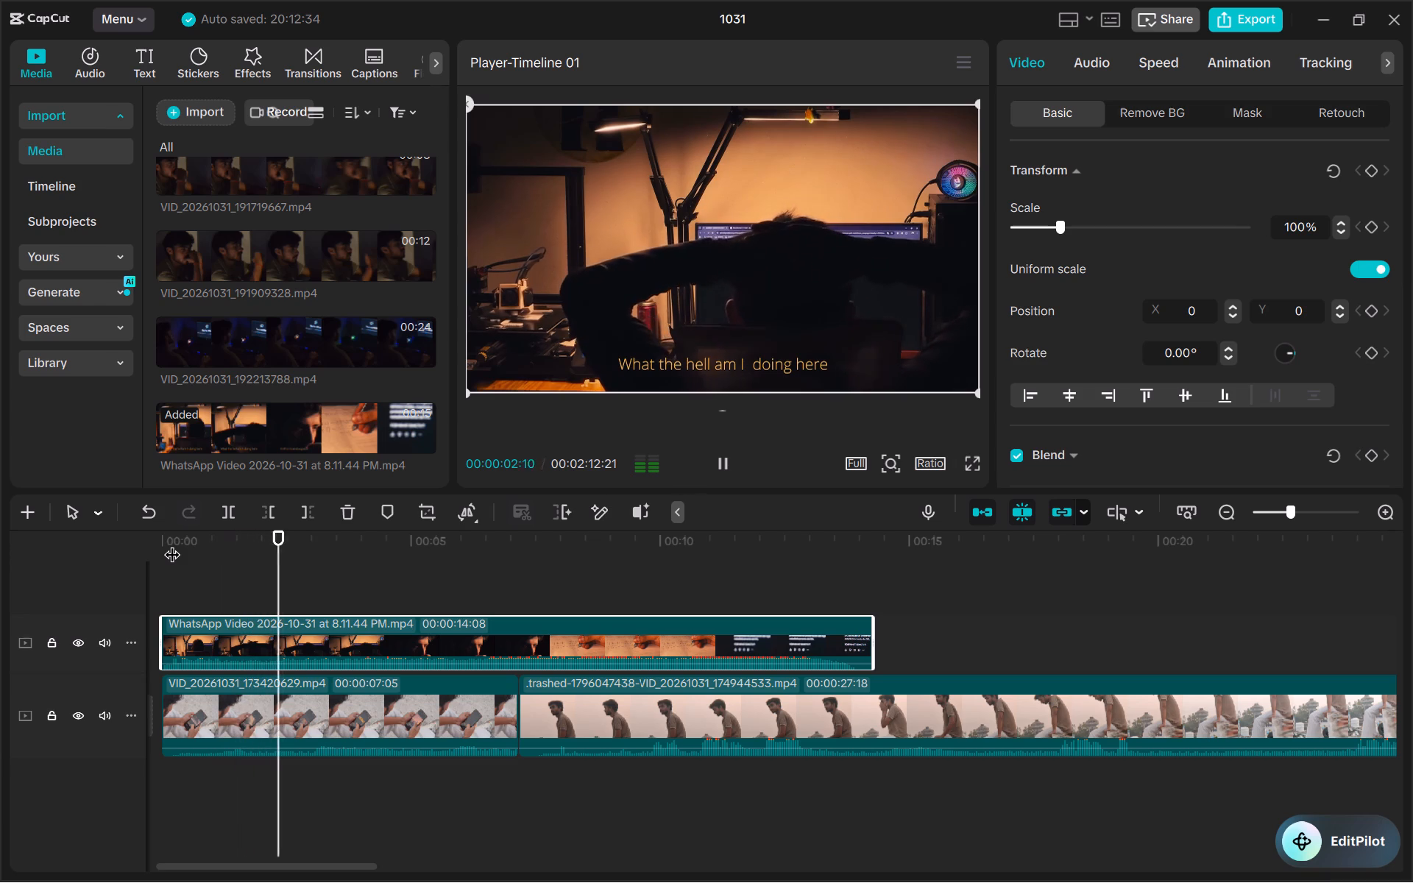
Stop playback and place the playhead at 00:00:03:14, the first frame of the dark close-up shot in the WhatsApp video.
key(space)
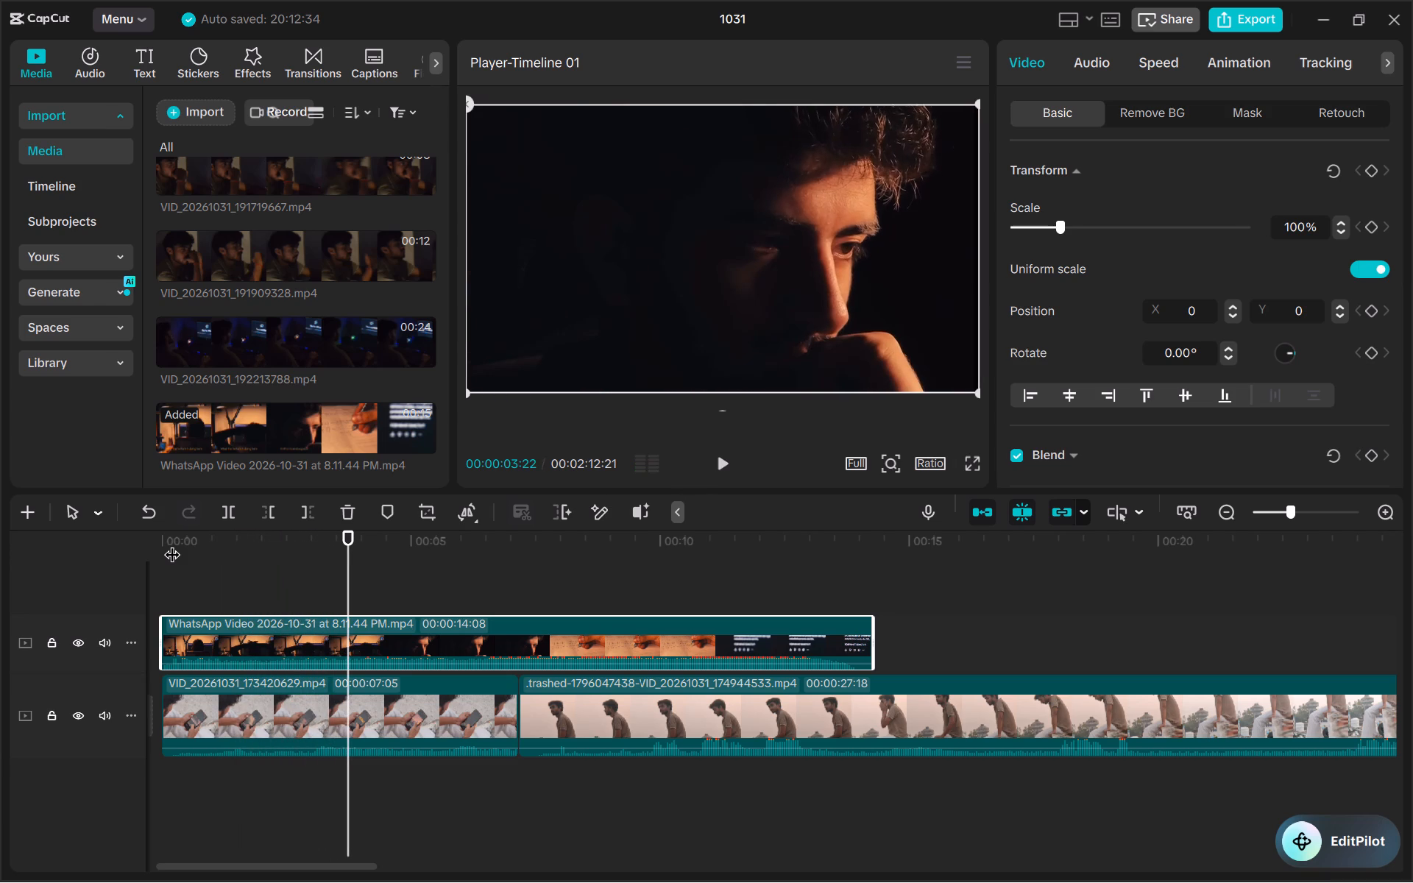
key(Left)
key(Left)
key(Left)
key(Left)
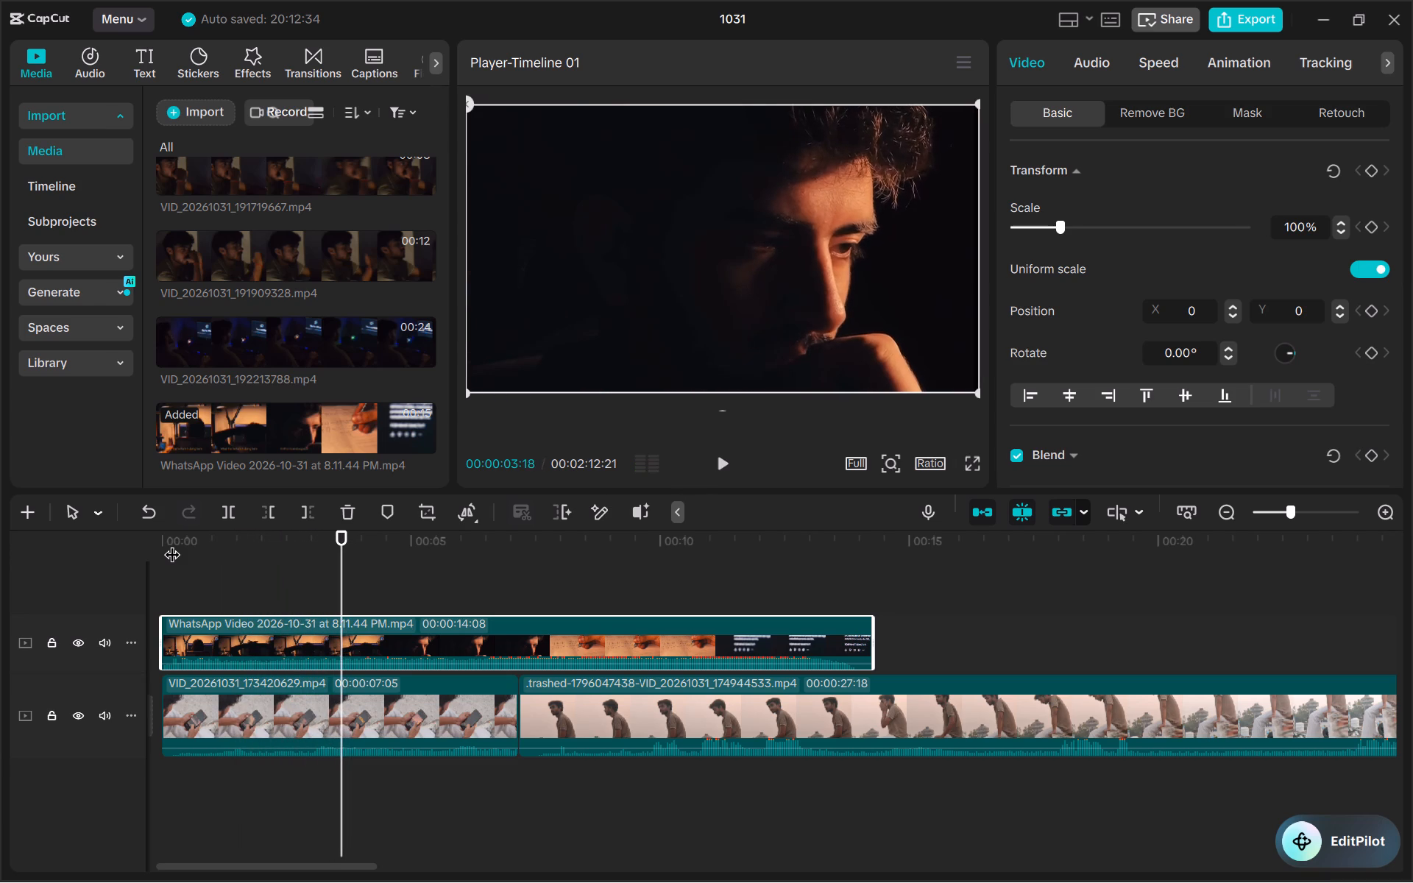
key(Left)
key(Left)
key(Left)
key(Left)
key(Left)
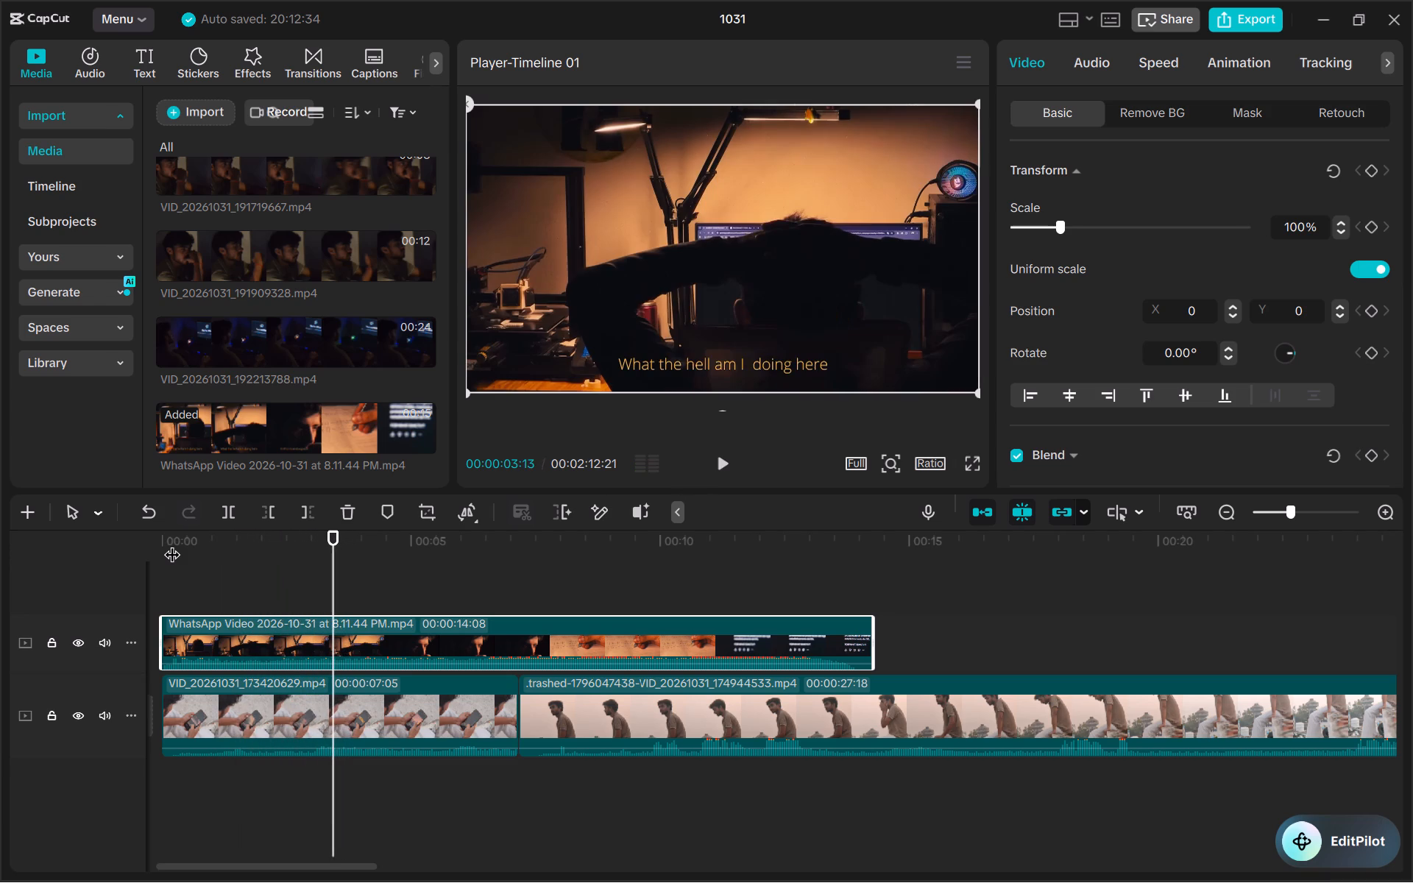
key(Right)
key(Left)
ctrl+scroll(366, 672, up, 15)
ctrl+scroll(366, 672, up, 16)
ctrl+scroll(366, 672, up, 6)
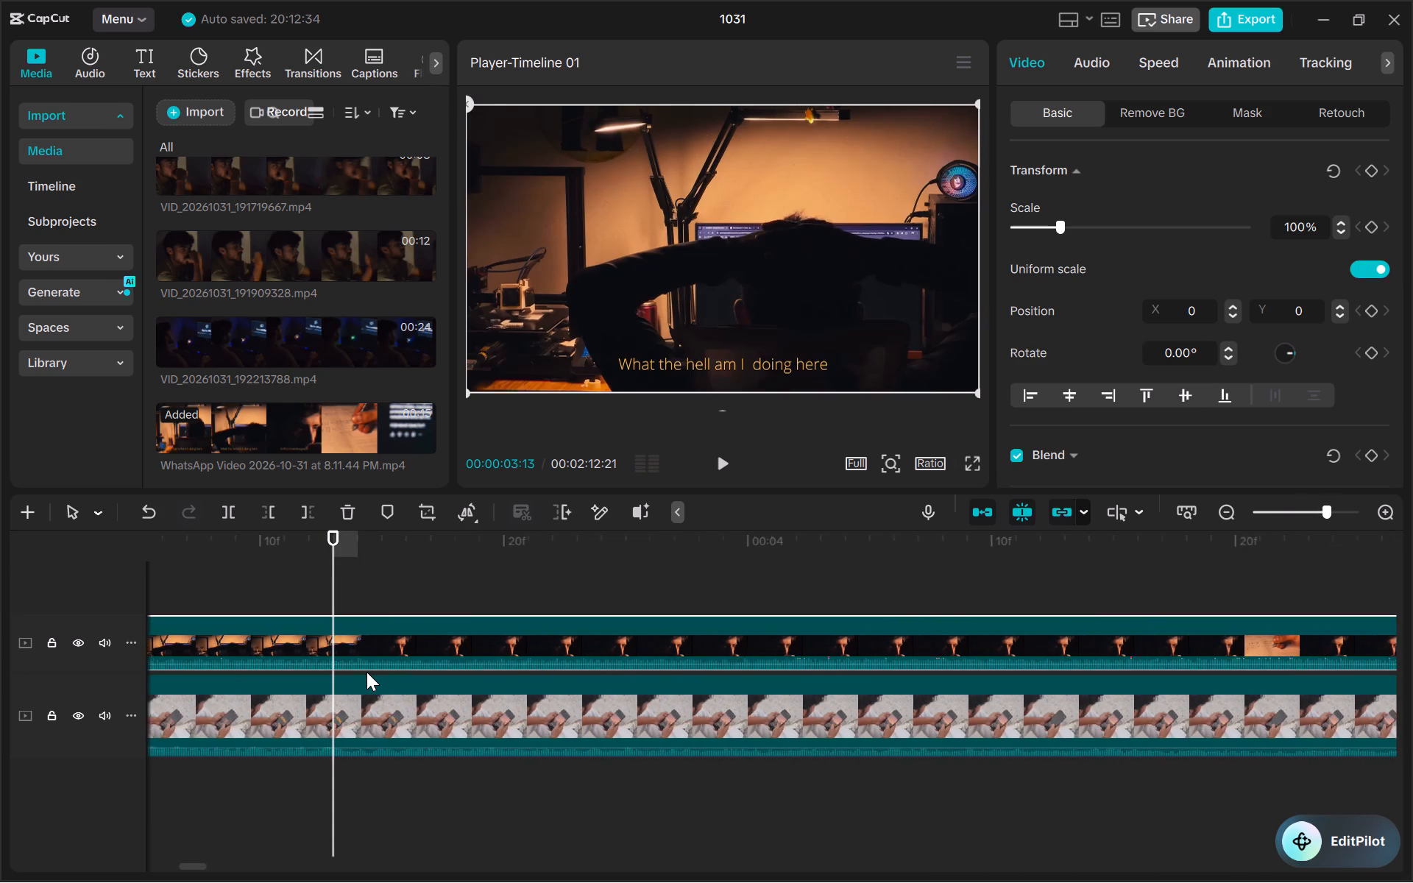
ctrl+scroll(366, 672, up, 19)
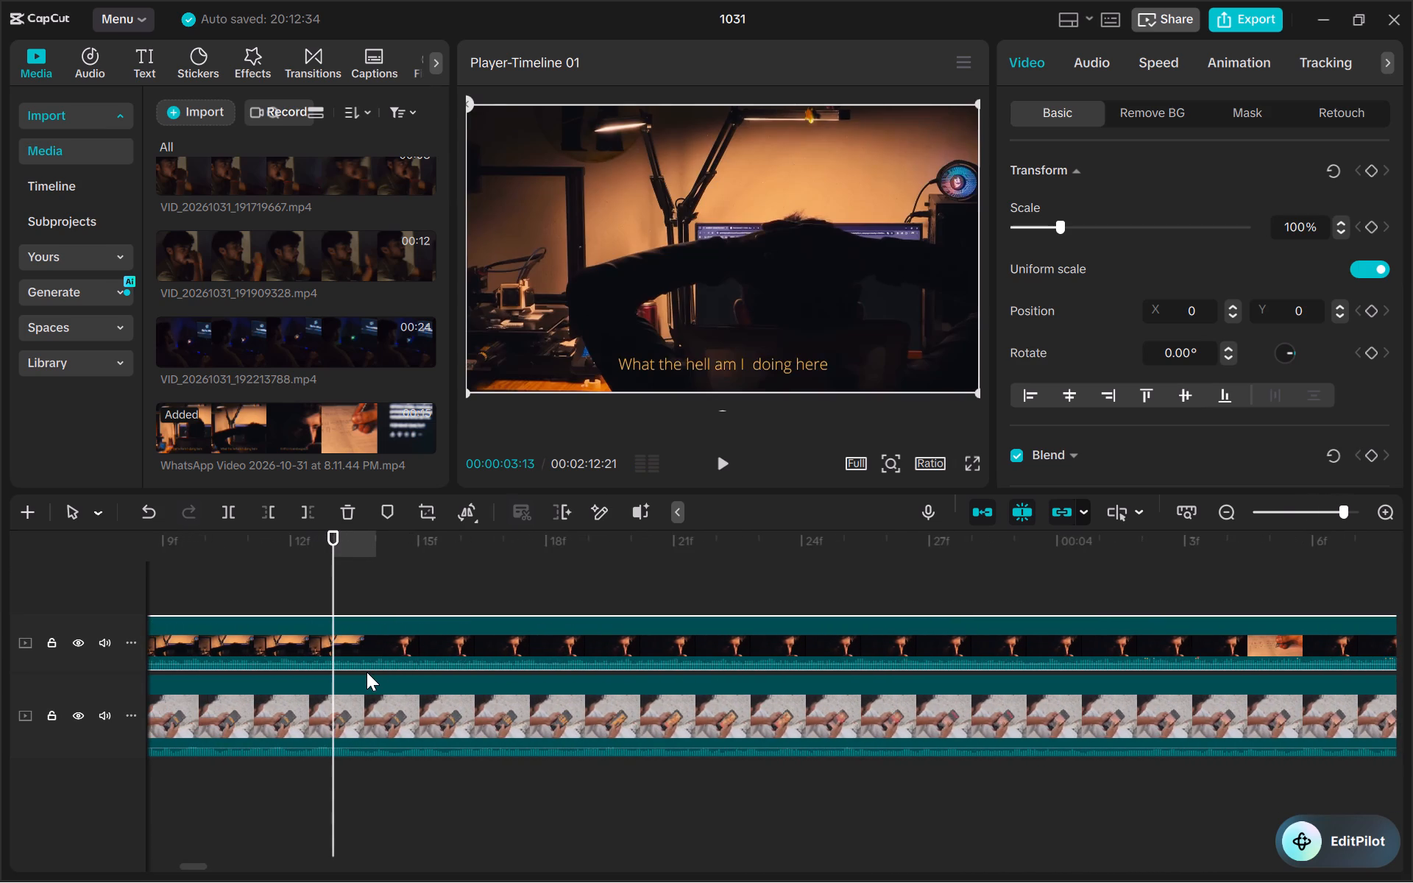
ctrl+scroll(366, 672, up, 17)
ctrl+scroll(366, 672, up, 7)
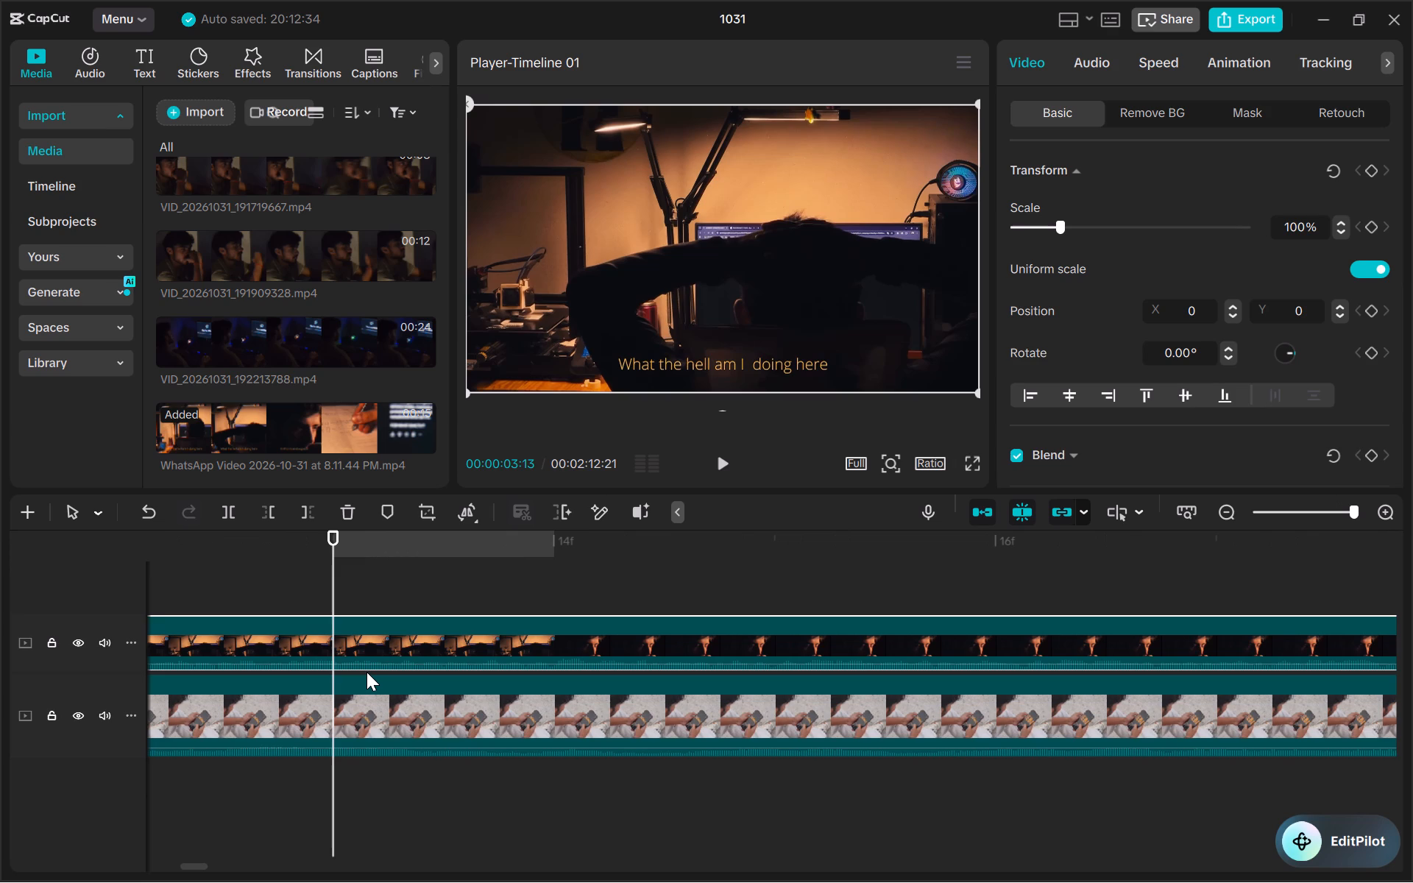
key(Right)
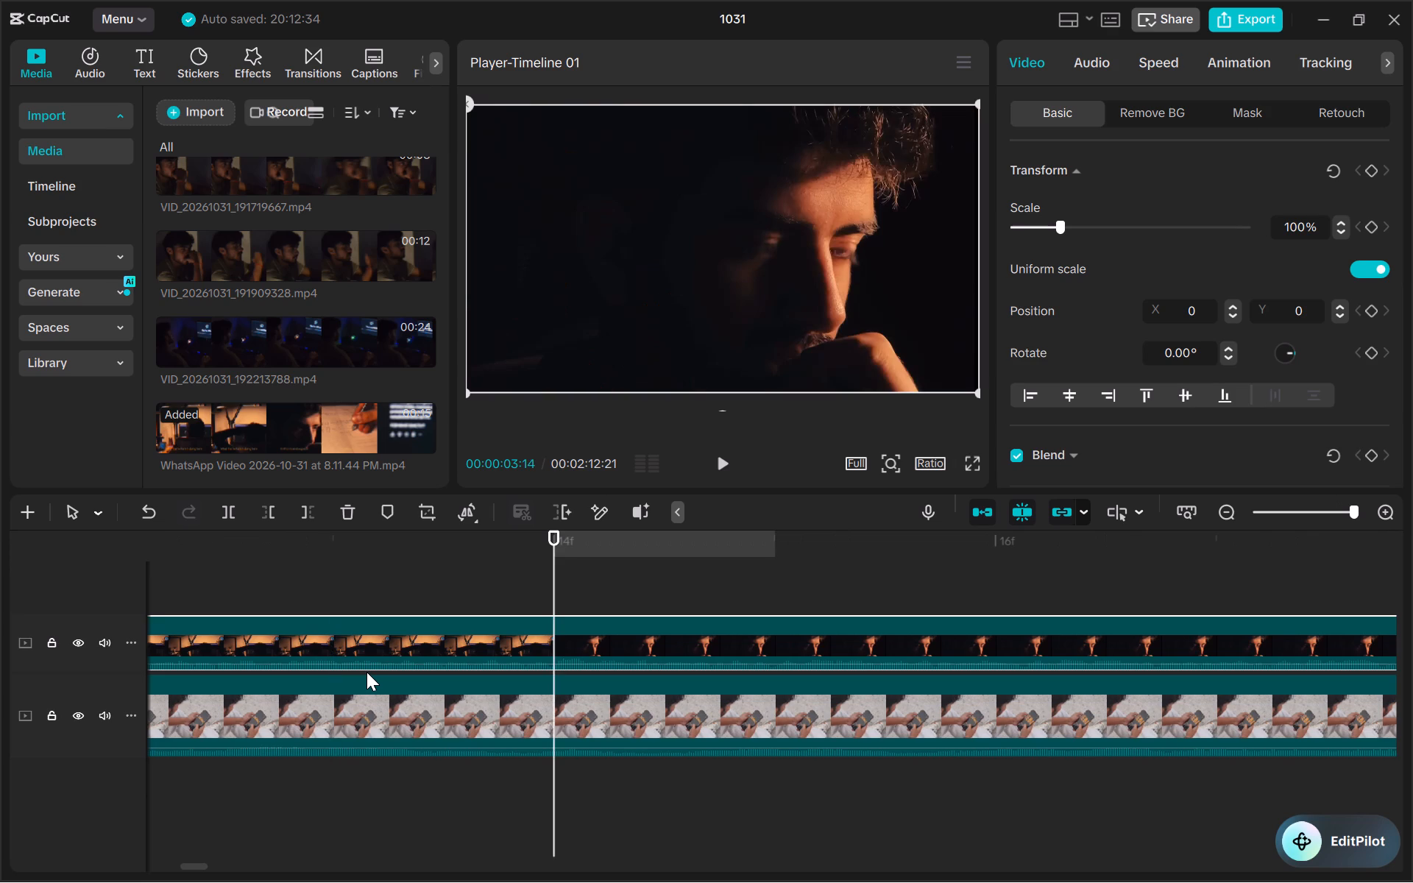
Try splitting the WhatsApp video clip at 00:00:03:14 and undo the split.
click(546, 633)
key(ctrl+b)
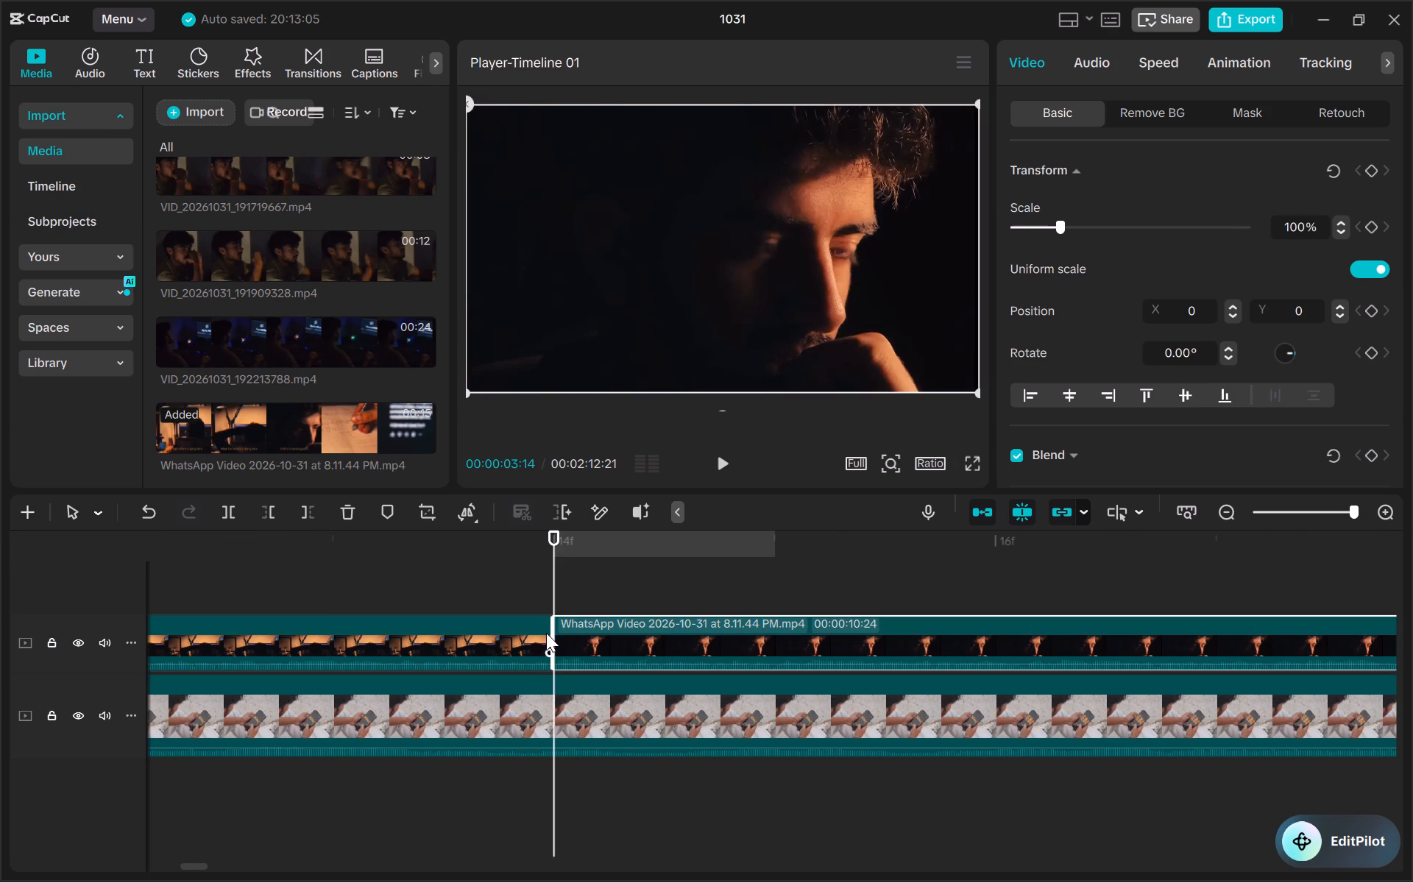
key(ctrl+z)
Extract the audio from the WhatsApp video clip onto its own track.
right_click(546, 633)
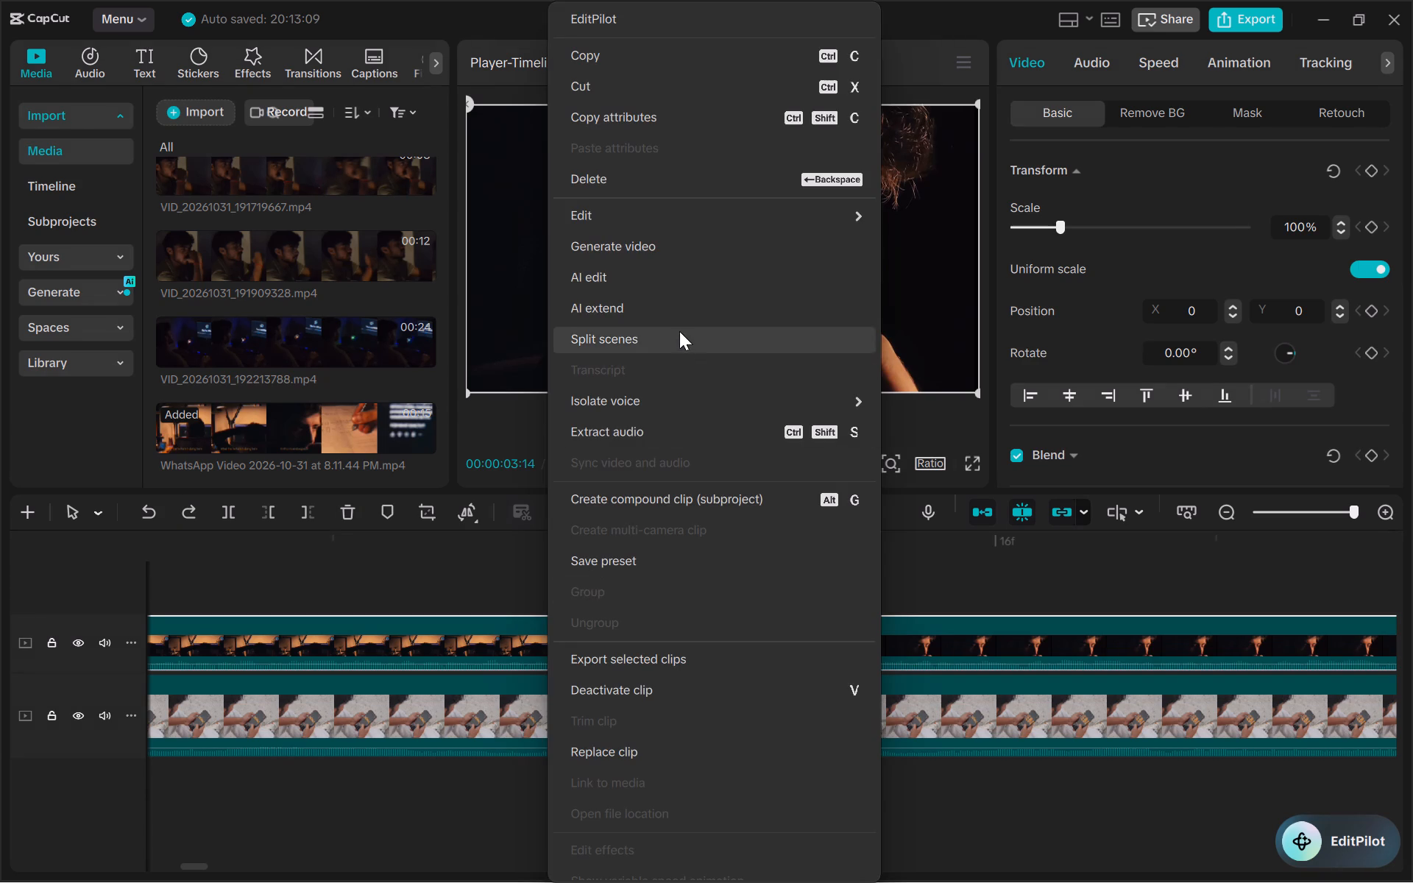
click(647, 433)
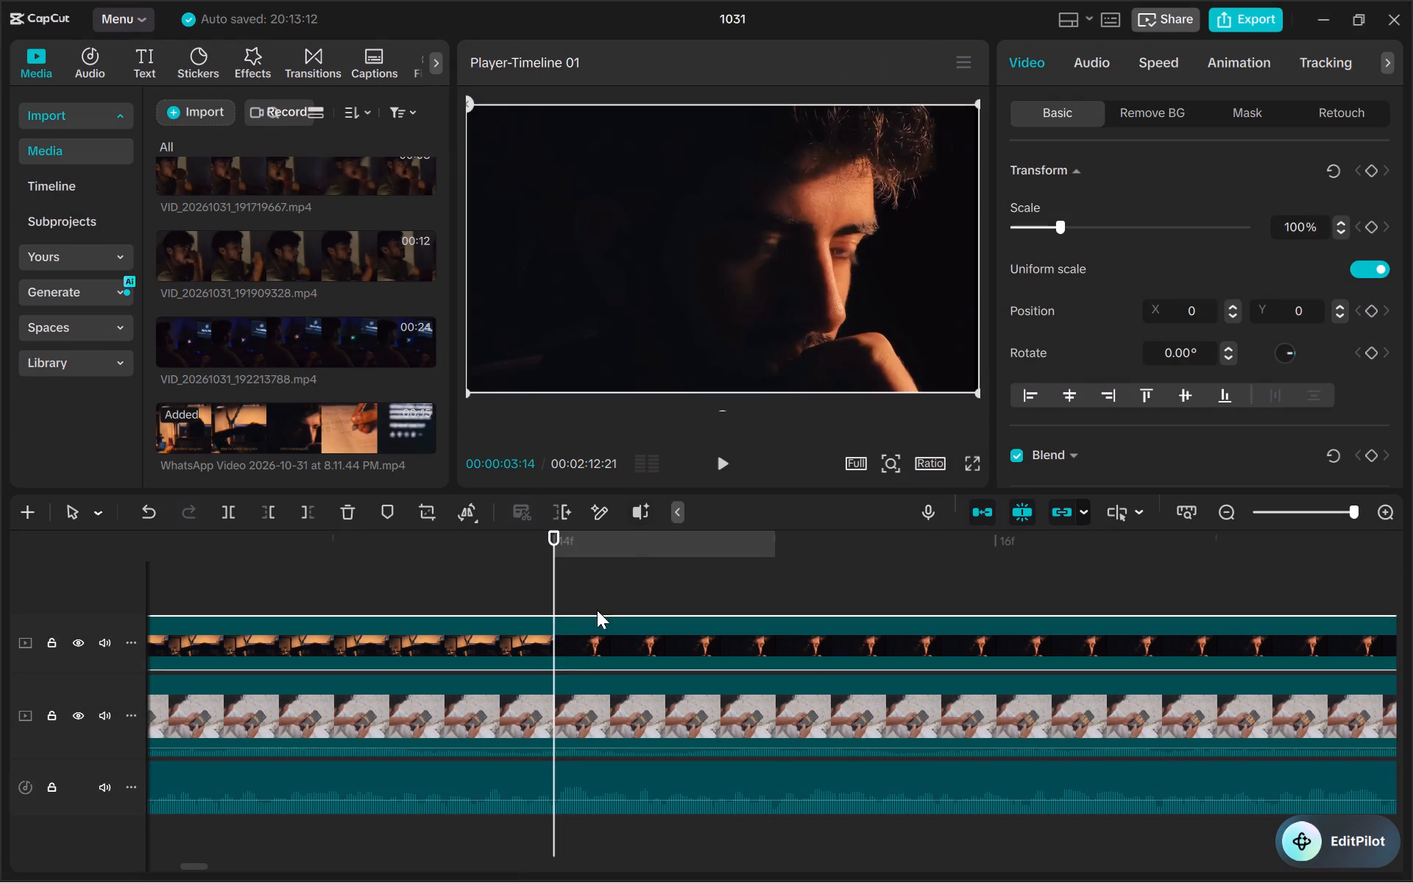
Split the extracted WhatsApp audio at 00:00:03:14, where the close-up shot begins.
click(550, 779)
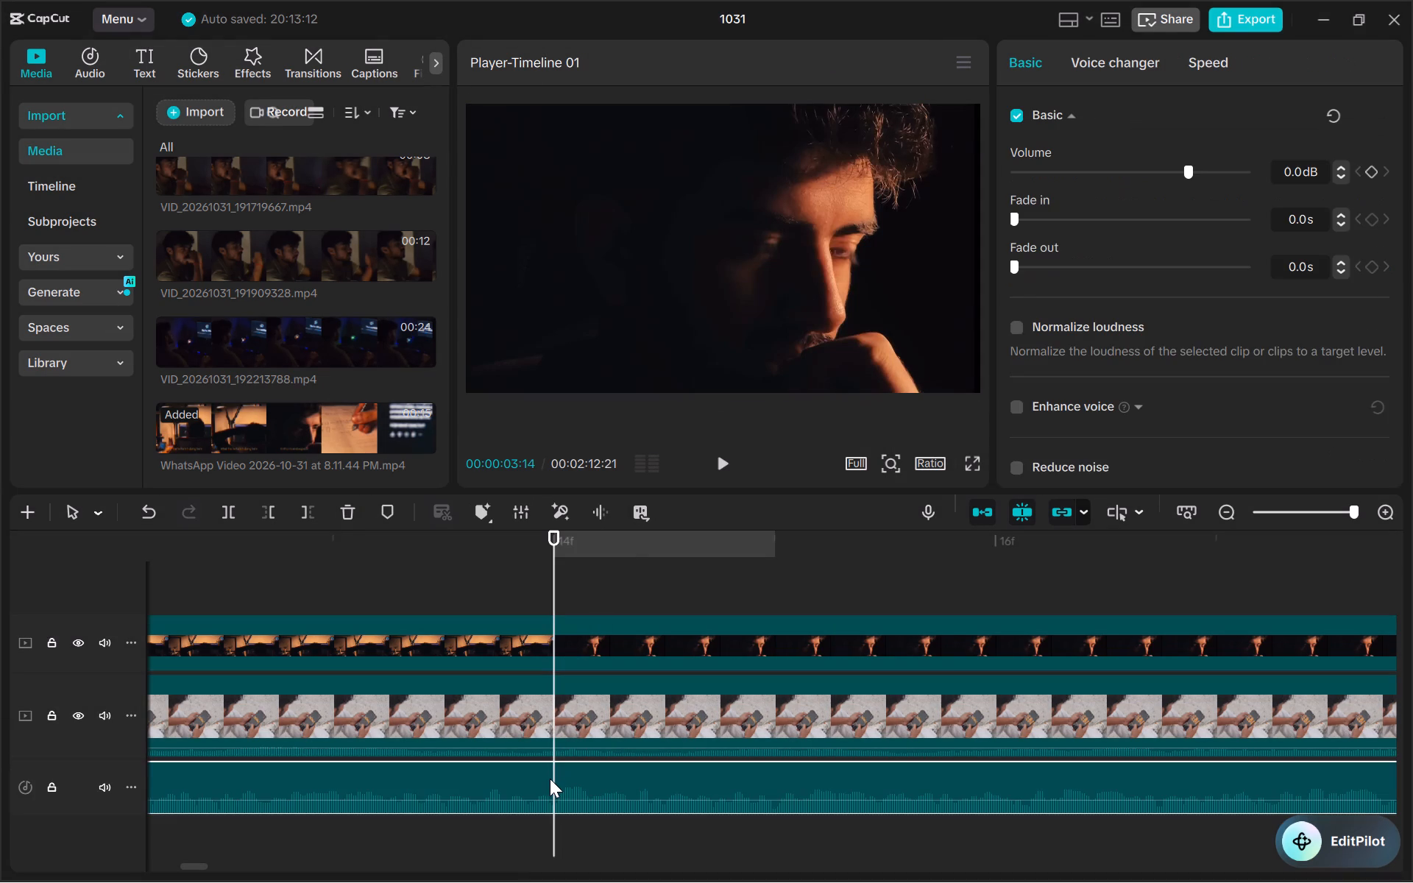
click(550, 779)
key(ctrl+b)
Play the WhatsApp video past the audio split to examine the change from the close-up to the handwriting shot.
scroll(653, 656, left, 1)
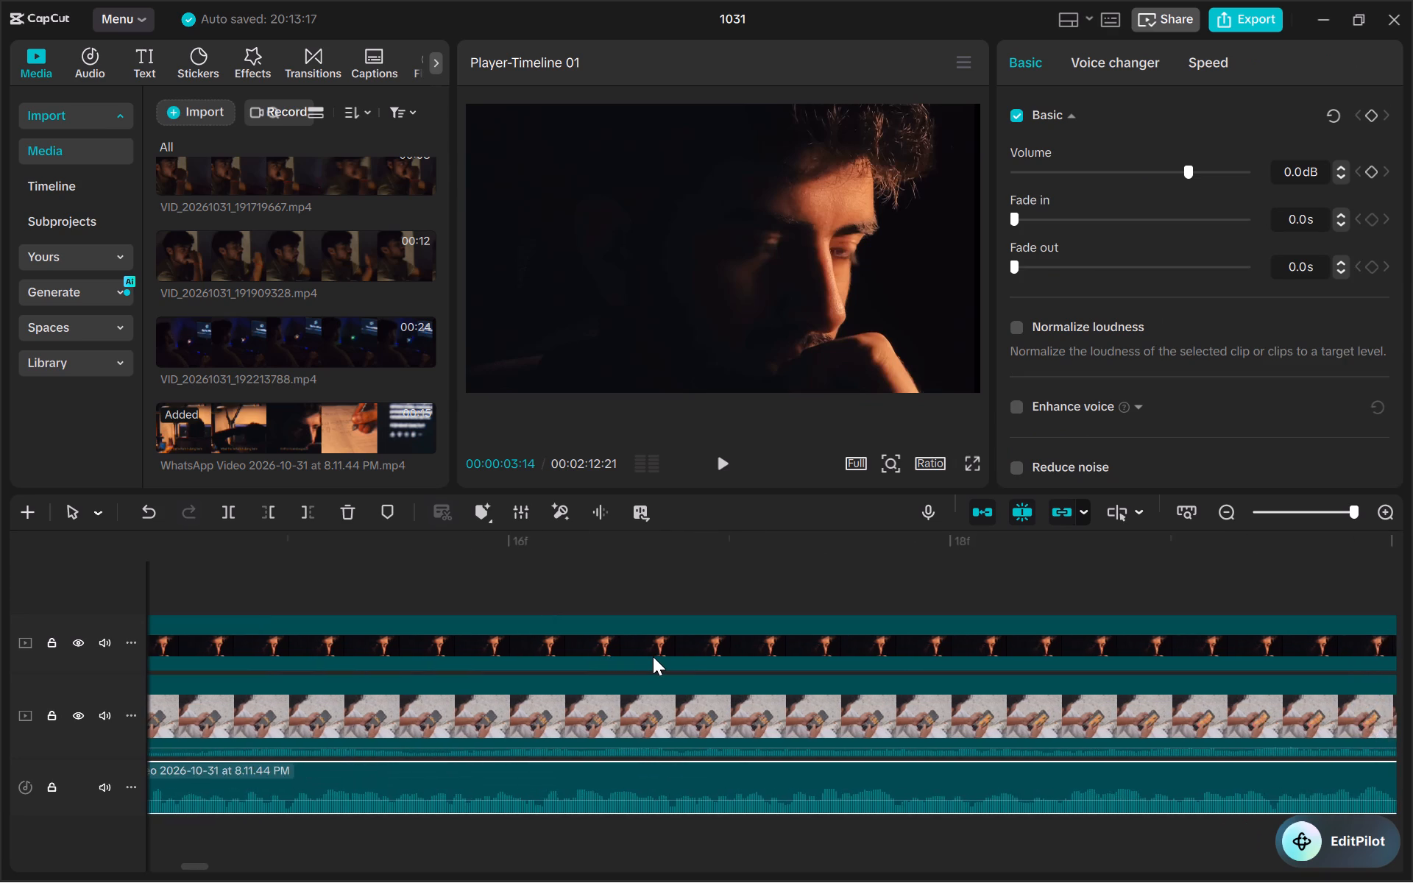
scroll(653, 656, left, 2)
key(space)
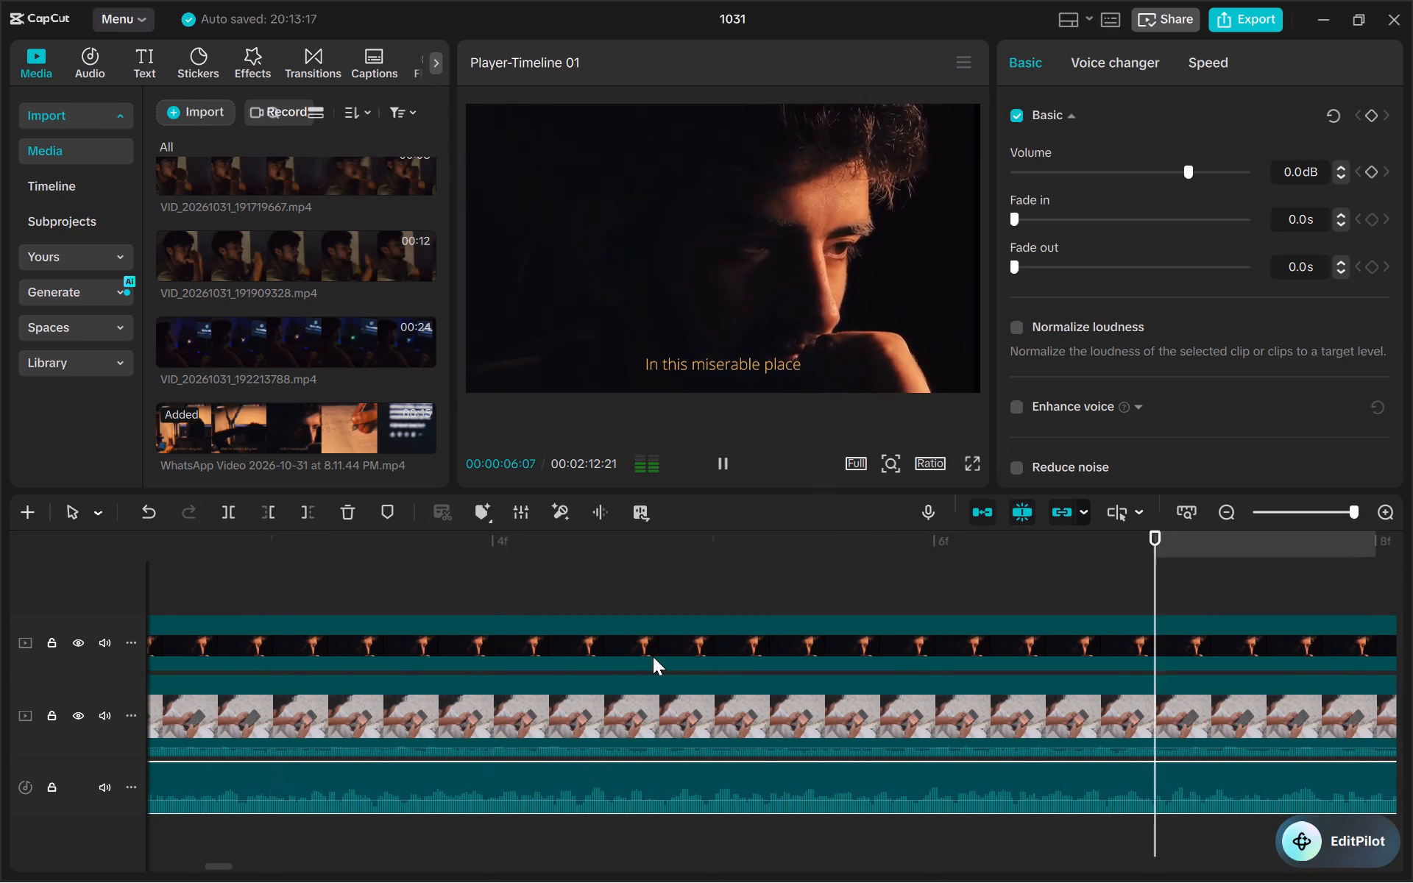
key(space)
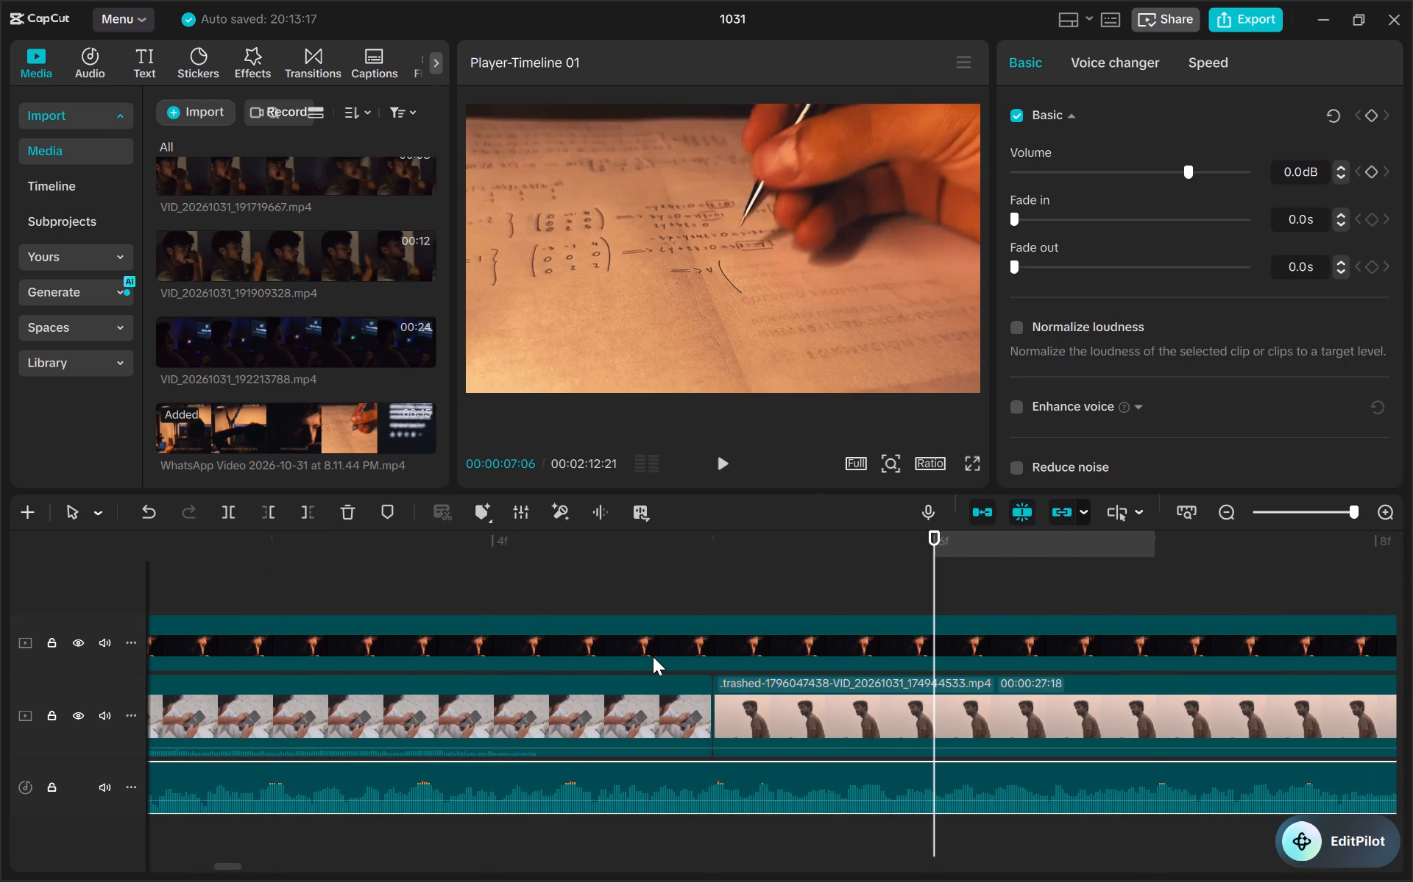
scroll(653, 656, right, 3)
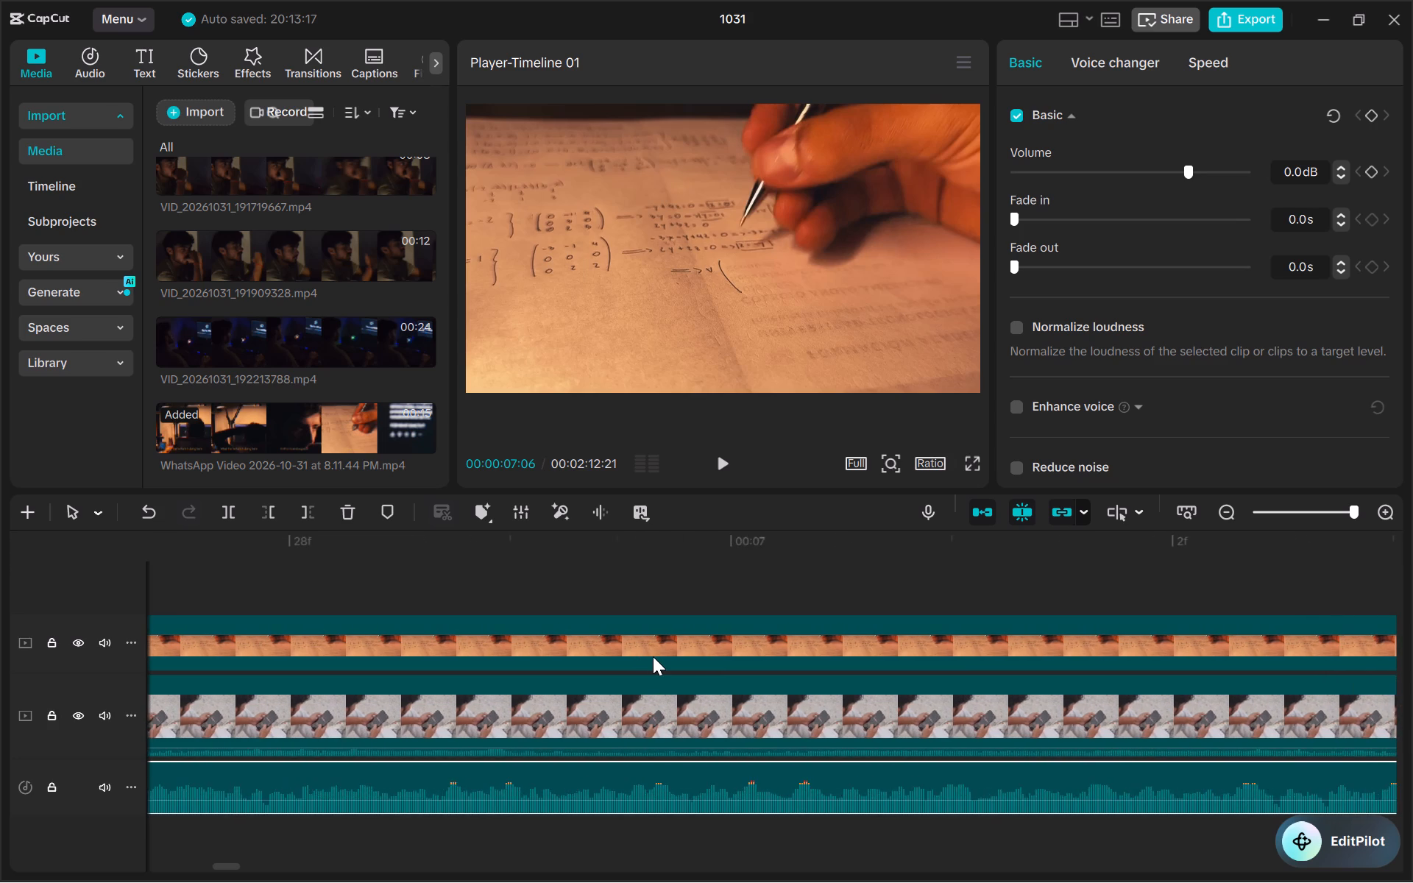
scroll(653, 656, right, 1)
ctrl+scroll(653, 656, down, 14)
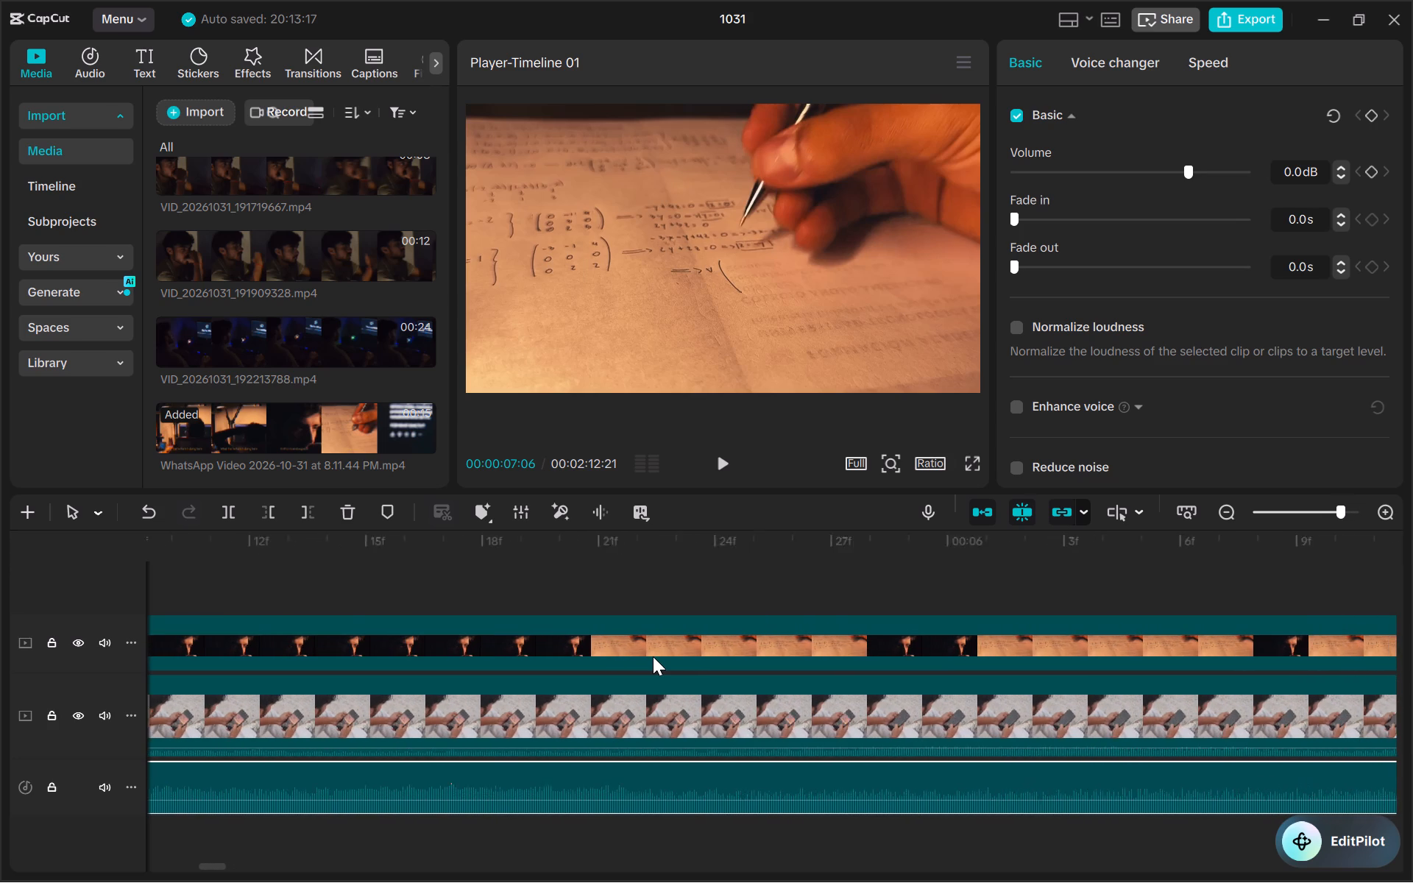
ctrl+scroll(653, 656, down, 4)
scroll(653, 656, right, 1)
ctrl+scroll(653, 656, down, 6)
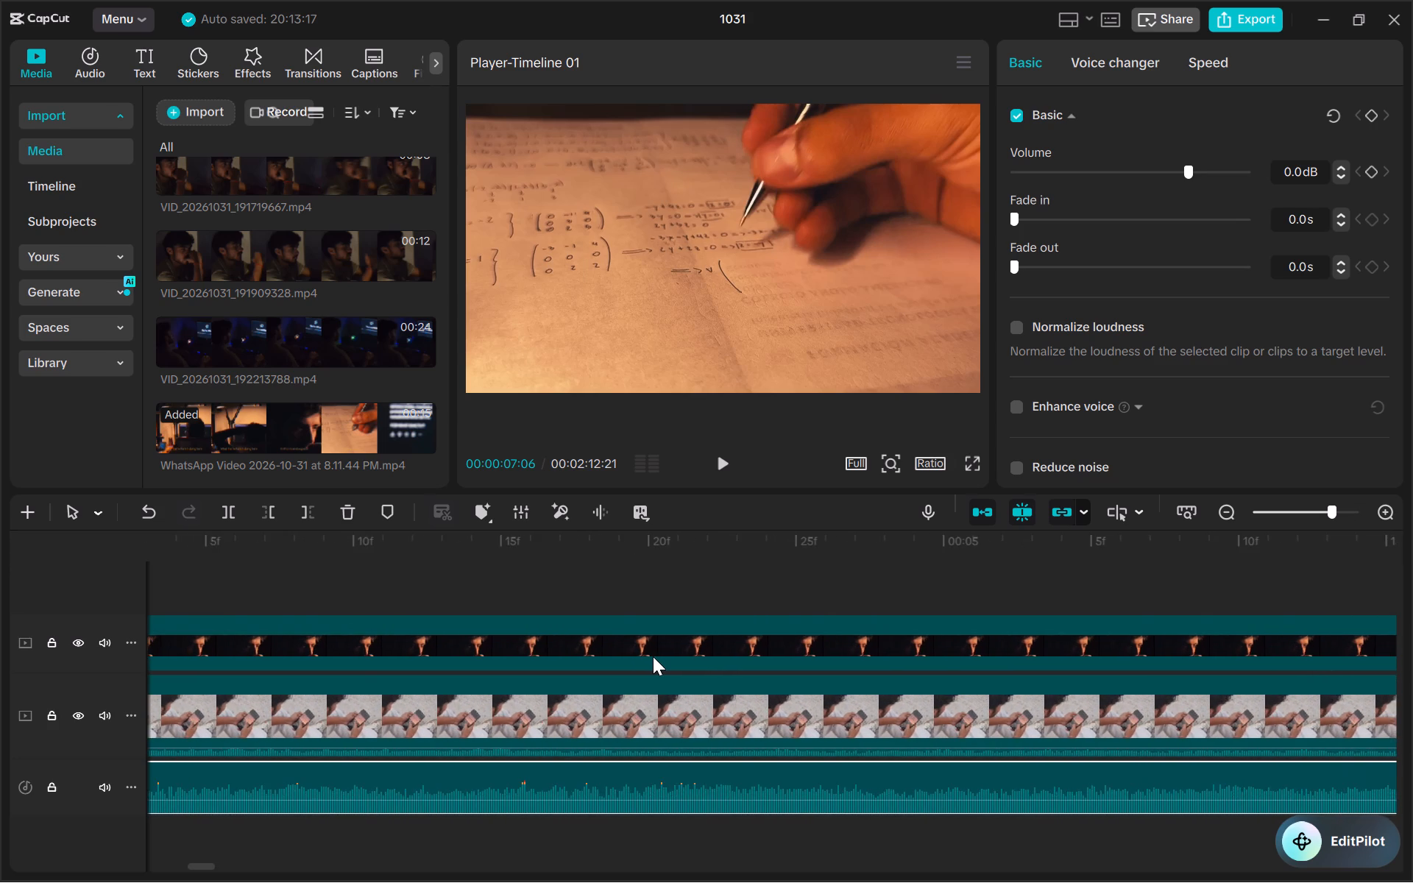
ctrl+scroll(653, 656, down, 3)
click(651, 536)
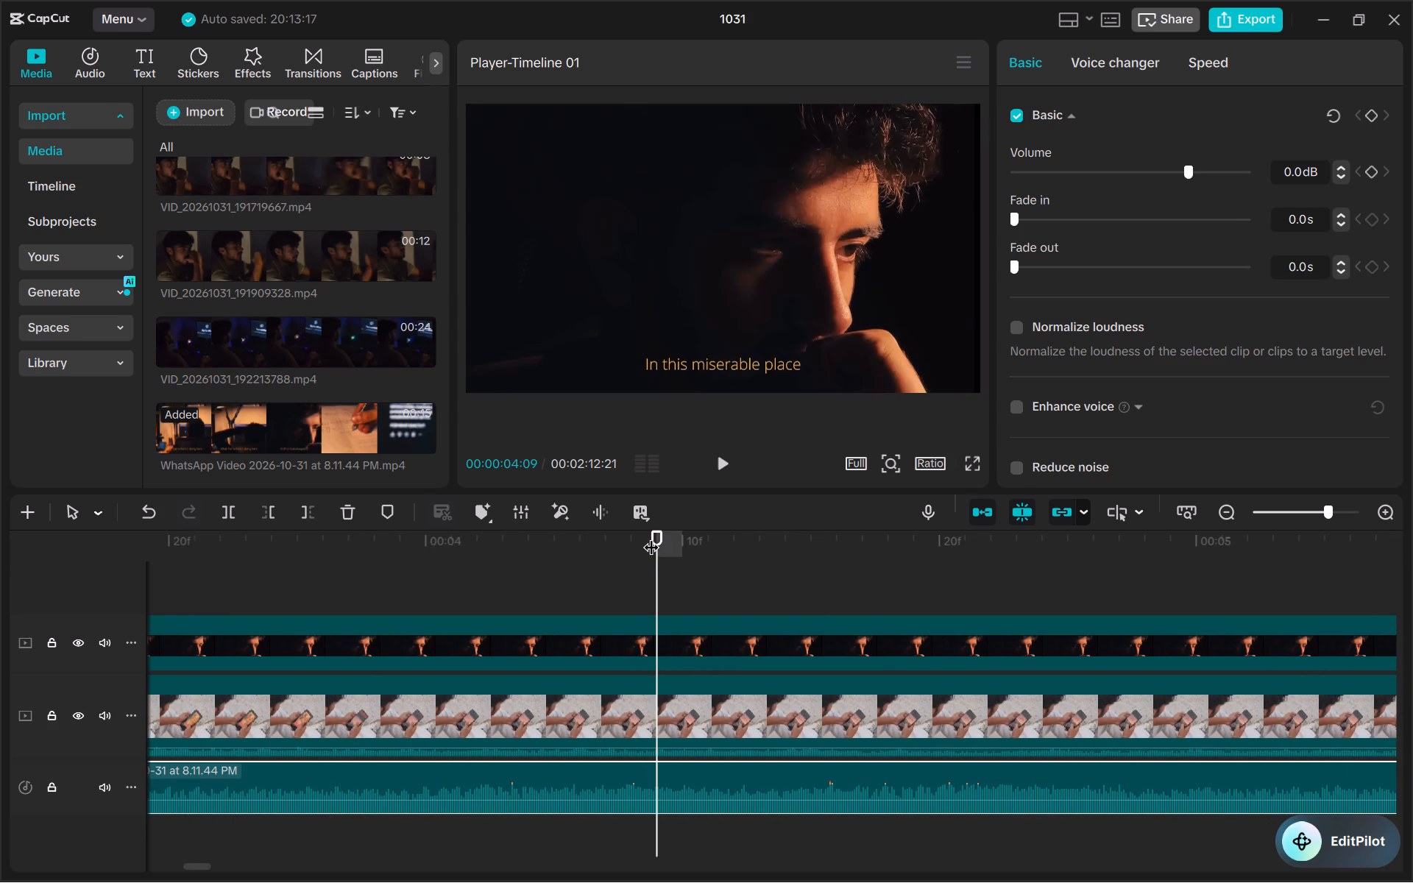
key(space)
ctrl+scroll(651, 536, down, 5)
ctrl+scroll(609, 735, down, 6)
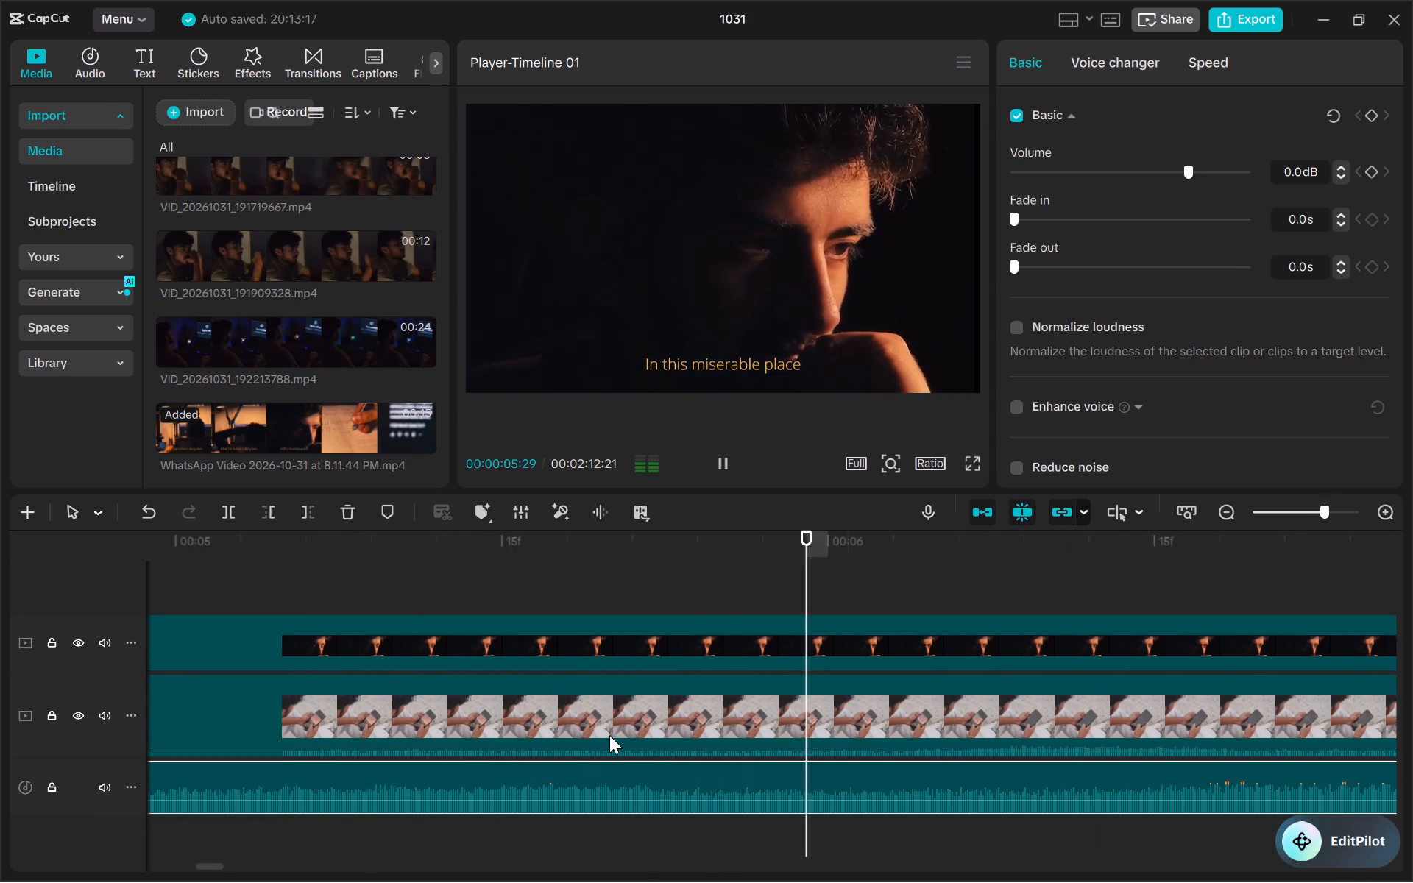
ctrl+scroll(609, 735, down, 3)
key(space)
ctrl+scroll(609, 735, down, 6)
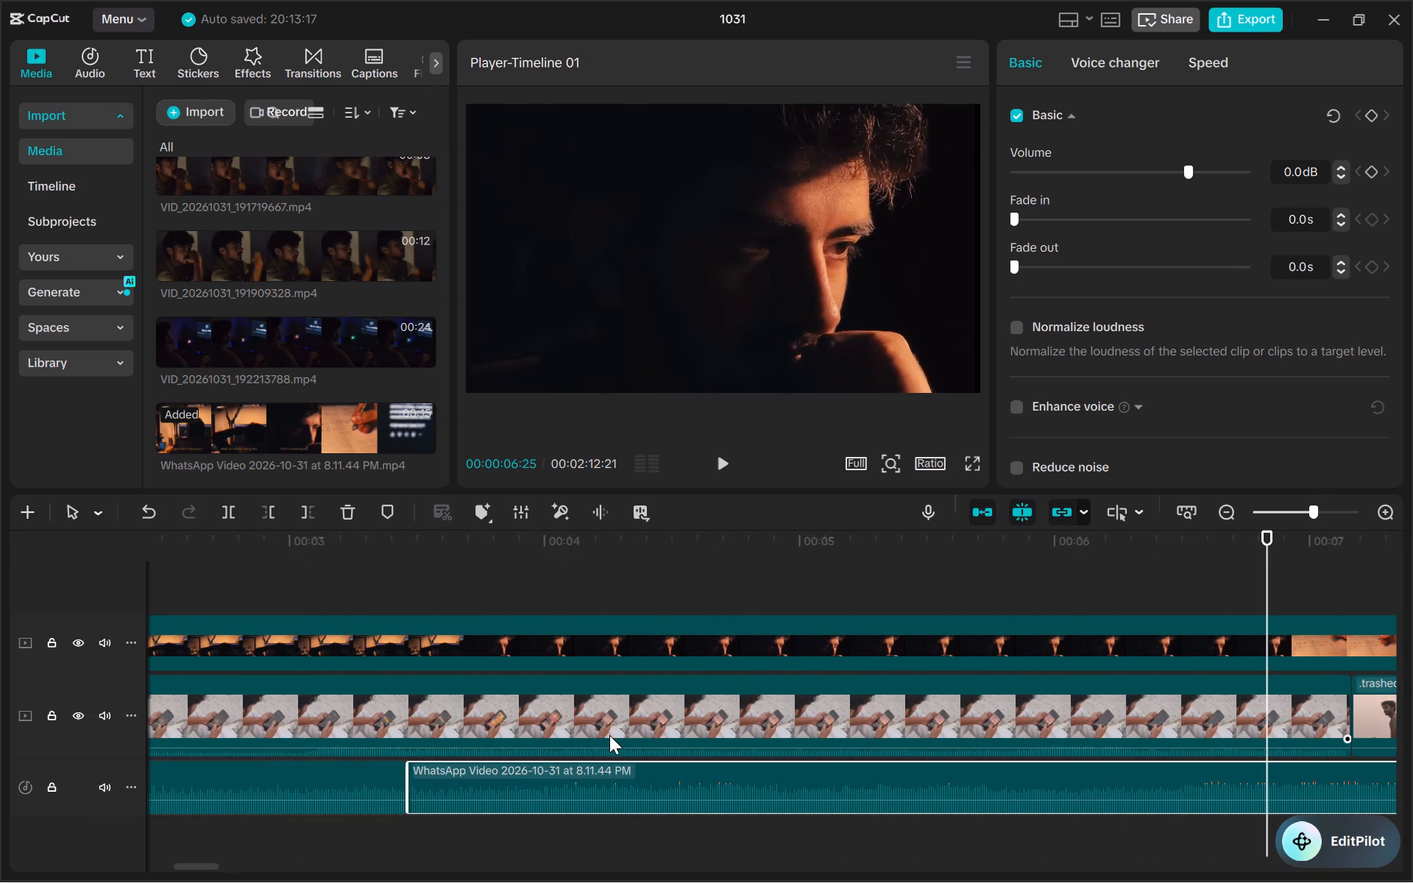
ctrl+scroll(609, 735, down, 5)
scroll(518, 836, left, 1)
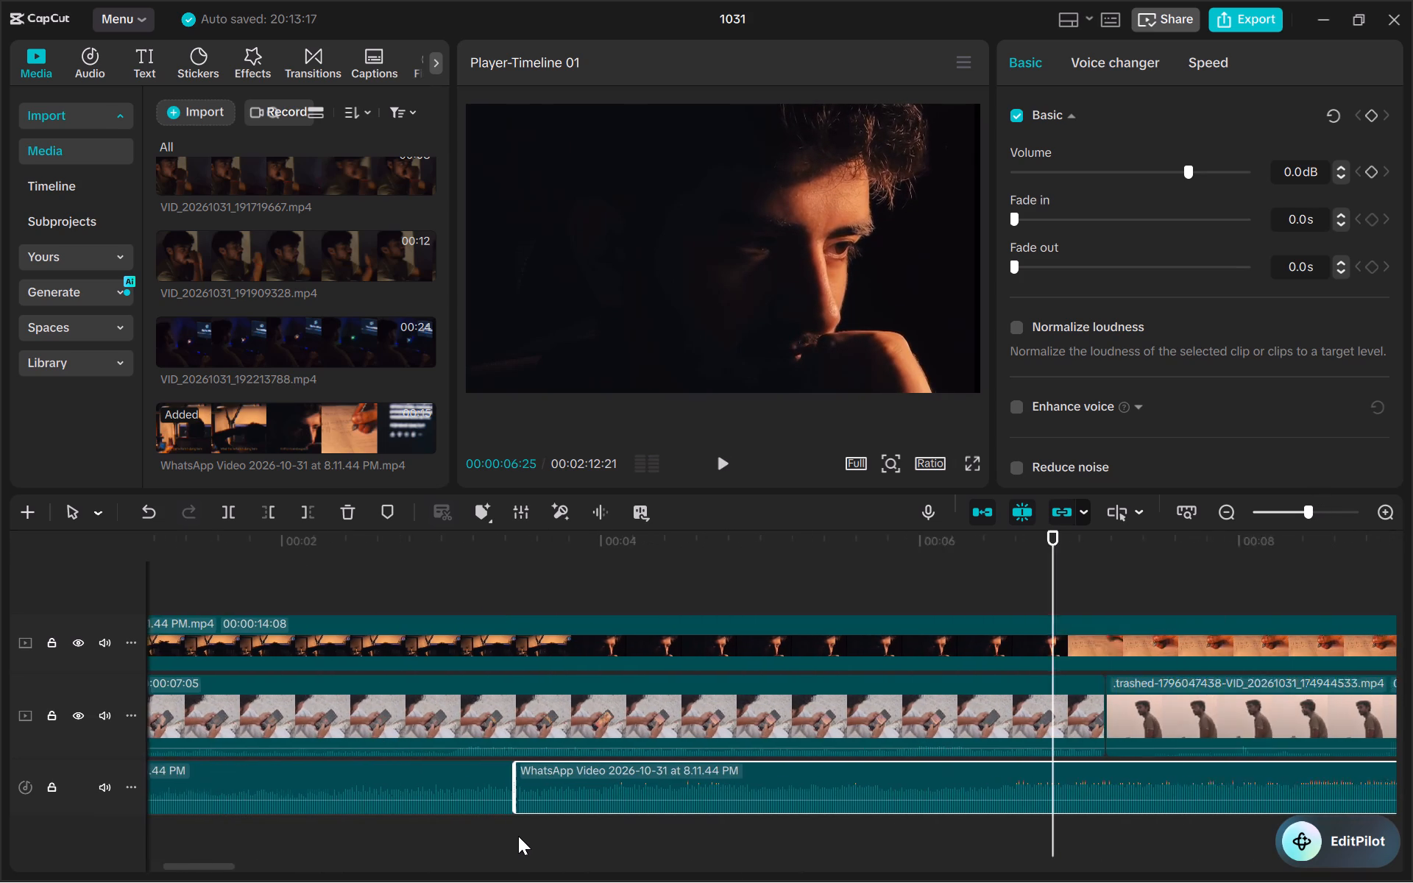
scroll(518, 836, left, 1)
key(space)
key(space)
Add a marker on the timeline ruler, not on the audio clip, at 00:00:06:27, where the handwriting shot begins.
key(Left)
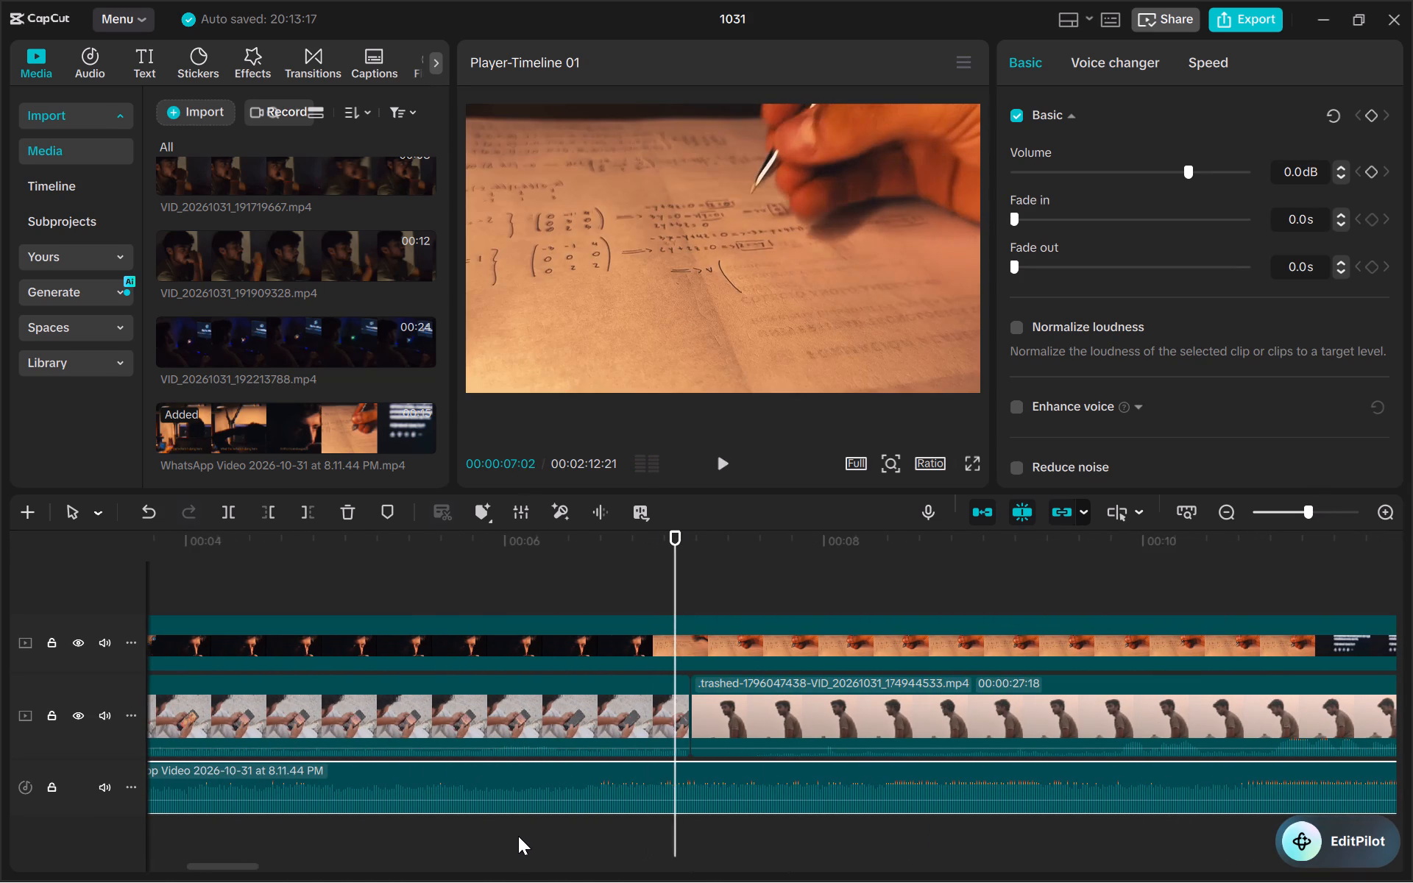
key(Left)
key(Left)
key(Left)
key(Left)
key(Left)
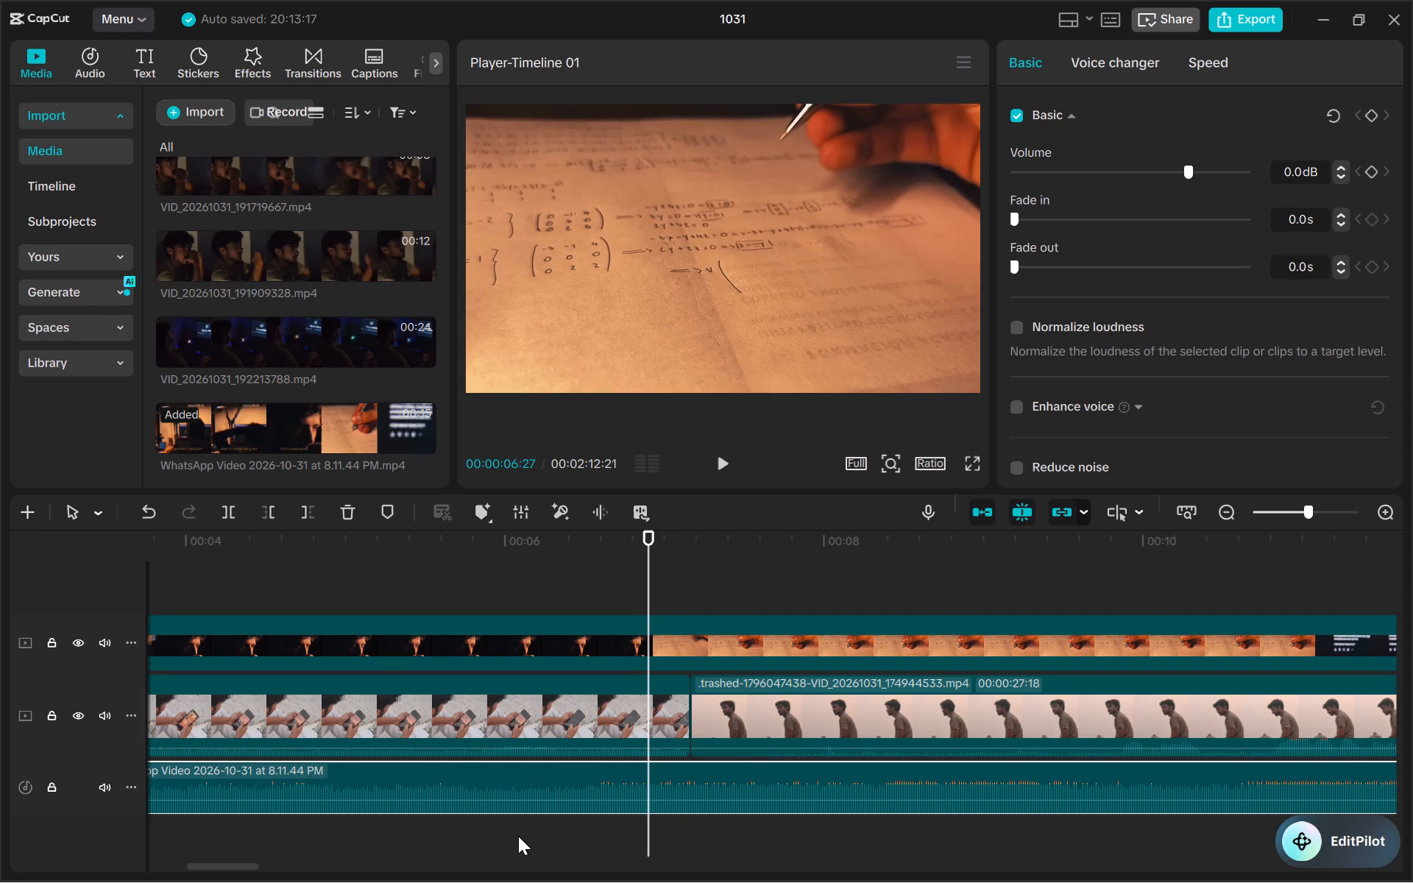
ctrl+scroll(695, 607, up, 9)
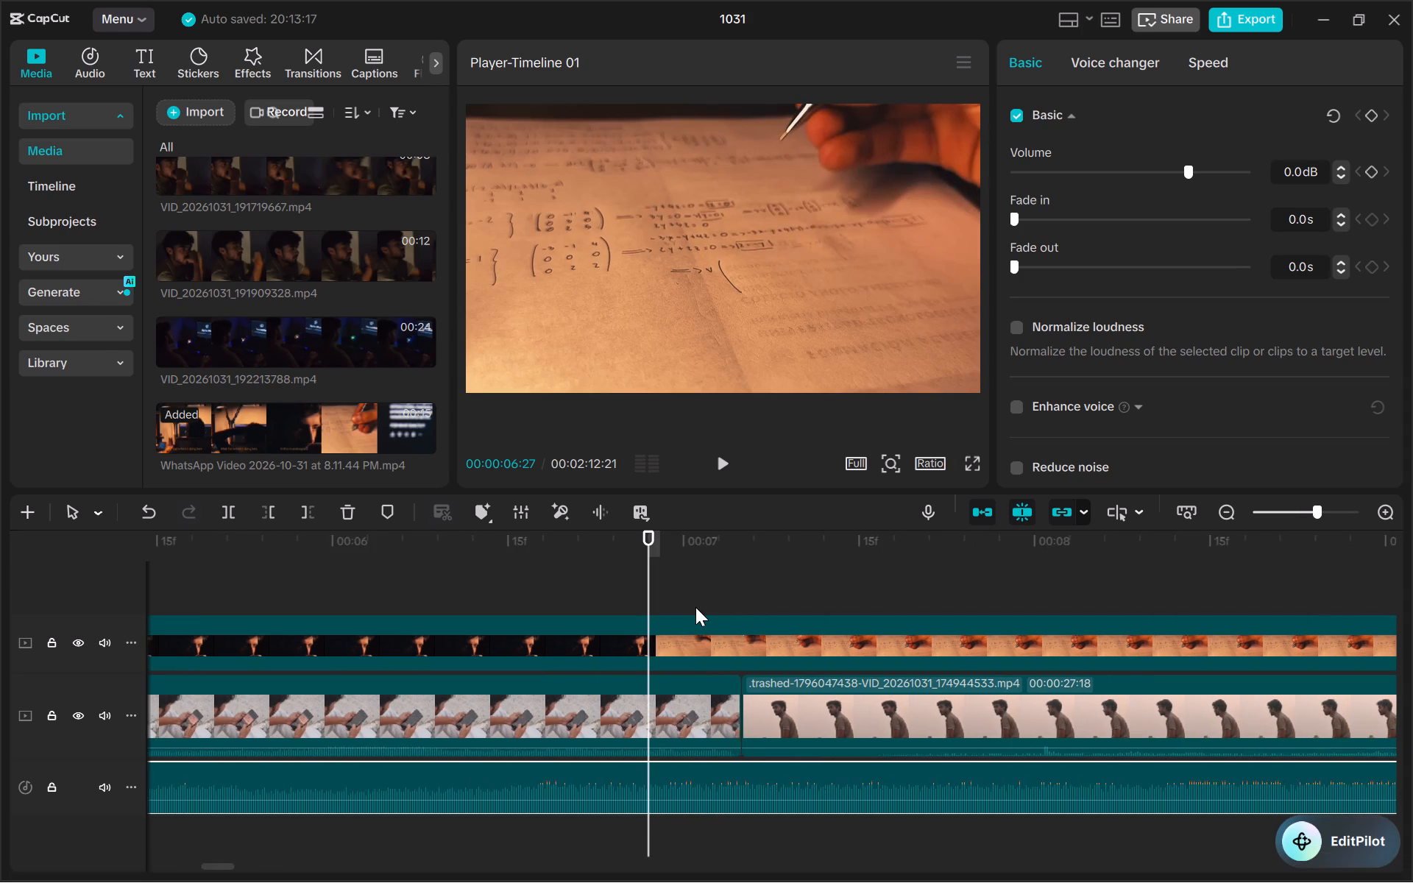
ctrl+scroll(695, 607, up, 15)
ctrl+scroll(695, 607, up, 9)
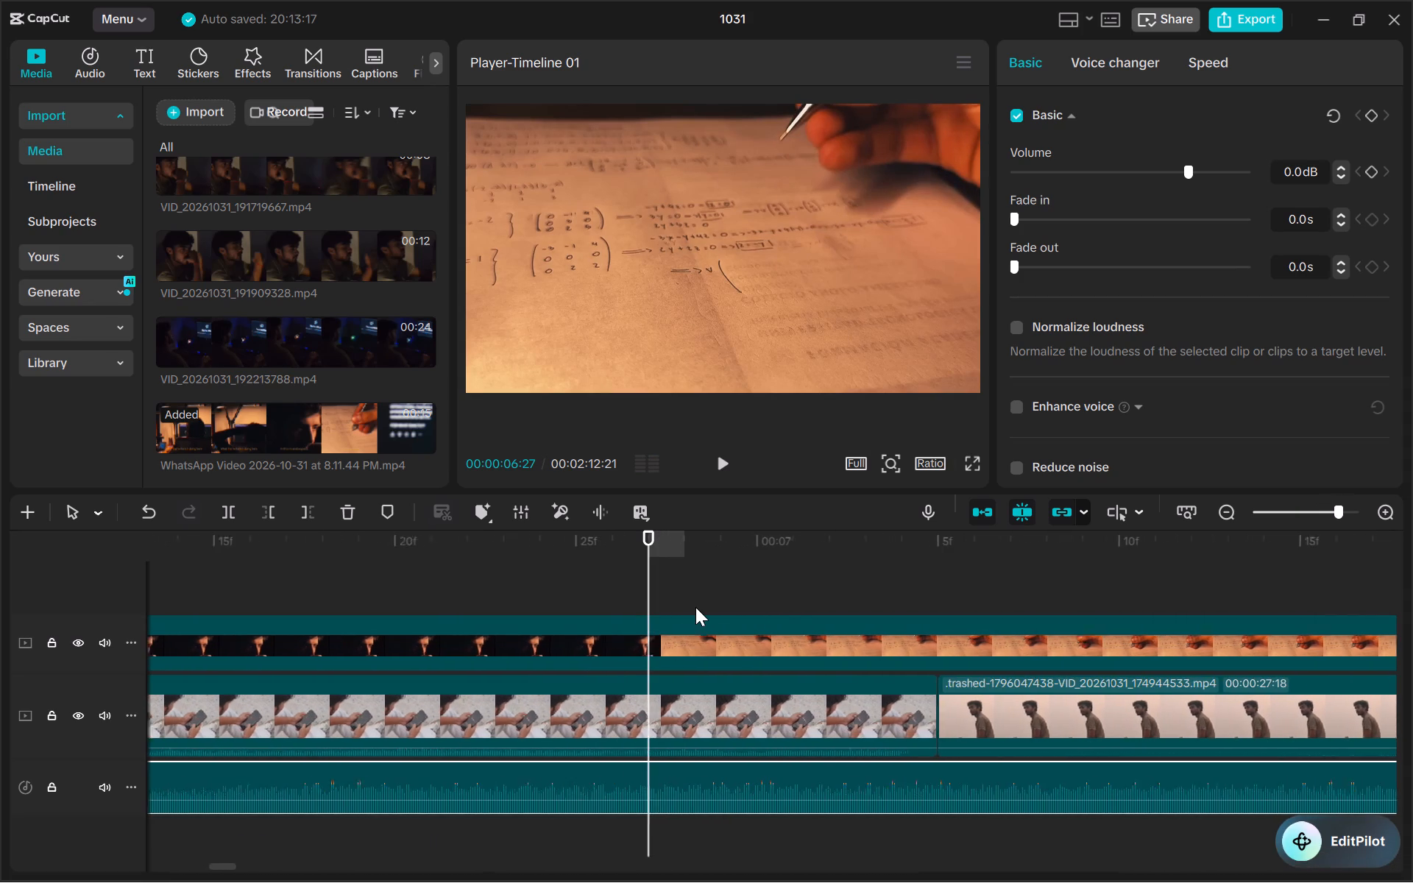
ctrl+scroll(695, 607, up, 12)
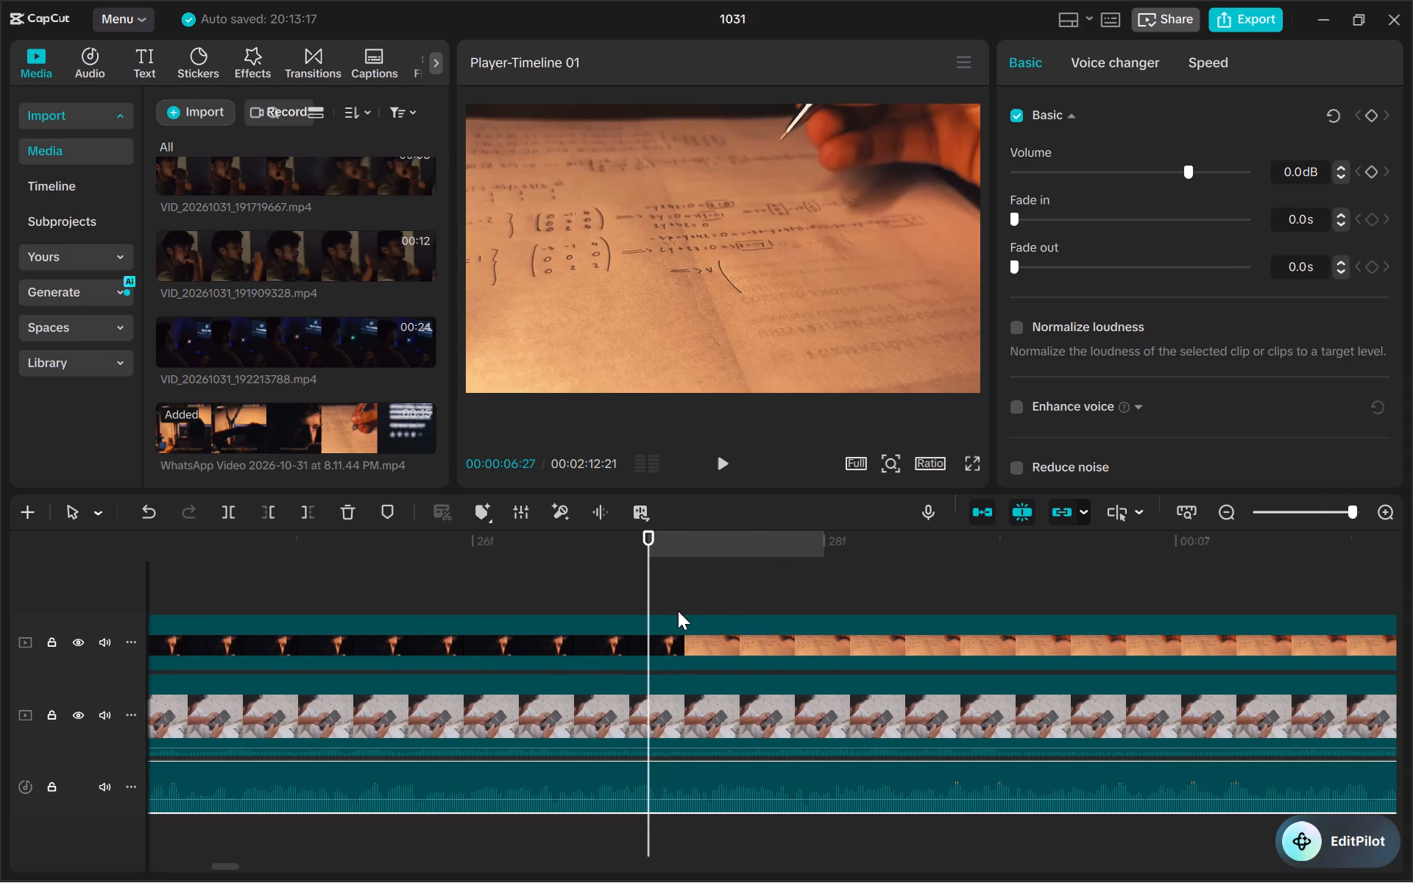
key(Right)
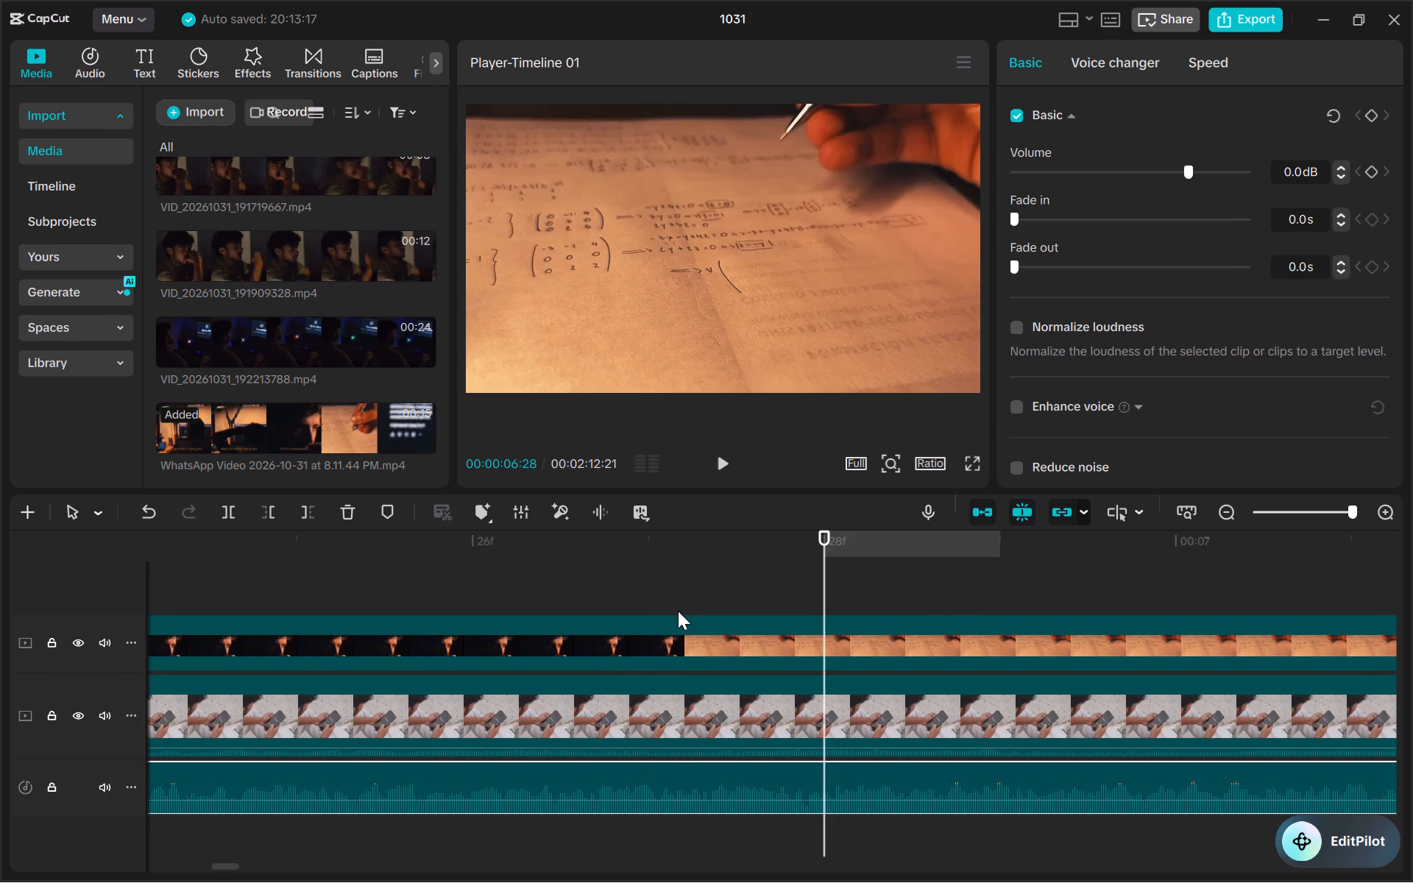
key(Left)
key(Left)
key(Right)
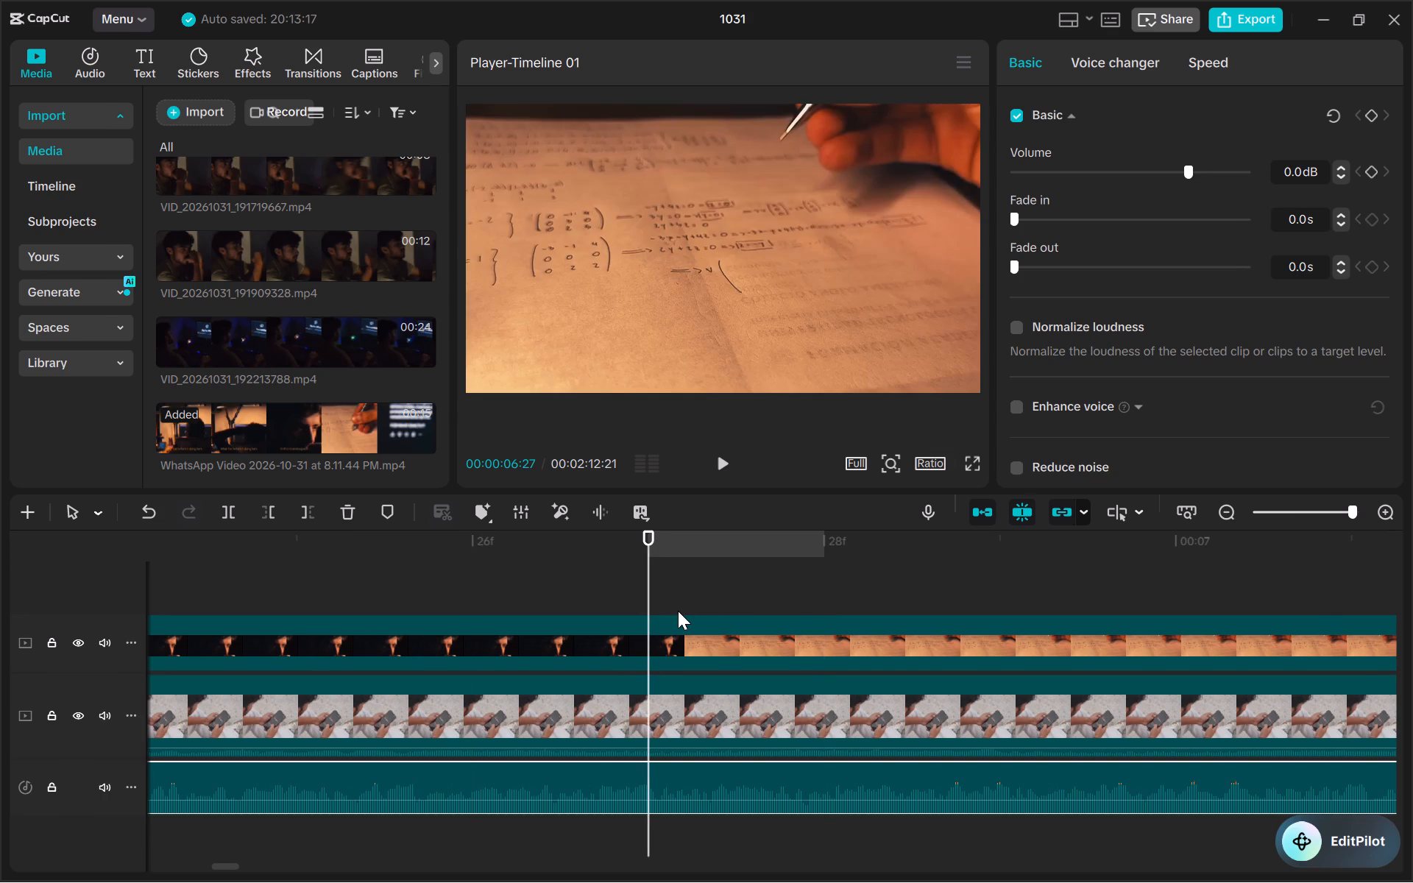
key(m)
key(ctrl+z)
click(674, 575)
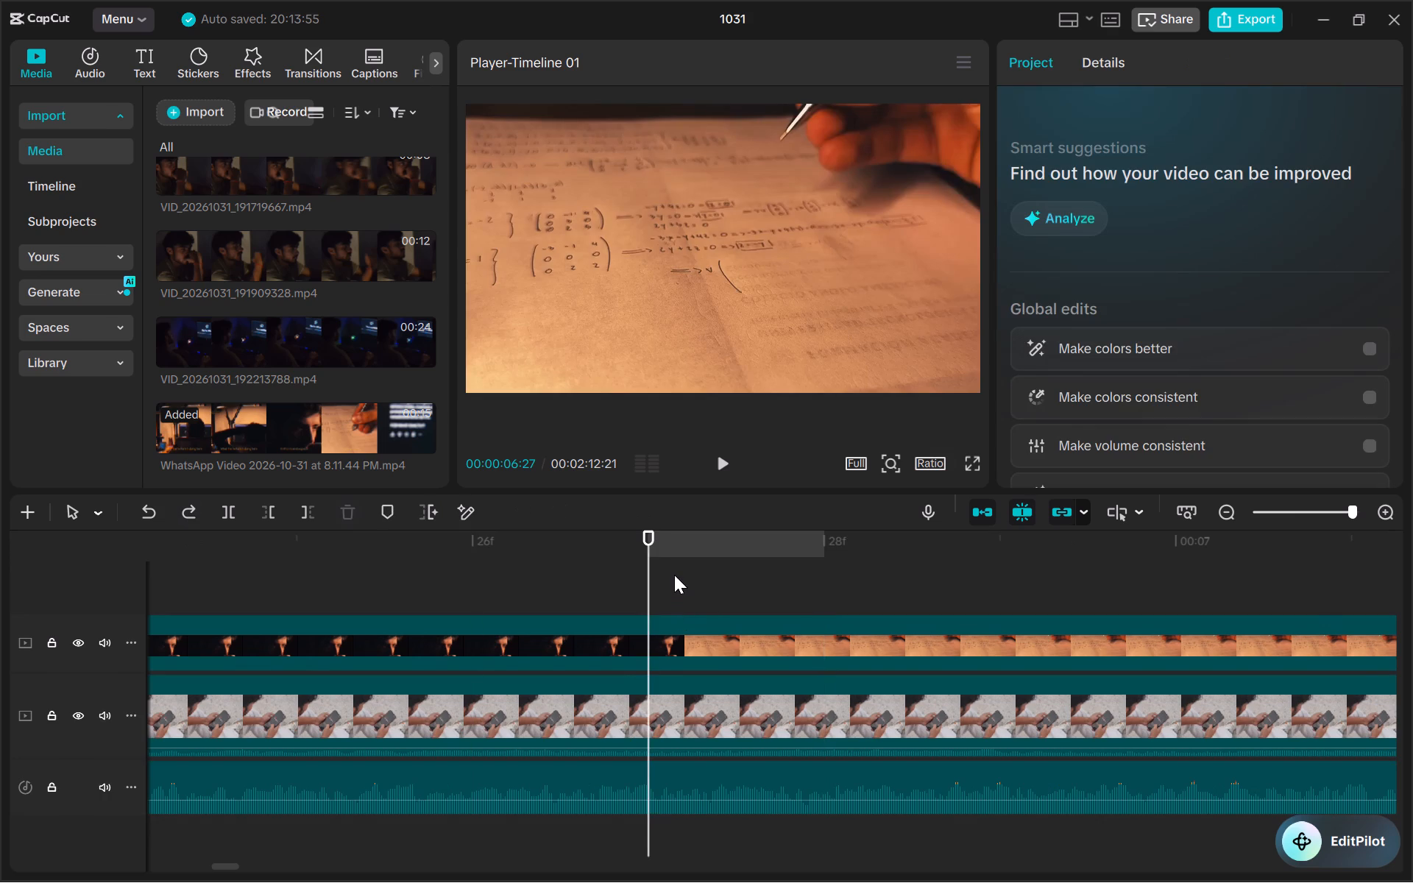
key(m)
Play the WhatsApp video past the handwriting marker to examine the change from the handwriting shot to the blurred text screen.
key(space)
ctrl+scroll(701, 576, down, 7)
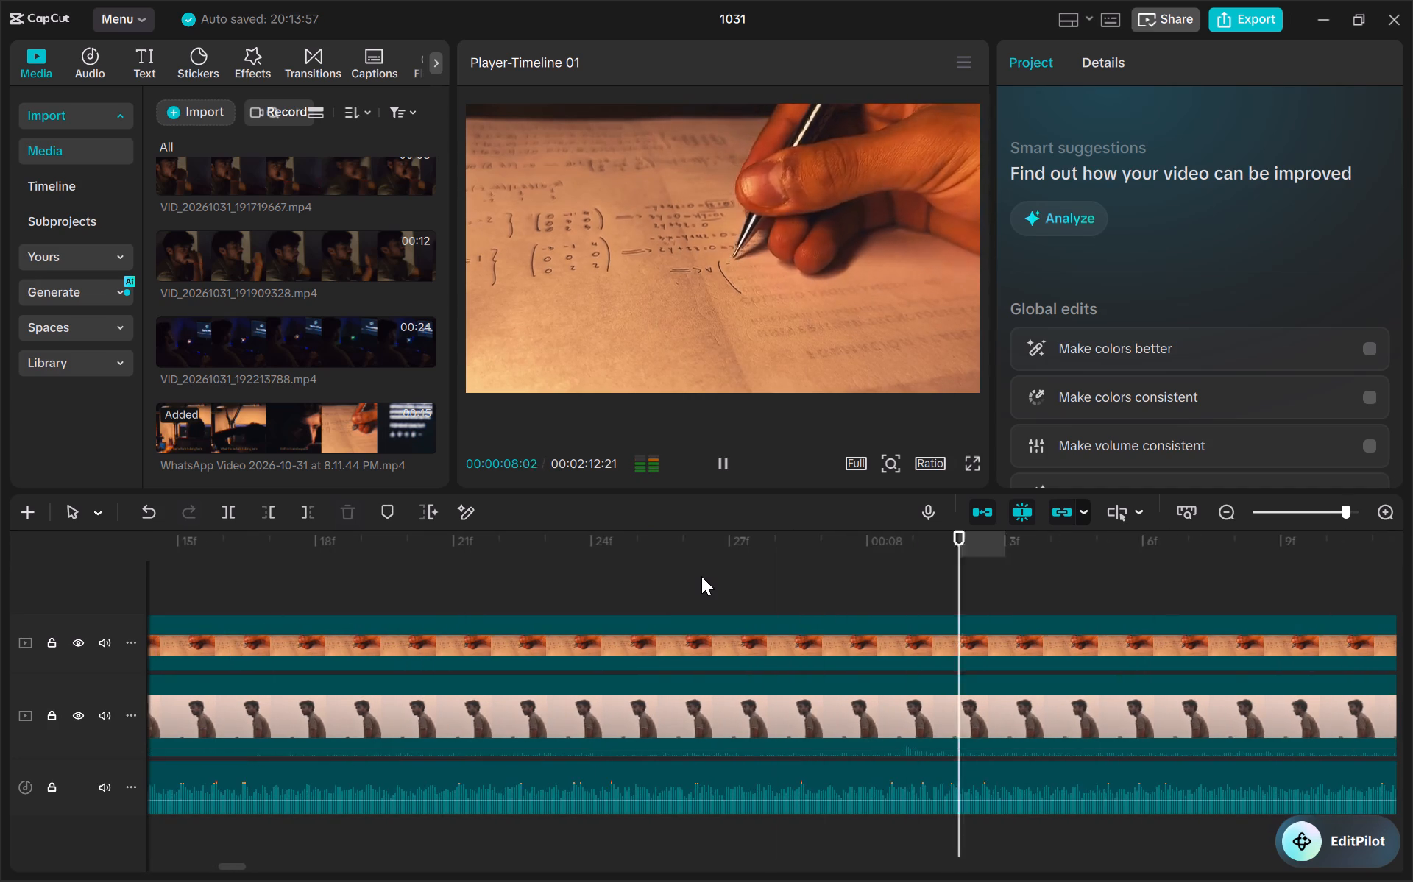
ctrl+scroll(701, 576, down, 16)
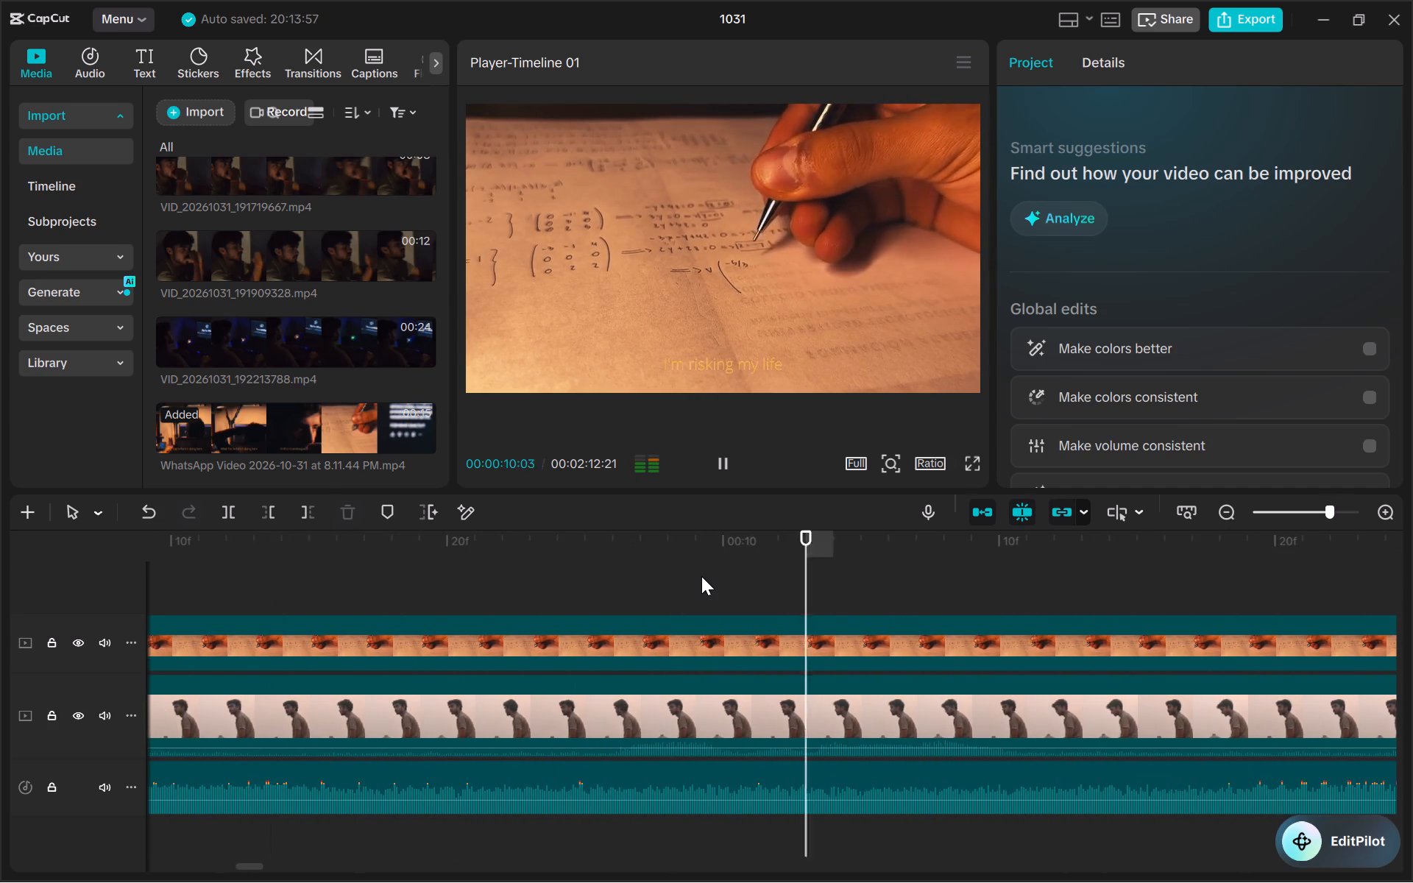
ctrl+scroll(701, 576, down, 6)
key(space)
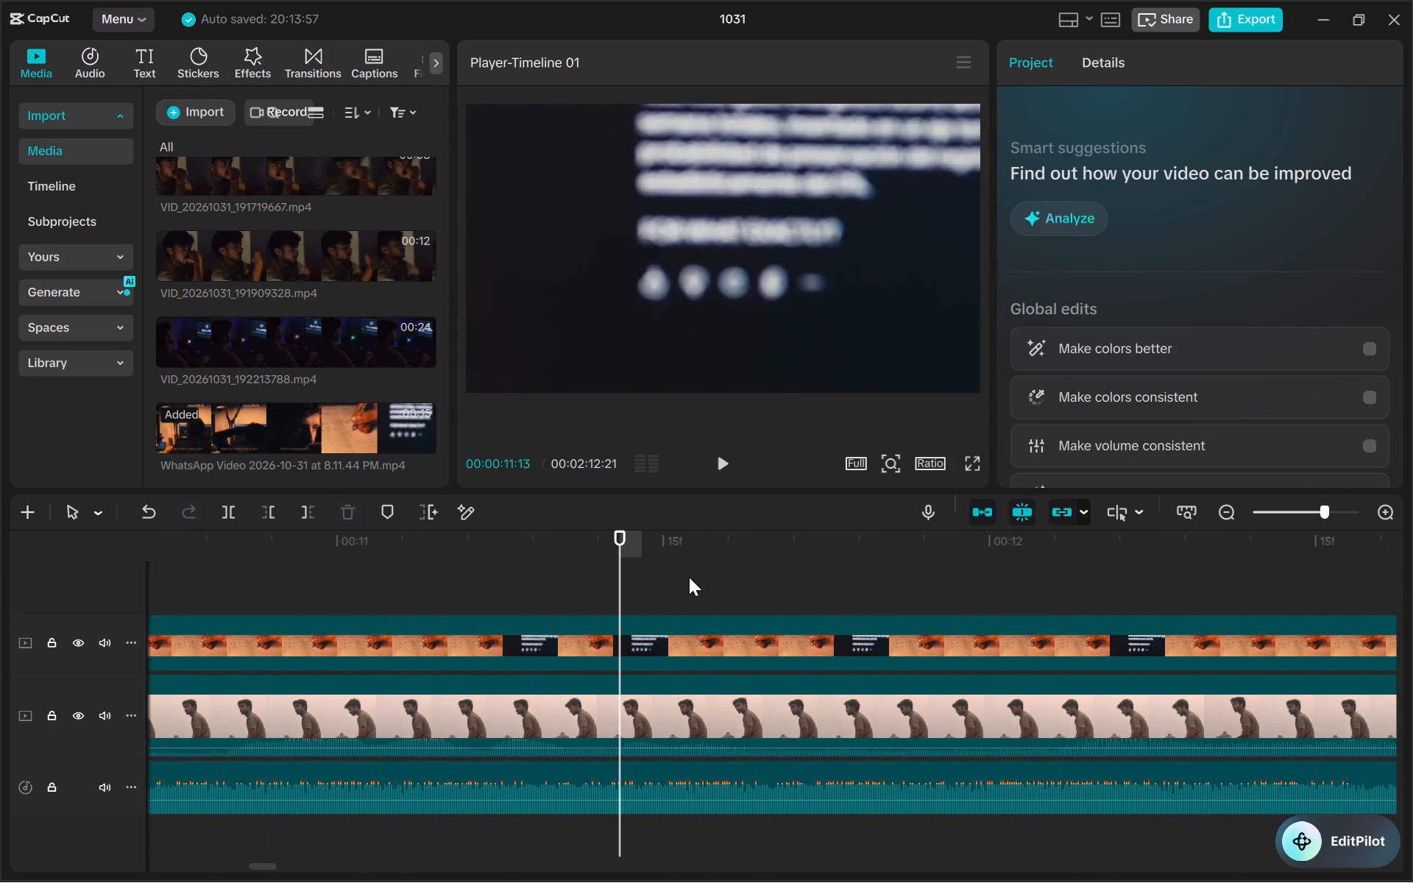
click(493, 542)
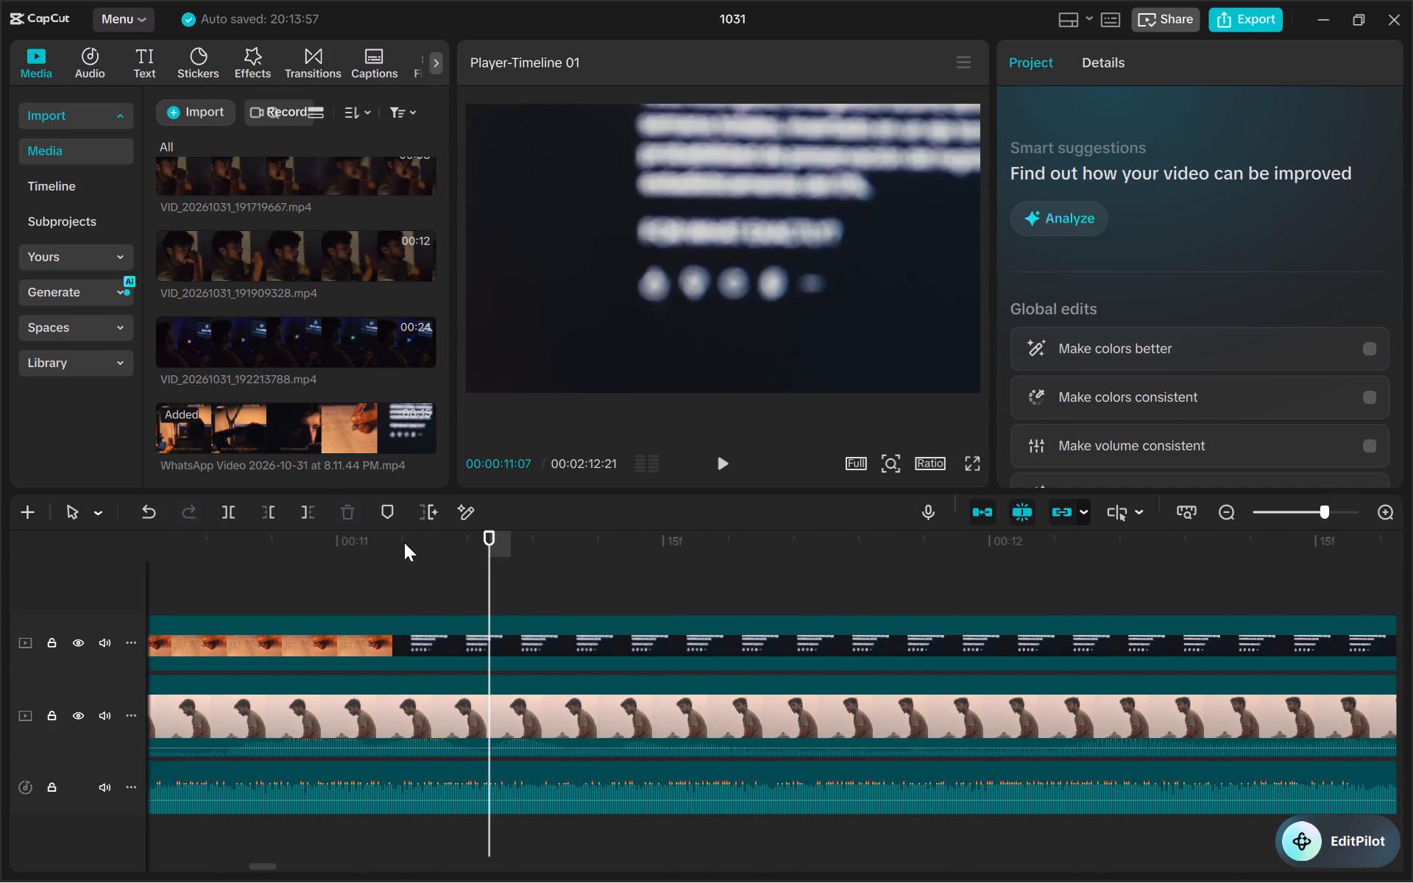
click(404, 542)
scroll(404, 542, right, 2)
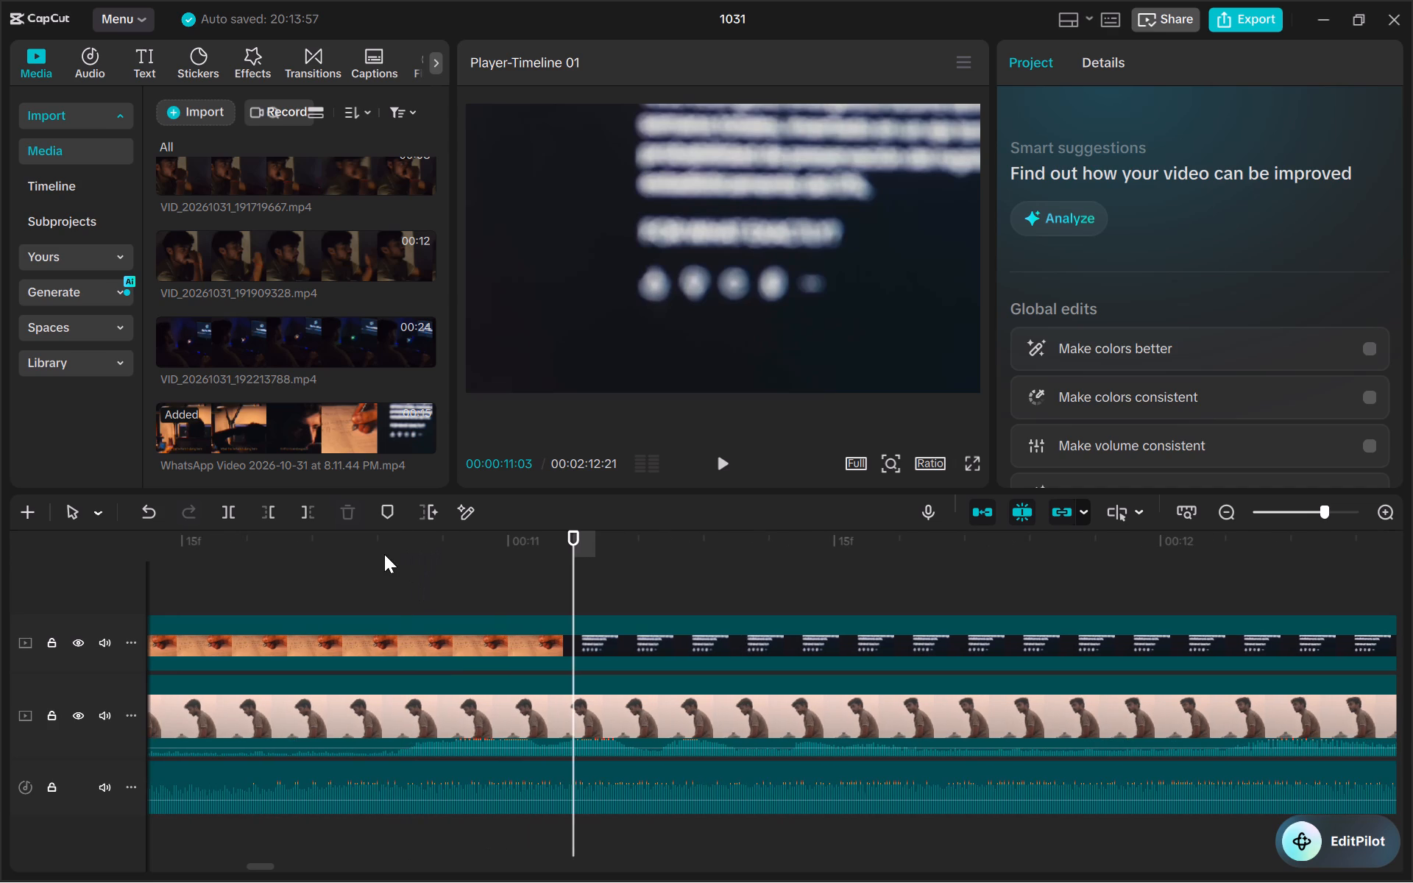
click(384, 554)
key(space)
key(space)
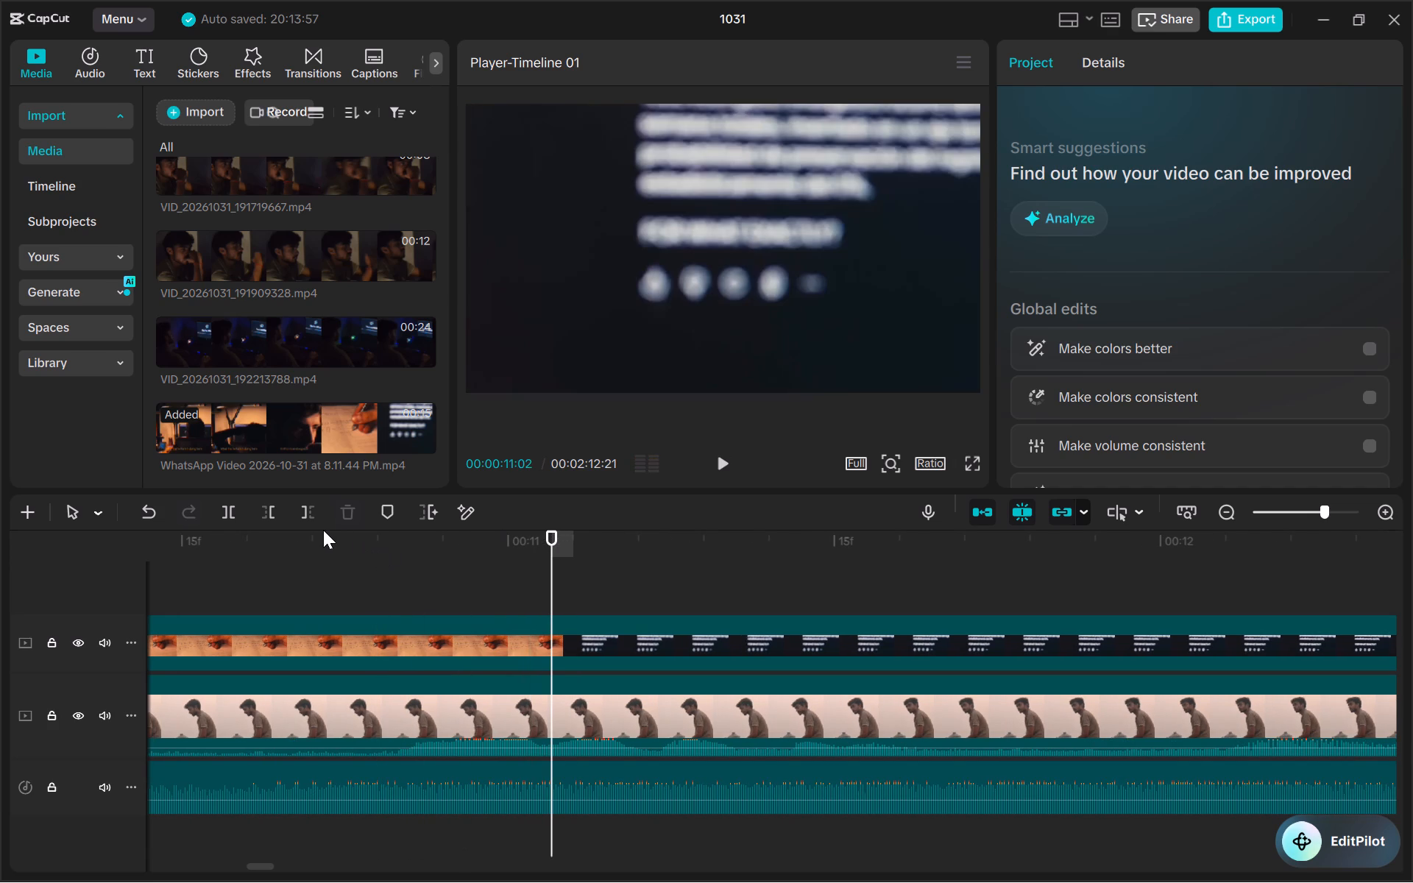
ctrl+scroll(328, 674, down, 9)
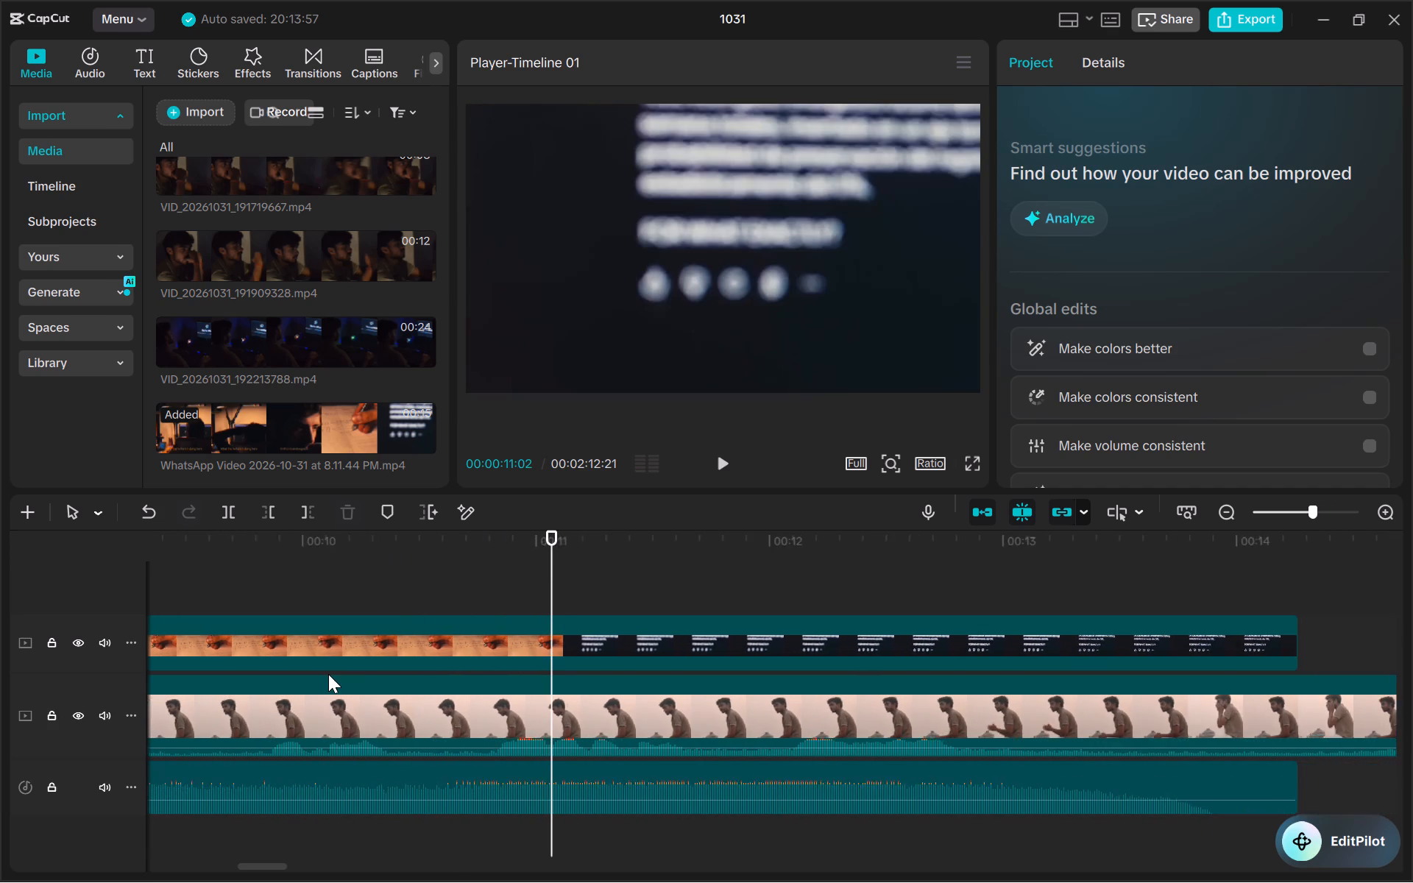
ctrl+scroll(328, 674, down, 3)
click(525, 533)
key(space)
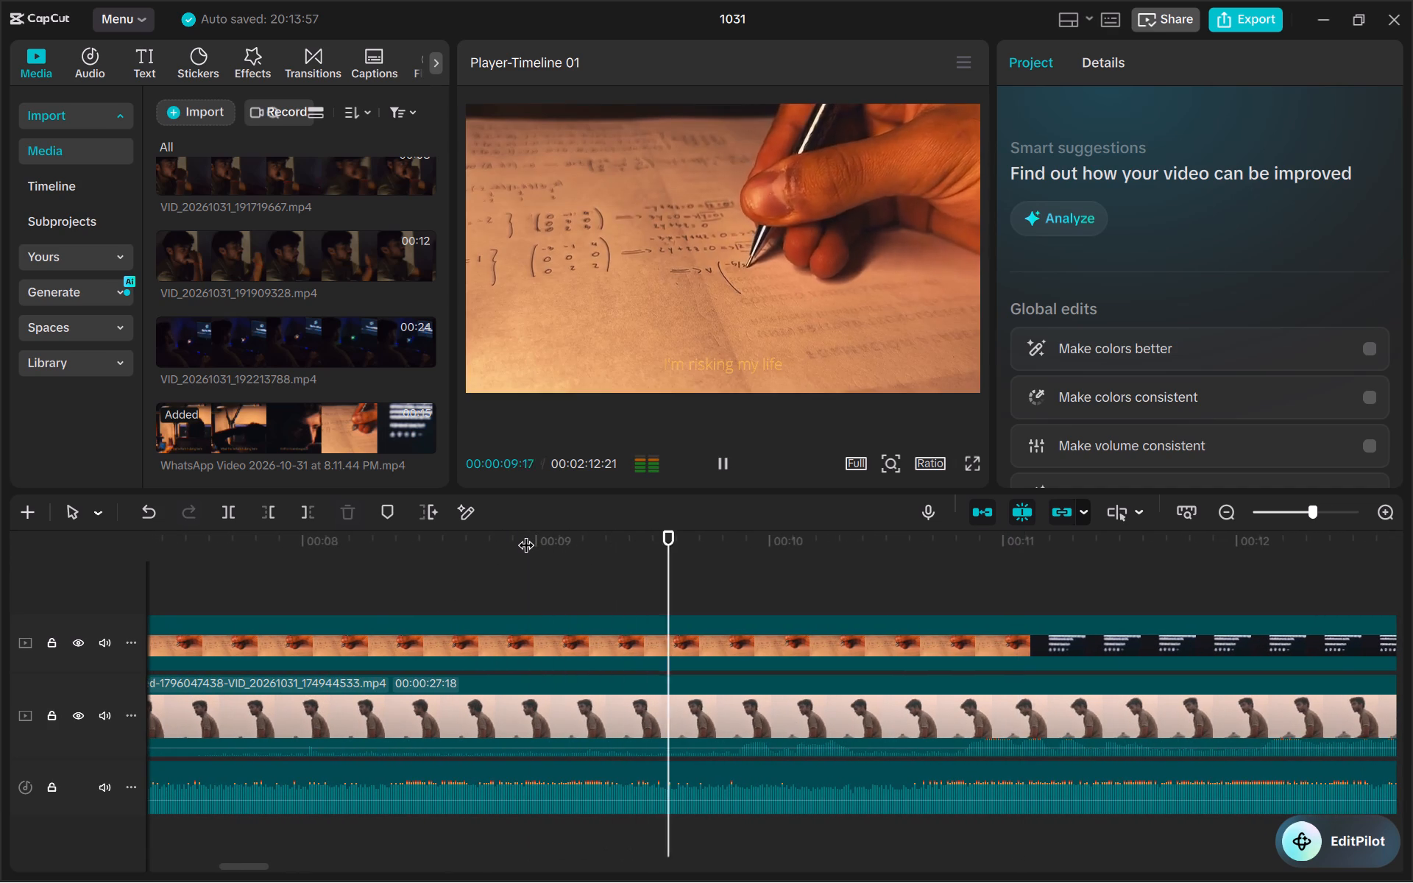
key(space)
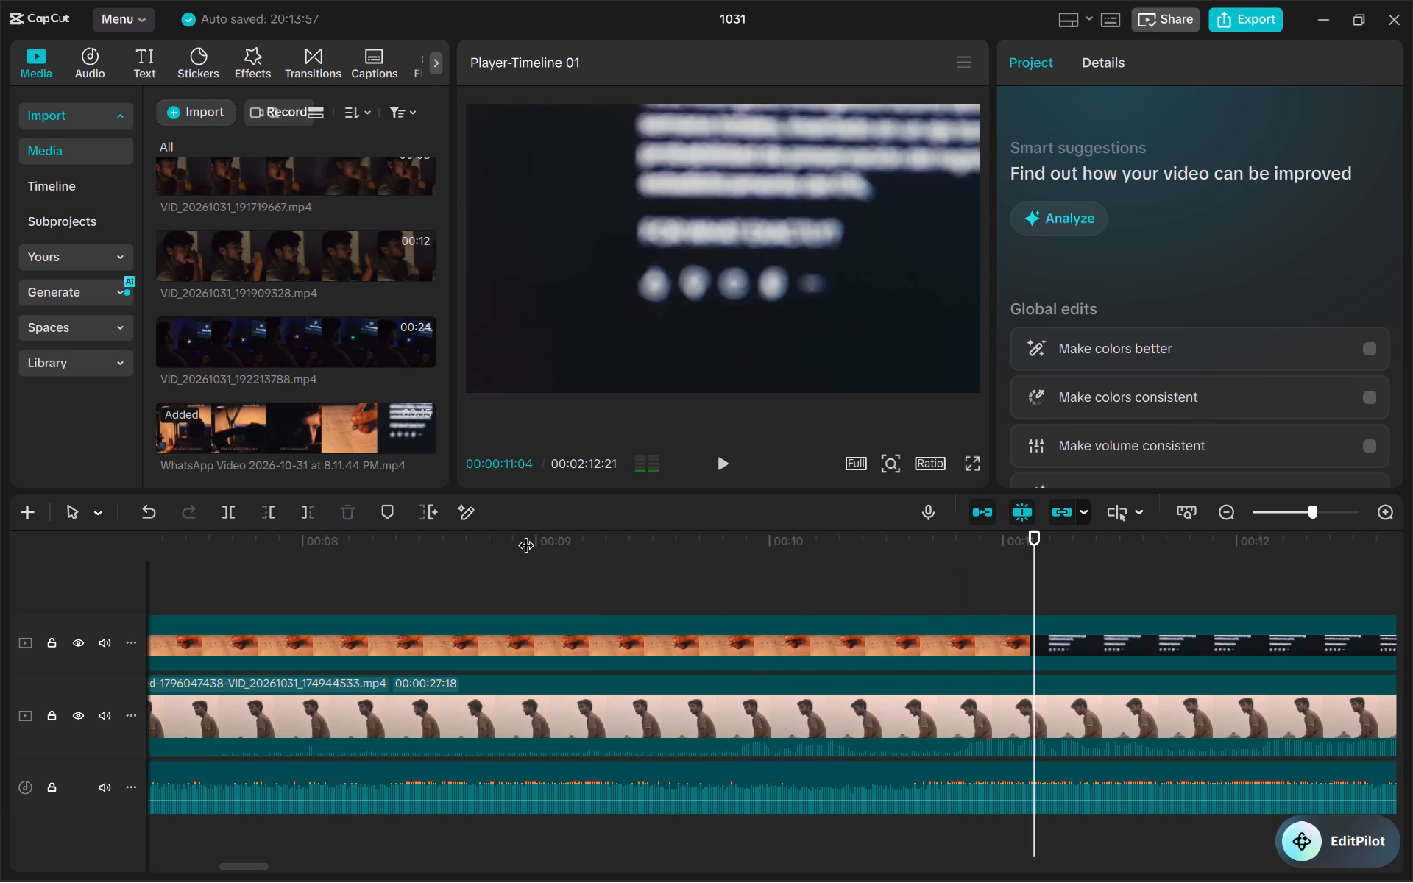
Add a marker on the timeline ruler at 00:00:11:02, where the WhatsApp video's blurred text-screen shot begins.
ctrl+scroll(988, 618, up, 15)
ctrl+scroll(988, 618, up, 16)
ctrl+scroll(988, 618, up, 7)
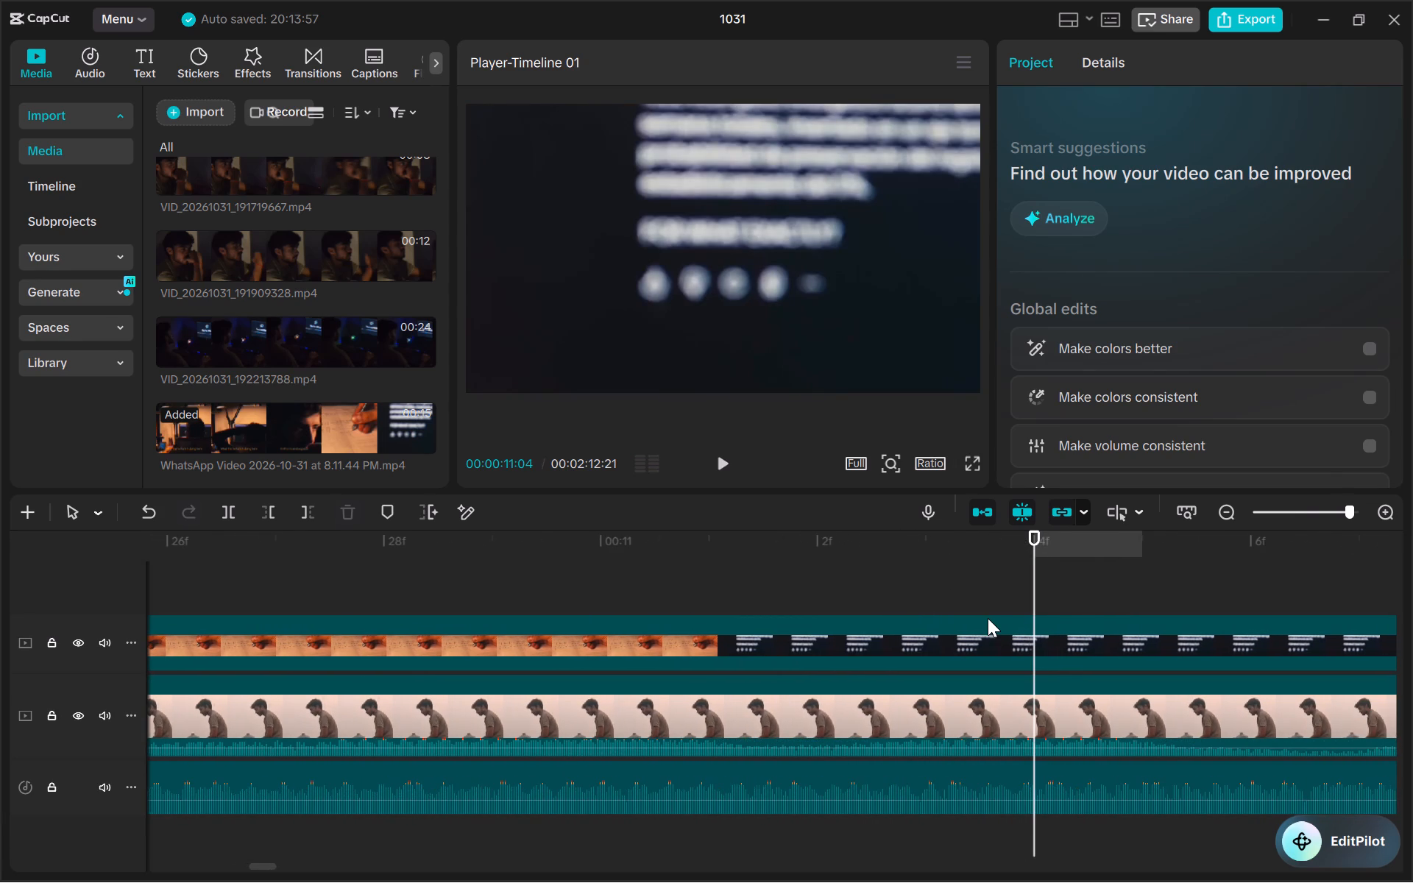
click(710, 535)
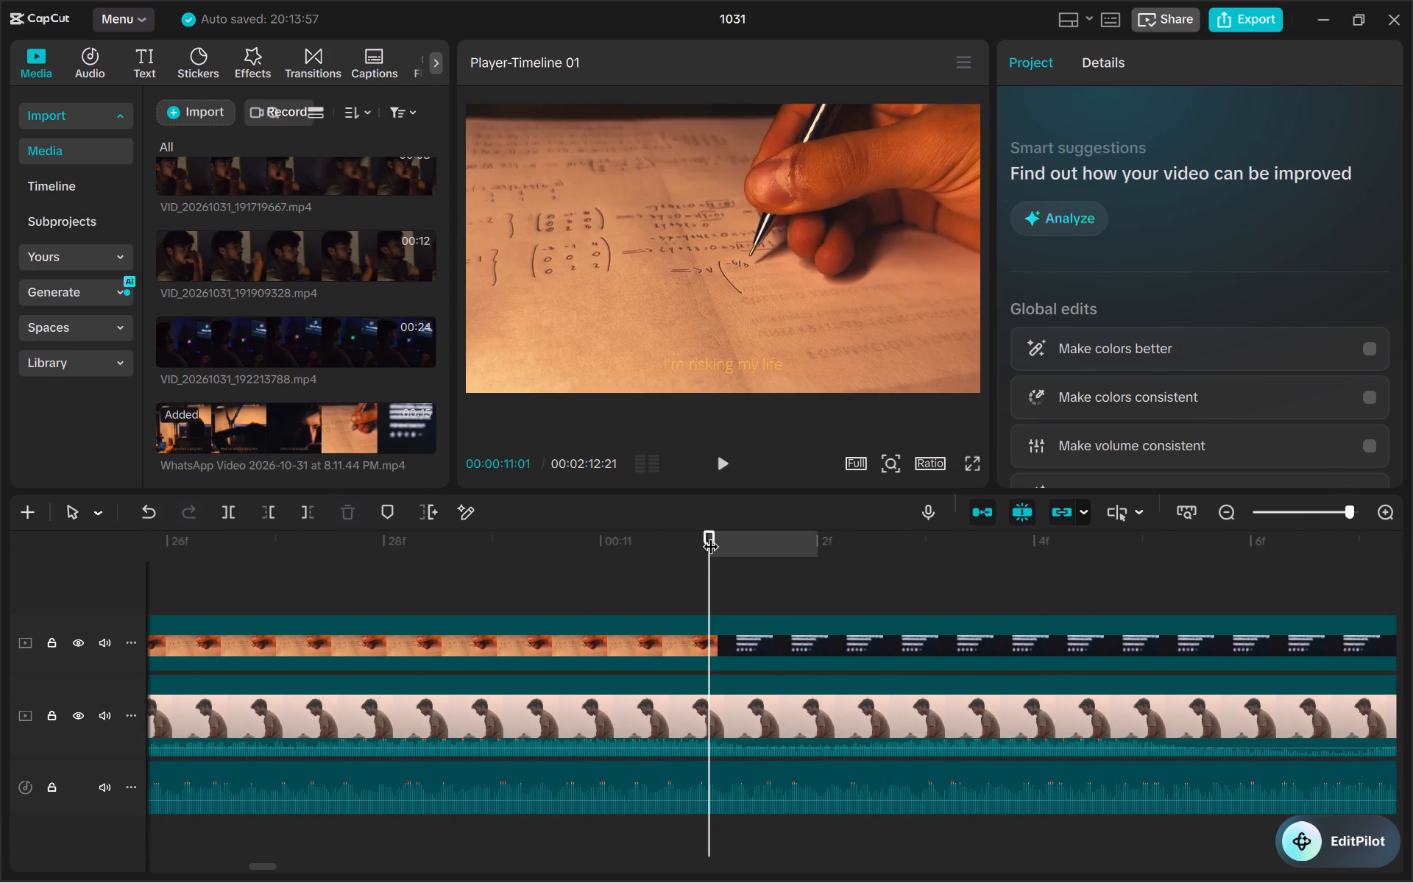
key(Right)
key(Left)
drag(712, 538, 720, 533)
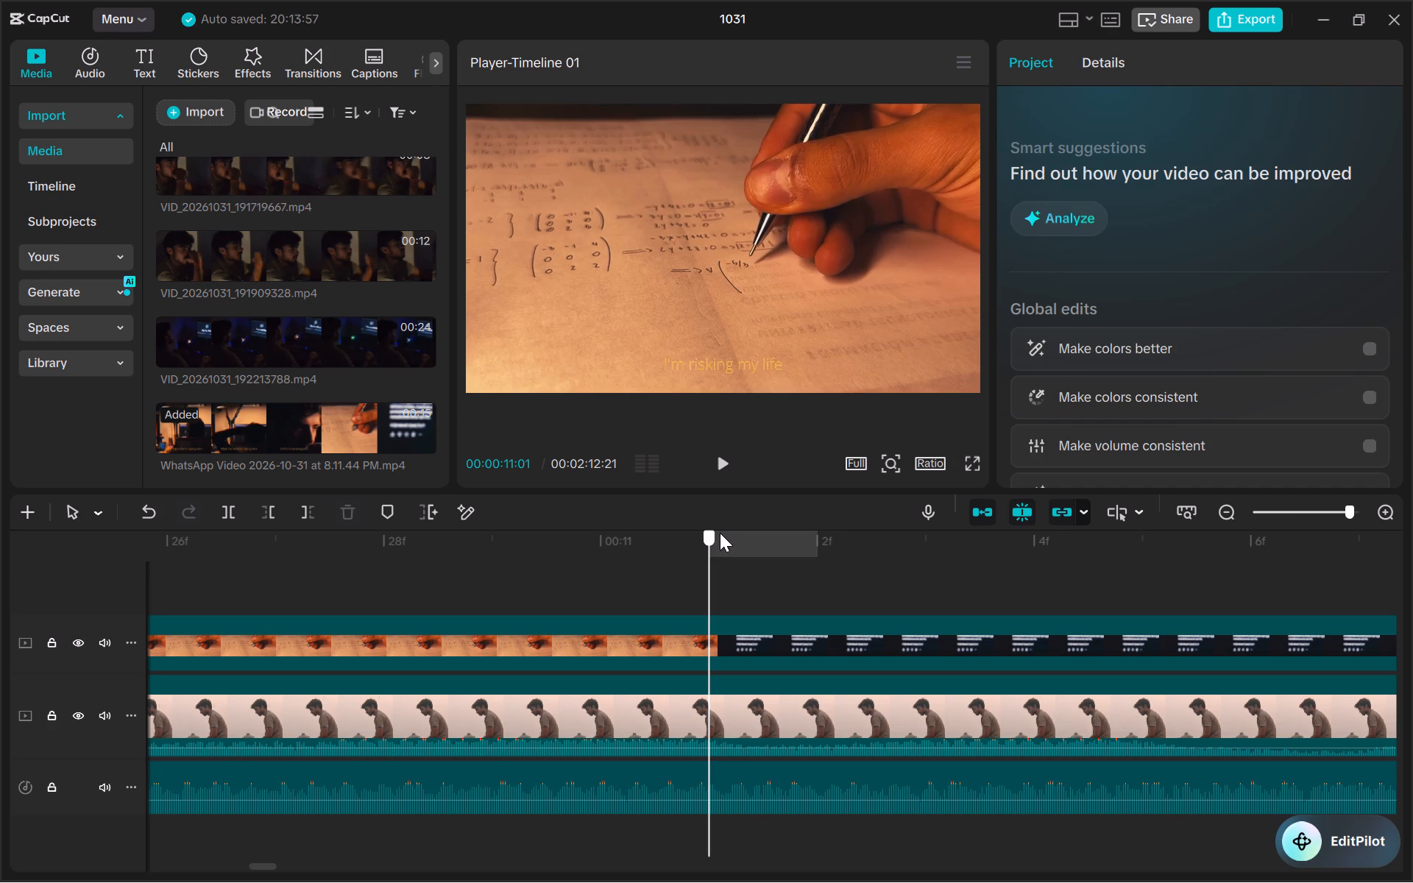
drag(720, 533, 718, 533)
click(718, 533)
ctrl+scroll(718, 533, up, 8)
key(Right)
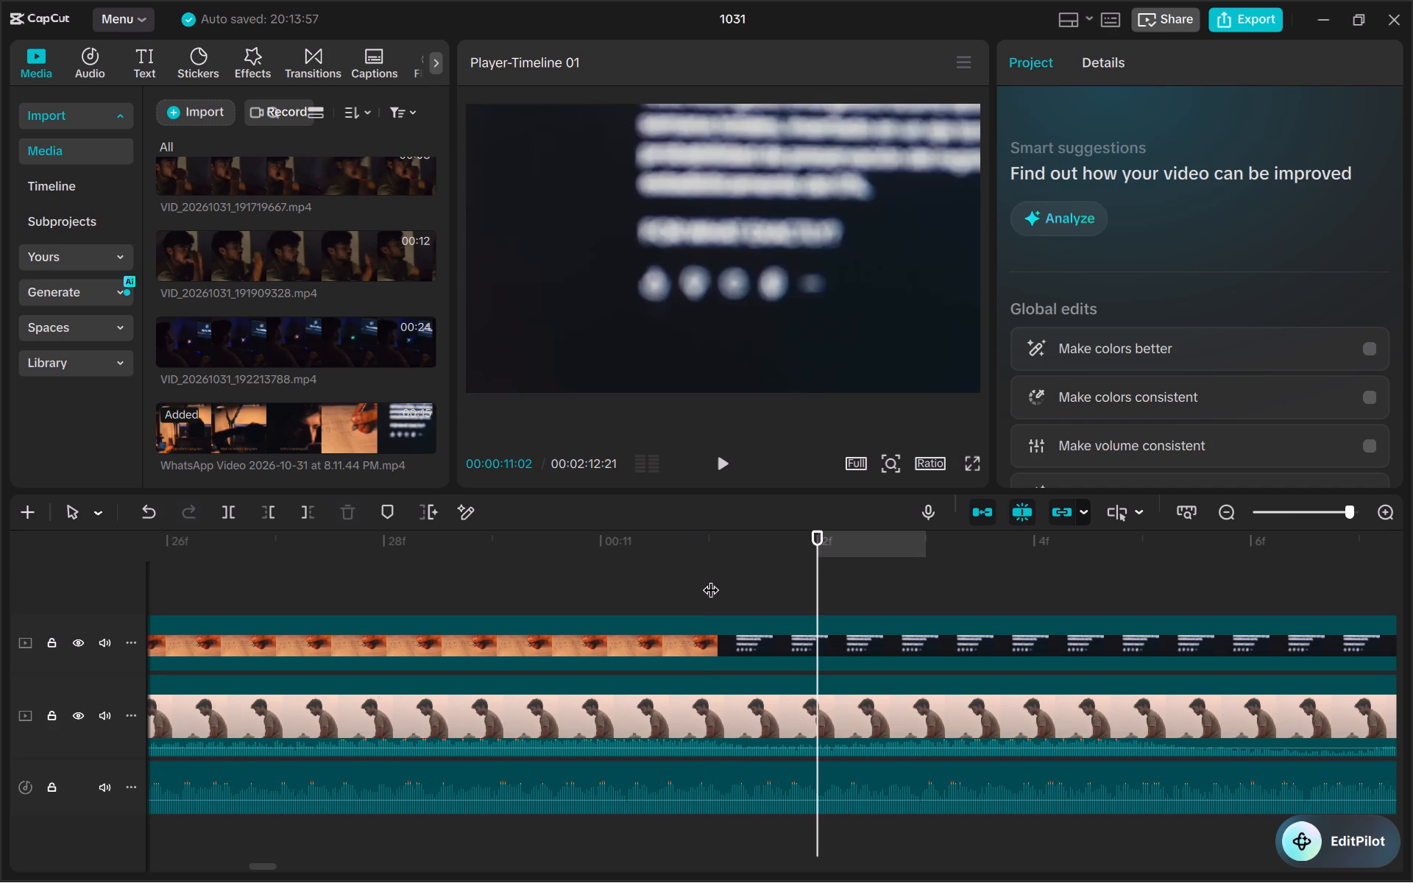
key(space)
key(space)
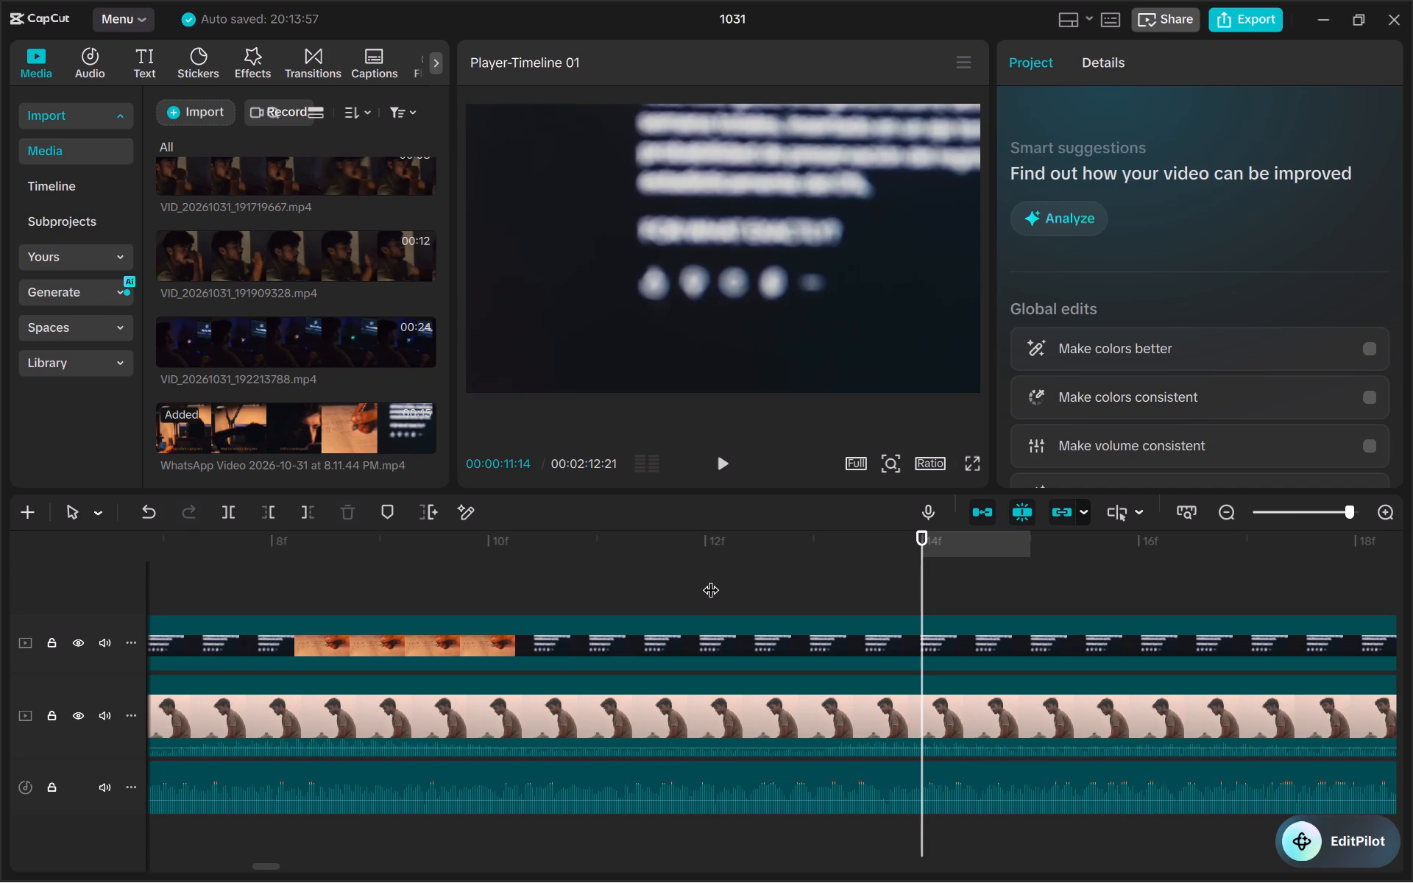
scroll(556, 546, right, 1)
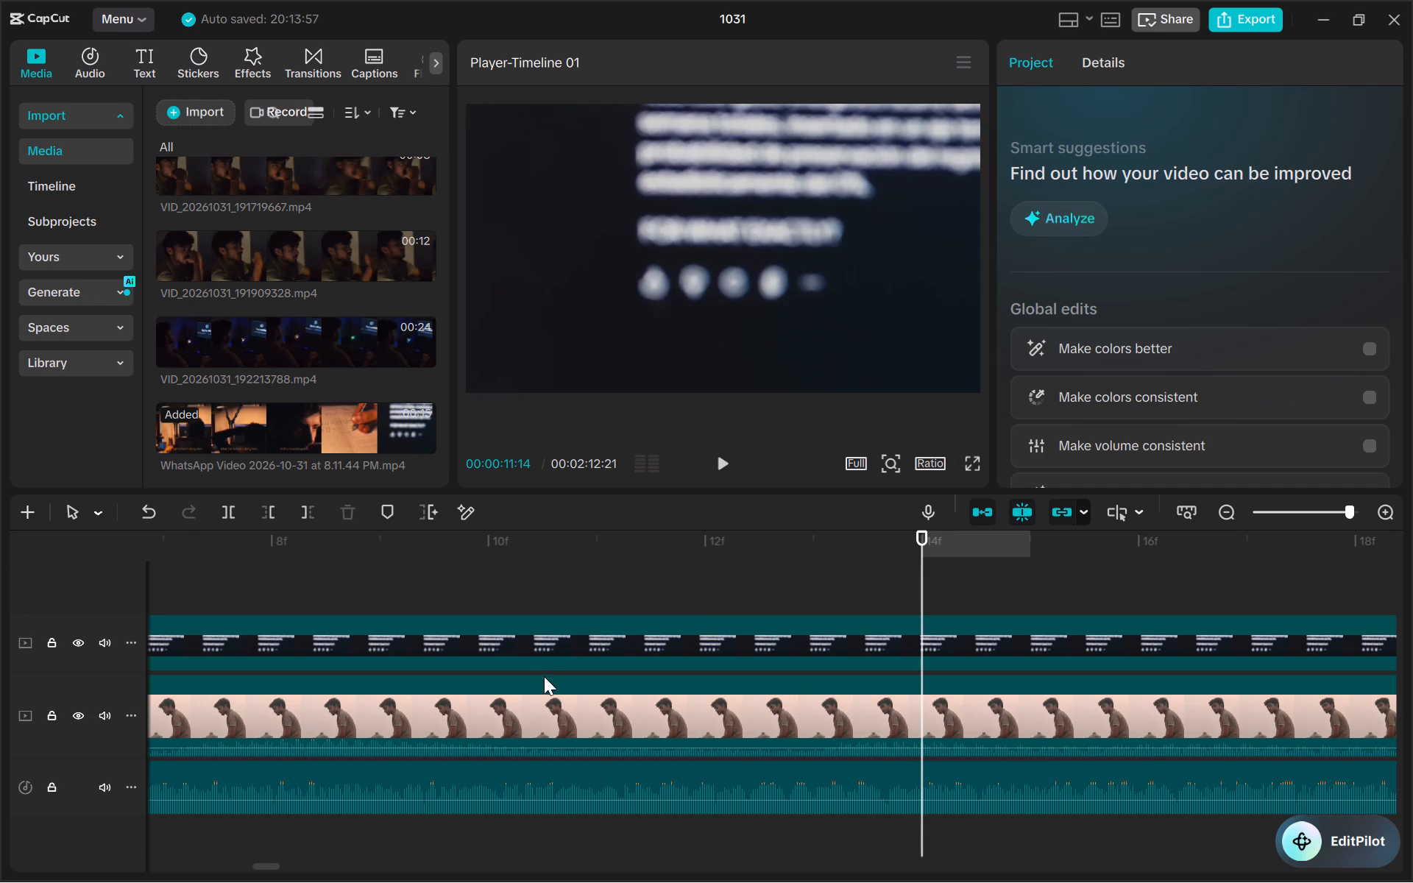
scroll(544, 676, right, 1)
scroll(544, 676, left, 2)
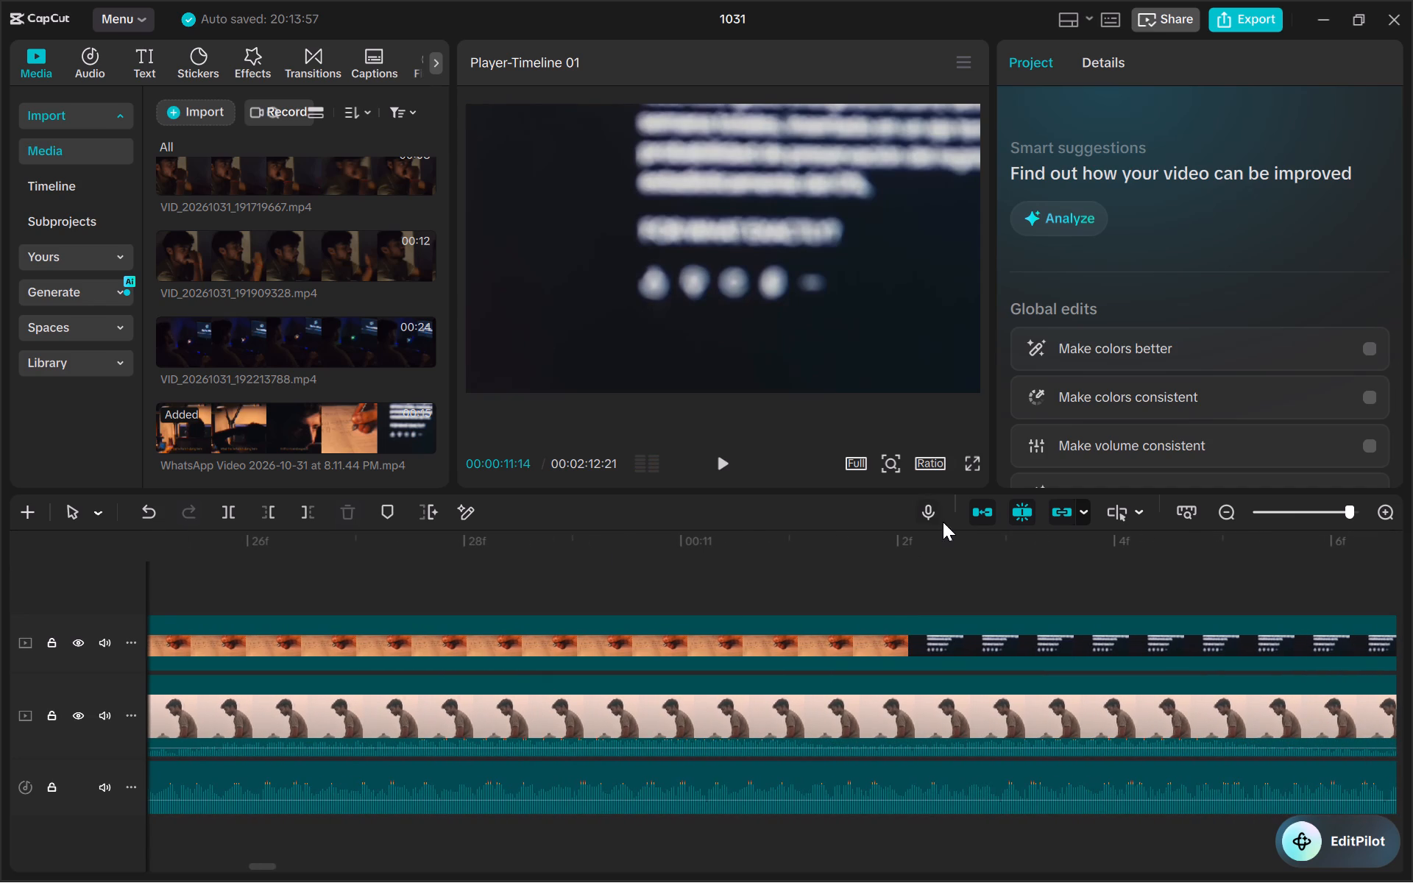
click(902, 533)
key(m)
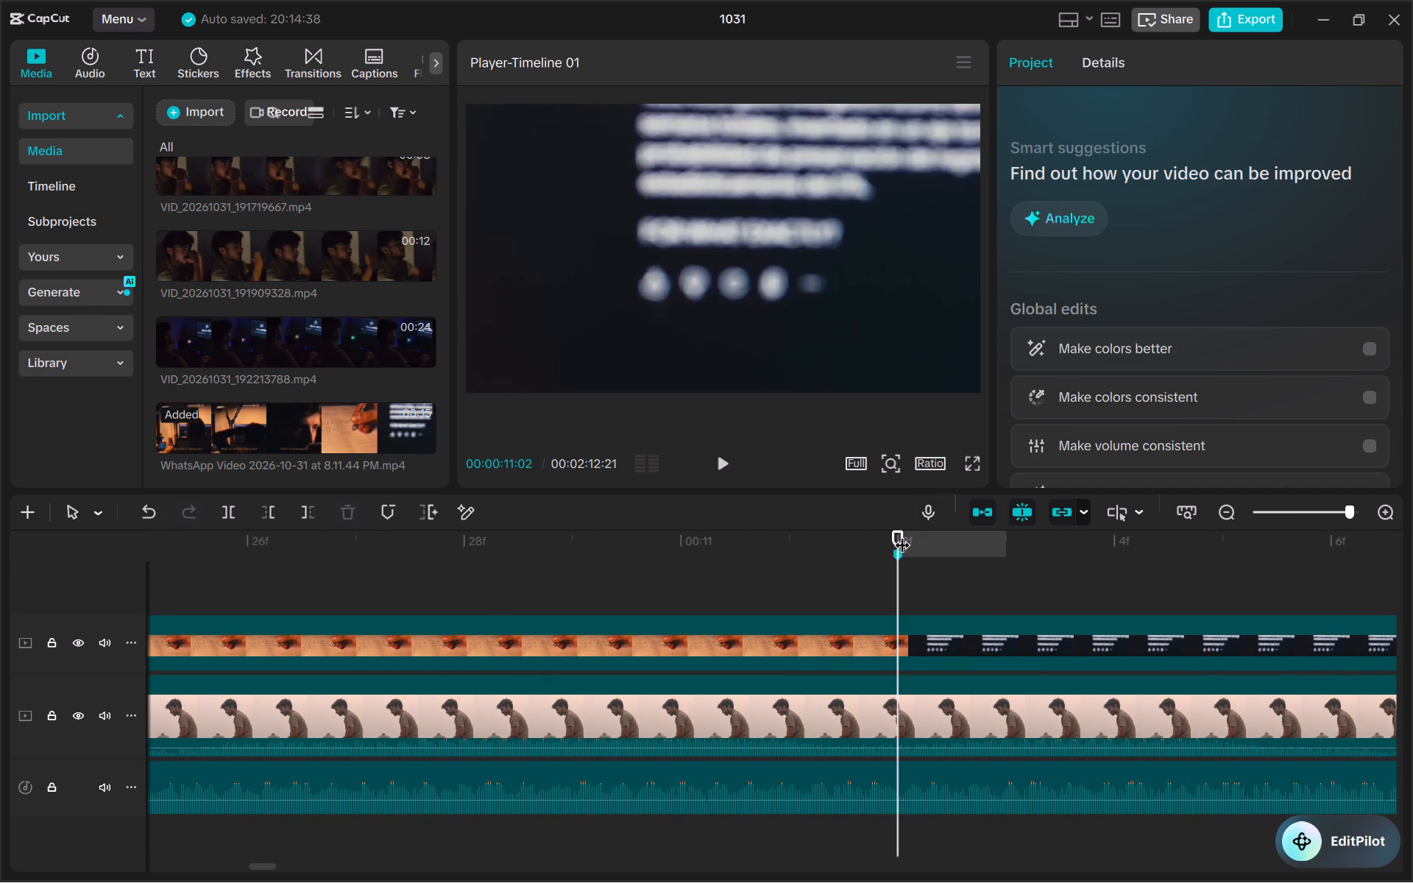
Play the text-screen shot past the end of the WhatsApp video and examine the whole reference section with its markers.
key(space)
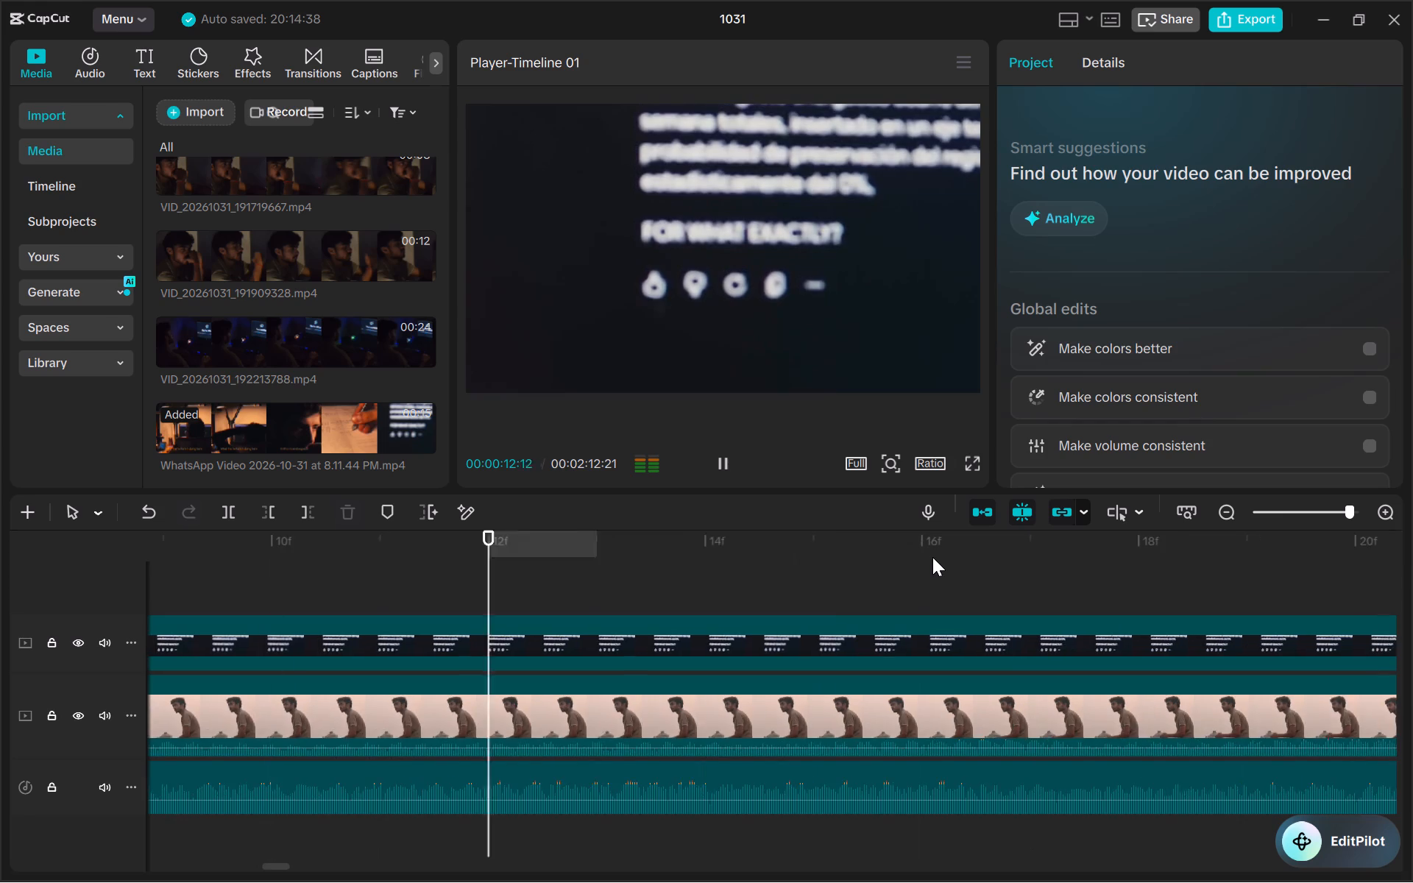
ctrl+scroll(932, 557, down, 19)
ctrl+scroll(932, 557, down, 5)
key(space)
ctrl+scroll(932, 557, down, 10)
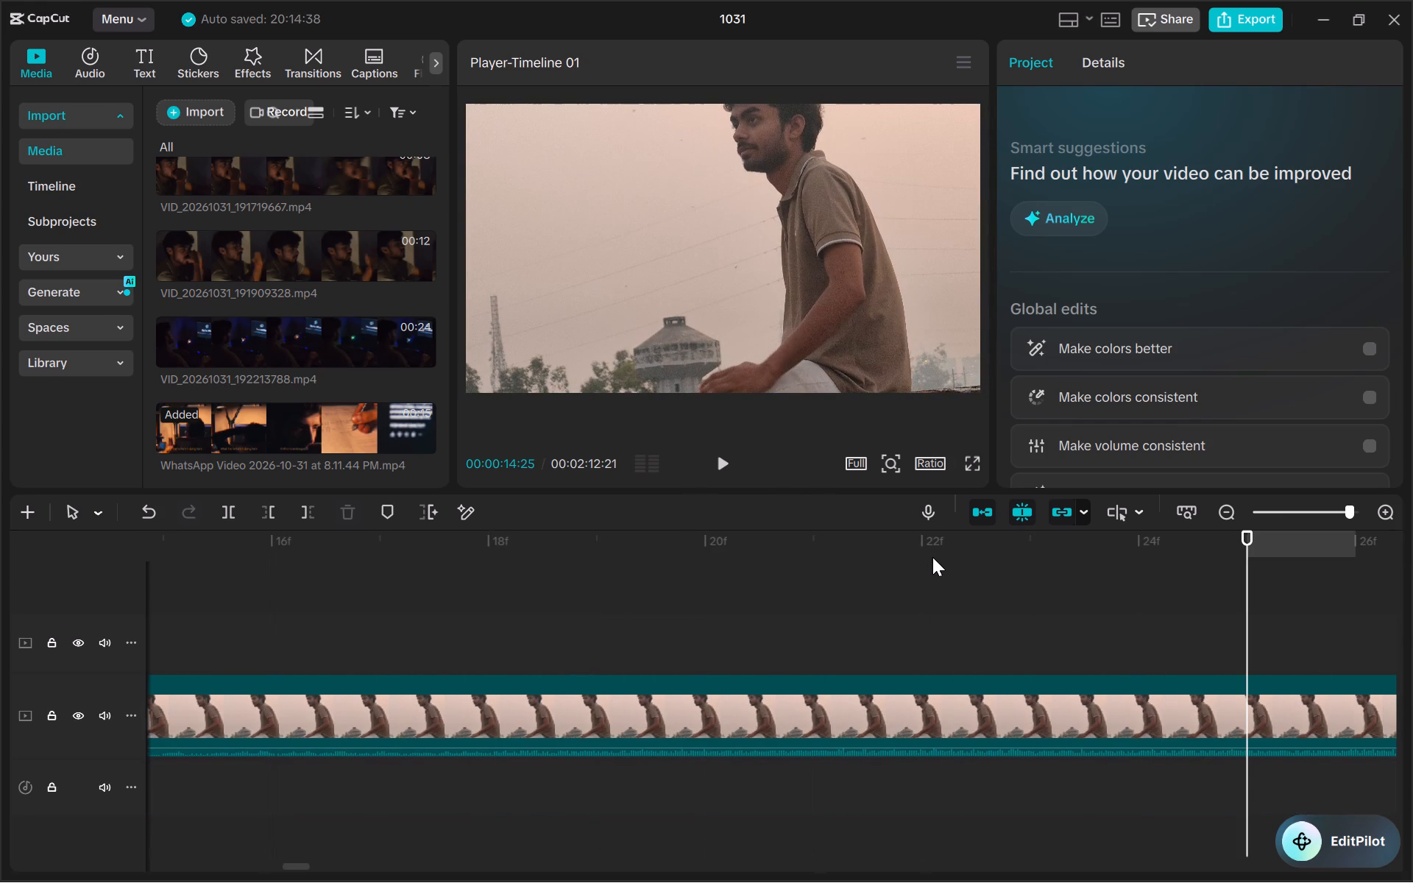
ctrl+scroll(932, 557, down, 5)
ctrl+scroll(847, 759, down, 10)
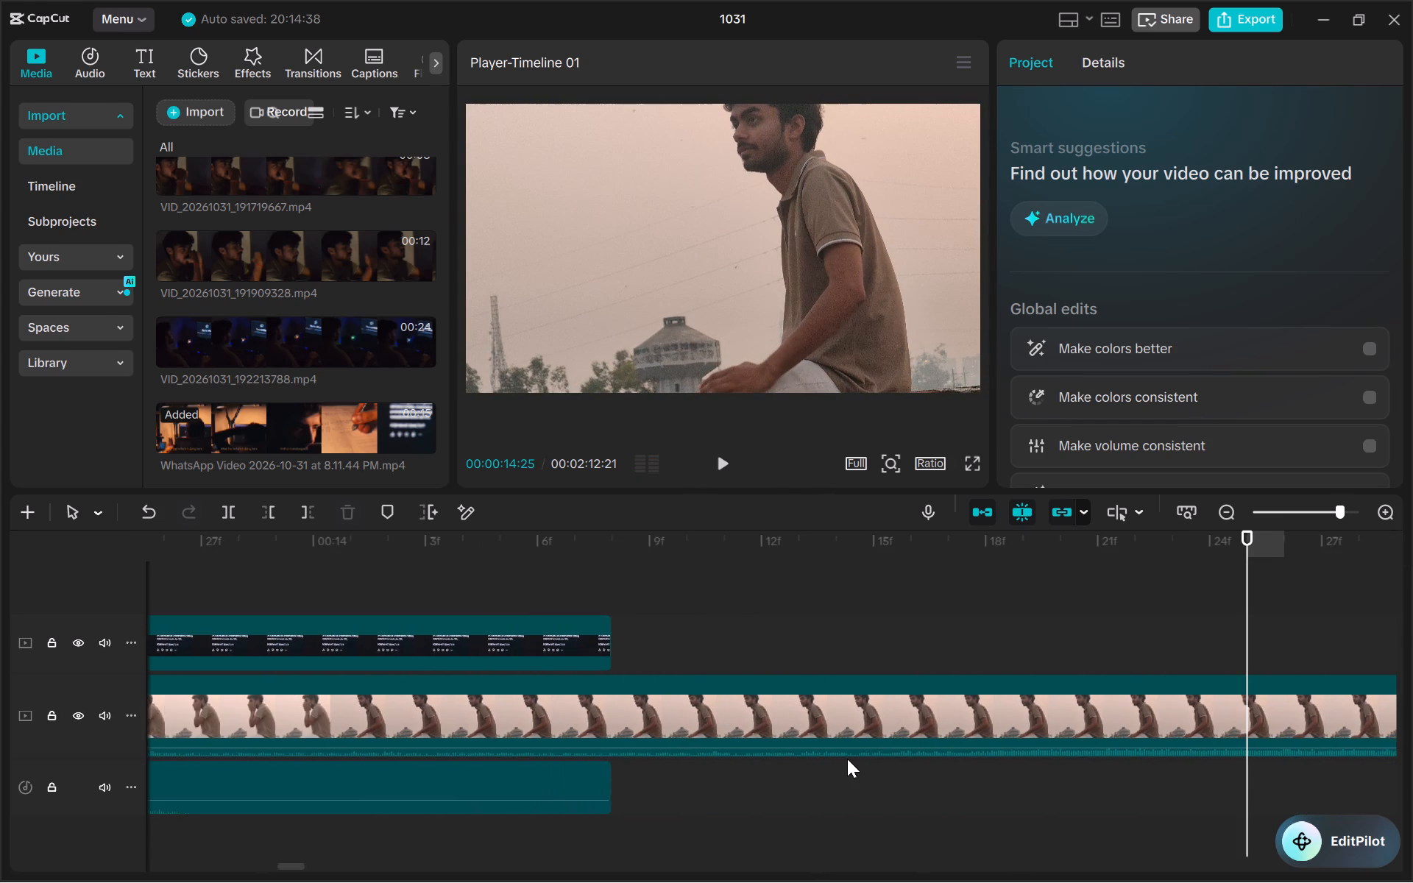
ctrl+scroll(847, 759, down, 8)
ctrl+scroll(932, 636, down, 15)
ctrl+scroll(932, 636, down, 6)
scroll(932, 636, down, 7)
ctrl+scroll(932, 636, down, 6)
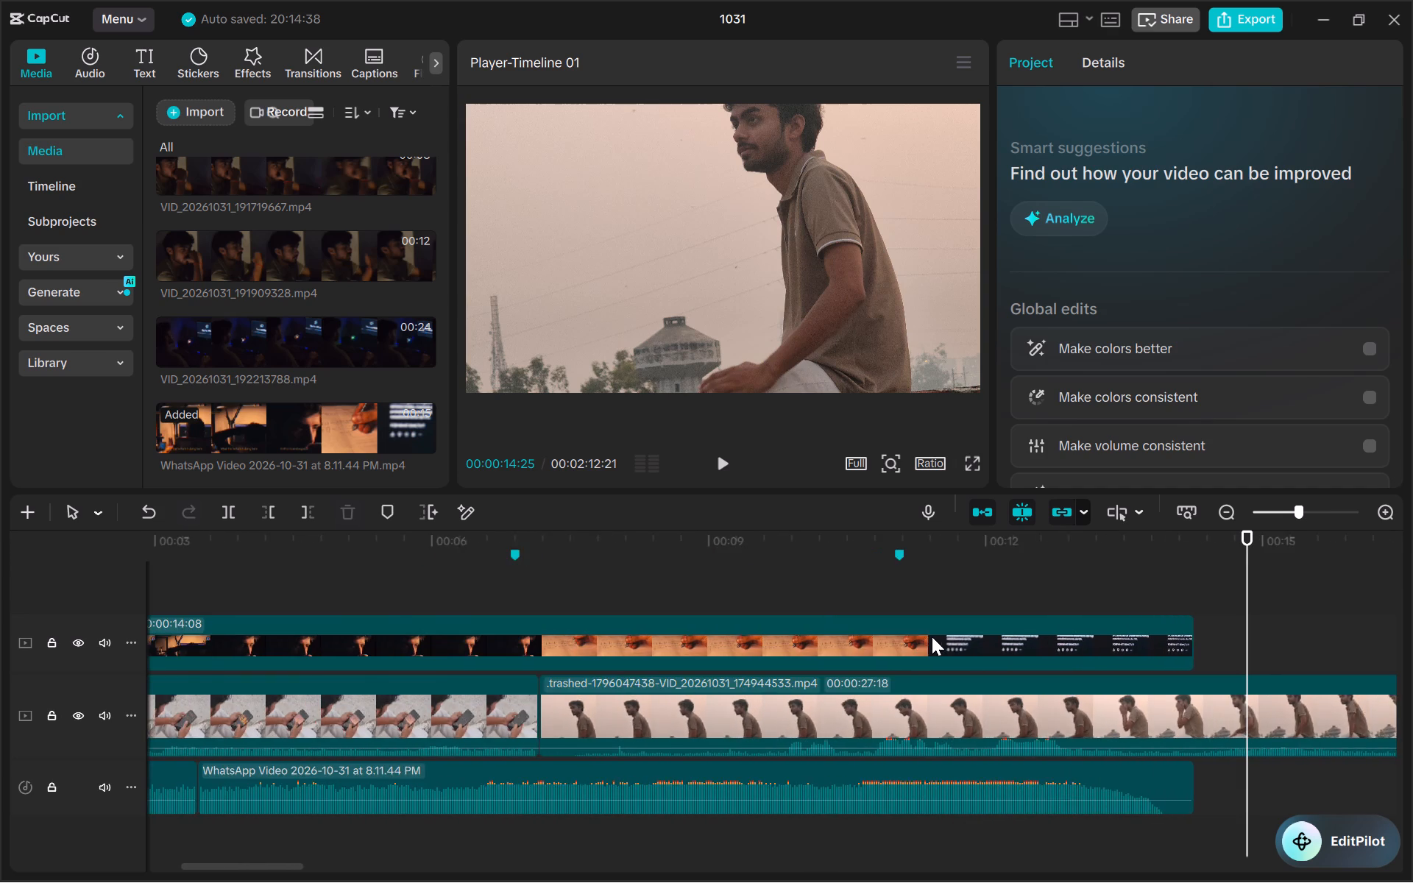
ctrl+scroll(932, 636, down, 8)
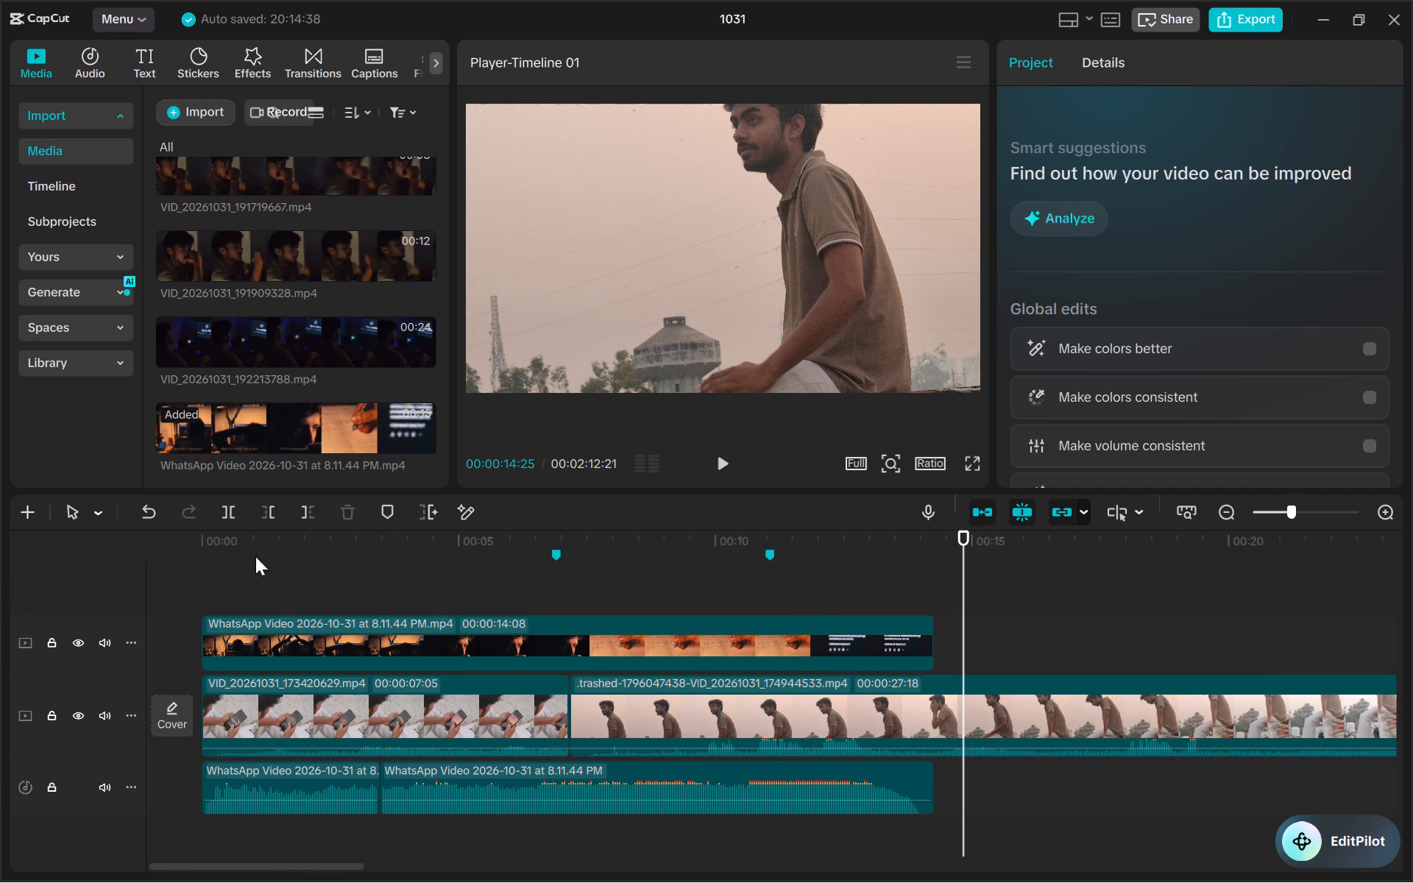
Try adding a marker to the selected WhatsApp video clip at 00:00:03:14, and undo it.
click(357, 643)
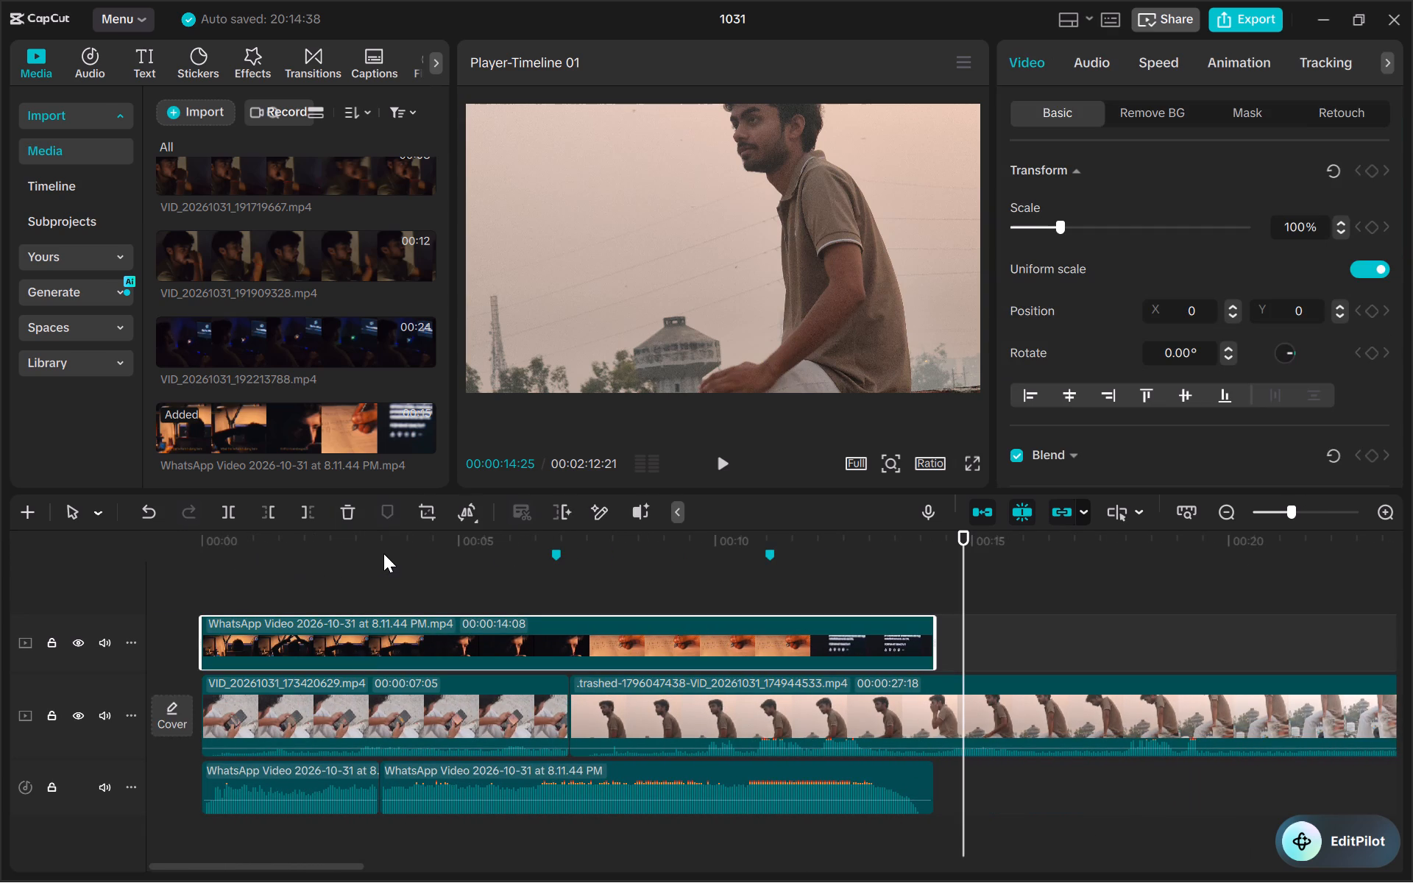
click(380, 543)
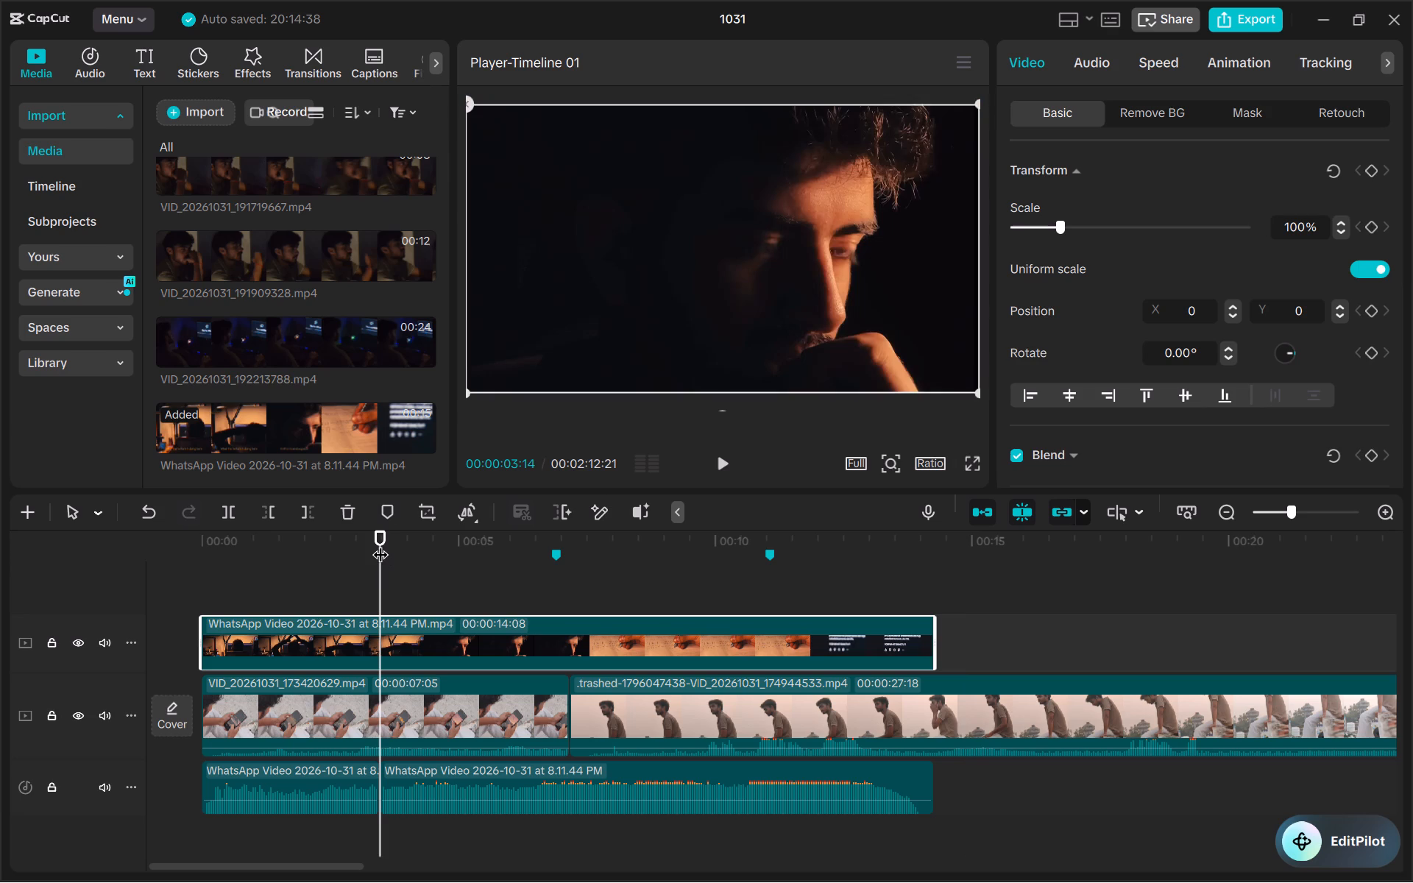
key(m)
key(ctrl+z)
With no clip selected, add a marker on the timeline ruler at 00:00:03:14, where the extracted audio is split.
click(408, 565)
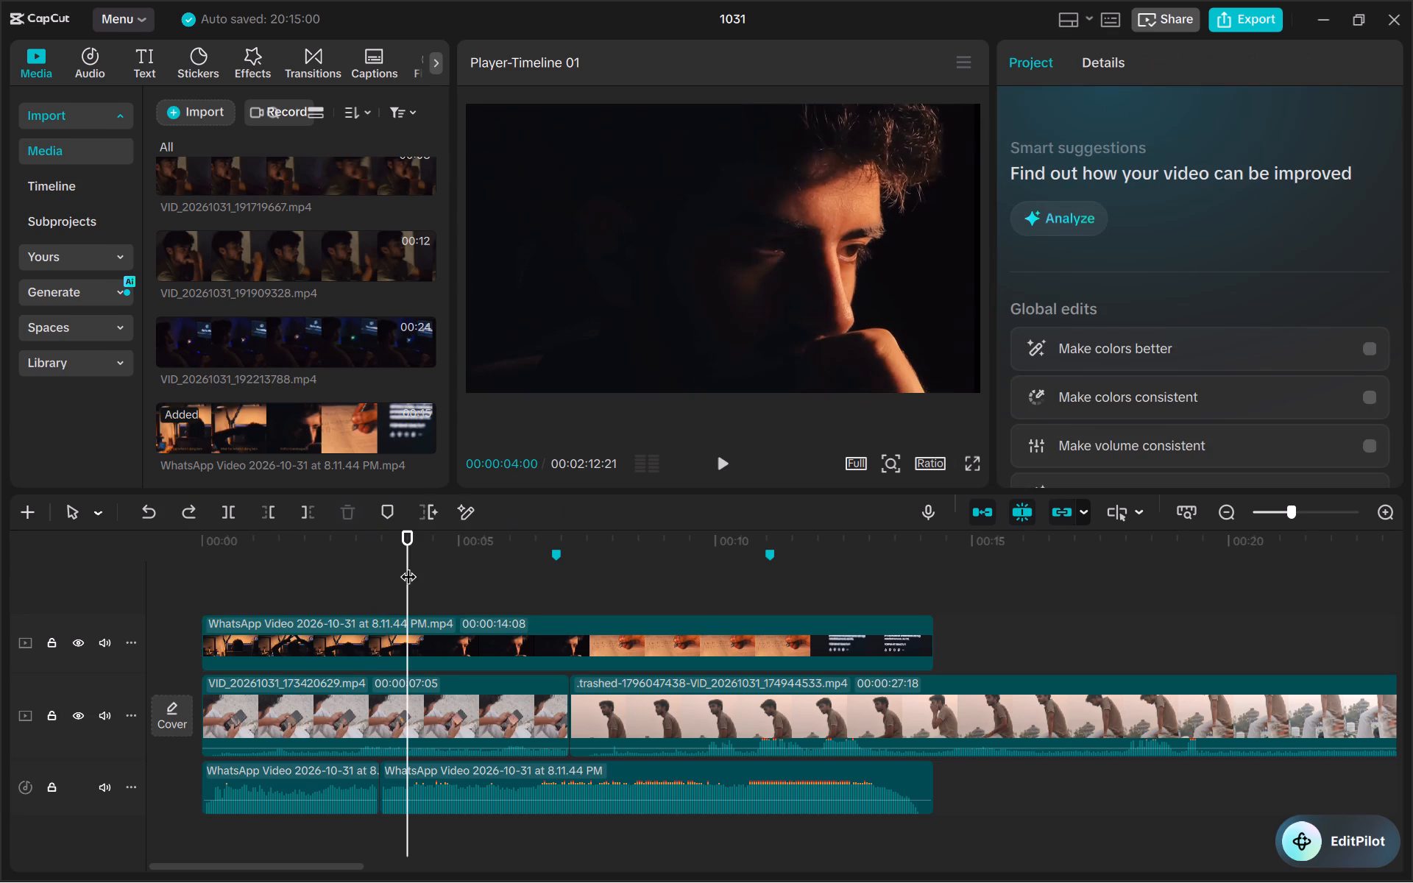
click(374, 542)
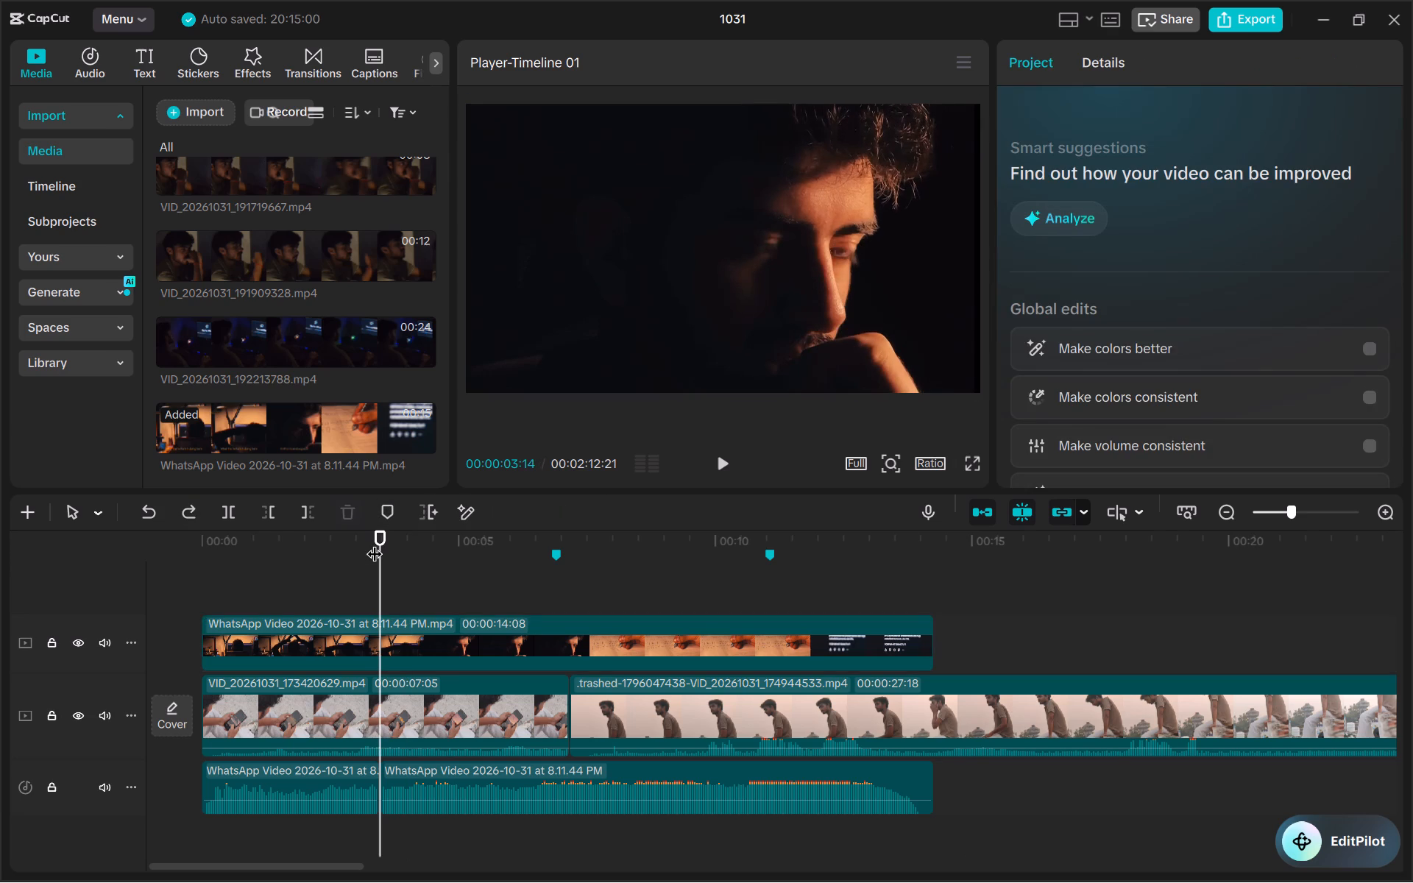
key(m)
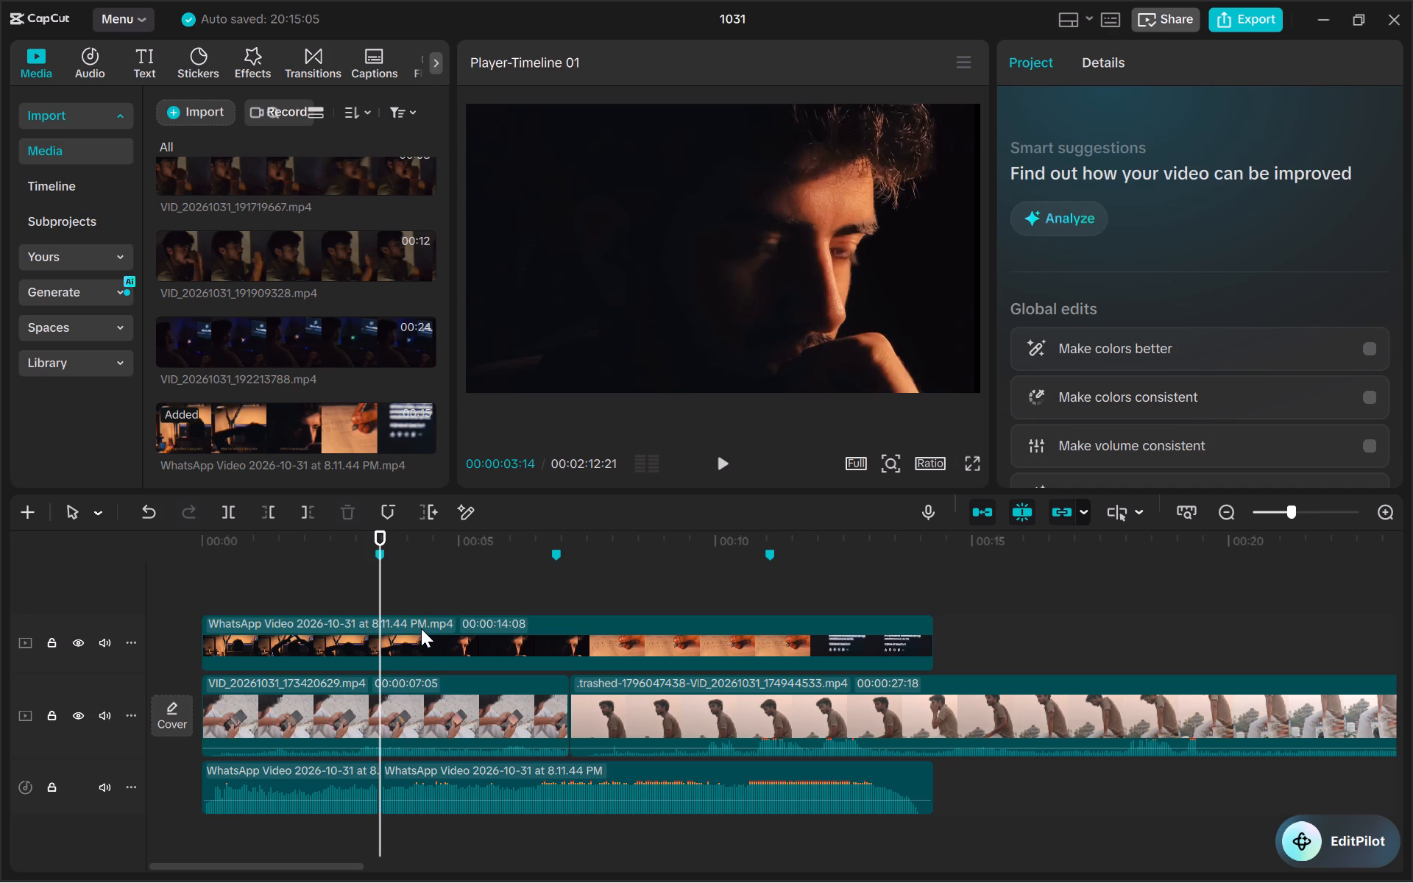
Delete both pieces of the extracted WhatsApp audio from the audio track.
click(421, 628)
click(461, 789)
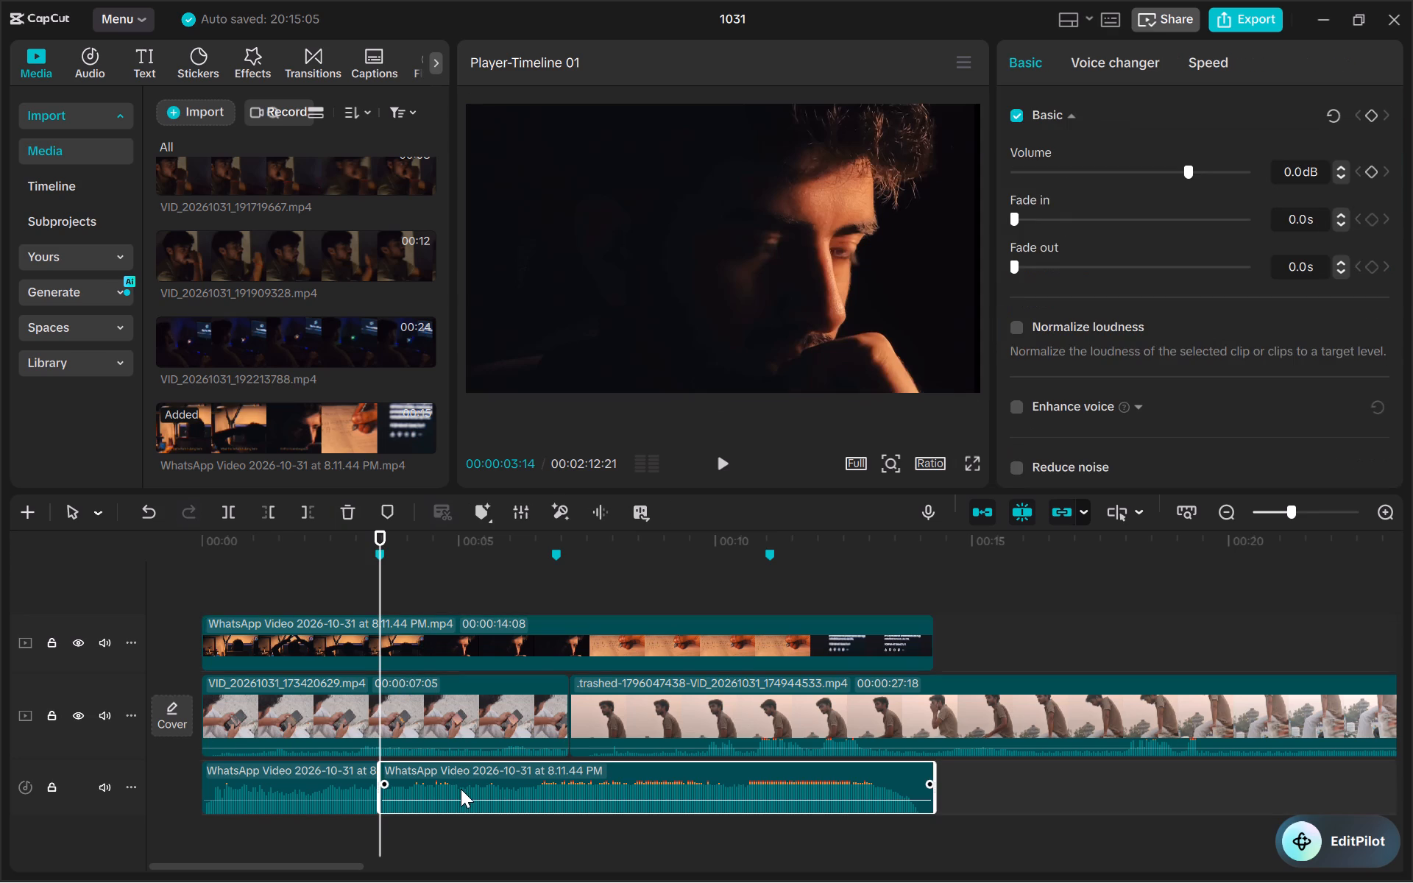
key(BackSpace)
click(328, 781)
key(BackSpace)
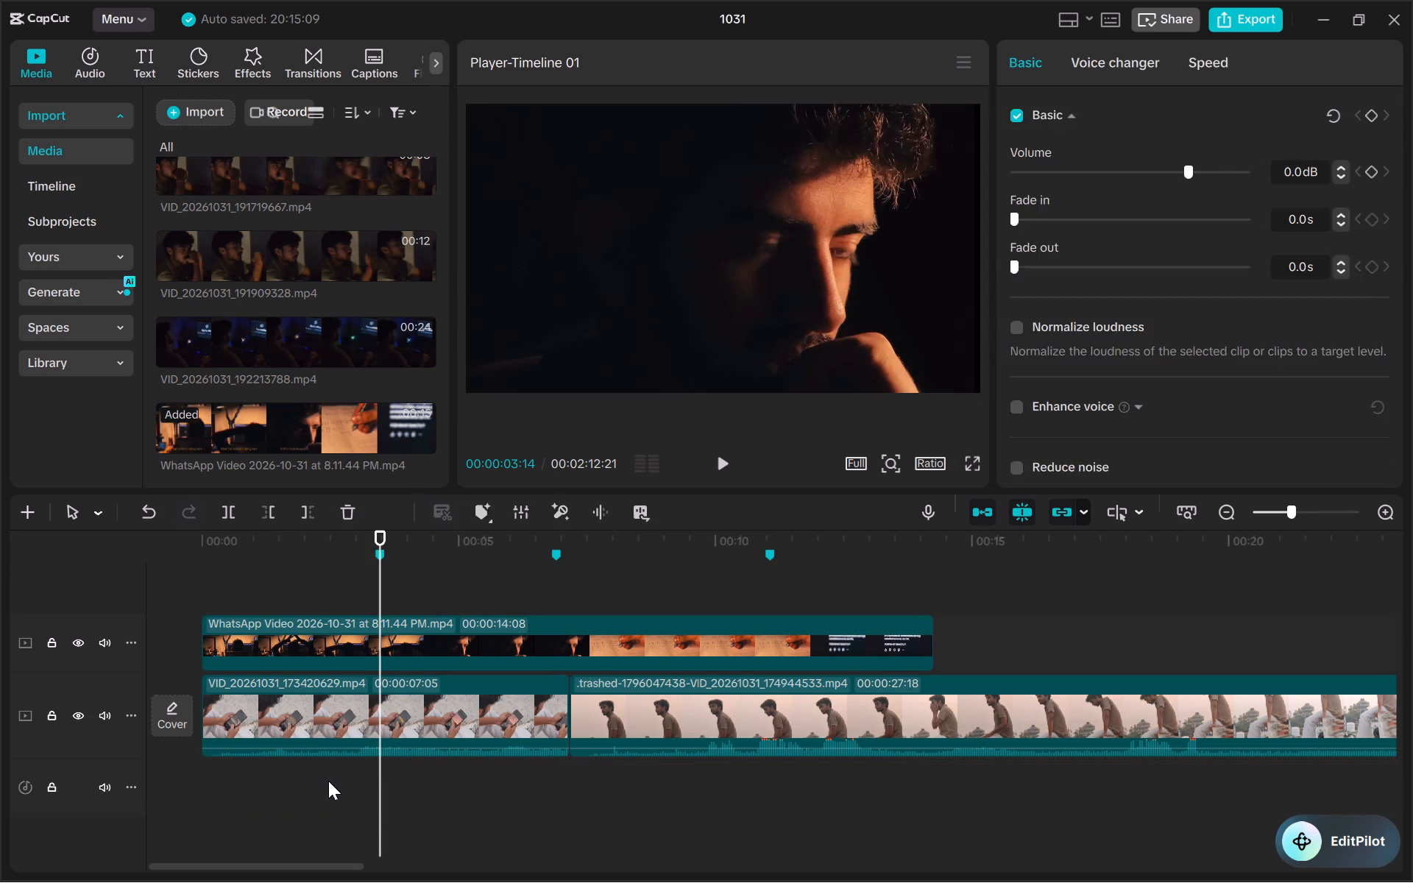
Recover the audio of the WhatsApp video clip so its sound is back inside the clip.
right_click(392, 653)
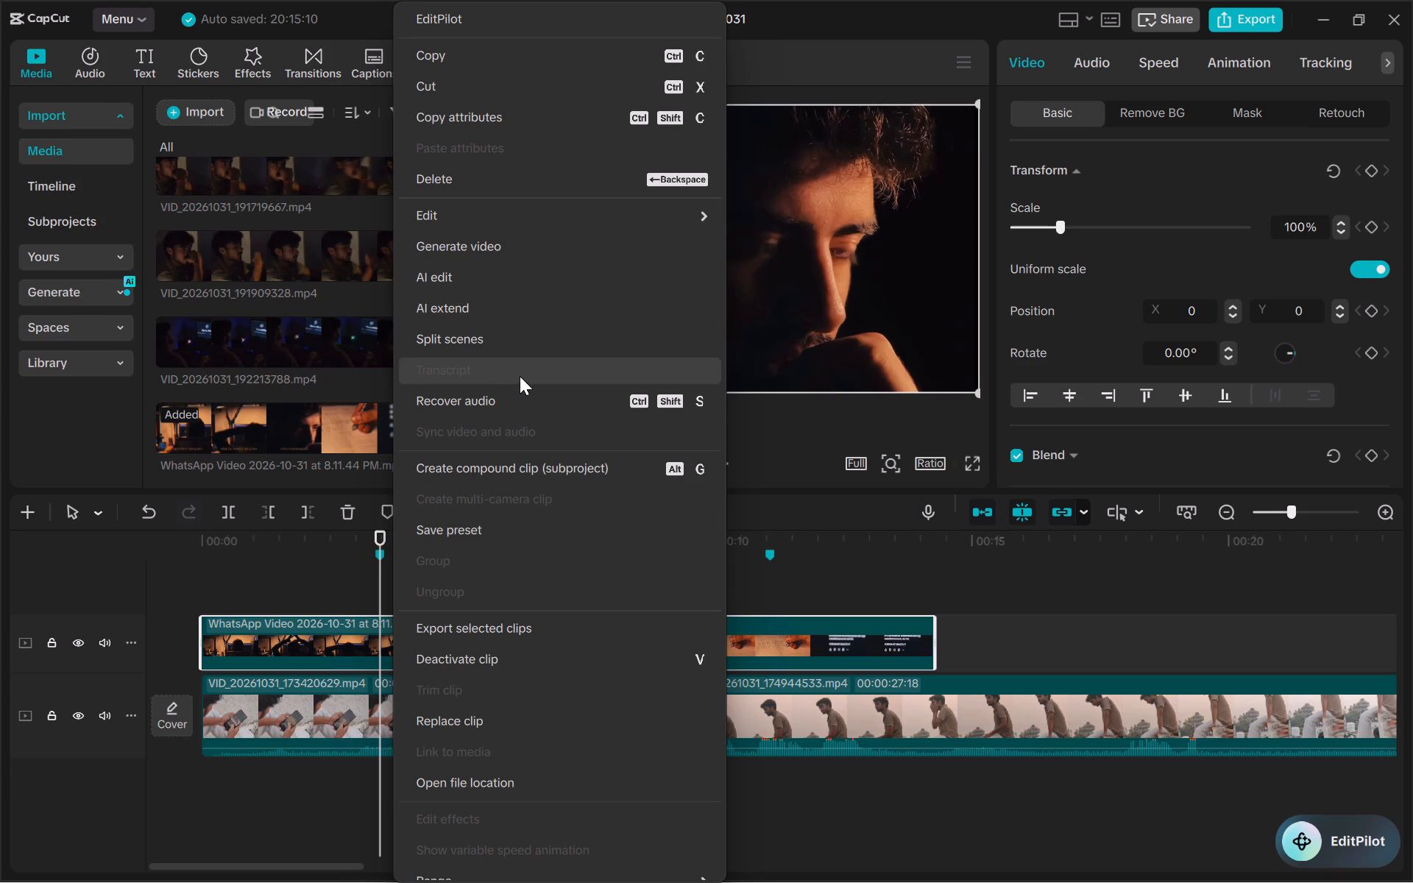
click(523, 401)
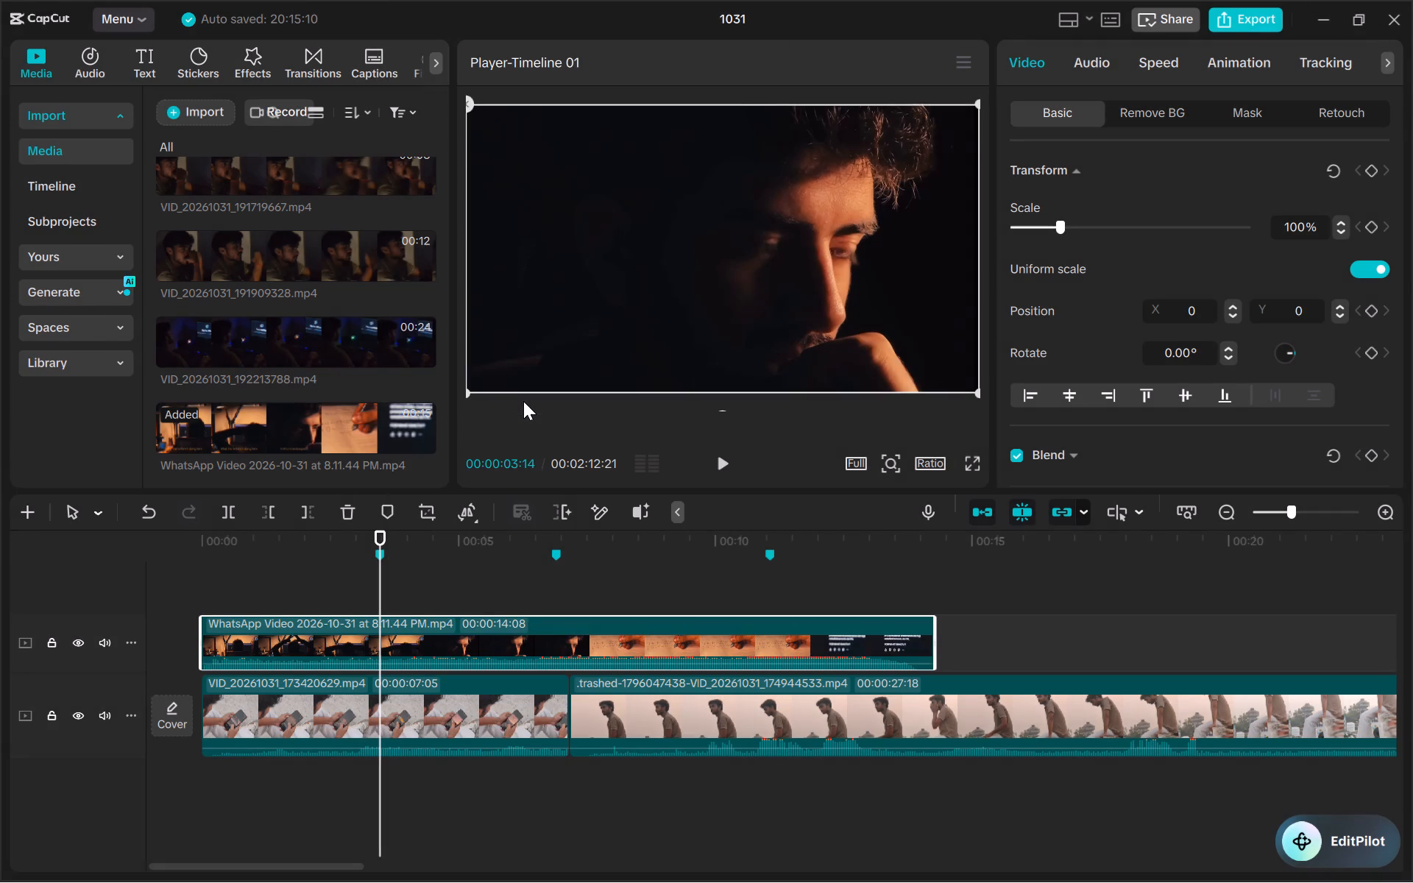
Extract the audio of the WhatsApp video clip to its own track and delete the video clip, keeping only the audio.
right_click(516, 623)
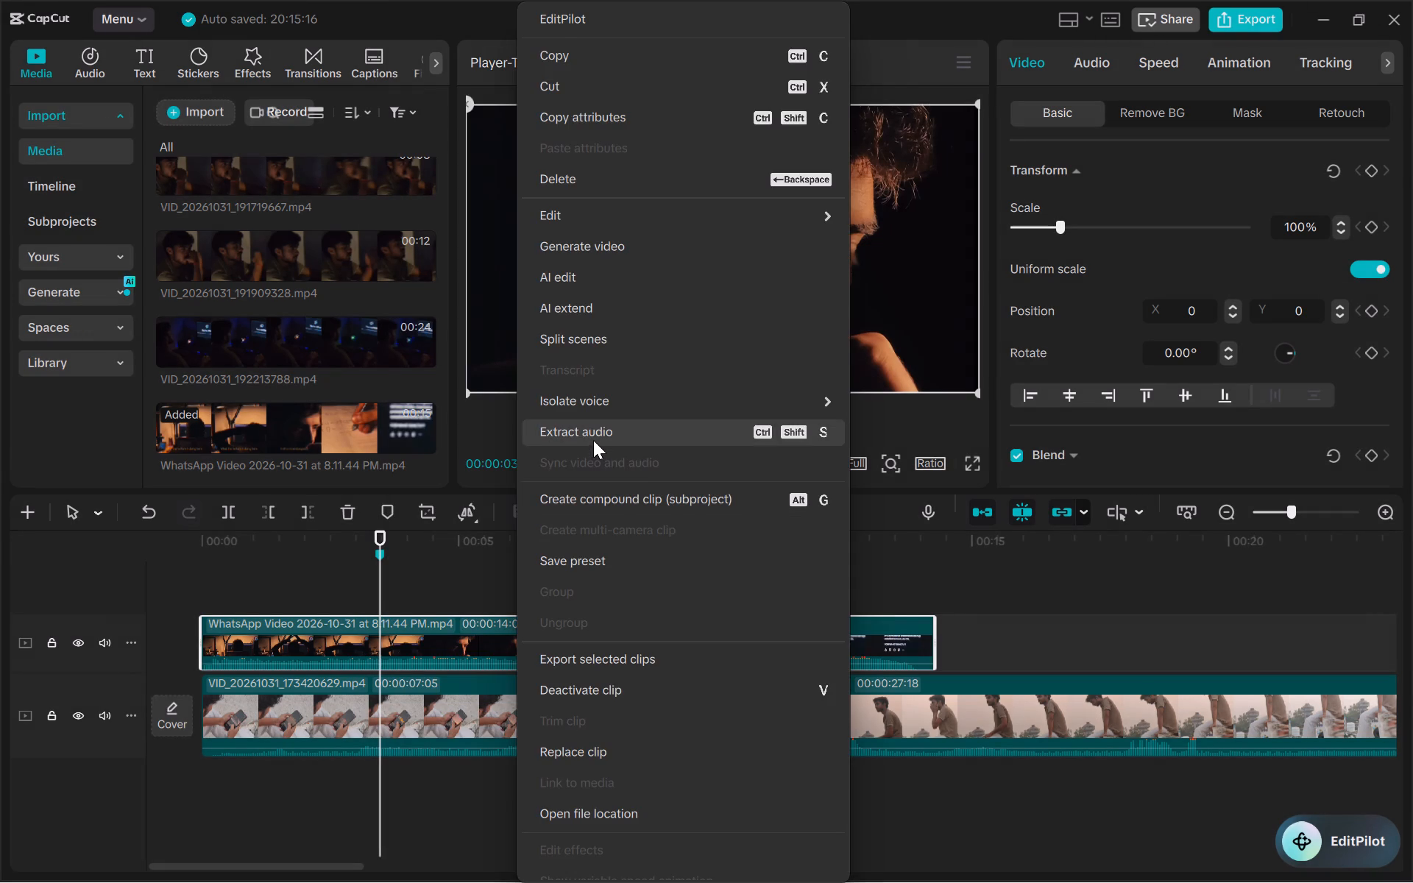
click(593, 440)
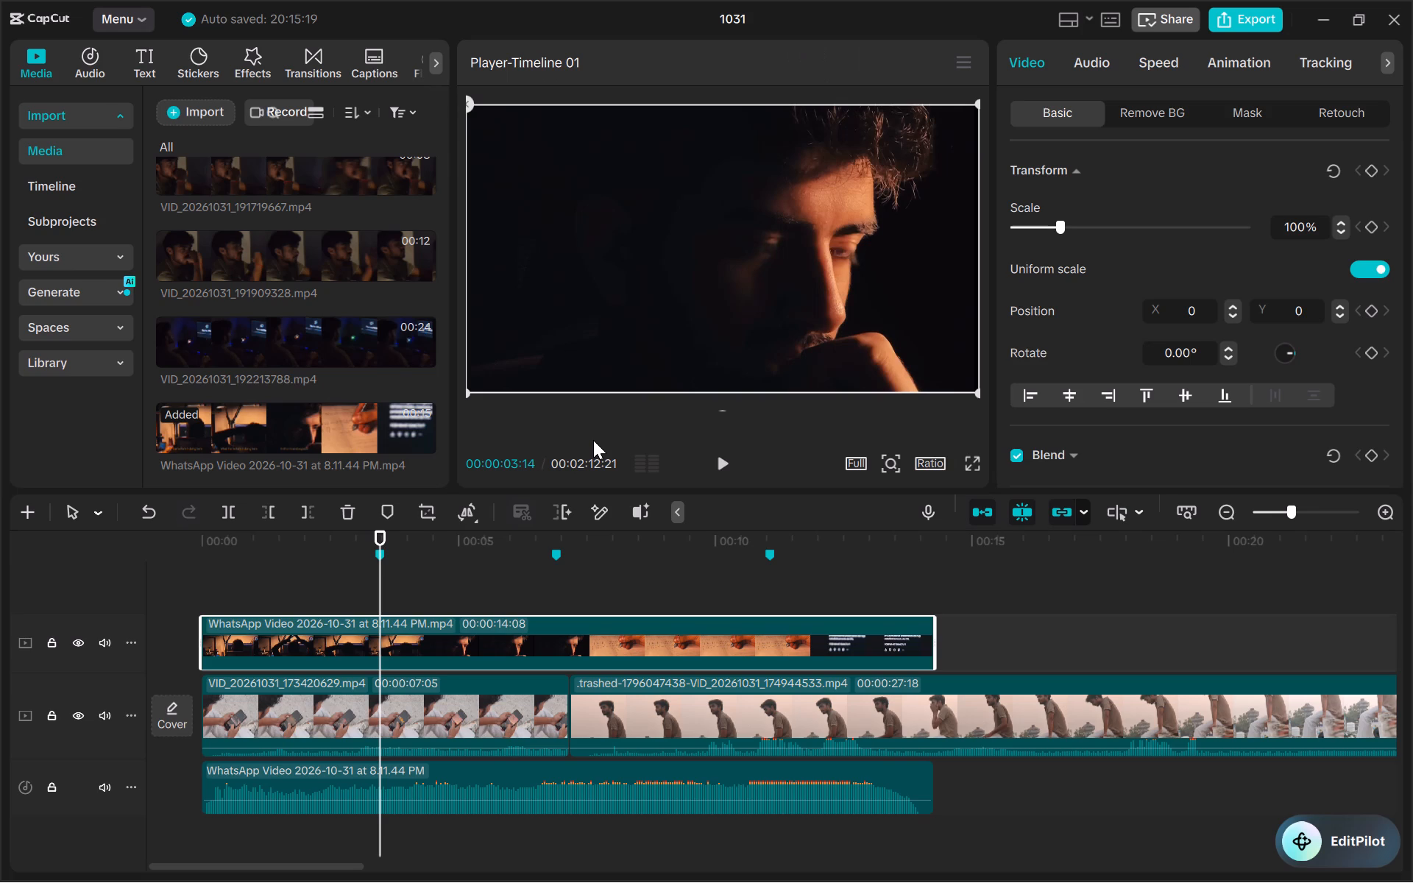
key(BackSpace)
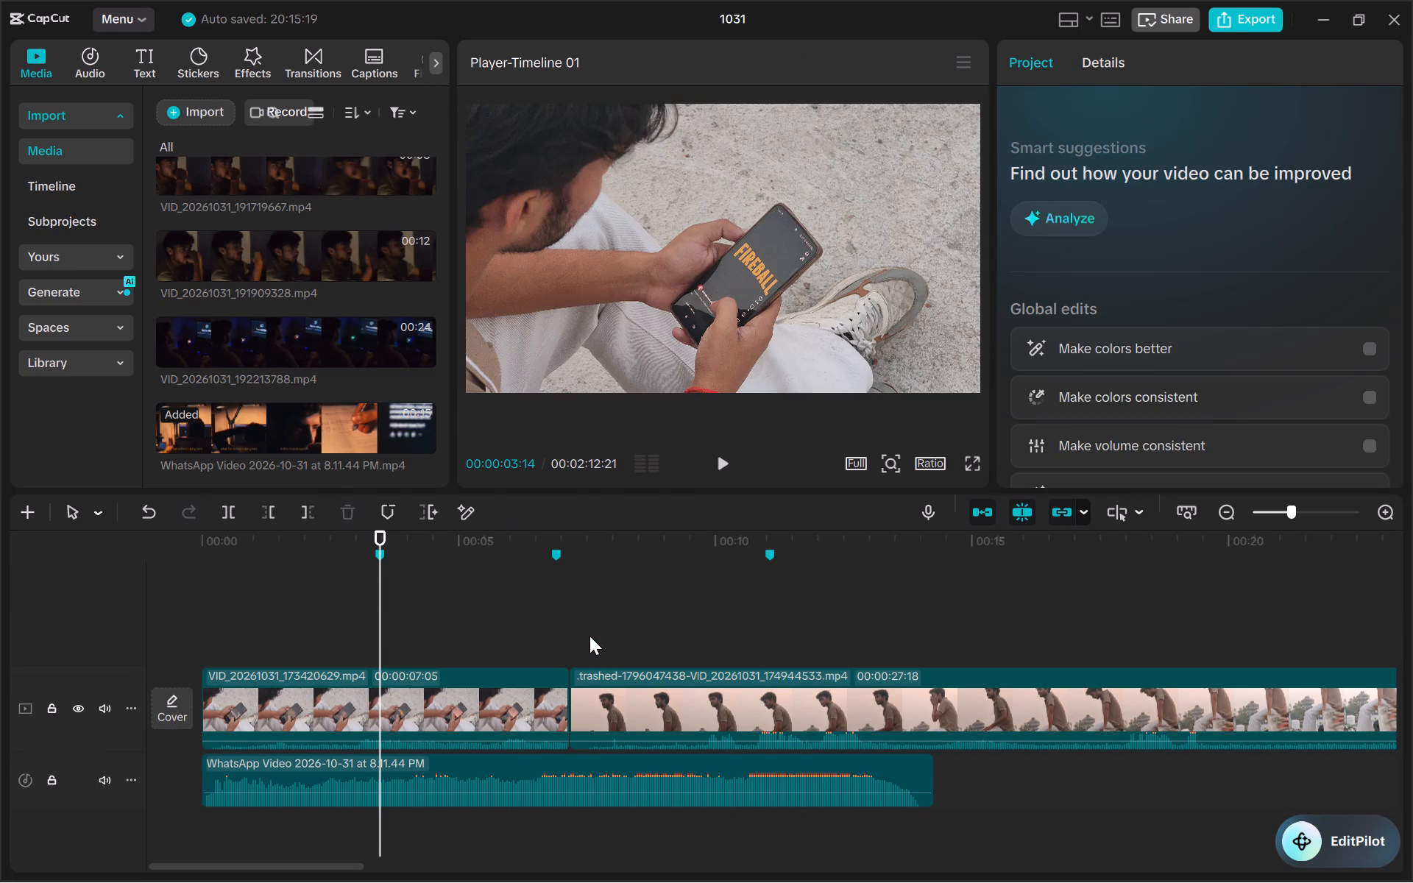
Play the opening against the extracted audio and trim the start of VID_20261031_173420629.mp4 to a clip duration of 00:00:06:00.
click(213, 542)
key(space)
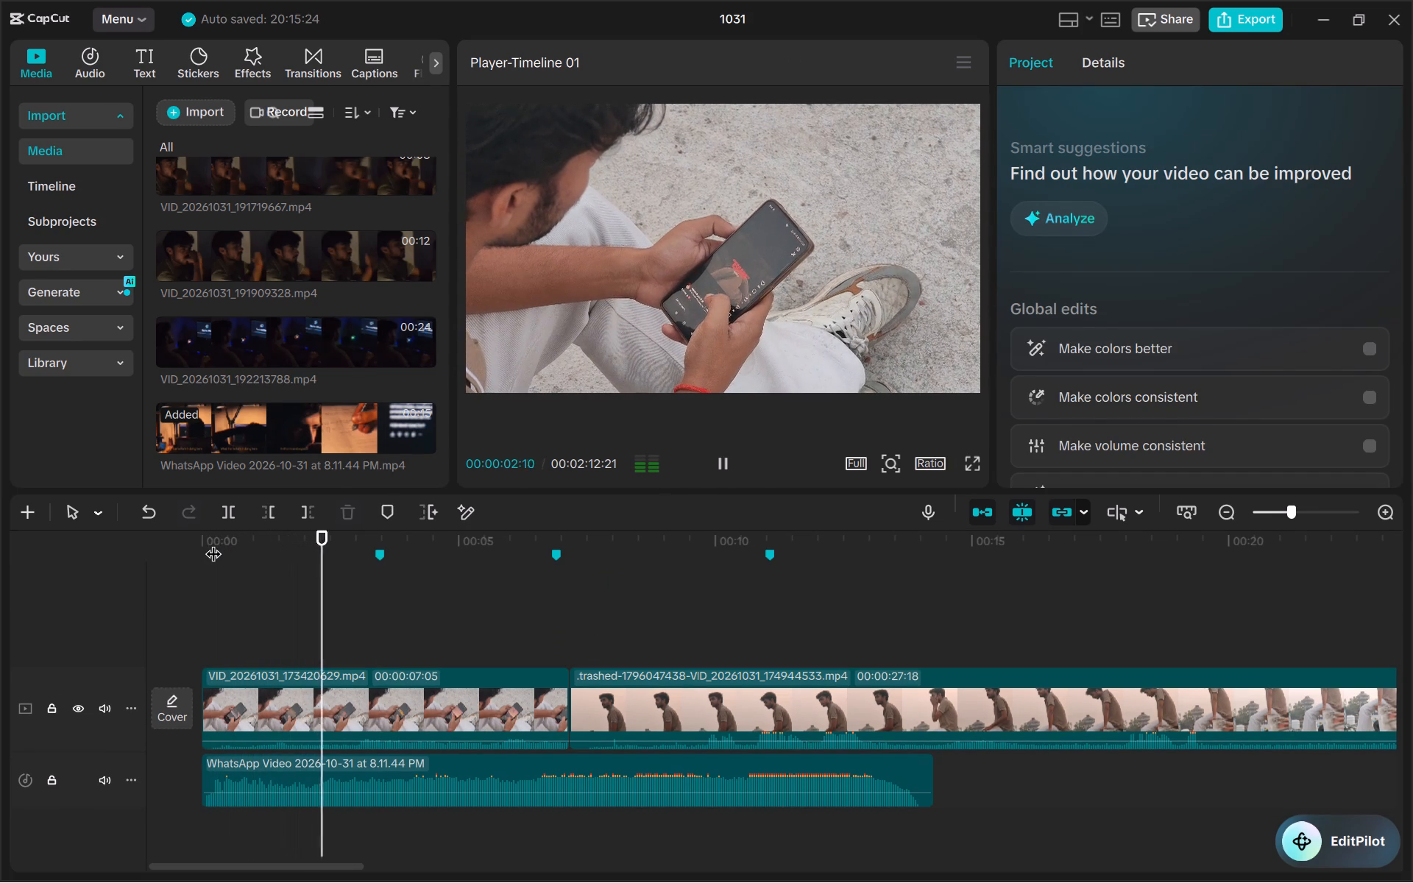
key(space)
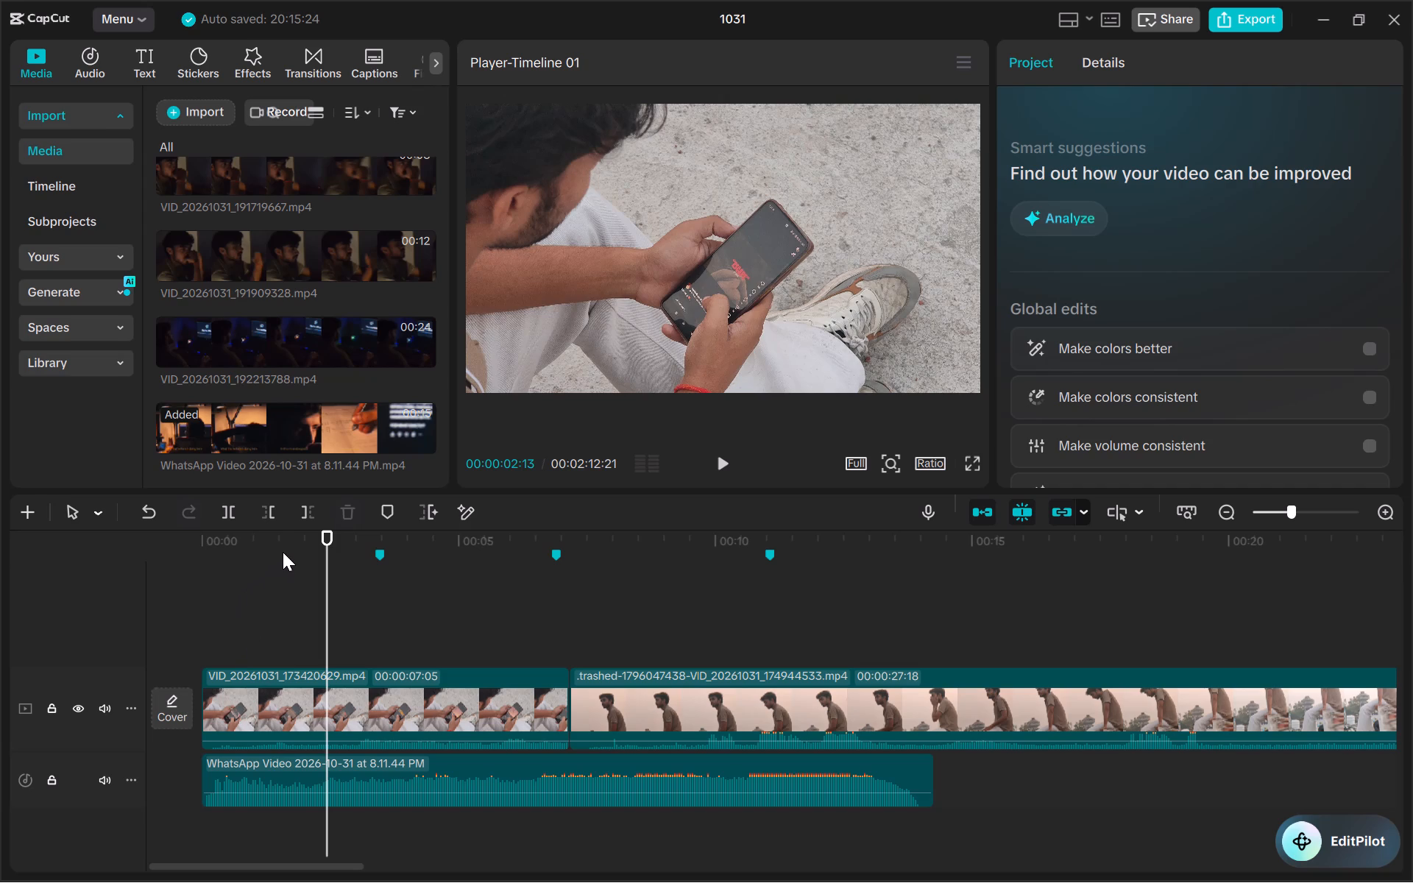
click(283, 552)
key(space)
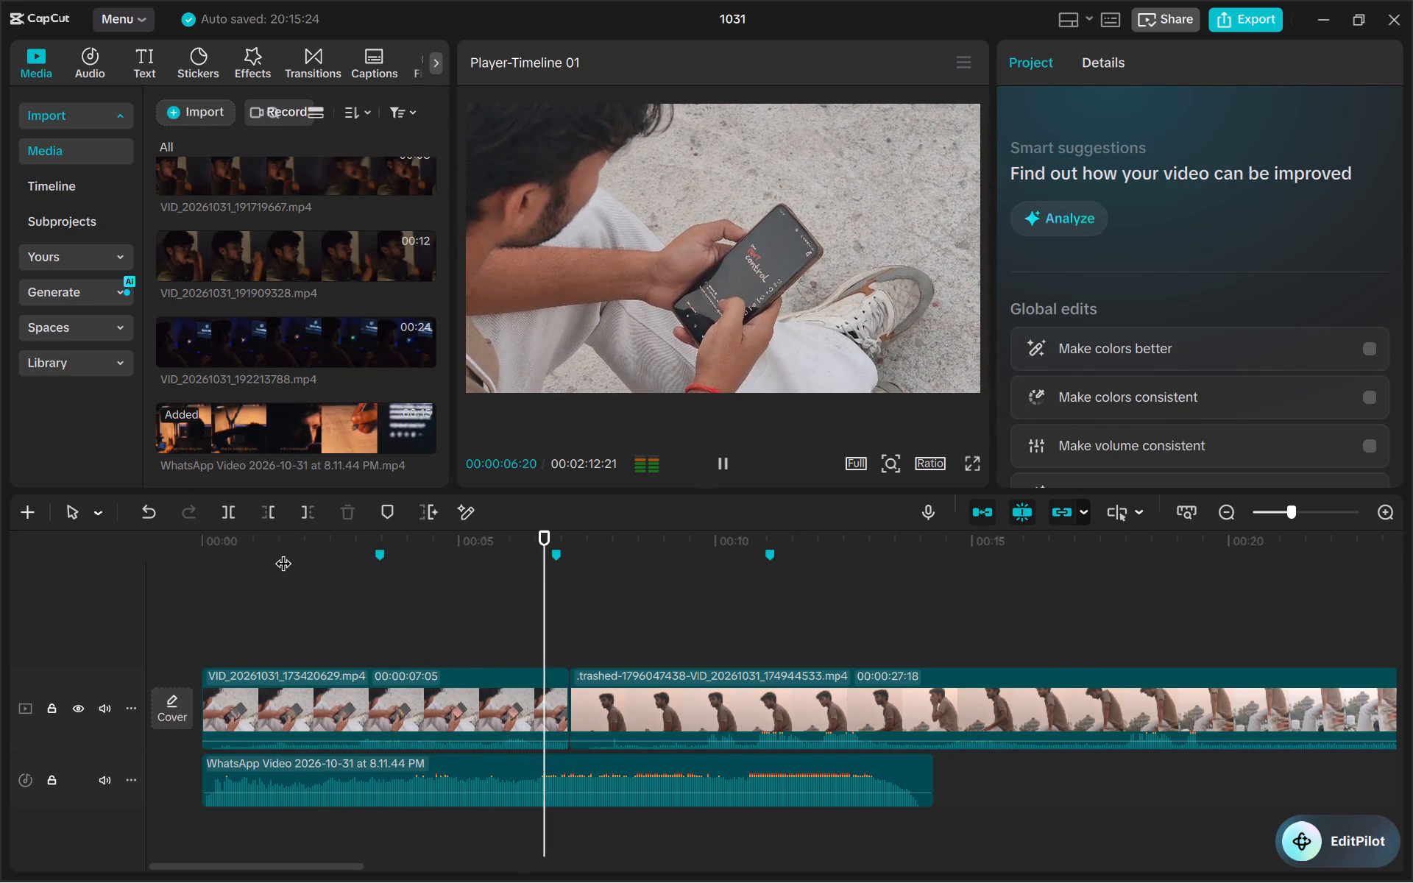
click(233, 689)
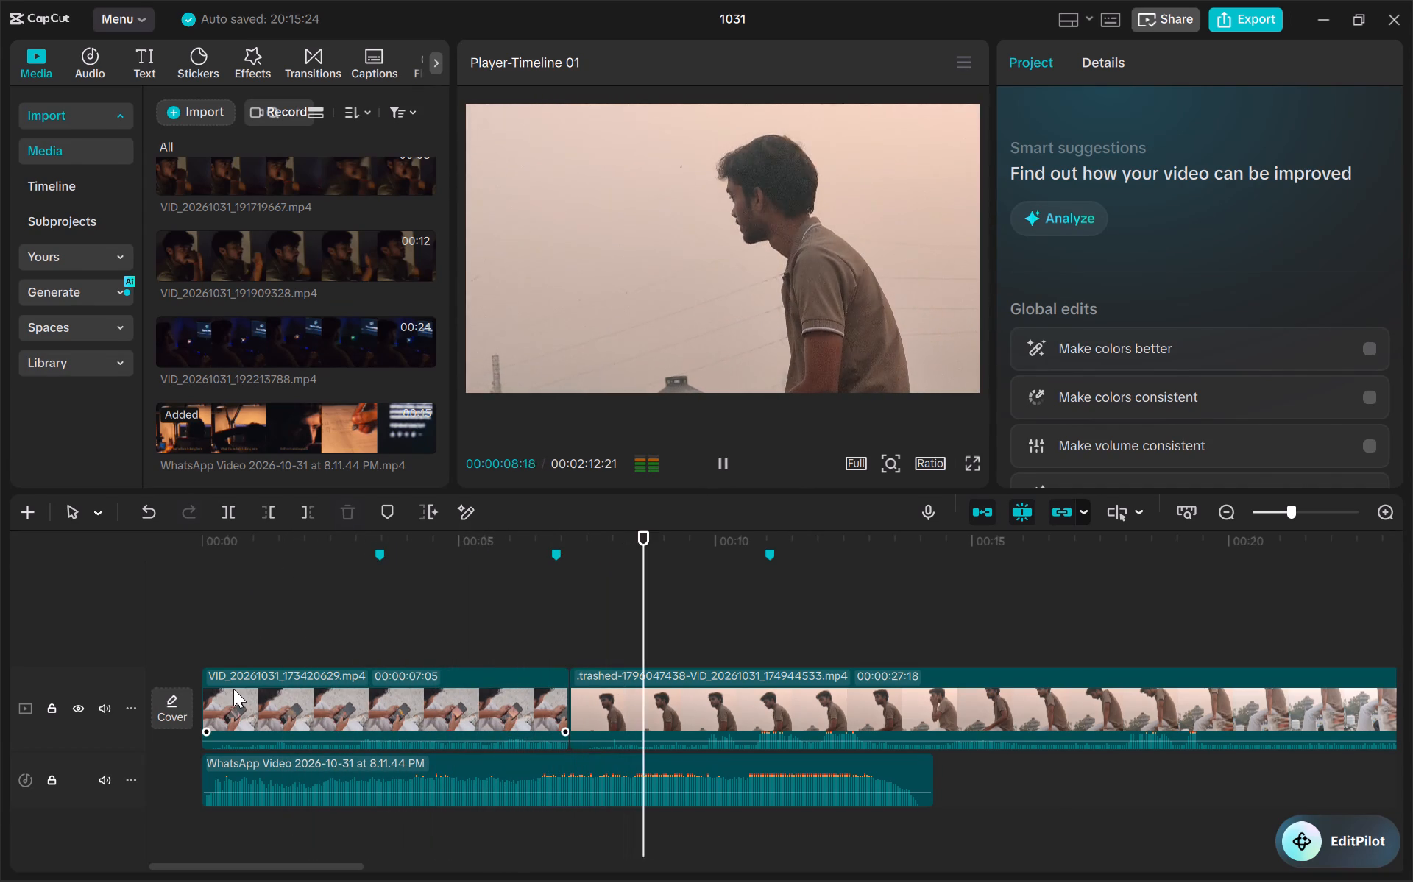
drag(203, 682, 224, 682)
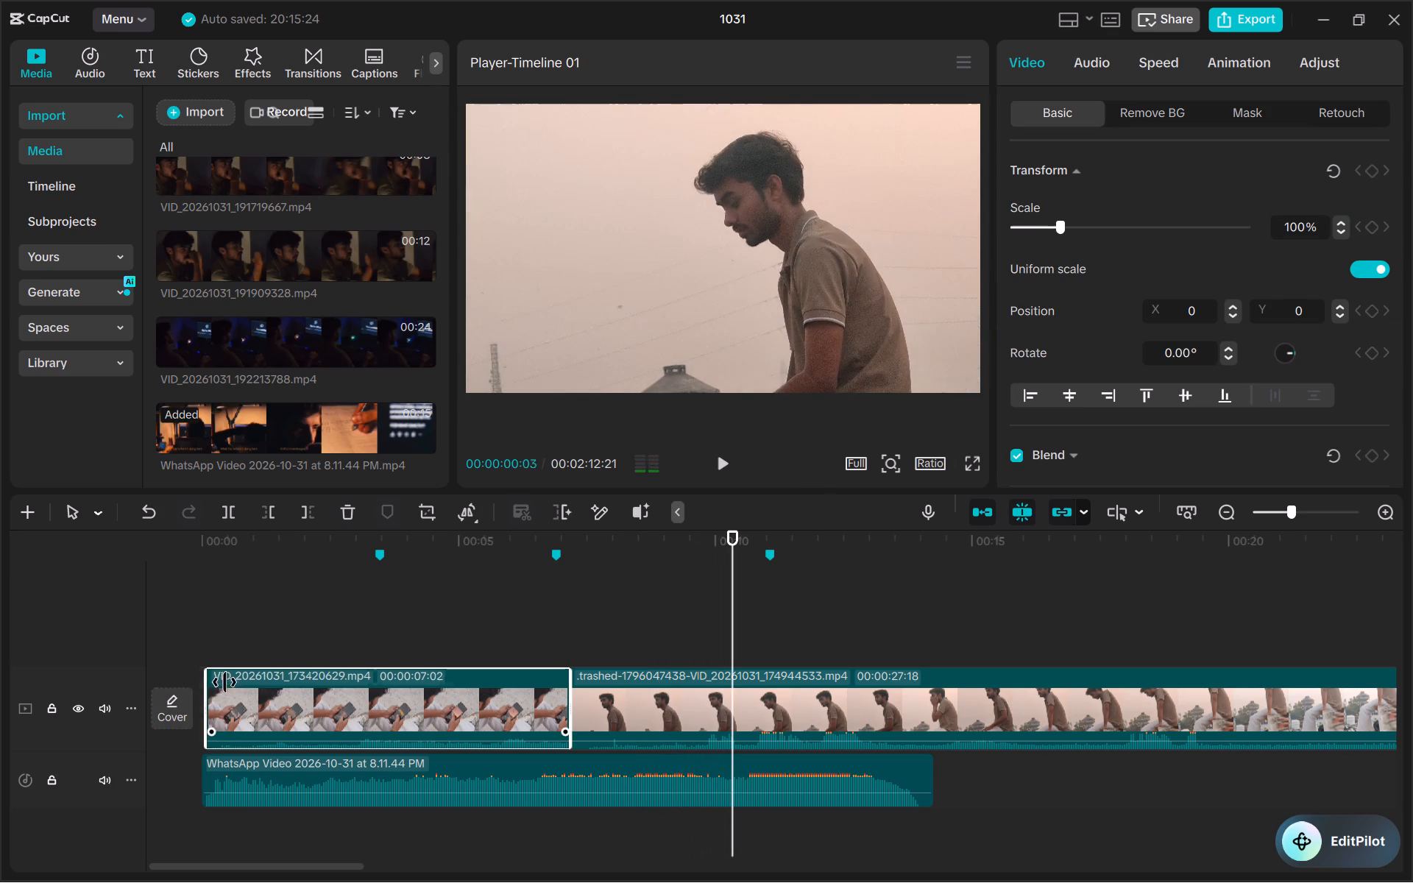
drag(224, 682, 263, 686)
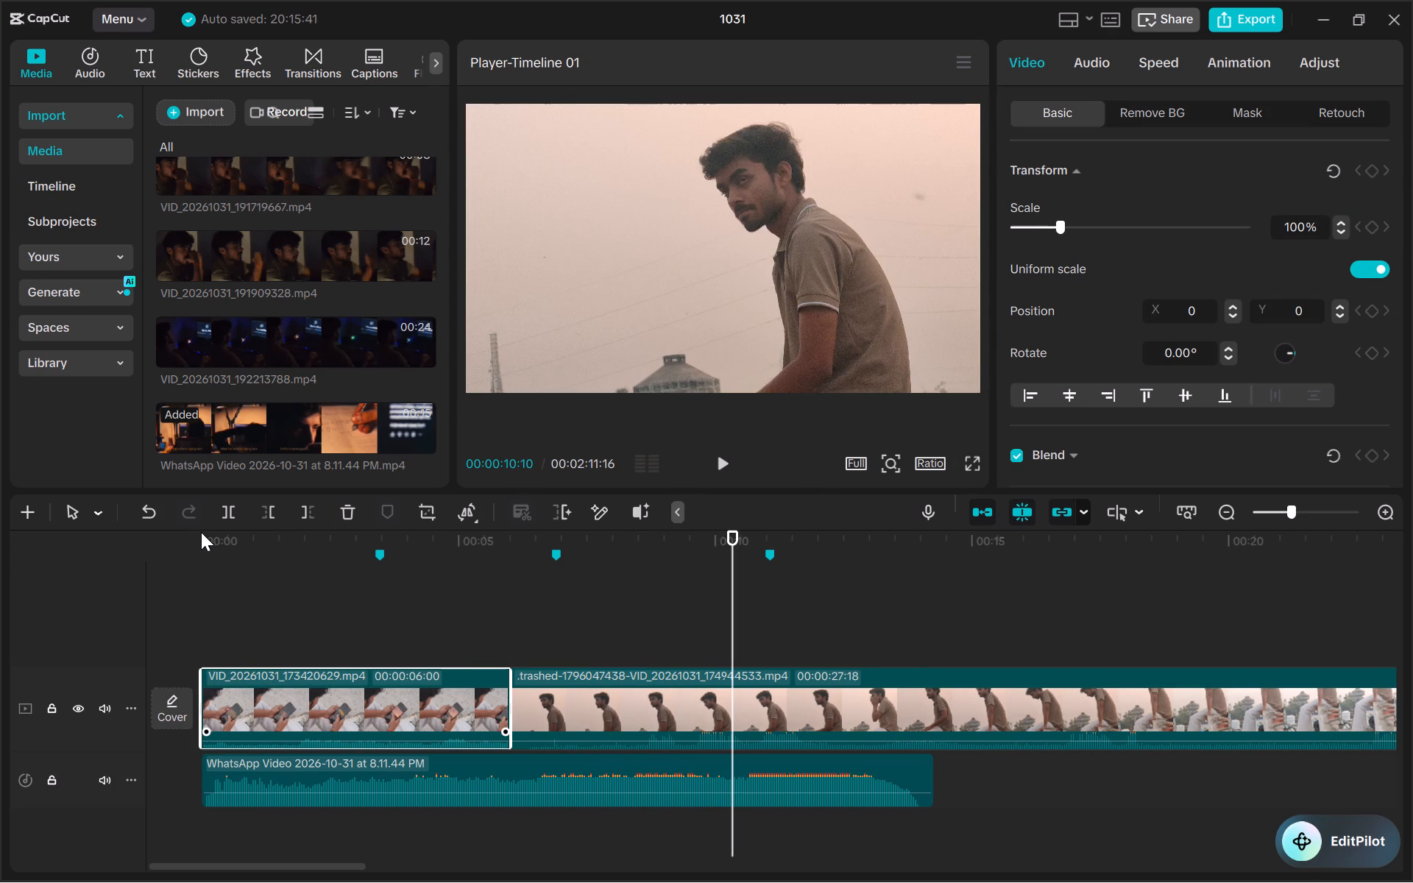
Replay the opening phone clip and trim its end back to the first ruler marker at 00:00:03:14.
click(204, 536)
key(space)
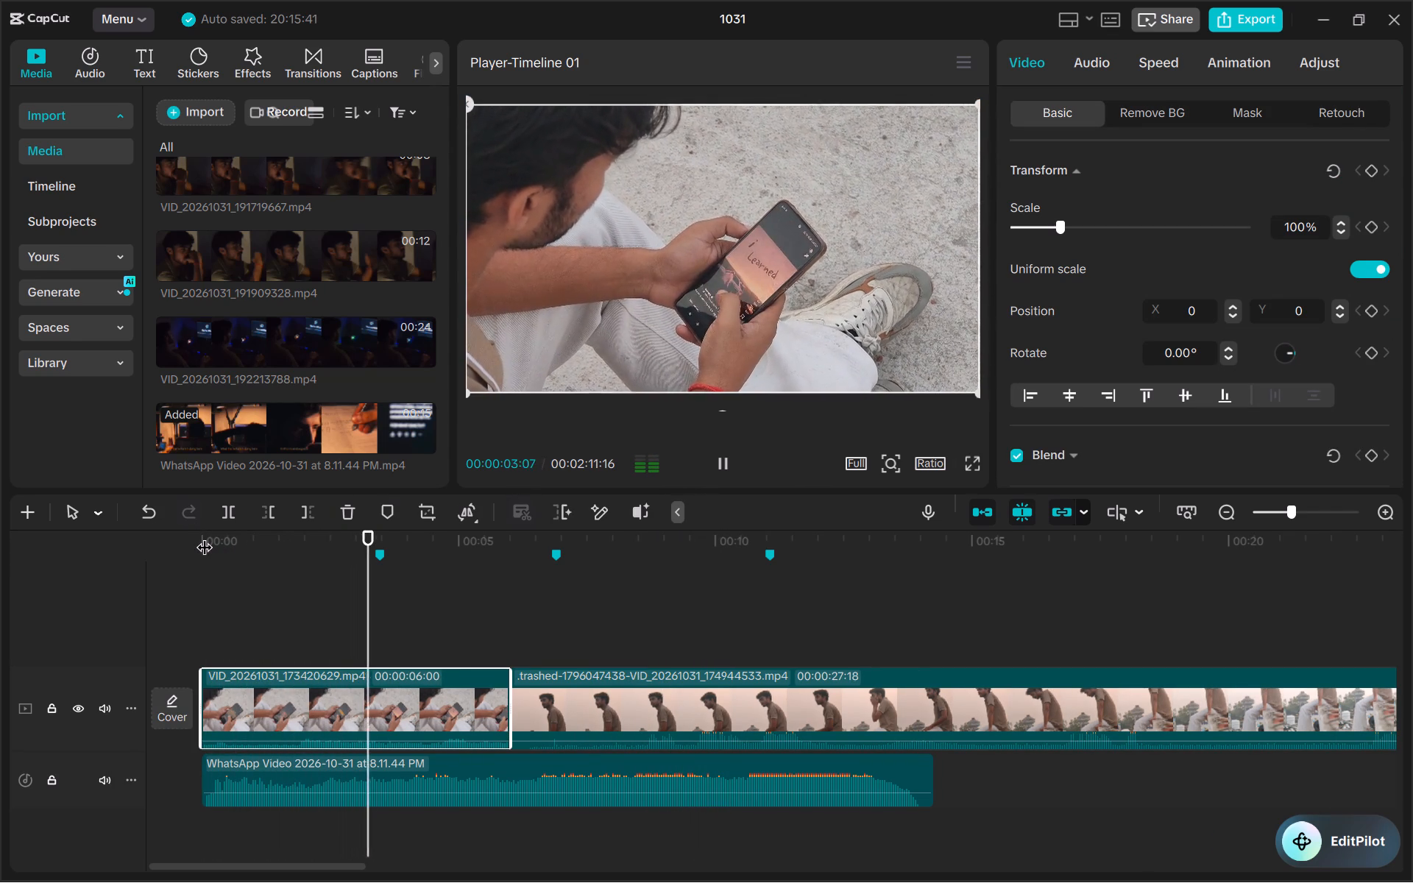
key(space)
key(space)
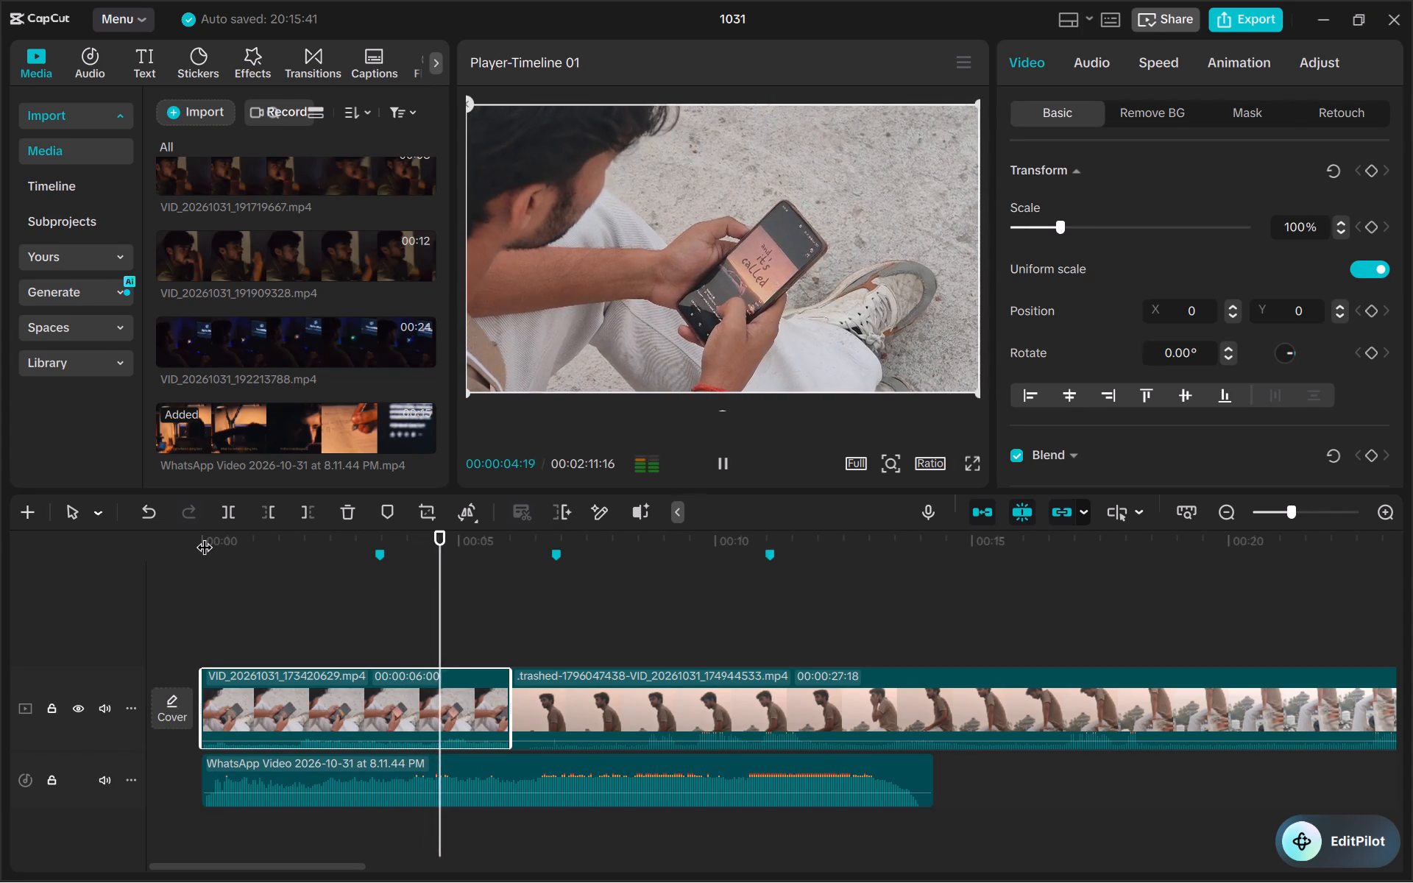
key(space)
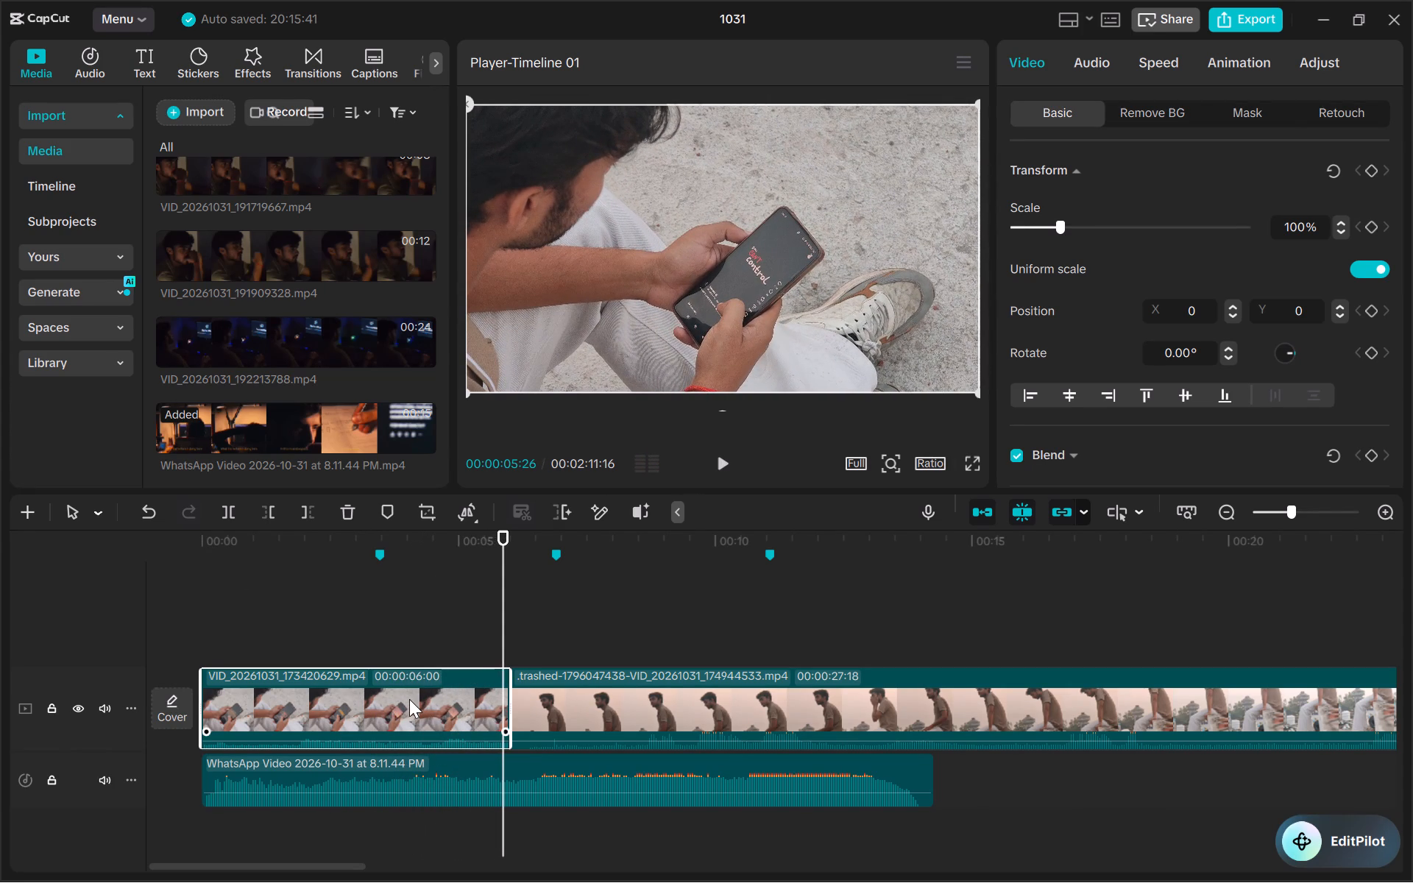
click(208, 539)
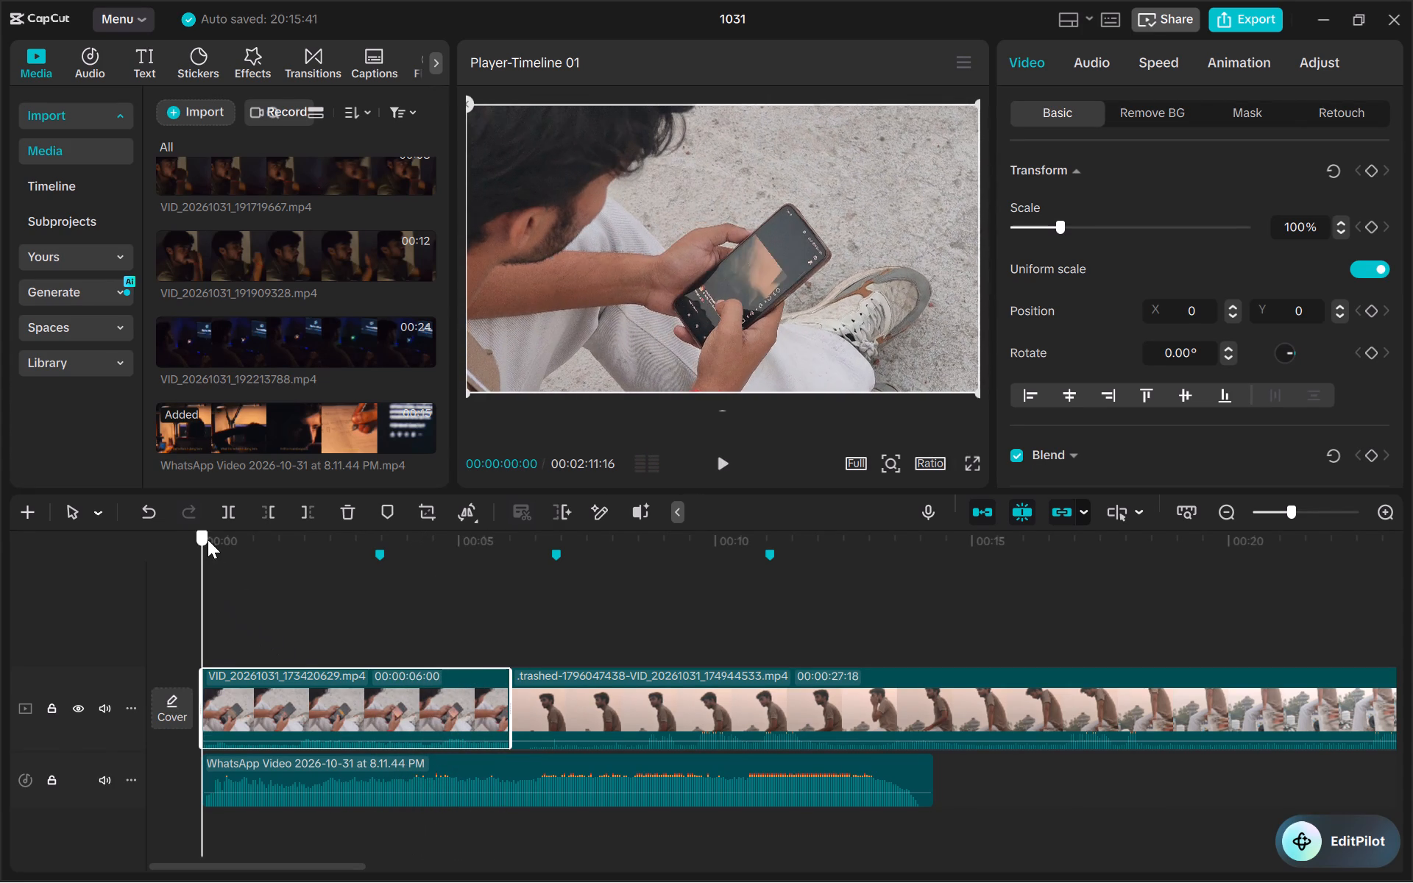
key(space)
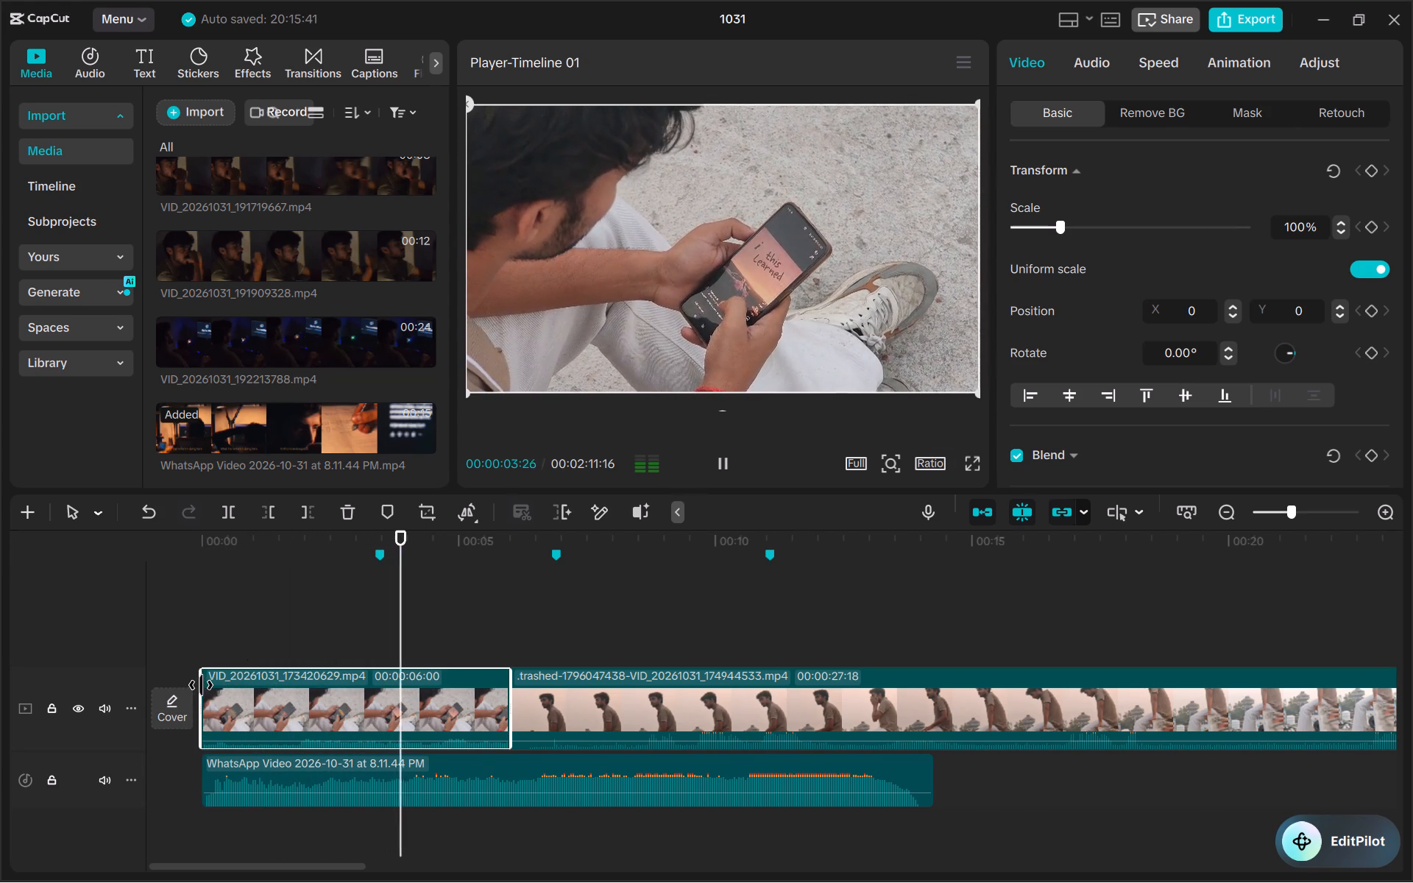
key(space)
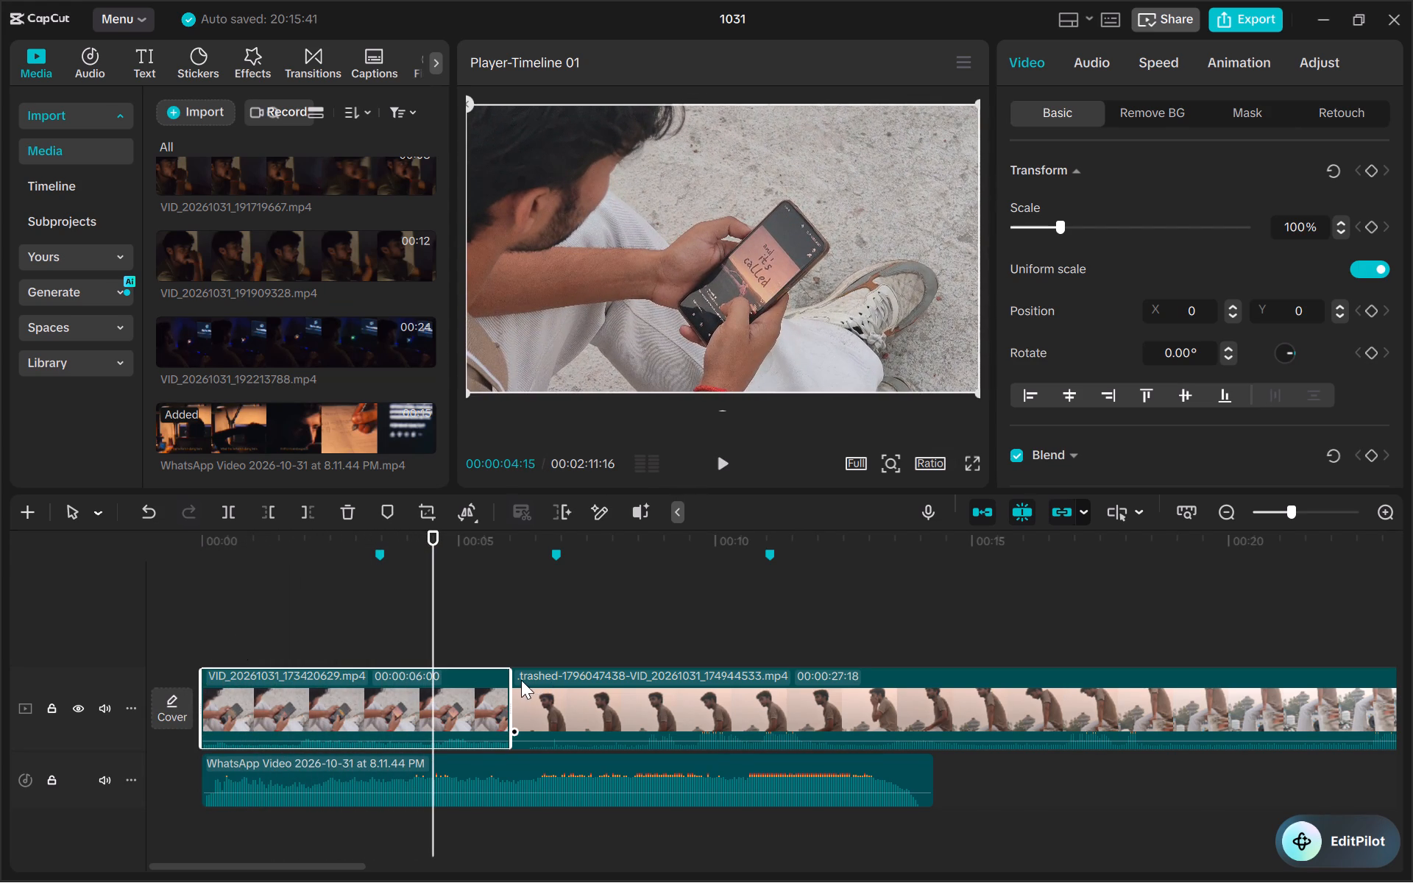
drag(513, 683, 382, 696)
Review the cut, extend the phone clip's end to a 00:00:05:09 duration, and trim its start to leave about 4 seconds.
click(201, 546)
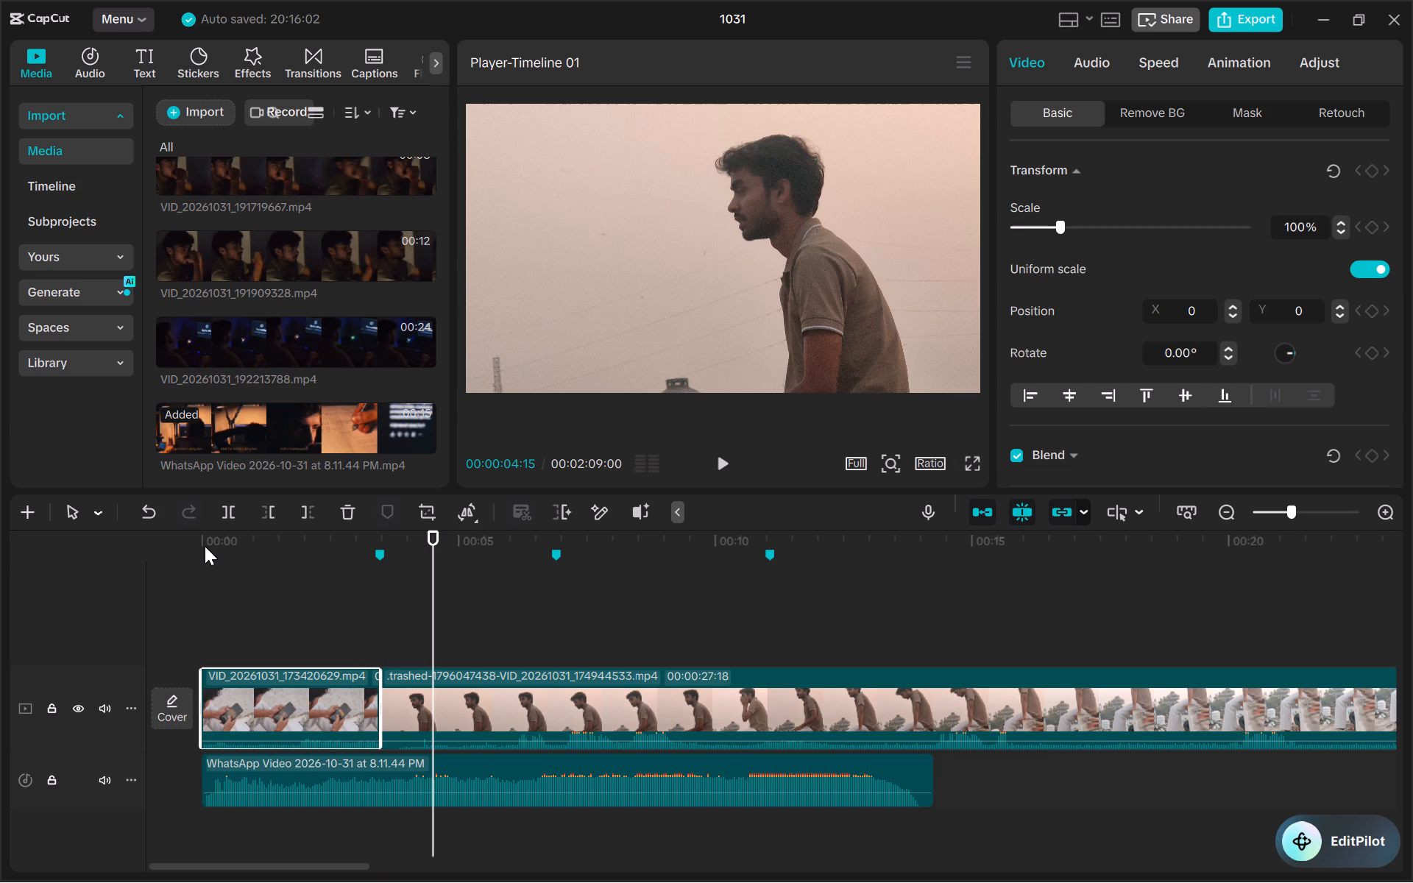
click(205, 539)
key(space)
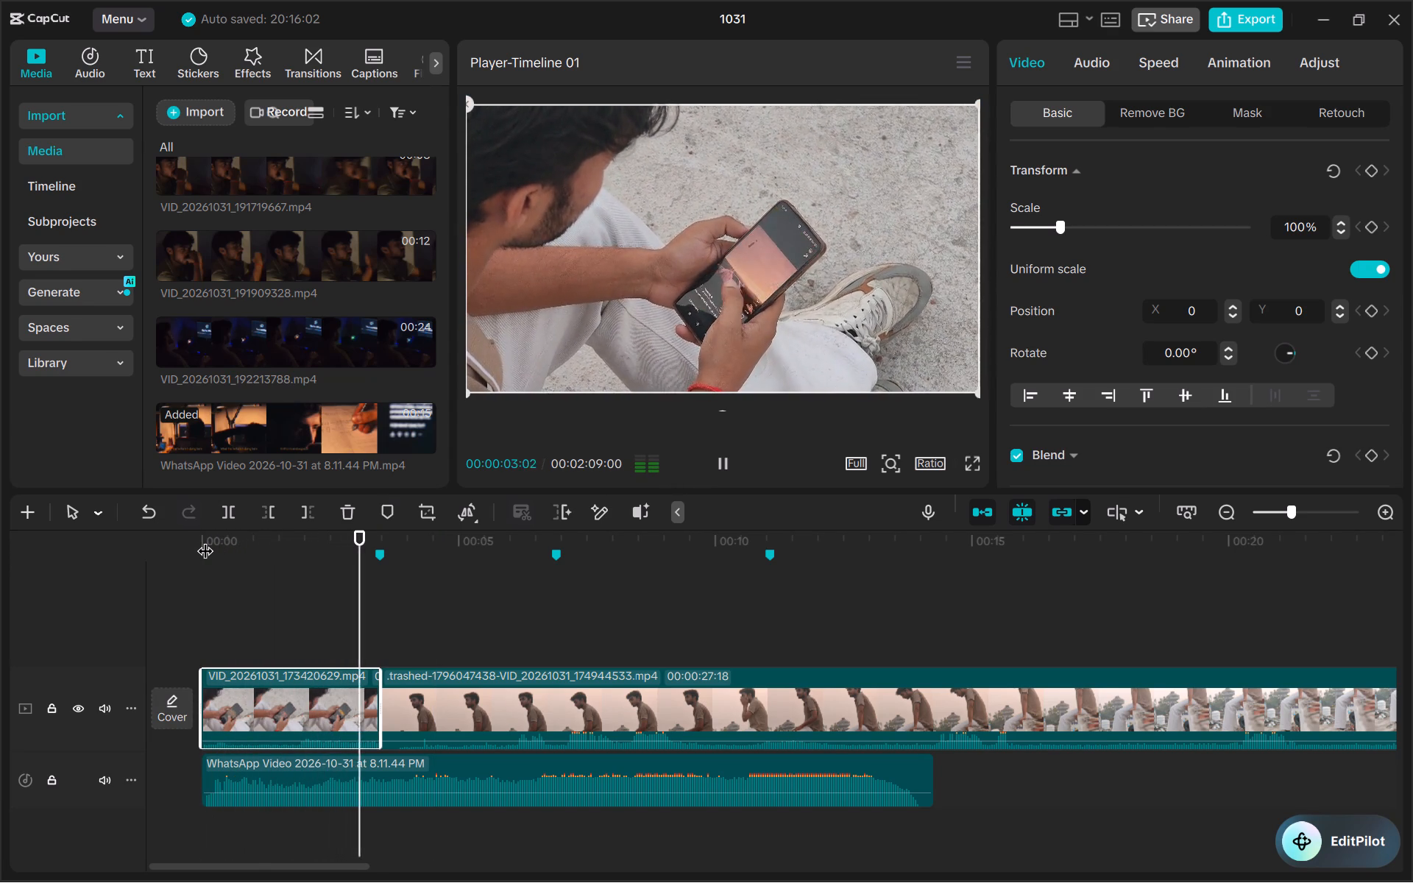
key(space)
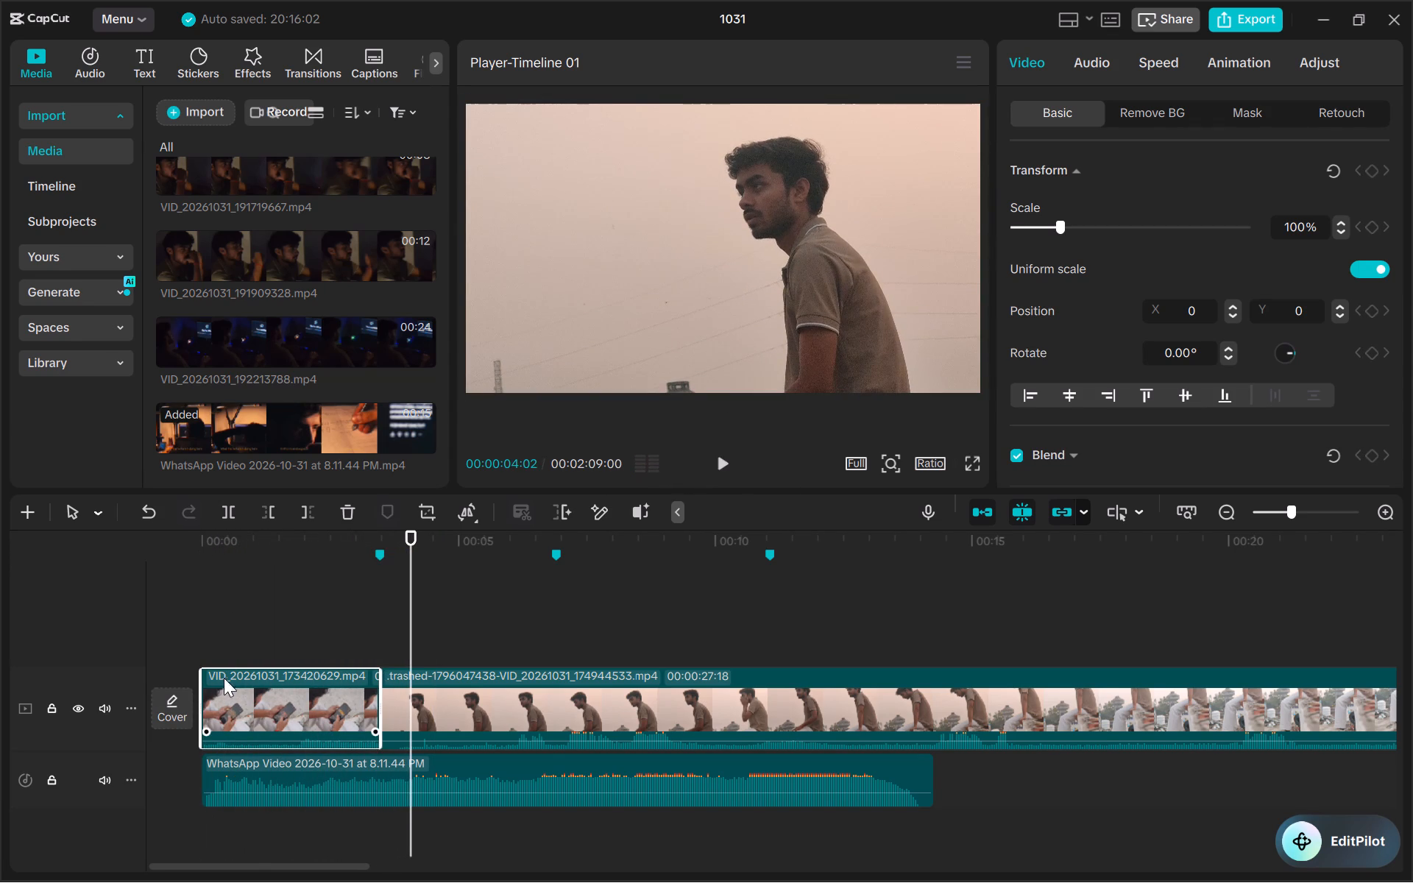
drag(382, 680, 470, 680)
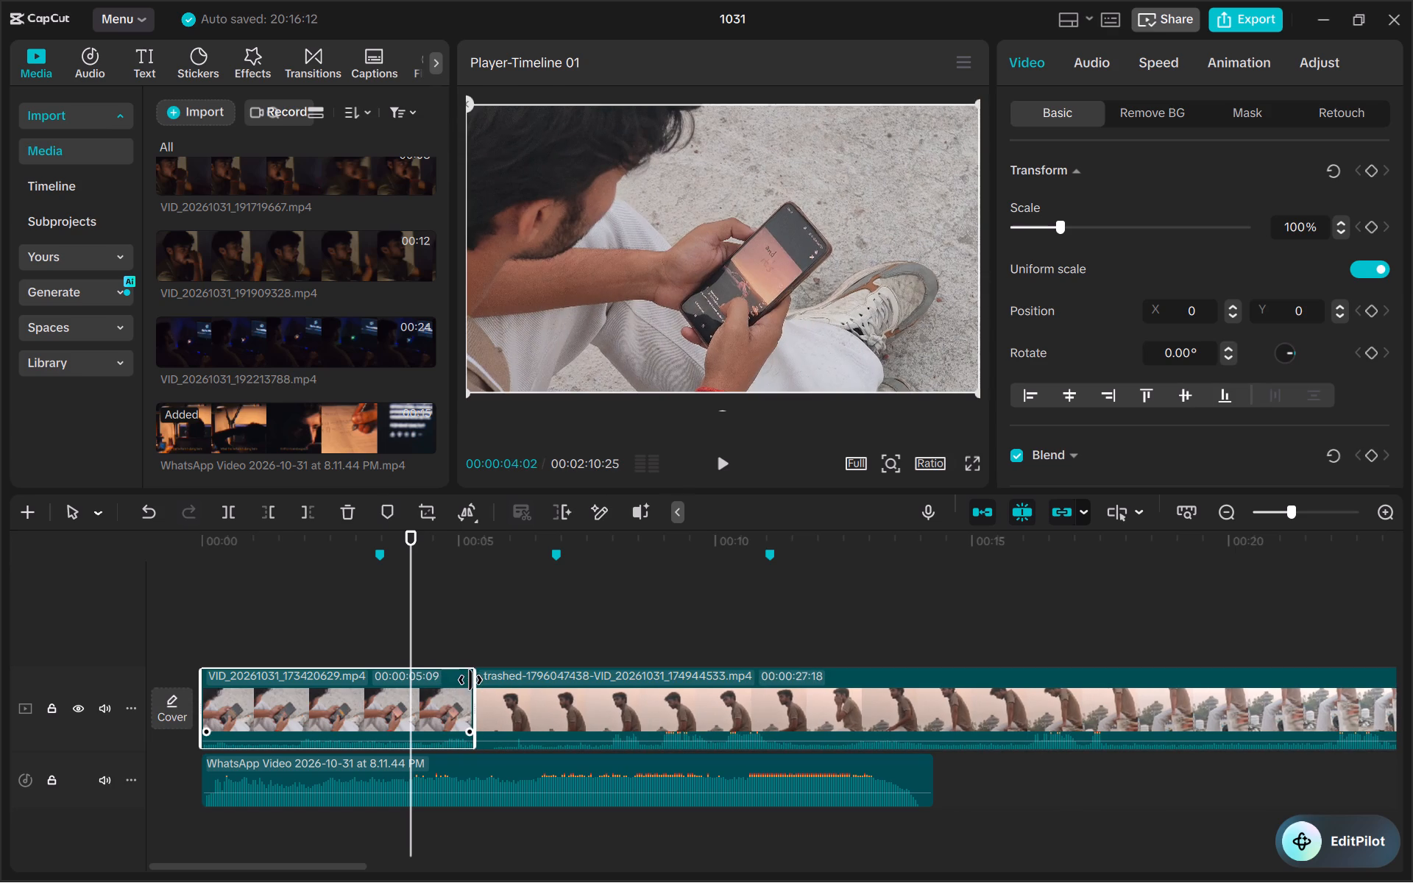
drag(199, 681, 248, 687)
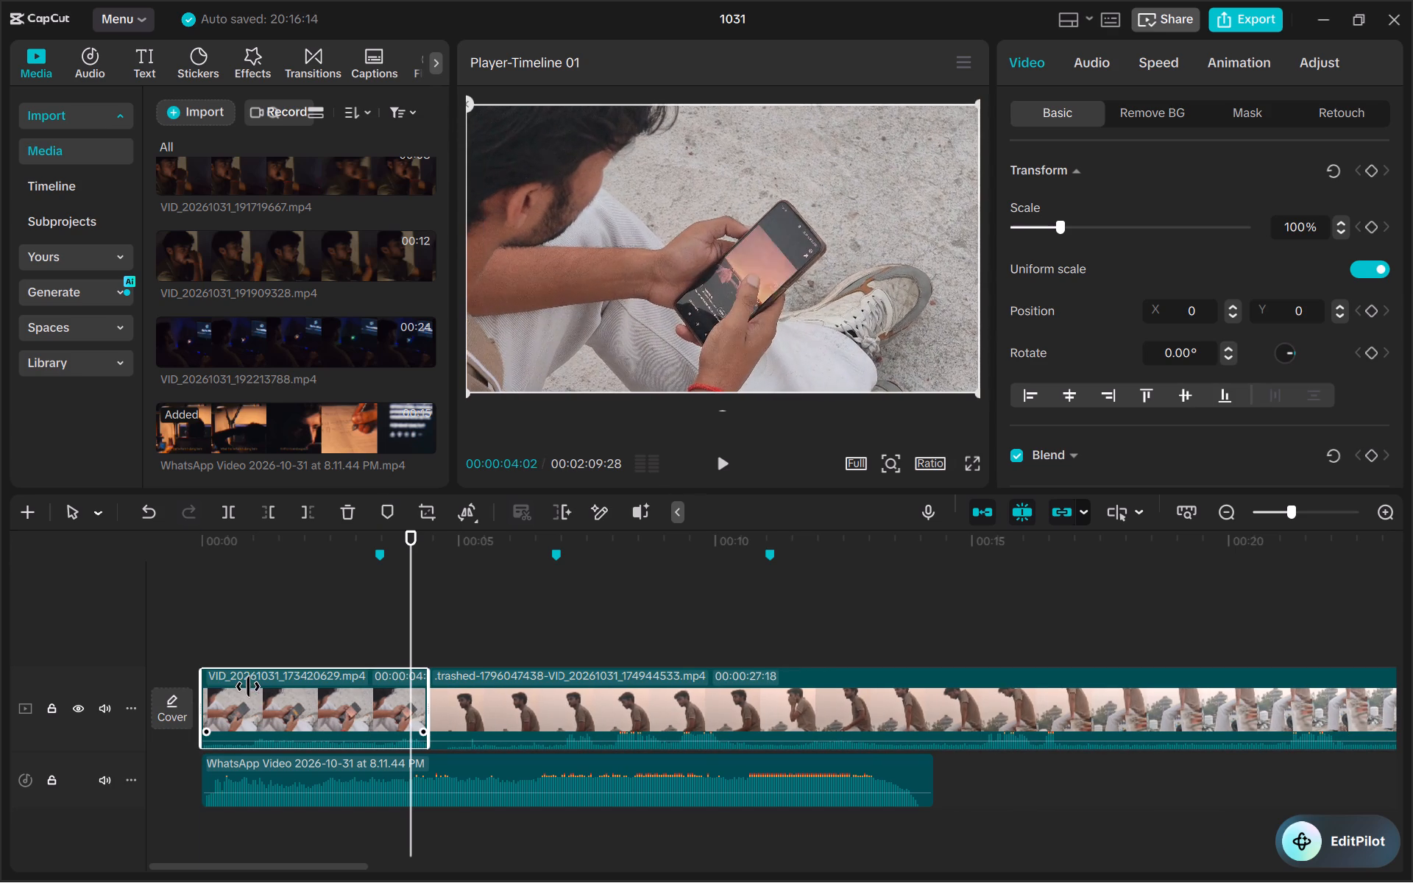
Replay the phone clip, extend its end to a 00:00:05:03 duration, and trim its start back to about 4 seconds.
click(202, 546)
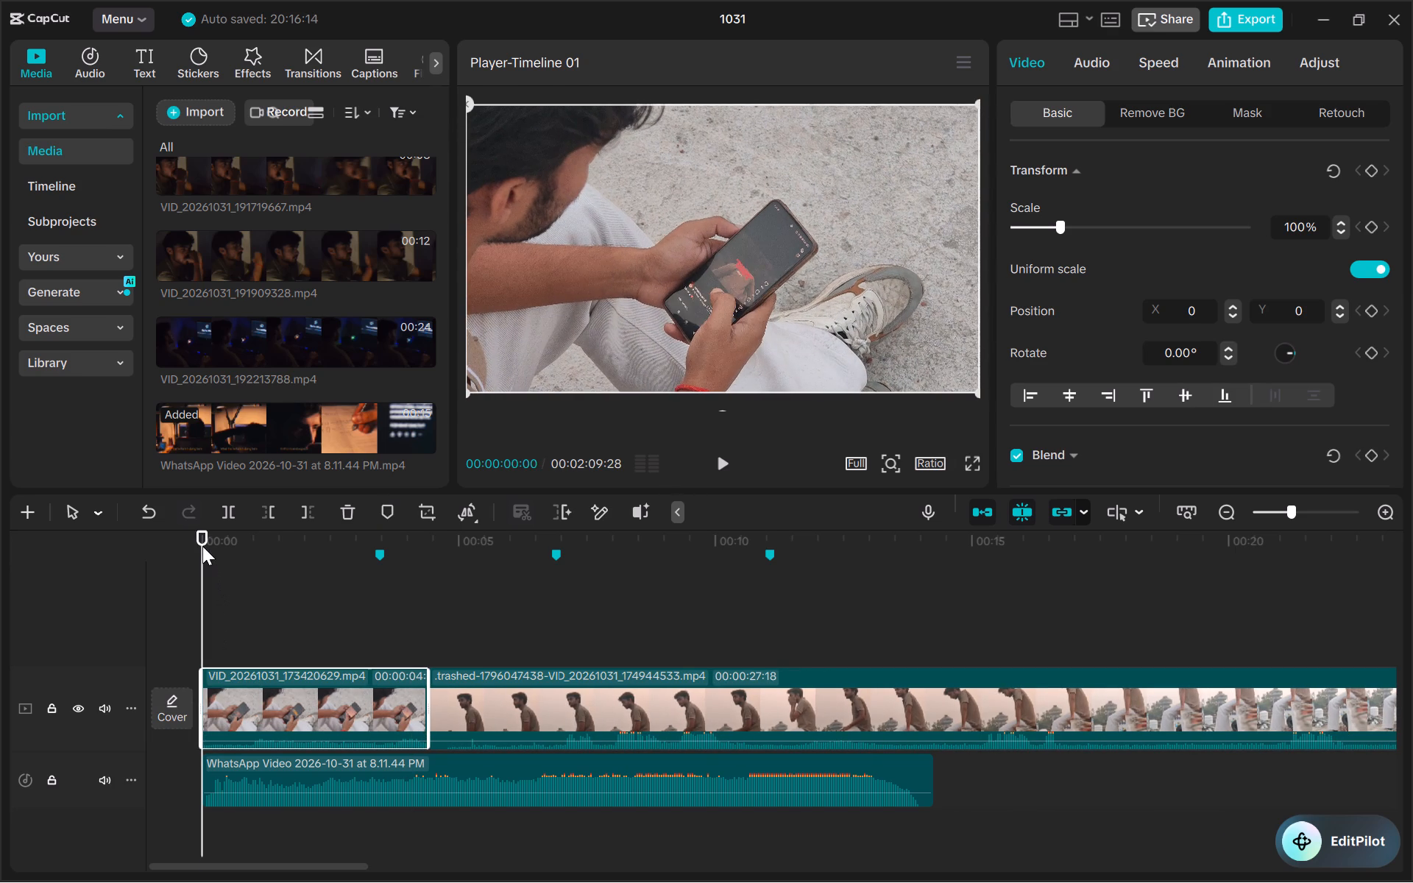
key(space)
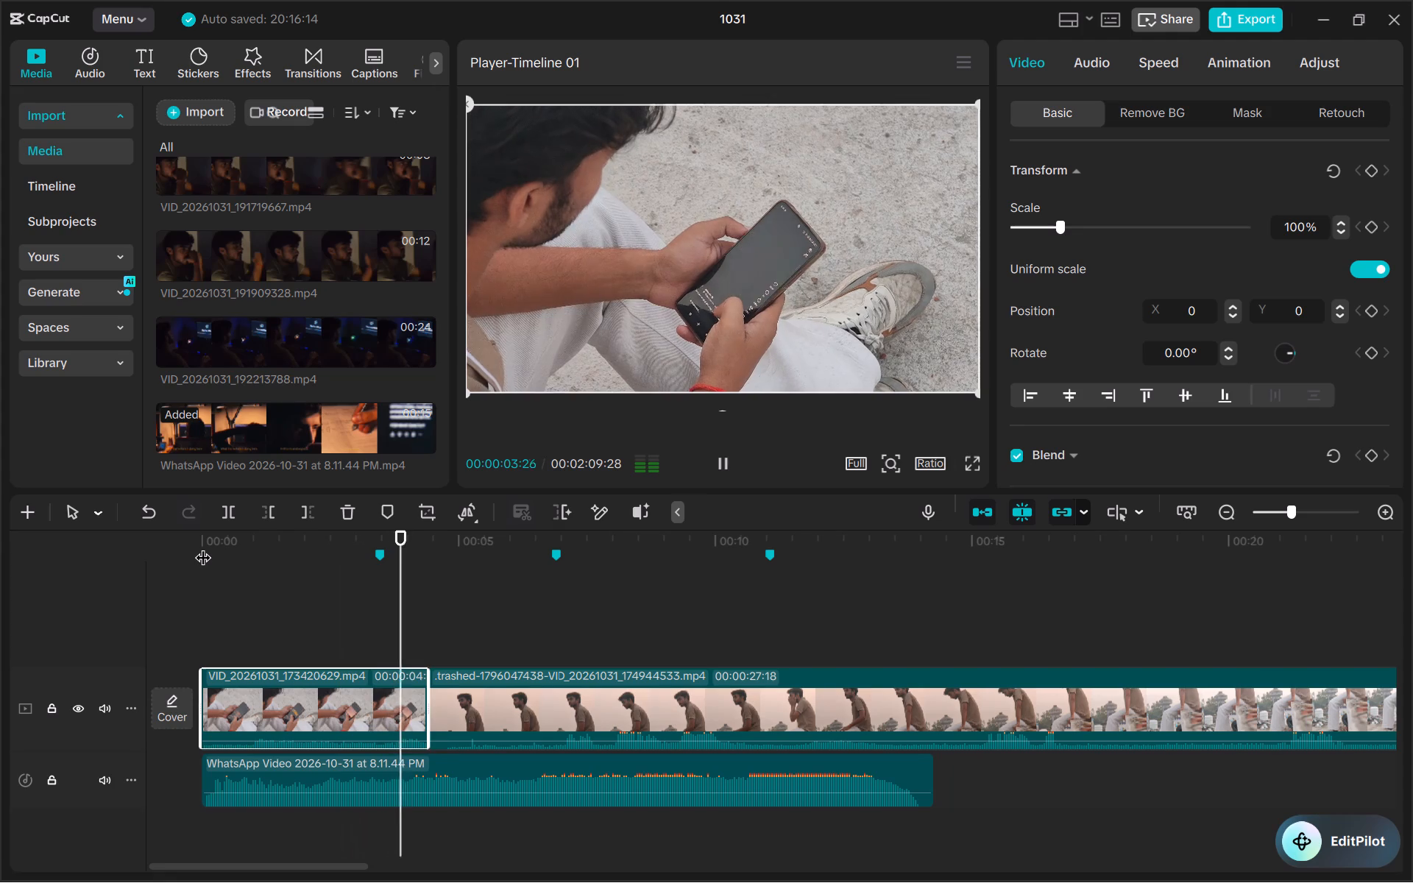
key(space)
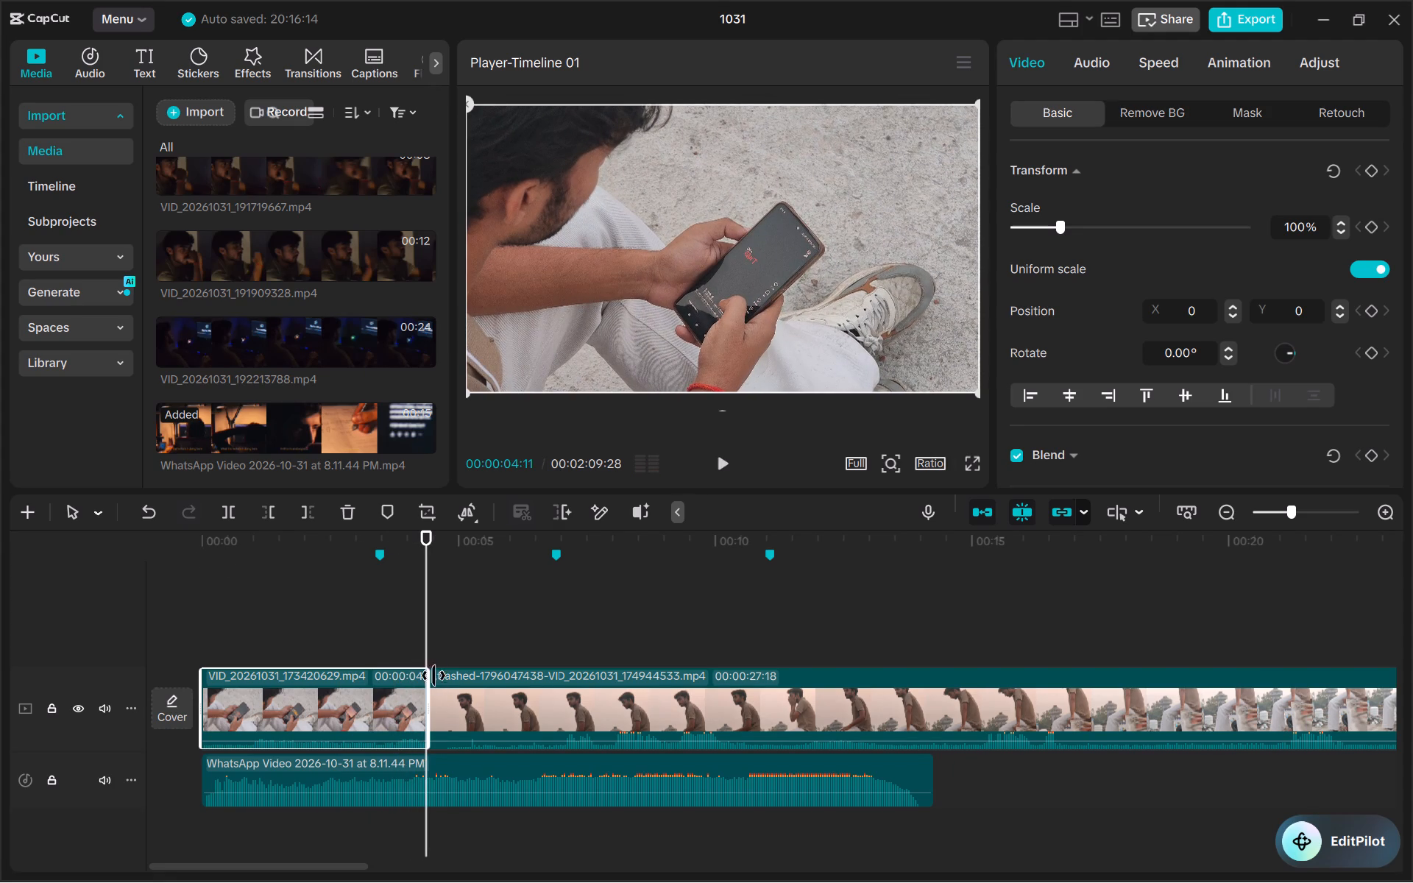
drag(428, 681, 558, 703)
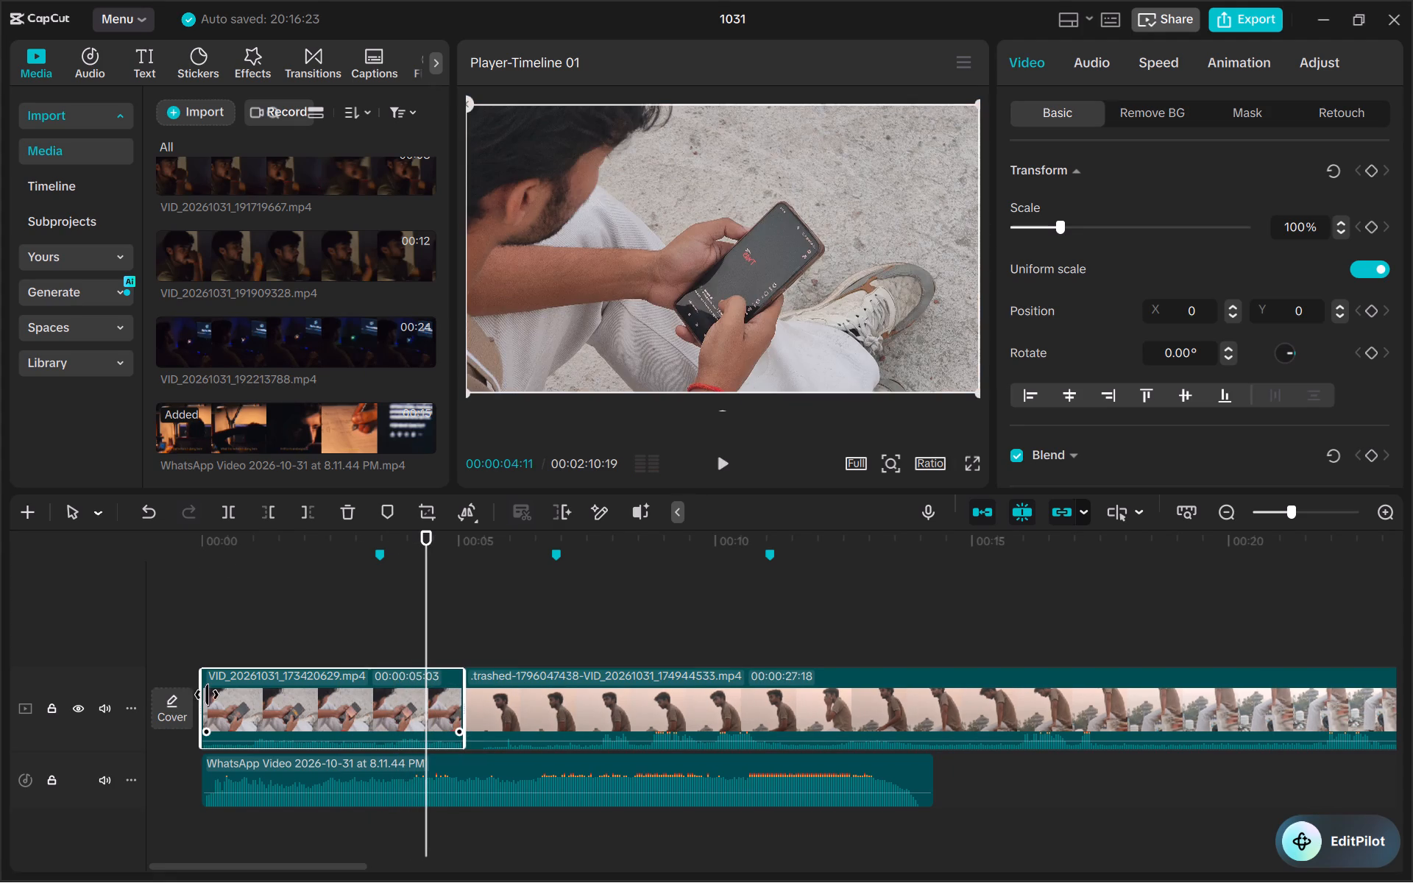
drag(199, 692, 238, 692)
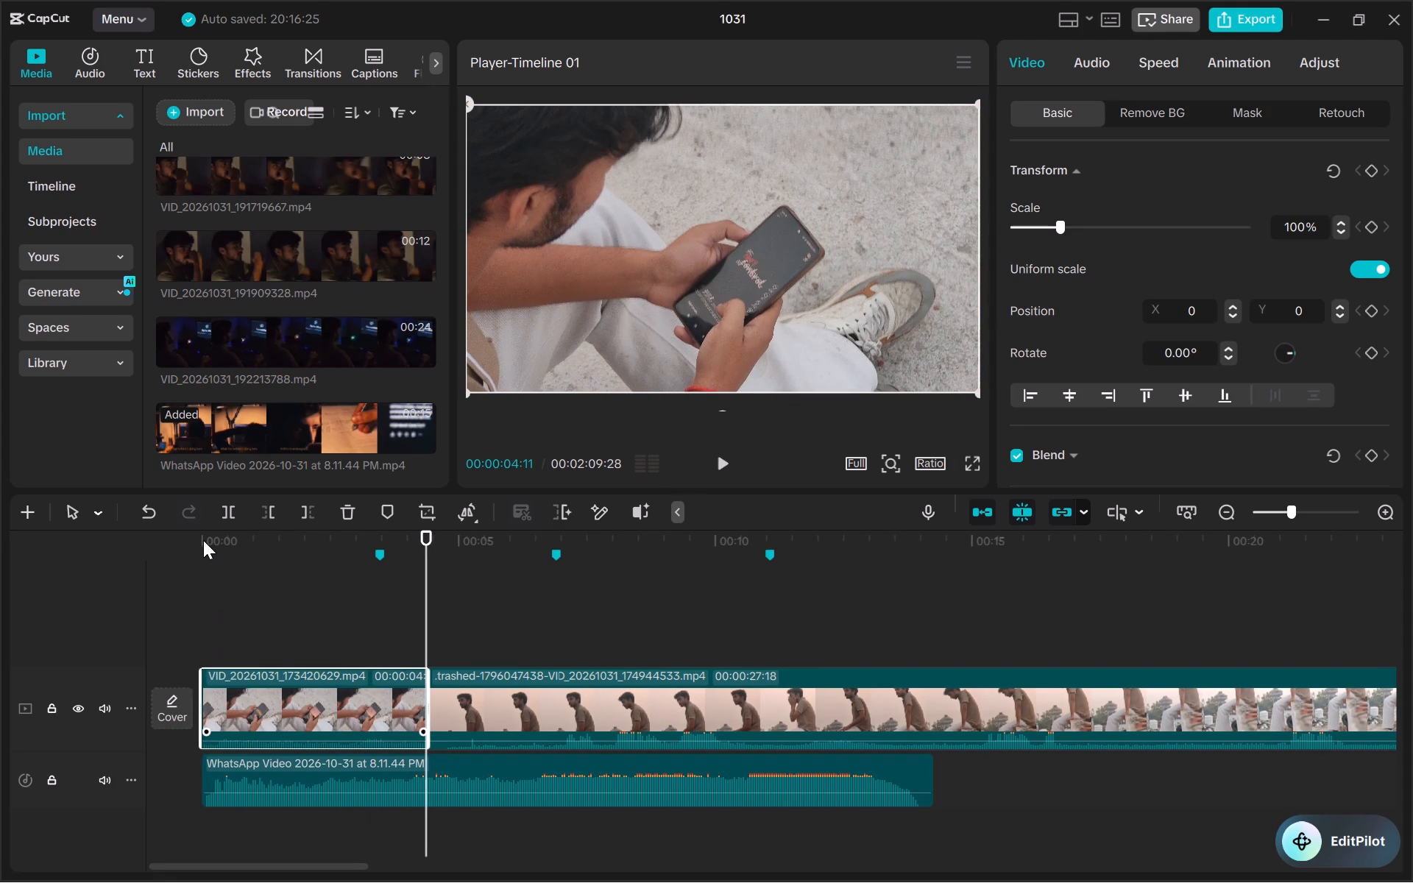
Replay the phone clip and trim its start further so the clip ends at the first ruler marker, about 00:00:03:14.
click(203, 540)
key(space)
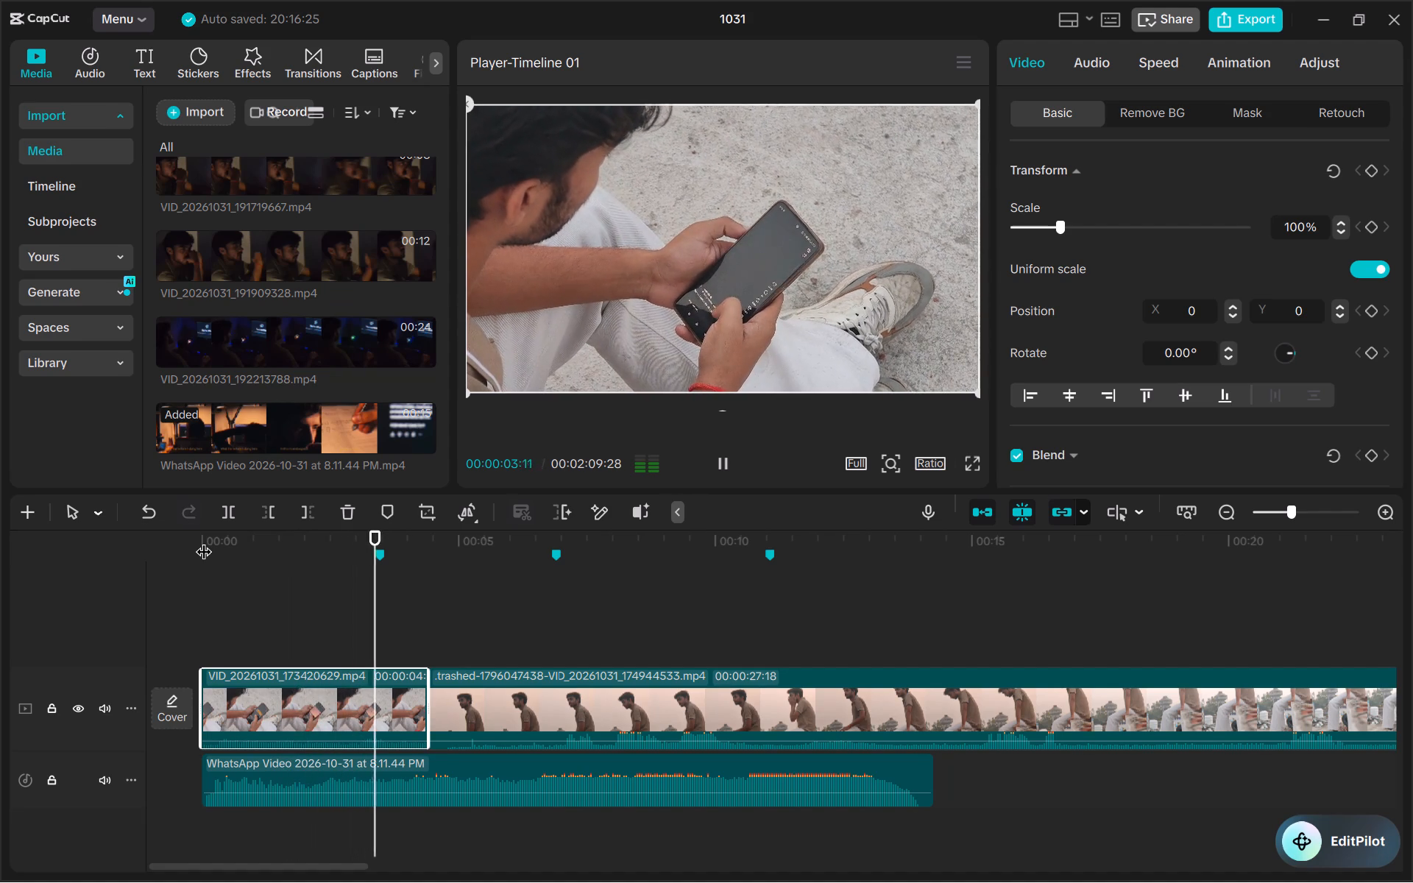
key(space)
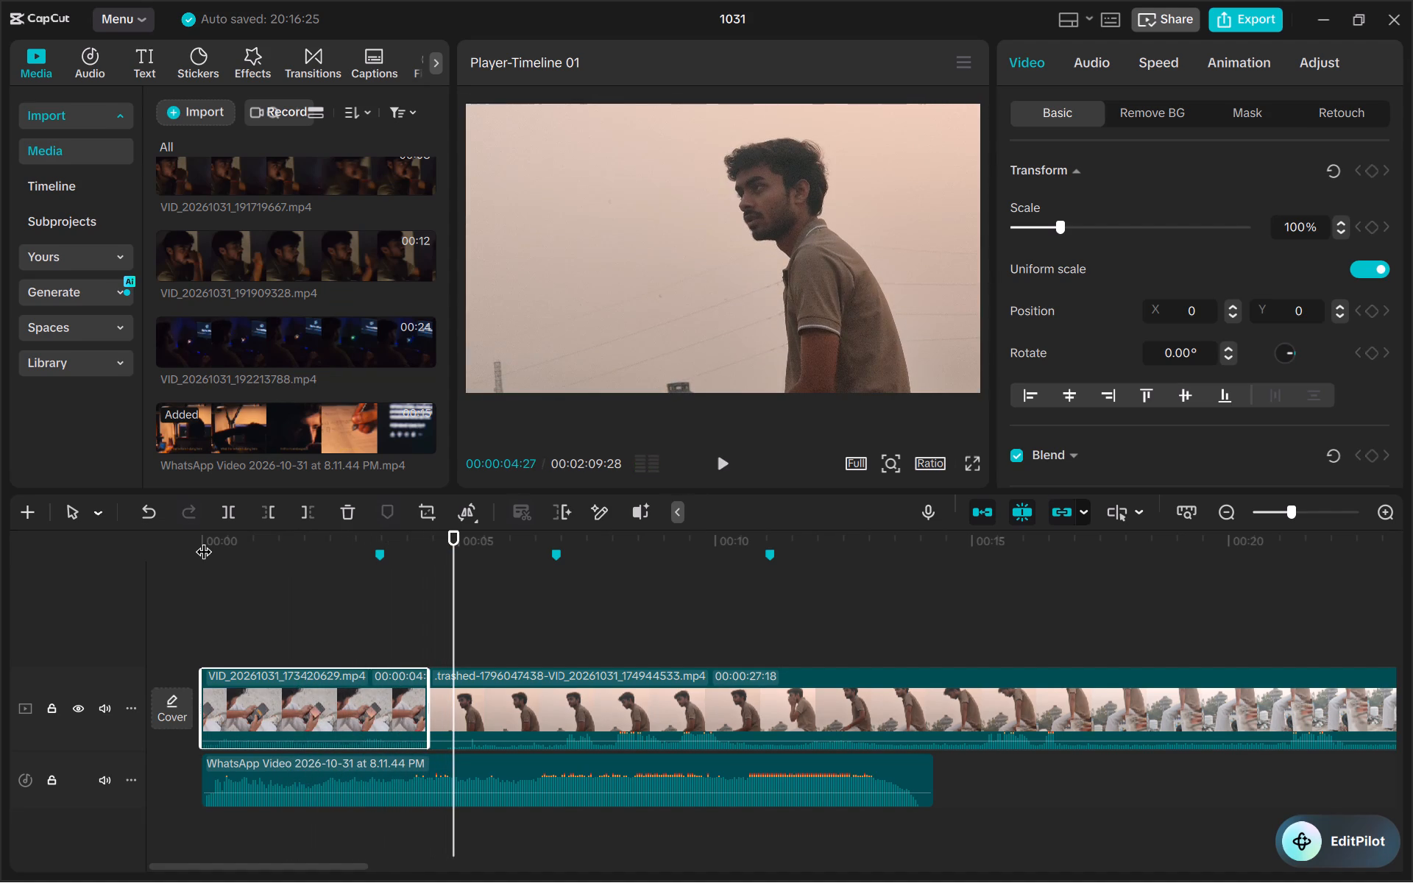
drag(200, 684, 249, 684)
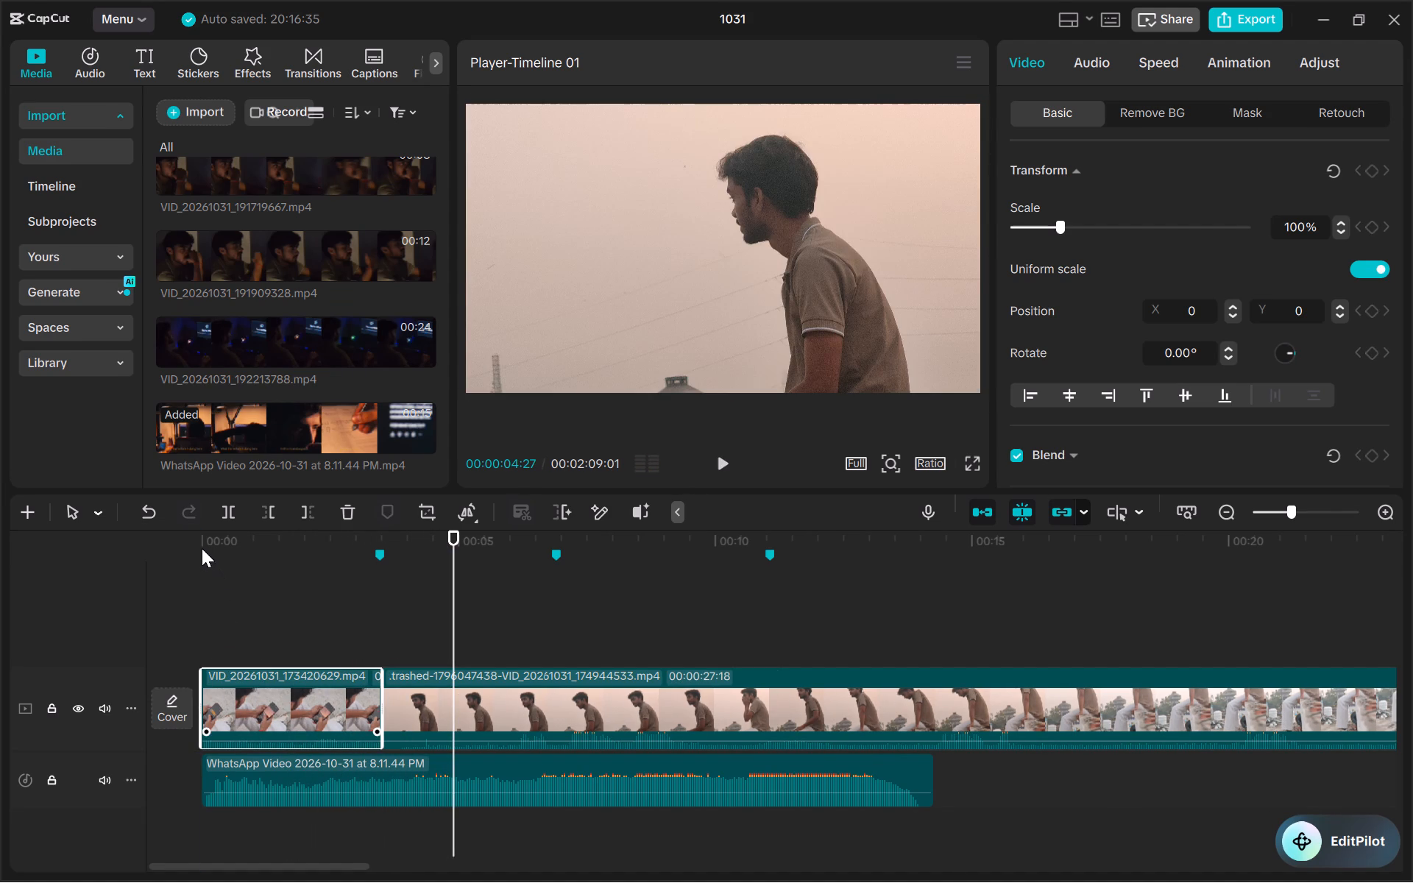
Play the timeline from the beginning and again from the first marker to check the cut timing against the extracted audio.
click(202, 548)
click(202, 539)
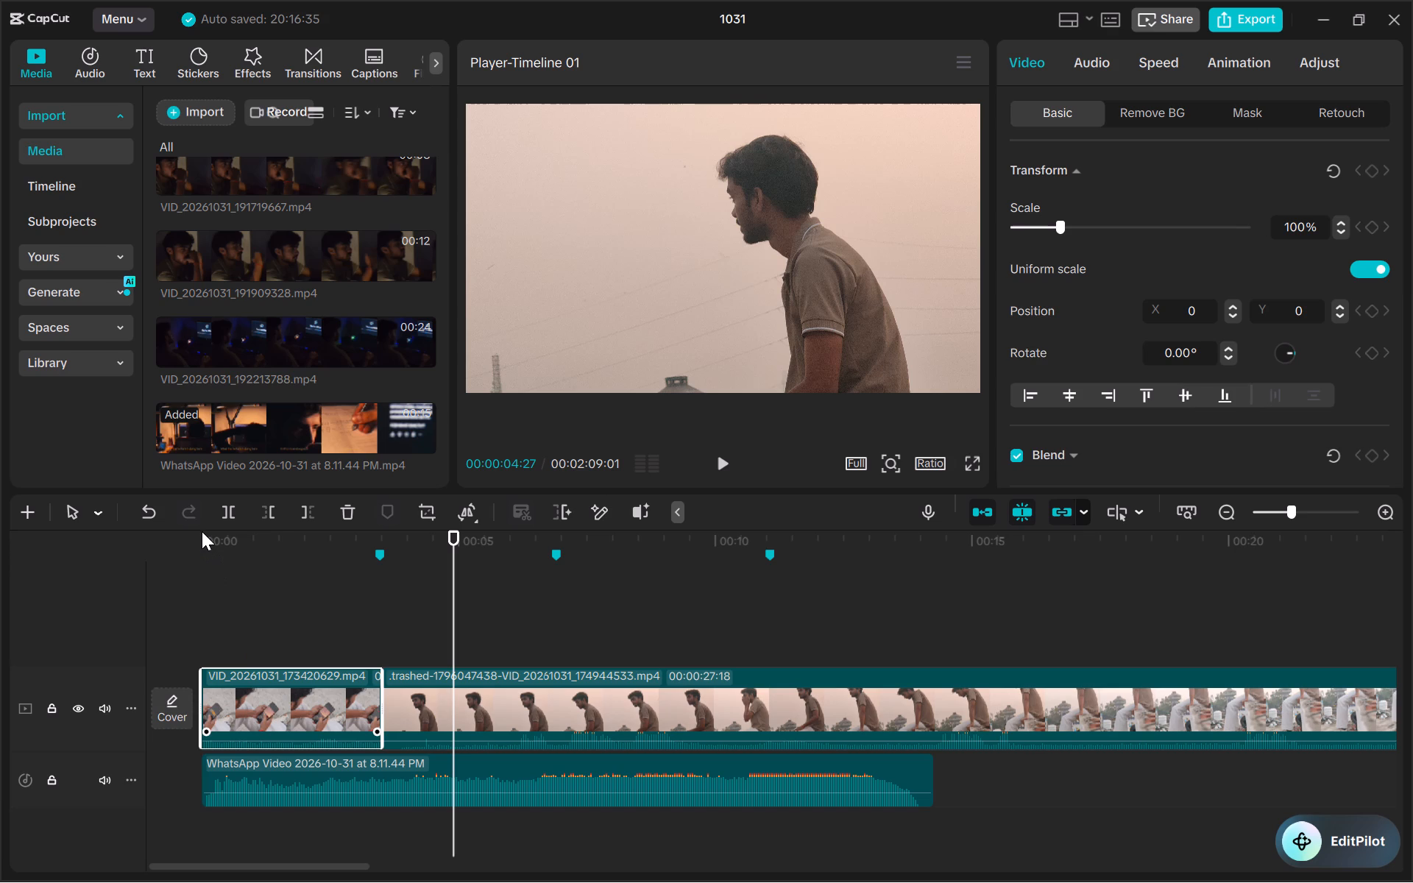
click(202, 531)
double_click(210, 549)
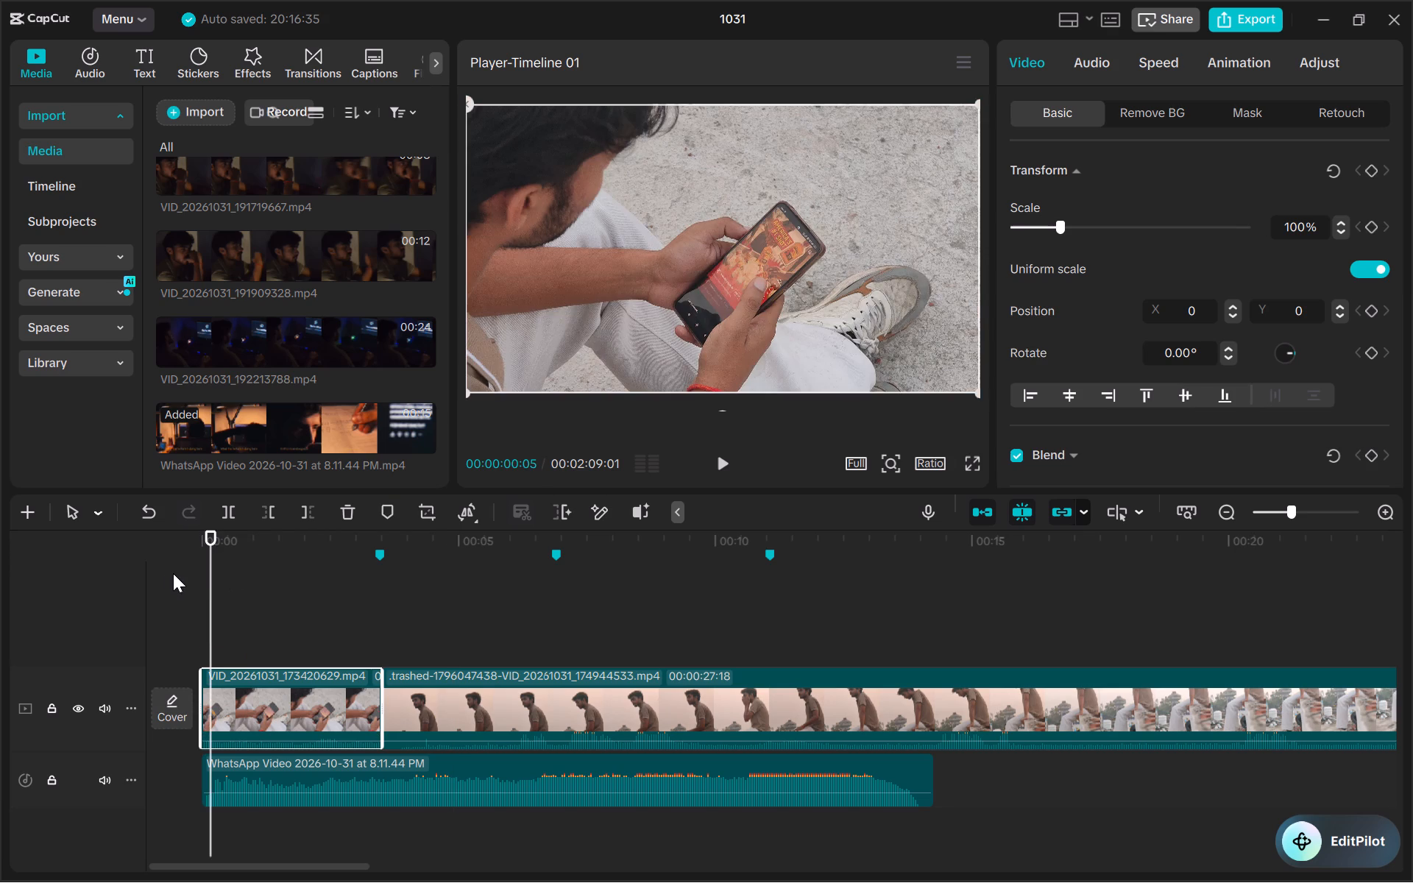
drag(210, 536, 166, 544)
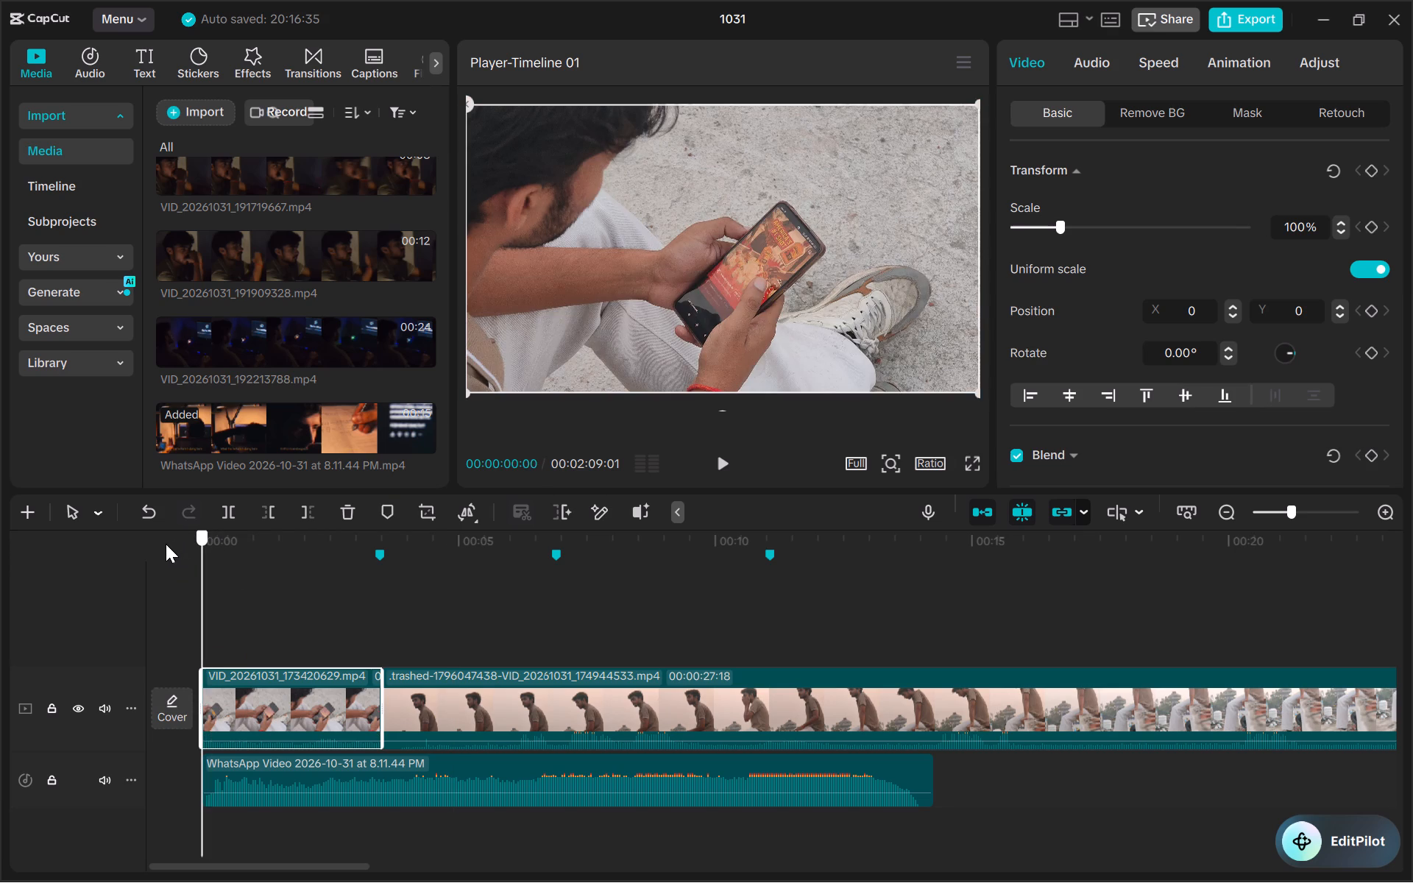
drag(166, 544, 164, 544)
key(space)
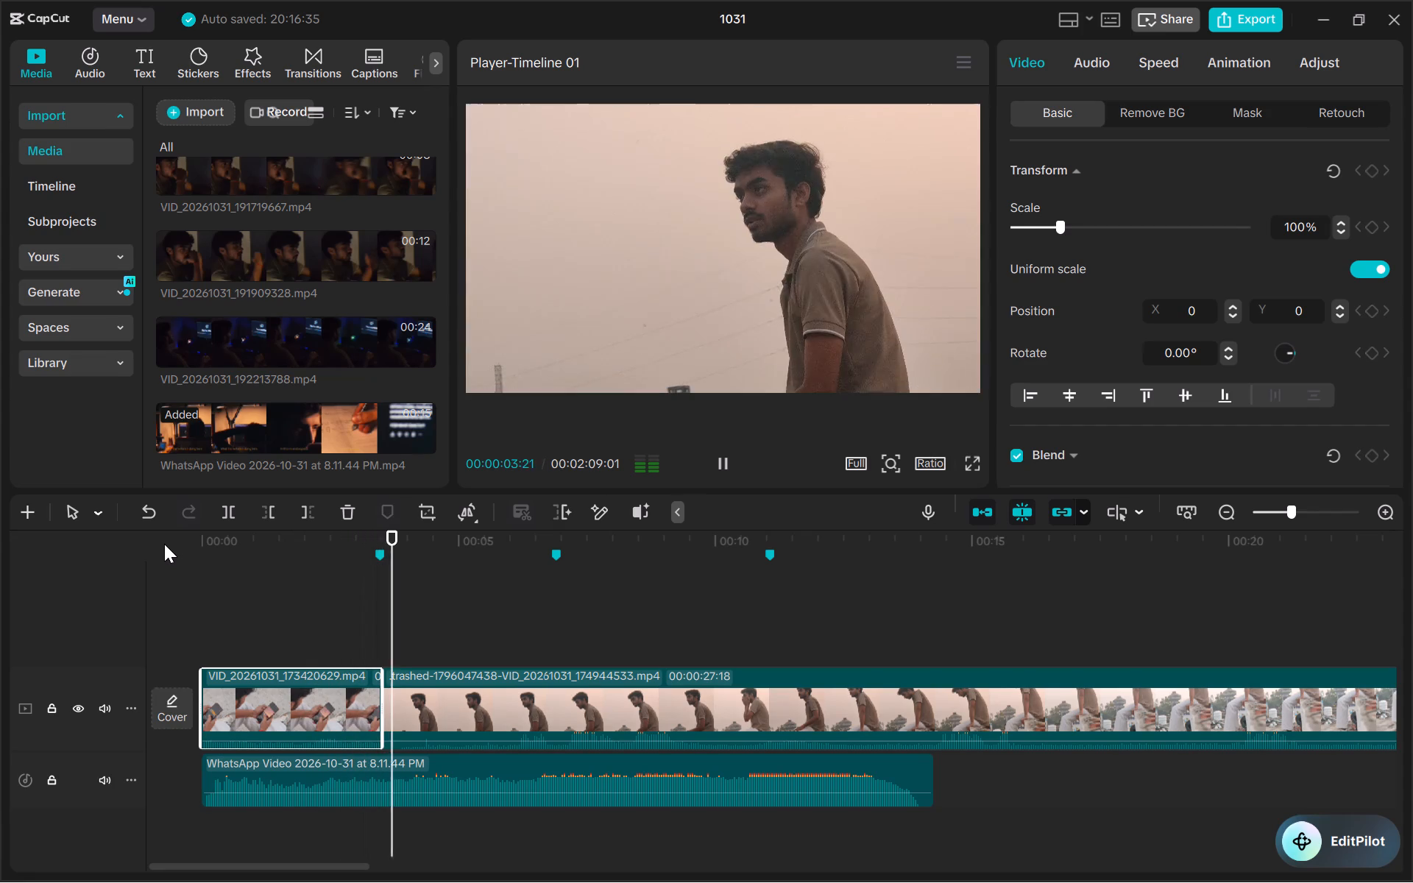
key(space)
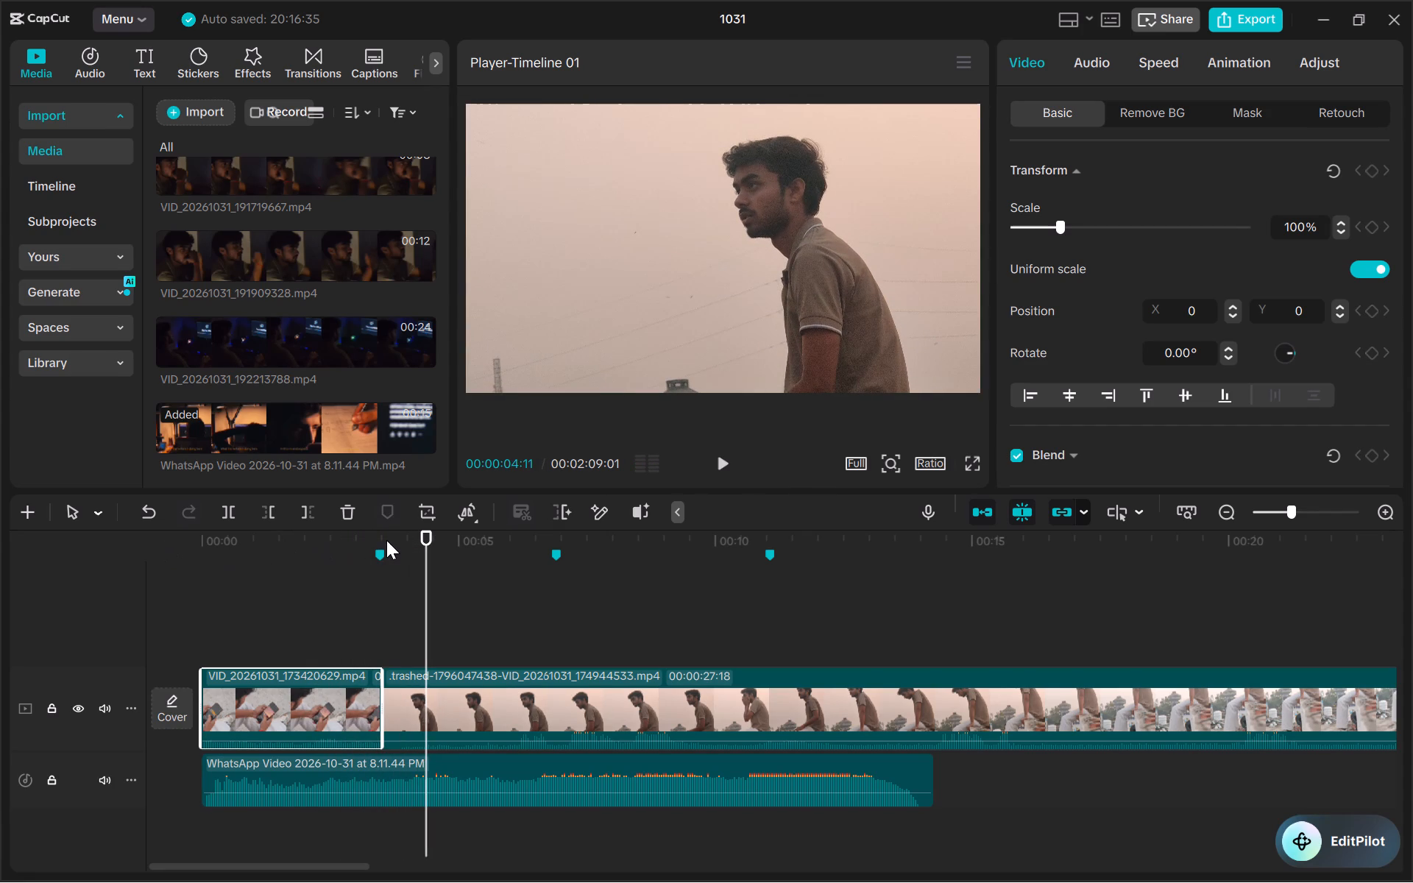
click(382, 534)
key(space)
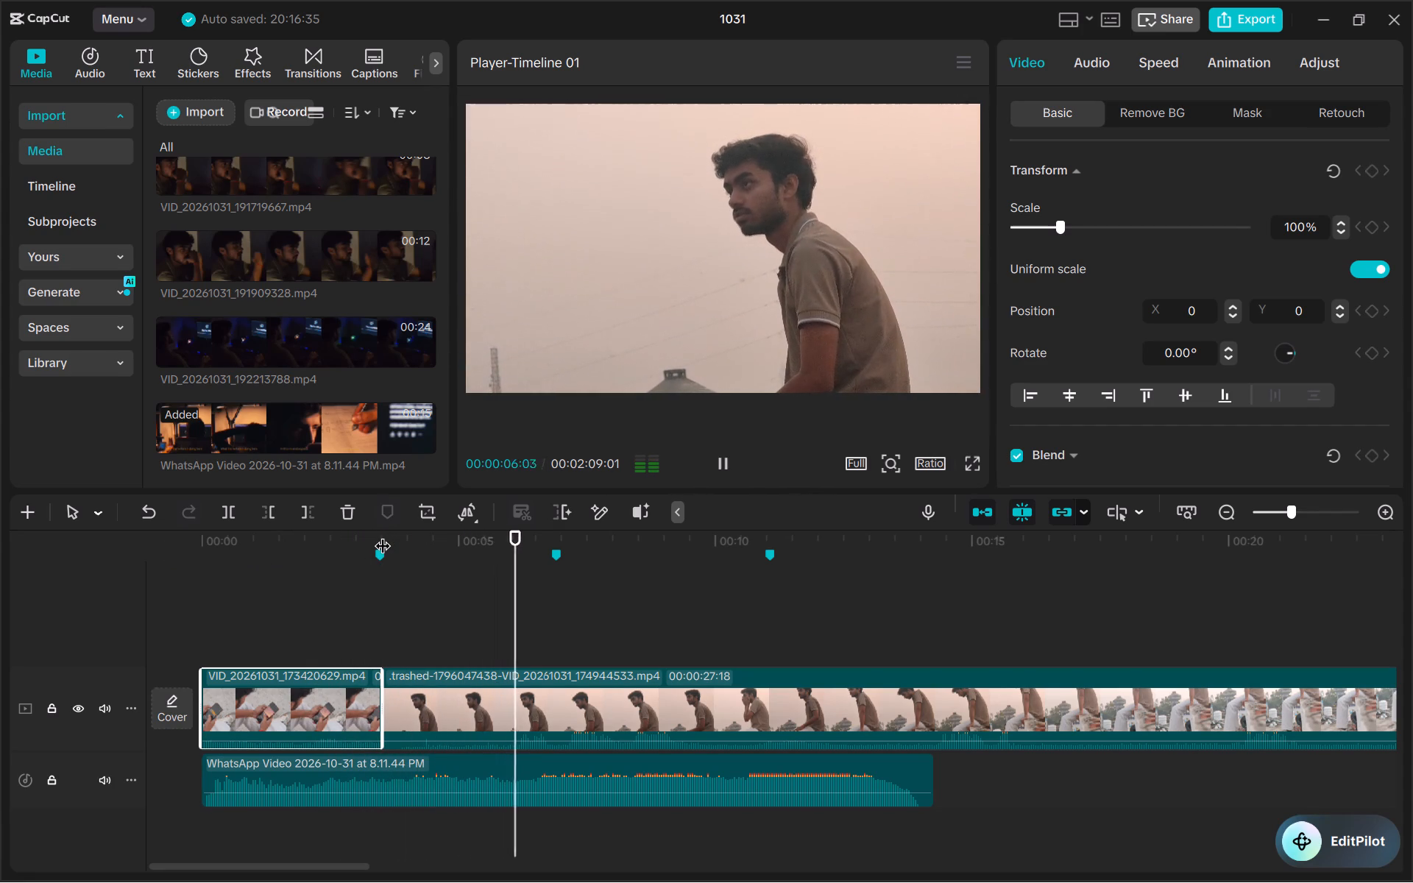
key(space)
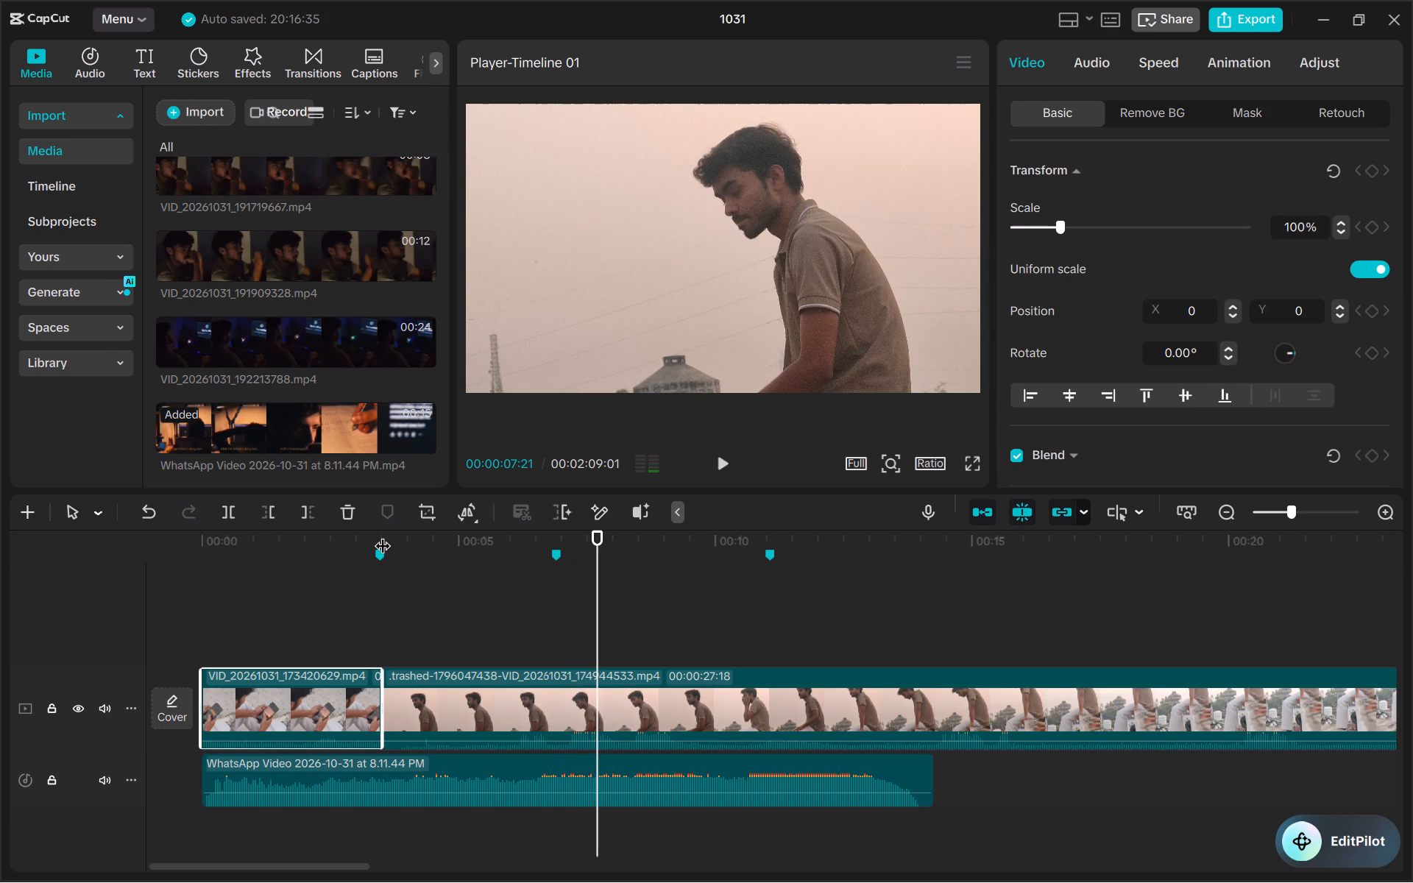
Play through the first night clip, VID_20261031_182533211, and delete it from the video track.
ctrl+scroll(472, 676, down, 10)
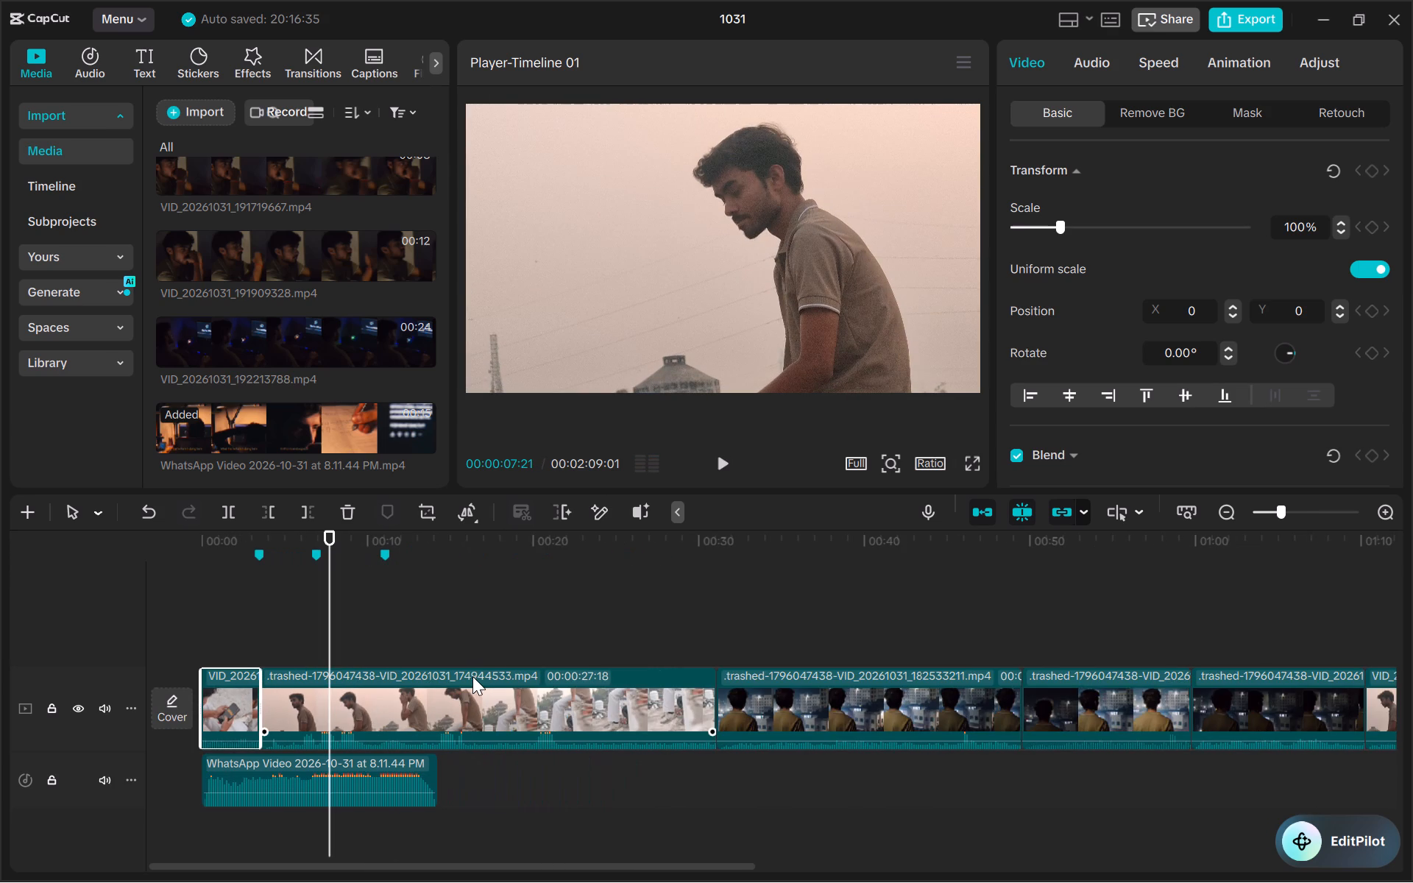
click(757, 546)
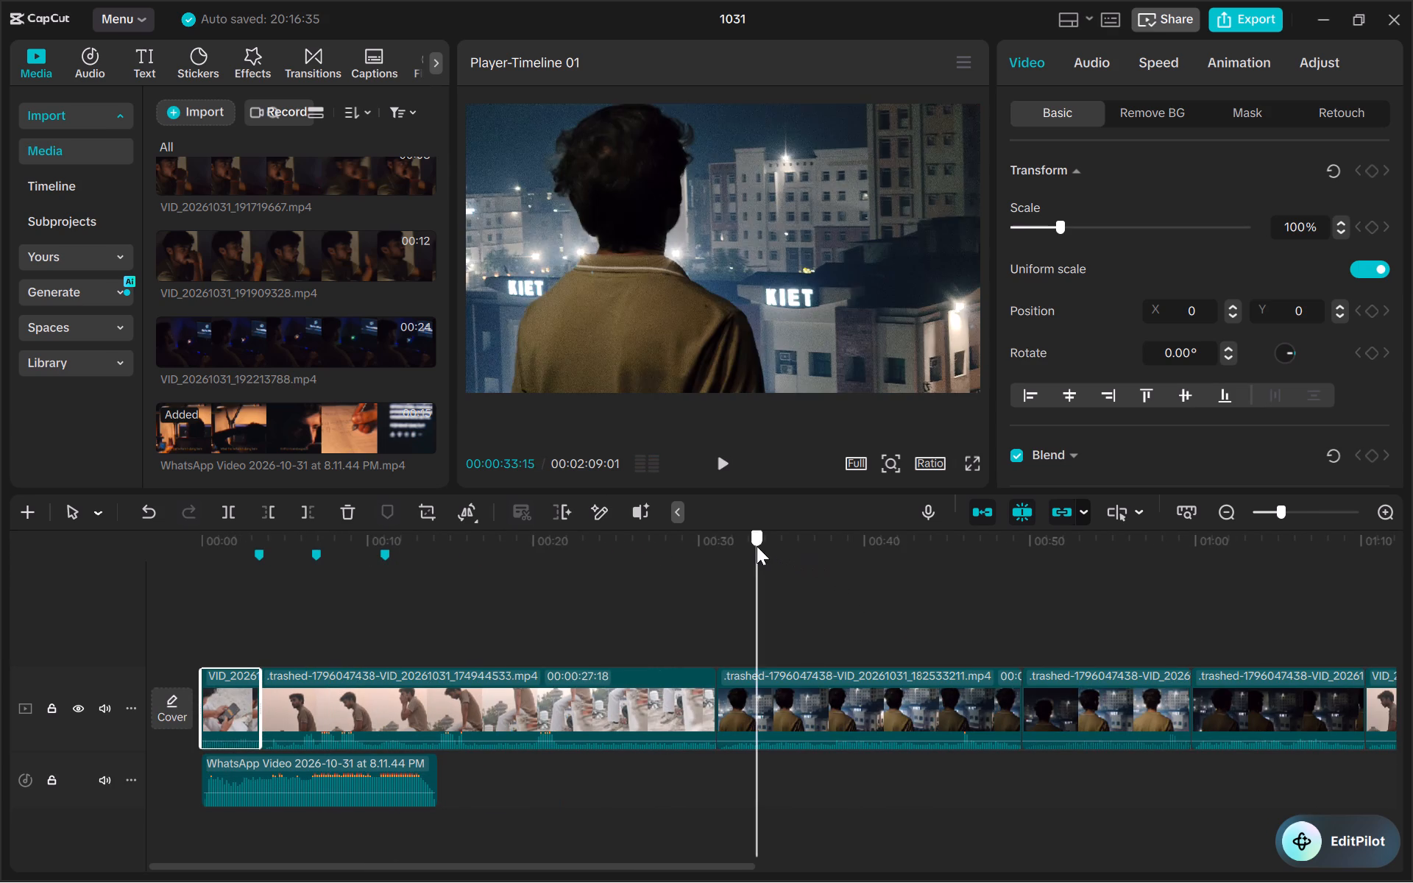
key(space)
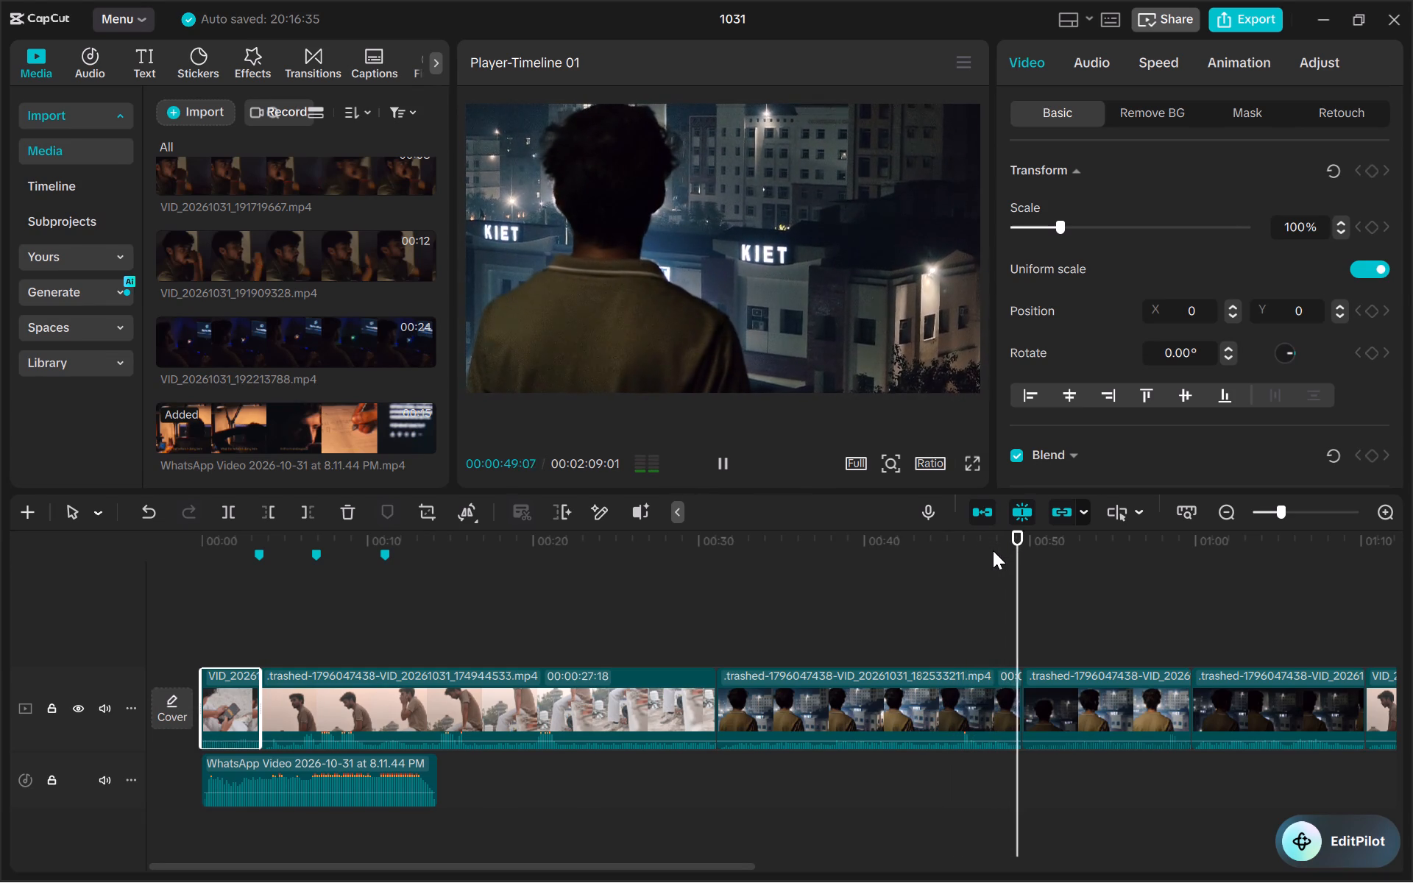
key(space)
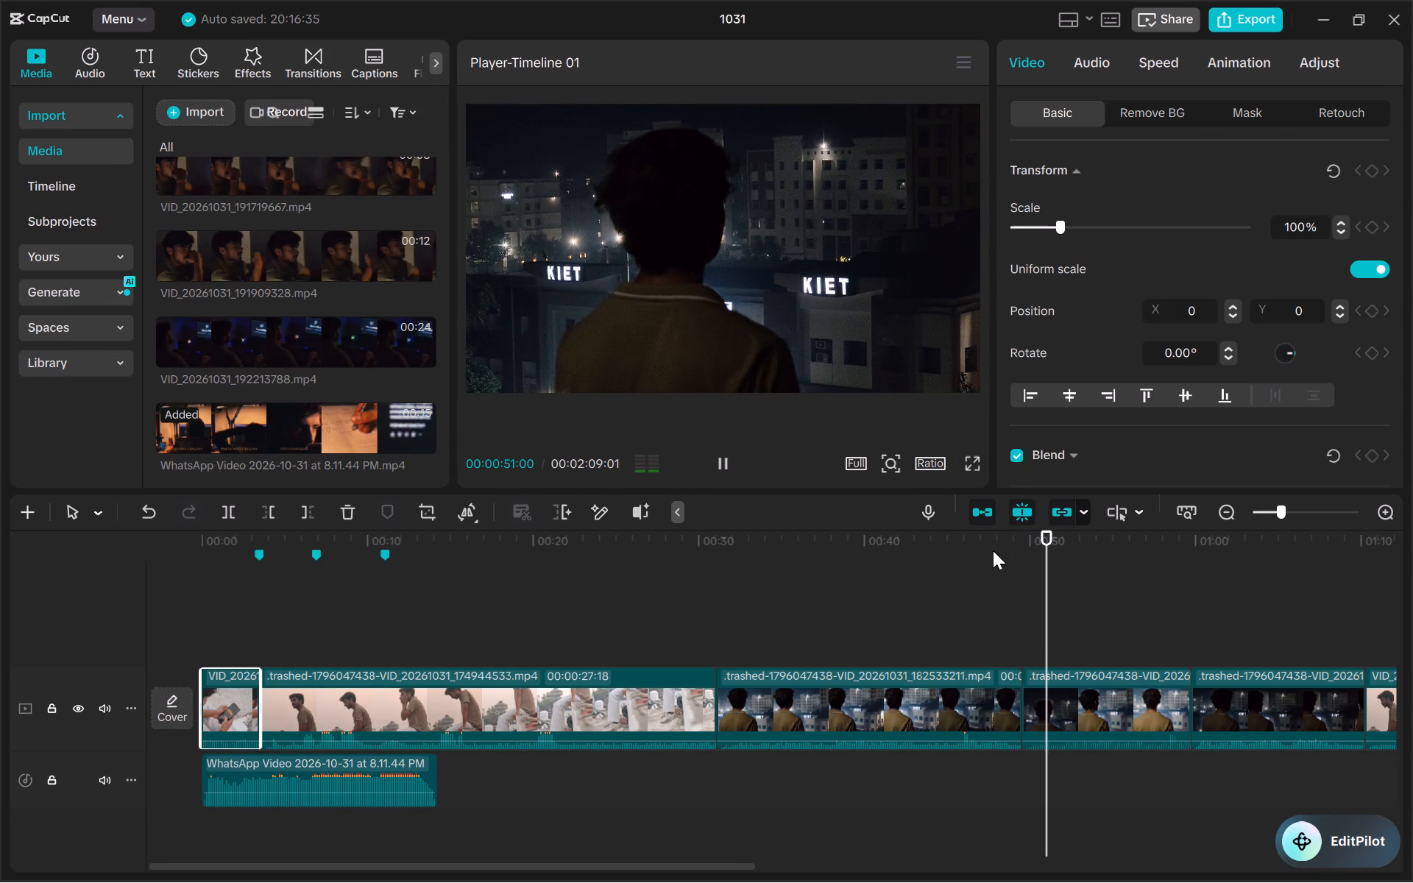
click(947, 710)
key(BackSpace)
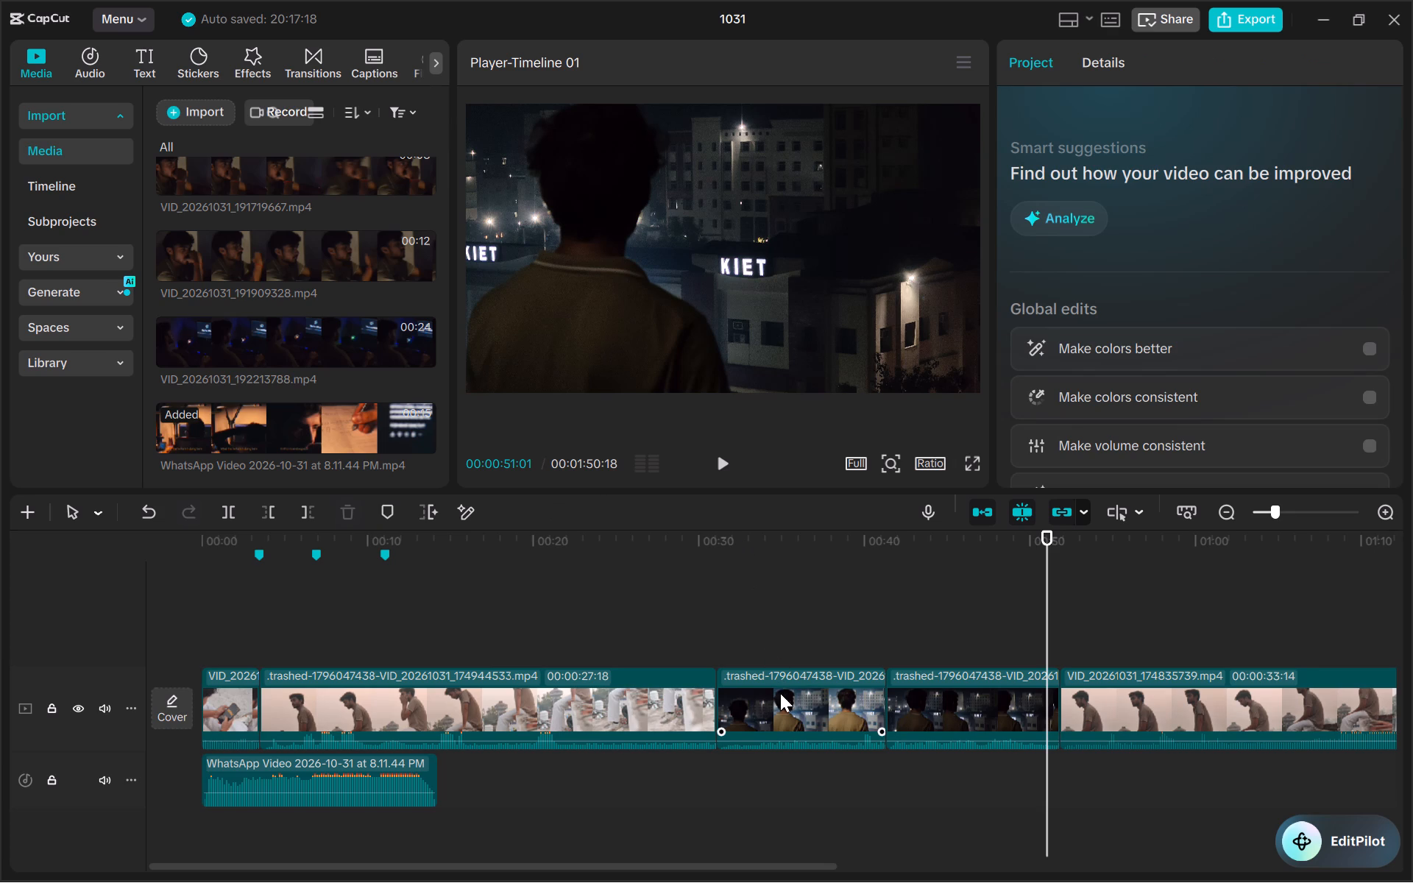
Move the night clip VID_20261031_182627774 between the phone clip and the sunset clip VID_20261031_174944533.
click(780, 693)
drag(780, 693, 312, 681)
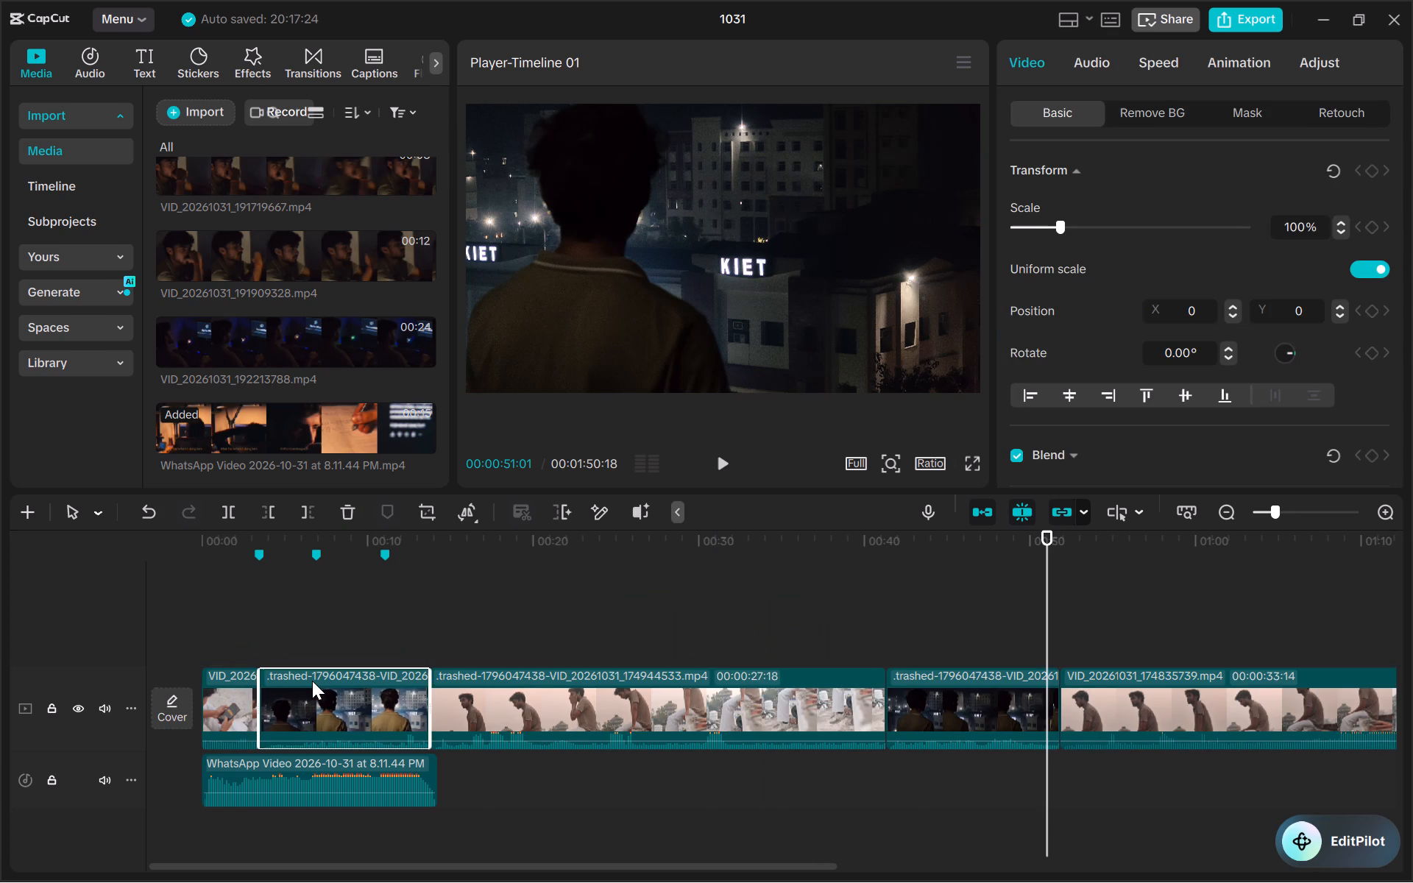
Play the night clip after the phone clip against the audio and trim its end to the second ruler marker, about 00:00:06:24.
ctrl+scroll(322, 618, up, 5)
scroll(322, 618, right, 2)
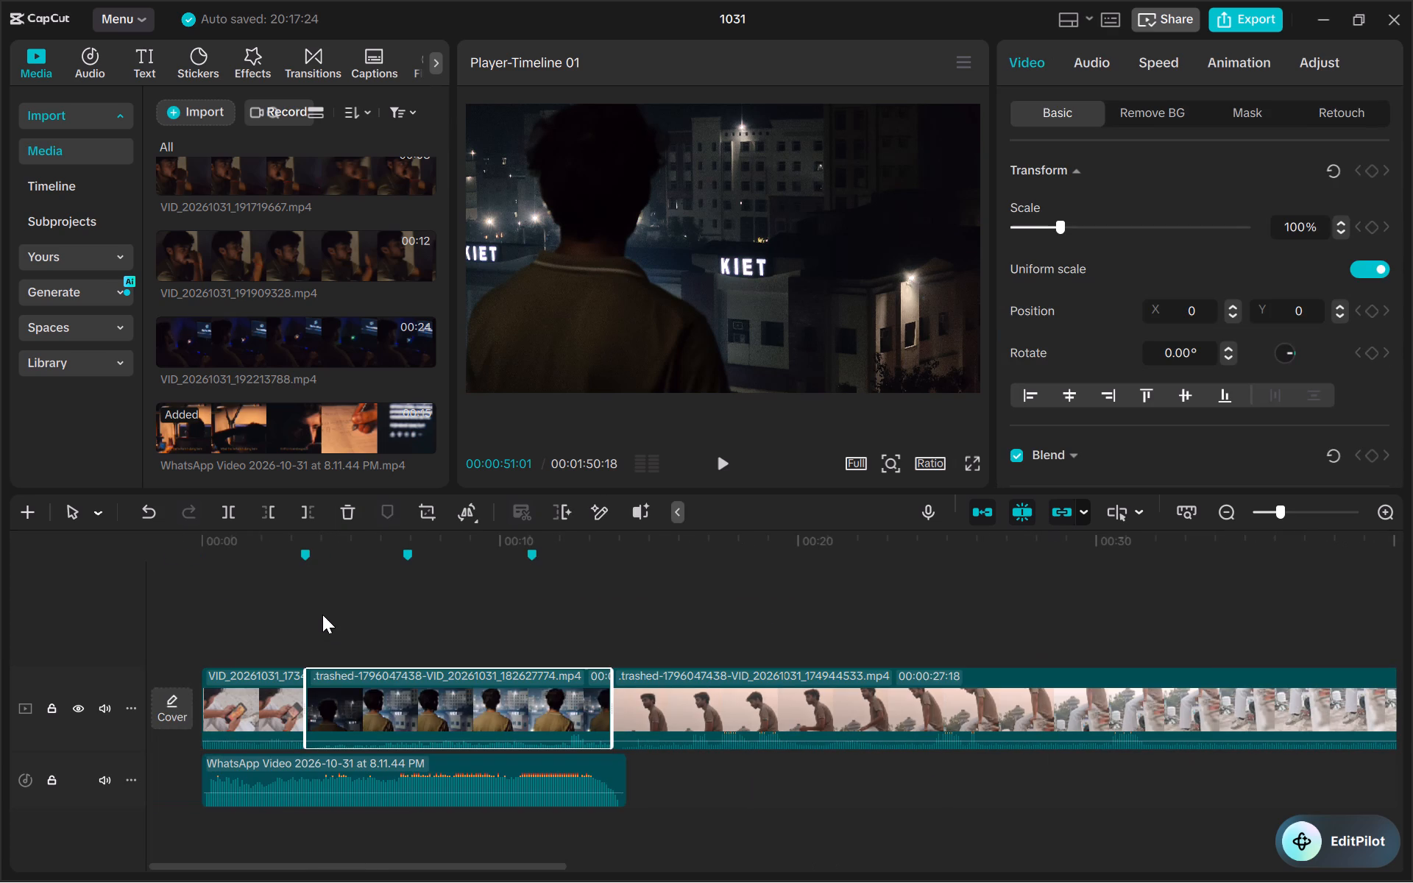
click(309, 572)
key(space)
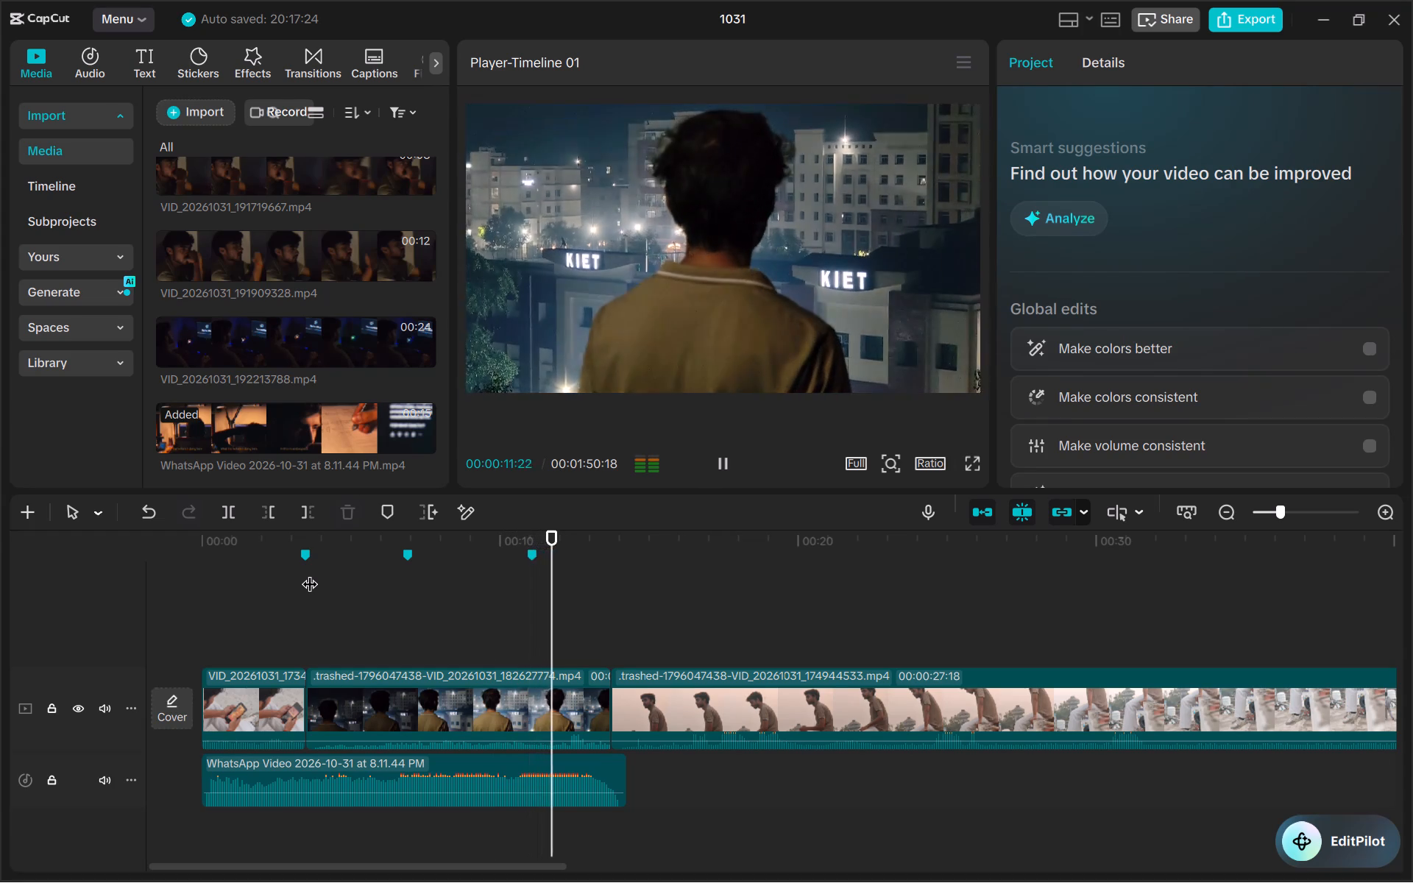
key(space)
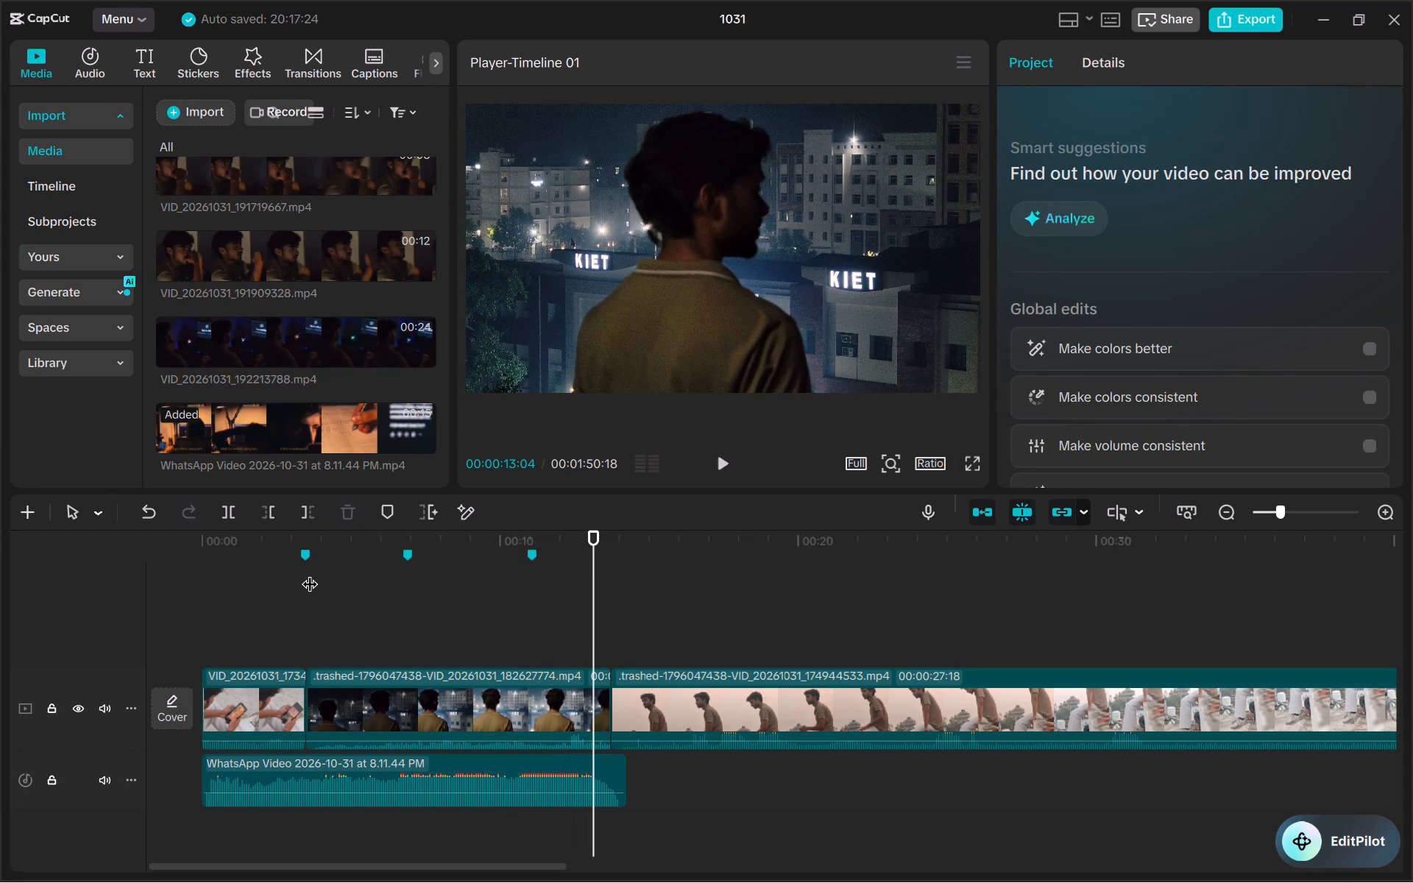
click(539, 536)
key(space)
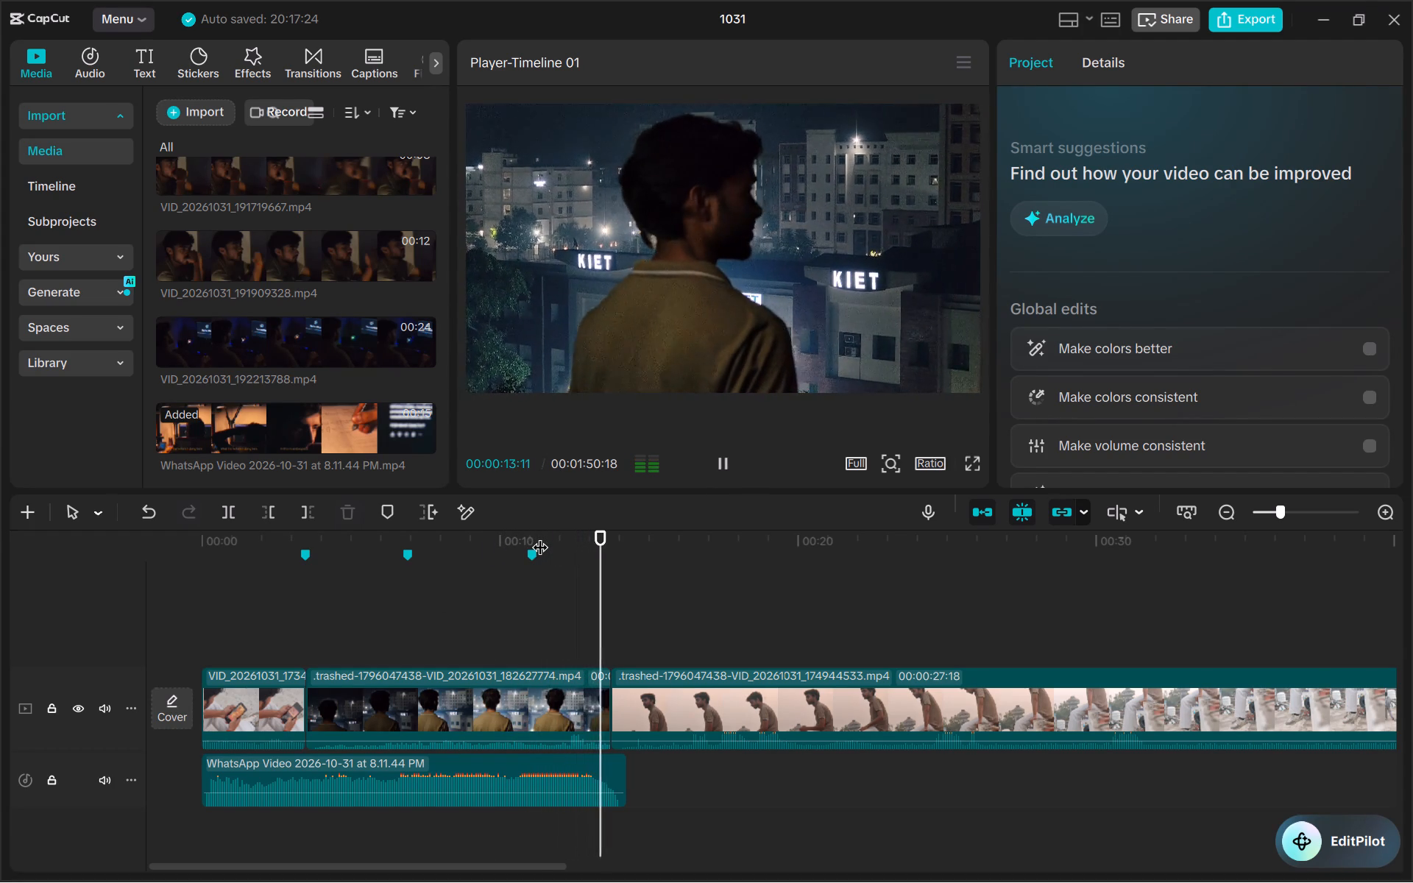
key(space)
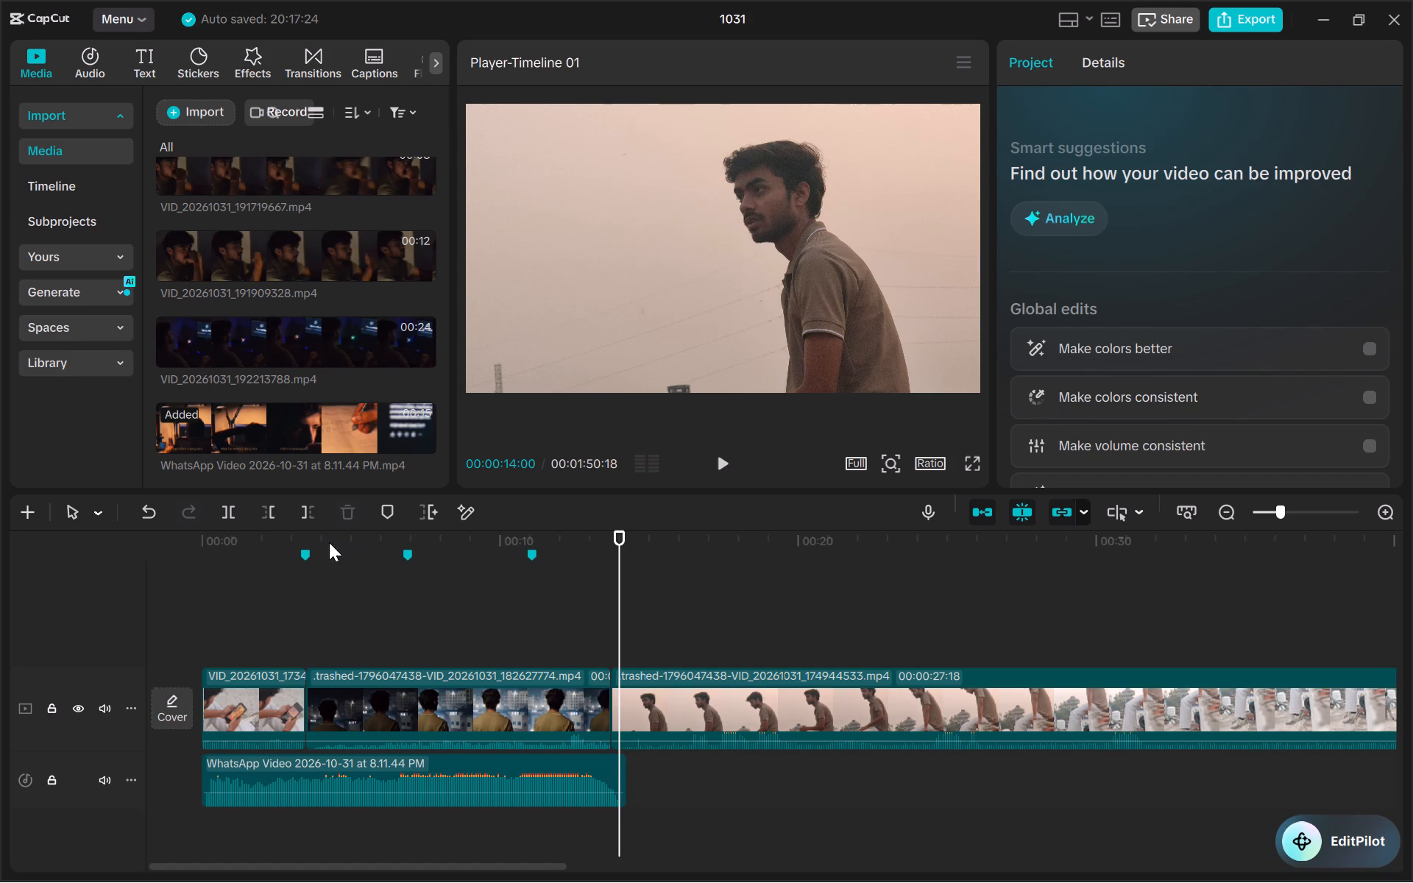
click(305, 536)
key(space)
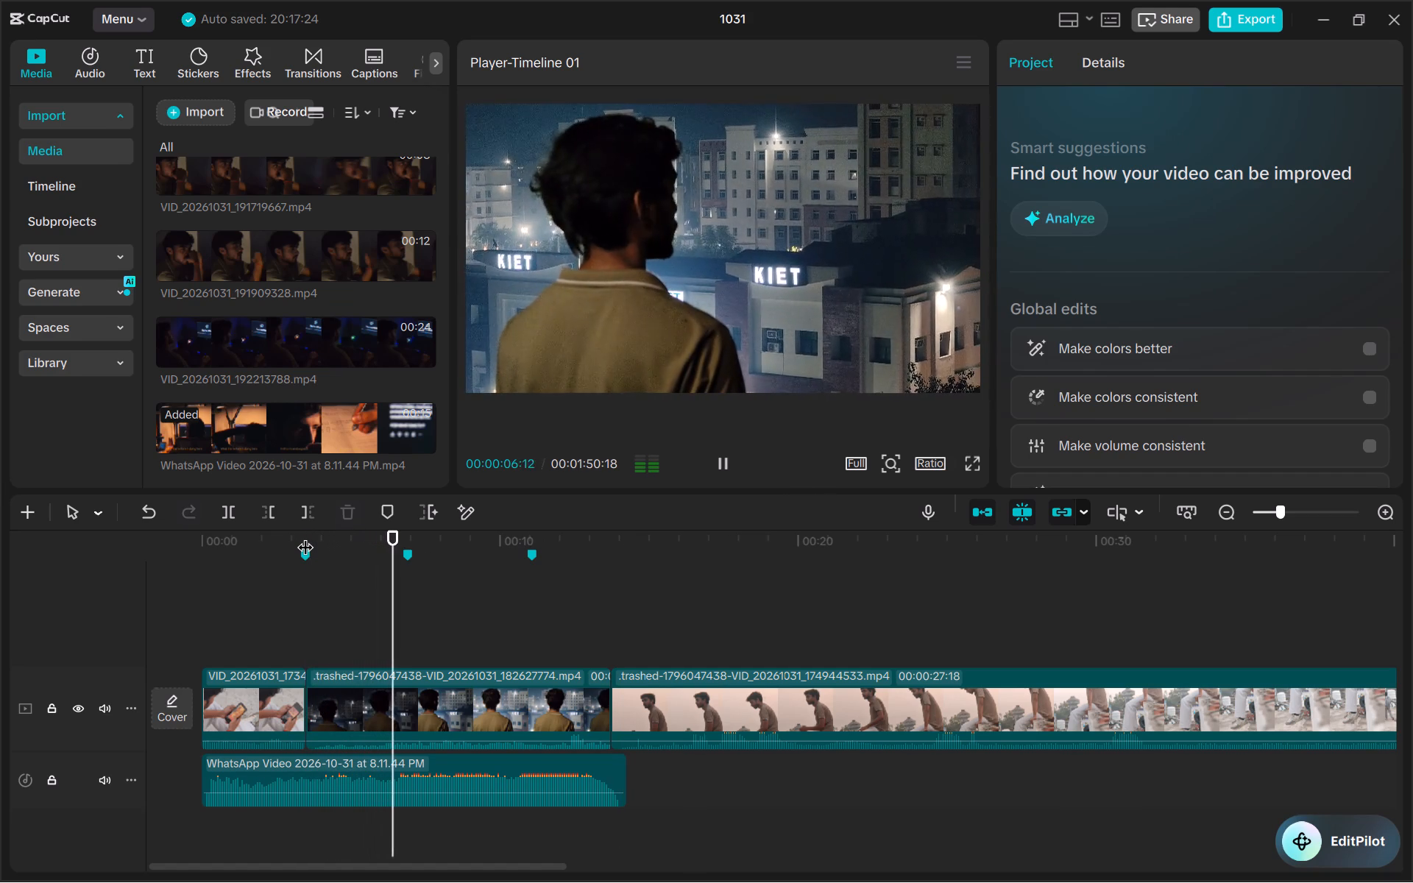
key(space)
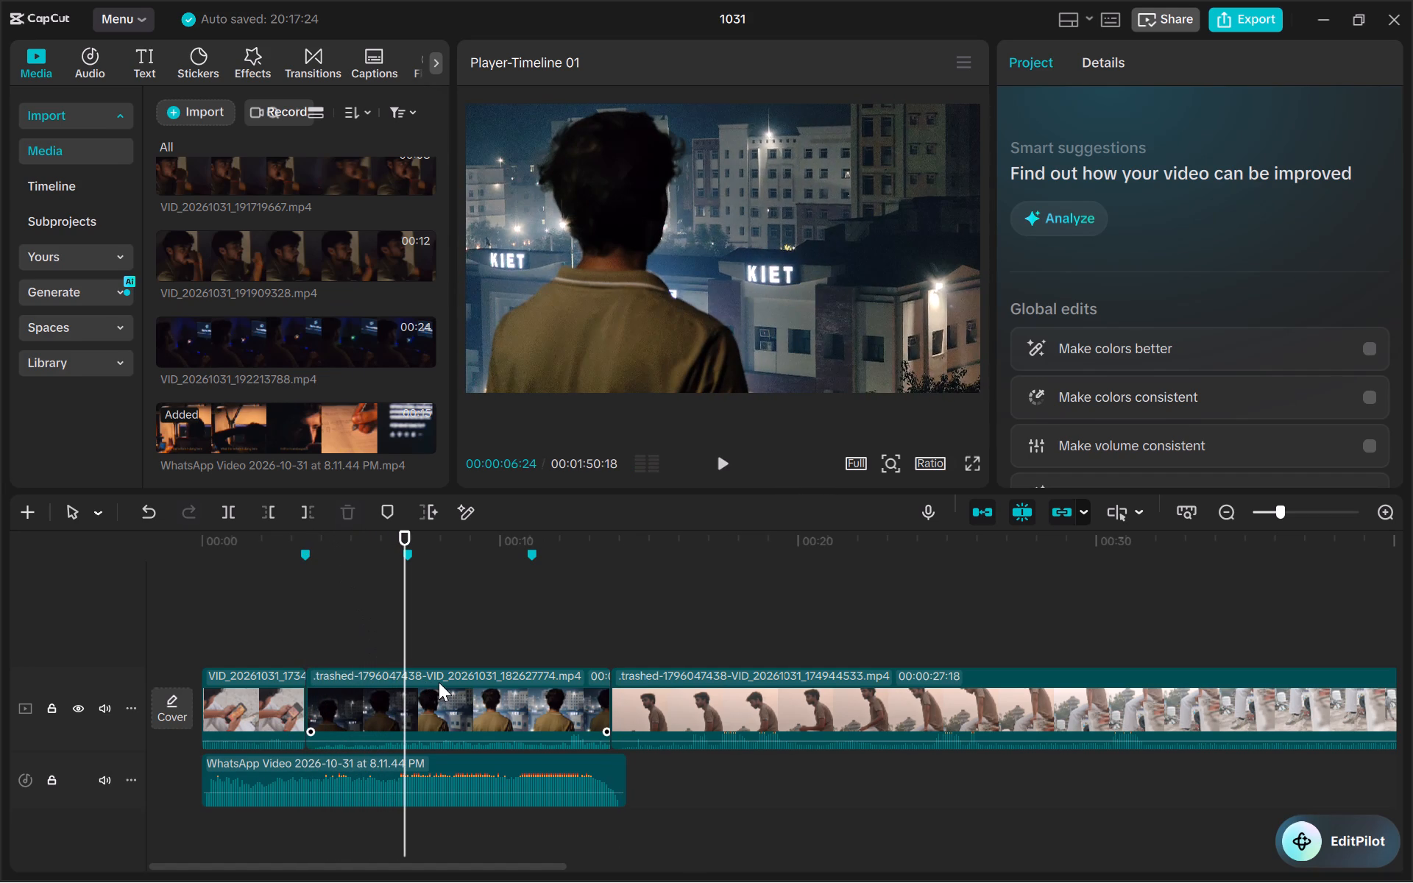
click(439, 682)
drag(615, 691, 403, 701)
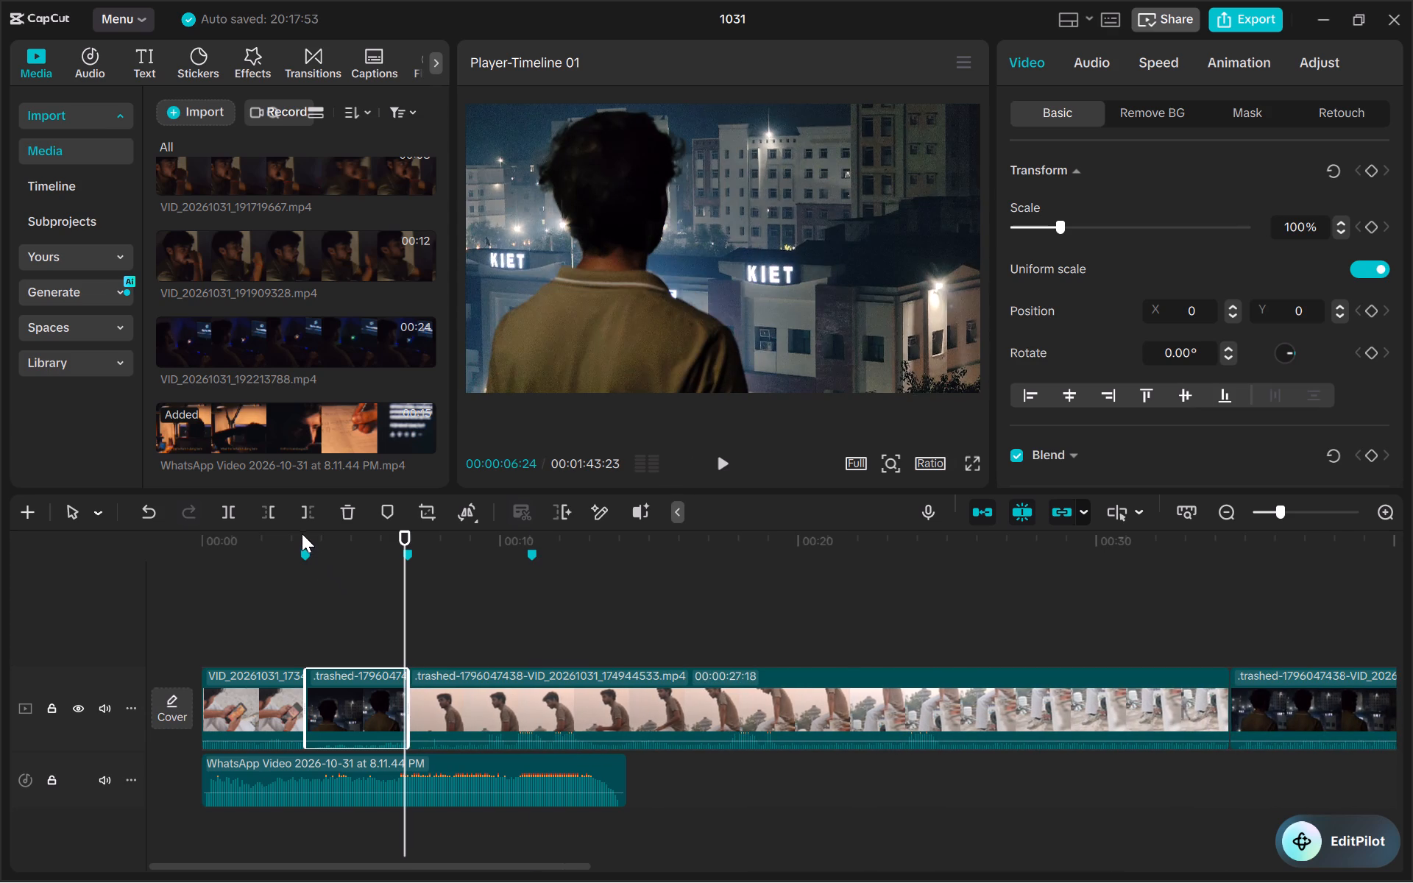
Check the cuts at the first two markers and watch the timeline from the beginning in full screen.
click(301, 532)
click(411, 531)
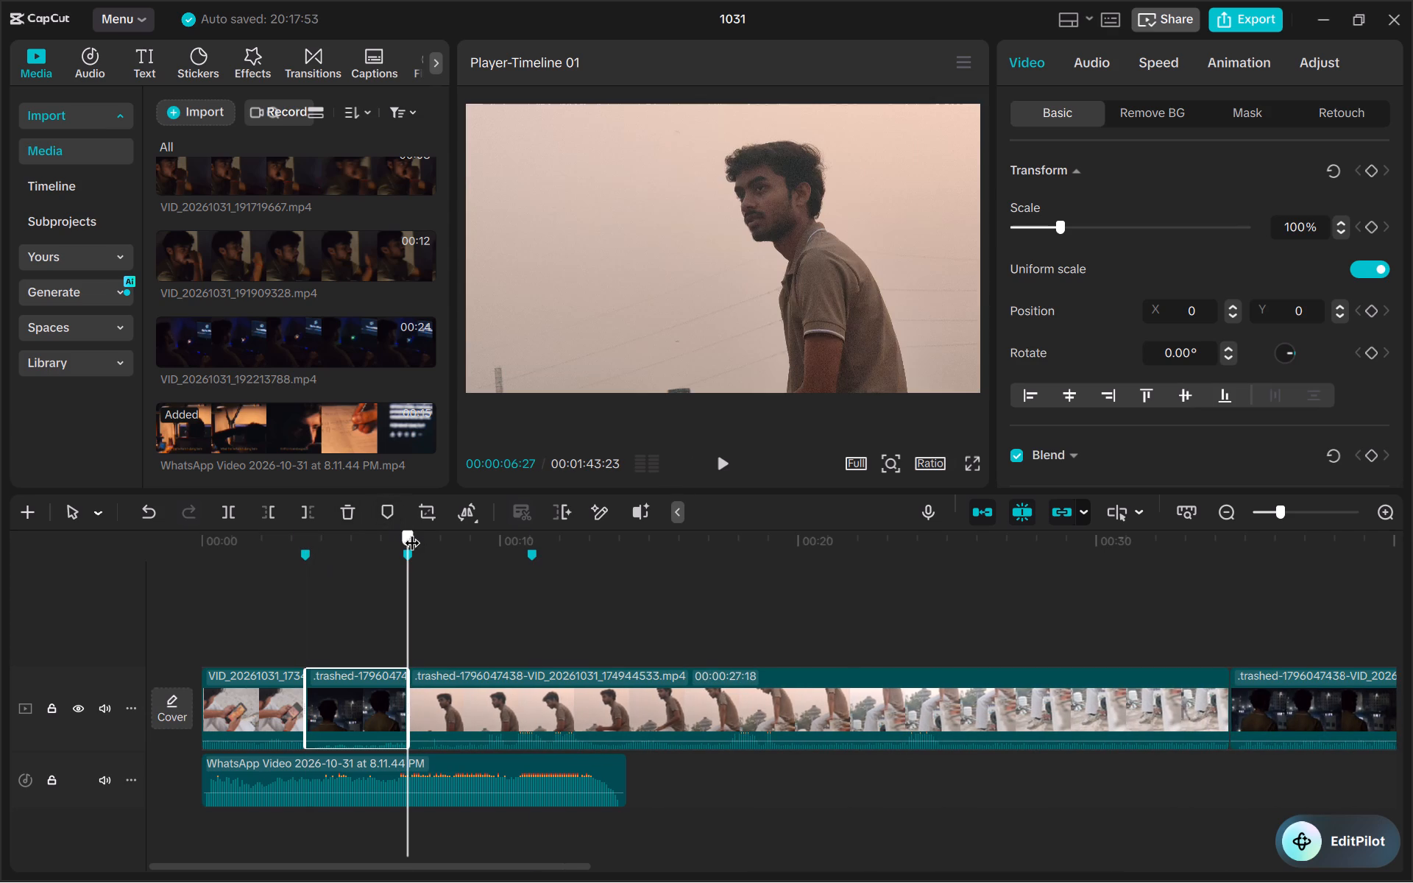
click(310, 539)
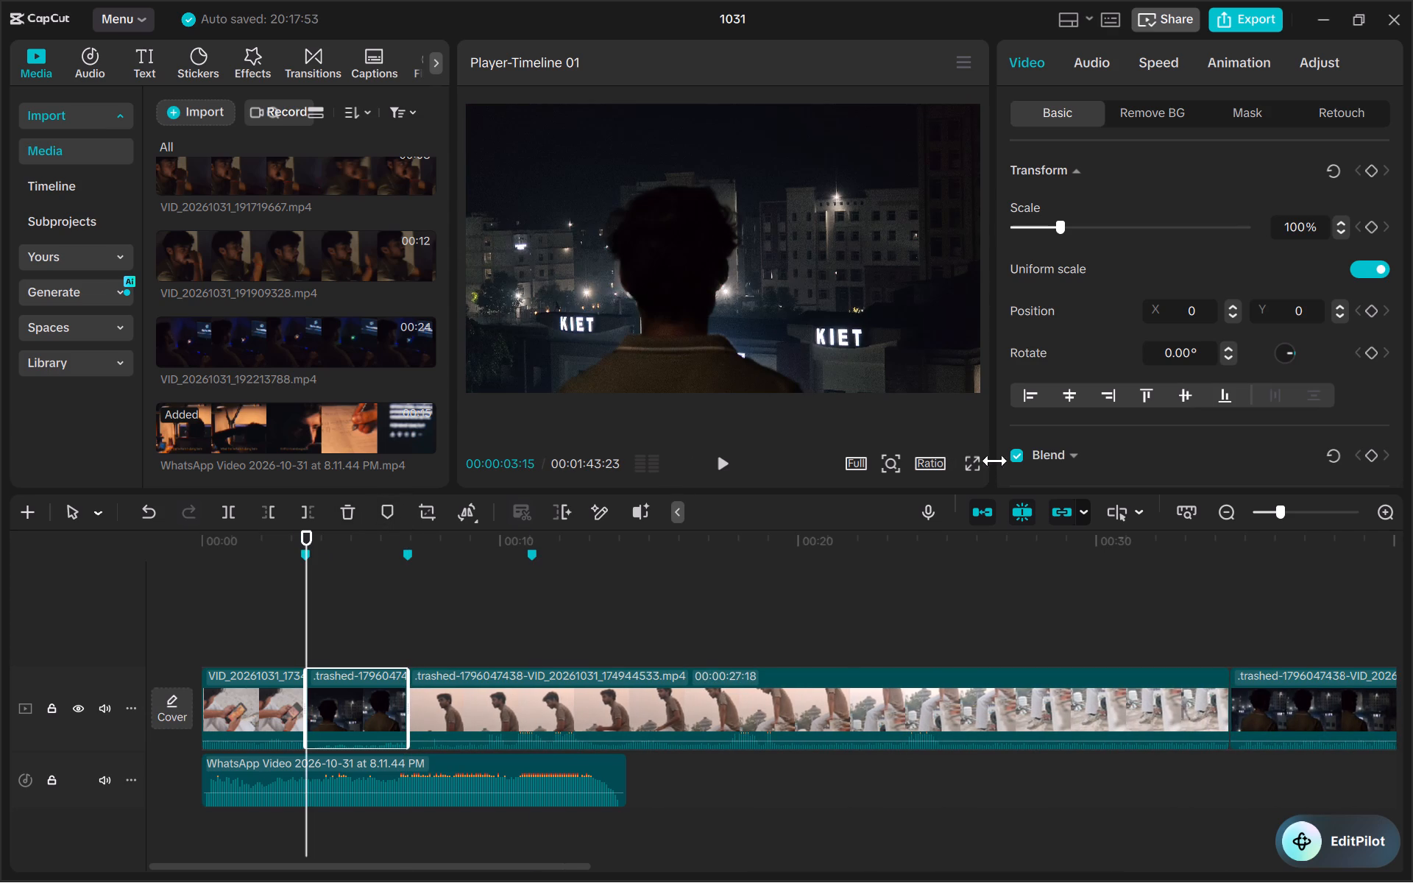
click(966, 454)
click(970, 464)
drag(619, 785, 598, 792)
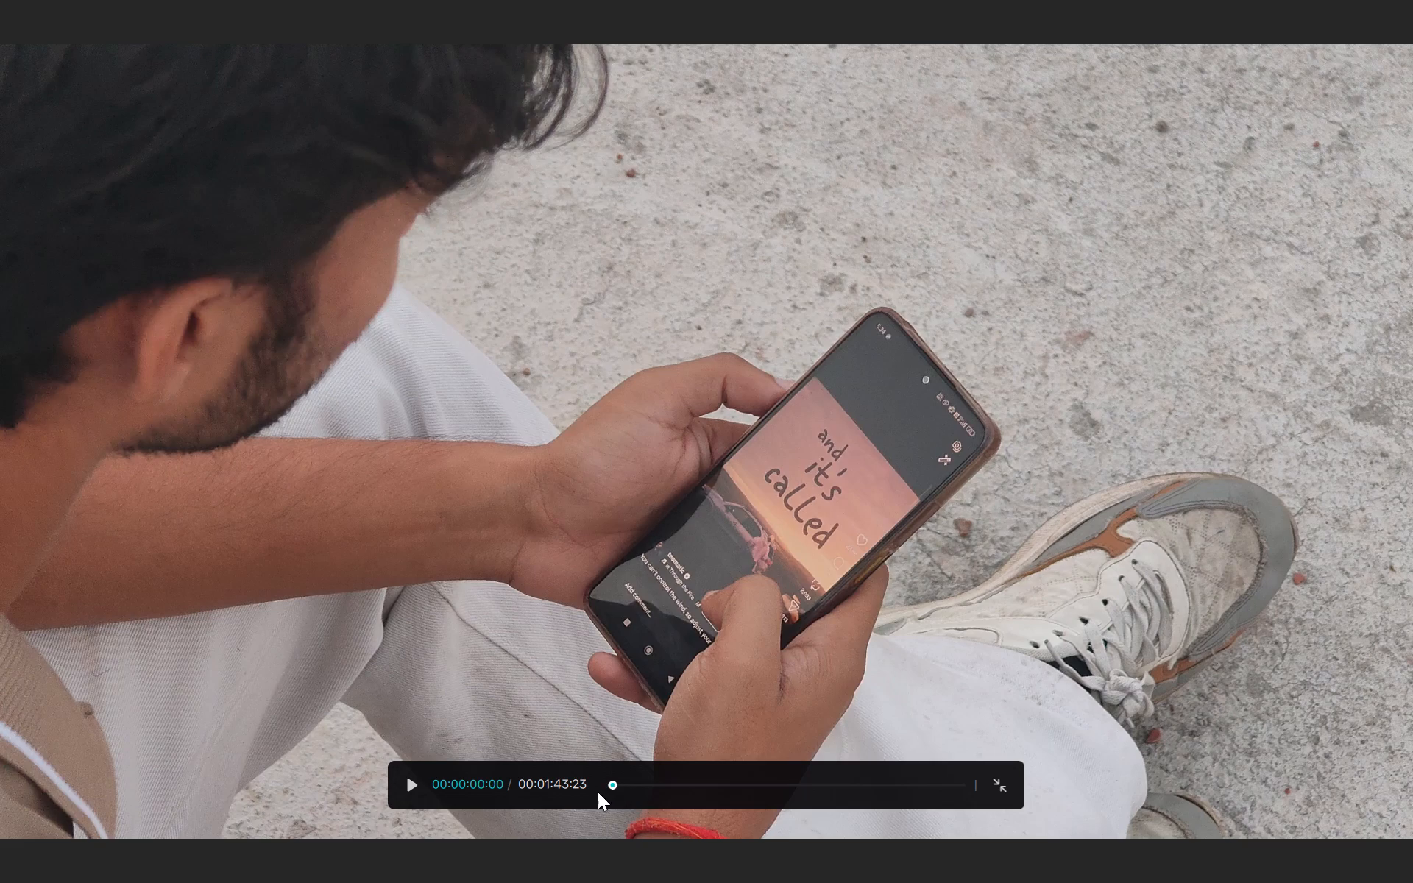
drag(598, 792, 563, 810)
key(space)
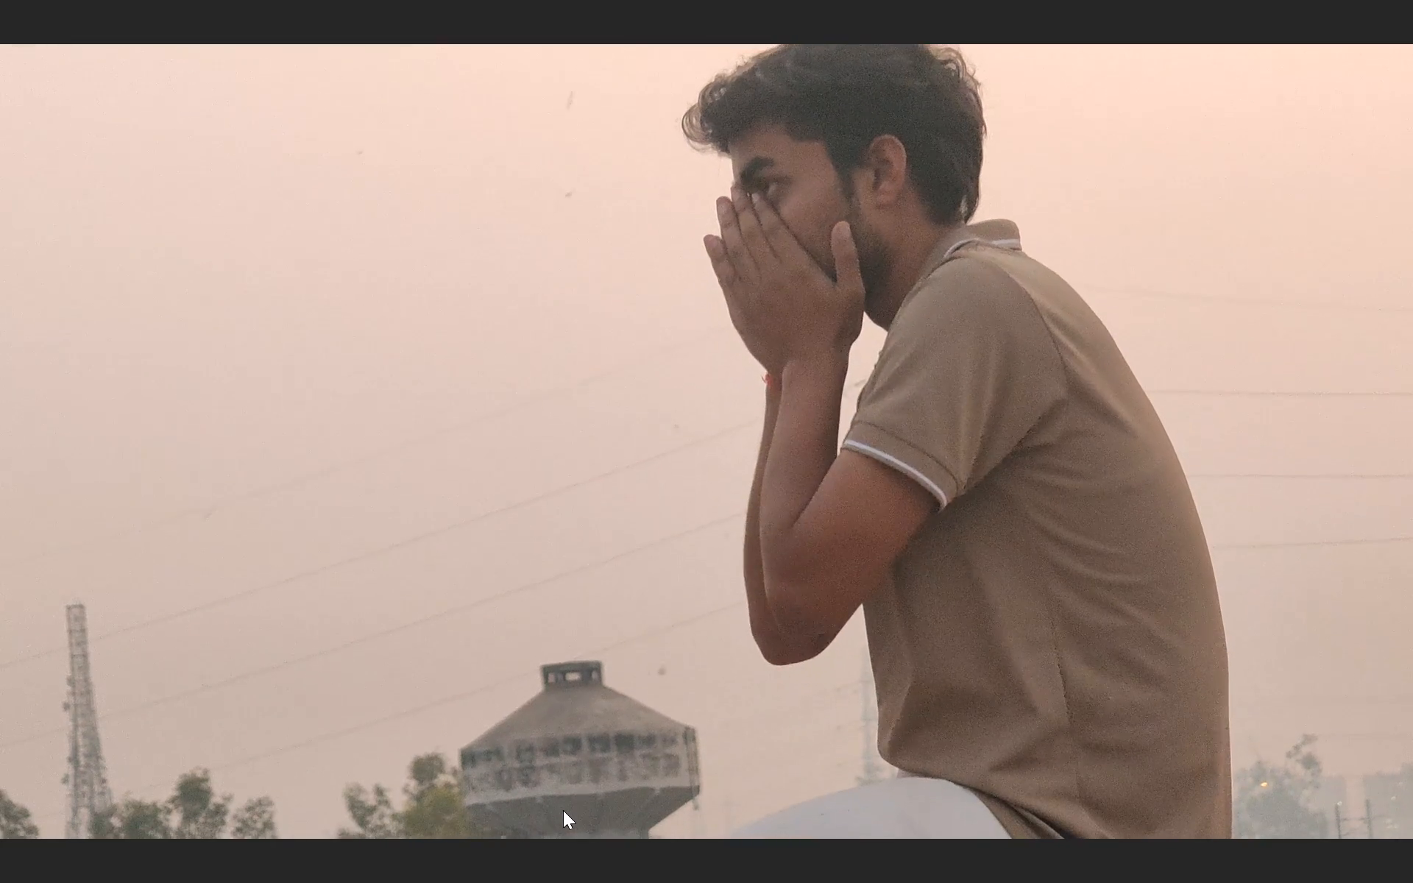
key(space)
key(Escape)
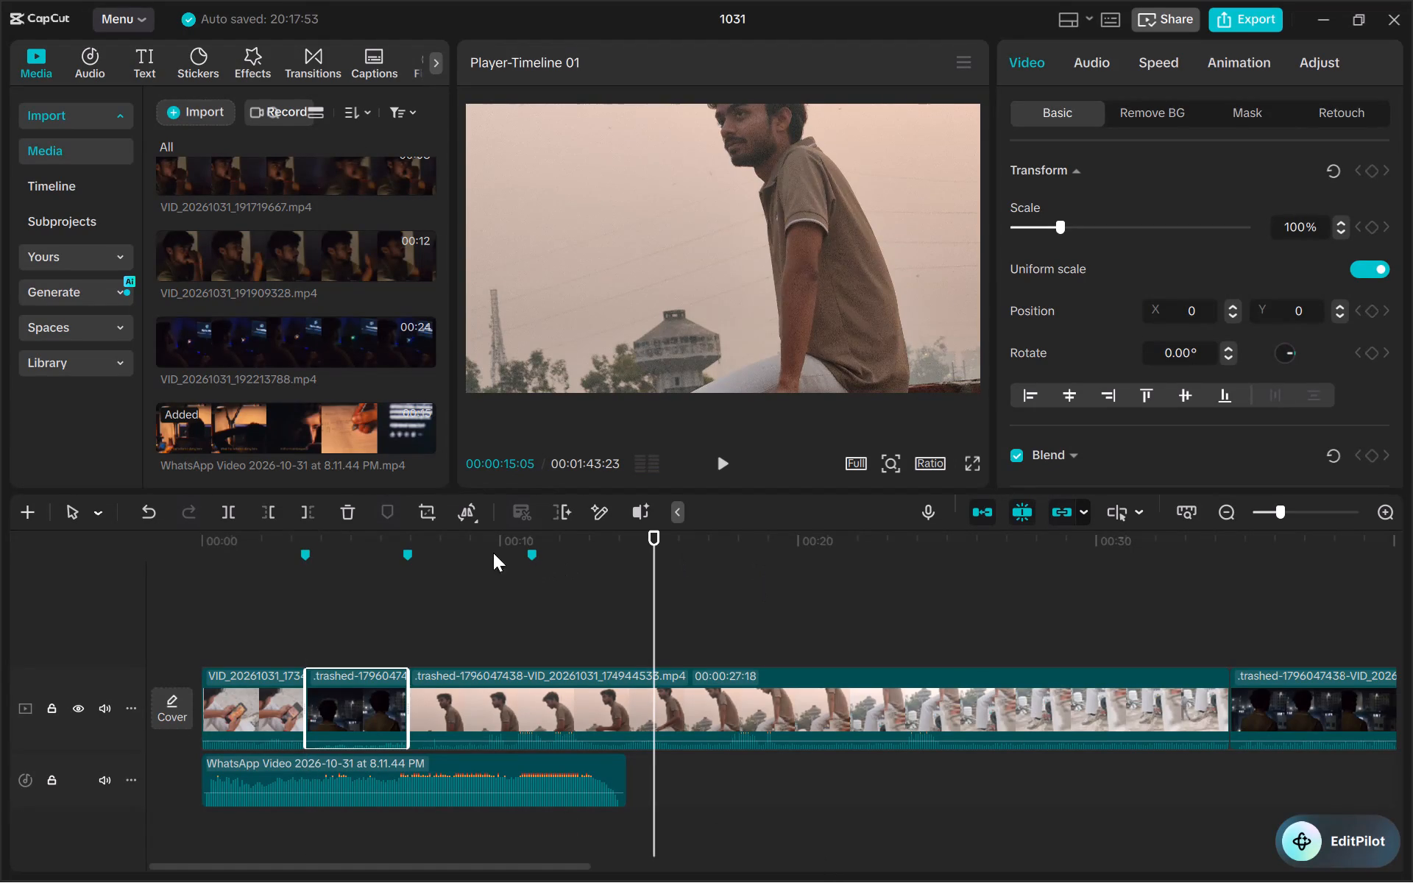
Replay the sunset clip from the second marker, split it at the third marker, 00:00:11:02, and delete the remainder.
click(414, 539)
key(space)
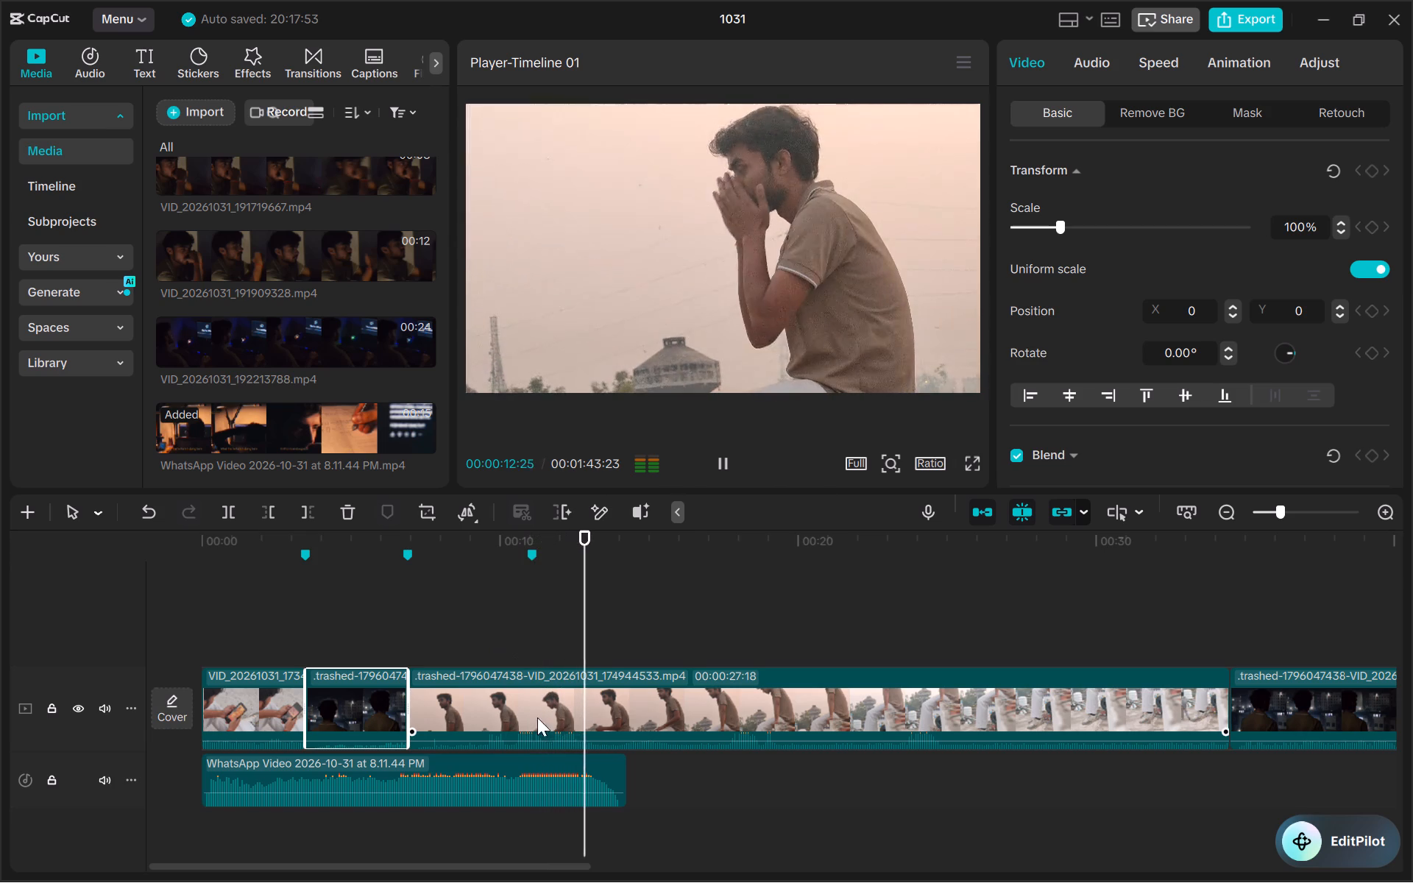
click(511, 692)
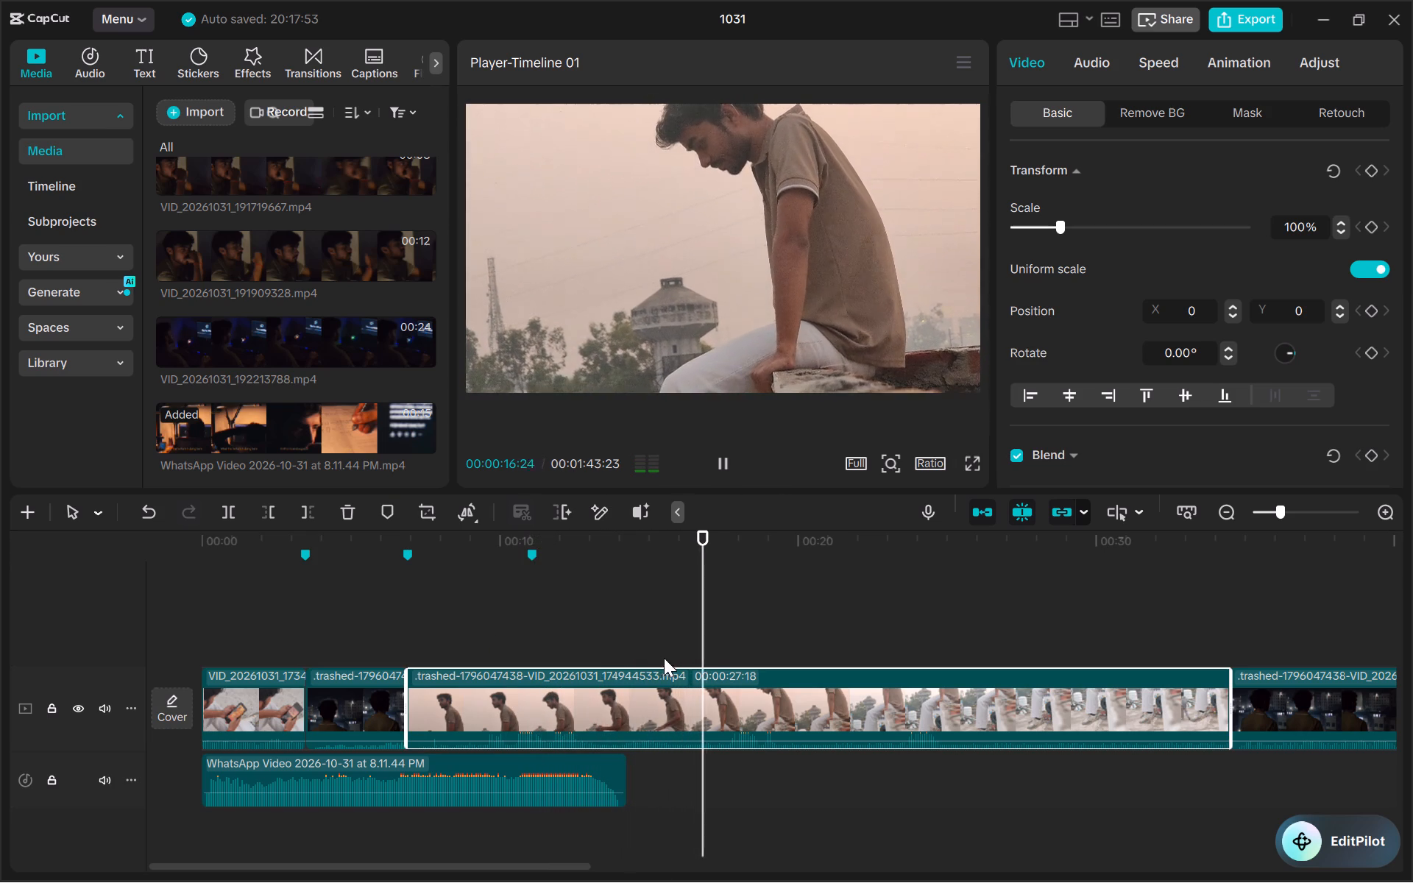
click(625, 545)
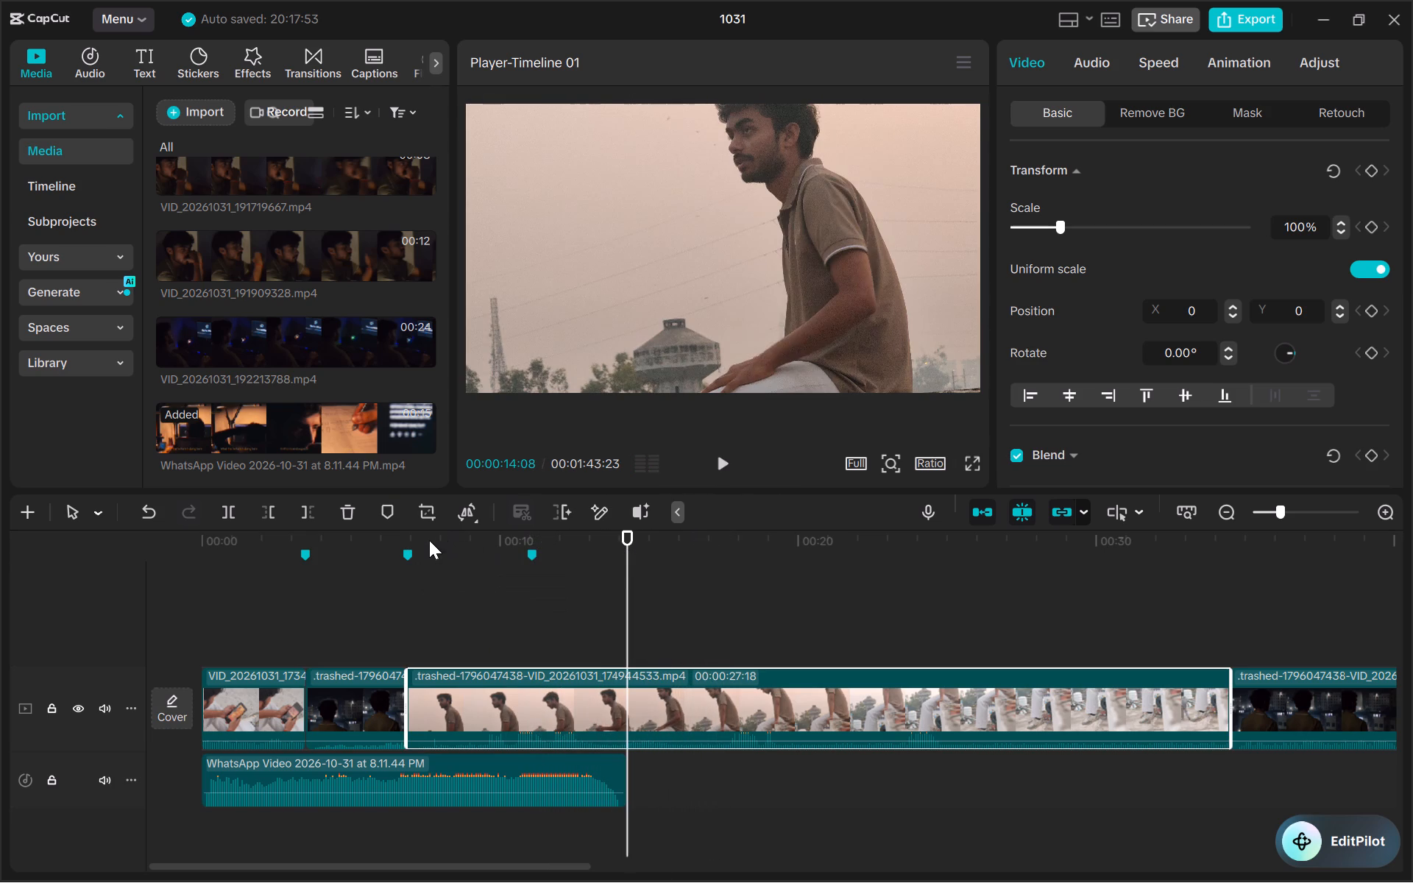
click(414, 540)
key(space)
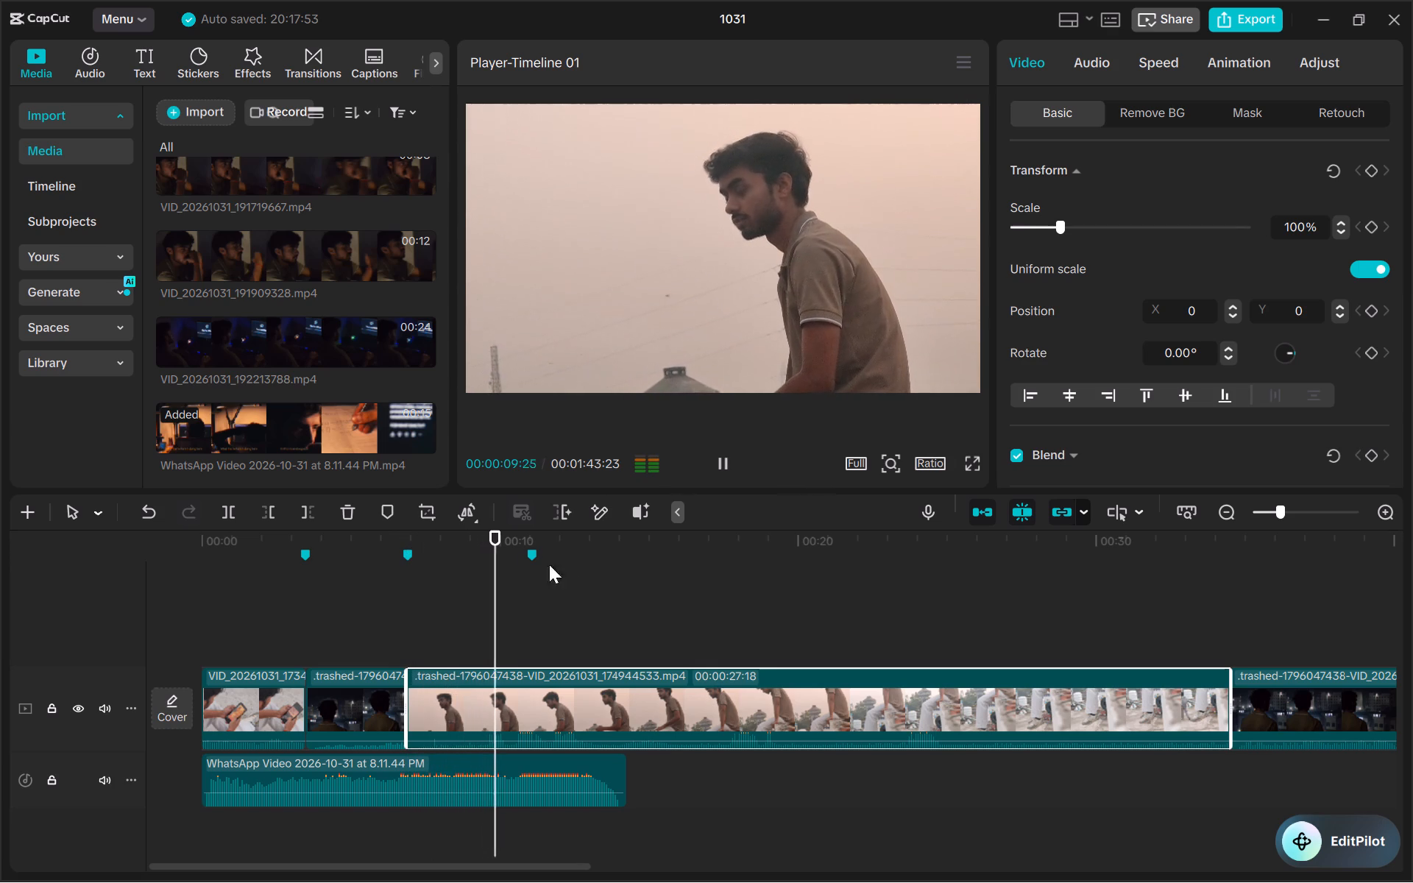
key(space)
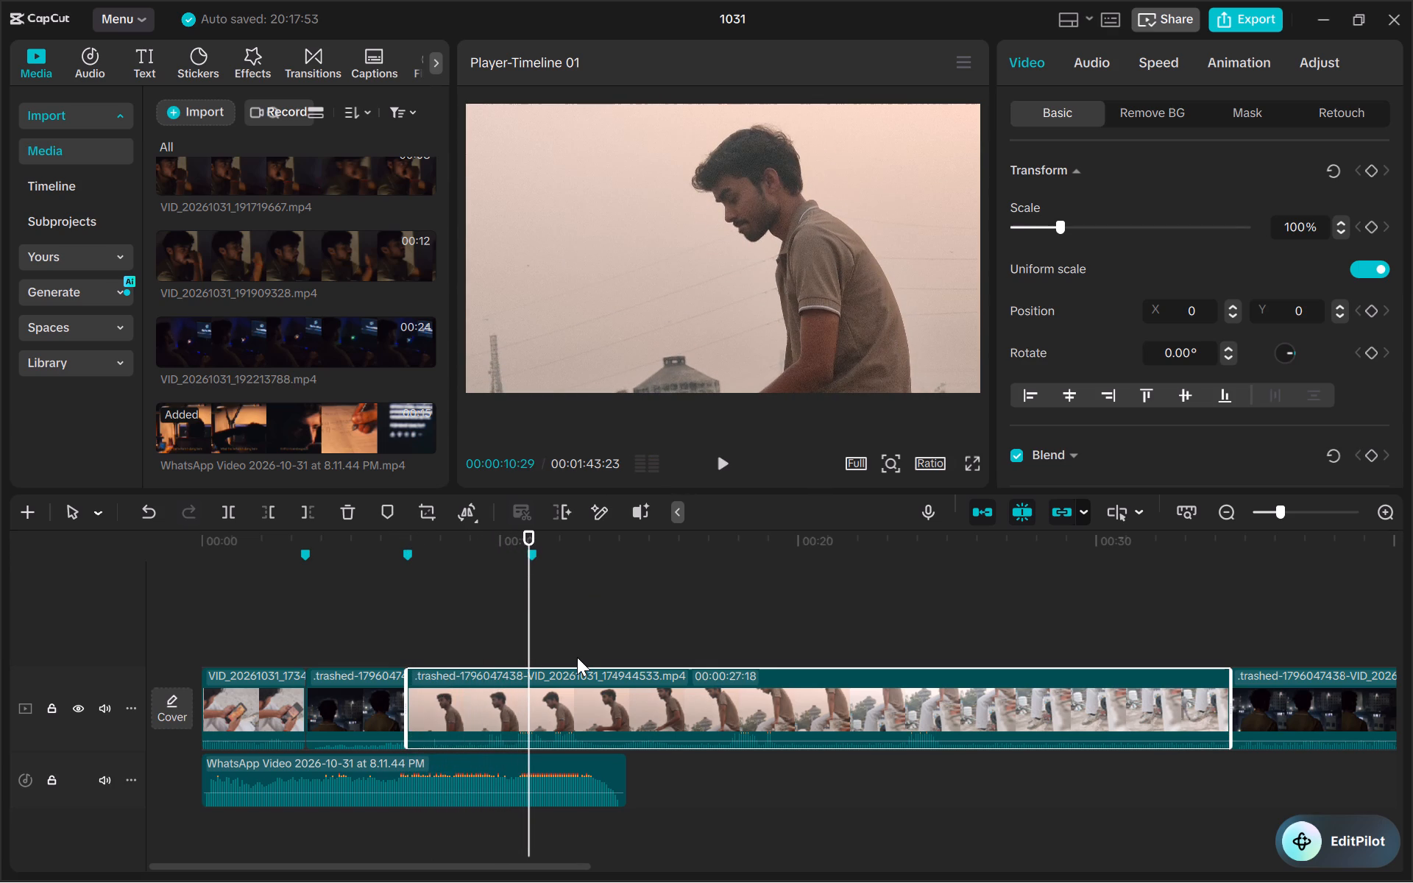
key(space)
key(space)
key(space)
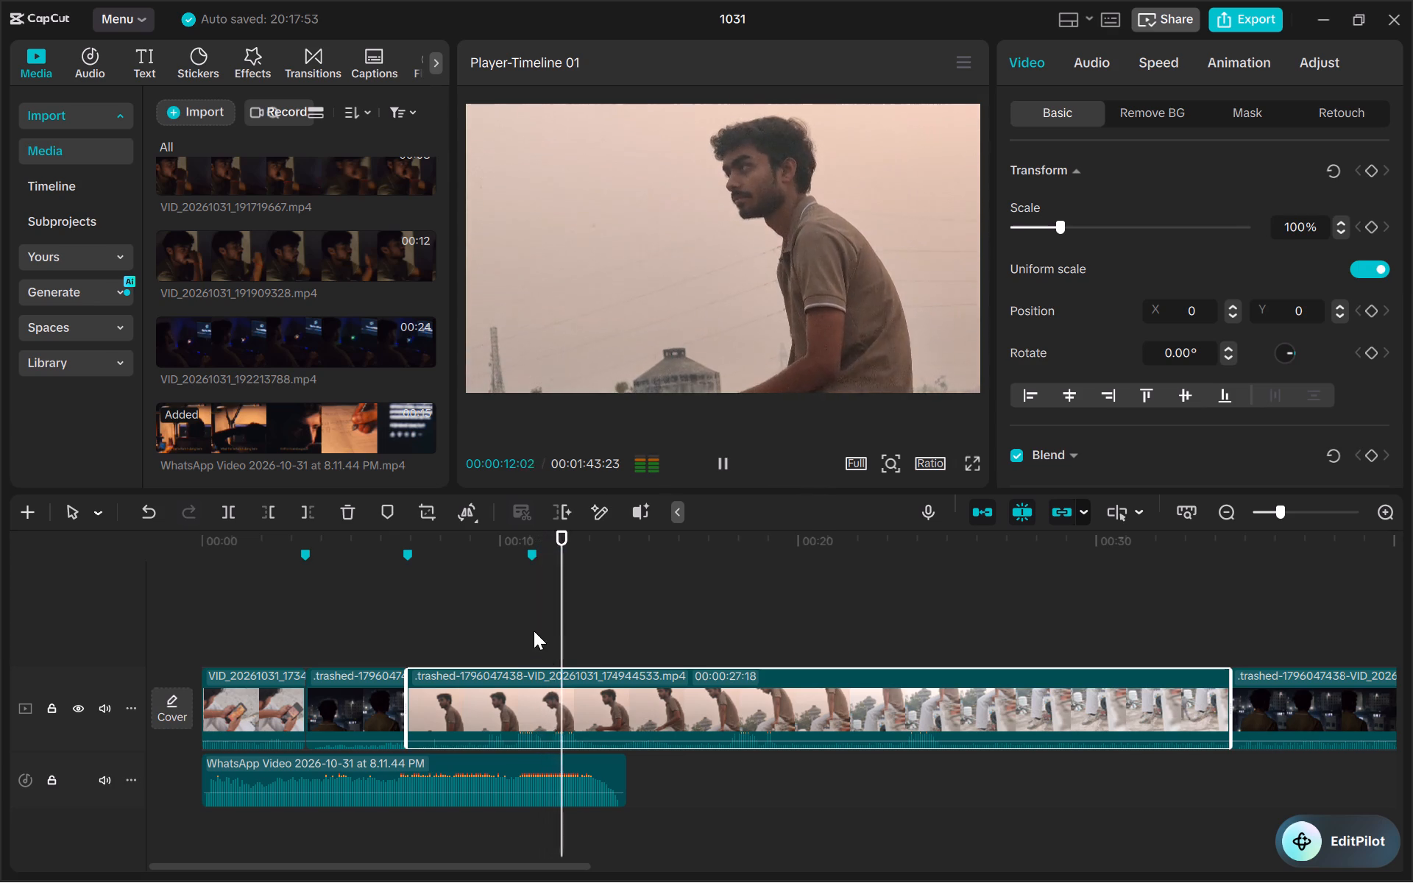
click(529, 537)
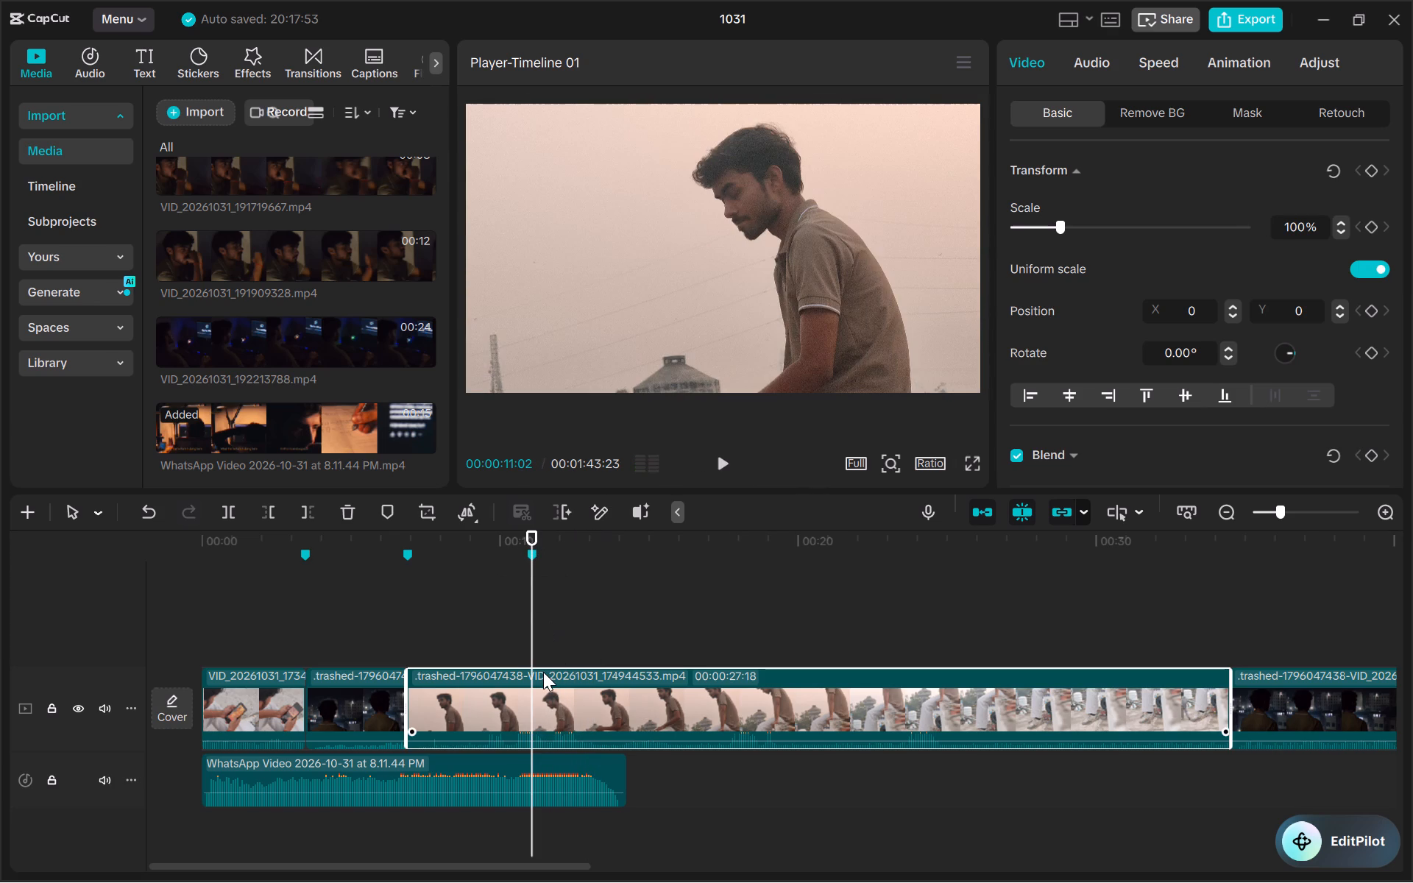
key(ctrl+b)
key(BackSpace)
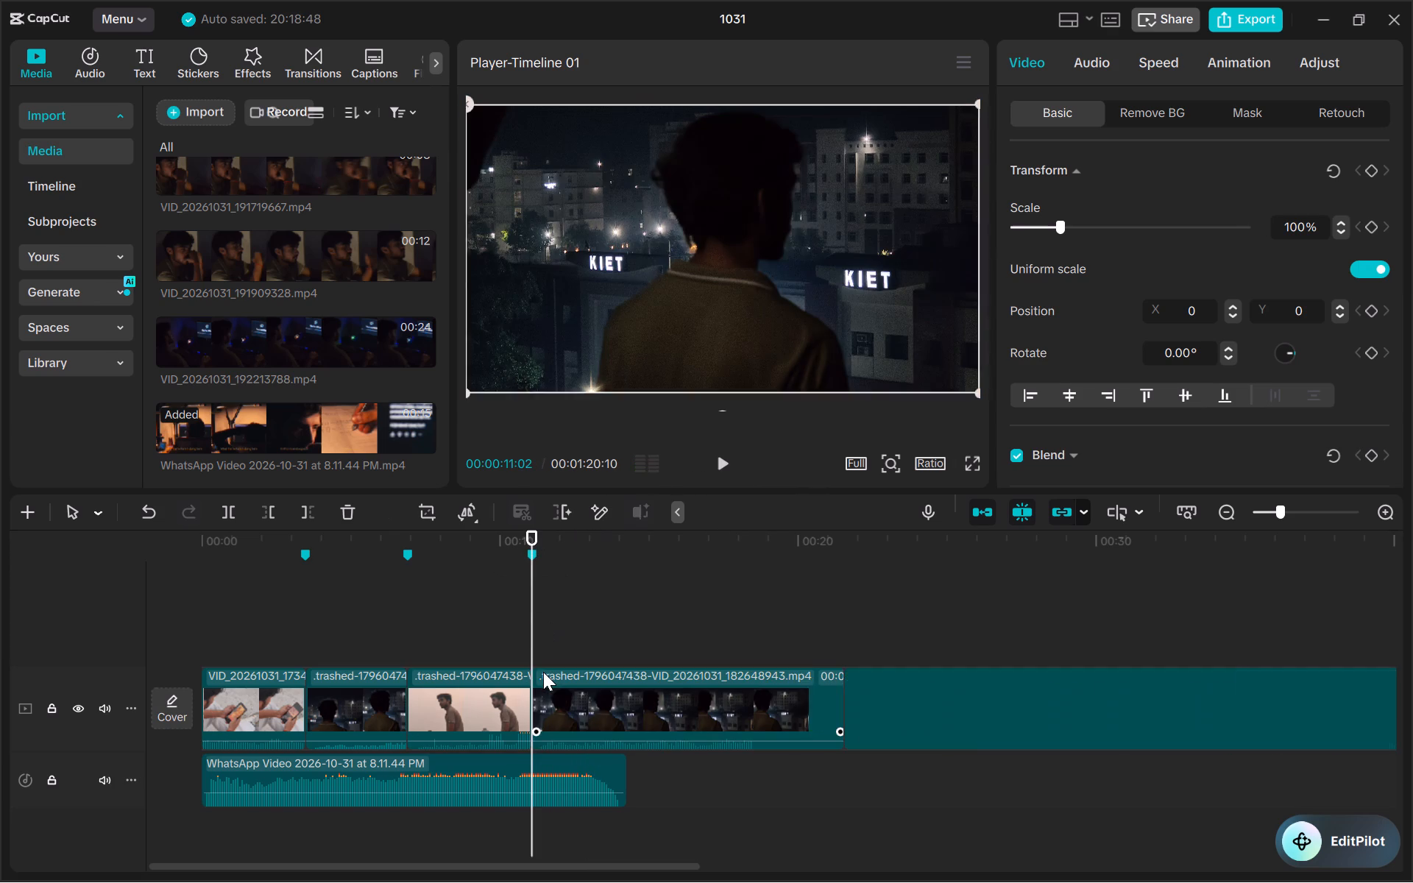
Preview the shortened sunset clip in full screen and trim its start, leaving about 2 seconds after the second marker.
click(411, 541)
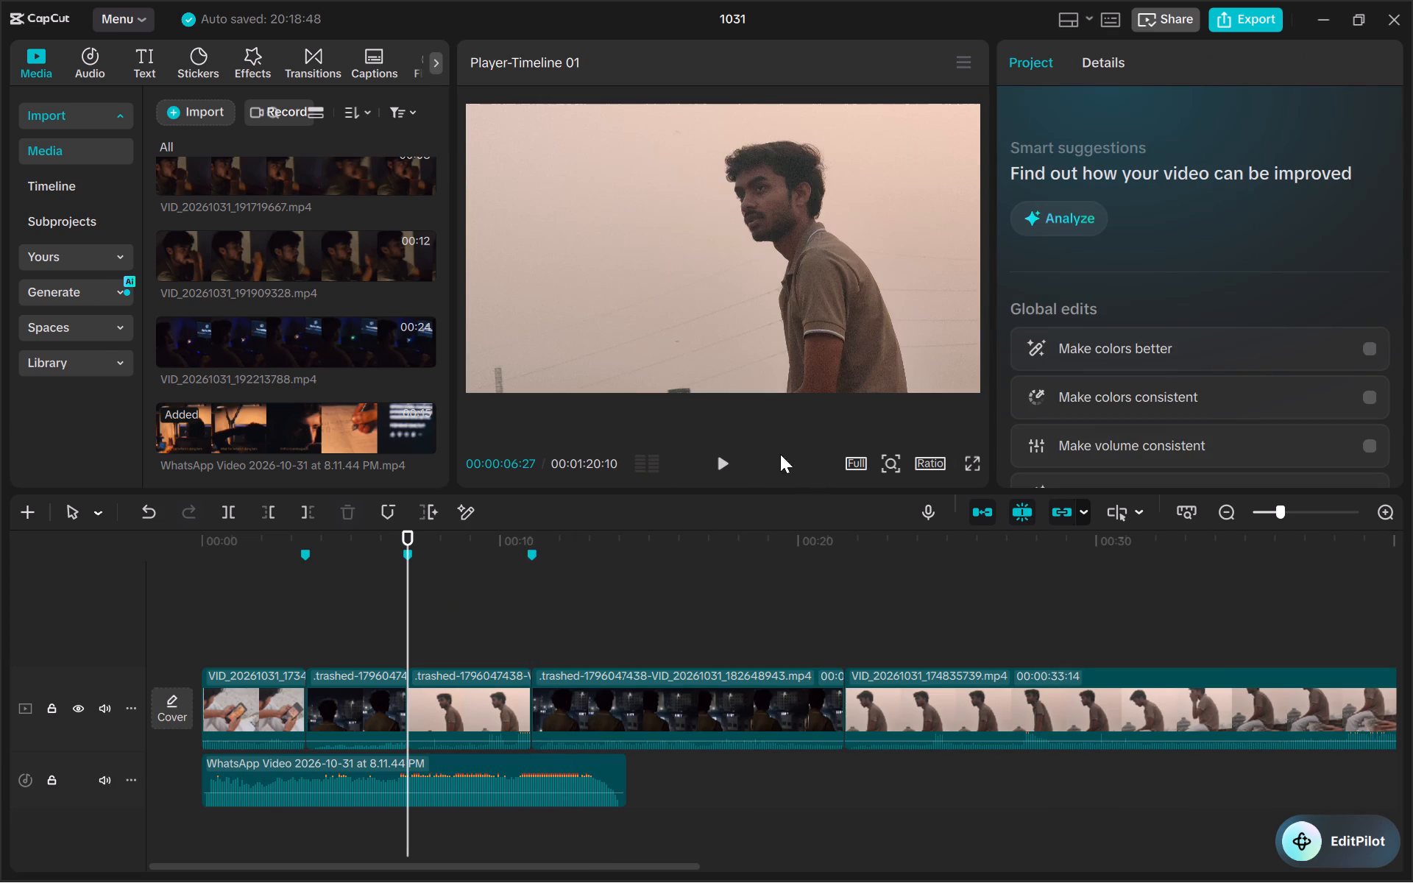
click(971, 458)
key(space)
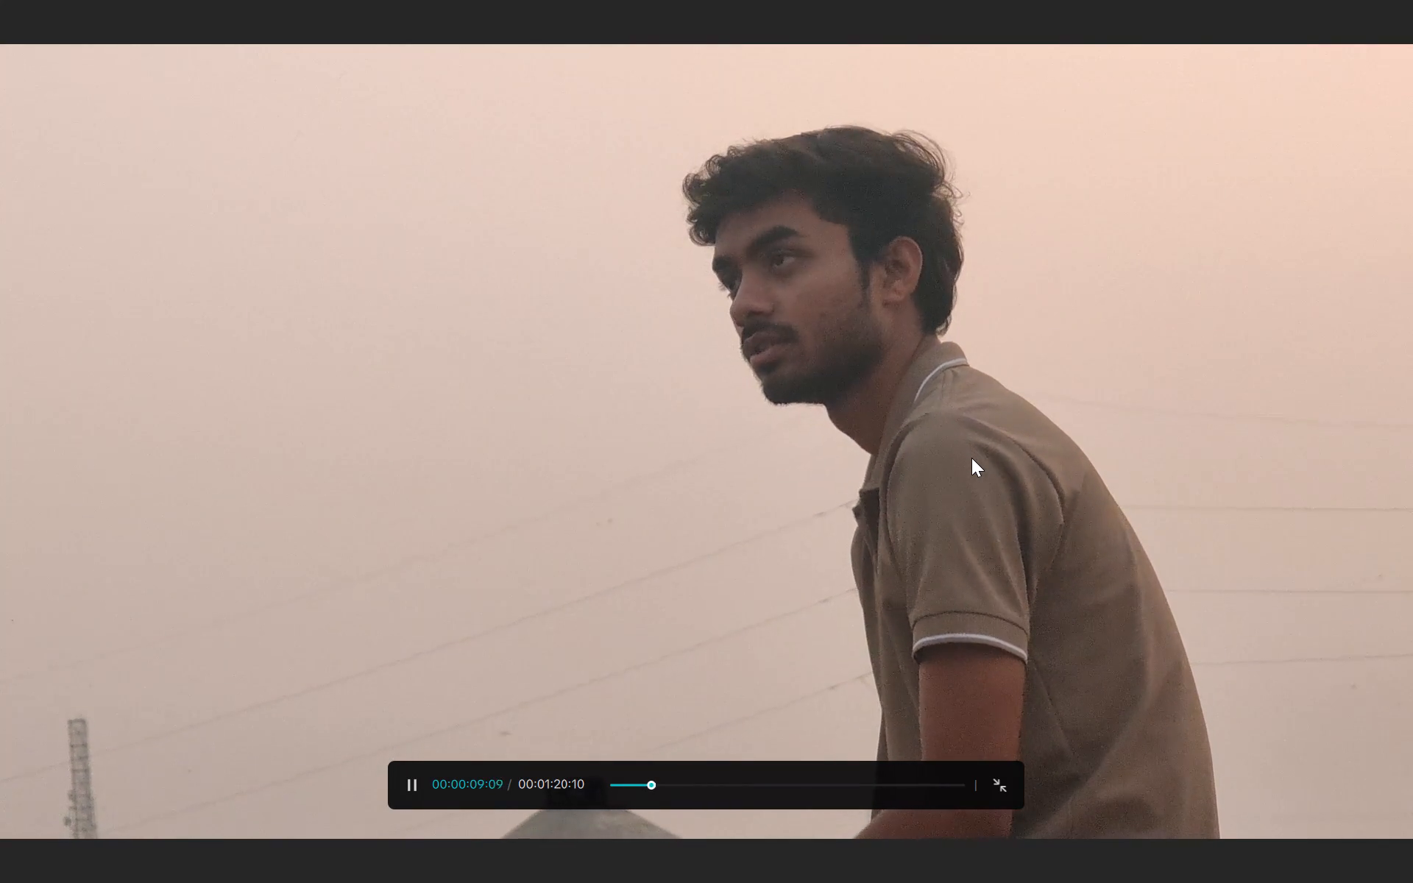
key(space)
key(Escape)
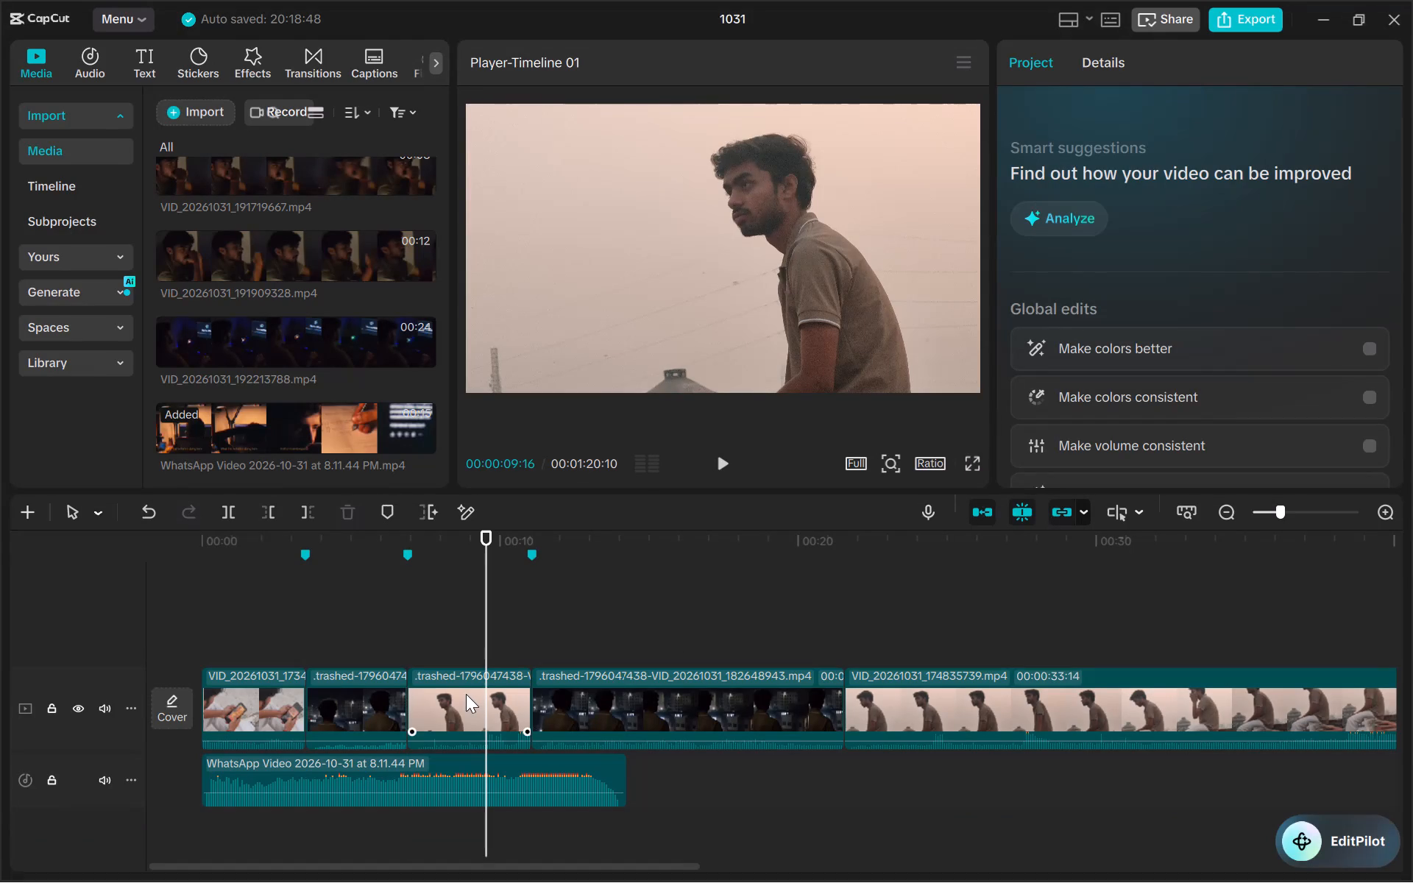
click(466, 694)
drag(406, 685, 450, 678)
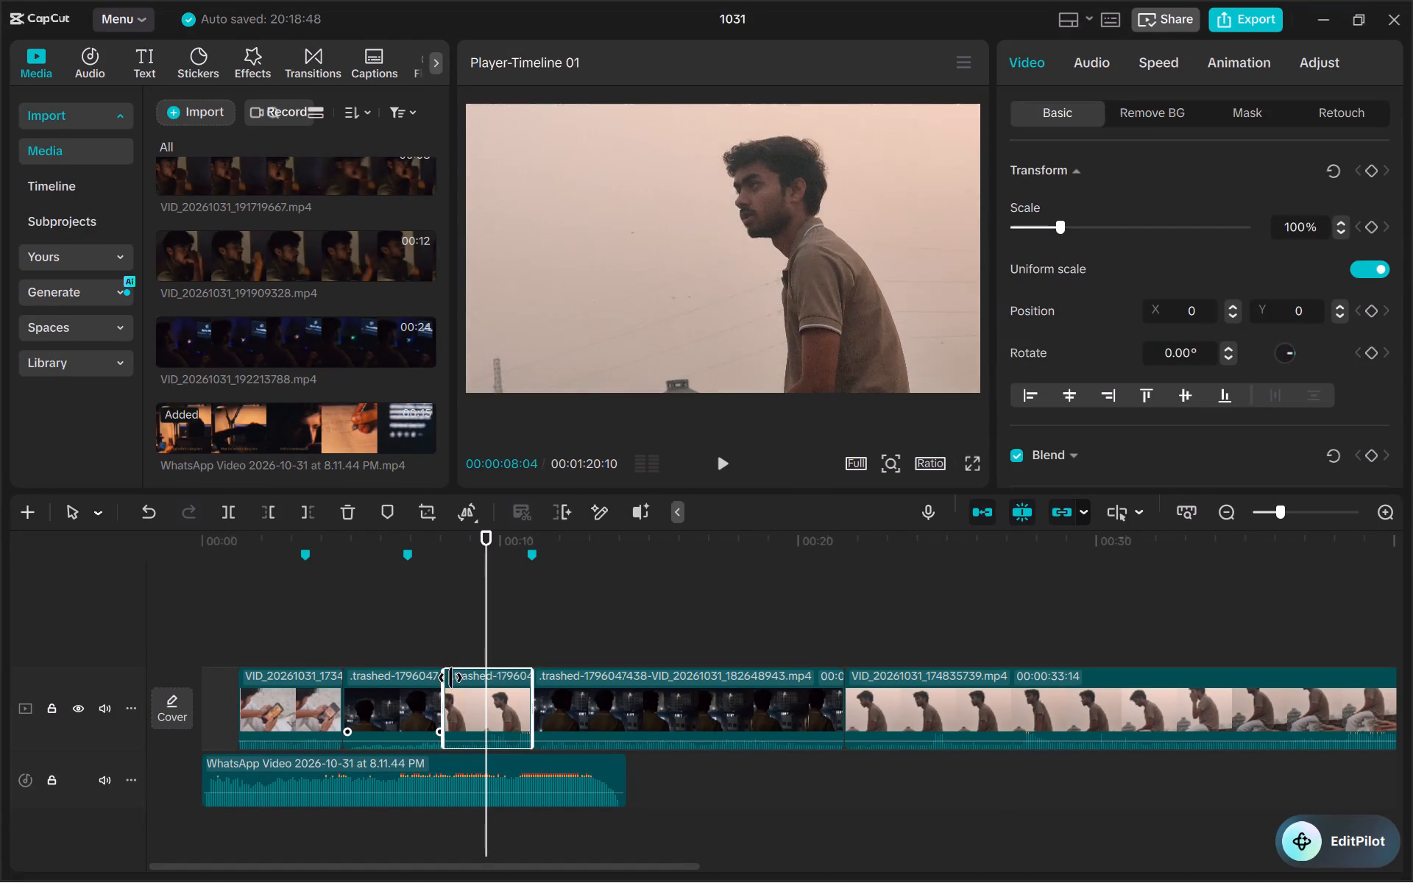
drag(450, 678, 476, 683)
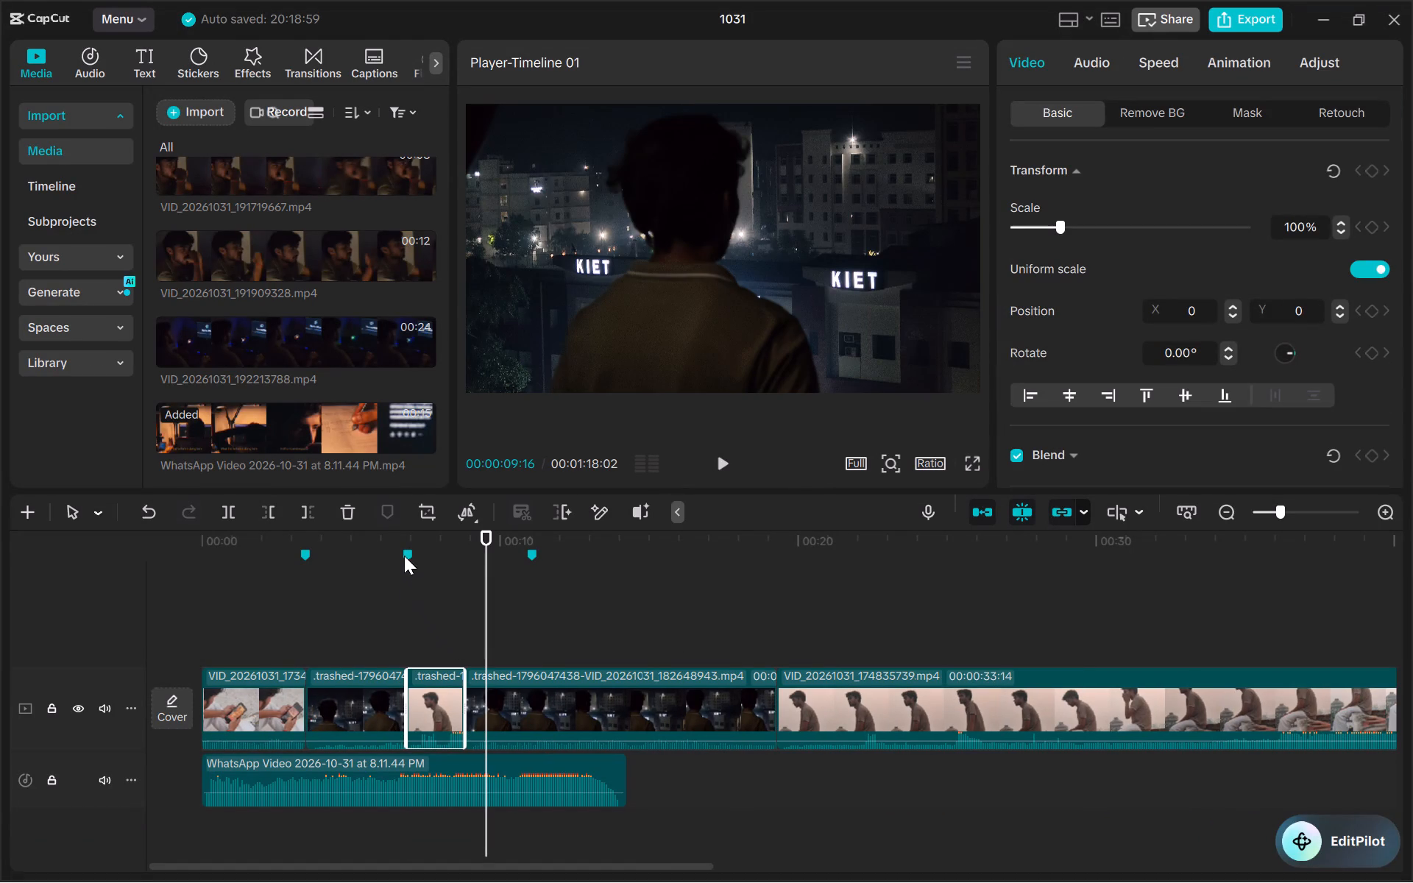
Extend the sunset clip's end to the third ruler marker and play it from the second marker.
click(407, 542)
key(space)
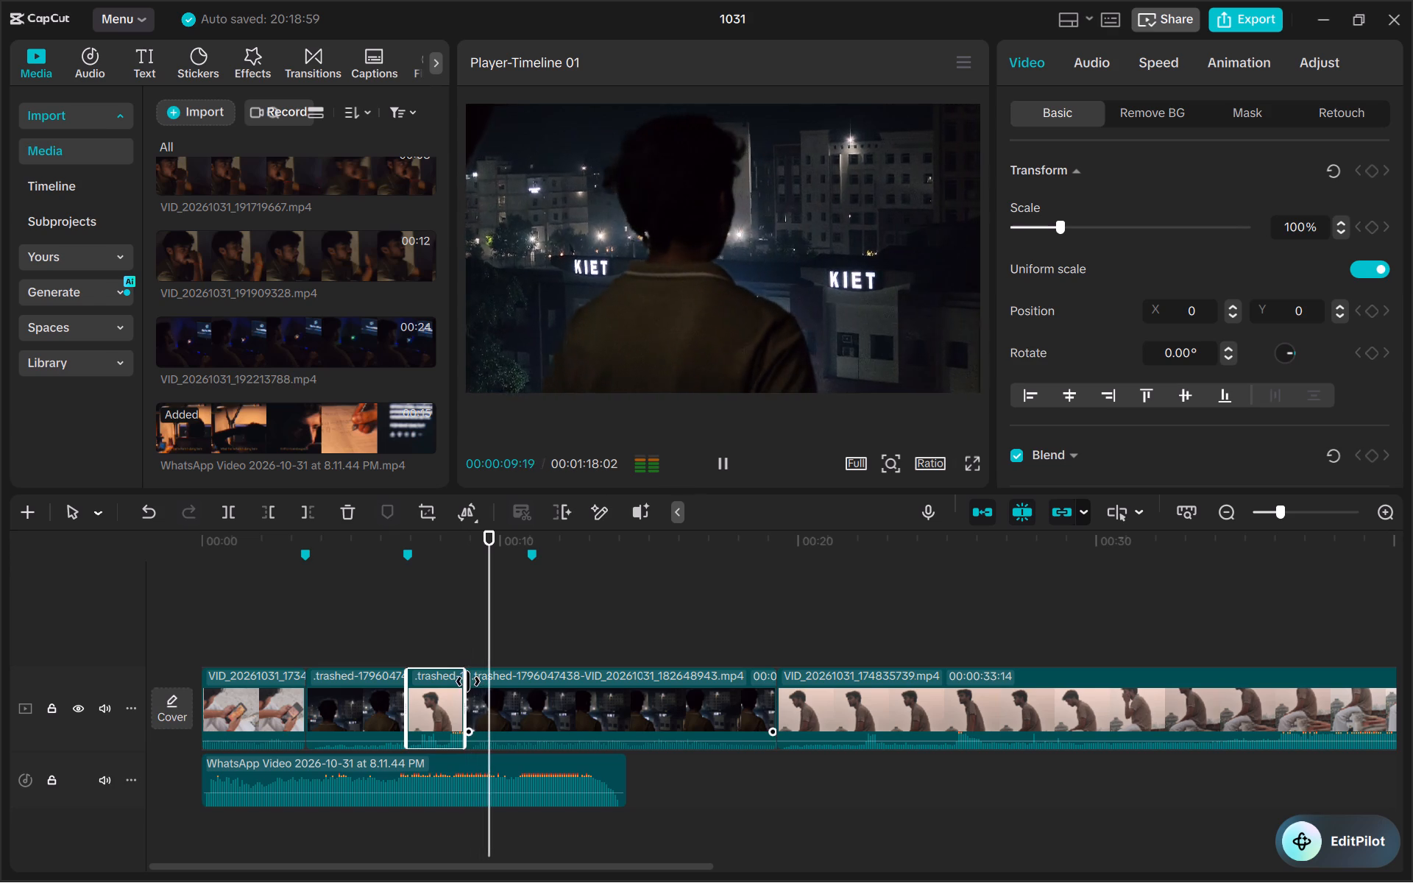
click(468, 681)
drag(468, 681, 536, 660)
click(461, 693)
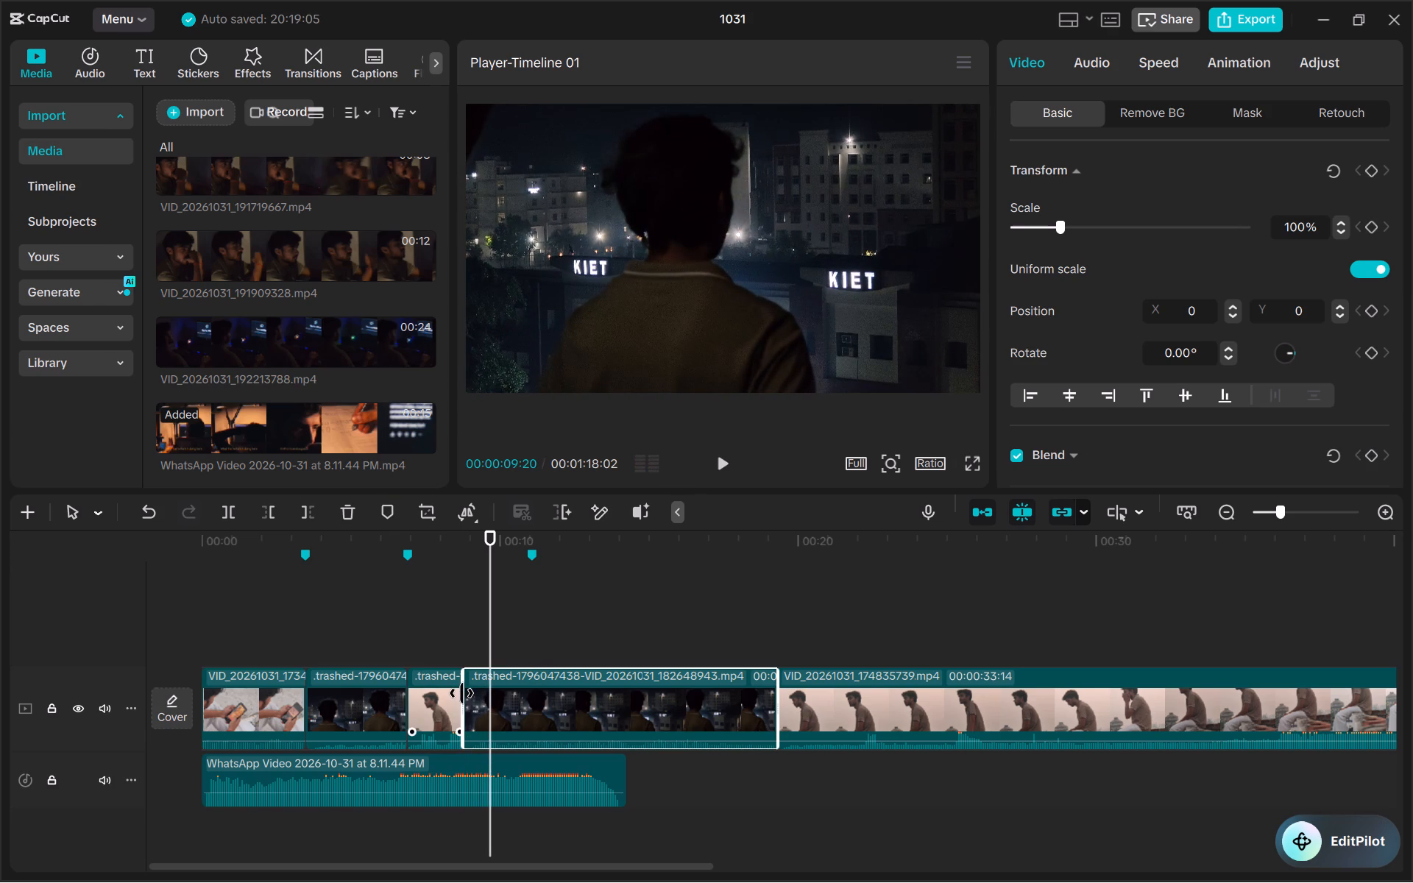
click(439, 693)
drag(464, 692, 518, 682)
drag(466, 682, 509, 670)
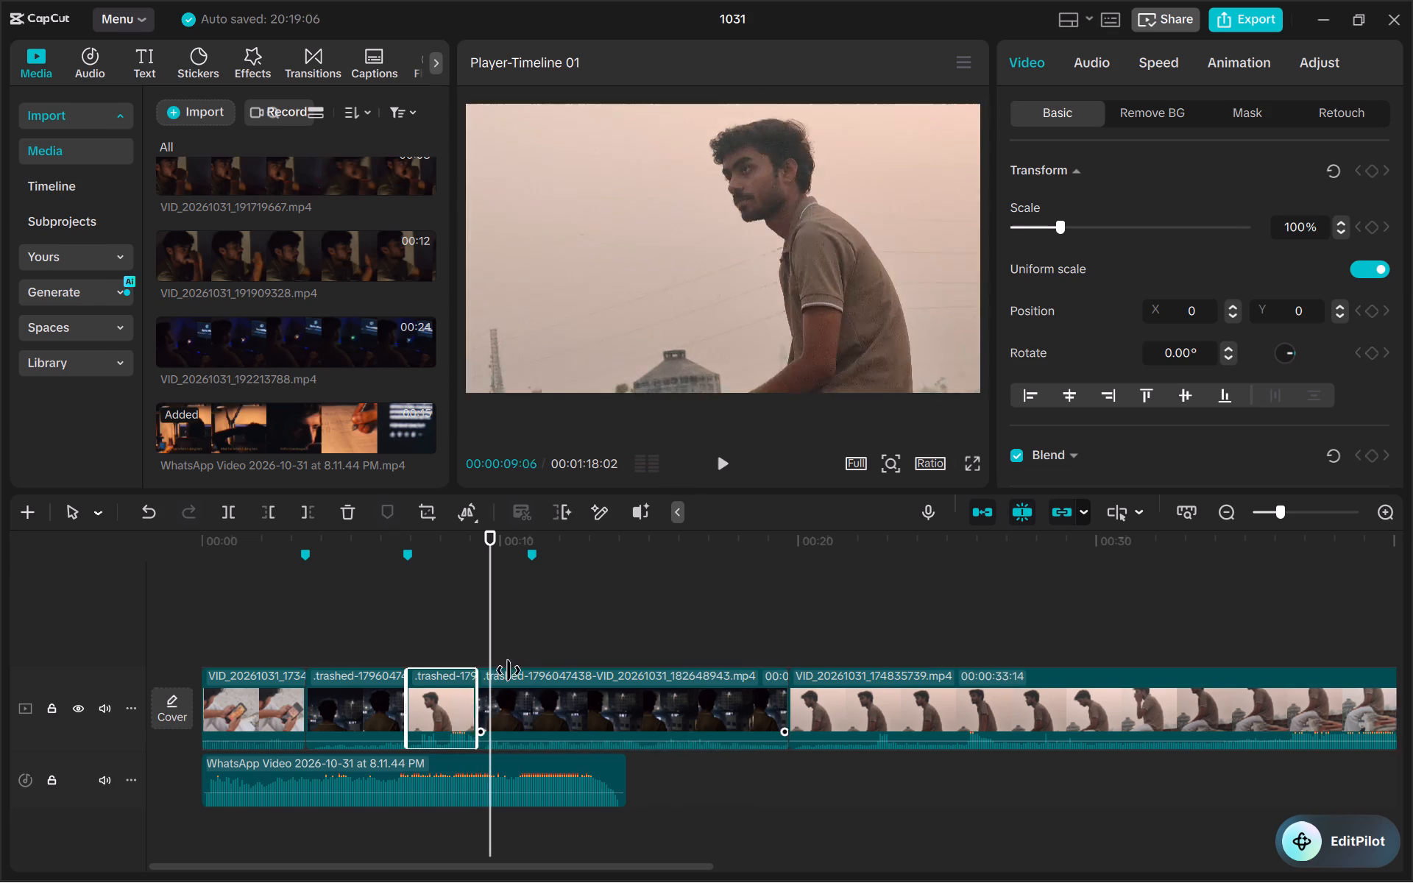
drag(509, 670, 525, 670)
click(409, 532)
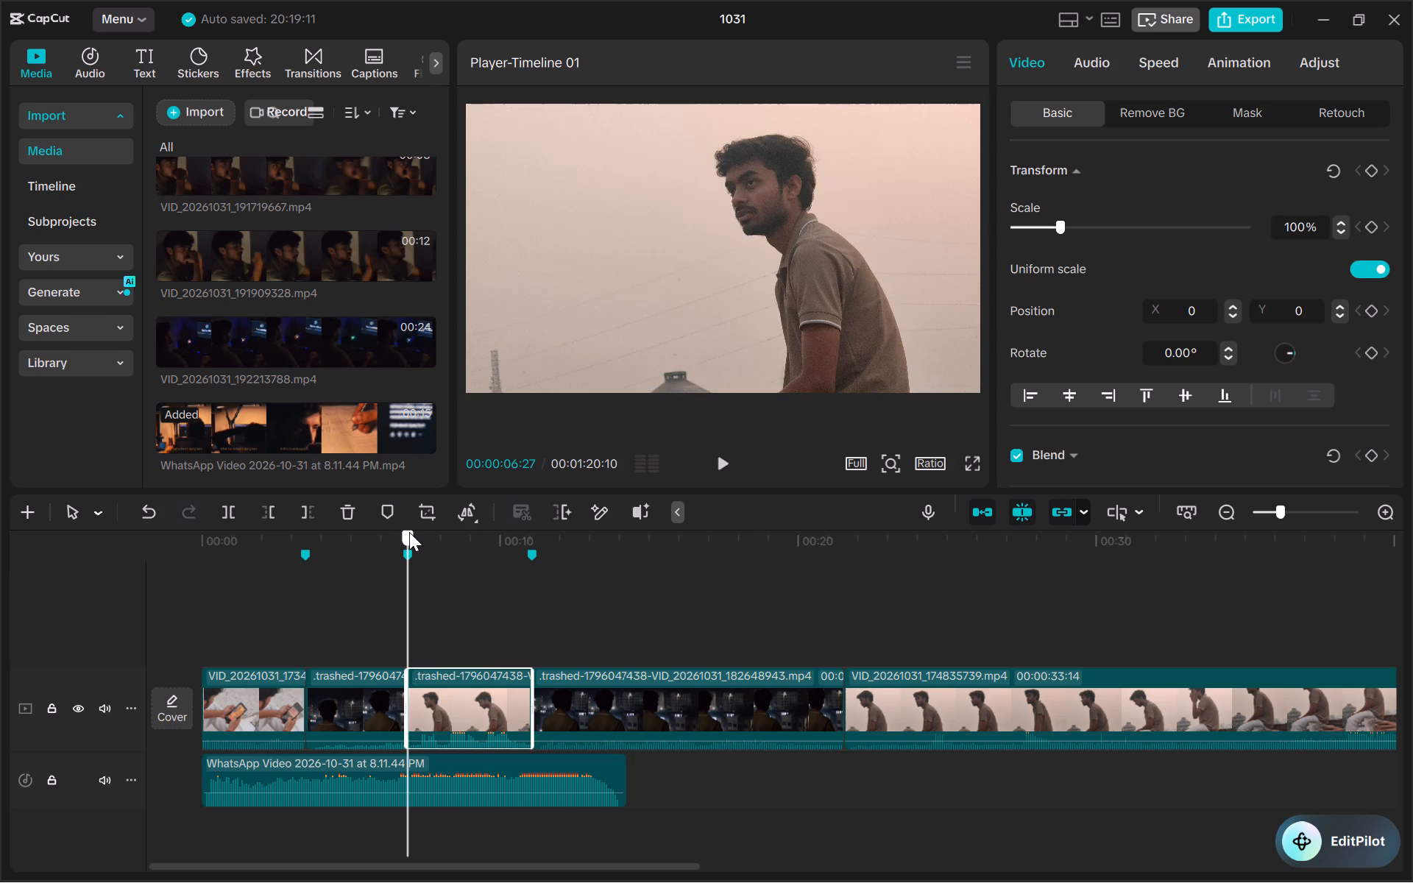
key(space)
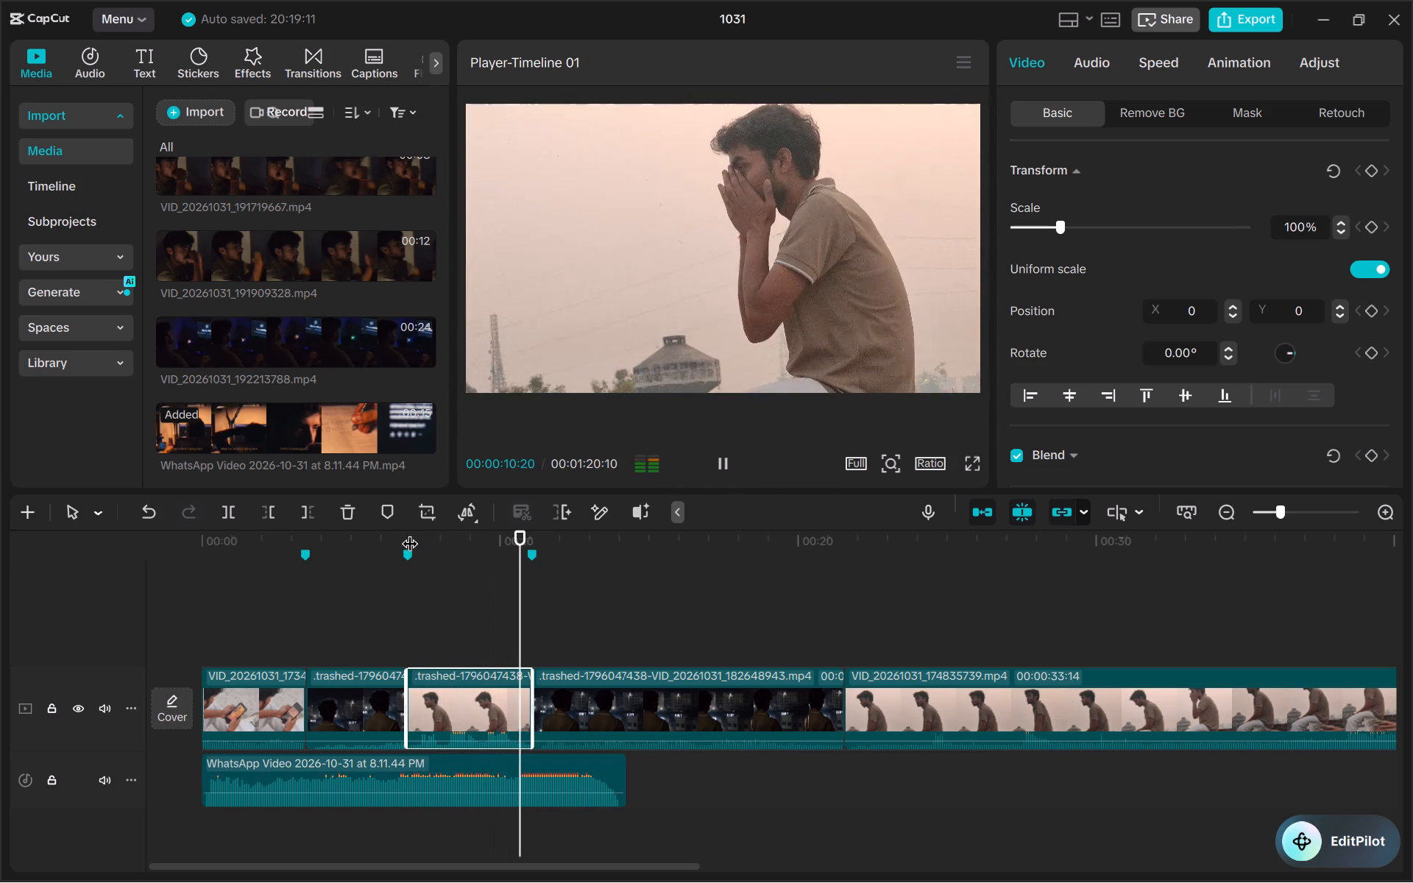
key(space)
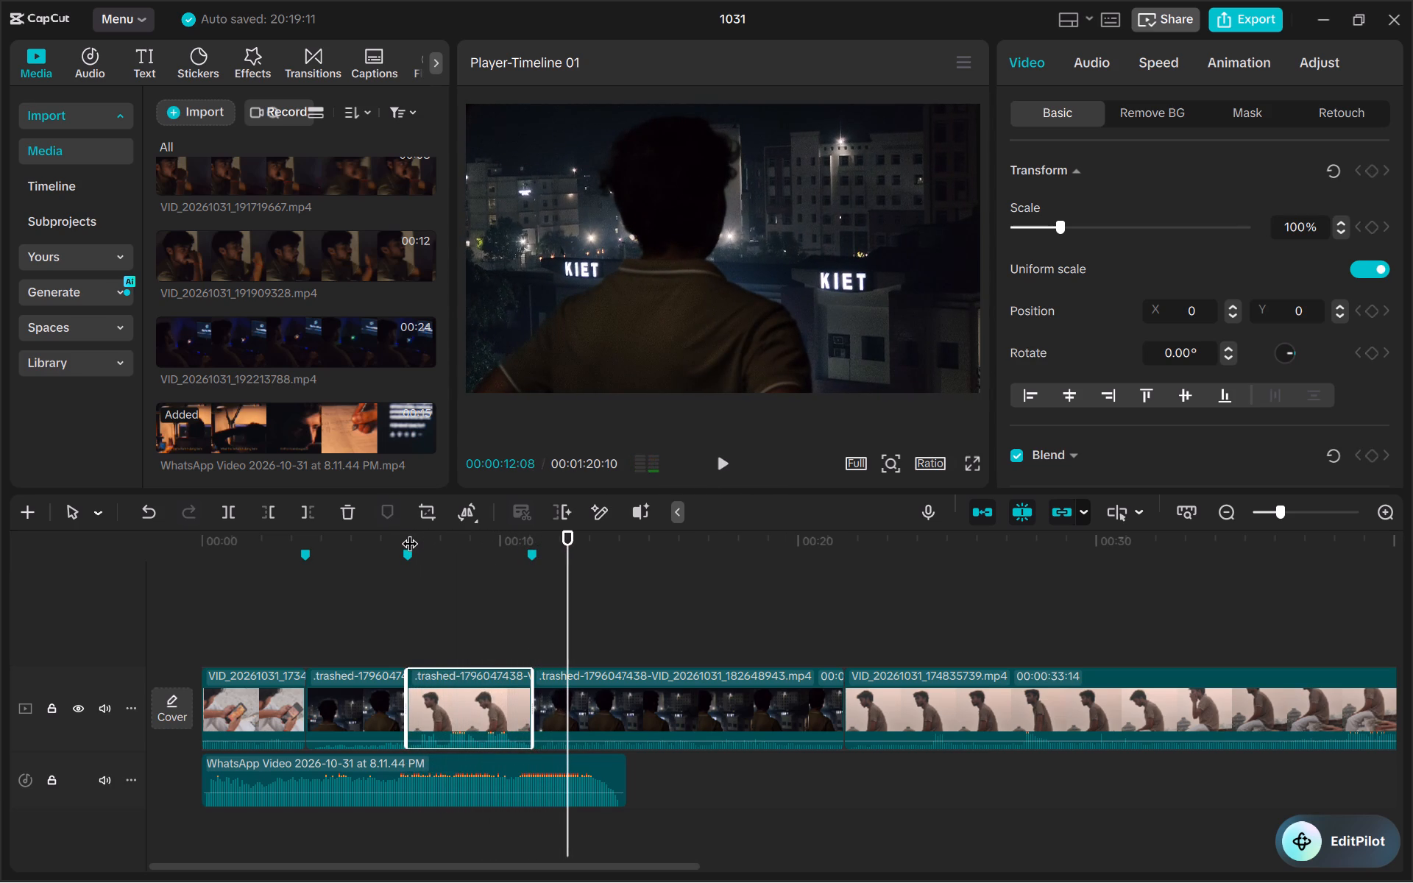
Trim the sunset clip's end back to about 00:00:10 and preview from the second marker through the following night clip in full screen.
drag(528, 675, 493, 688)
click(403, 532)
key(space)
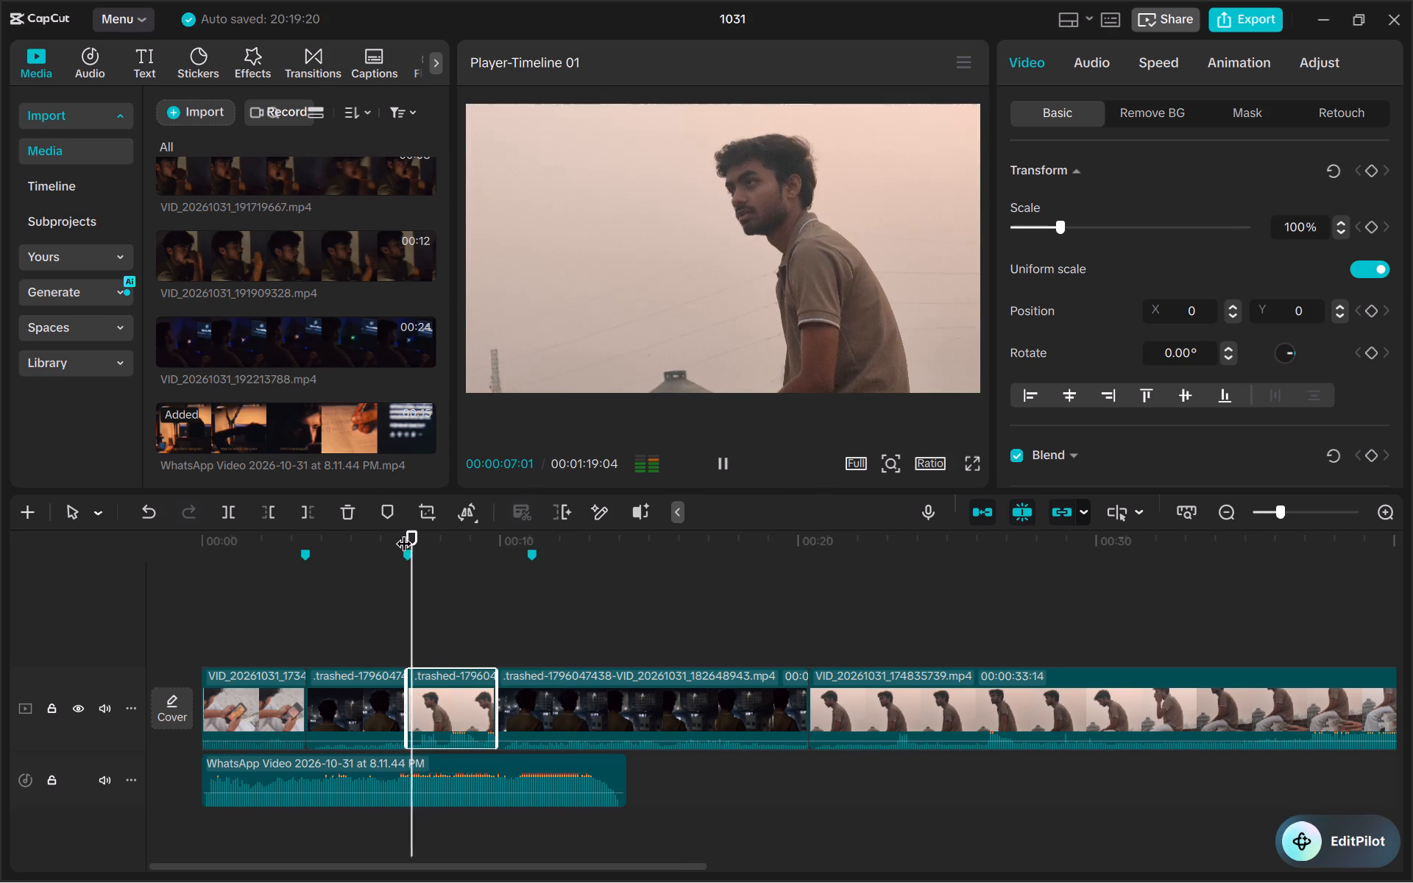
click(975, 461)
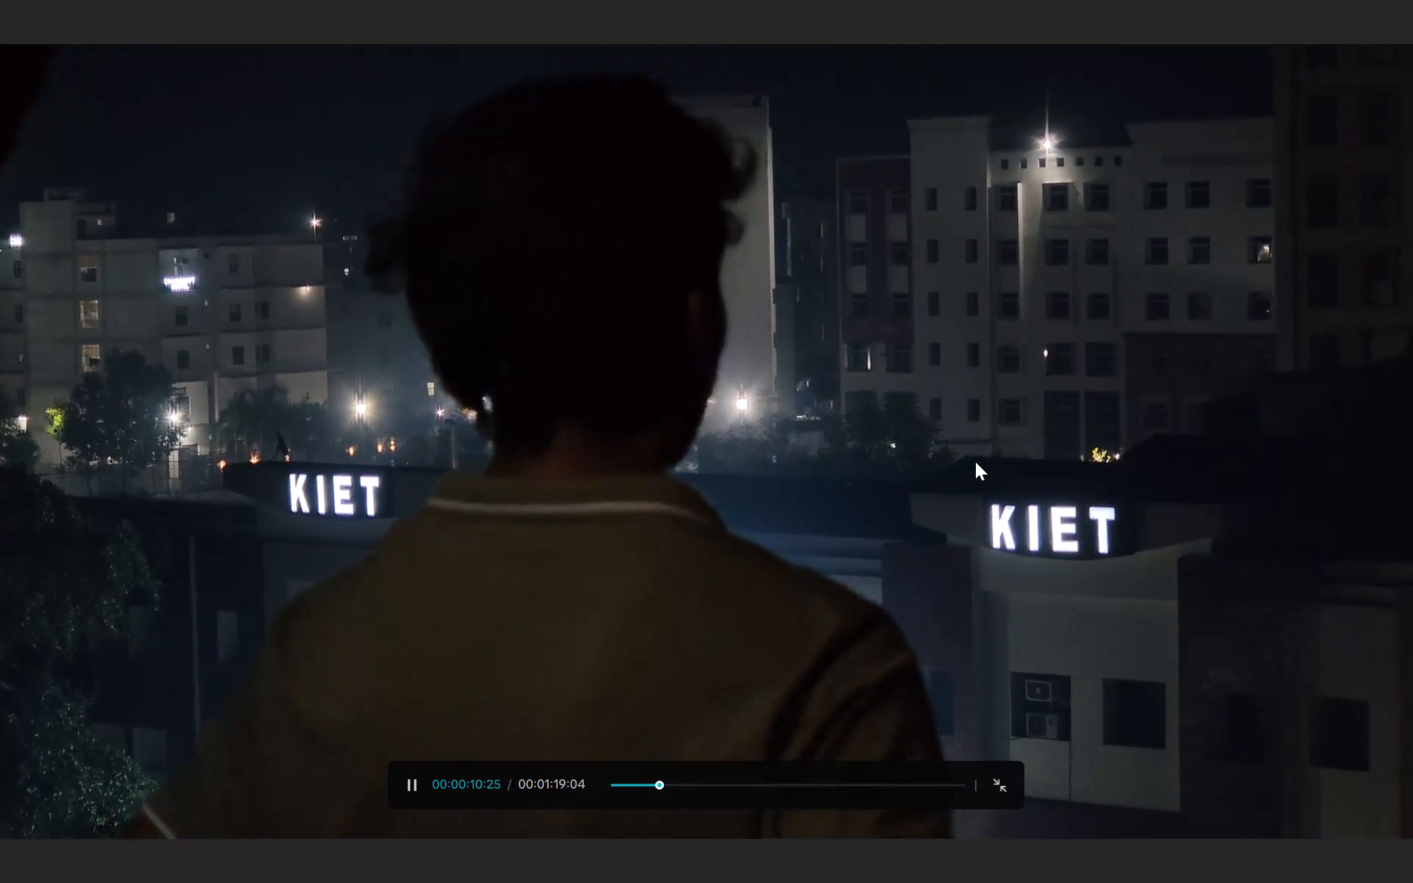
key(Escape)
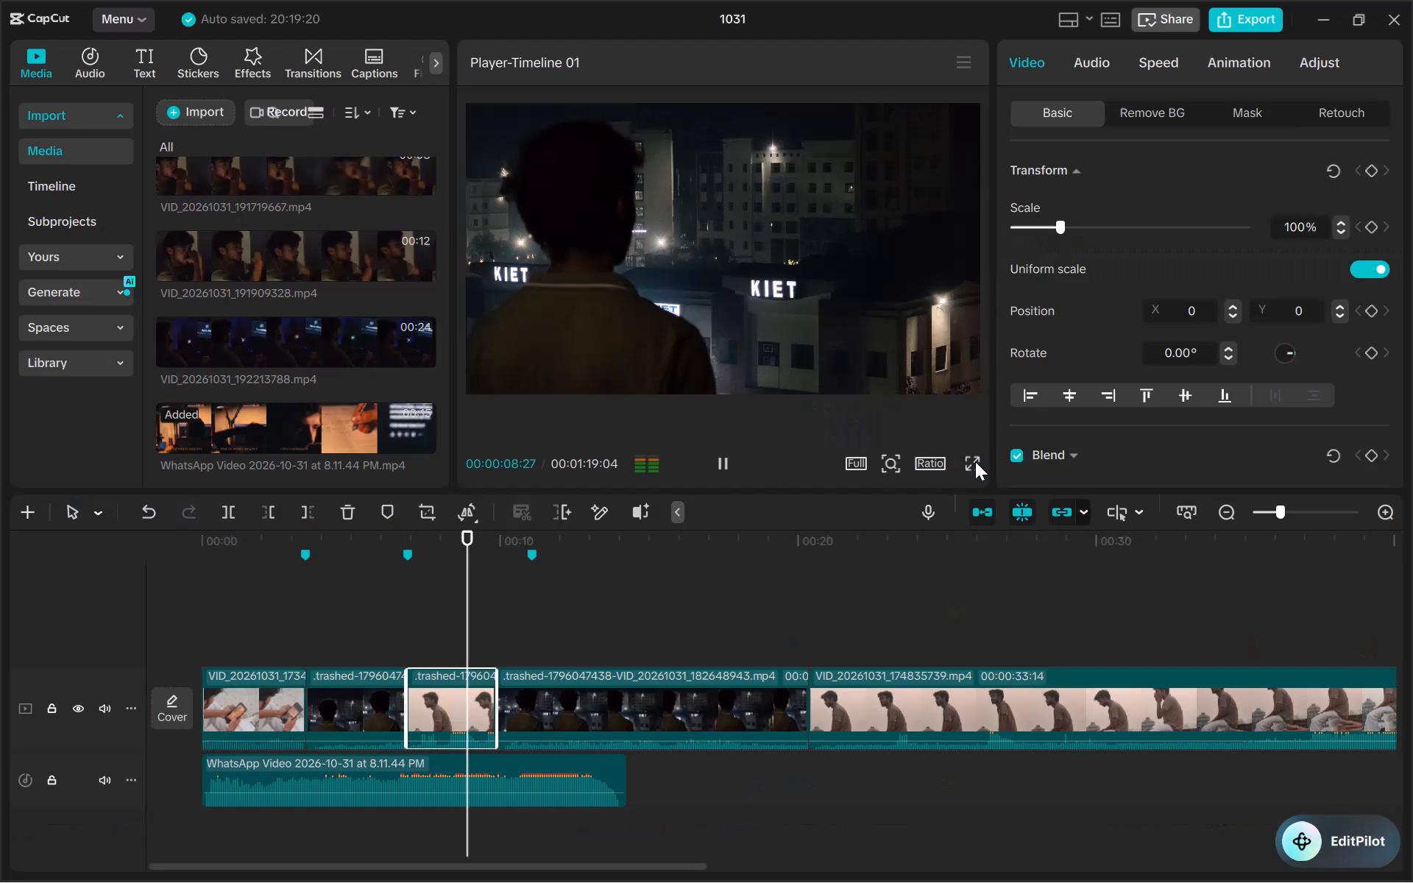
key(space)
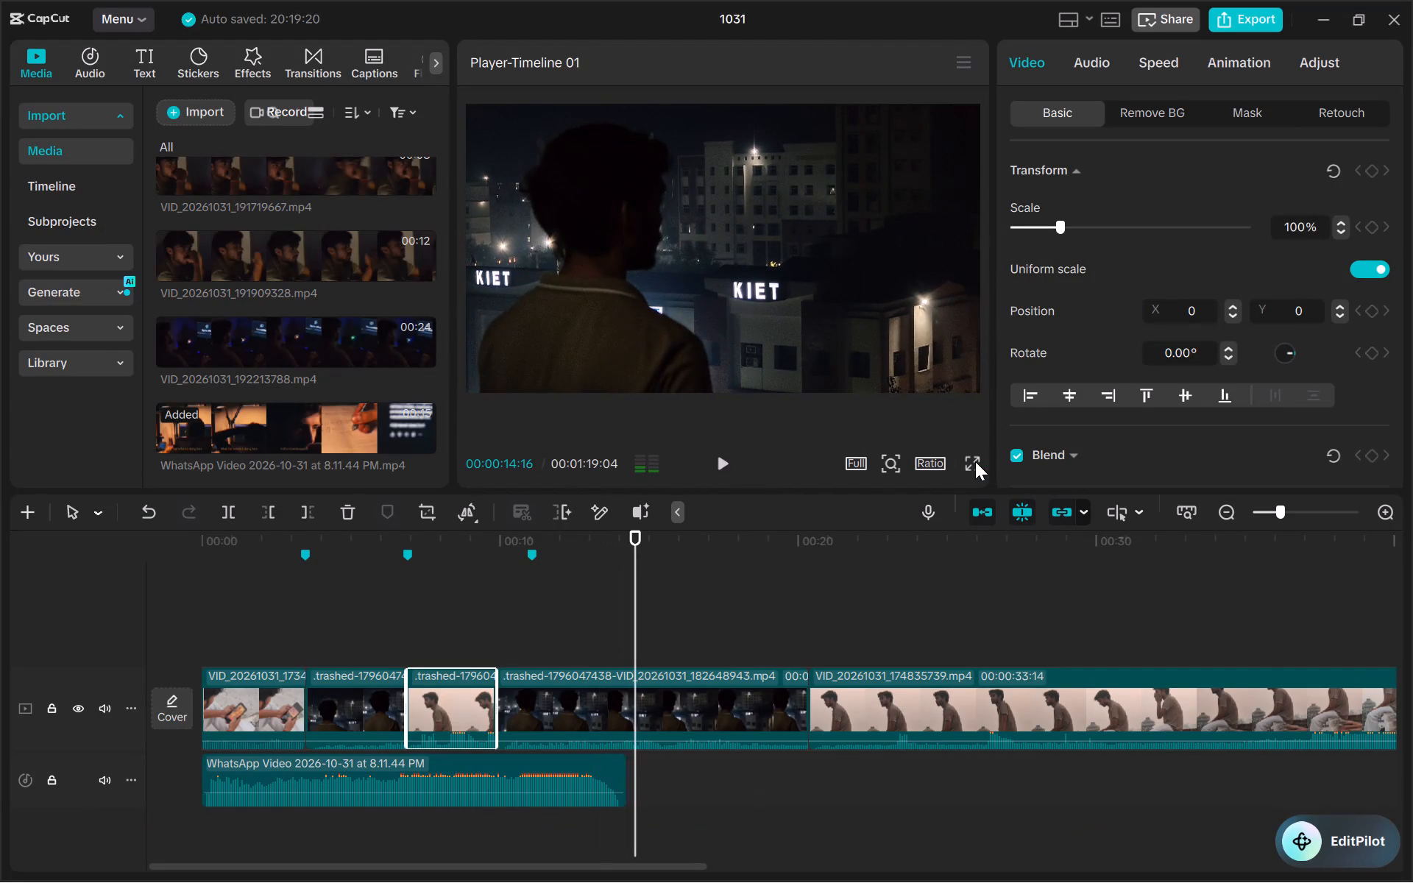
key(space)
click(977, 453)
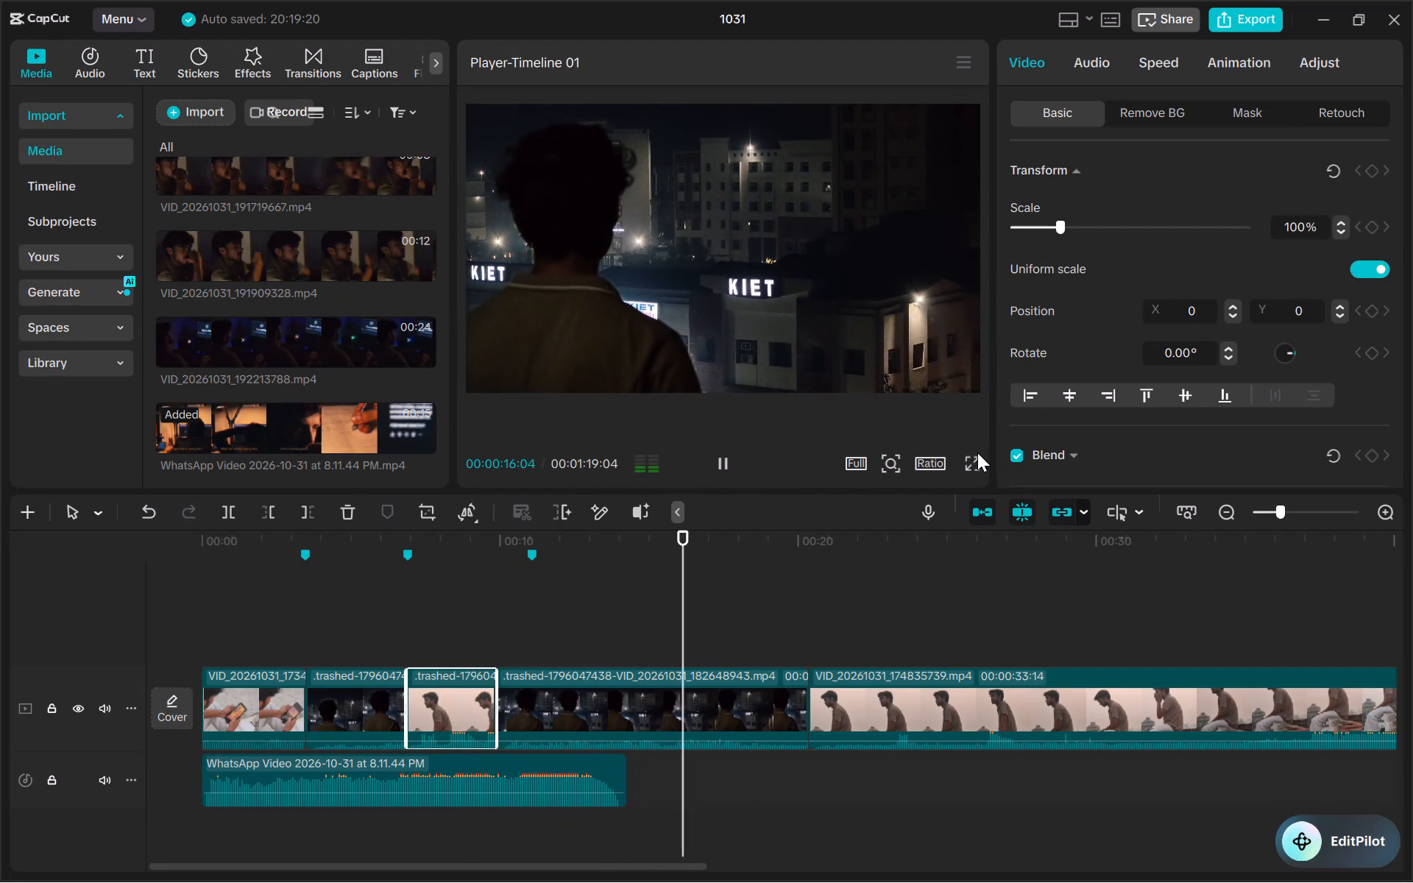
click(975, 464)
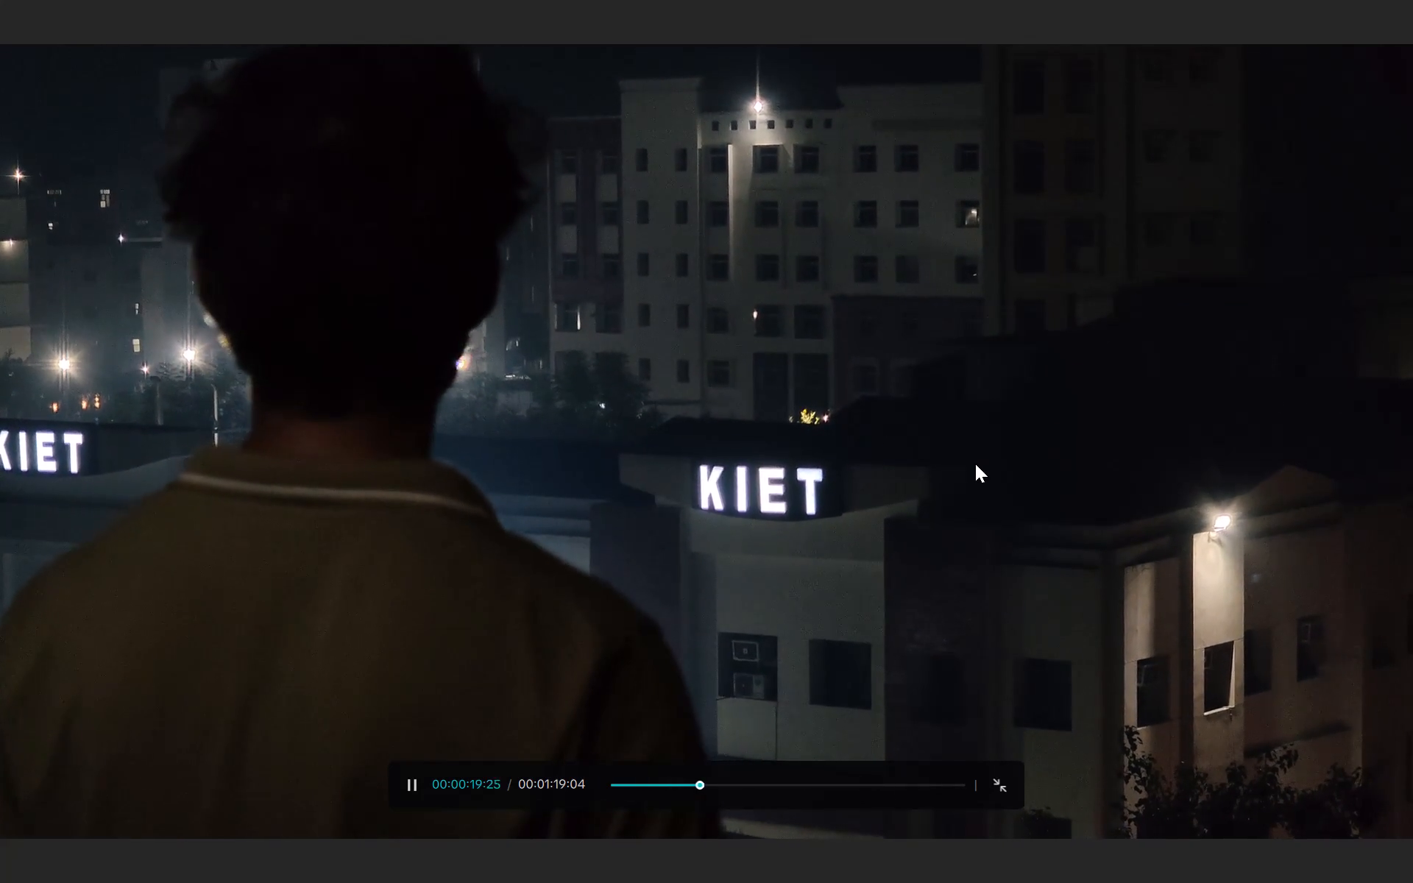
key(Escape)
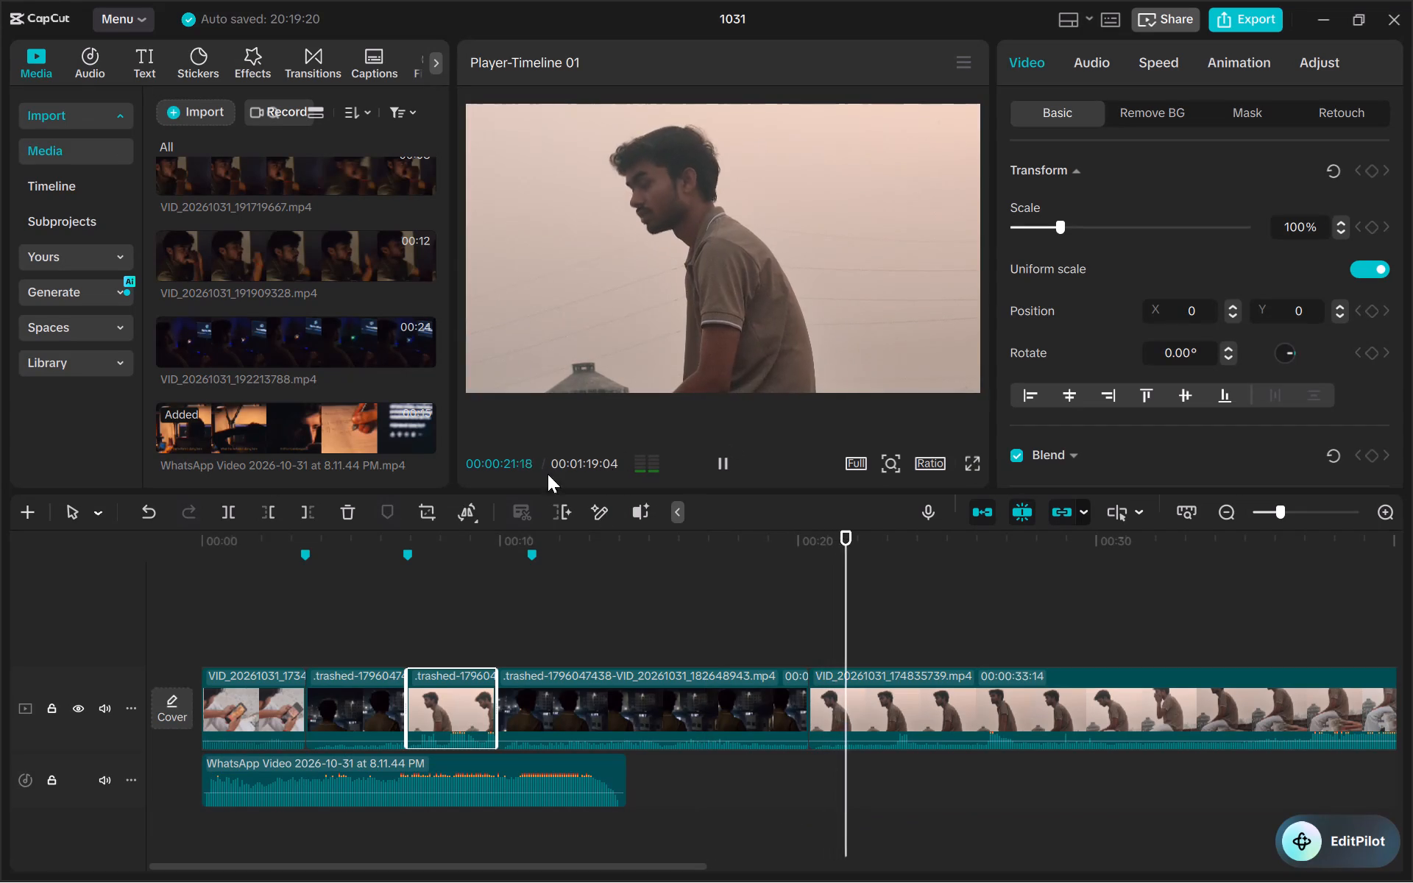
Watch the cut from the first marker in full screen, then review the night clip that follows the sunset clip.
click(317, 540)
click(302, 533)
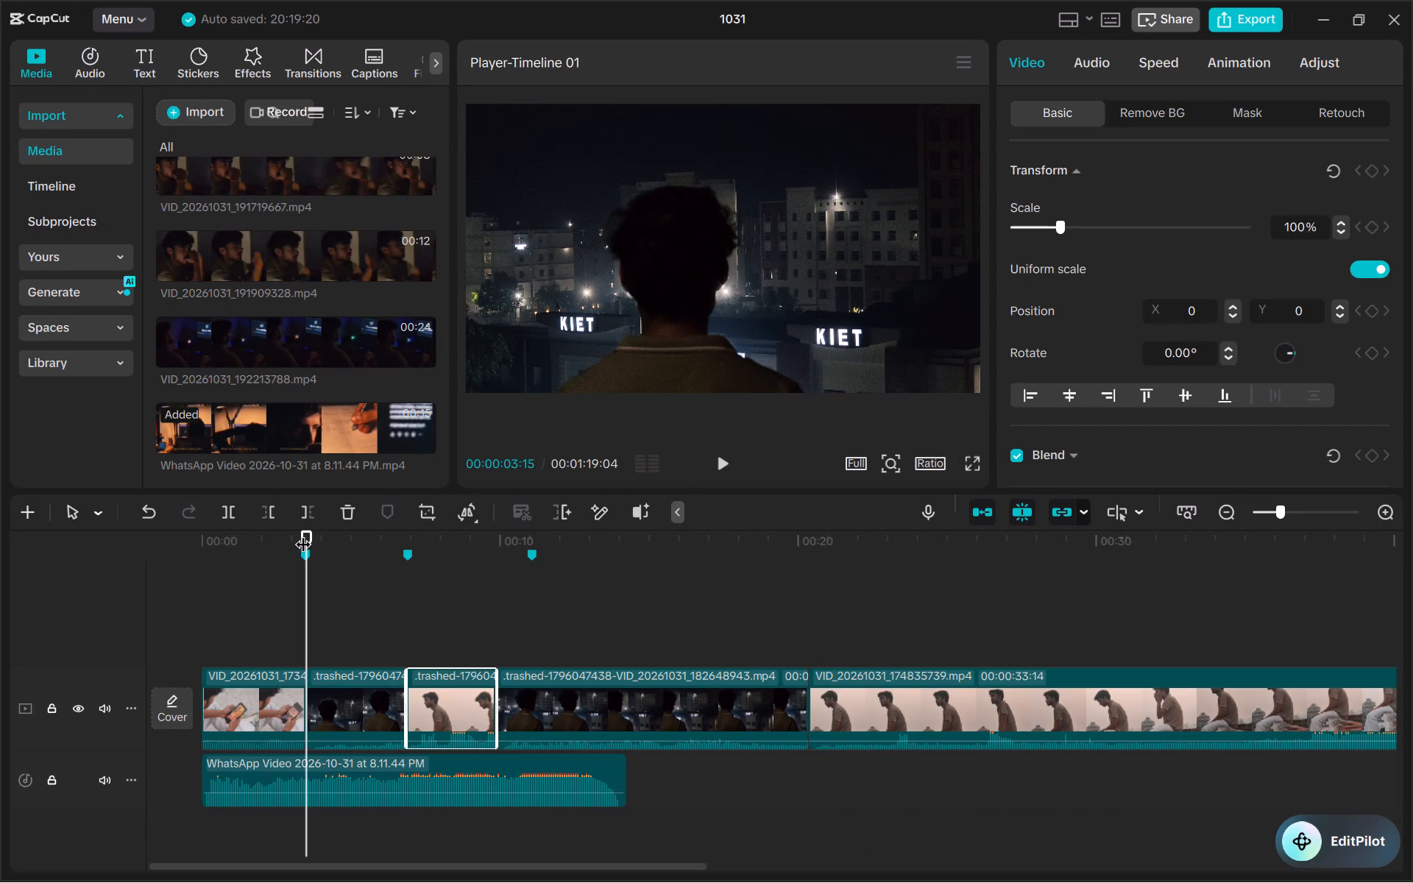
click(976, 458)
key(space)
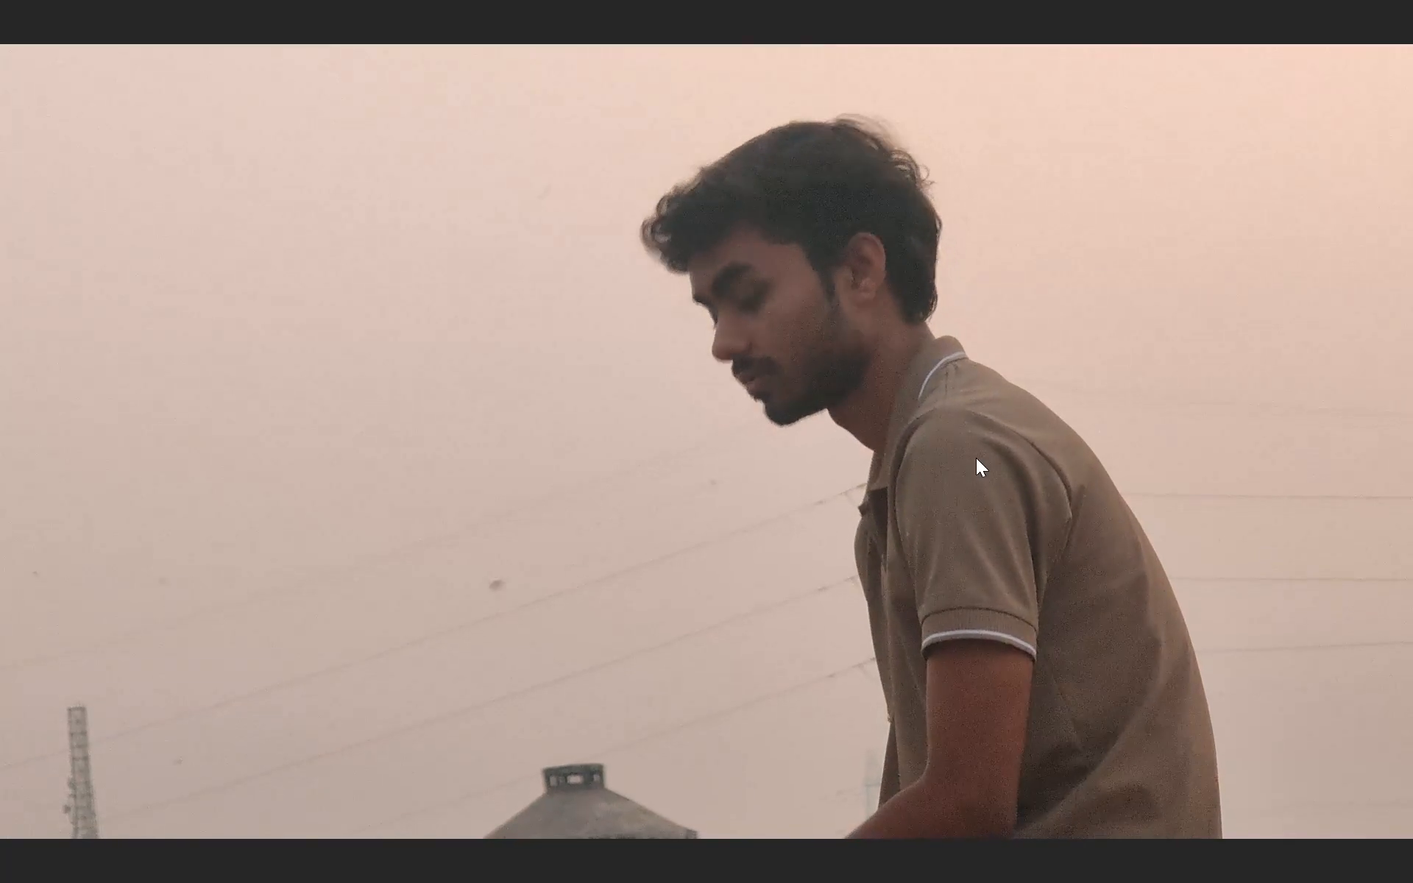
key(Escape)
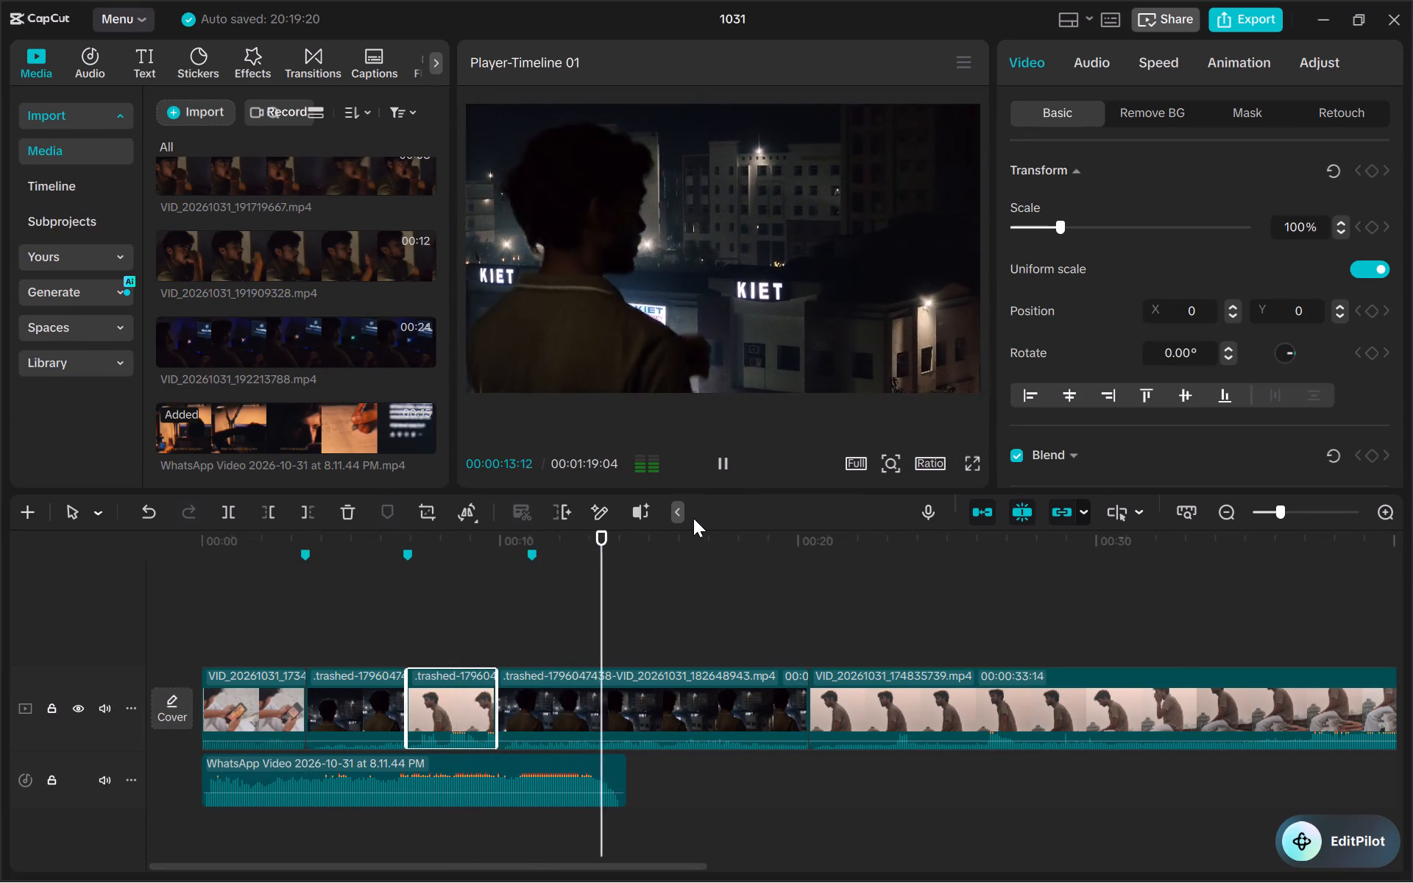
click(503, 553)
click(969, 464)
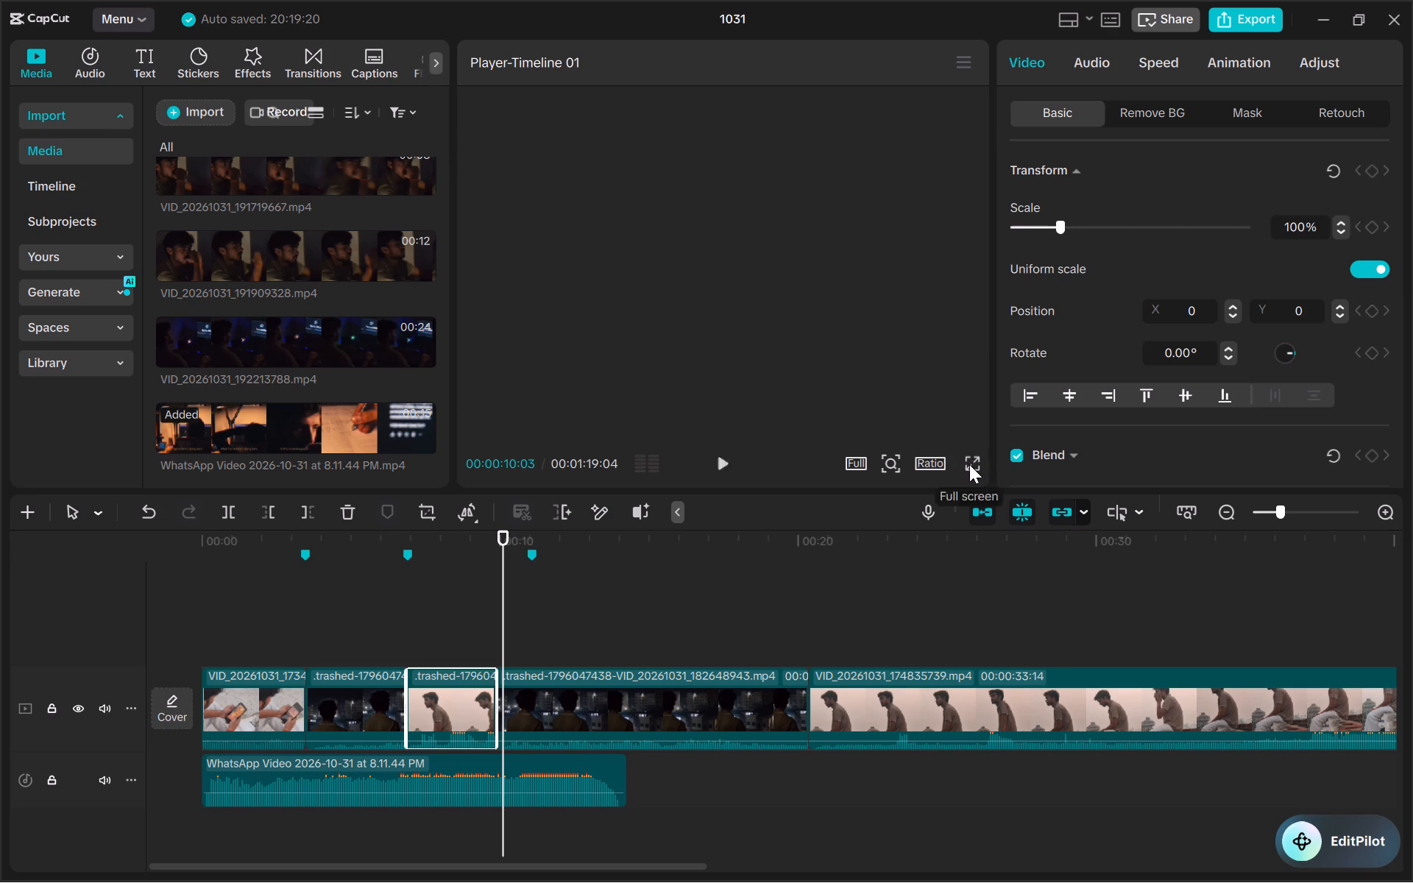
key(space)
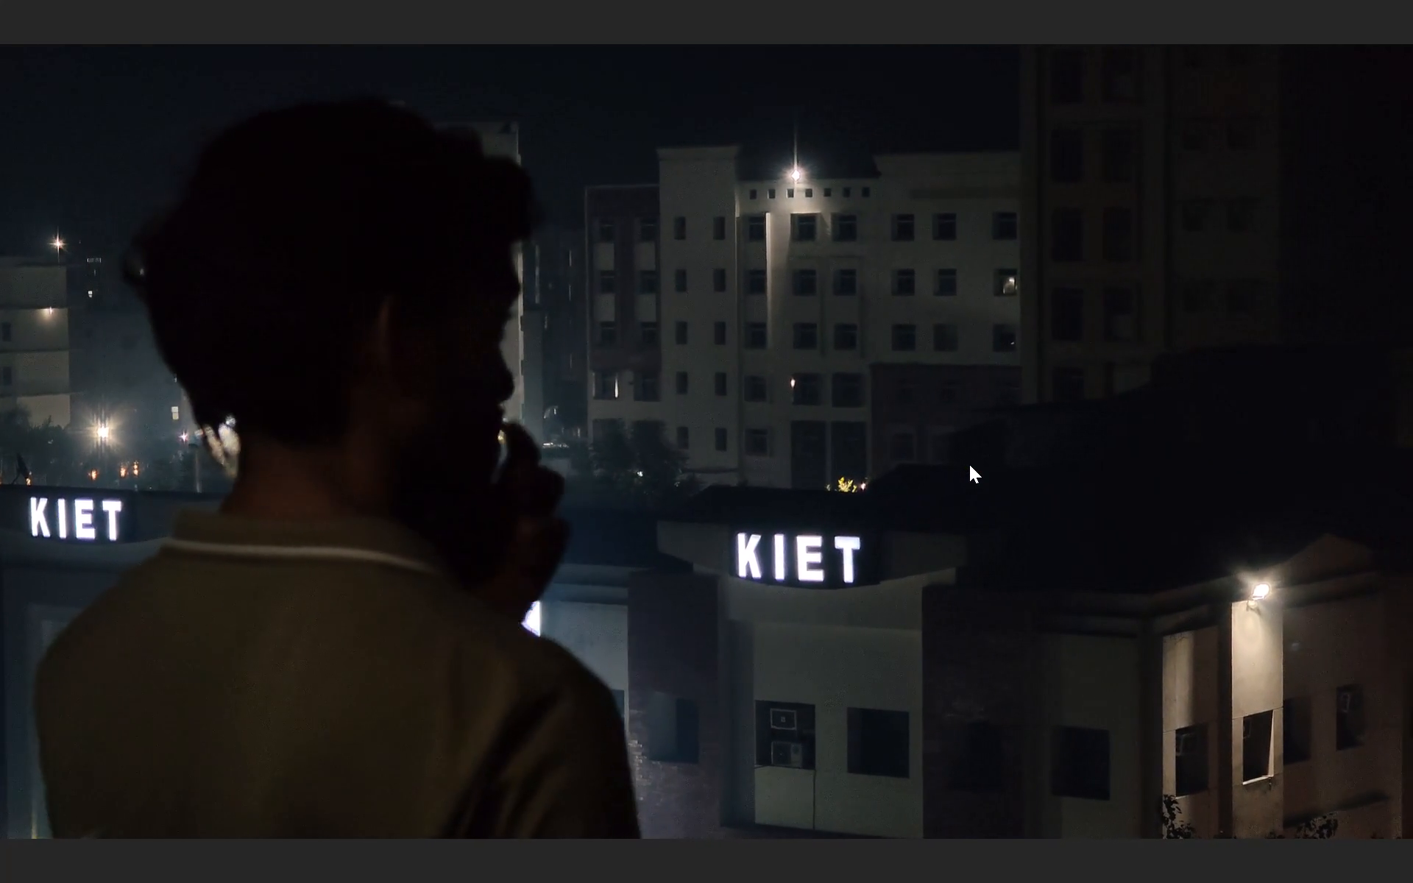
key(Escape)
key(space)
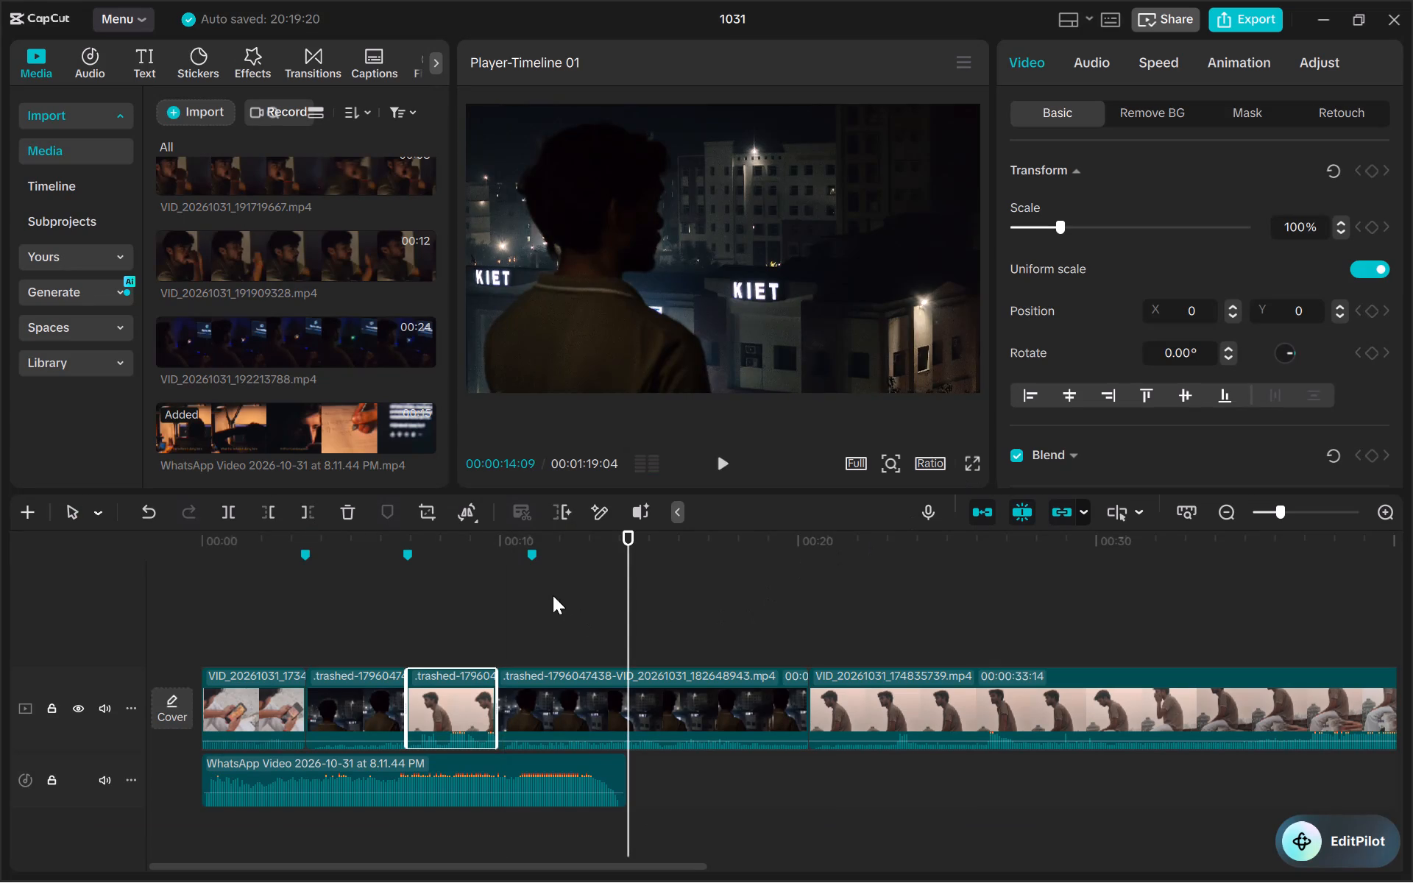
Replay the night clip after the sunset clip, split it at 00:00:13:03, and check the audio's ending.
click(504, 550)
key(space)
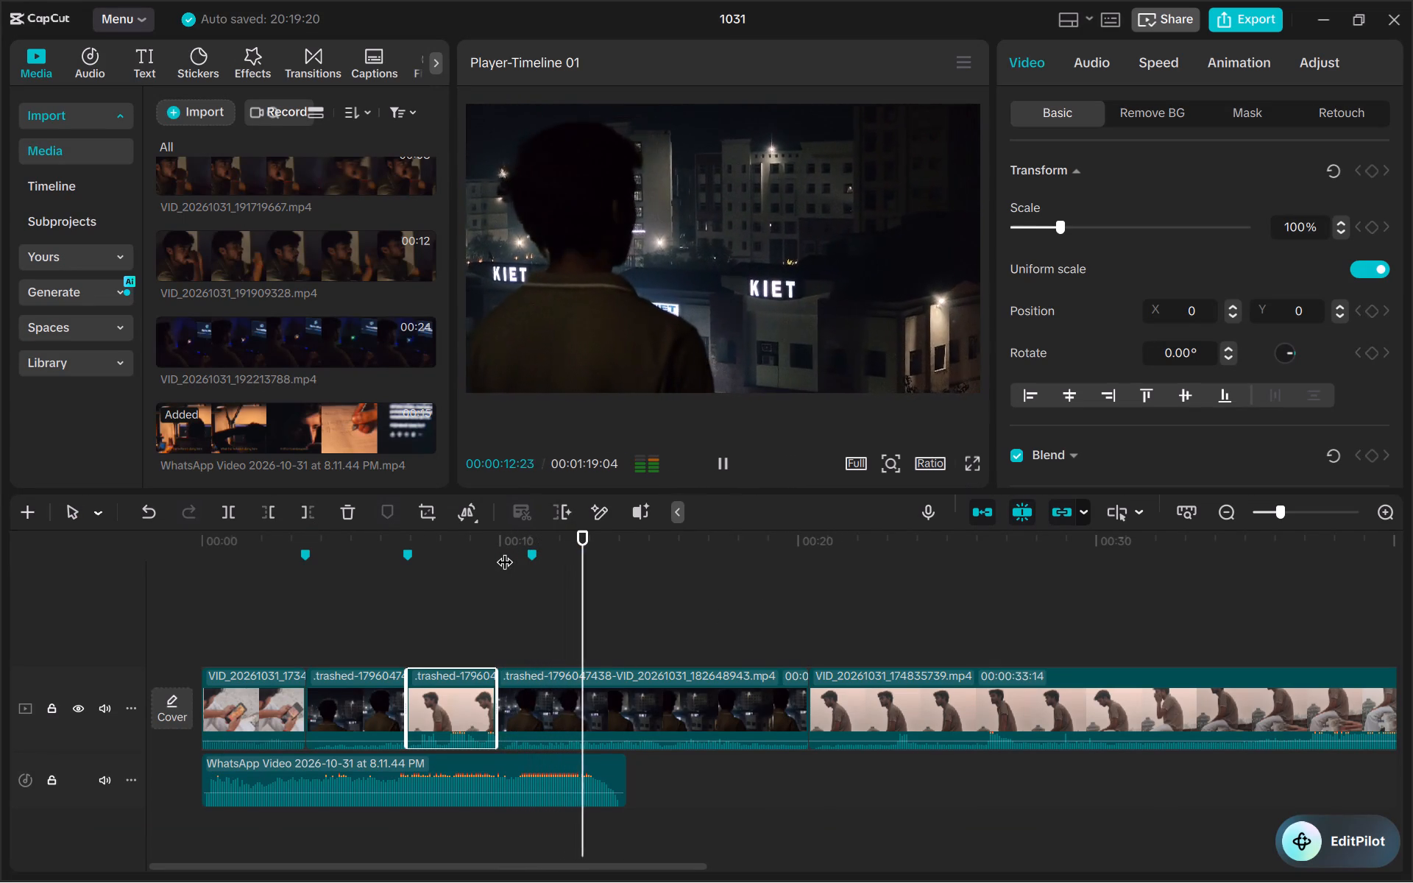
key(space)
key(ctrl+b)
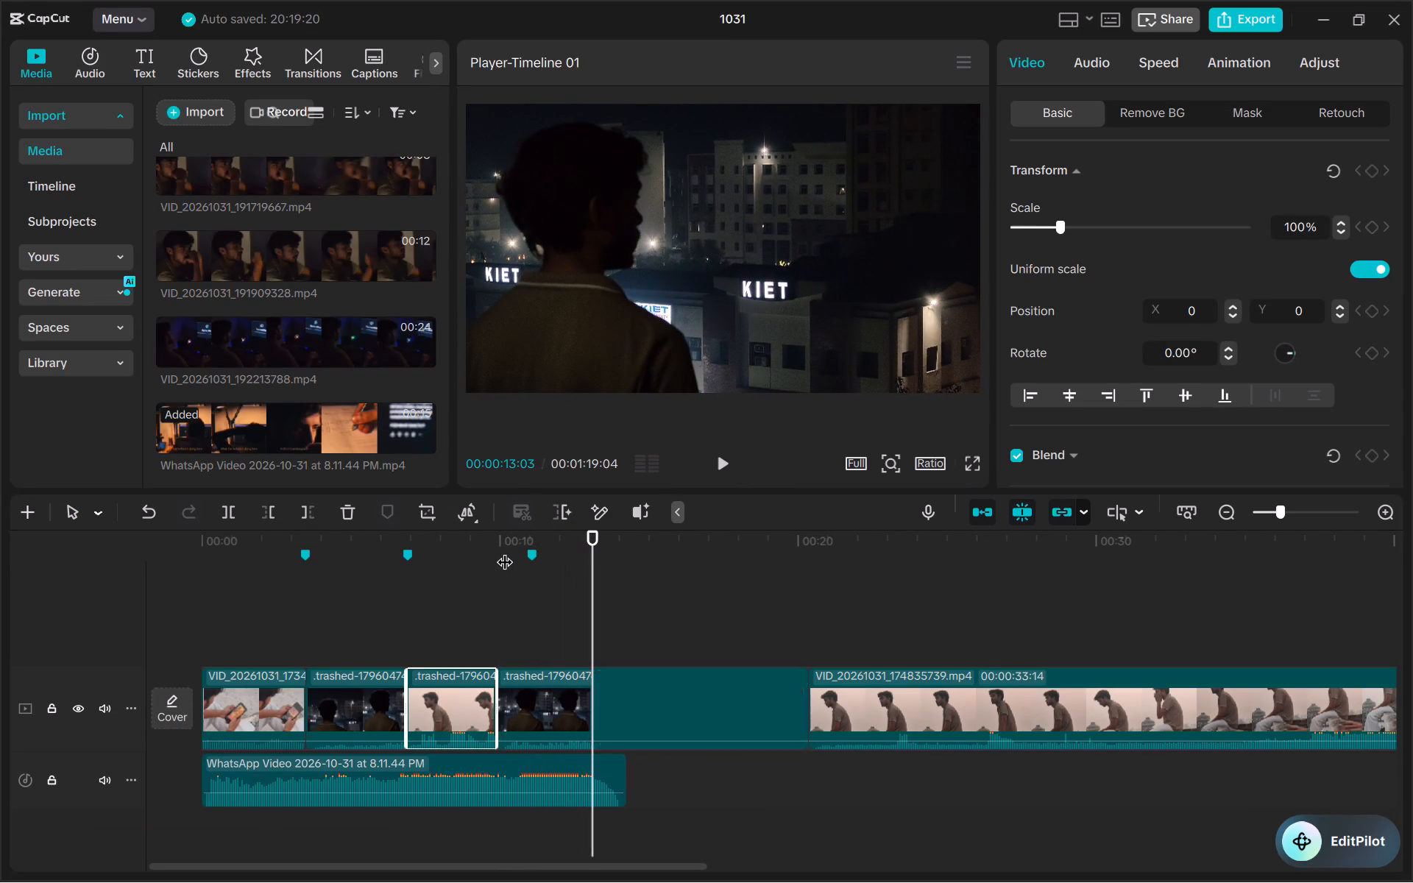
key(space)
key(space)
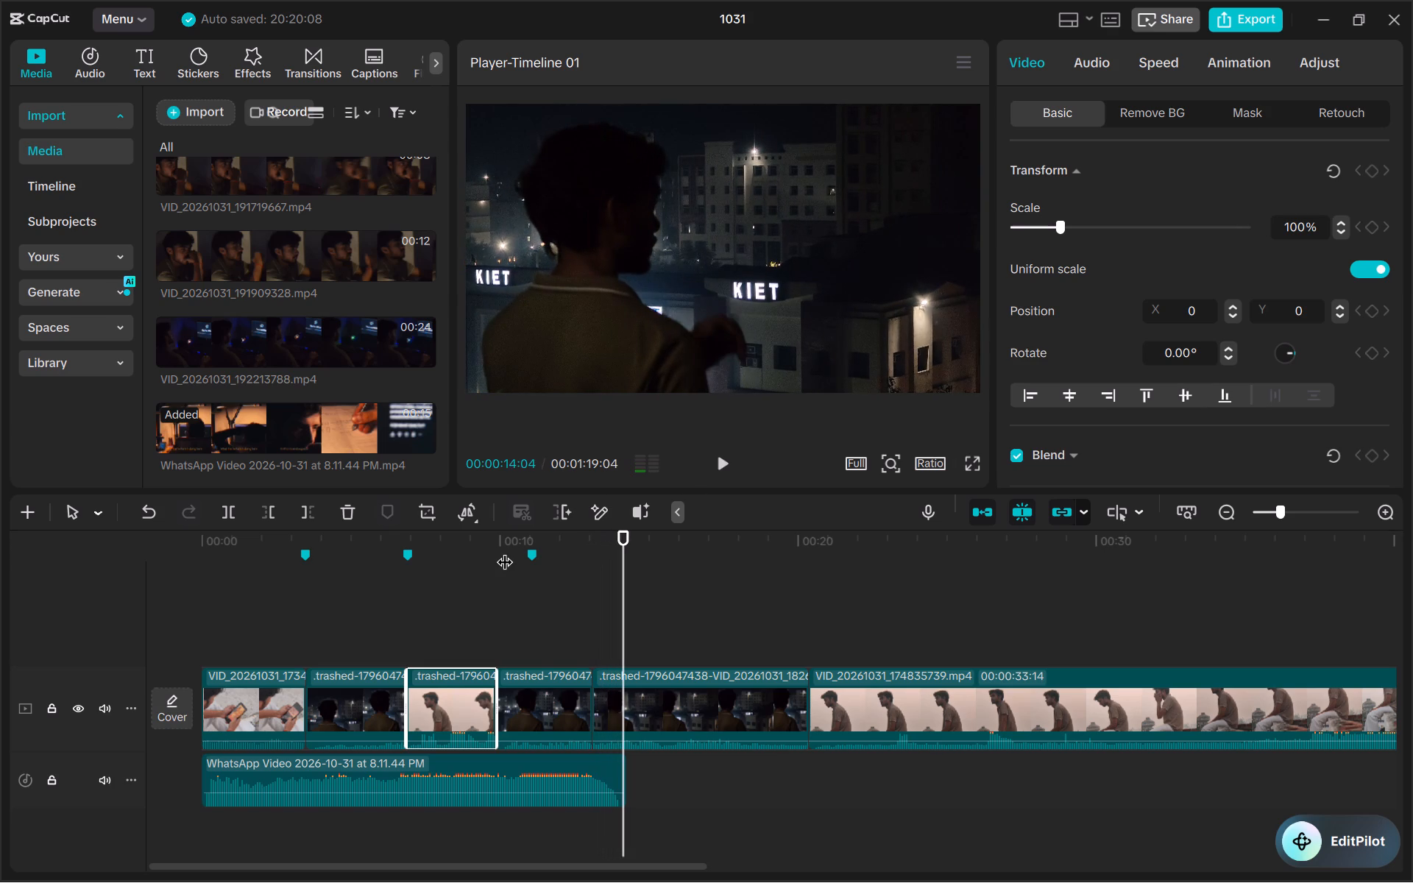
Move the split-off night segment to the first marker and the original night segment onto an upper track at the third marker.
click(542, 675)
drag(542, 675, 350, 689)
click(447, 679)
drag(447, 679, 586, 661)
drag(586, 661, 574, 671)
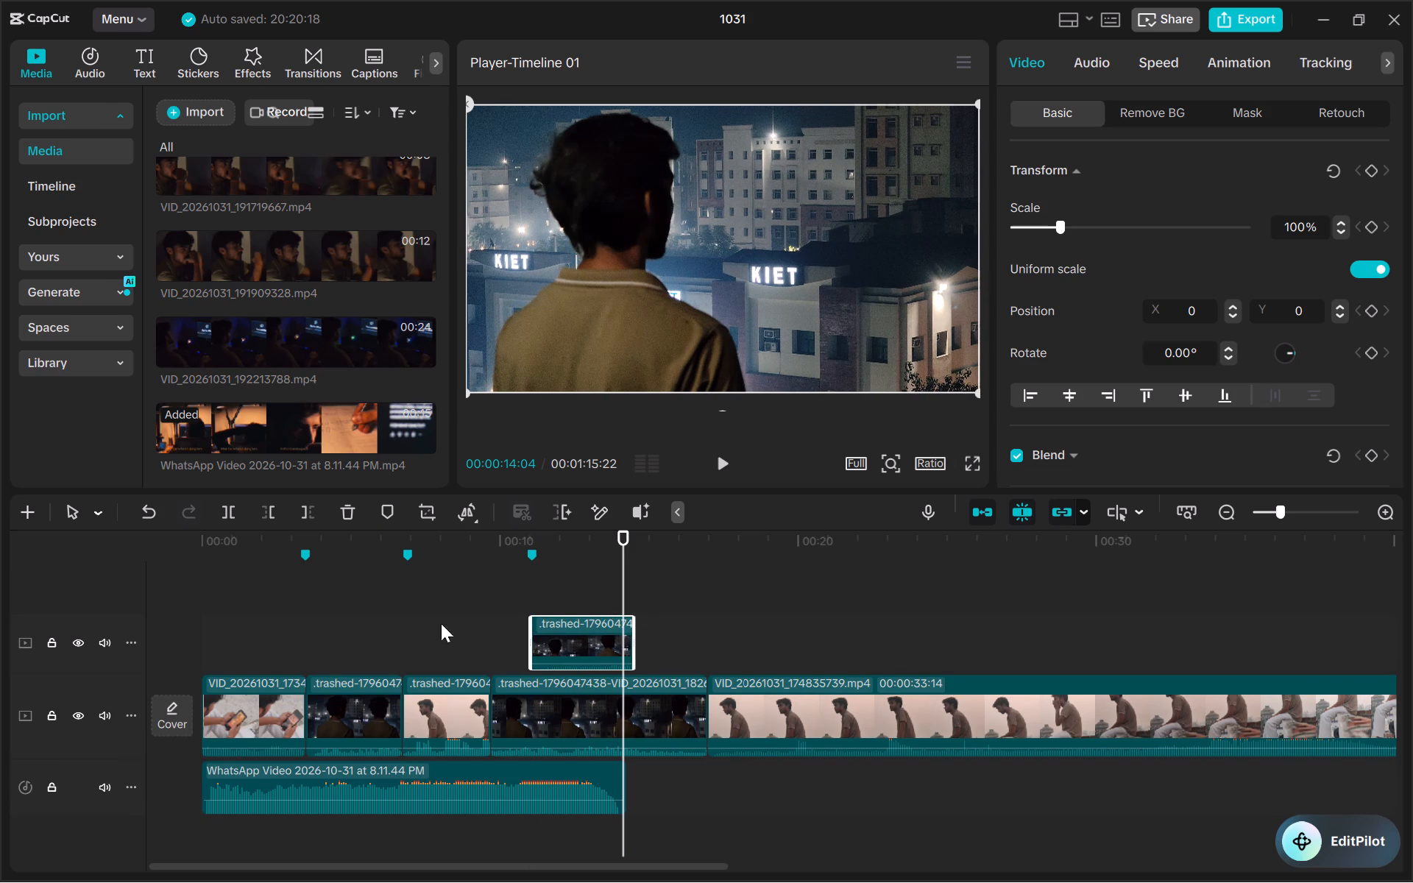
Set the night clip after the phone clip to 0.70x speed and preview the result from the first marker in full screen.
click(308, 536)
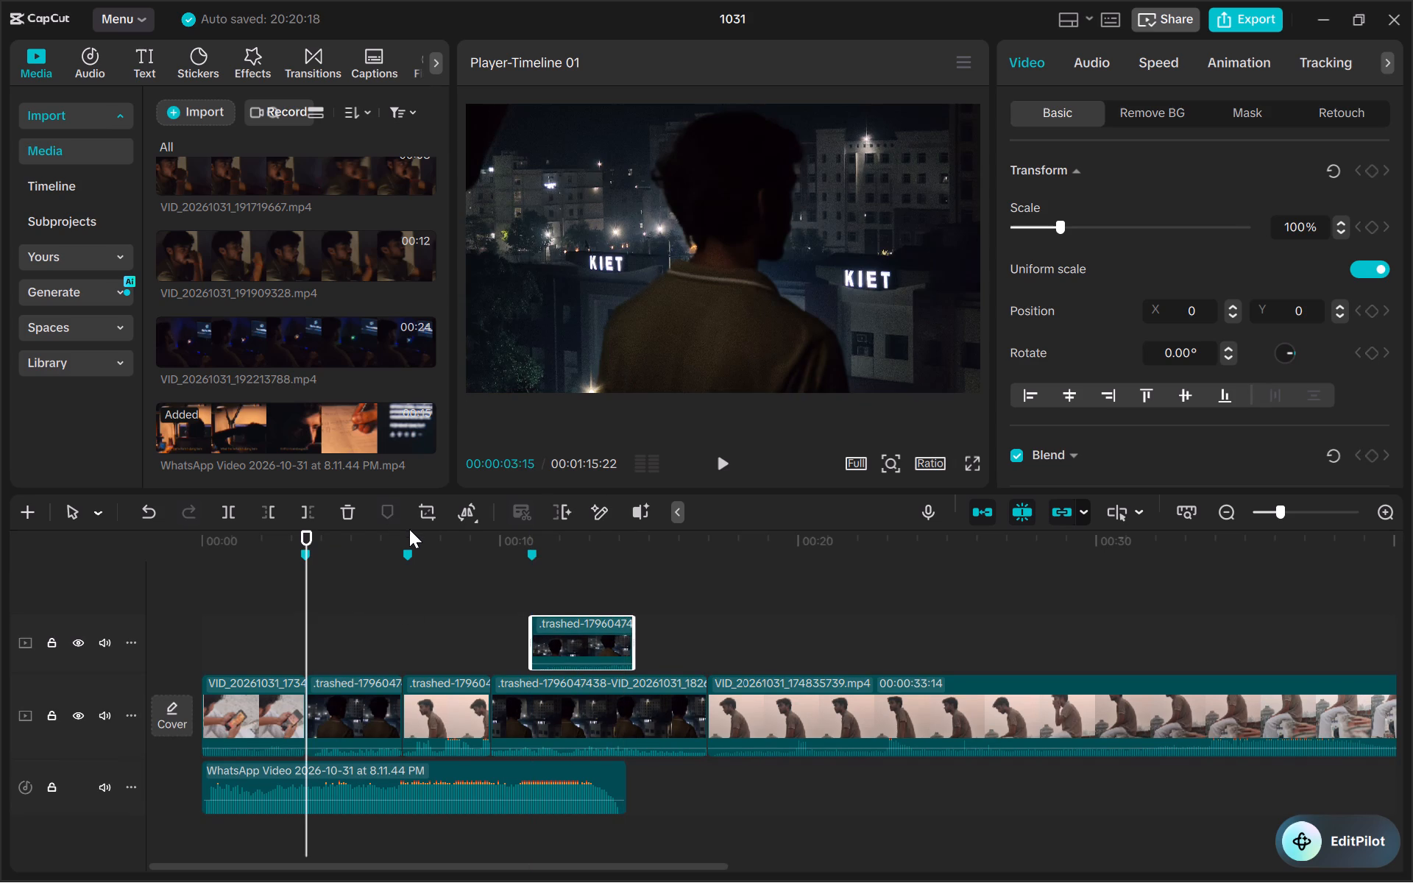
click(410, 531)
click(397, 689)
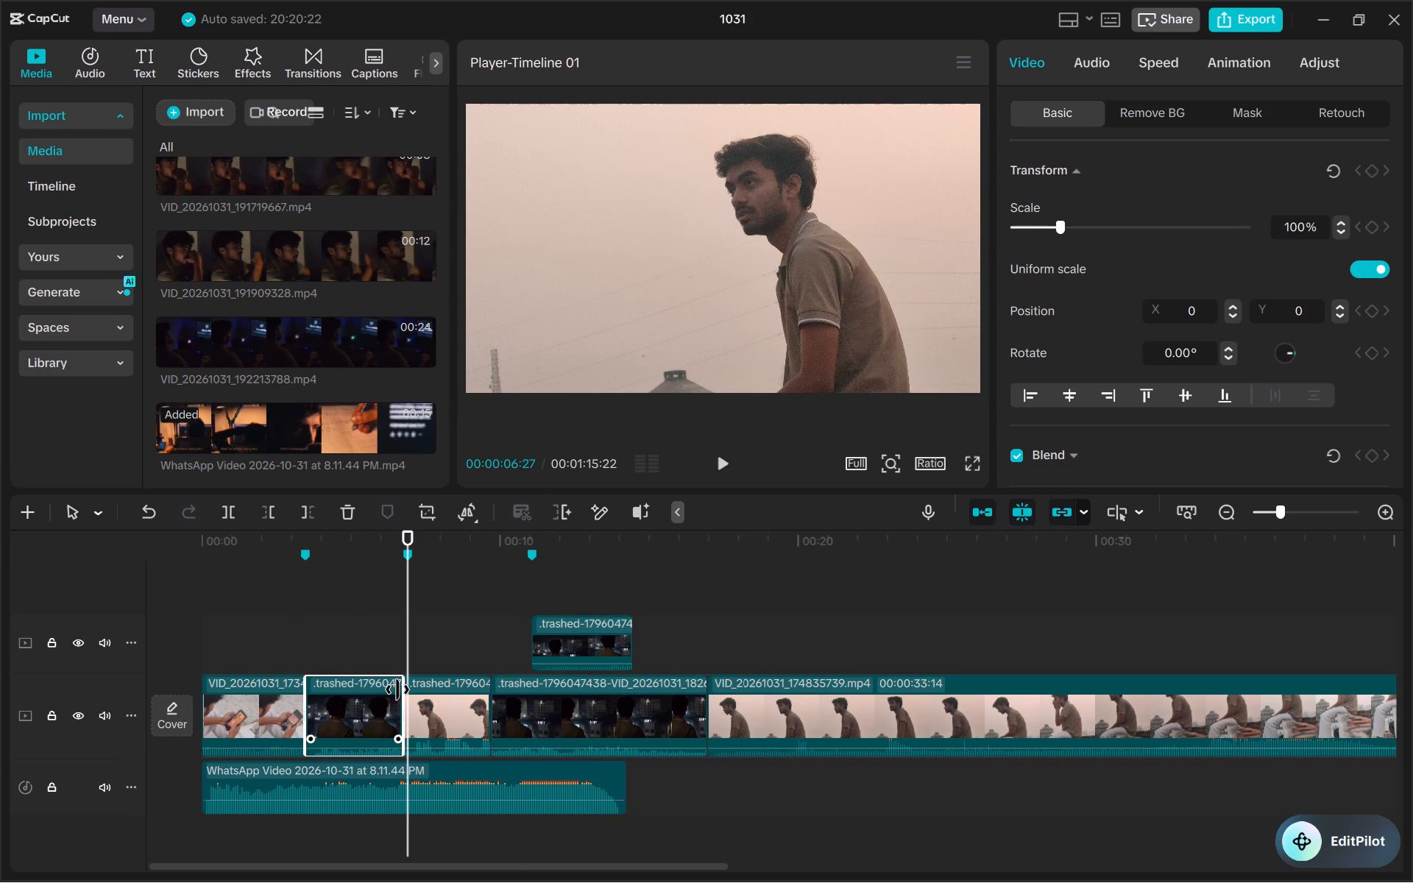
click(1158, 54)
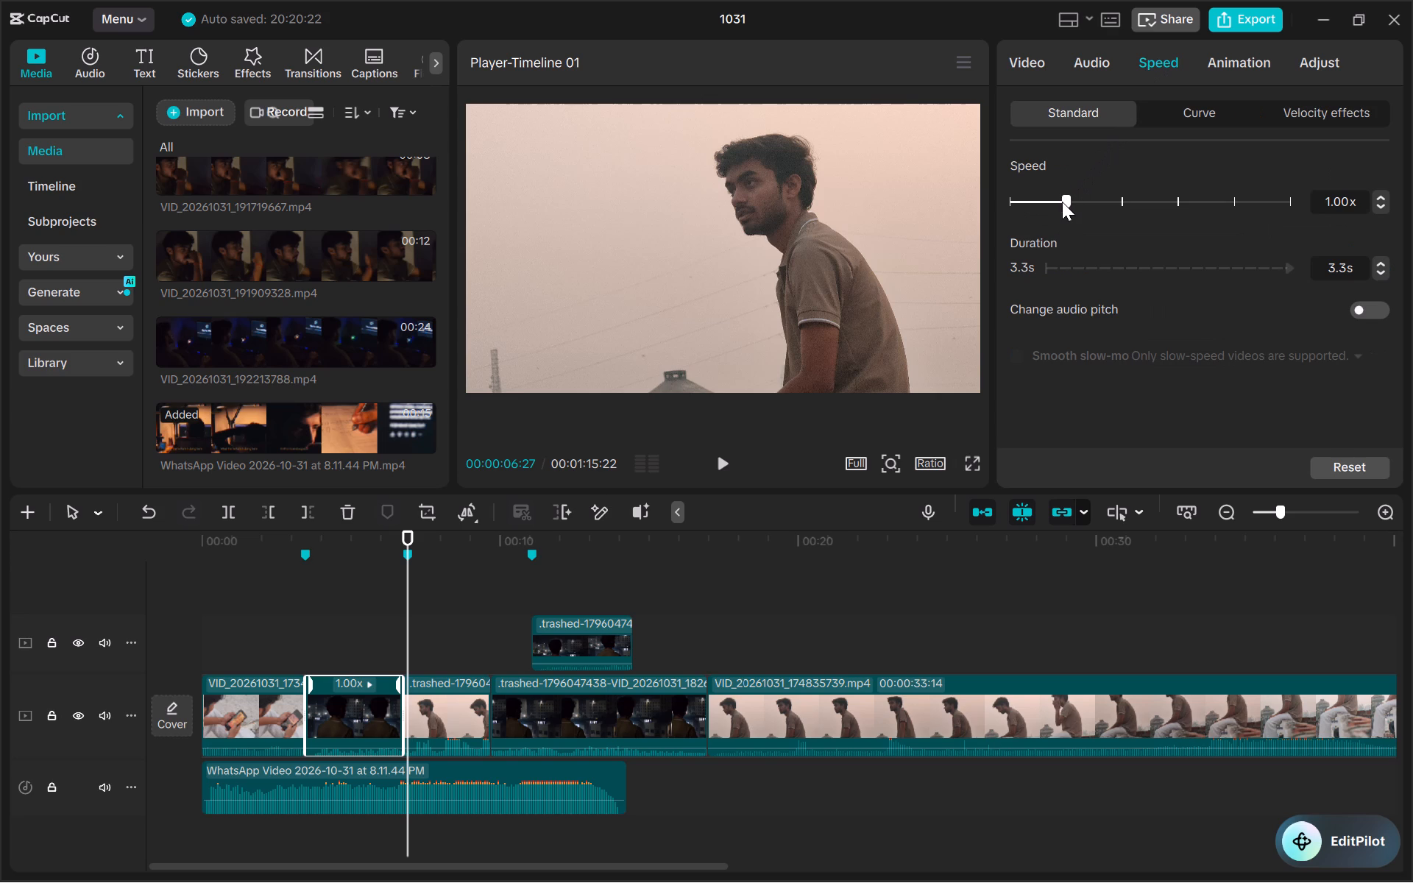
triple_click(1375, 202)
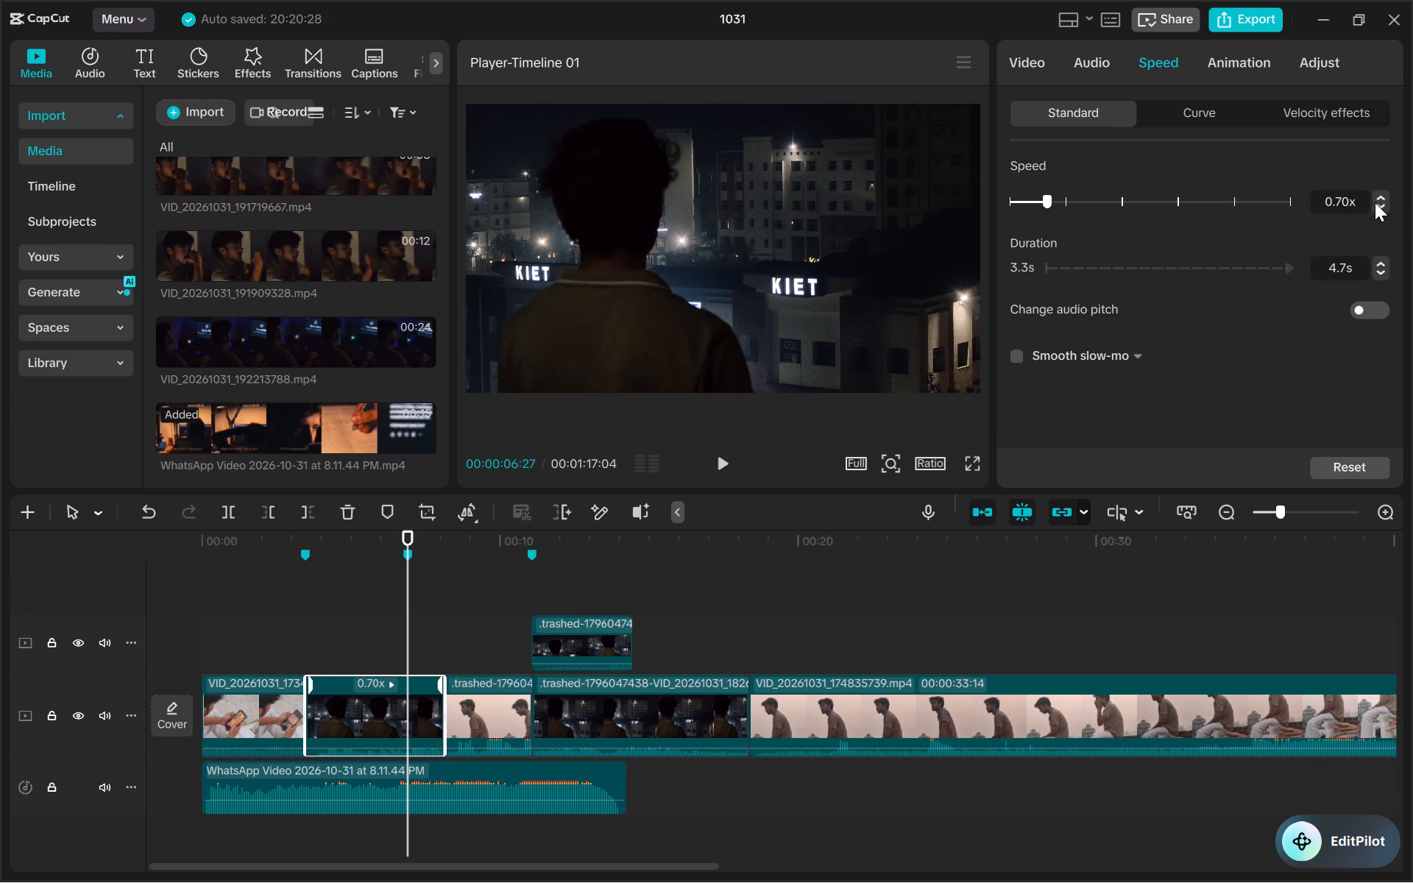
click(308, 536)
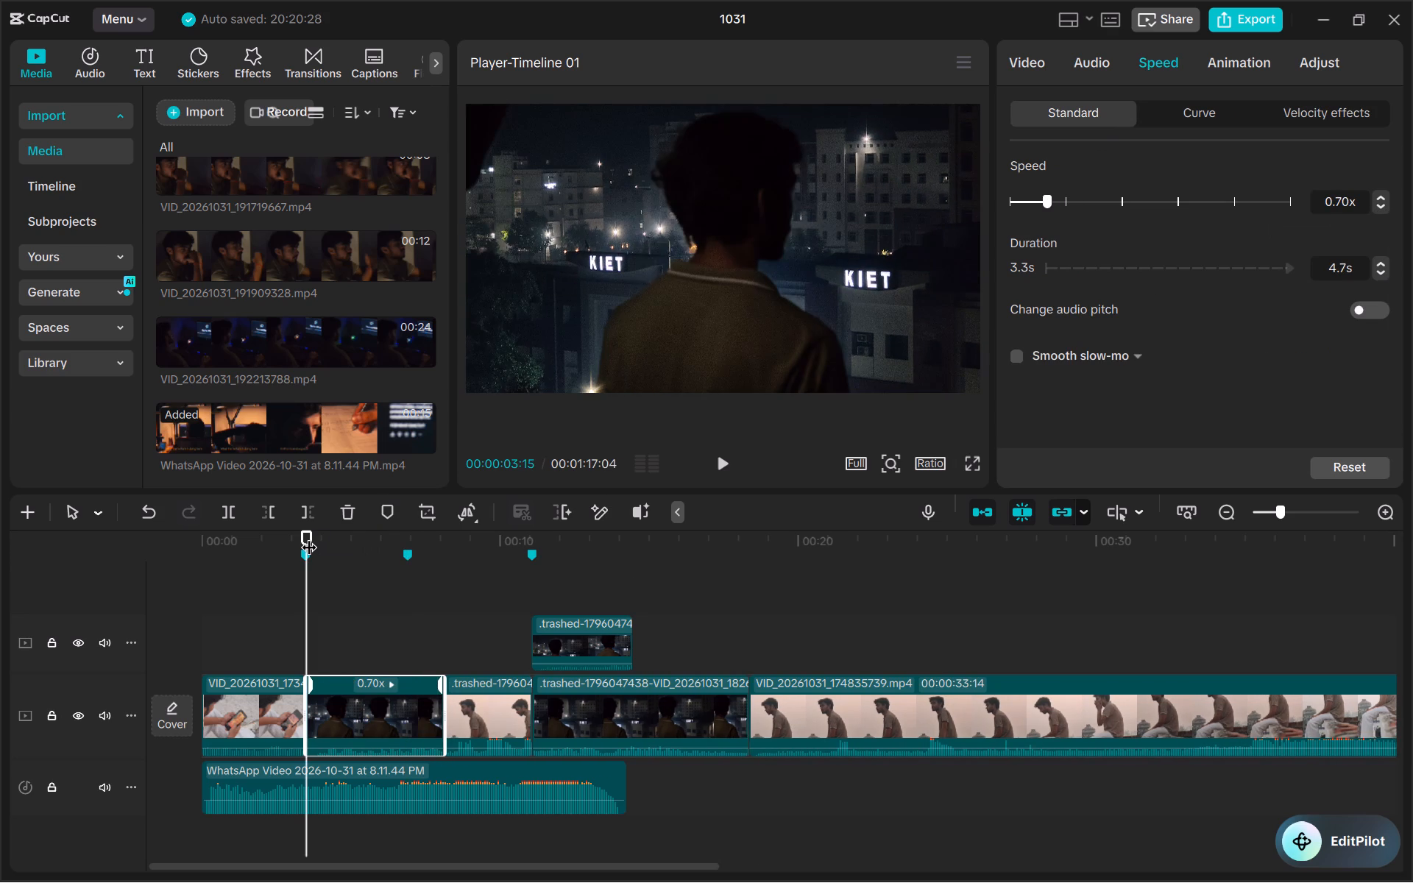
key(space)
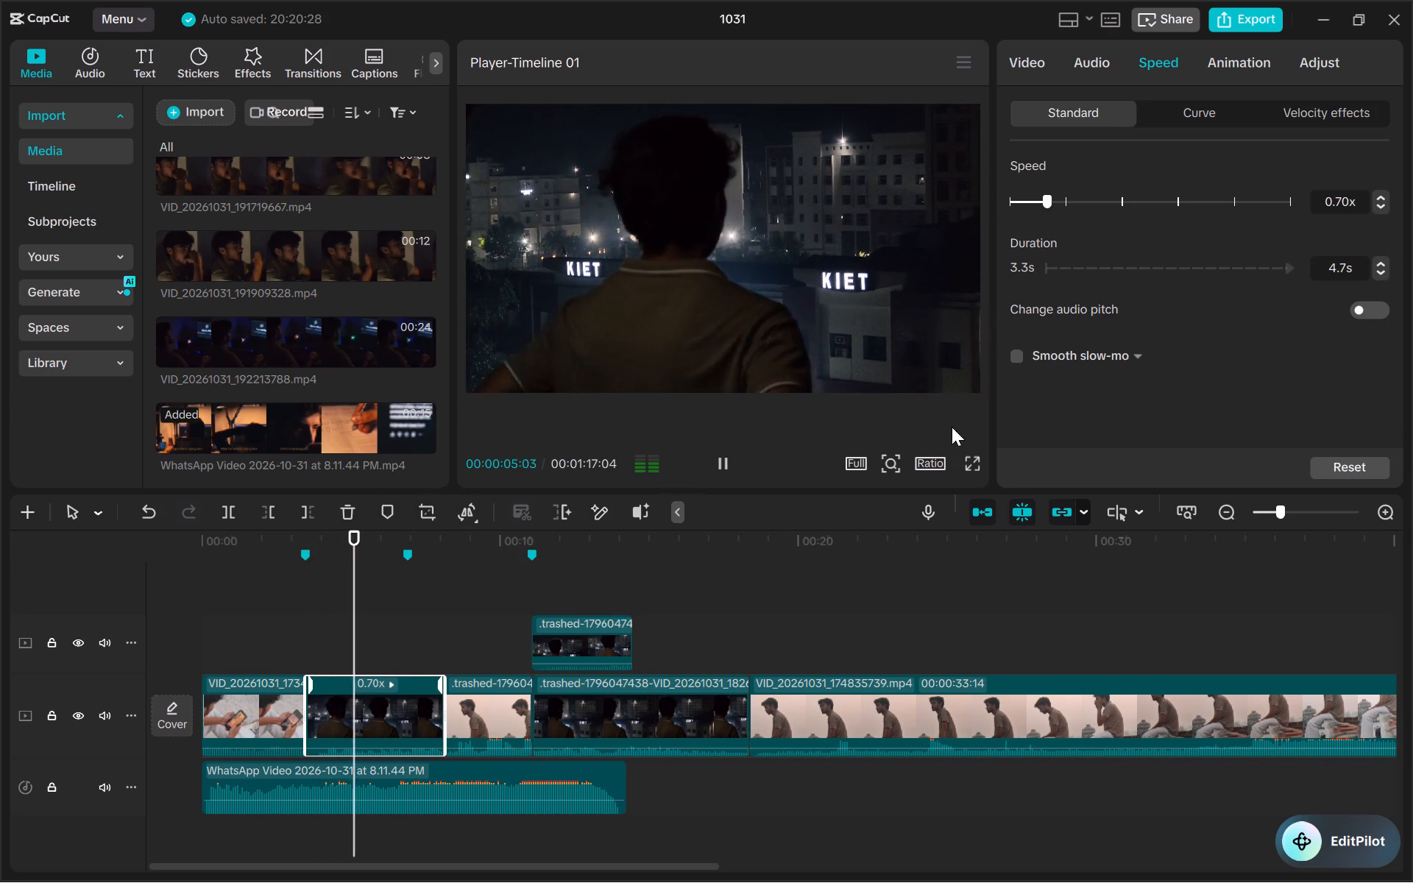
click(980, 463)
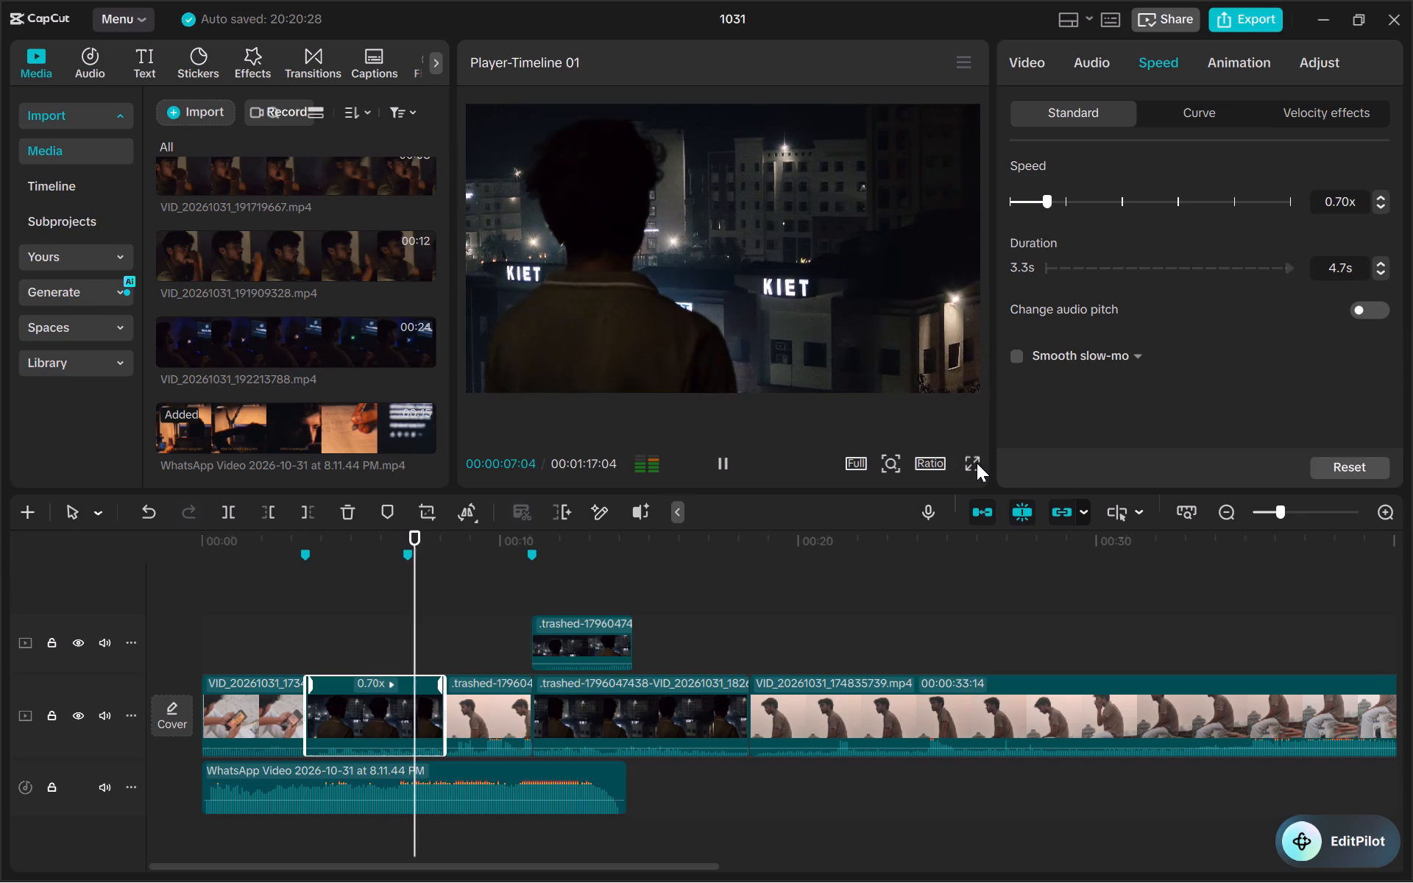
click(977, 463)
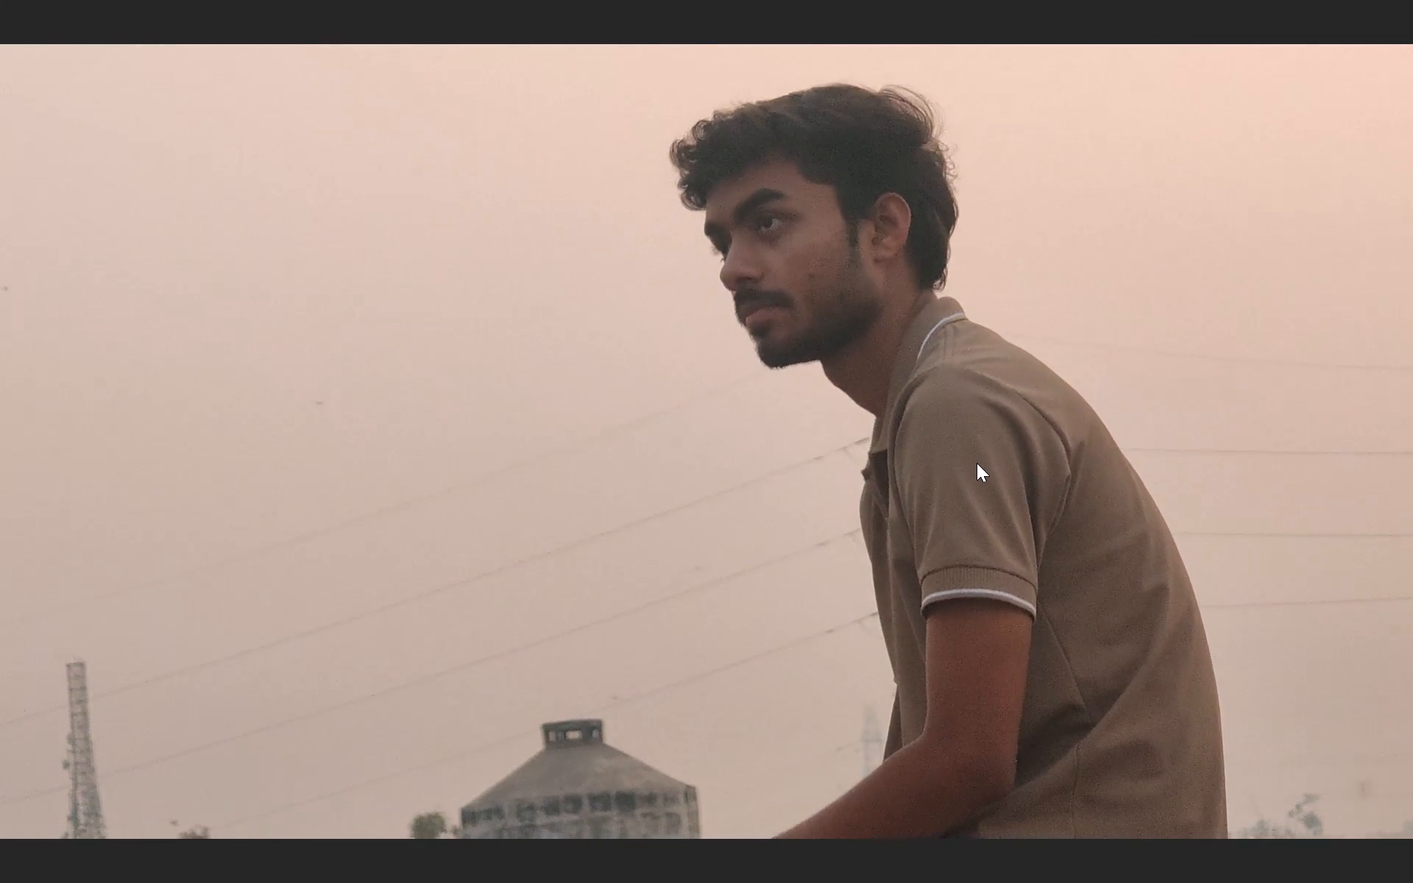
key(Escape)
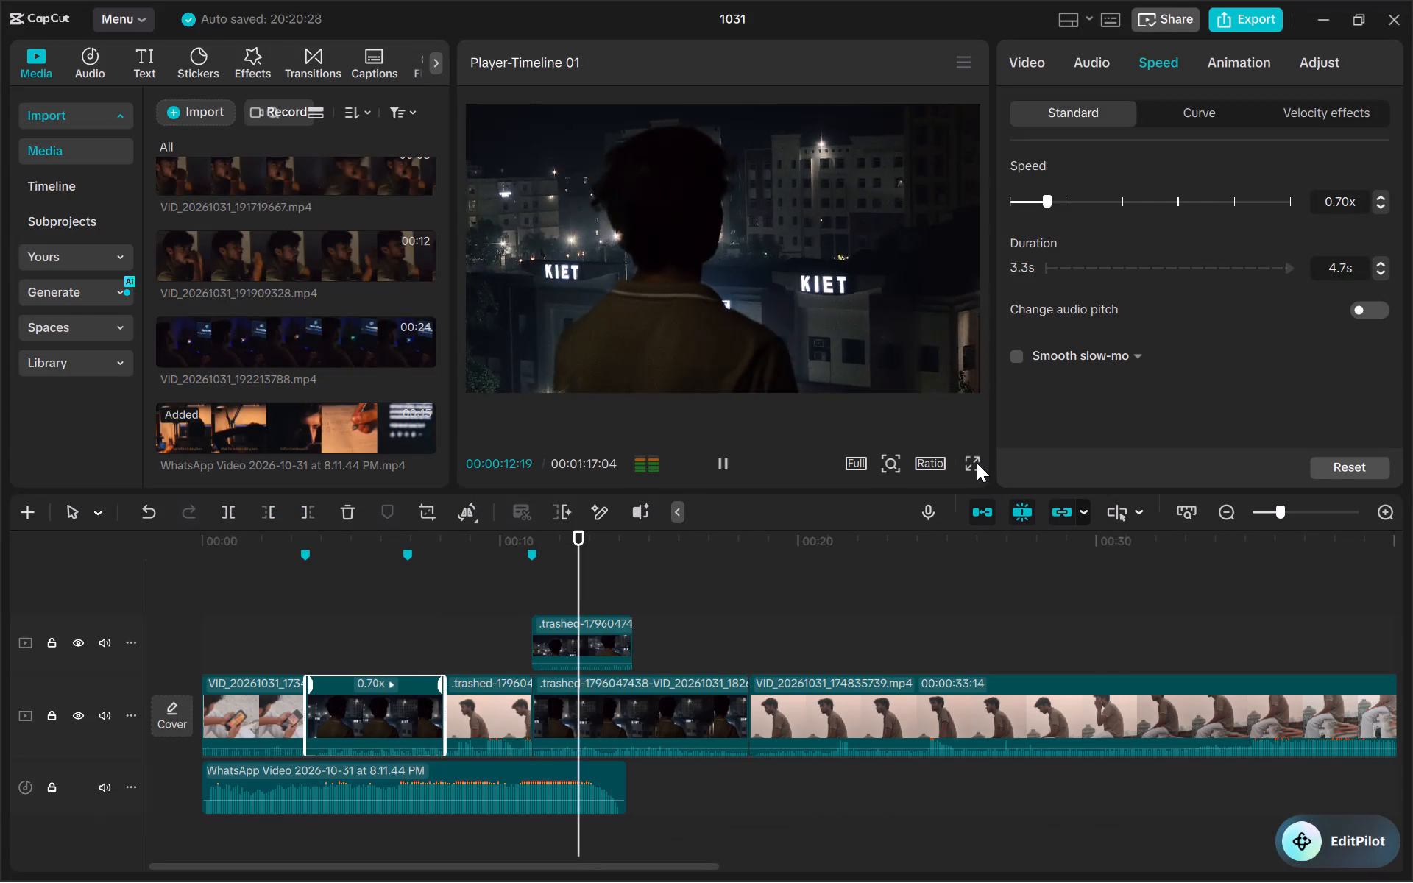
Delete the upper-track night clip, the leftover night segment after the sunset clip, and the VID_20261031_174835739.mp4 clip.
click(579, 625)
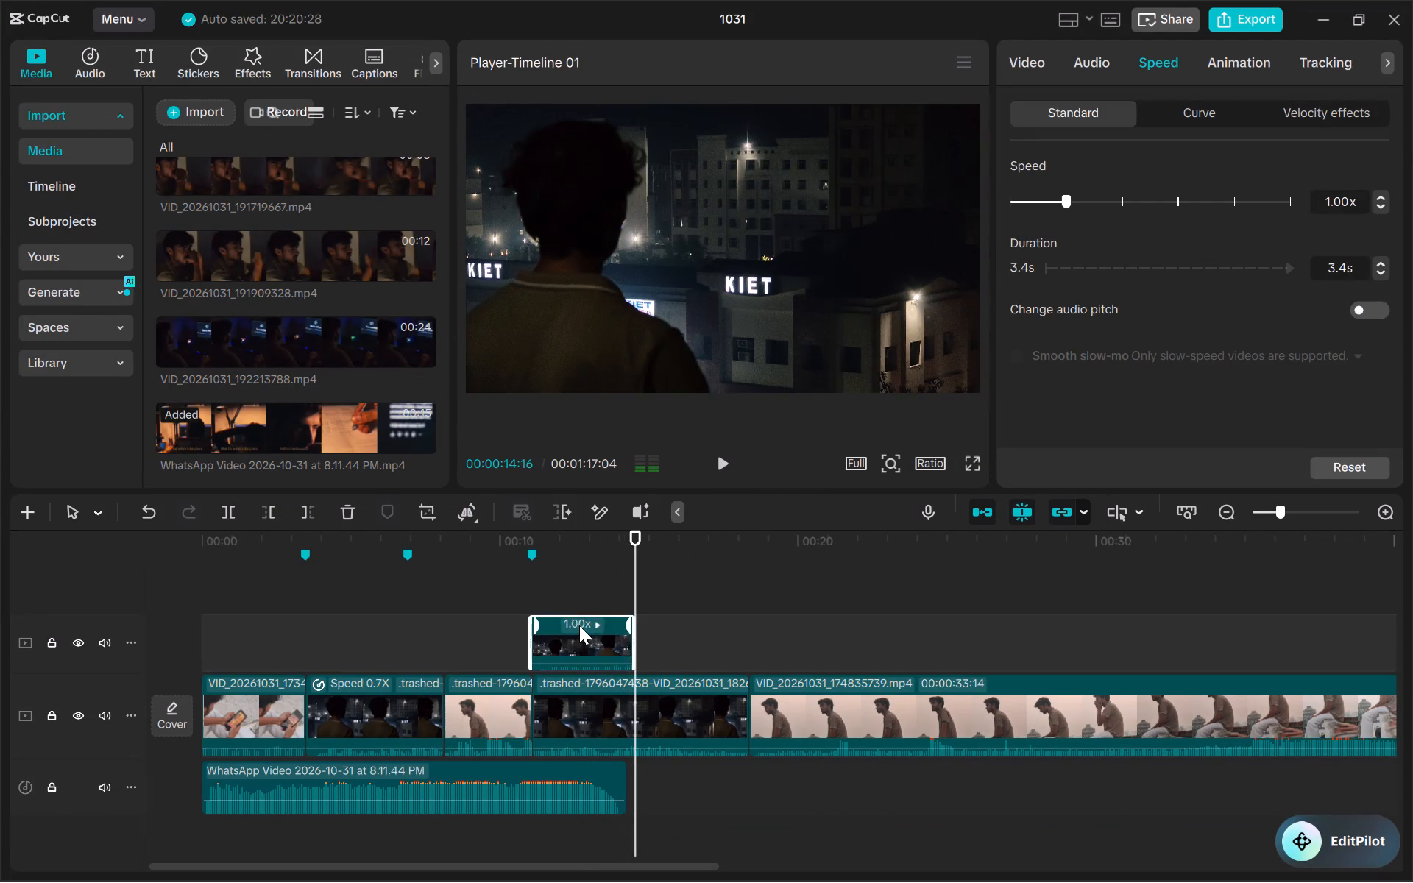
key(BackSpace)
click(709, 701)
key(BackSpace)
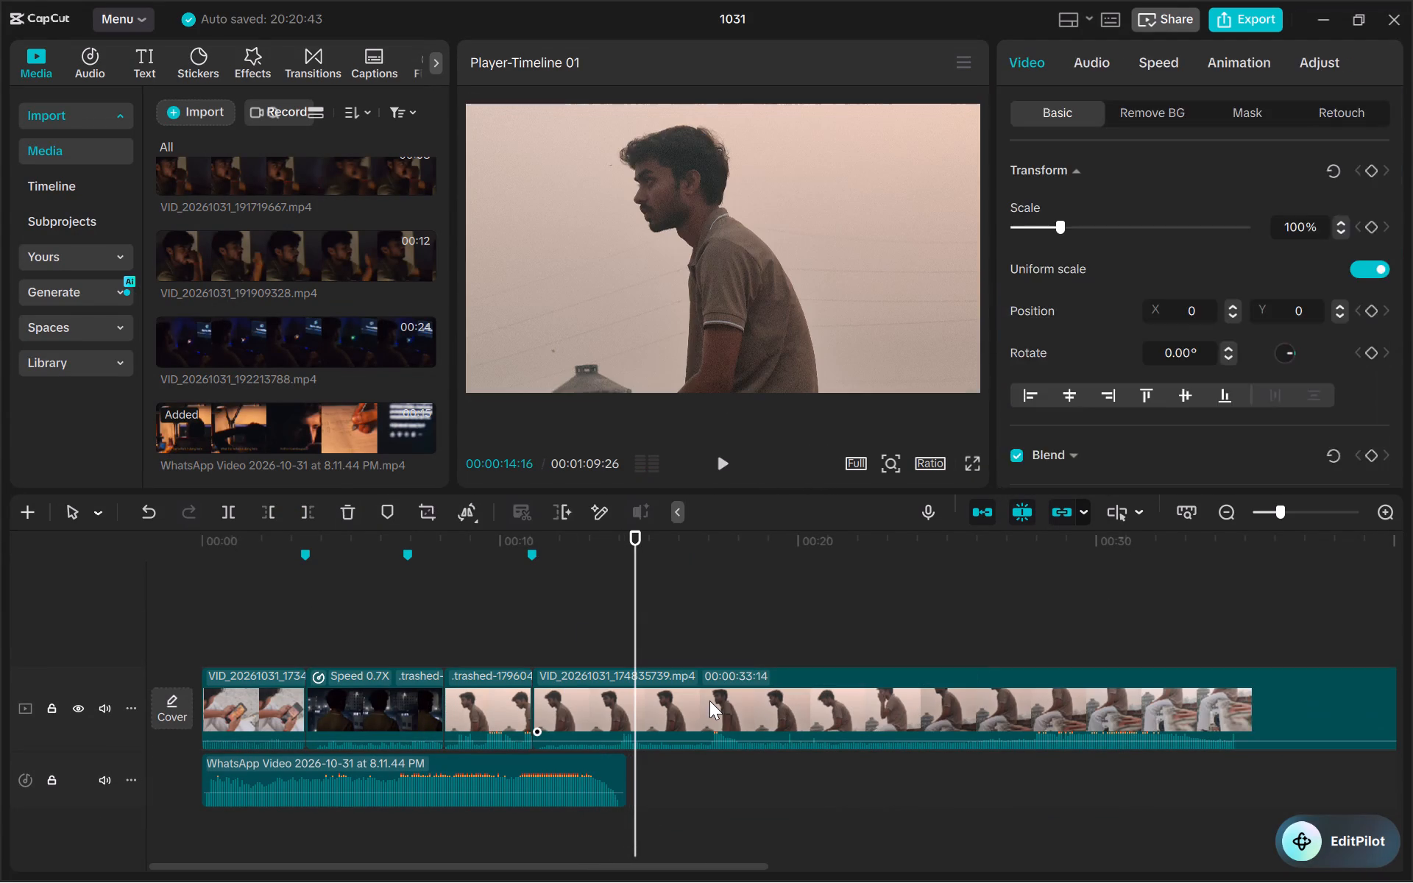
click(709, 701)
key(BackSpace)
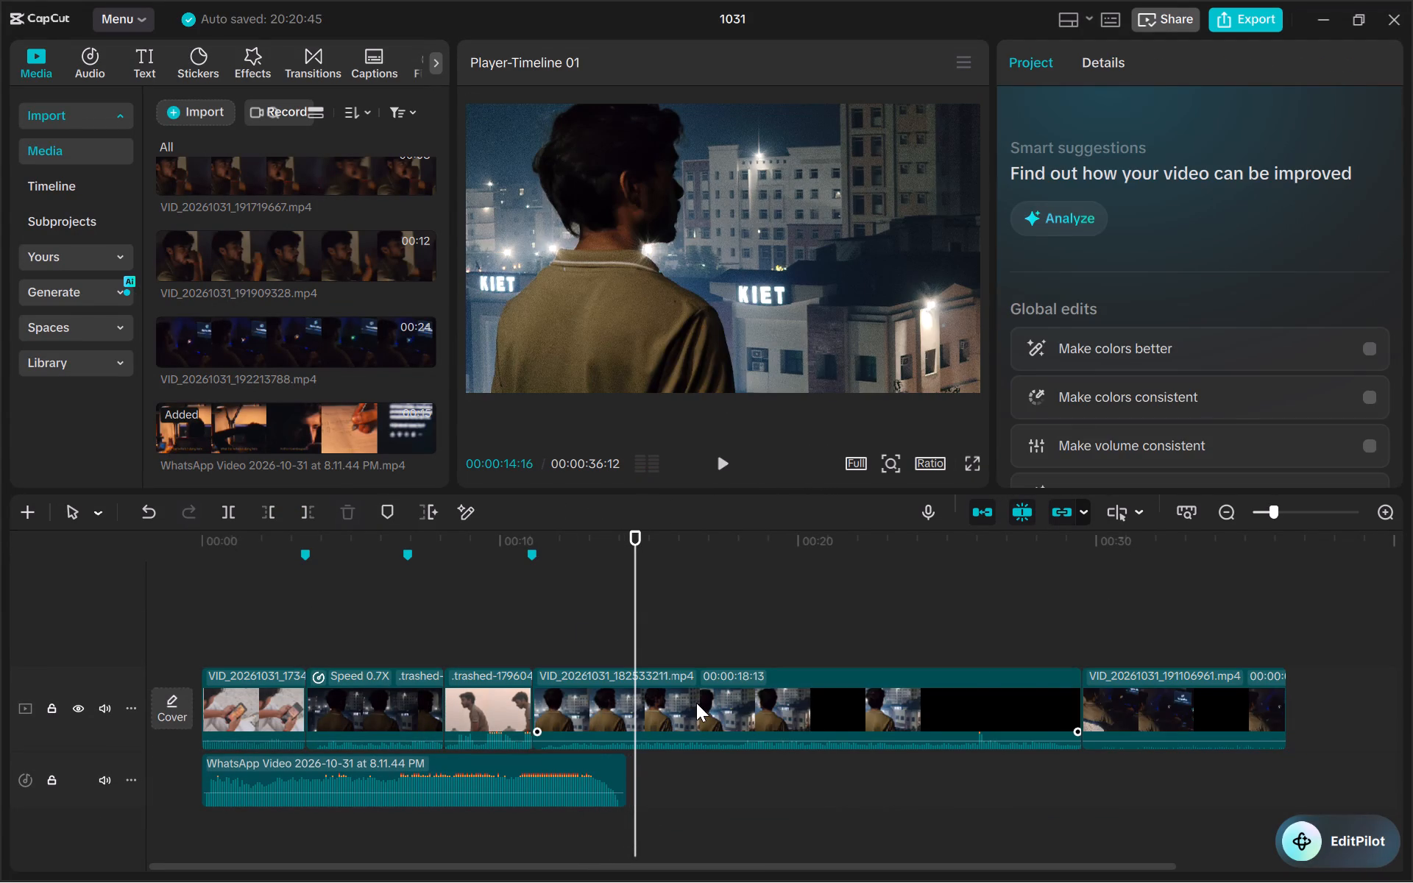
Preview the night clip VID_20261031_182533211.mp4 after the sunset clip and delete it from the timeline.
click(696, 703)
key(space)
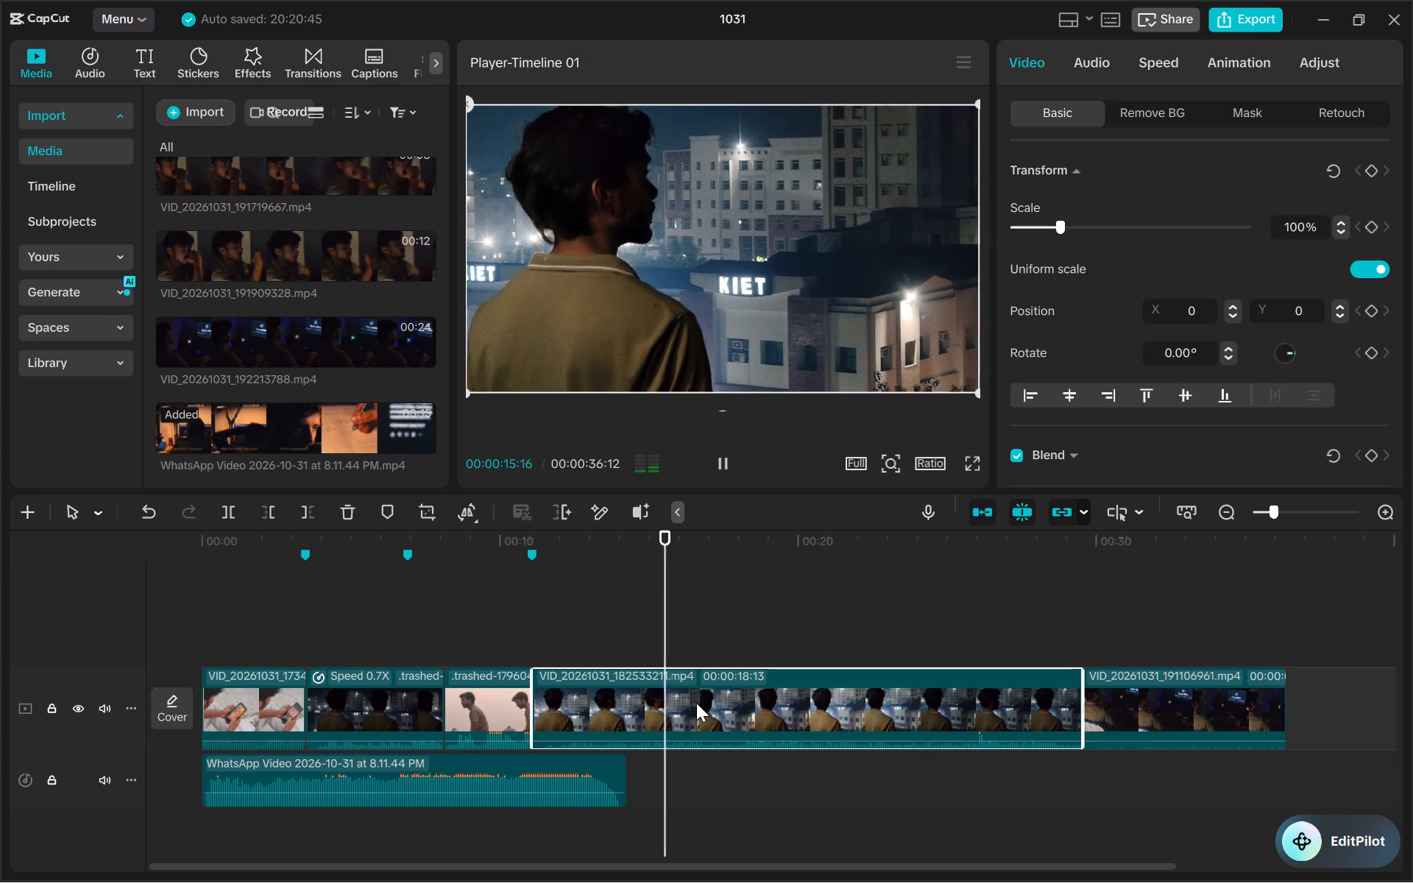
click(967, 552)
key(space)
key(space)
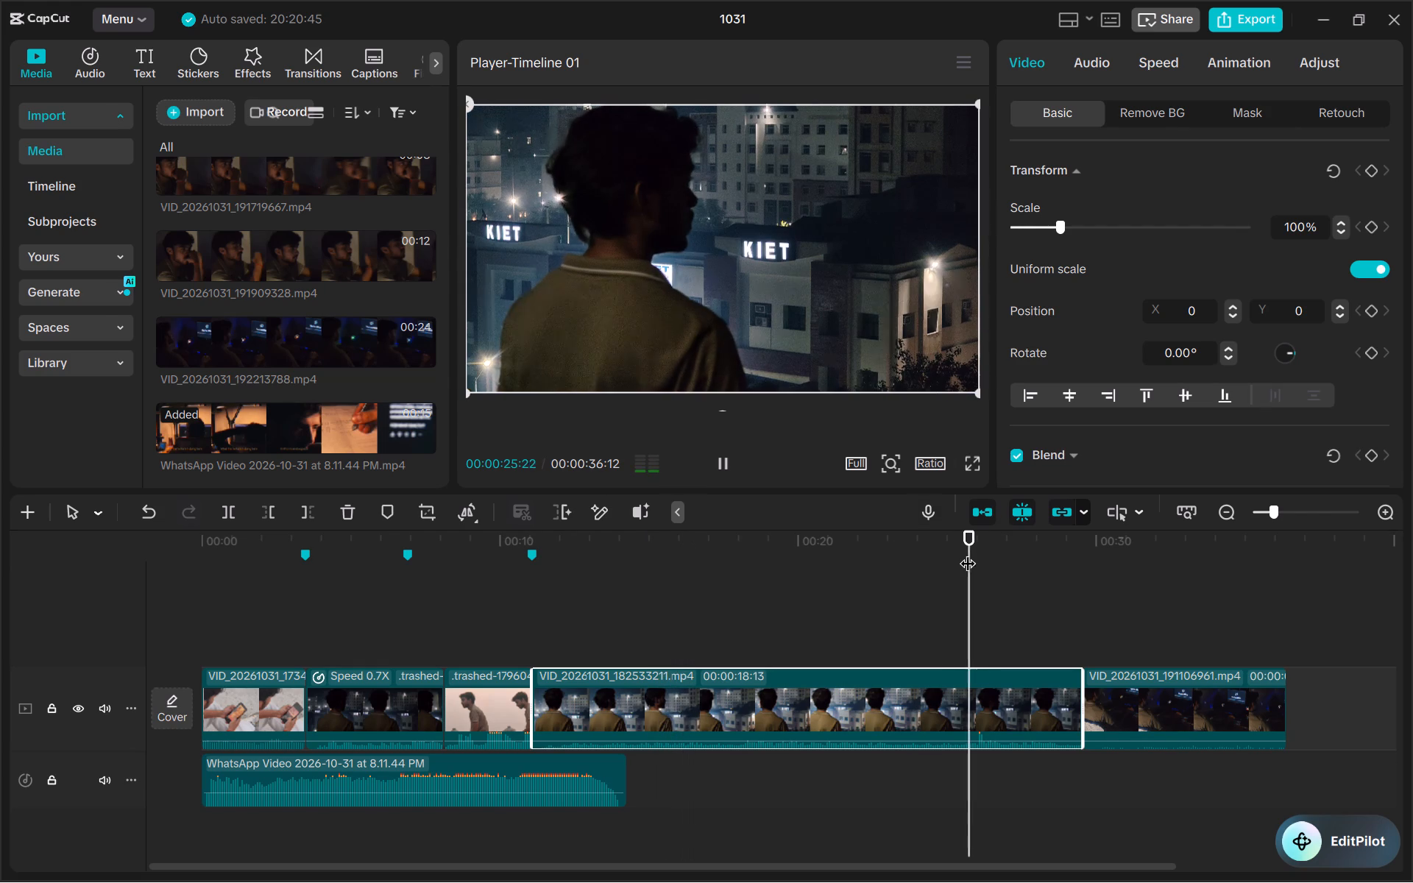
click(968, 712)
key(BackSpace)
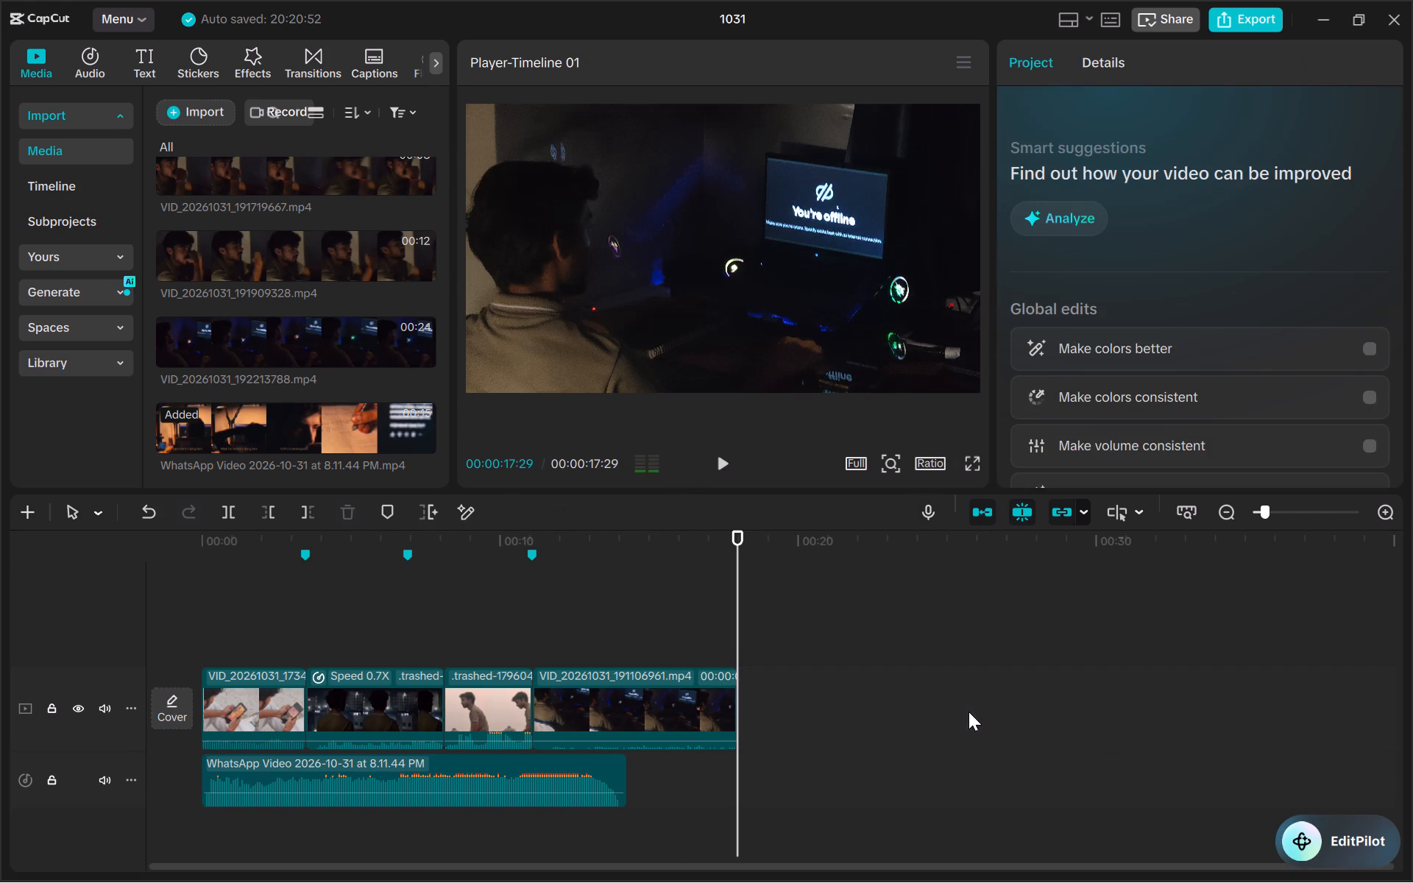
Preview the laptop clip VID_20261031_191106961.mp4 from the third marker in full screen.
click(535, 538)
key(space)
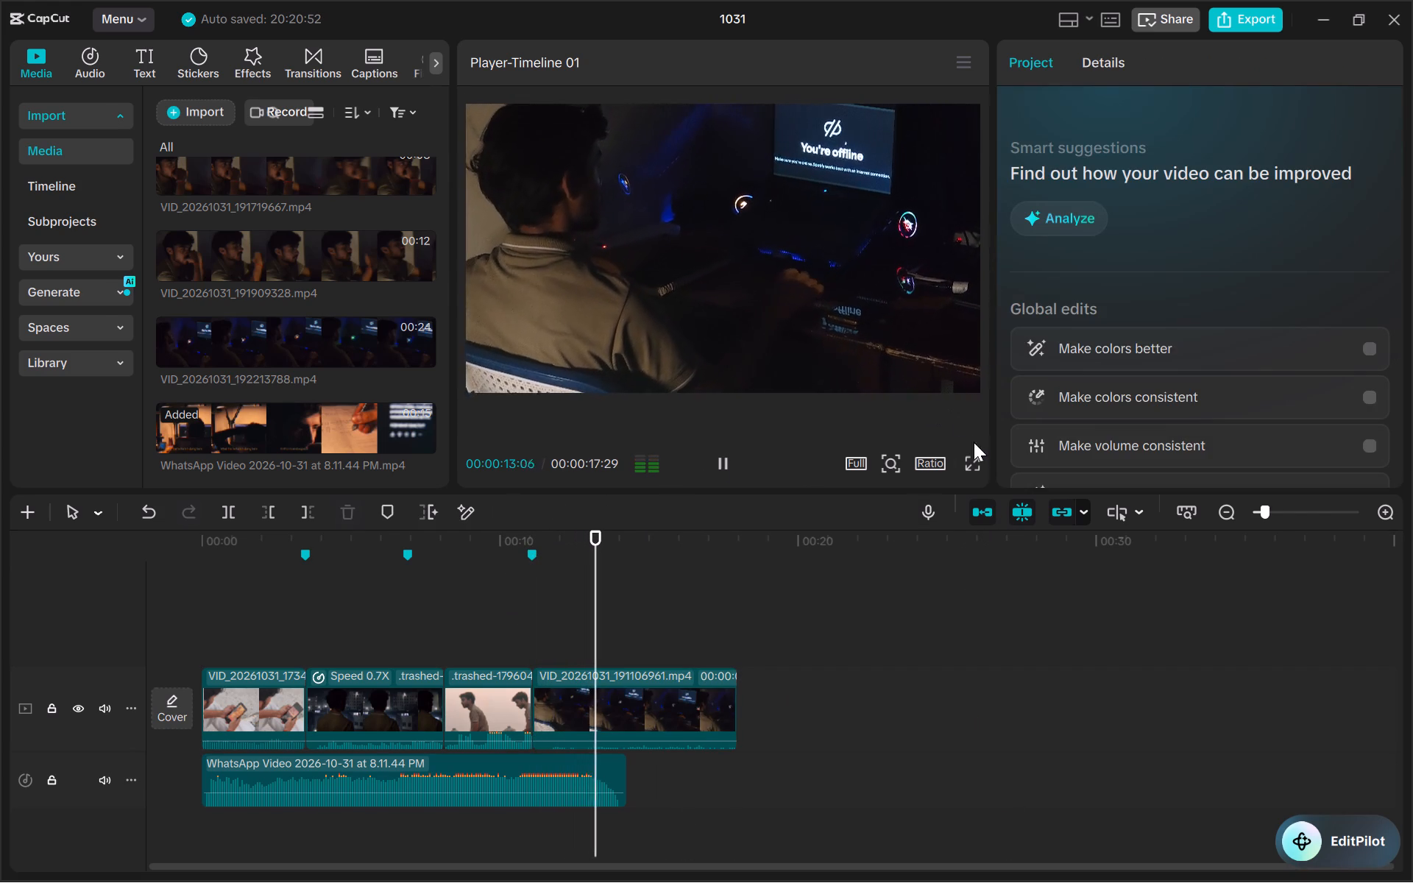
click(972, 464)
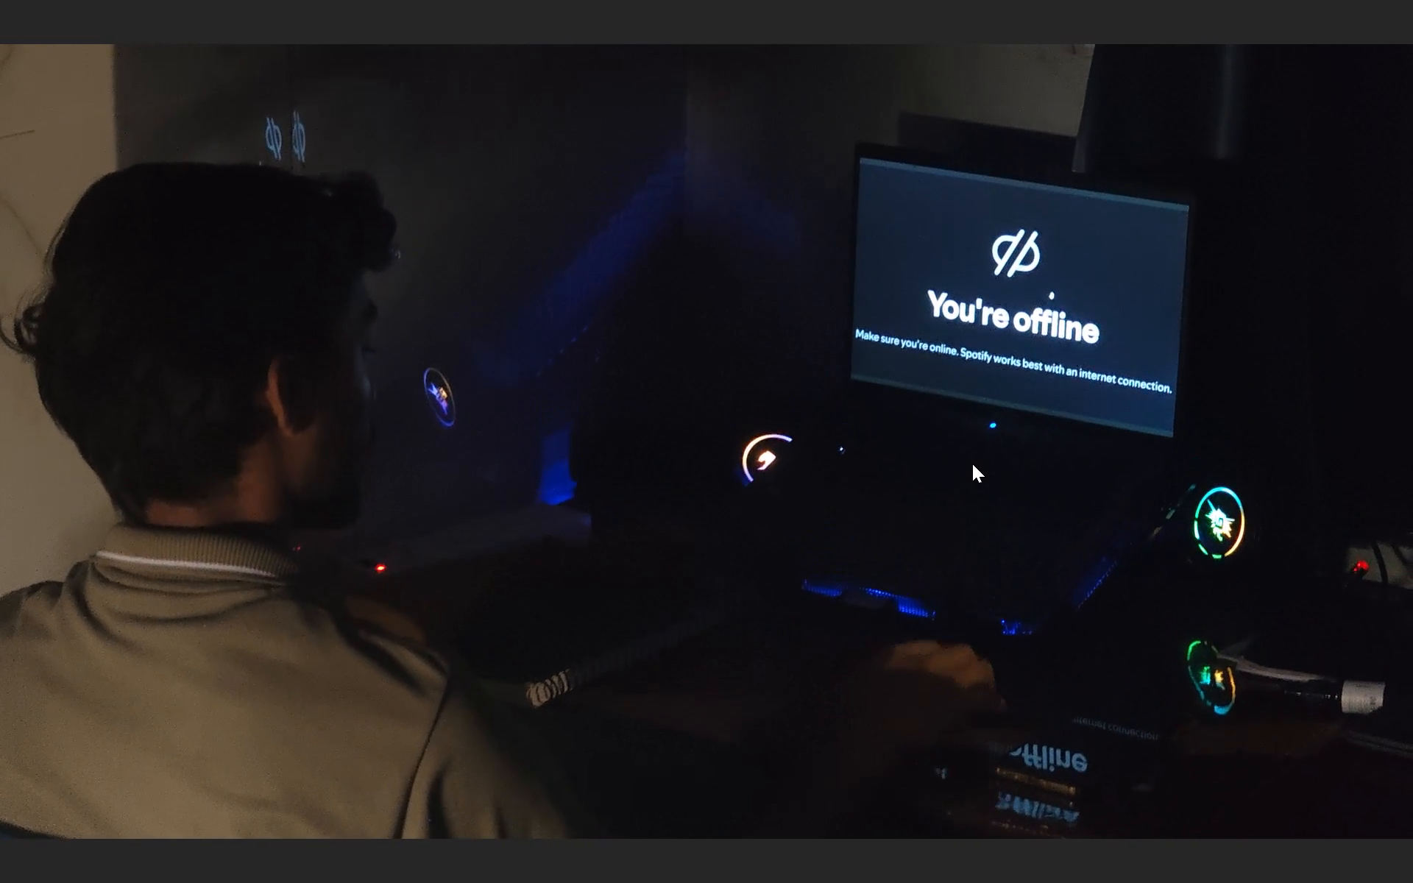
key(space)
key(Escape)
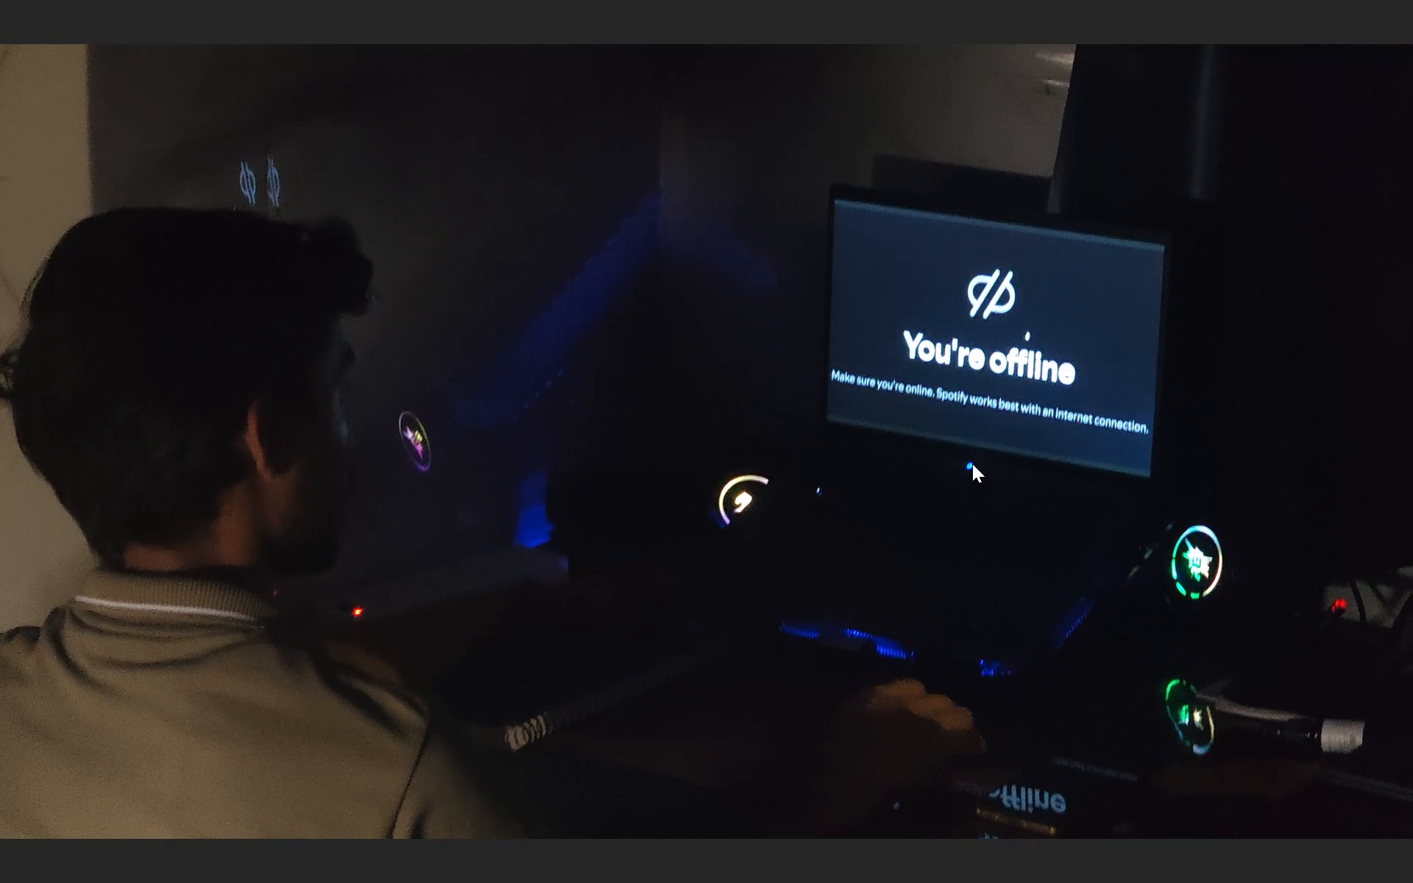
Mute the video track and replay the laptop clip from the third marker.
click(102, 710)
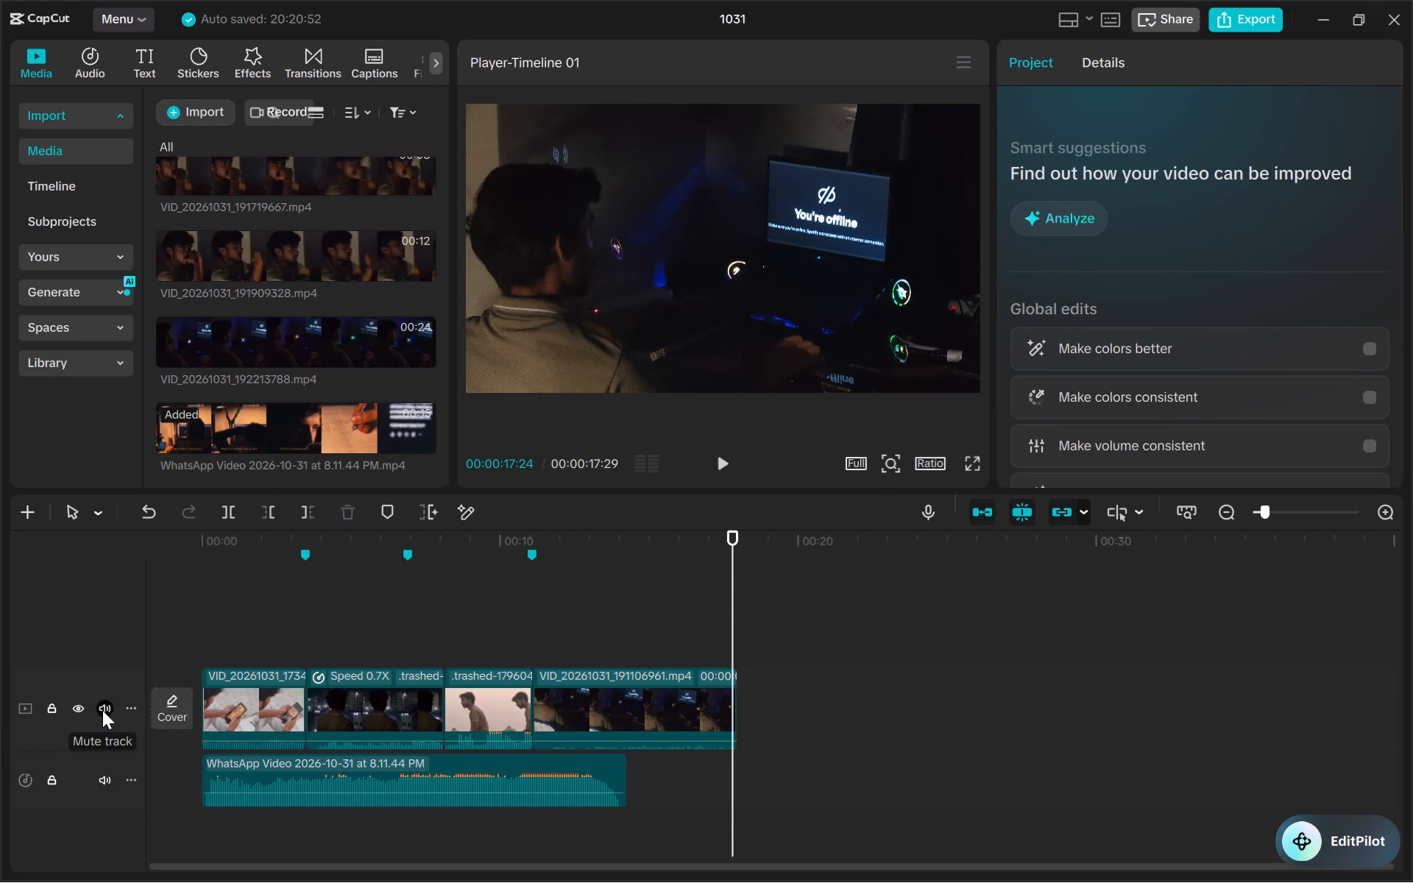
click(535, 533)
key(space)
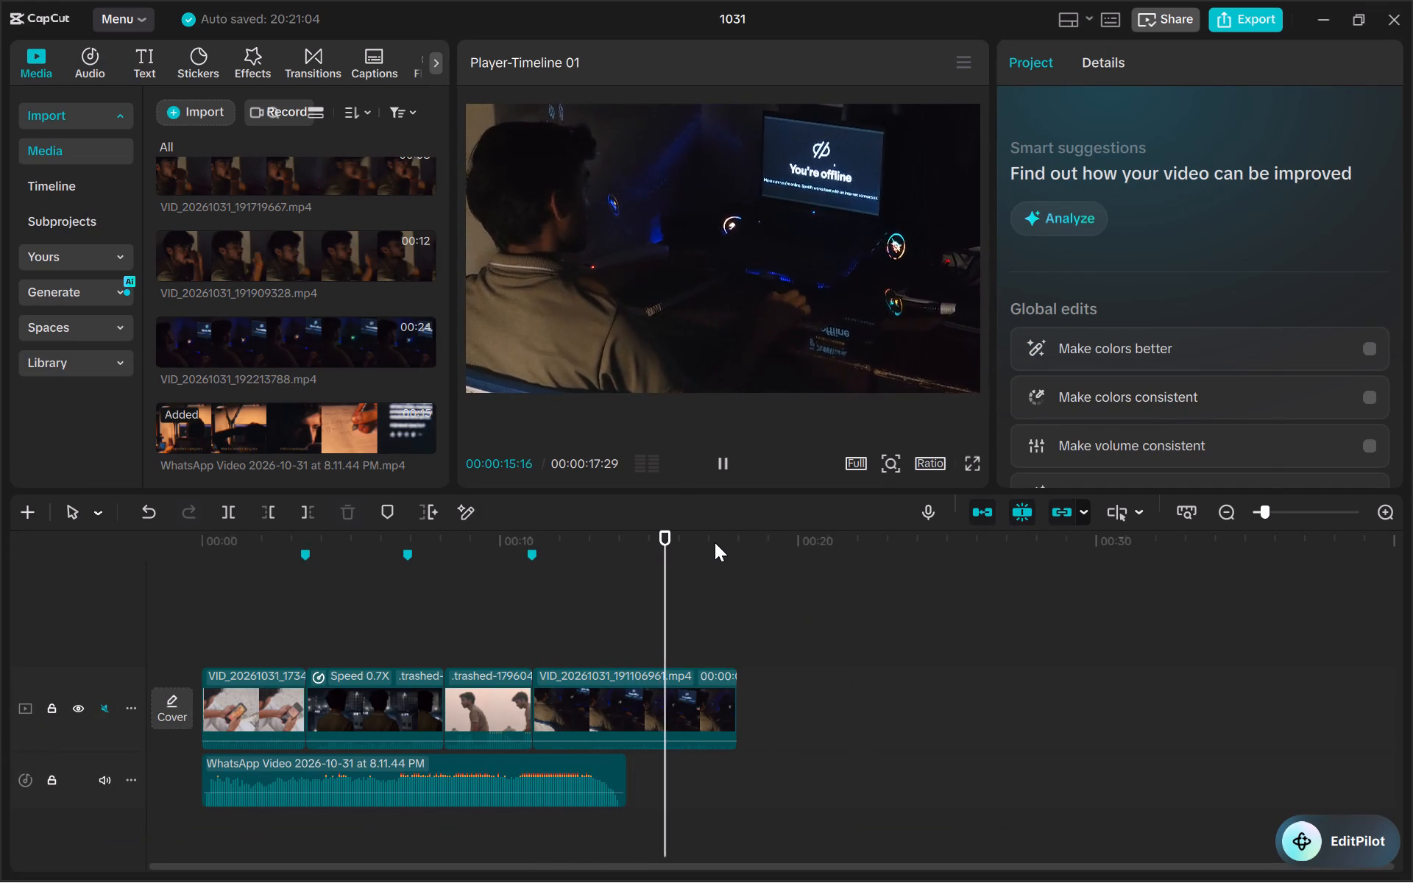
Trim the laptop clip's end back to the end of the extracted audio, at about 00:00:14:08.
click(711, 696)
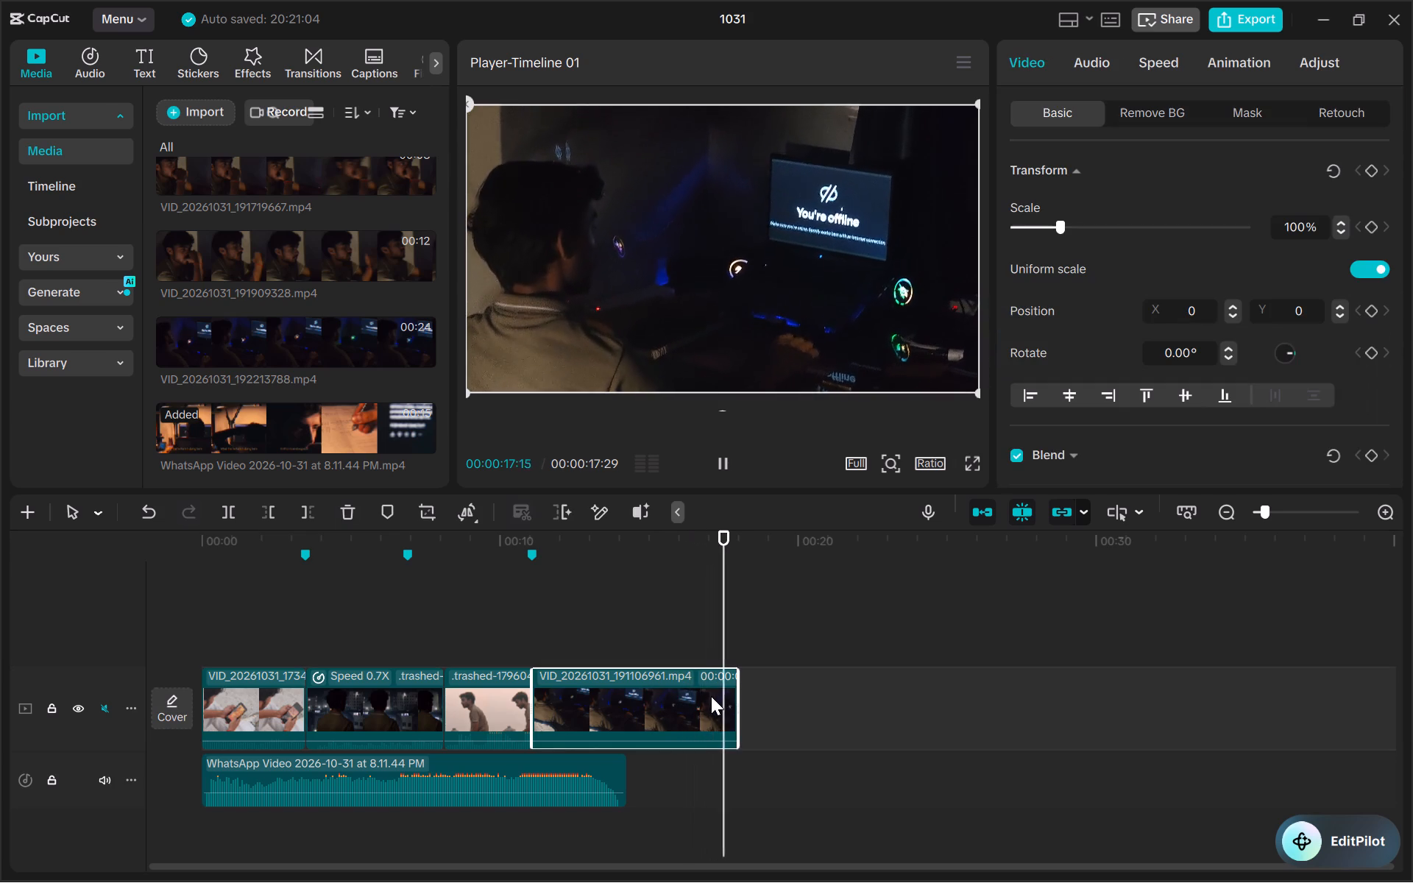
drag(742, 690, 718, 695)
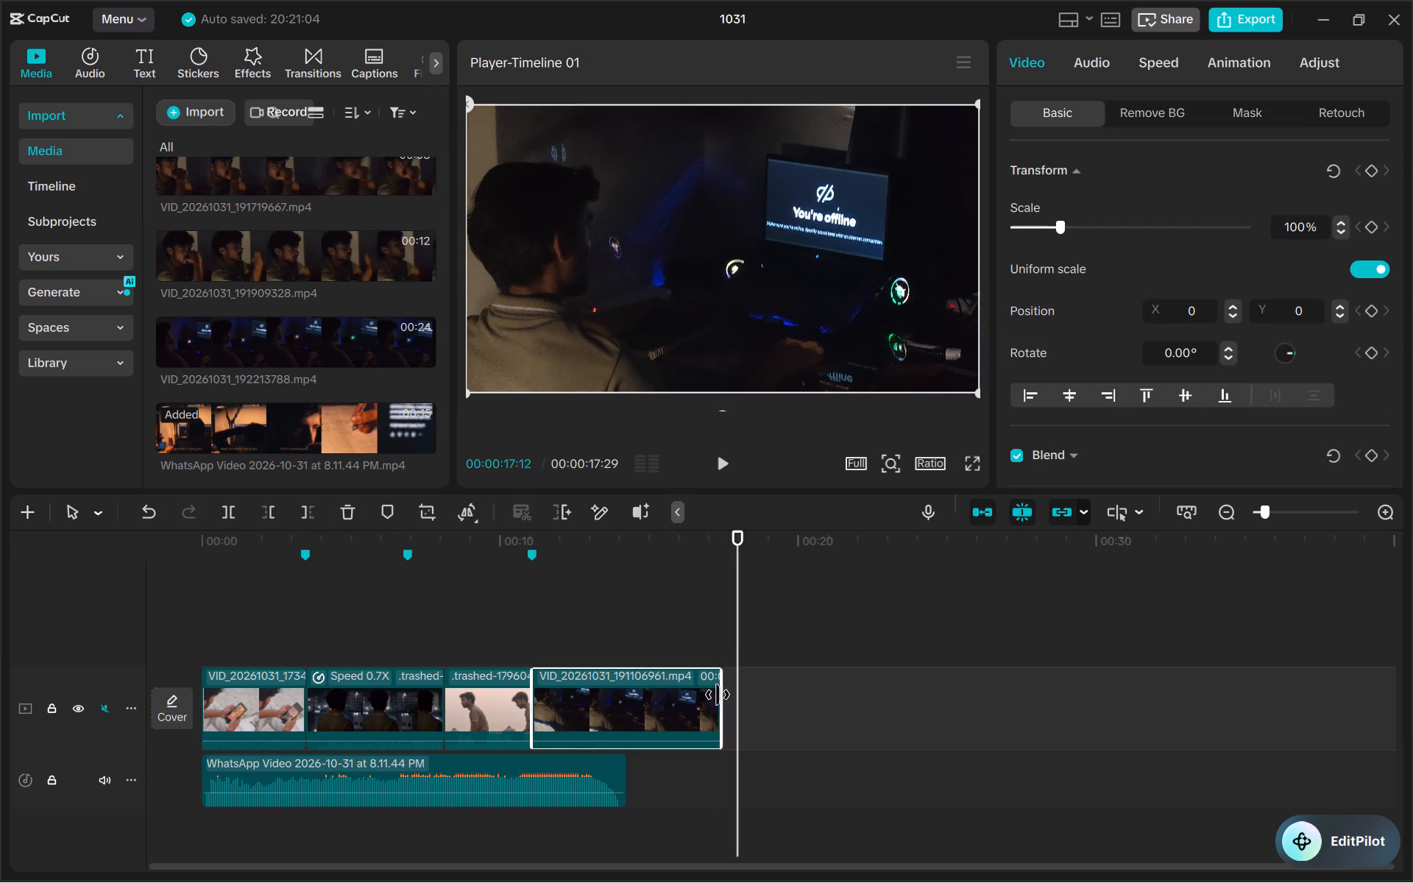
drag(718, 695, 683, 694)
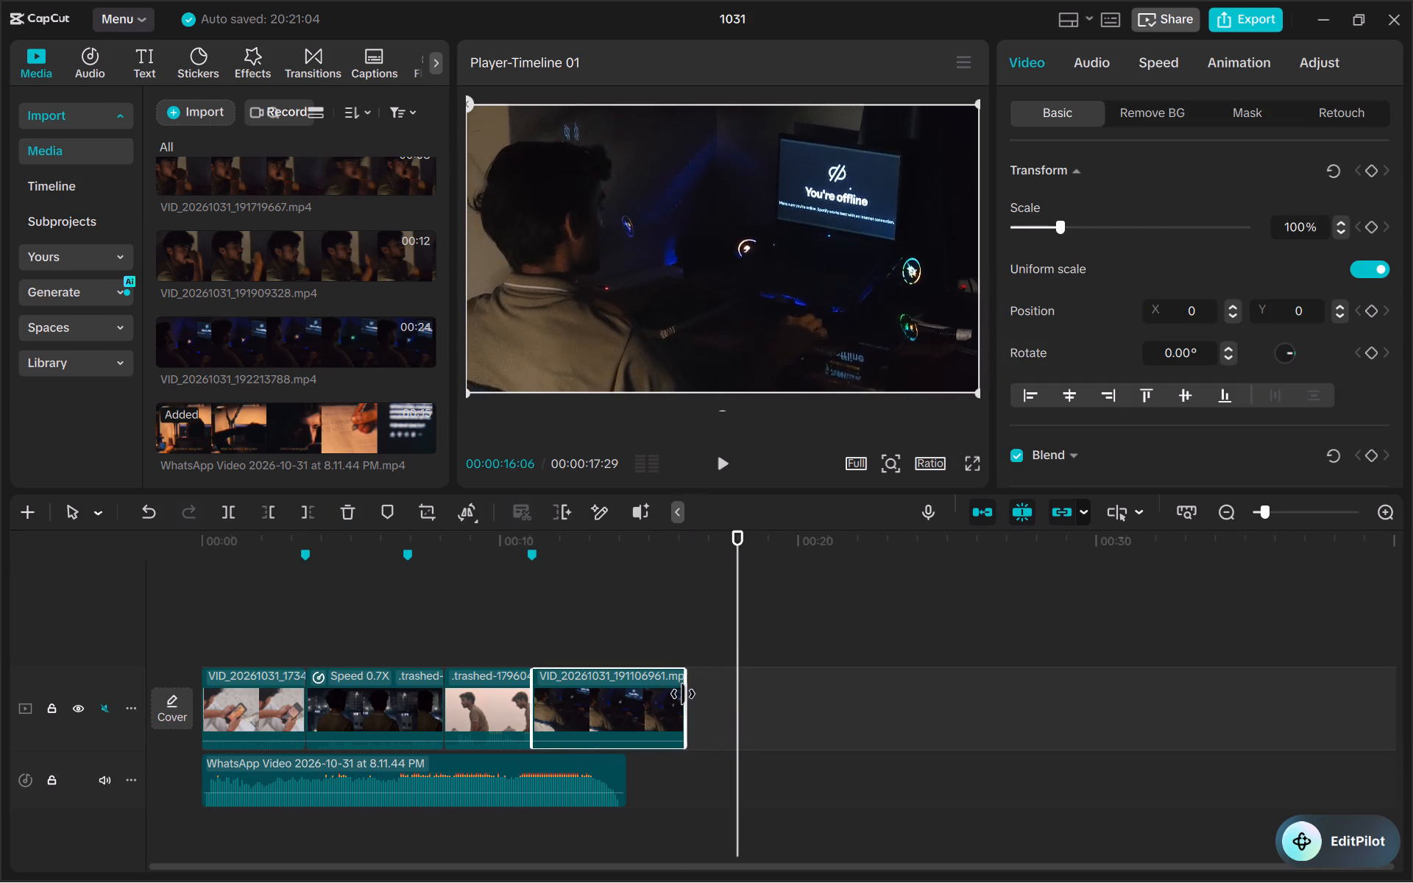
drag(683, 694, 634, 685)
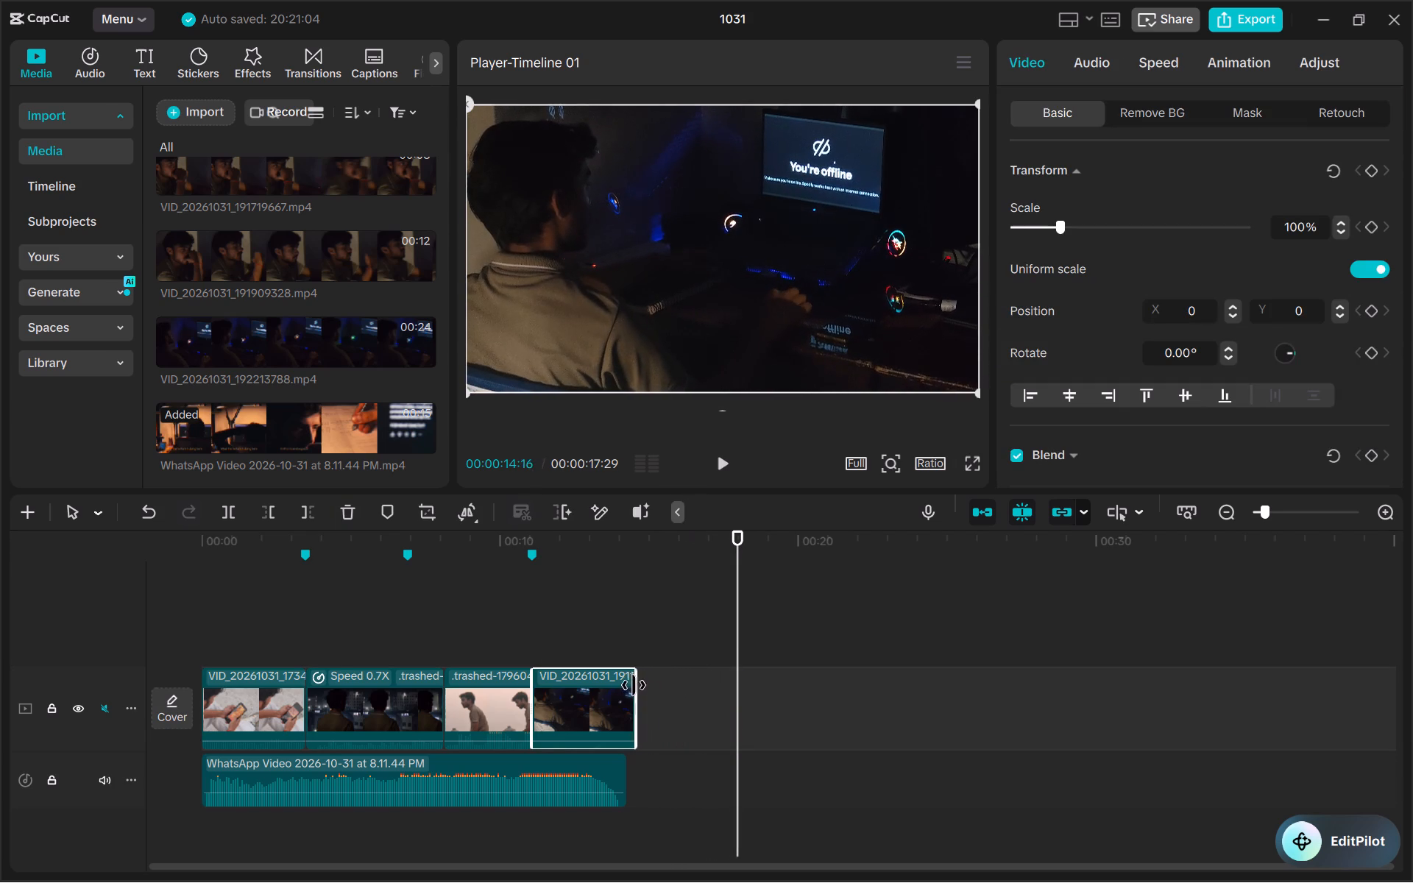
drag(634, 685, 624, 682)
Play the trimmed laptop clip from the third marker to its end in full screen.
click(531, 536)
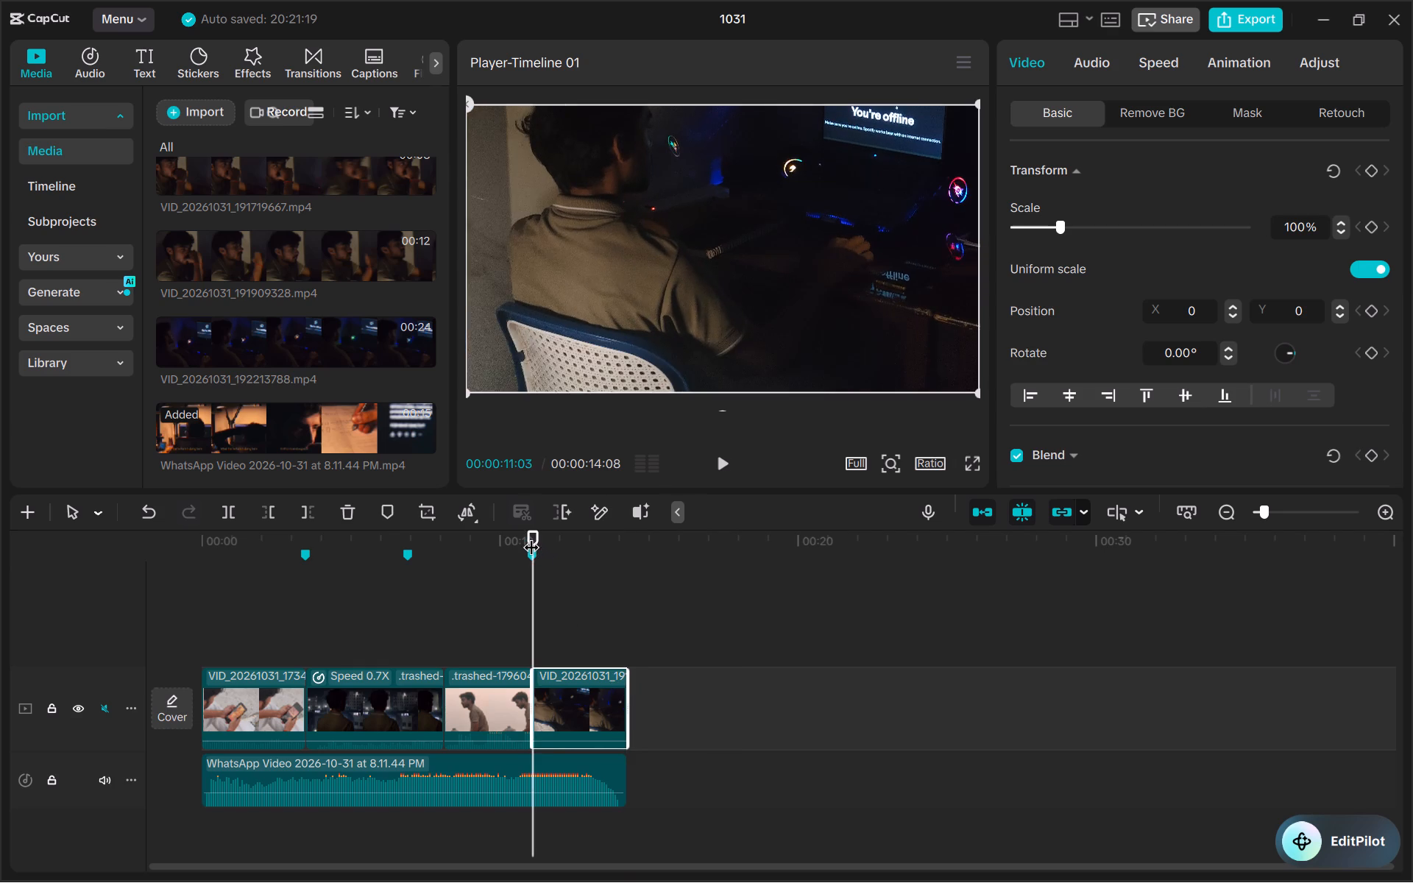
key(space)
click(965, 453)
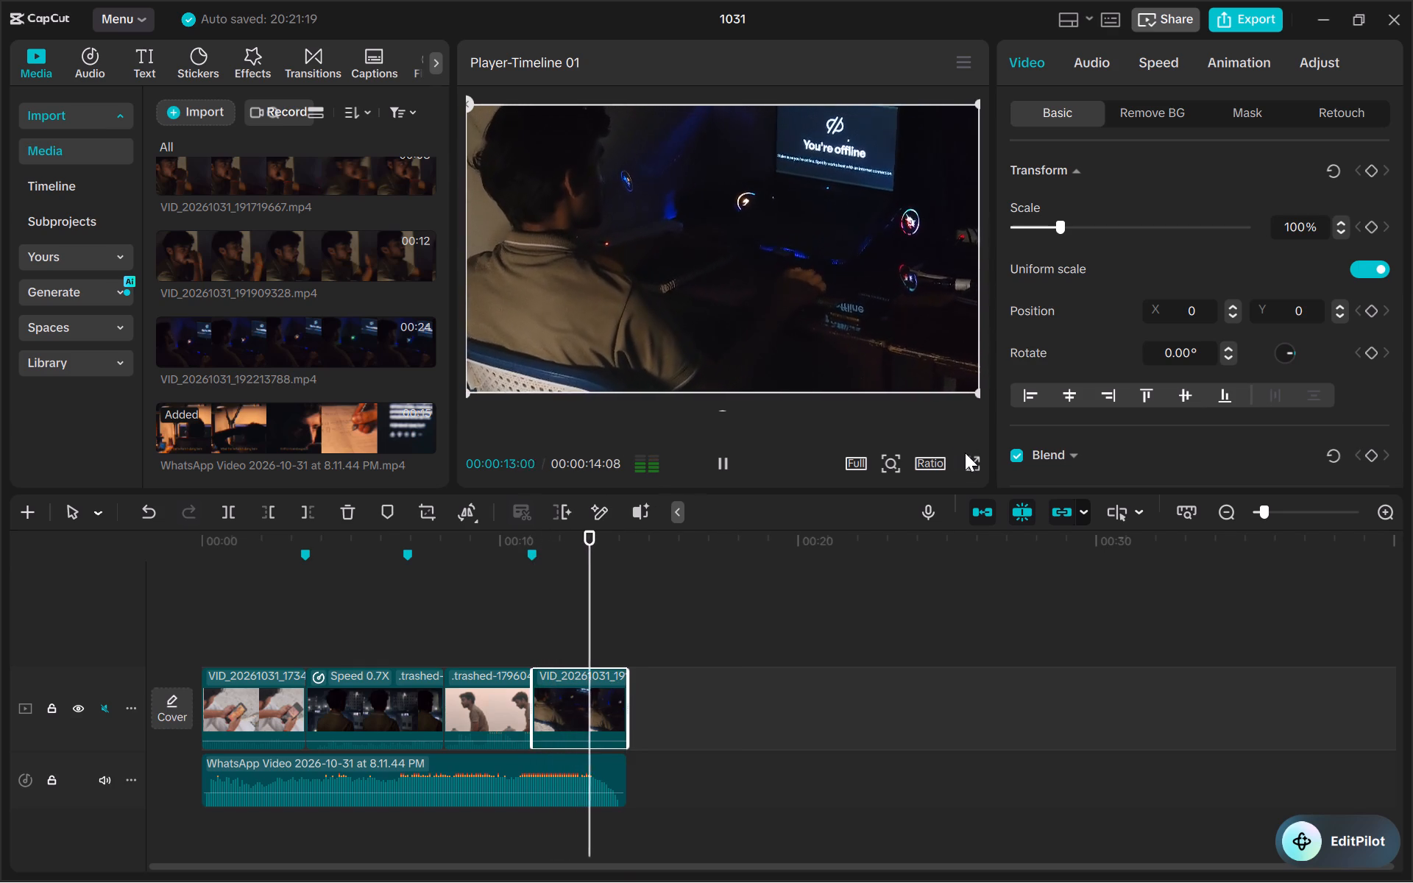
click(979, 465)
key(space)
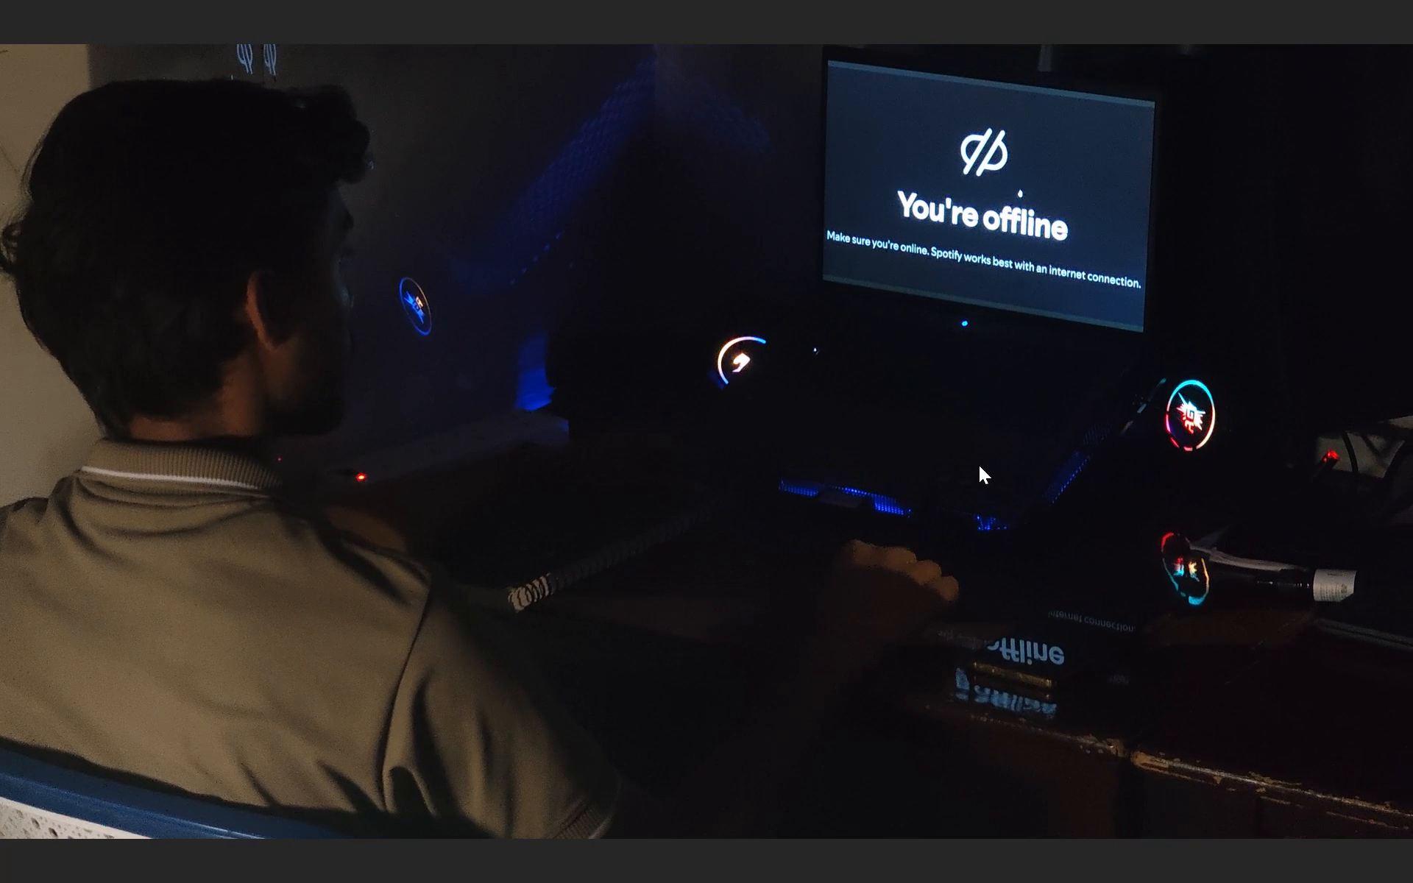
Return to the beginning of the cut and play the whole sequence in full screen.
key(space)
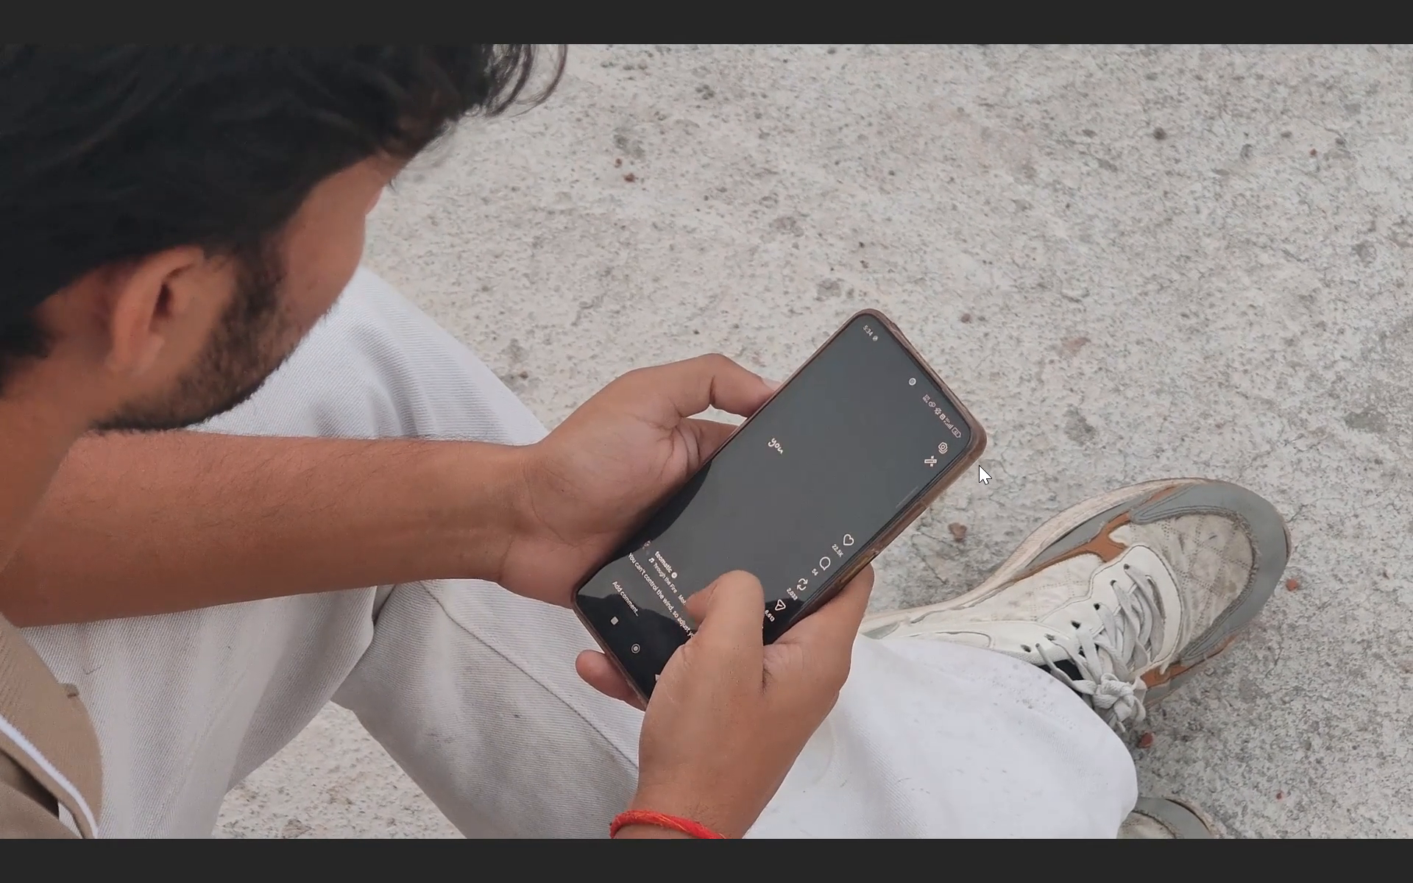
key(shift+Left)
key(shift+Left)
key(shift+Left)
key(shift+Left)
key(shift+Left)
key(shift+Left)
key(shift+Left)
key(shift+Left)
key(shift+Left)
key(shift+Left)
key(shift+Left)
key(shift+Left)
key(shift+Left)
key(shift+Left)
key(shift+Left)
key(shift+Left)
key(shift+Left)
key(shift+Left)
key(shift+Left)
key(shift+Left)
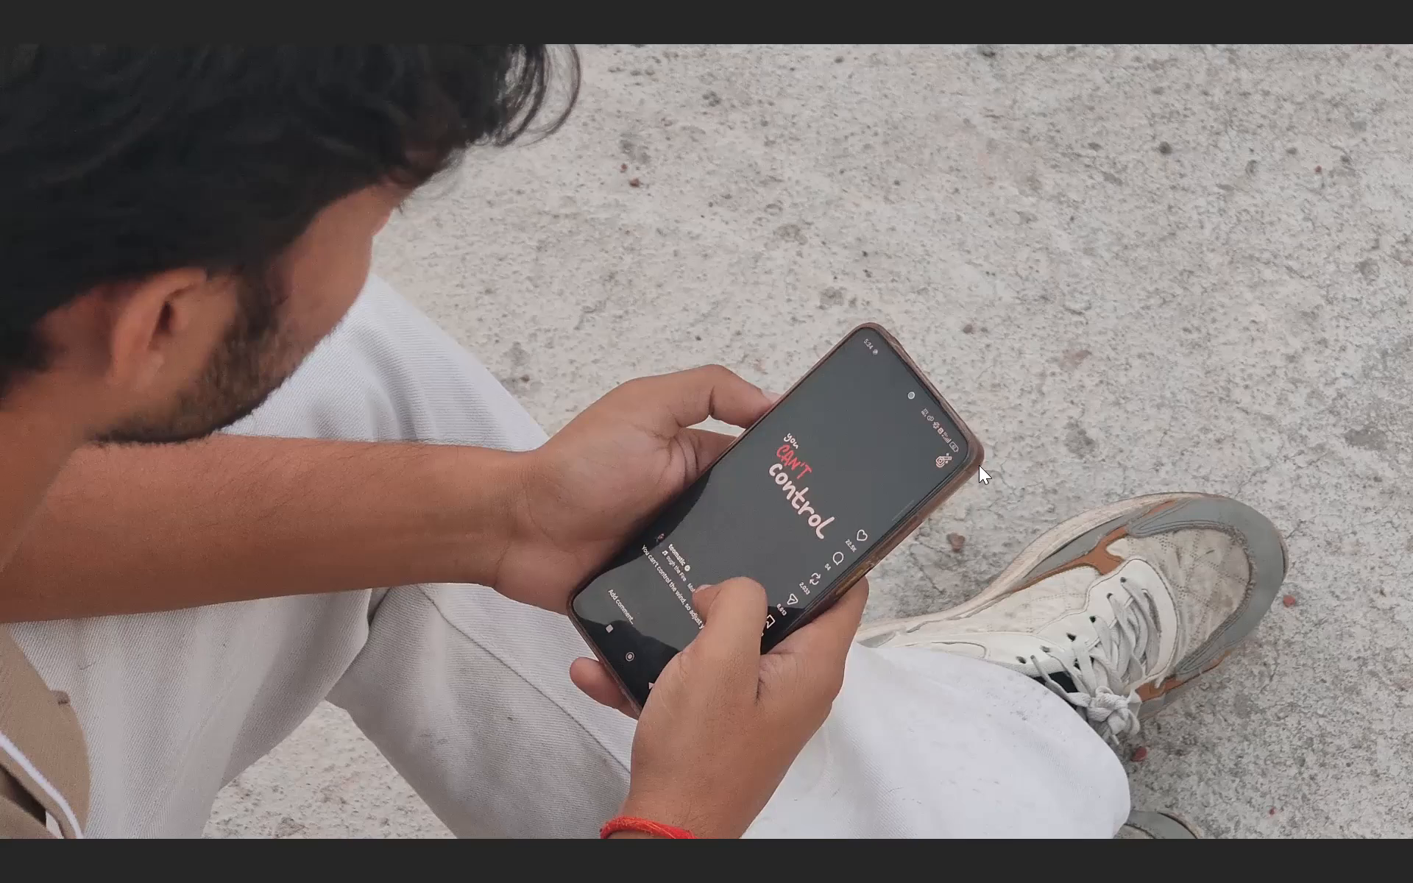
key(shift+Left)
key(shift+Left)
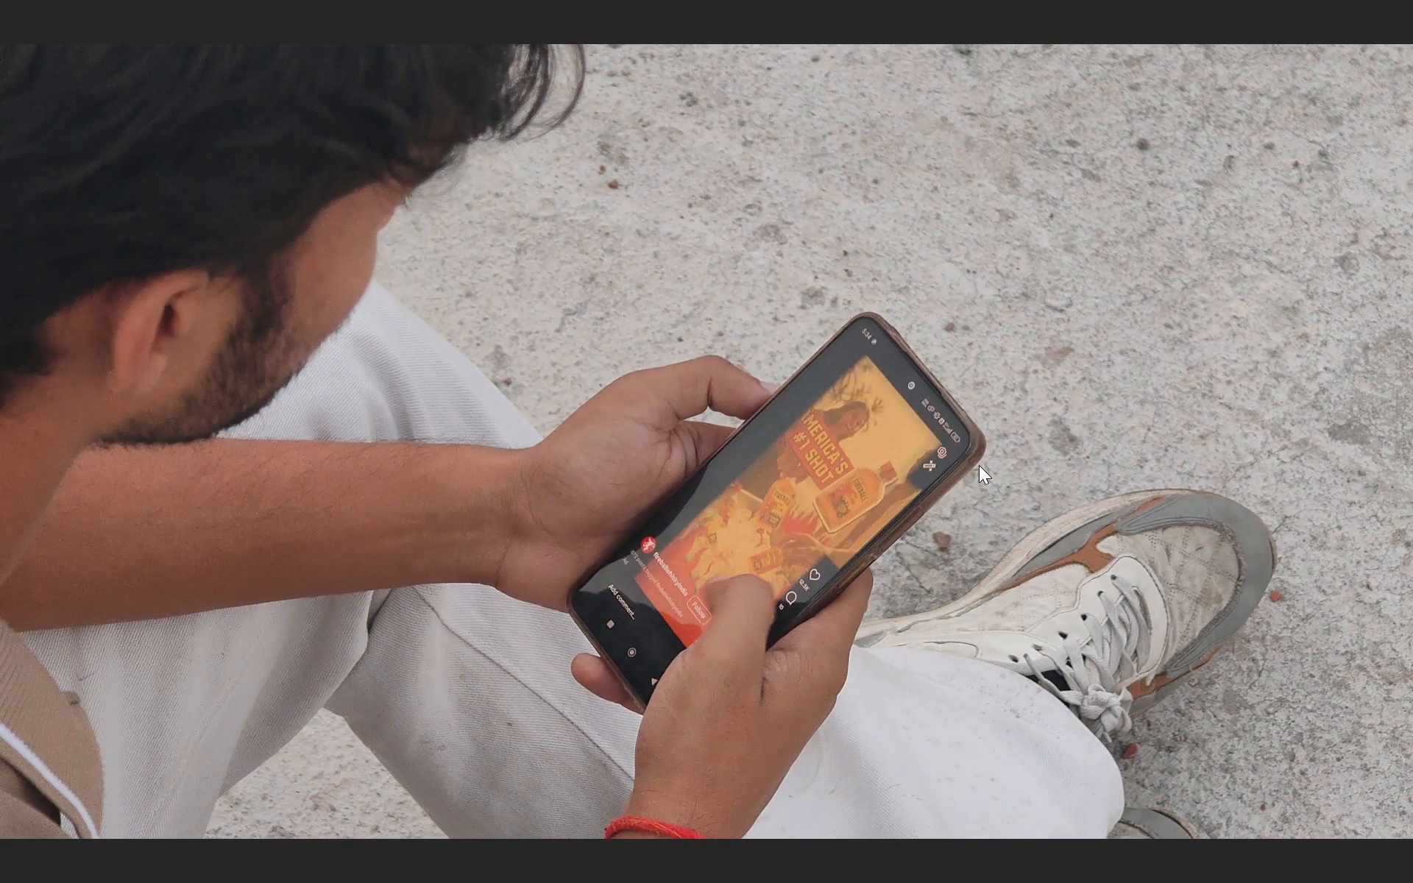
key(shift+Left)
key(shift+Left)
key(shift+Left)
key(shift+Left)
key(space)
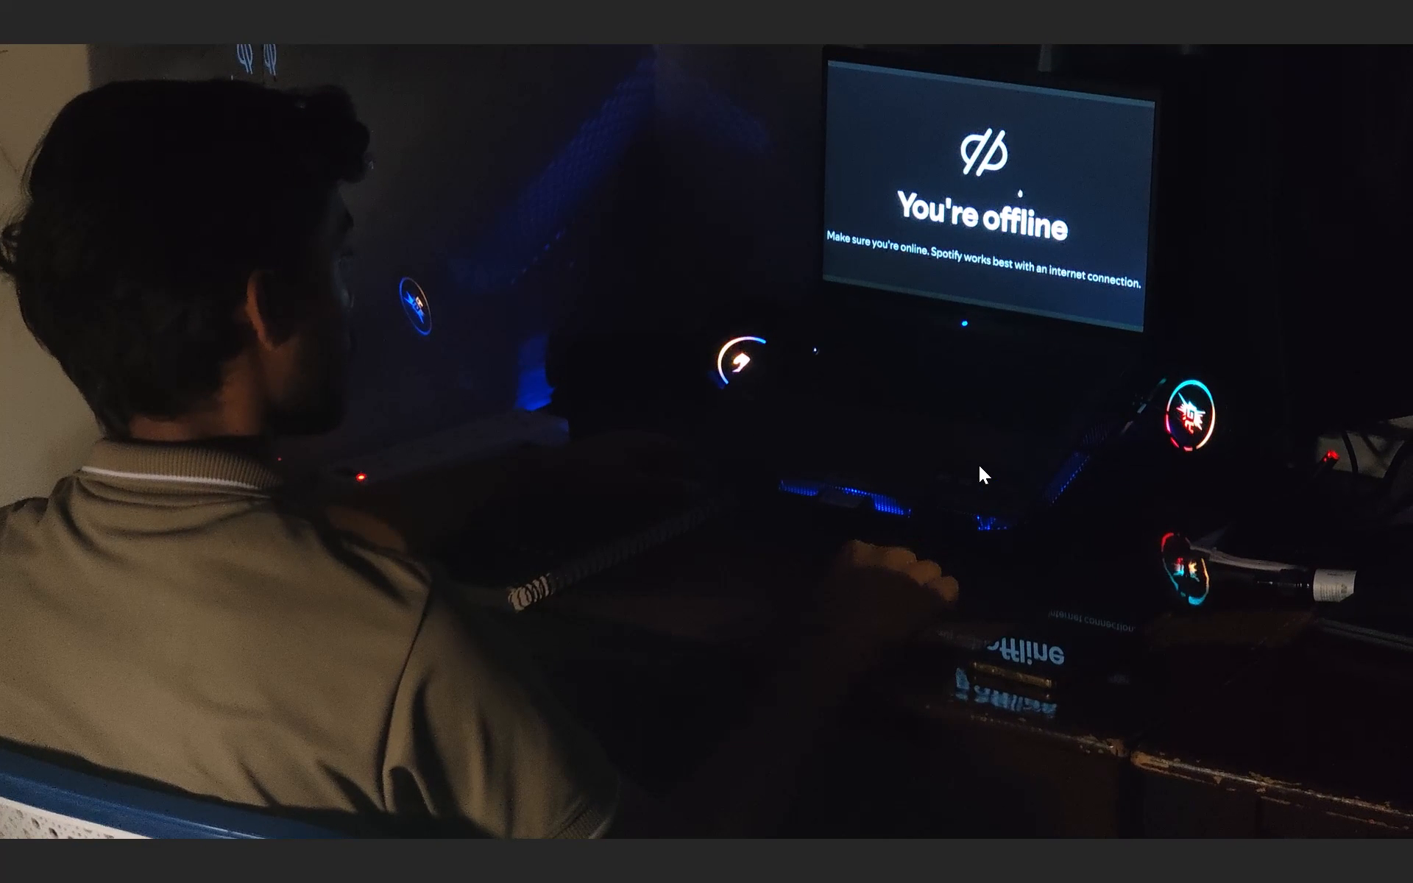
Replay the sequence in full screen from about 00:00:00:07 to check the clip changes against the audio.
click(628, 802)
click(619, 789)
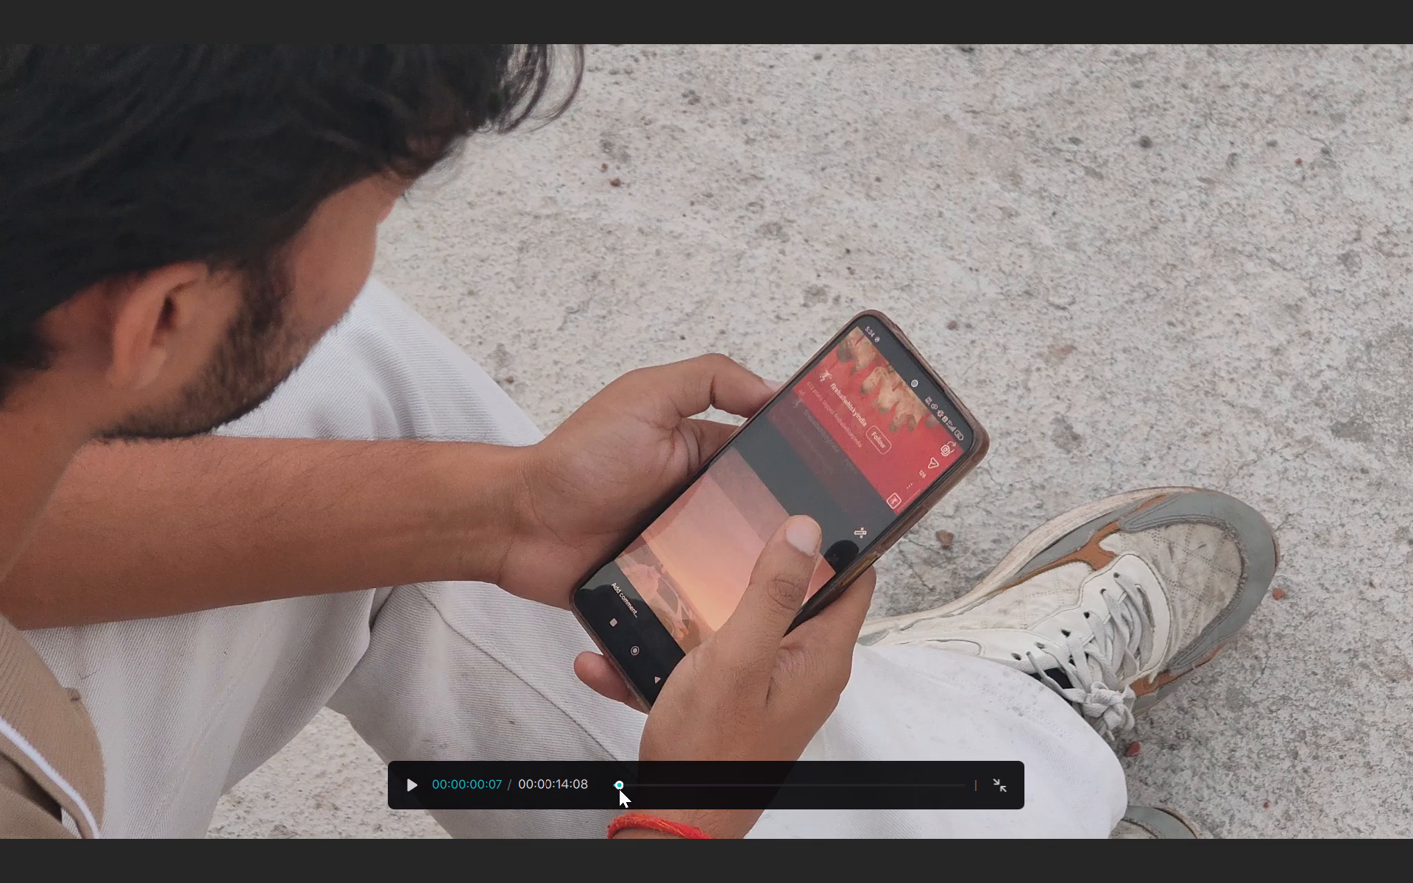
key(space)
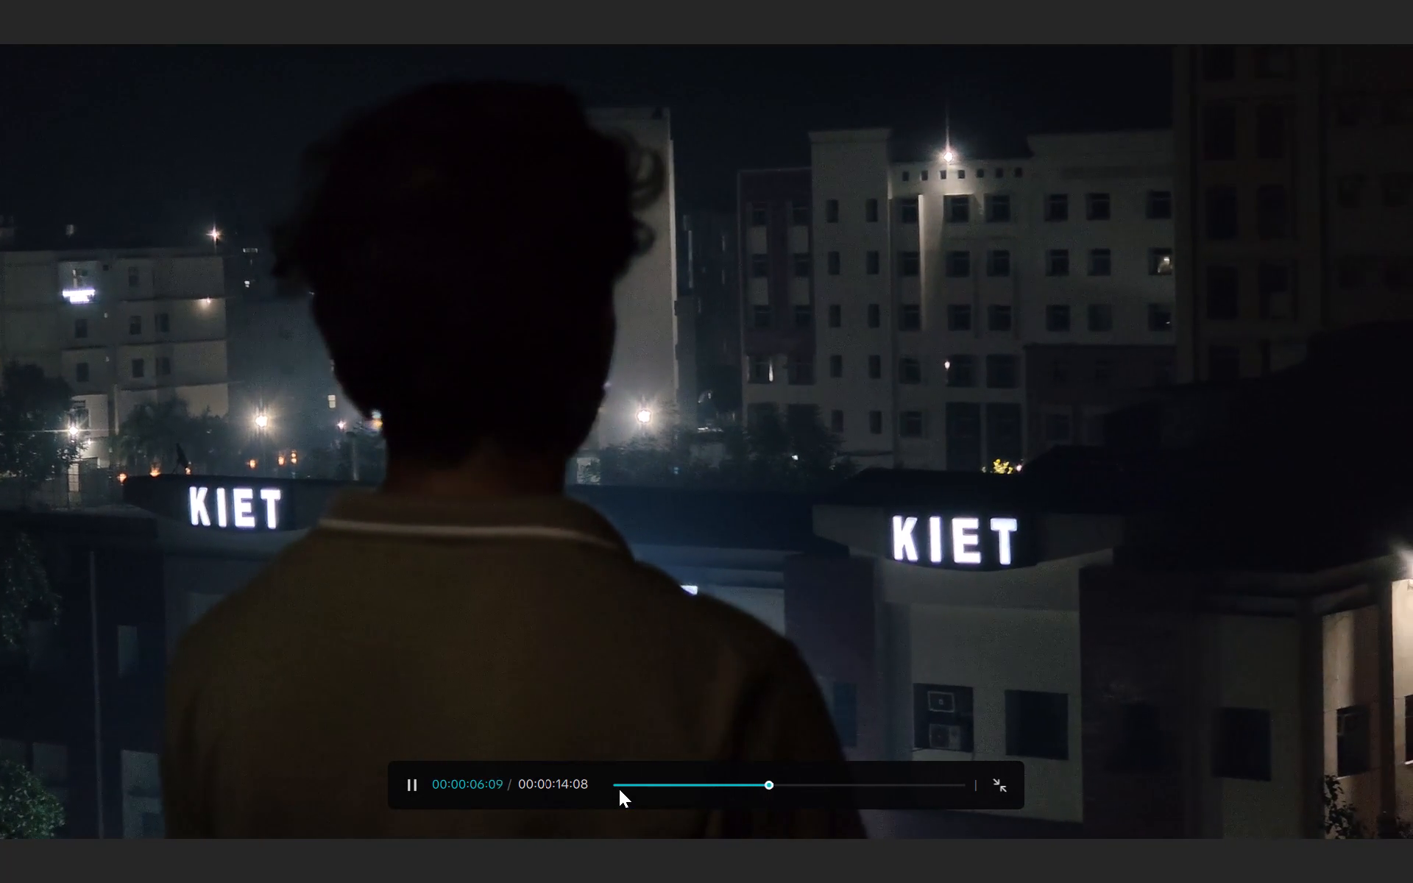
key(b)
key(space)
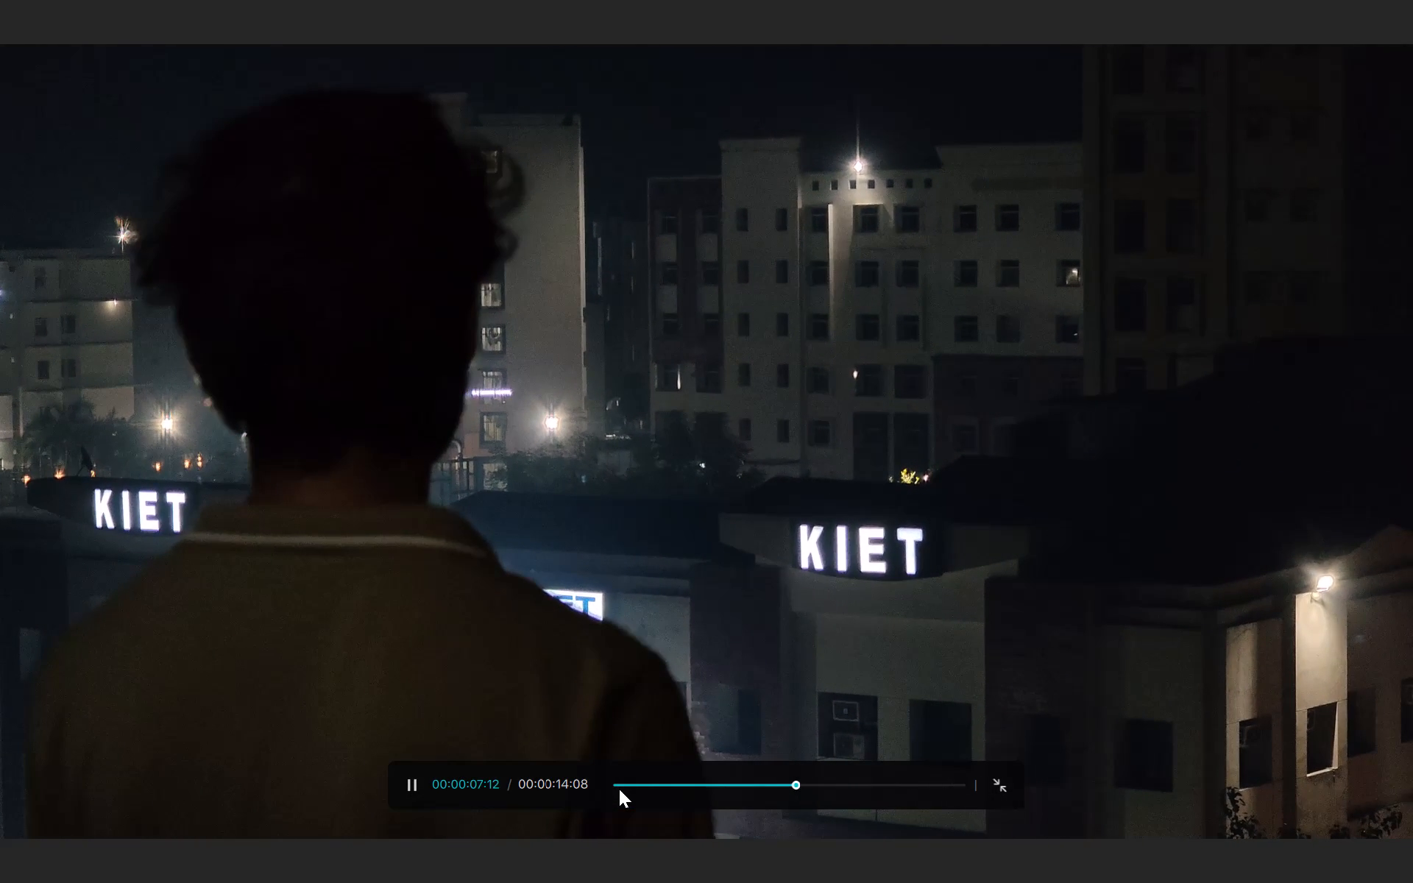
key(space)
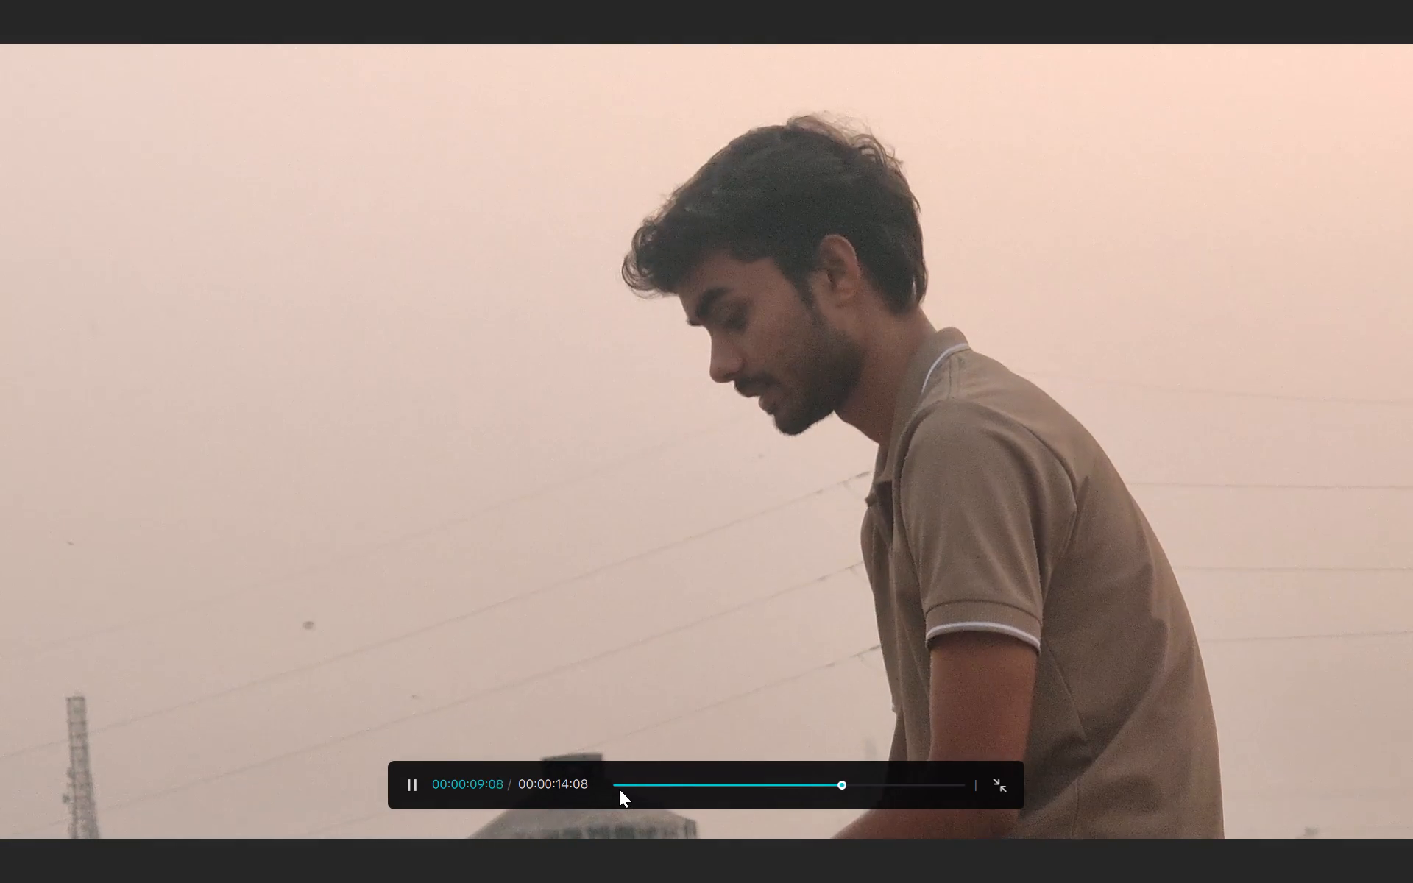
key(space)
key(space)
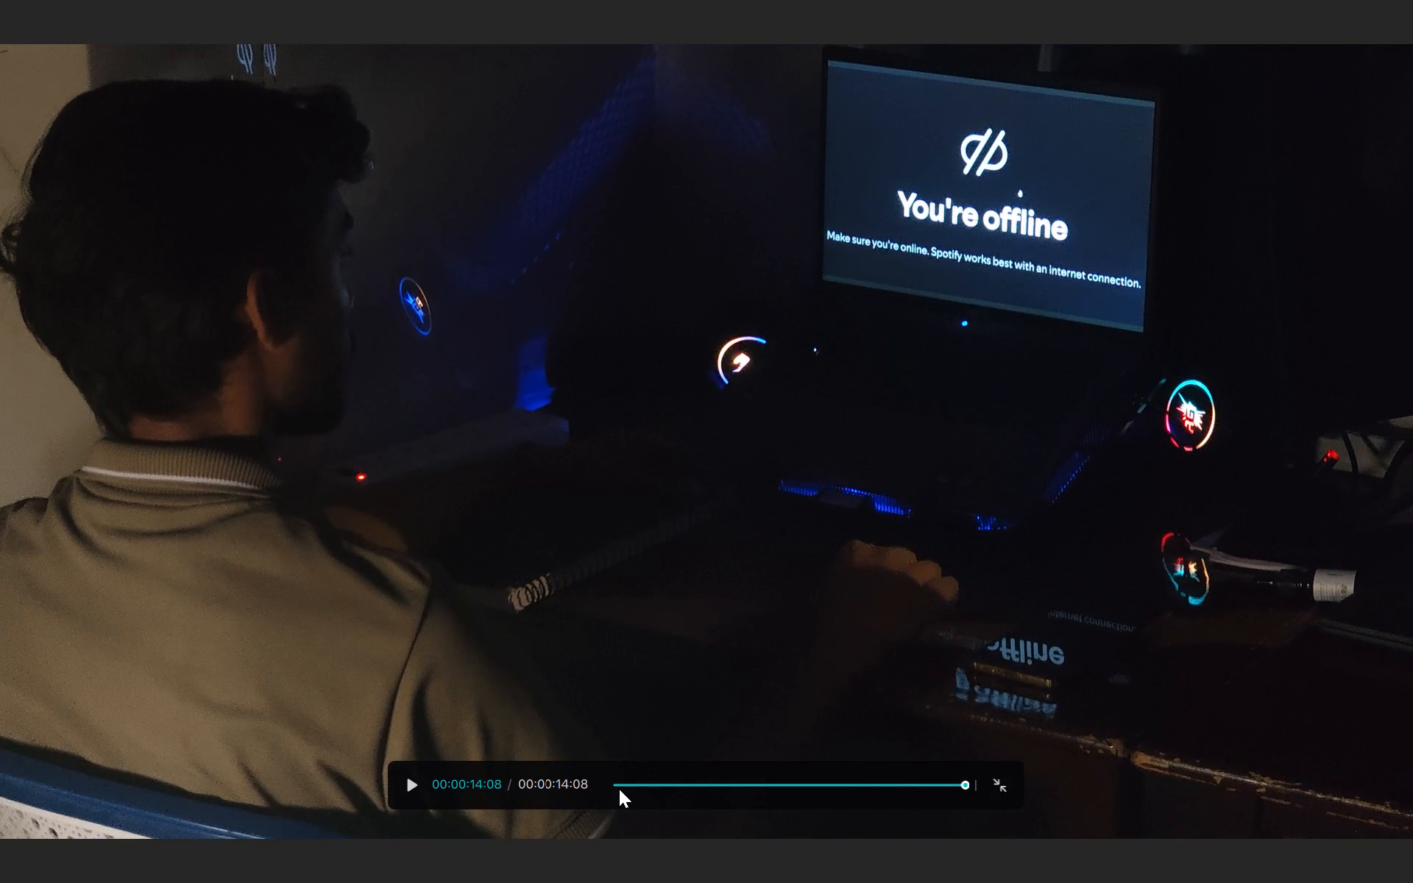
key(Escape)
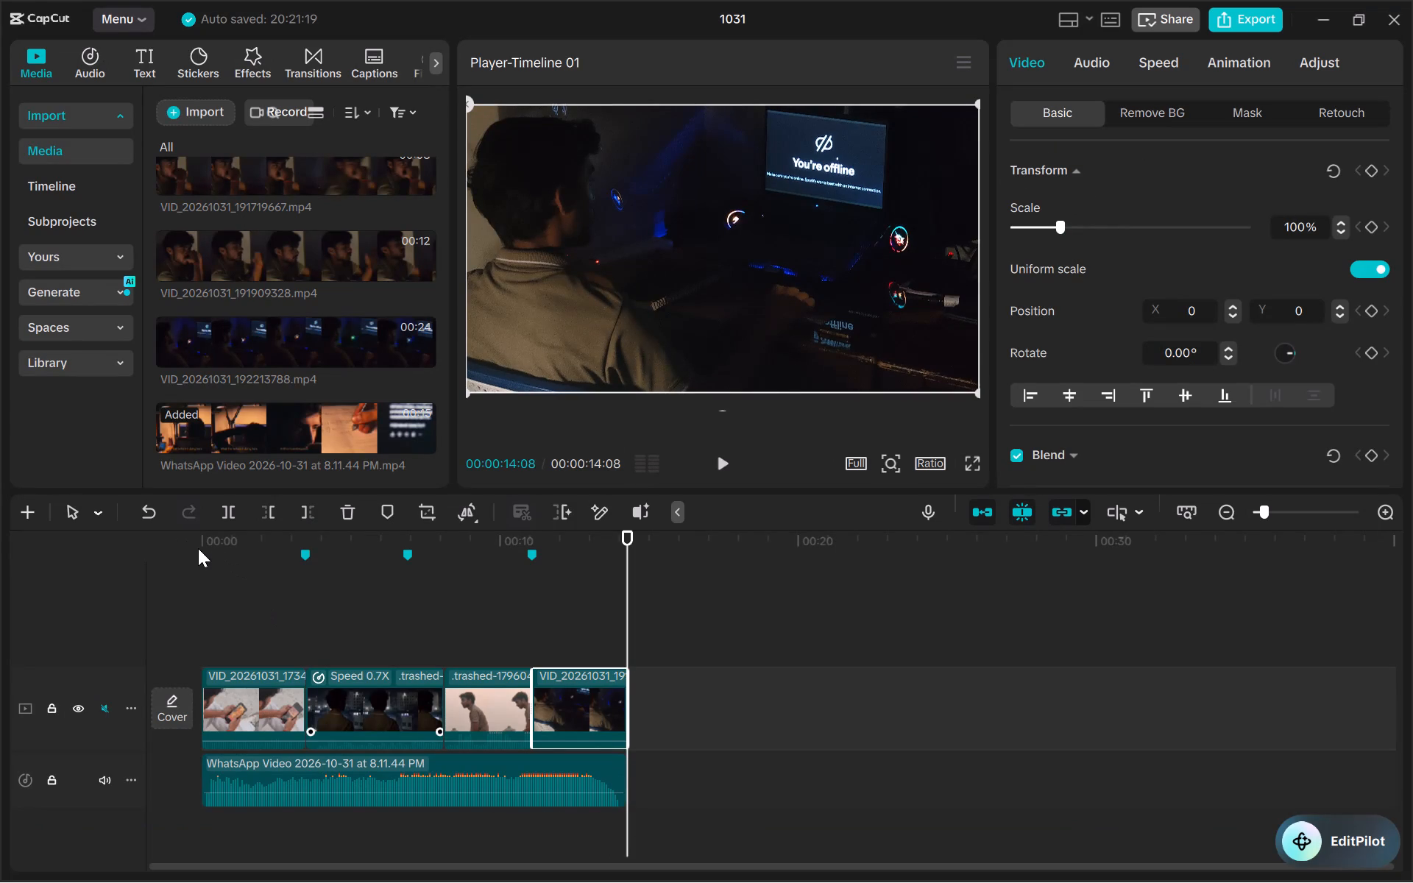
Add a default text layer above the phone clip at 00:00:00:00.
click(210, 556)
drag(210, 549, 171, 549)
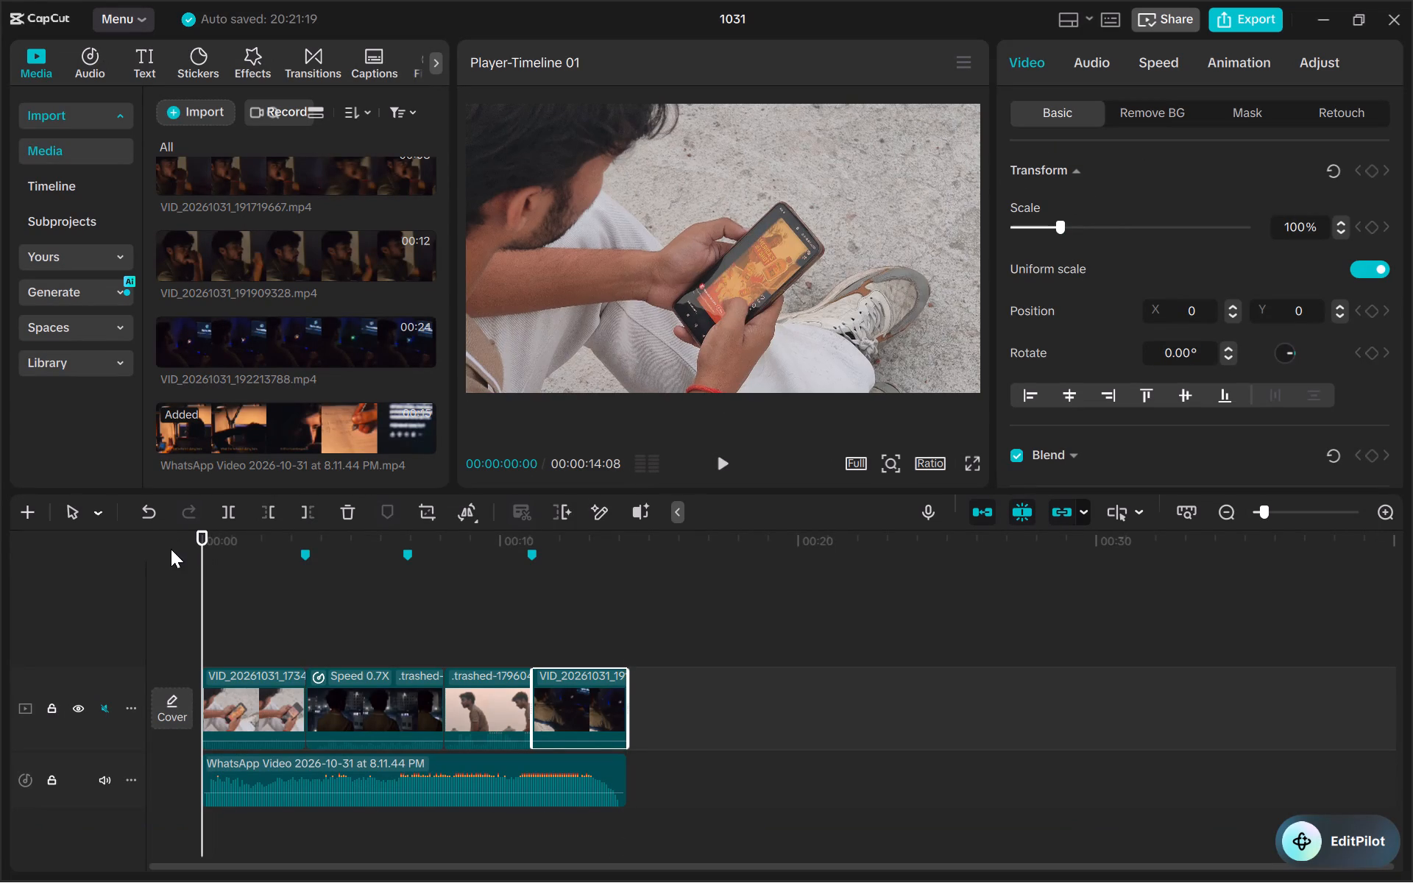
click(974, 457)
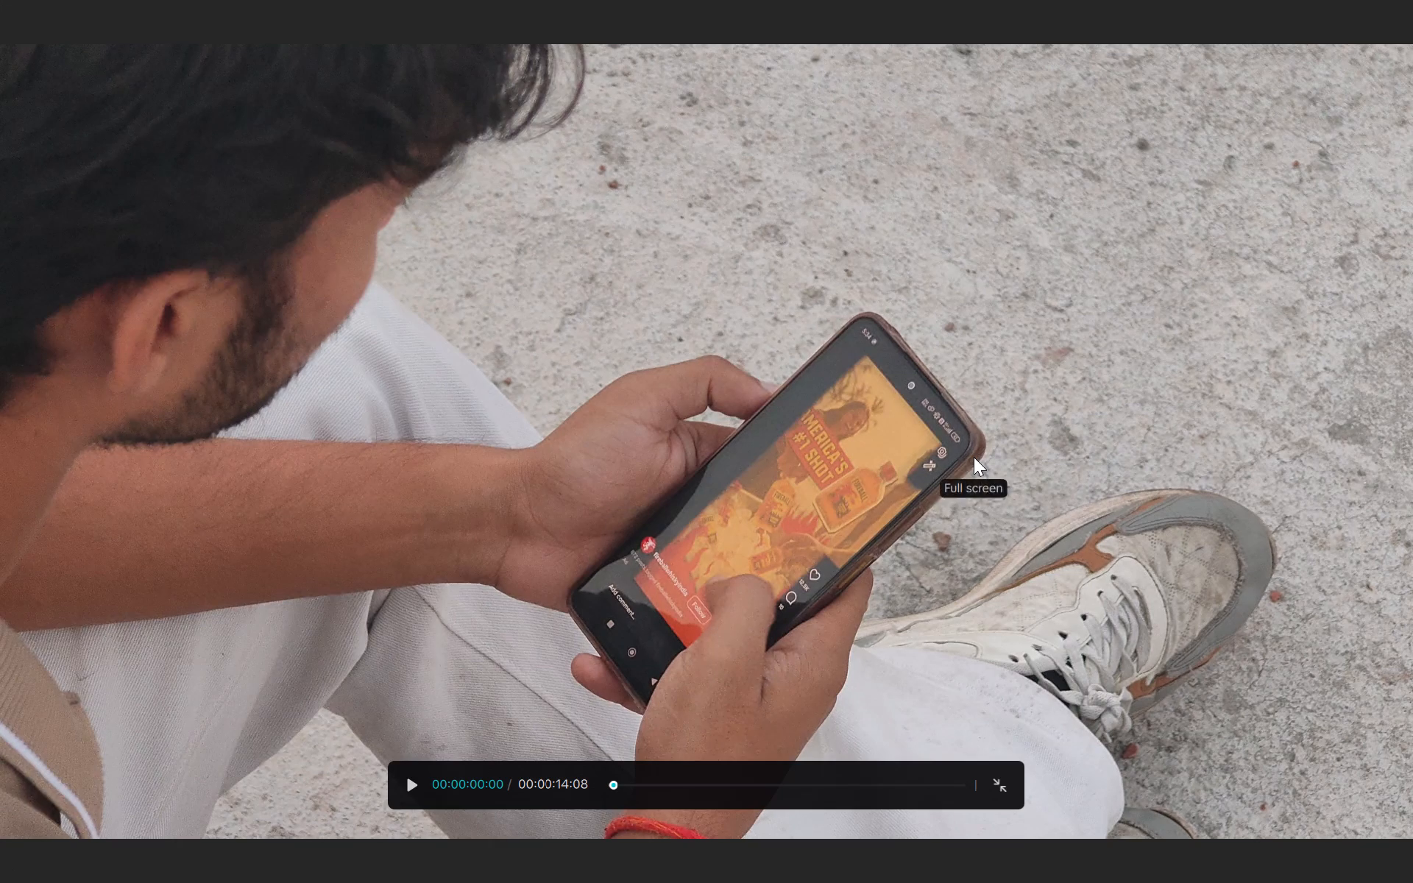
key(Escape)
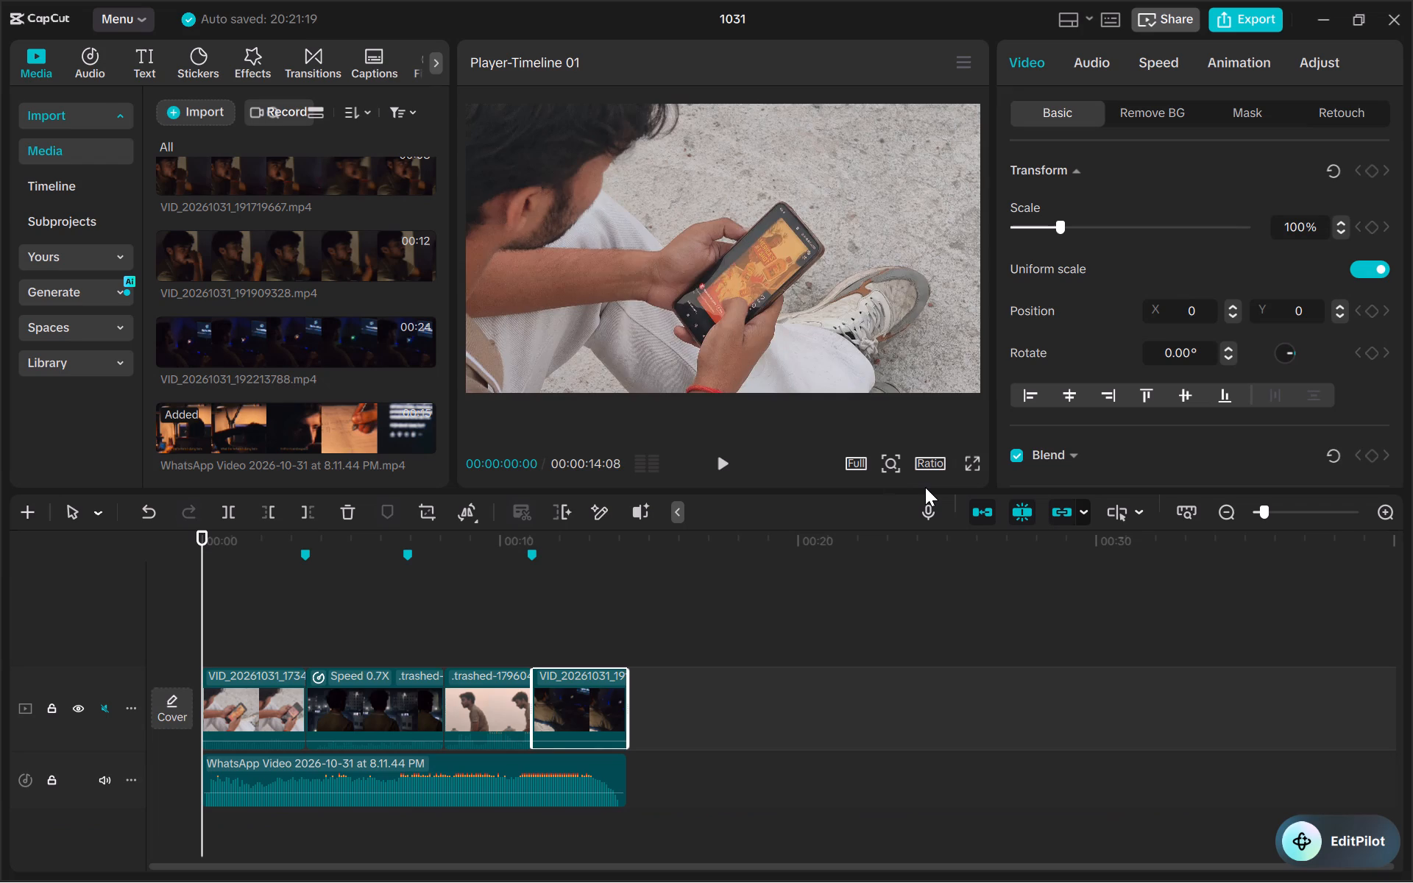
click(201, 106)
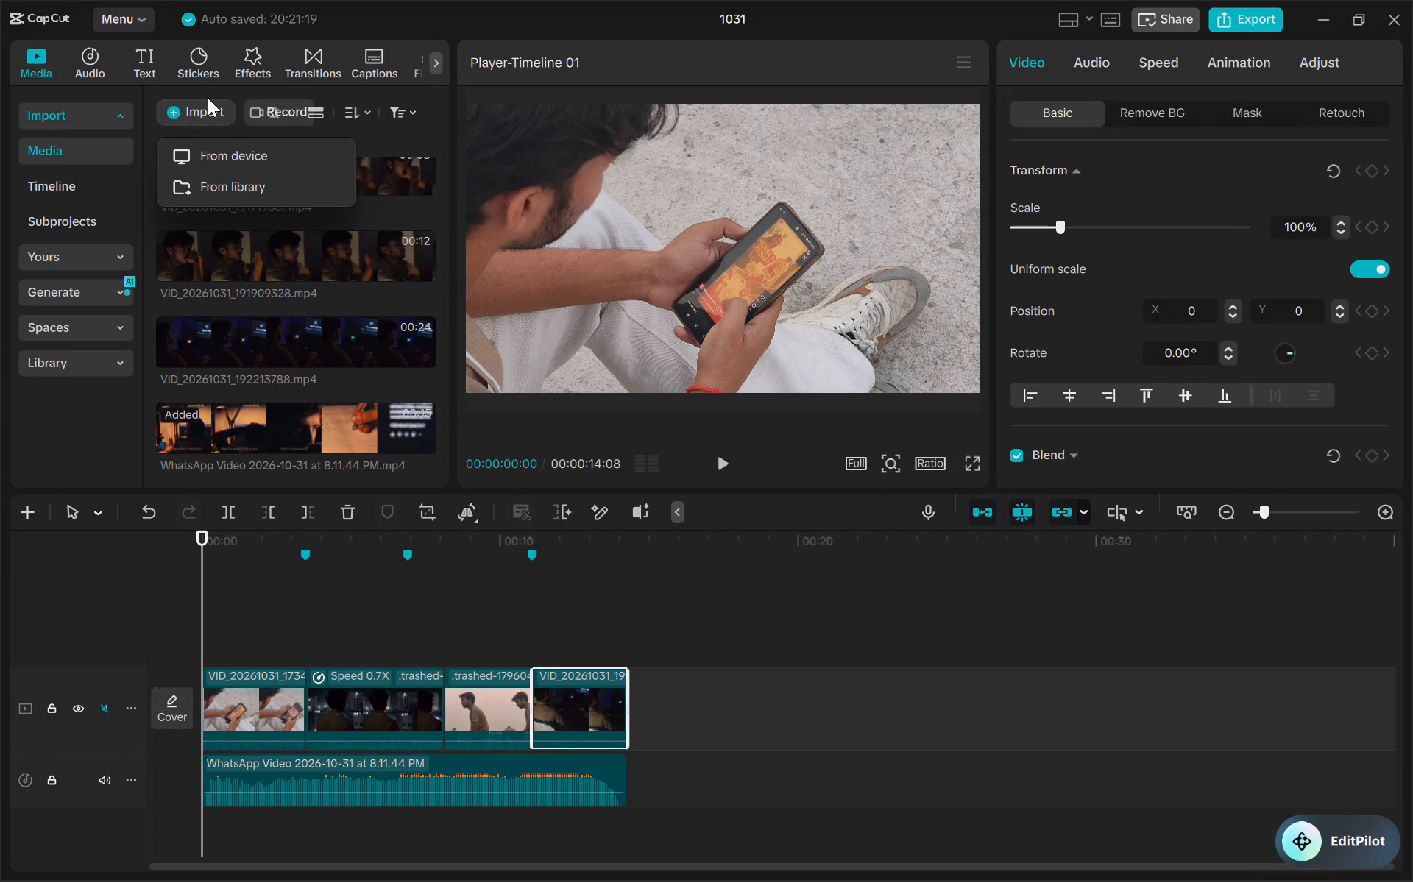
click(147, 62)
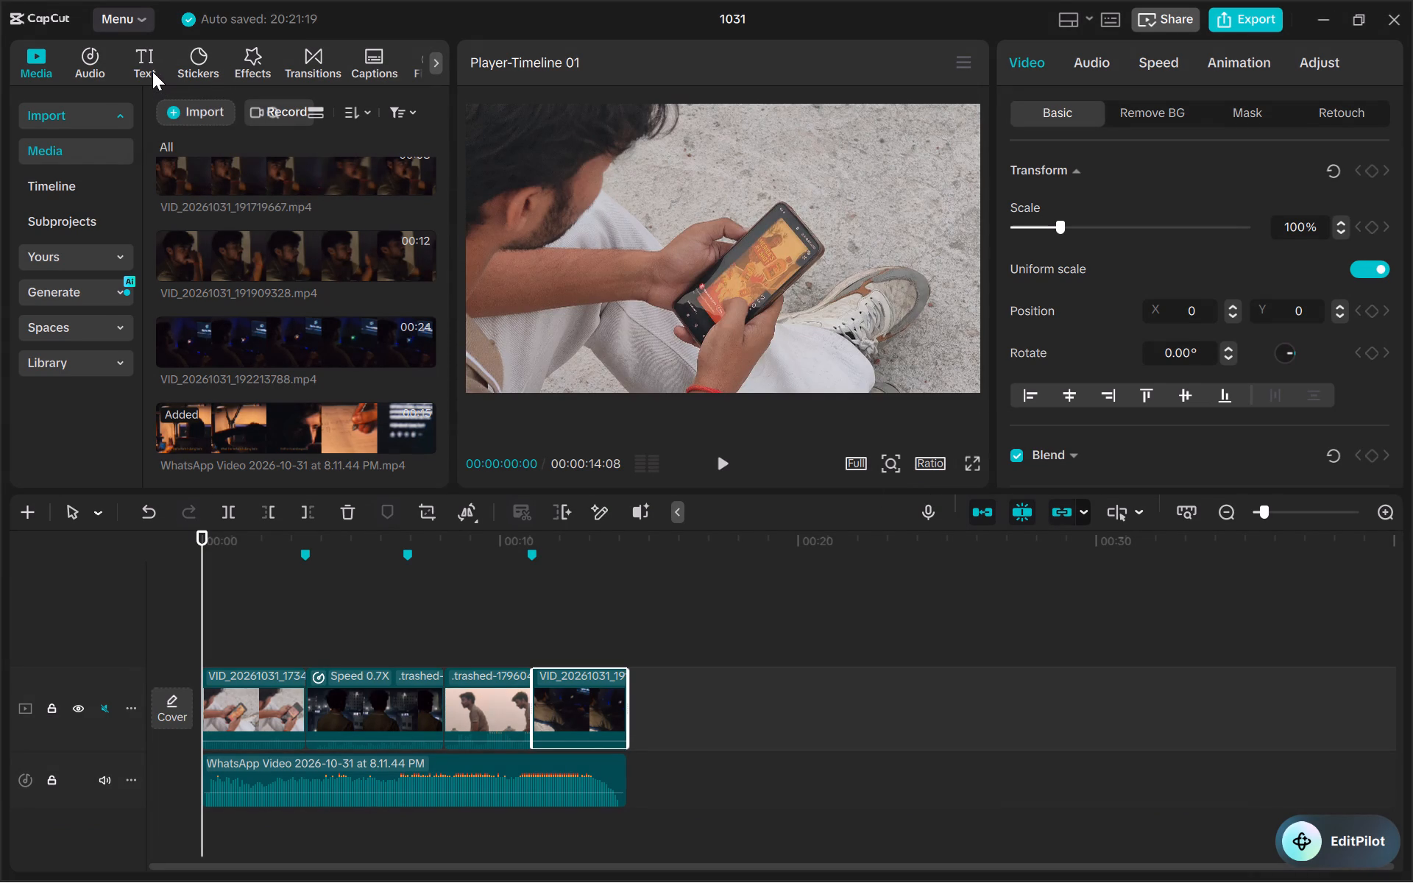
click(152, 71)
double_click(146, 60)
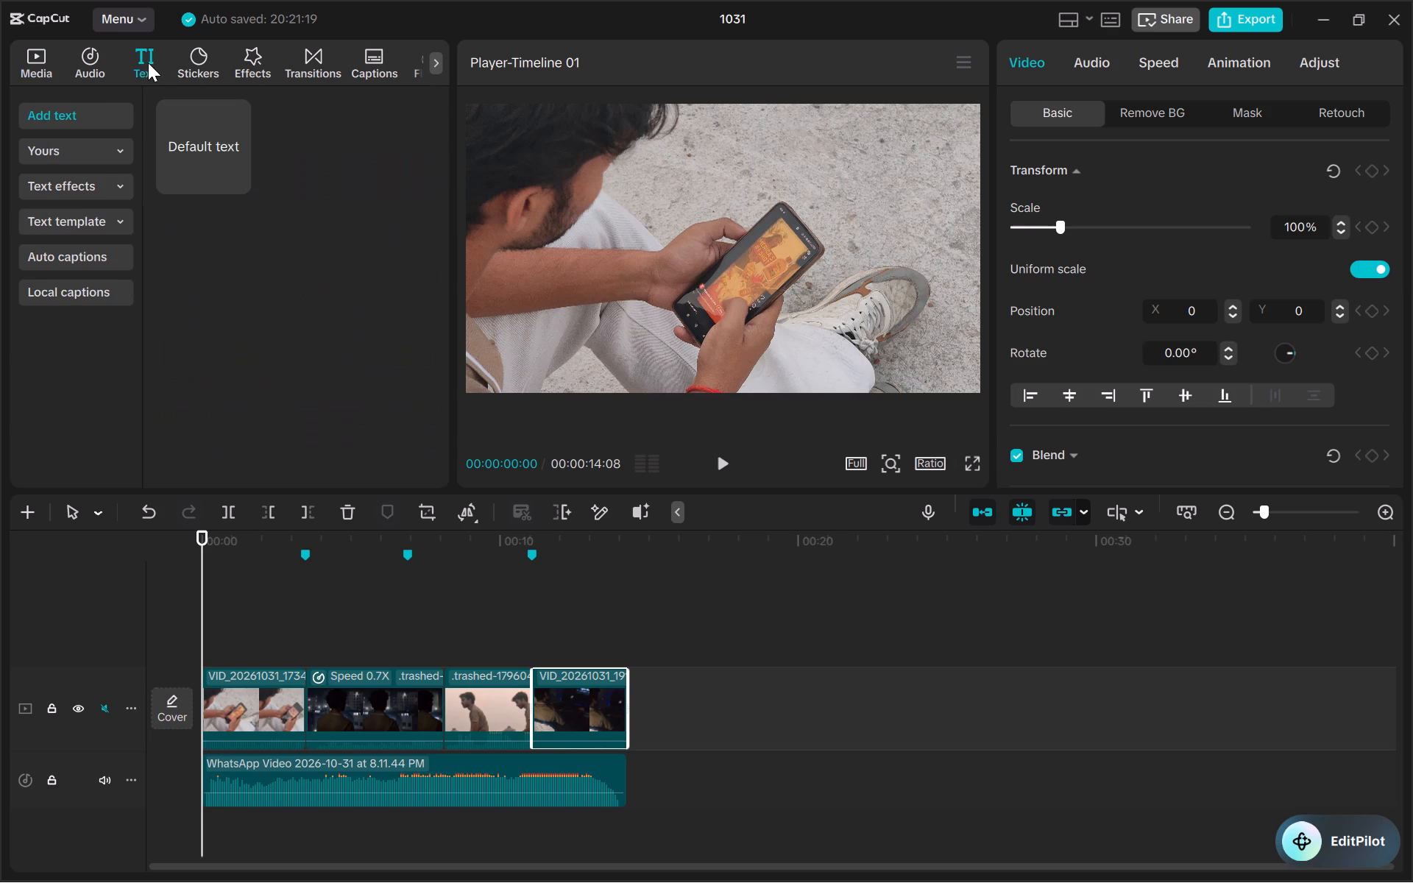
click(241, 181)
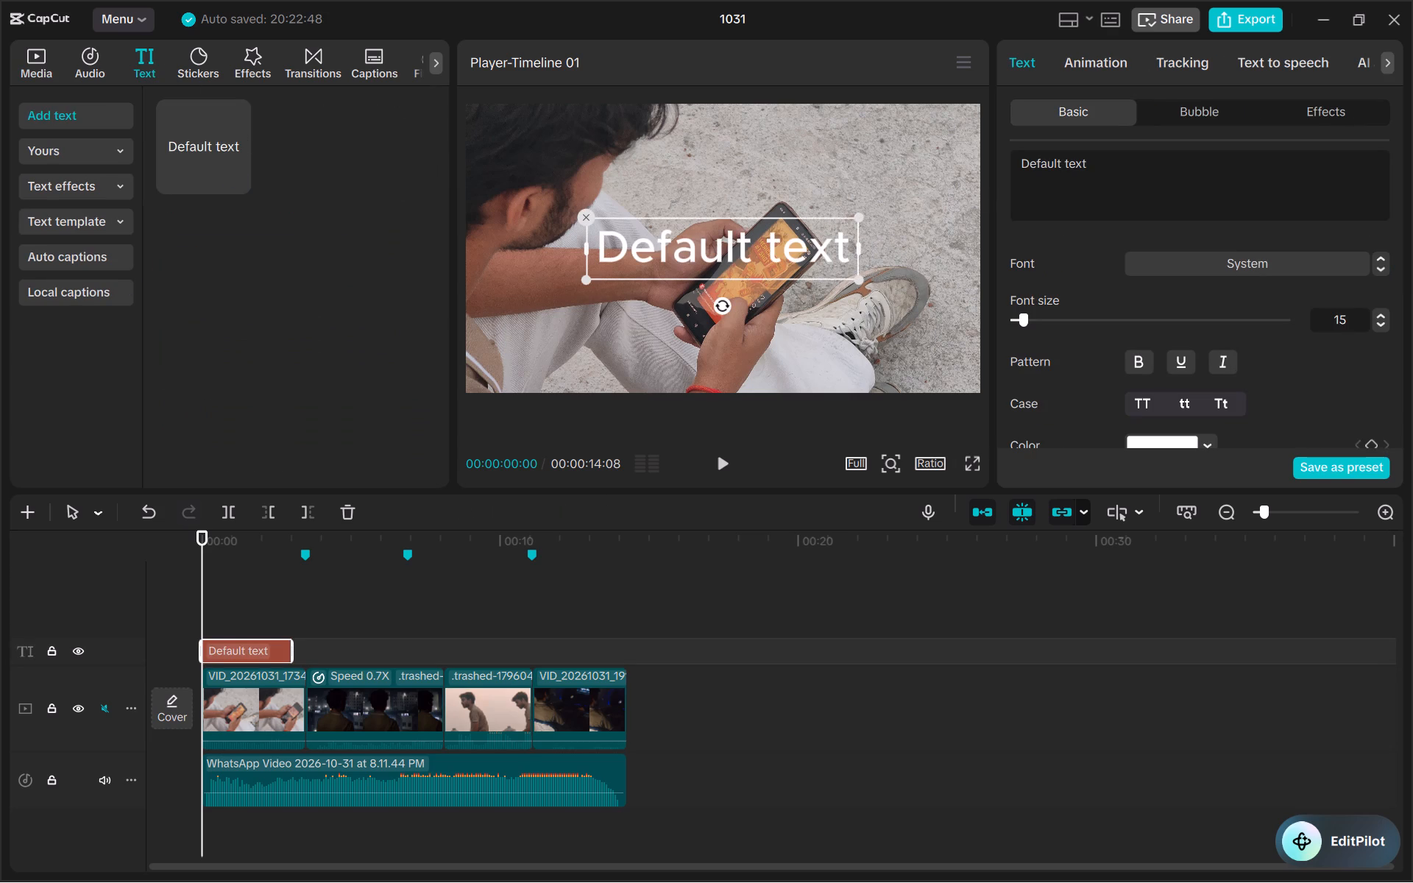
Replace the default text with the caption "What the hell am i doing here".
drag(1125, 187, 955, 157)
key(BackSpace)
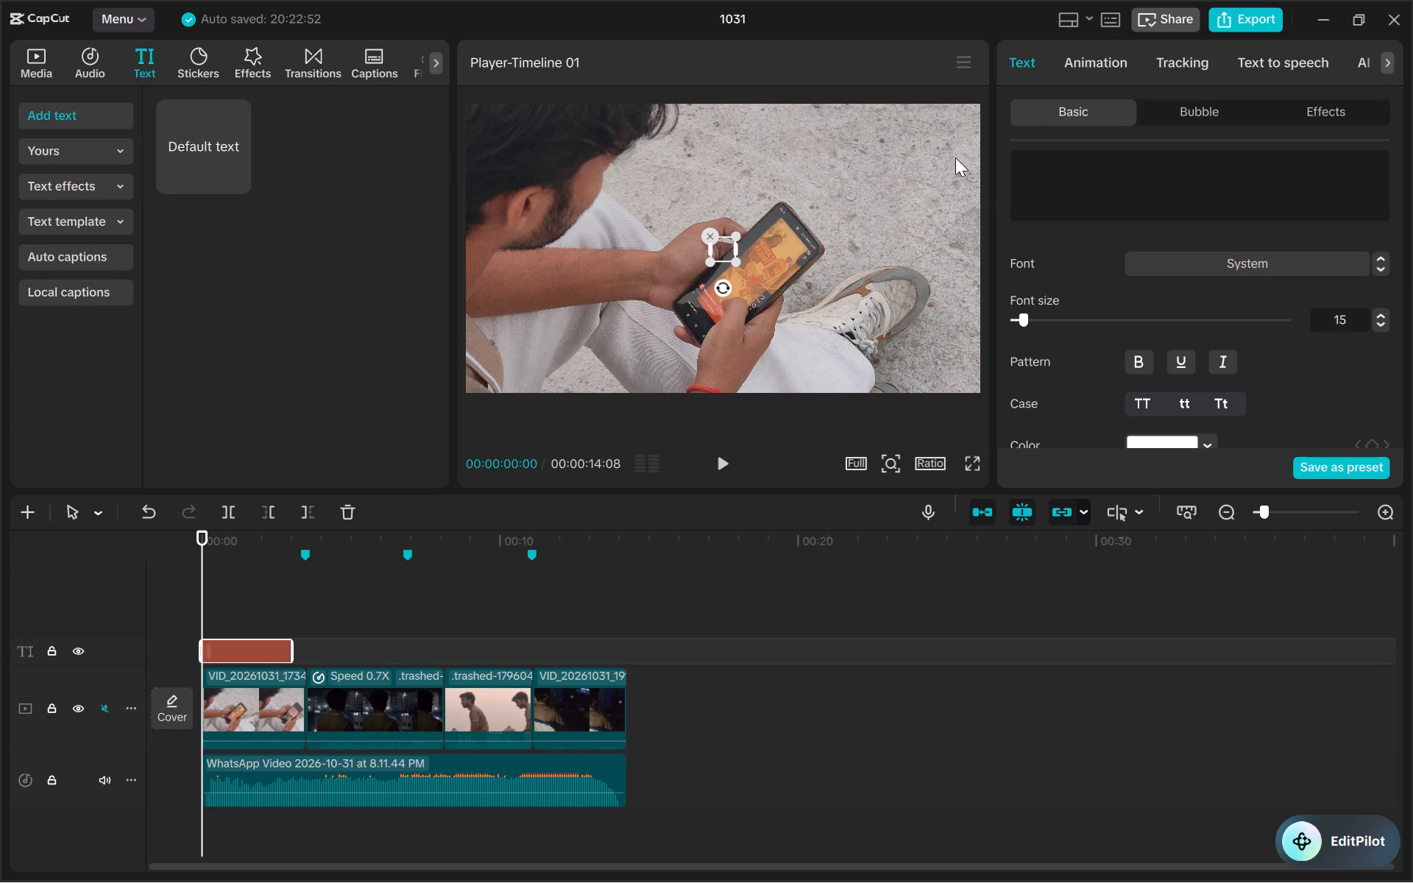
text(ta)
key(space)
key(BackSpace)
key(BackSpace)
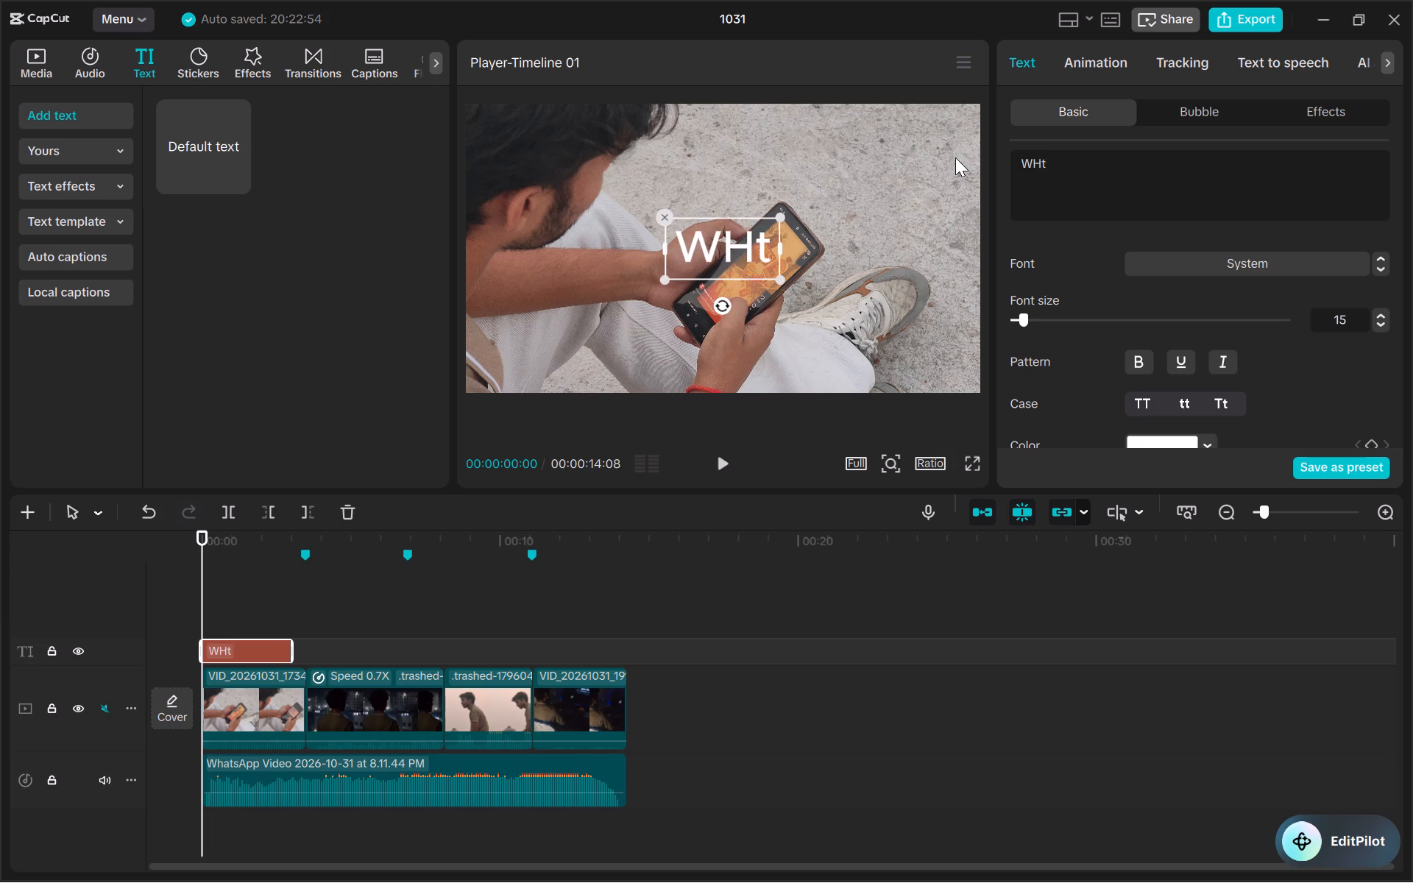
key(BackSpace)
key(BackSpace)
text(hat the hell am i doinf)
key(space)
key(BackSpace)
key(BackSpace)
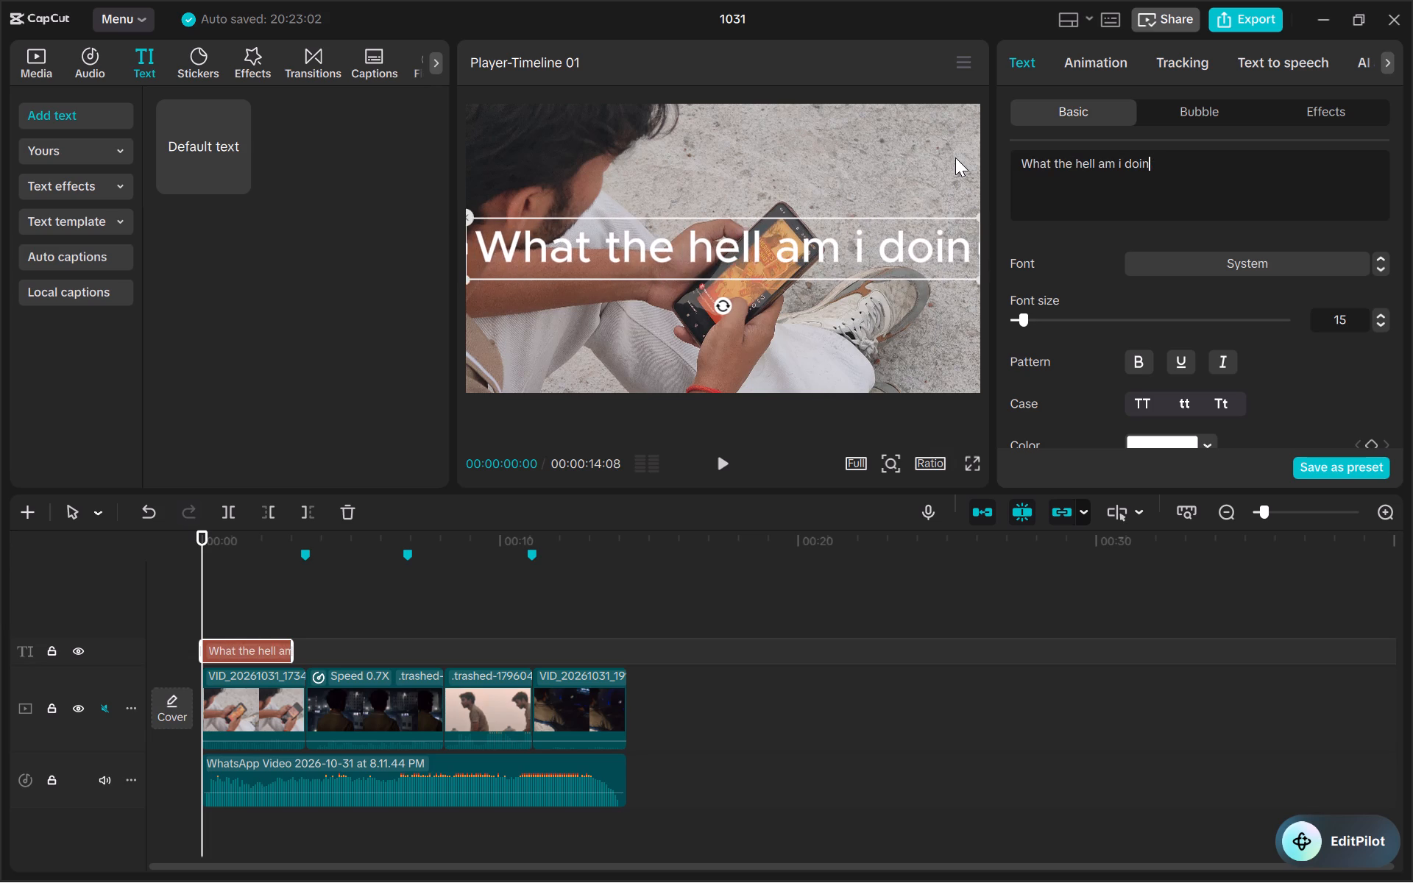
text(g here)
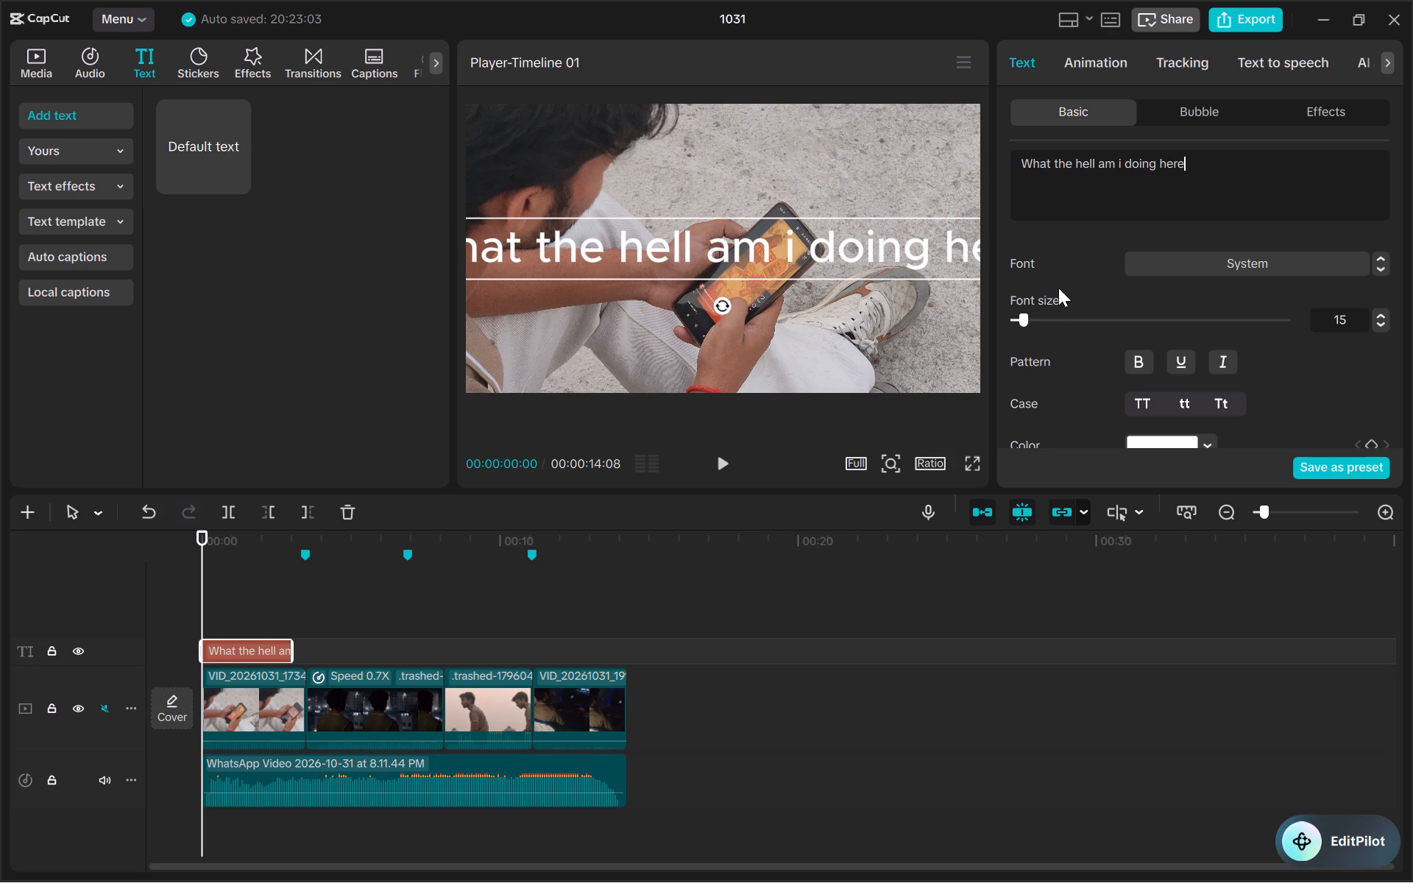
Set the caption's font size to 9, place it slightly scaled down near the frame's bottom centre, and check it in full screen.
click(1025, 319)
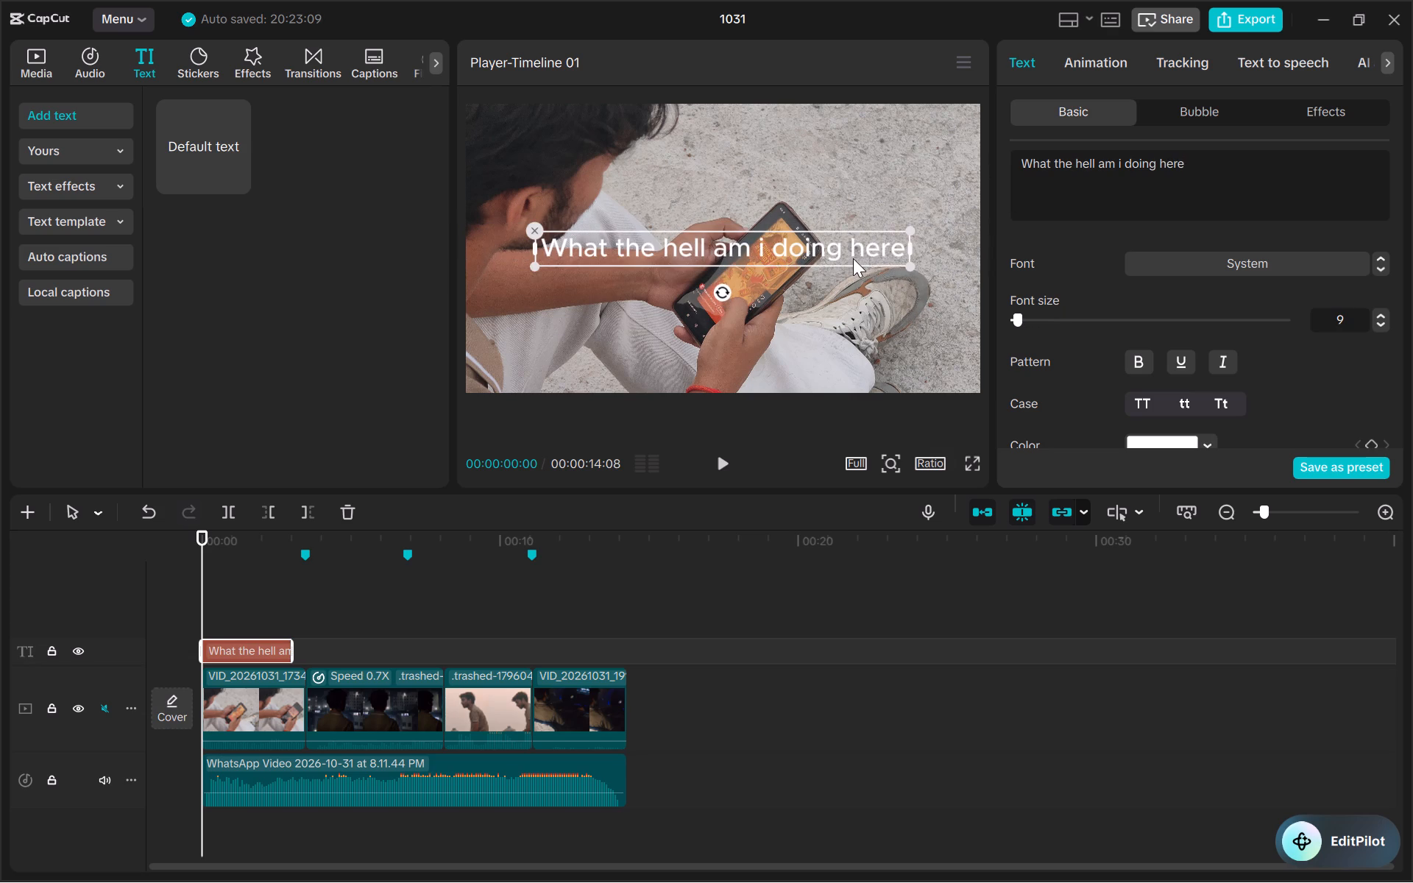
drag(853, 258, 874, 377)
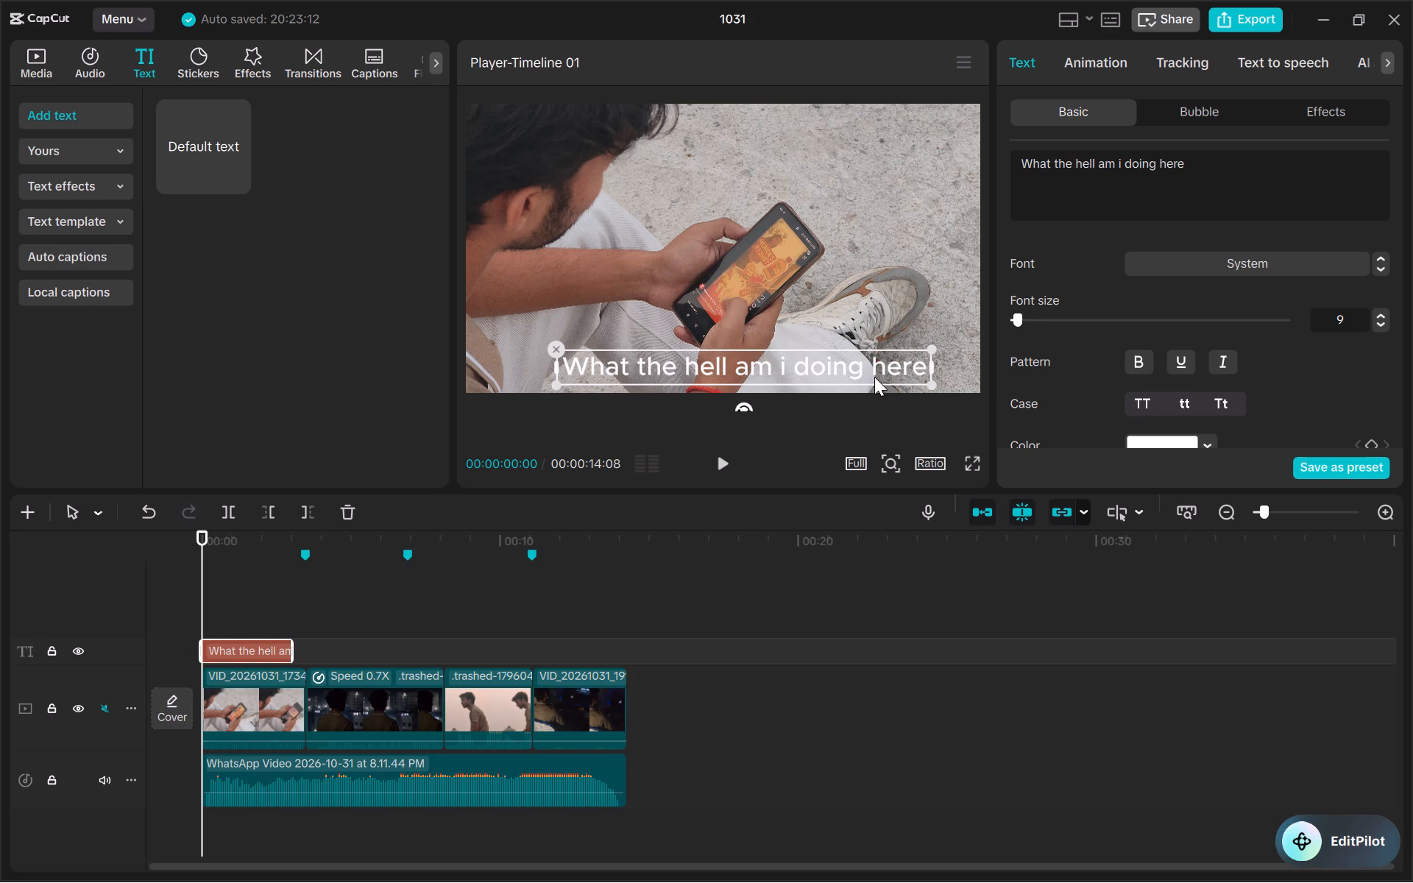
drag(923, 350, 880, 359)
drag(843, 361, 827, 361)
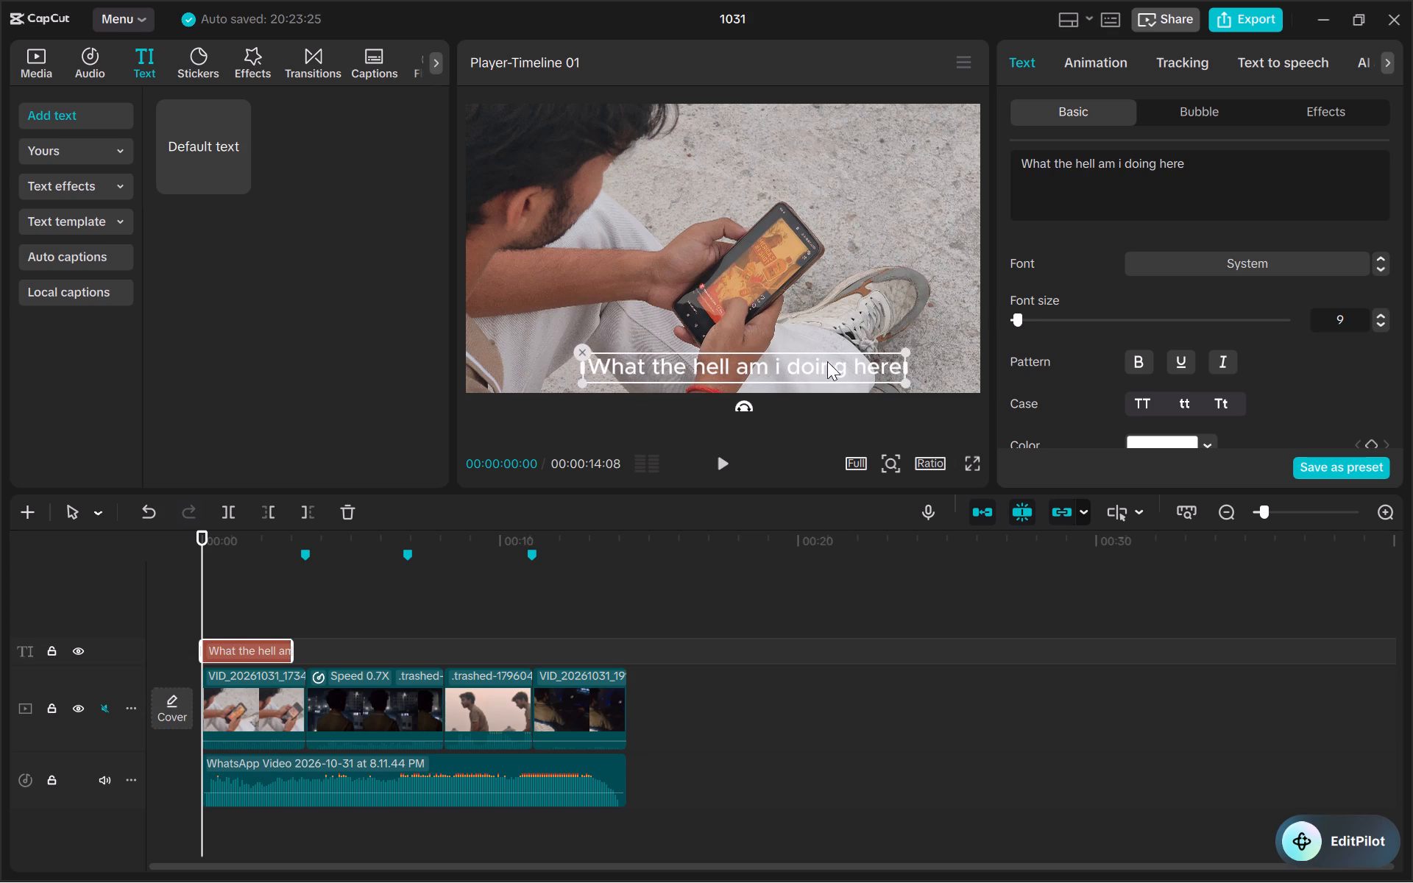
drag(827, 361, 821, 361)
click(975, 461)
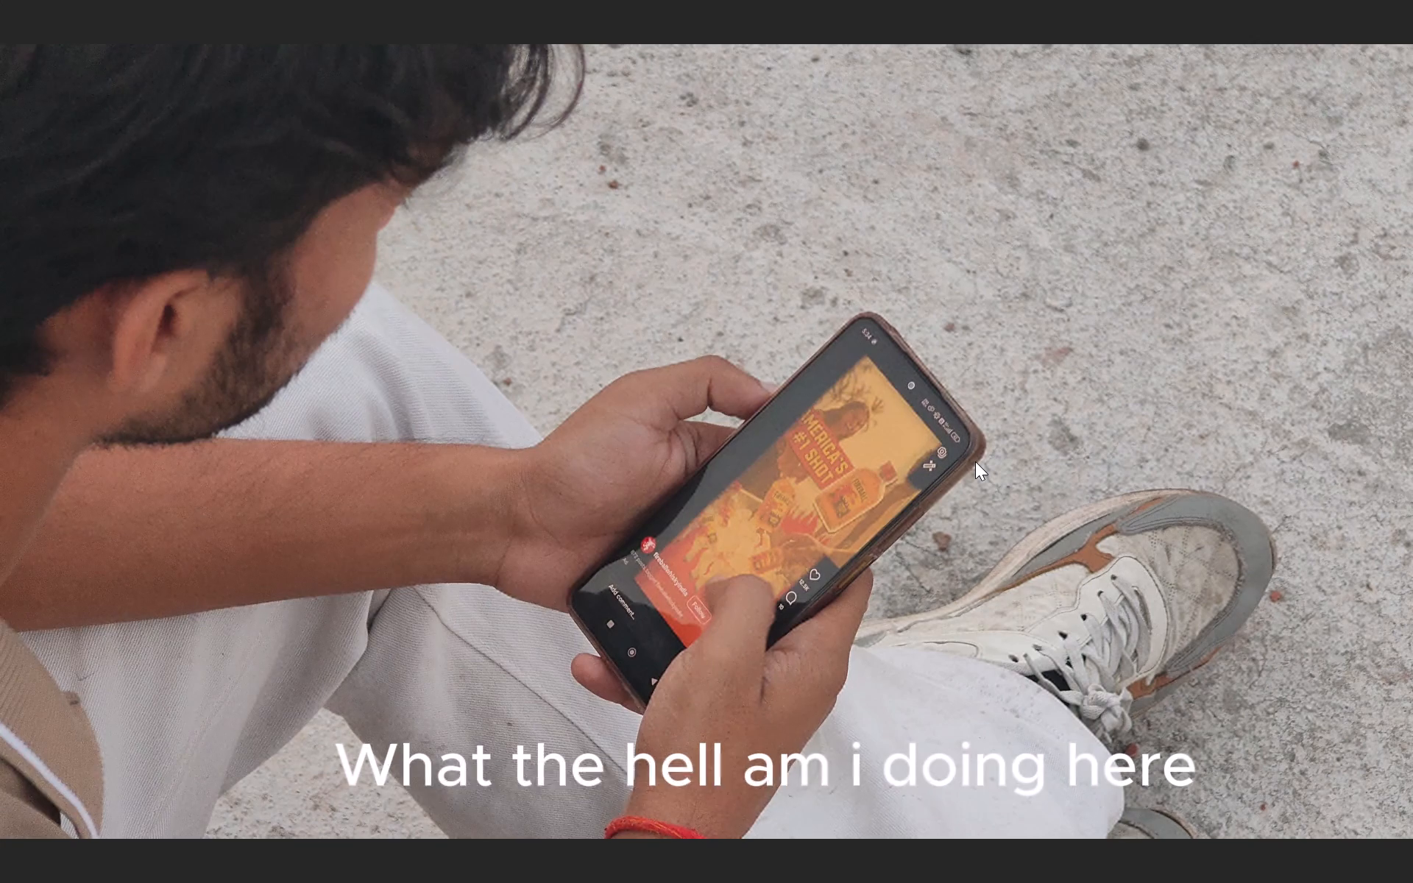
key(Escape)
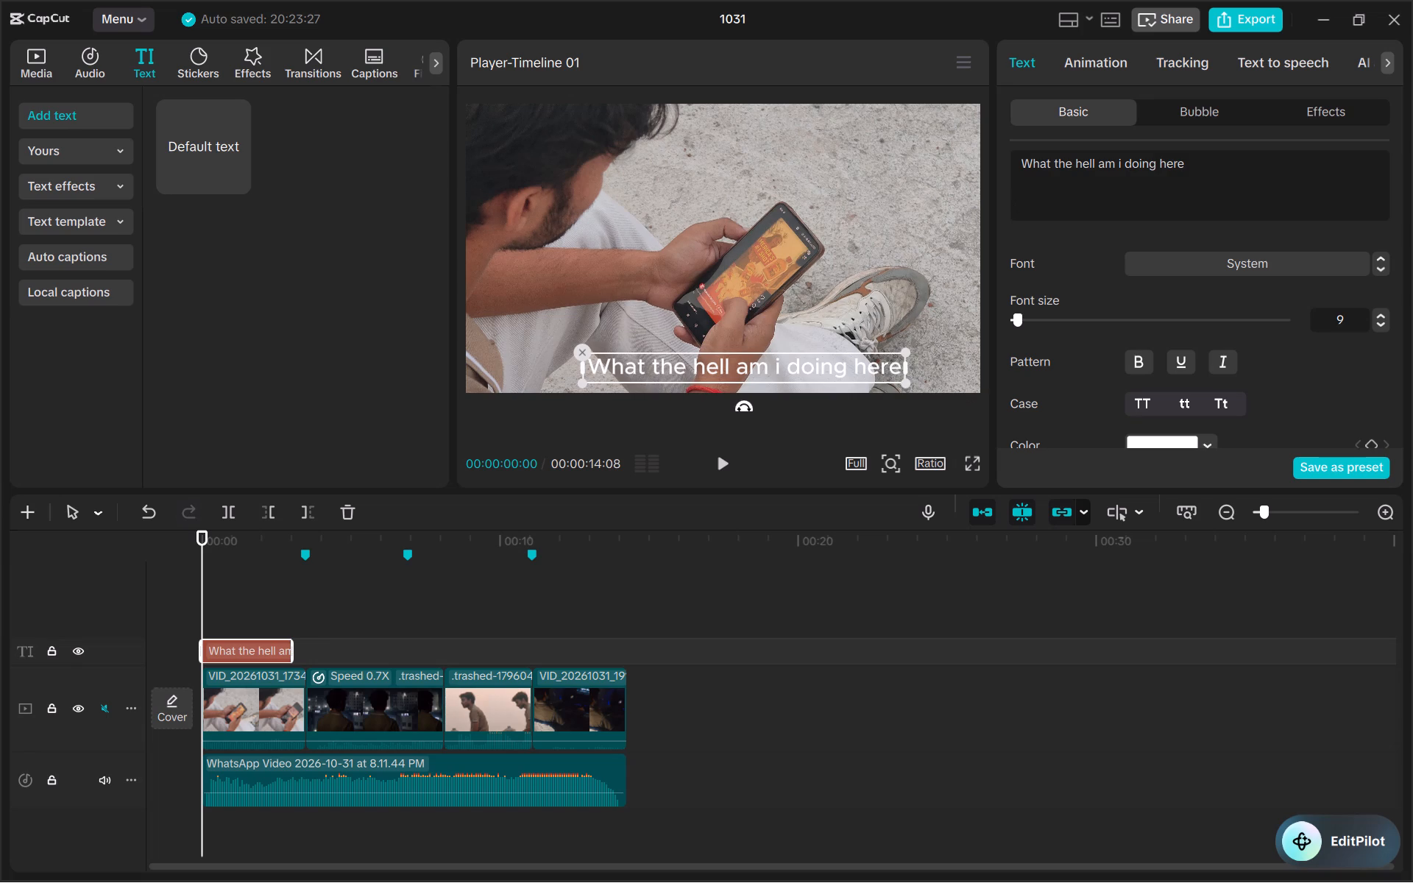
Change the caption's font to Montserrat-Light and preview it over the phone clip in full screen.
click(1244, 255)
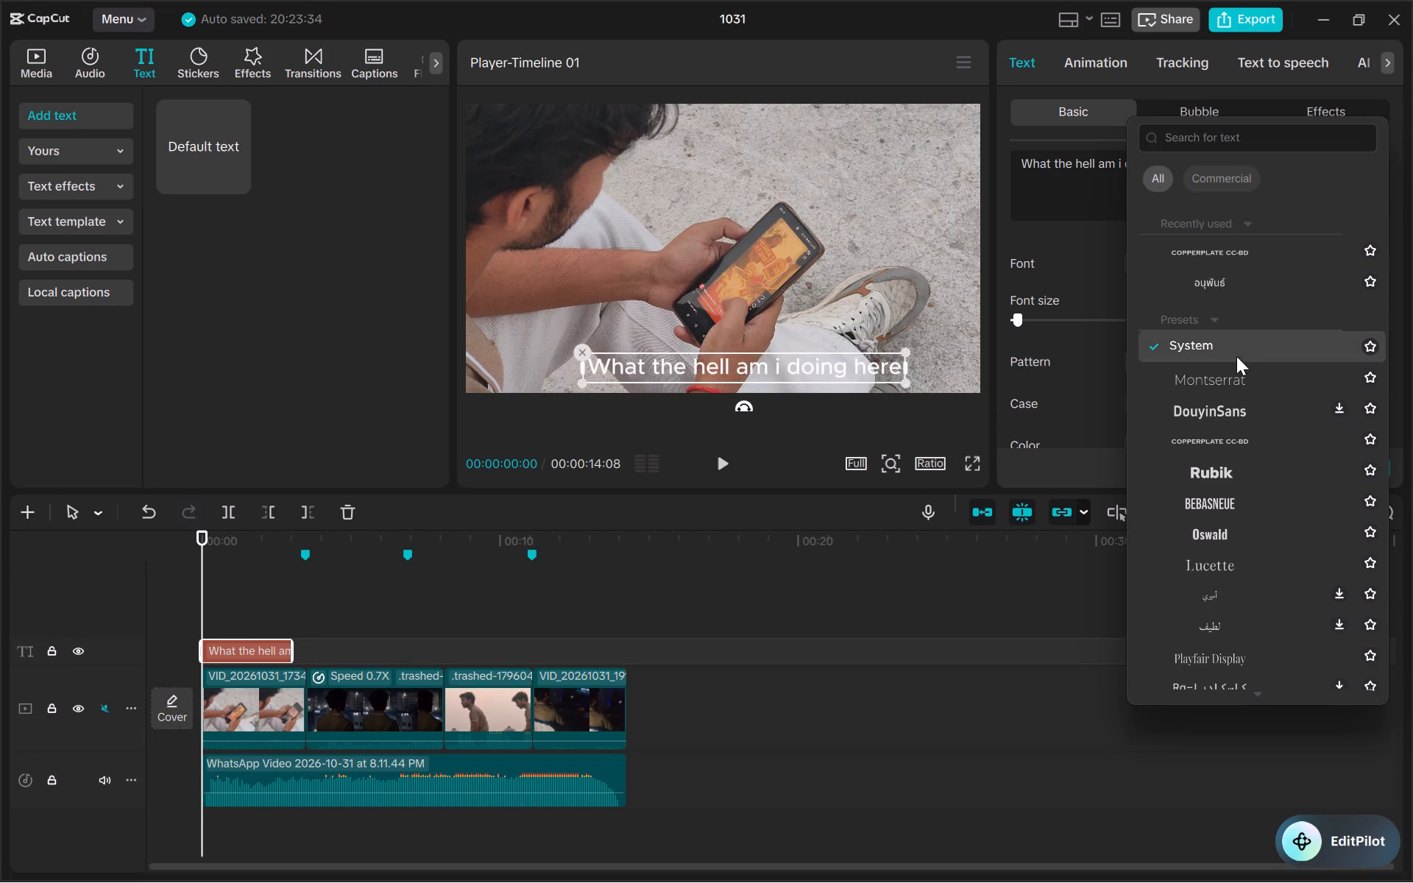
click(1232, 377)
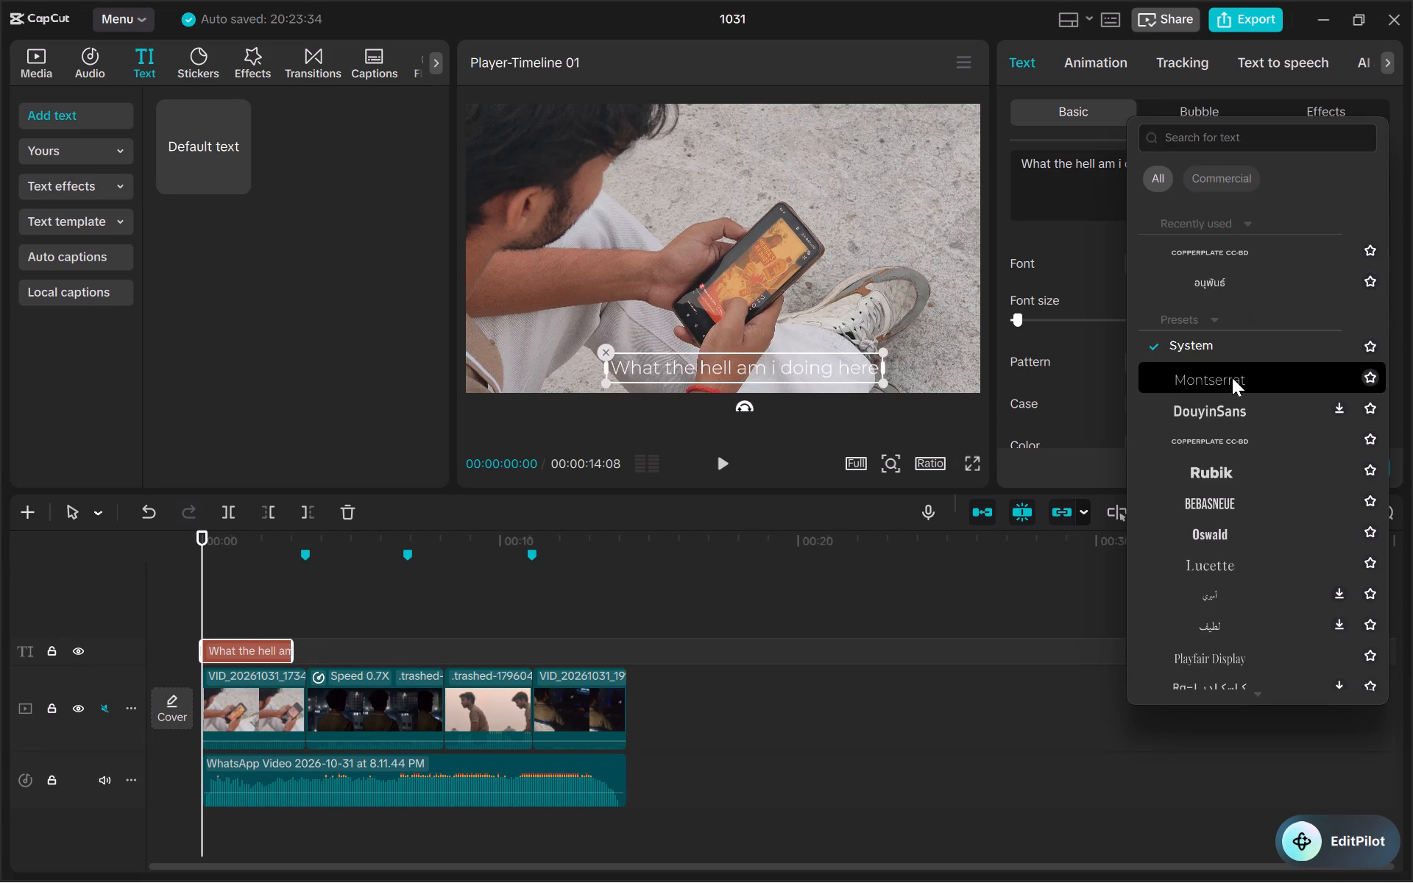
click(974, 461)
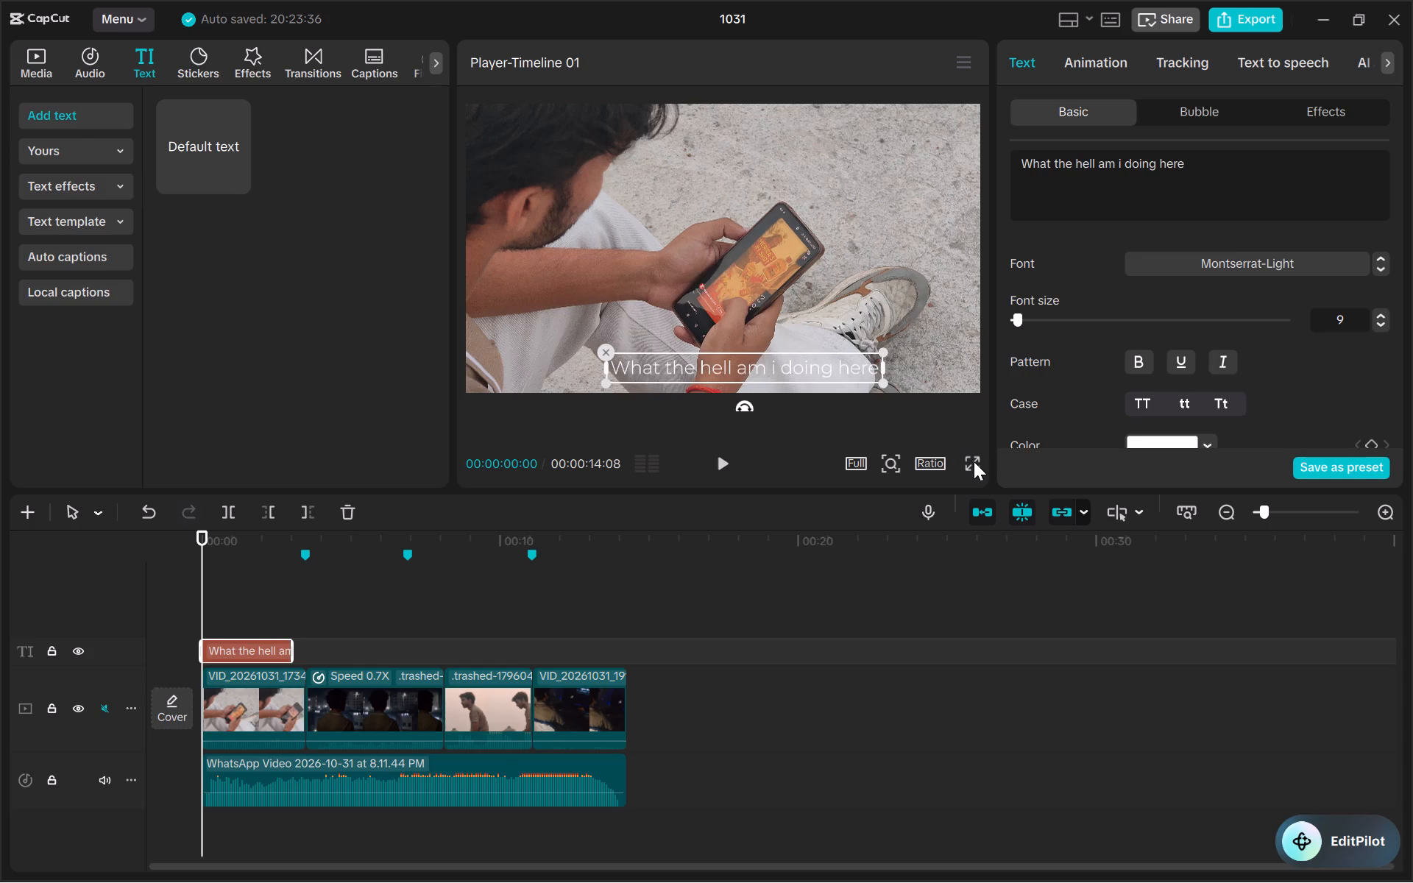
key(space)
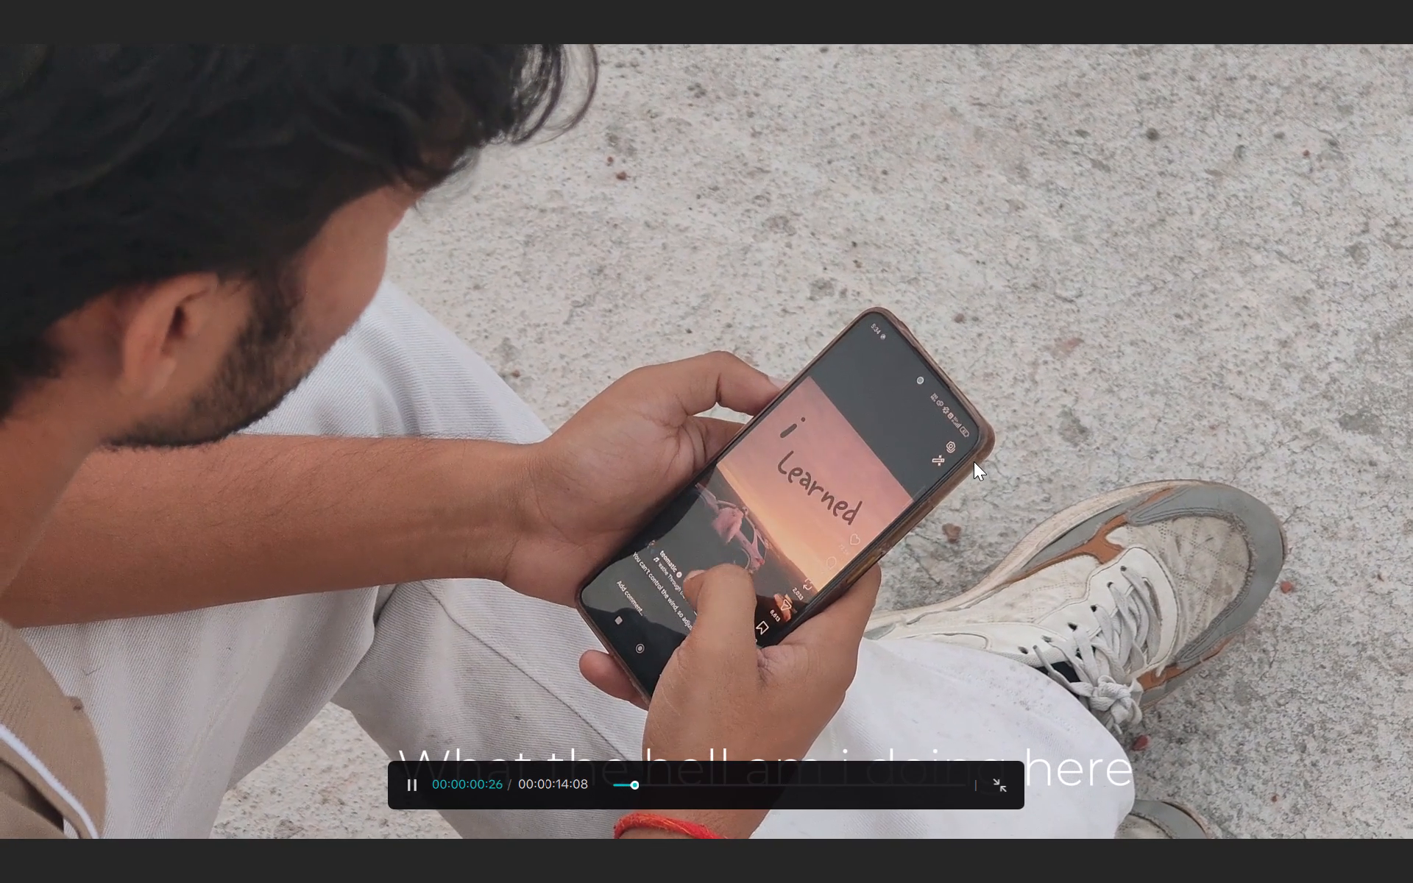
key(Escape)
key(space)
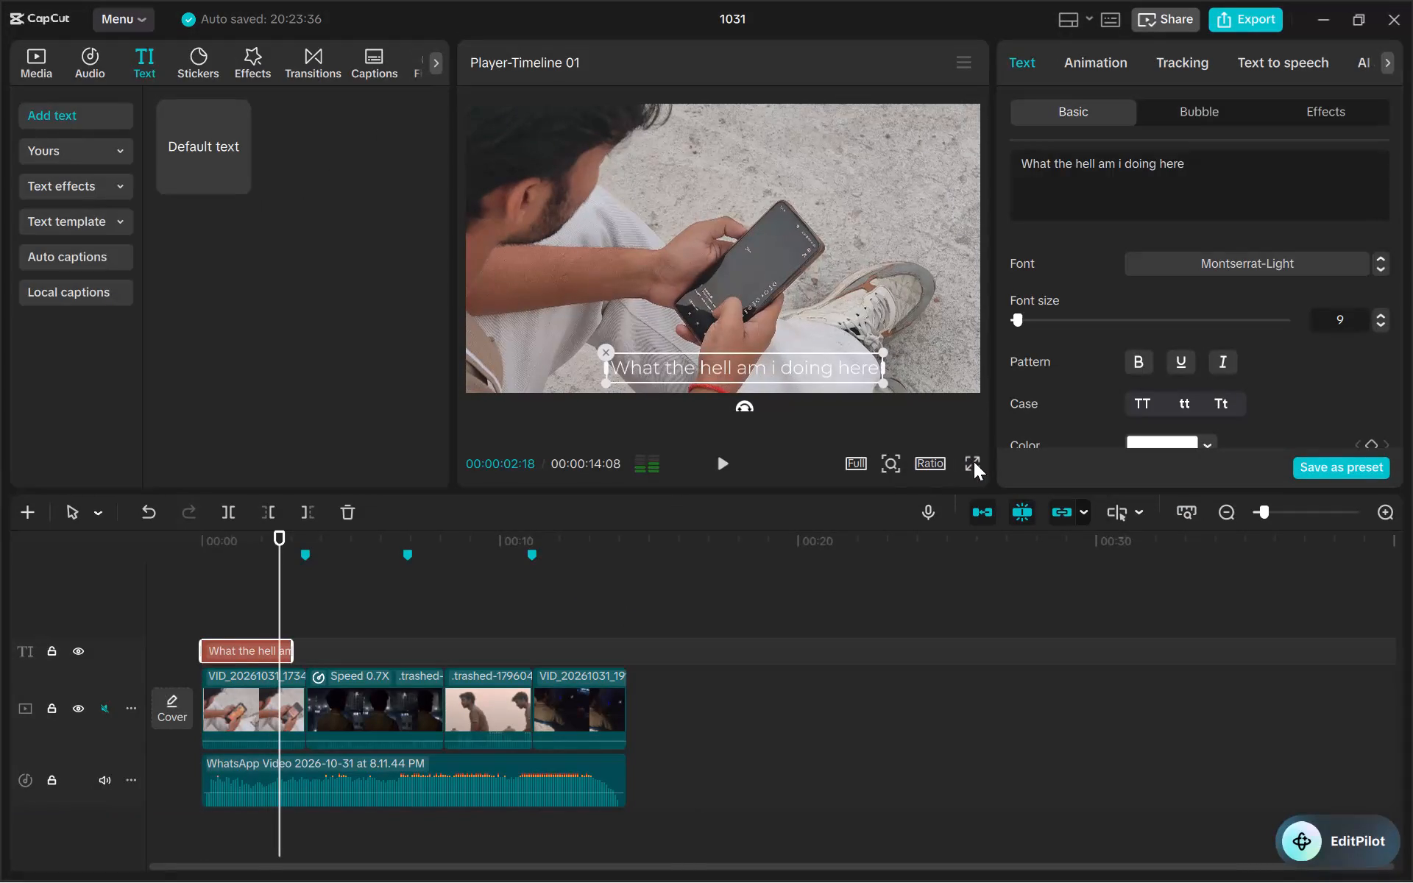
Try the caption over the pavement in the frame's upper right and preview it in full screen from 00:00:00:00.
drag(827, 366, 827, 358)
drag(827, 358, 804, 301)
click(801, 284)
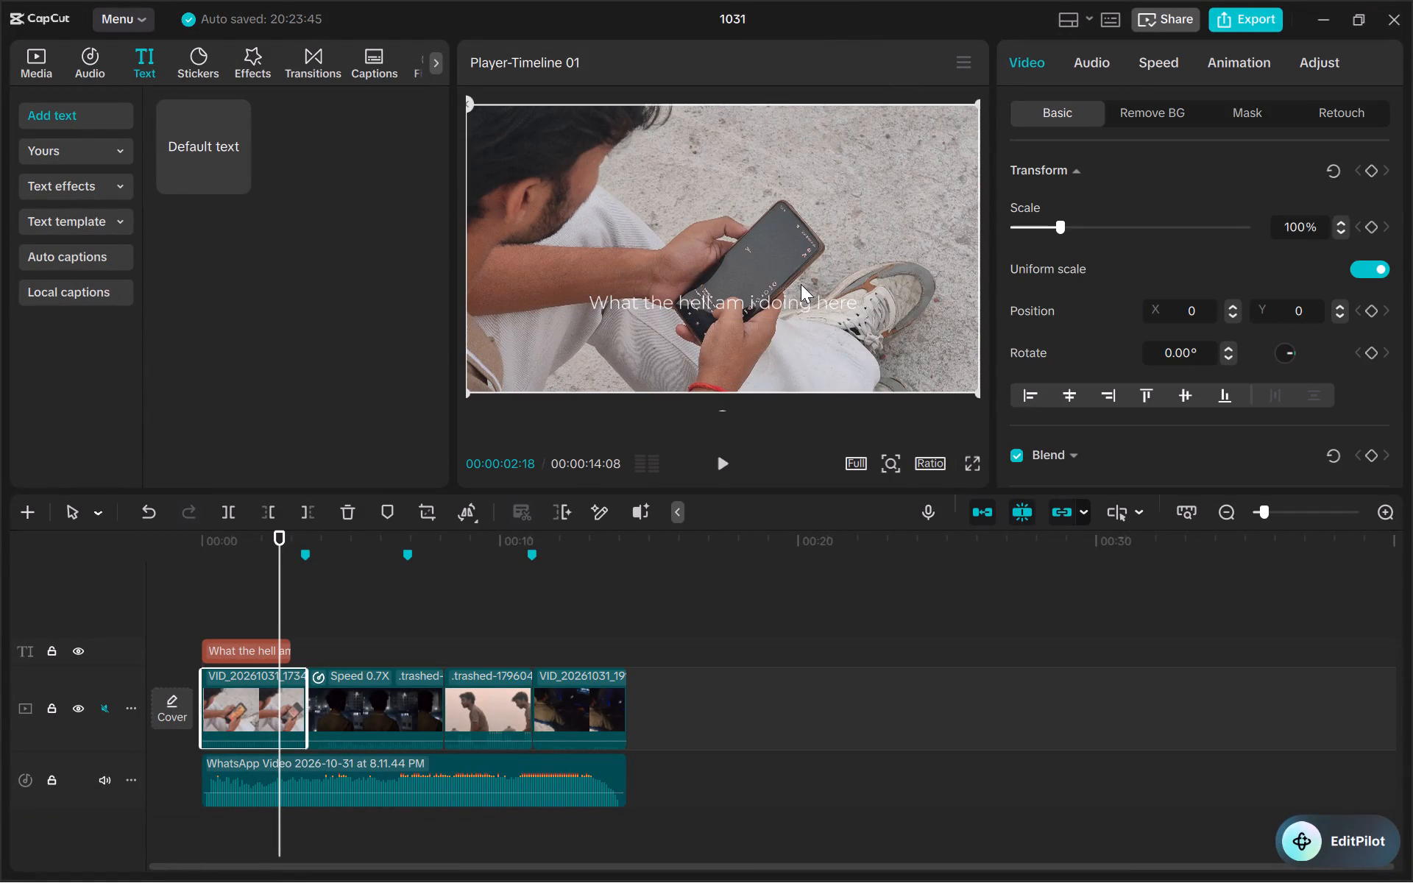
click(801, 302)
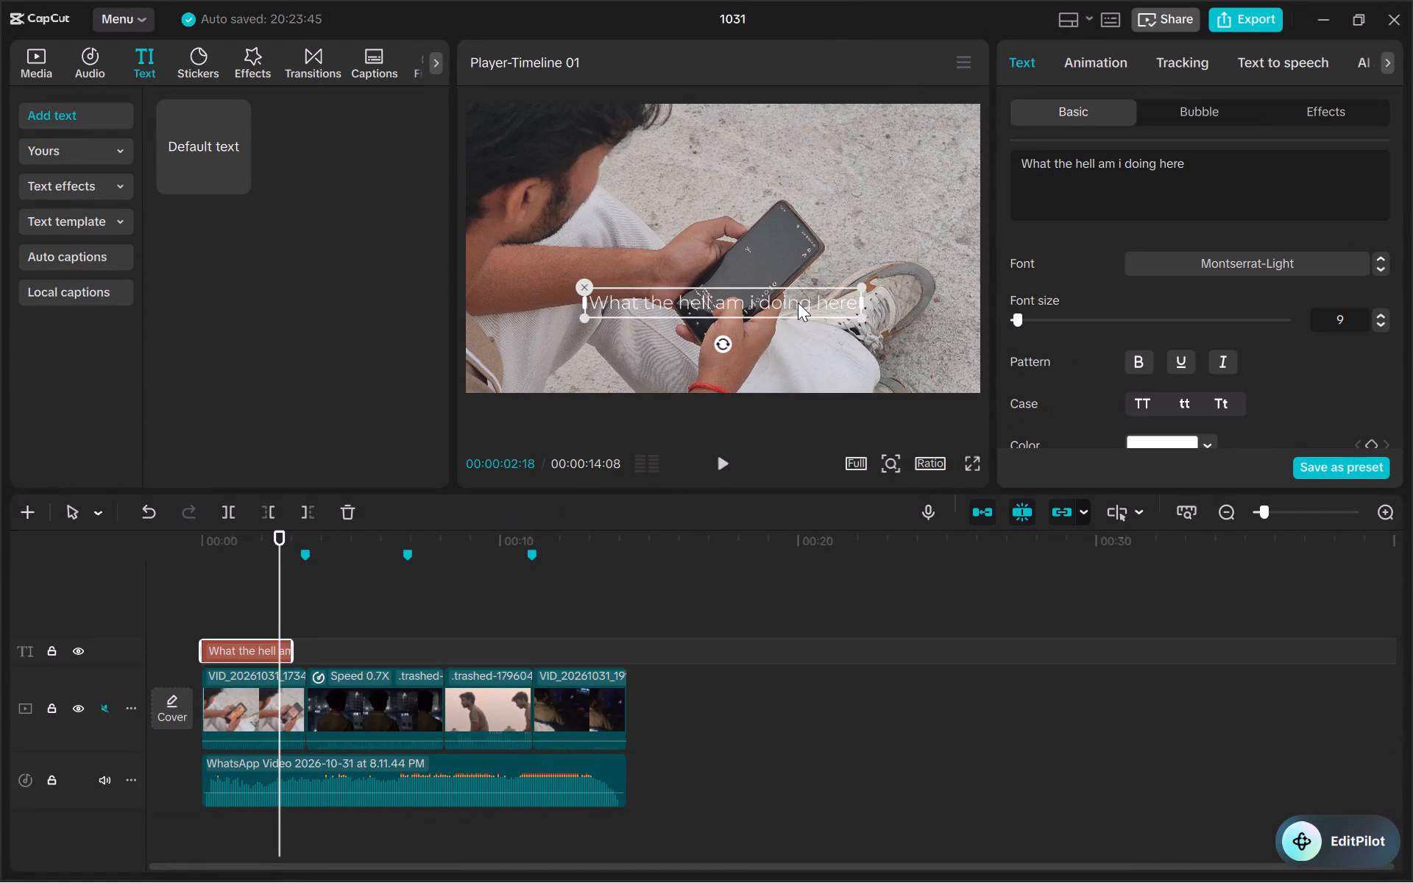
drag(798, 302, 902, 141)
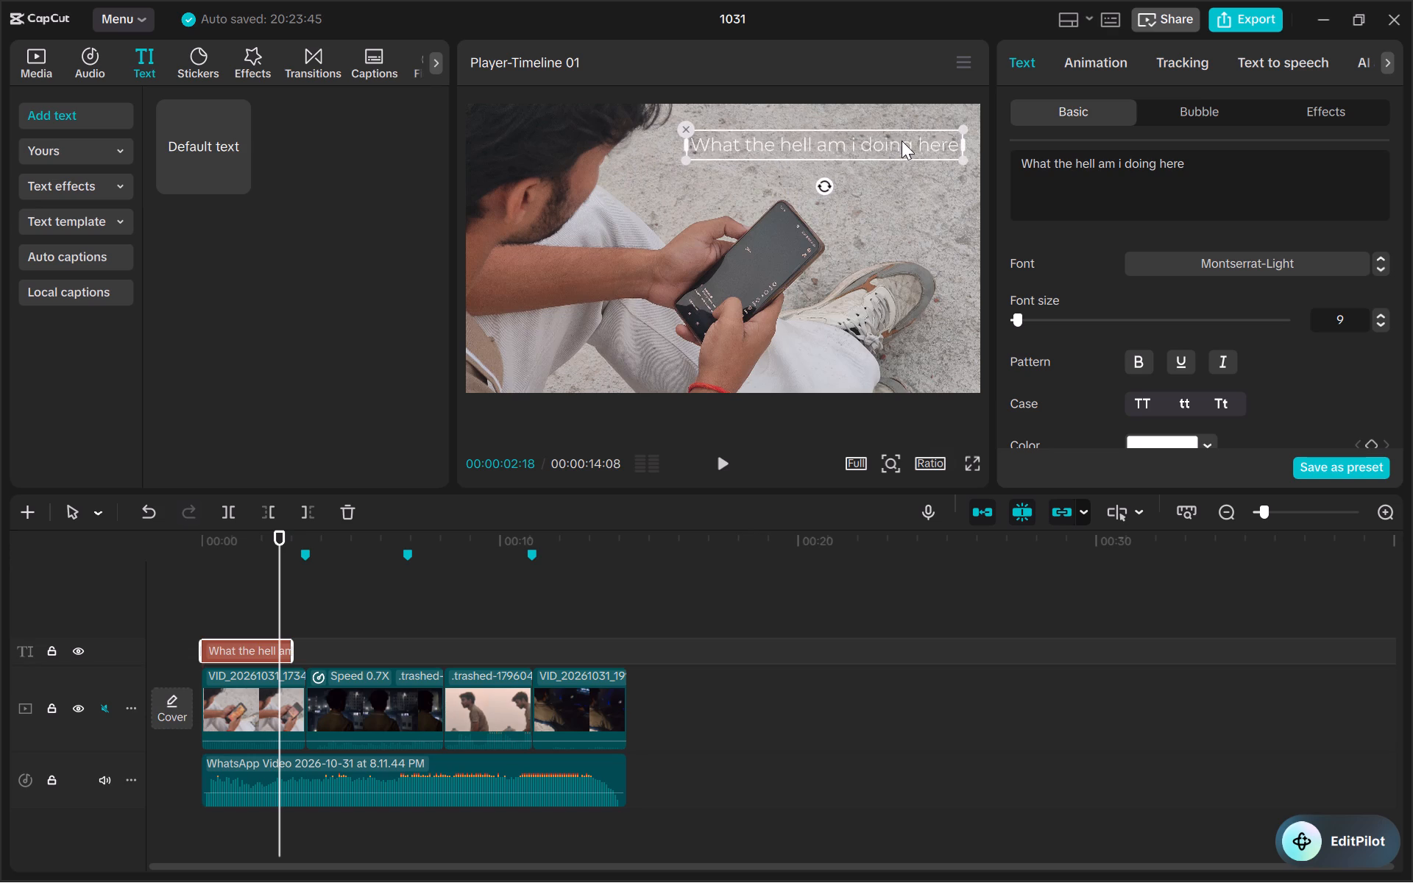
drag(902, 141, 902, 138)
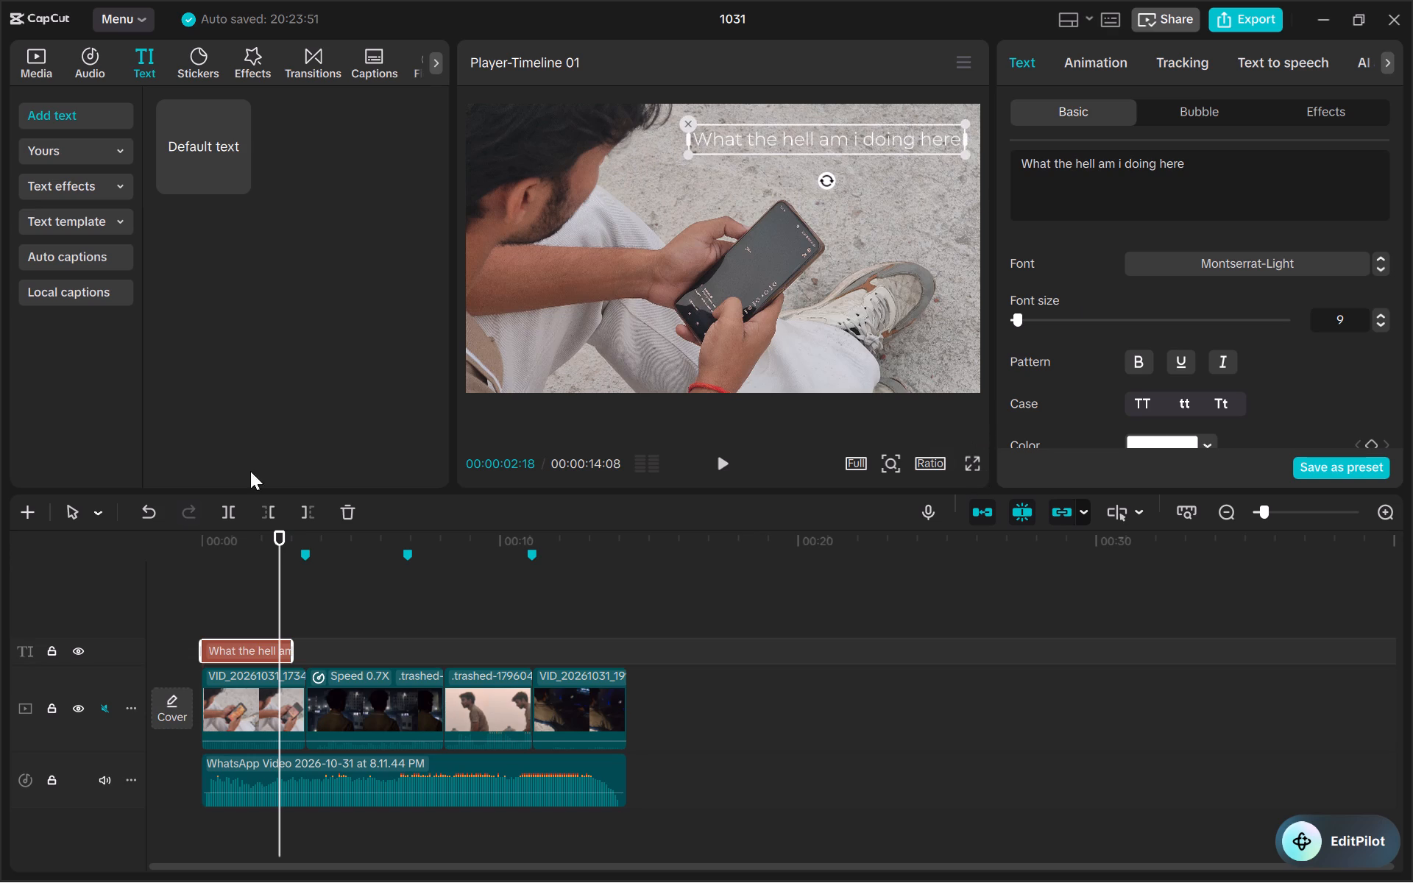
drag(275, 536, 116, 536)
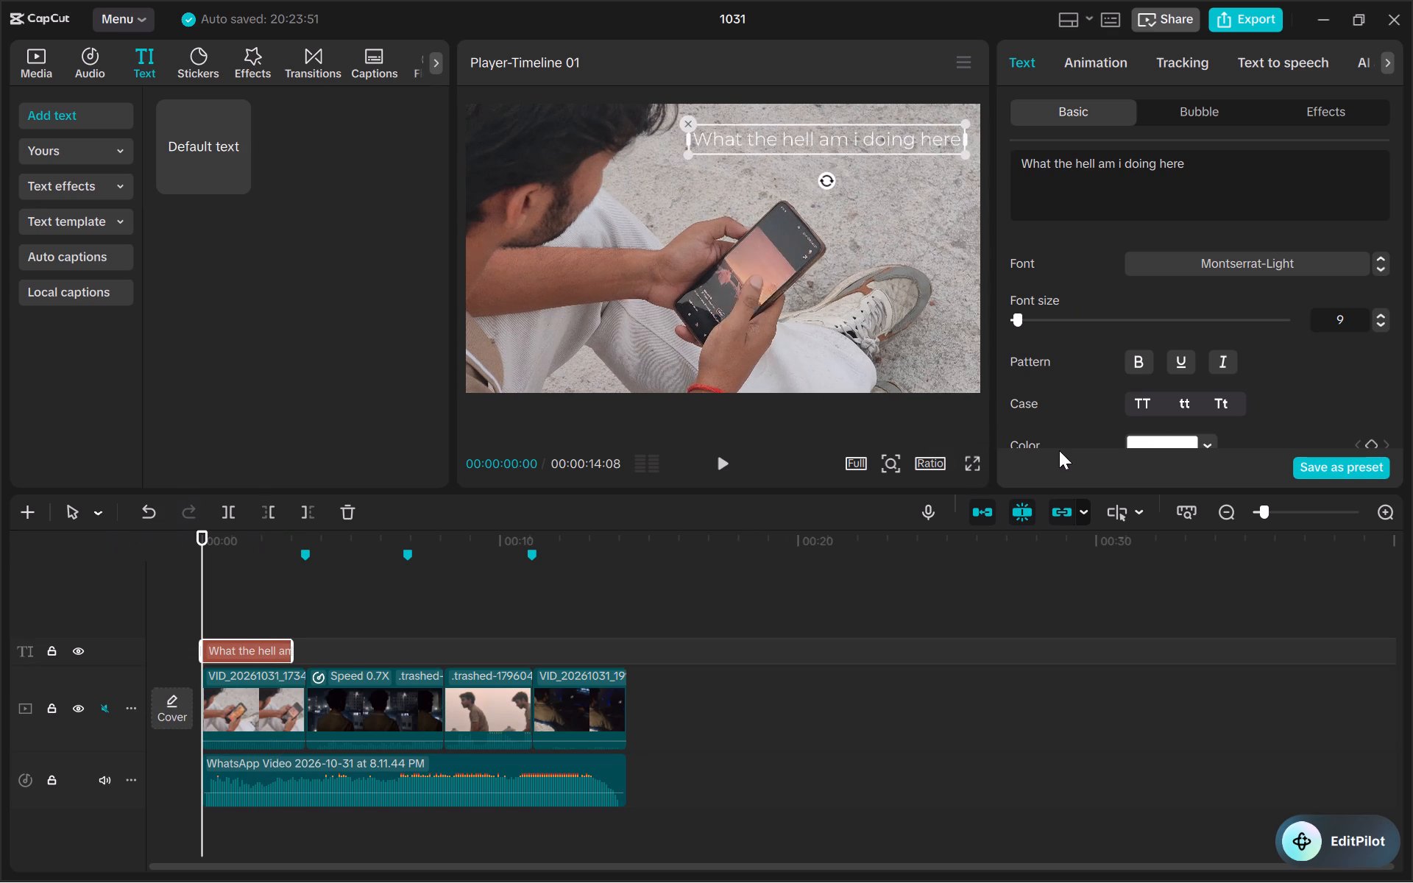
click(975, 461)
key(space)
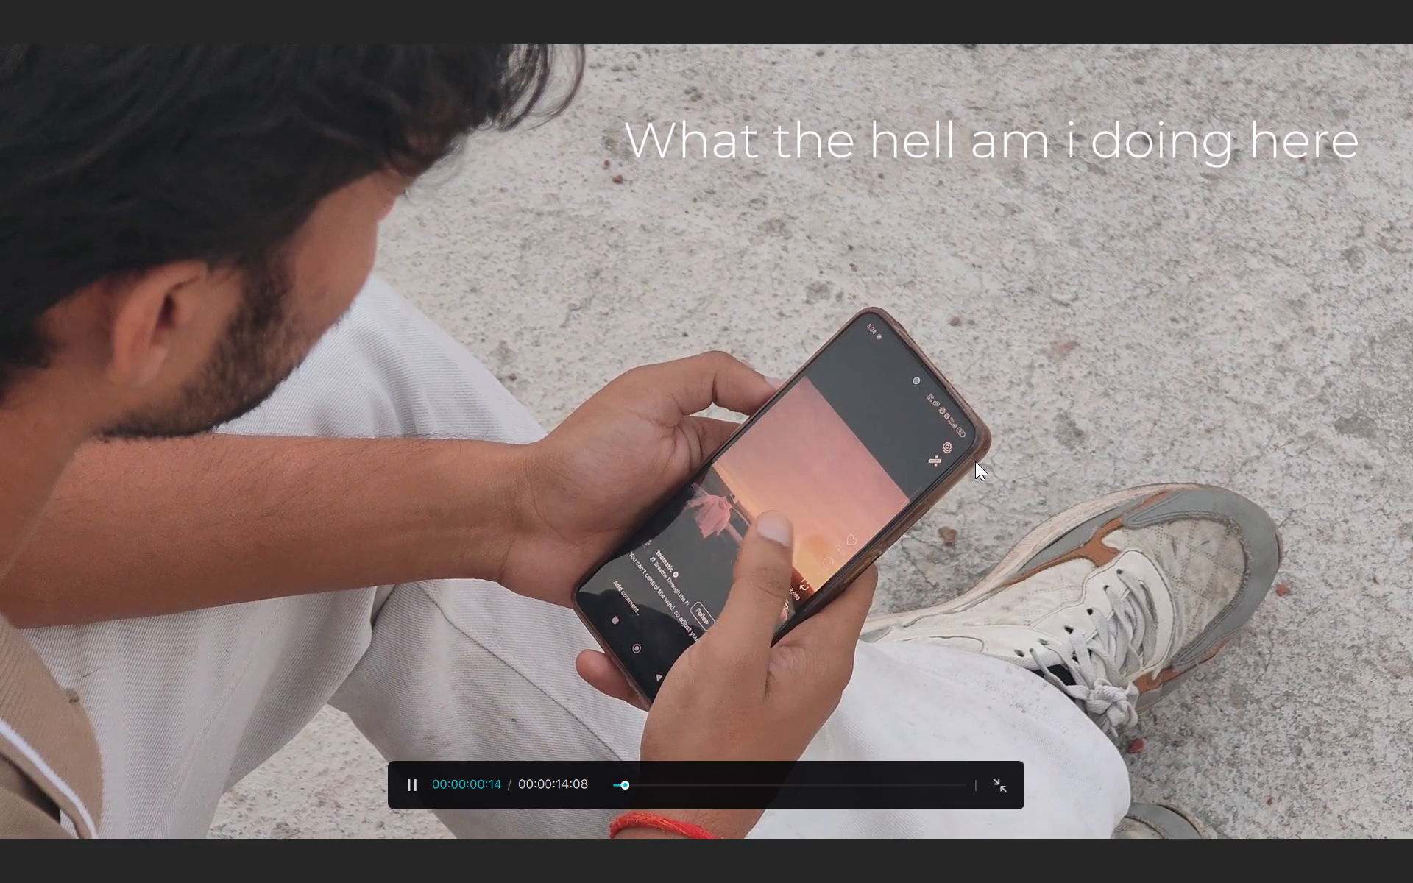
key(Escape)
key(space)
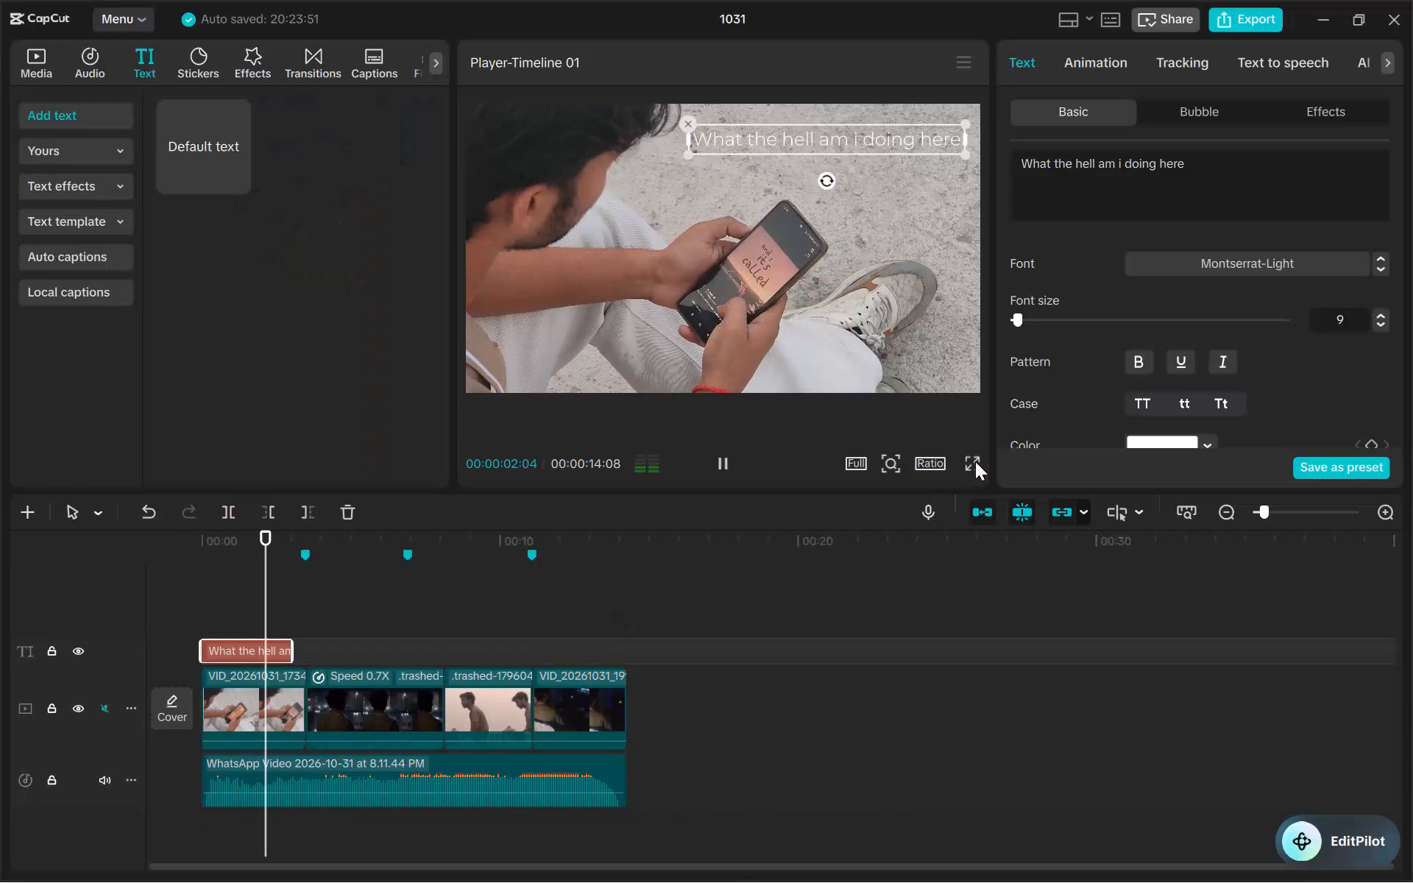
Move the caption back to the frame's bottom centre, scale it down further, and rest it against the lower edge.
drag(876, 130, 810, 303)
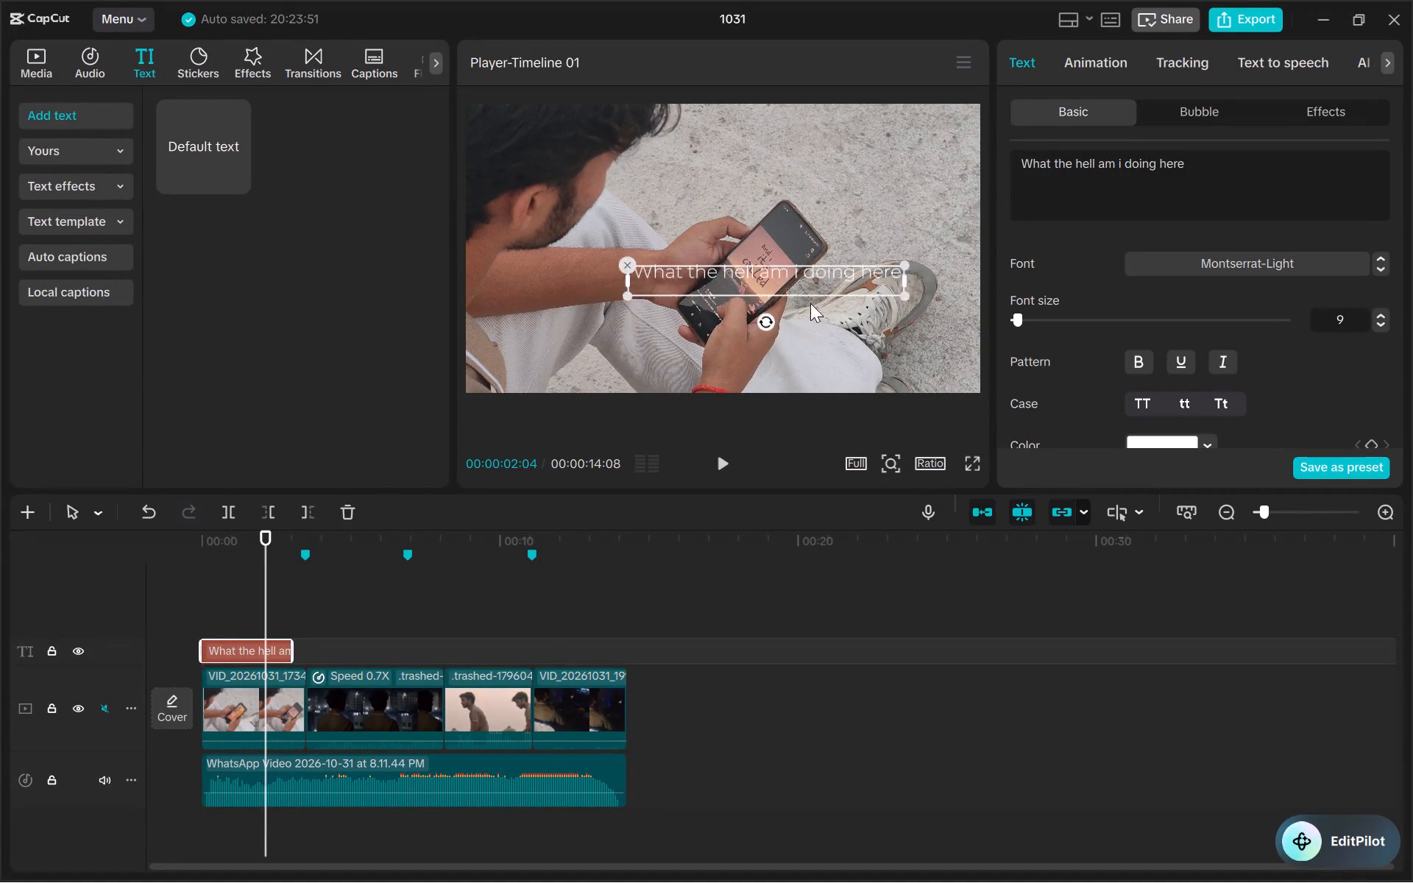
drag(810, 303, 786, 367)
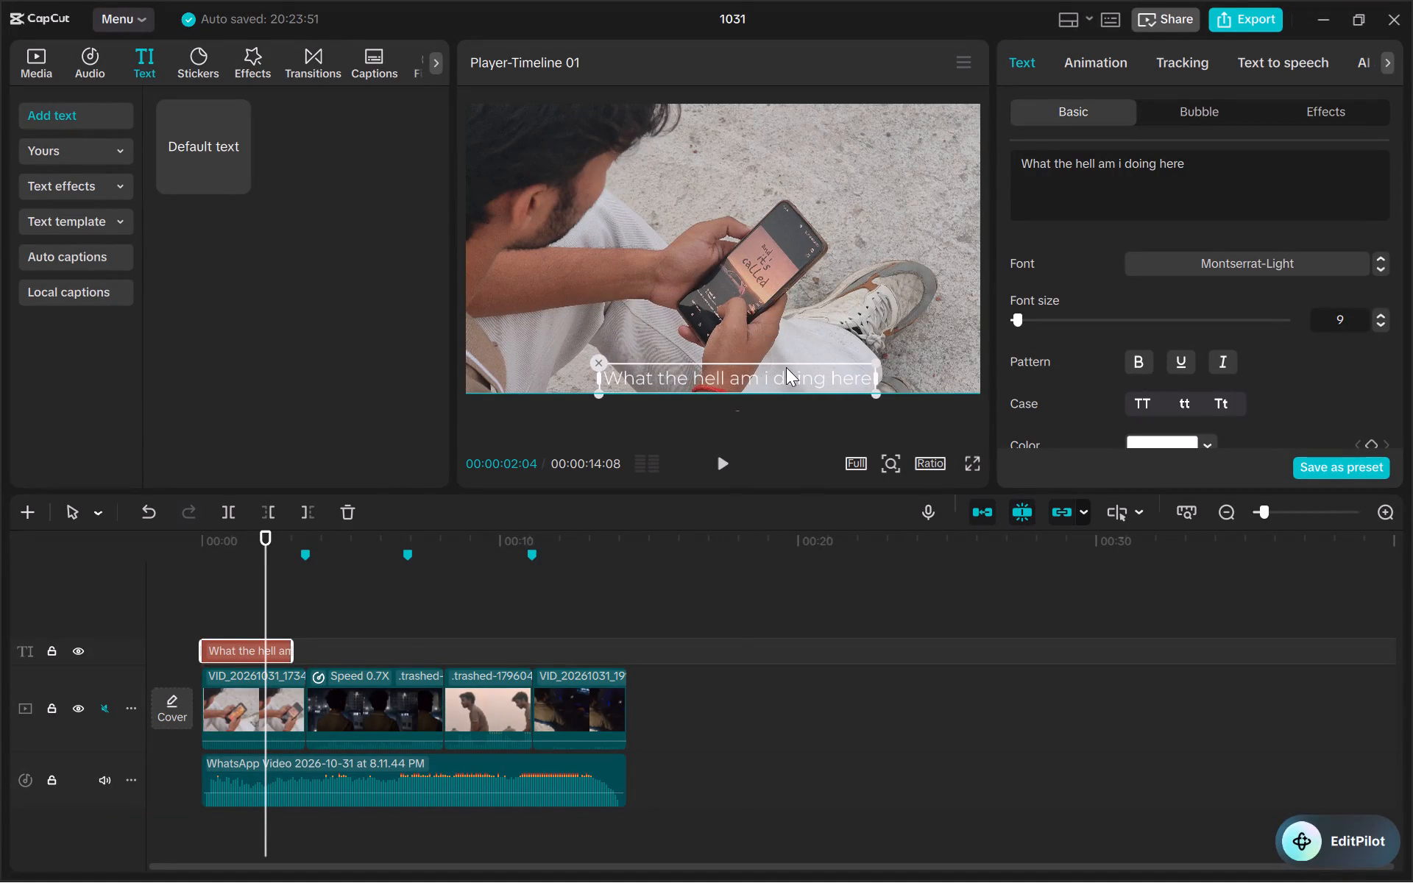
drag(786, 367, 781, 364)
drag(869, 364, 843, 370)
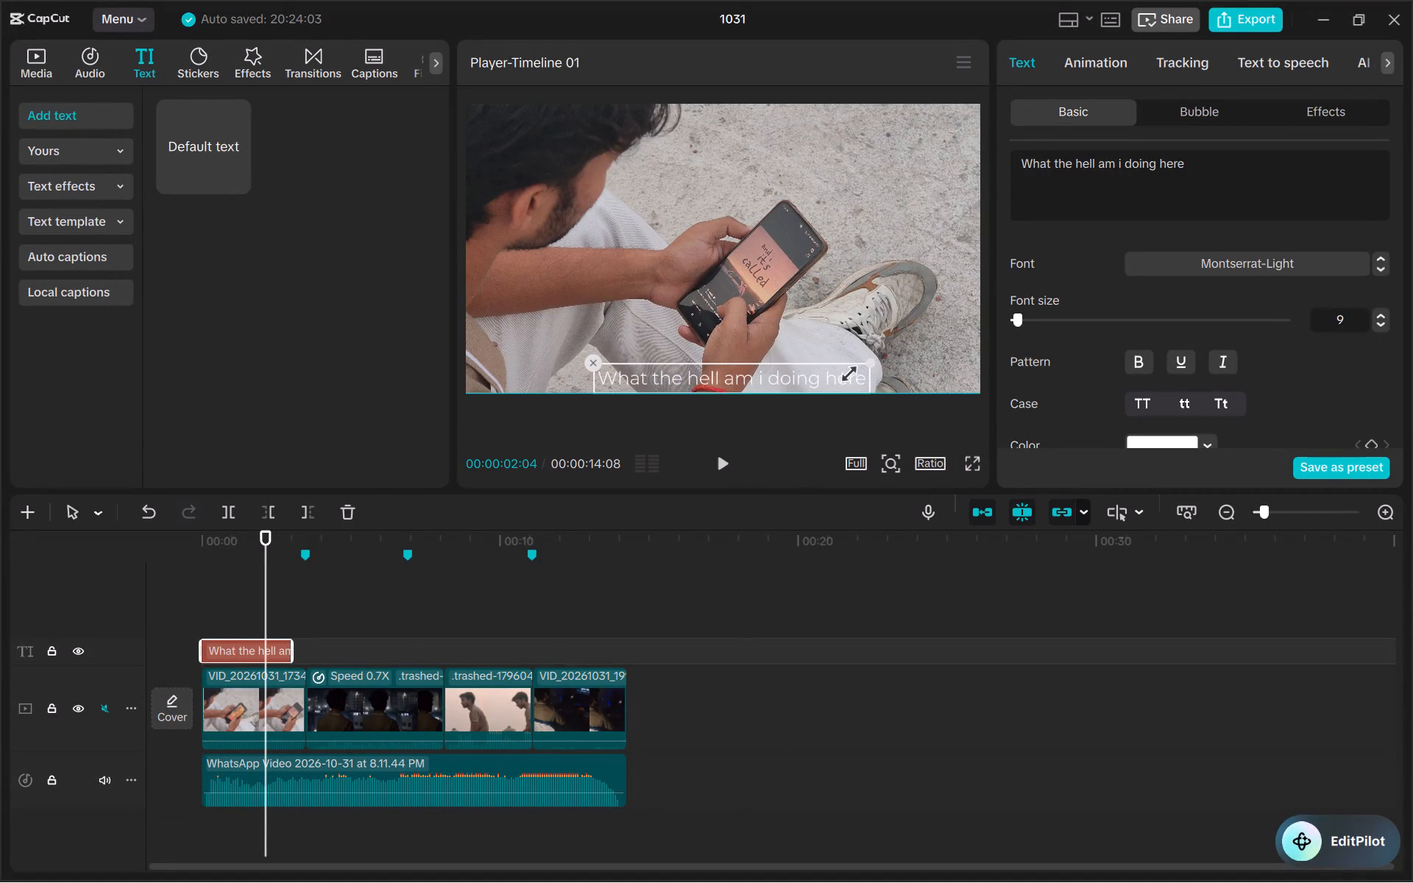
drag(843, 370, 842, 368)
drag(868, 361, 847, 362)
drag(871, 361, 845, 374)
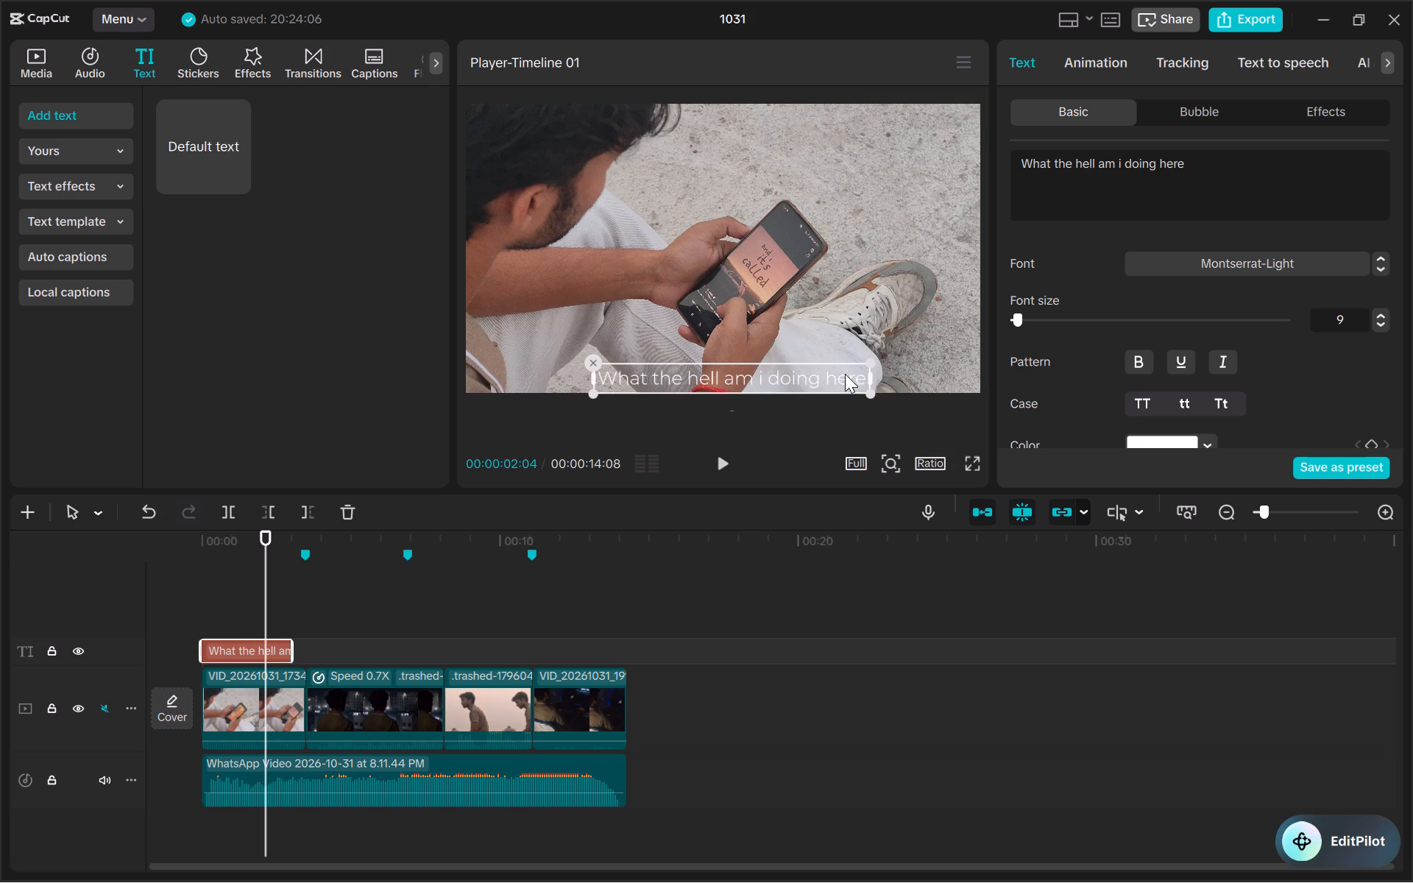
drag(824, 371, 823, 339)
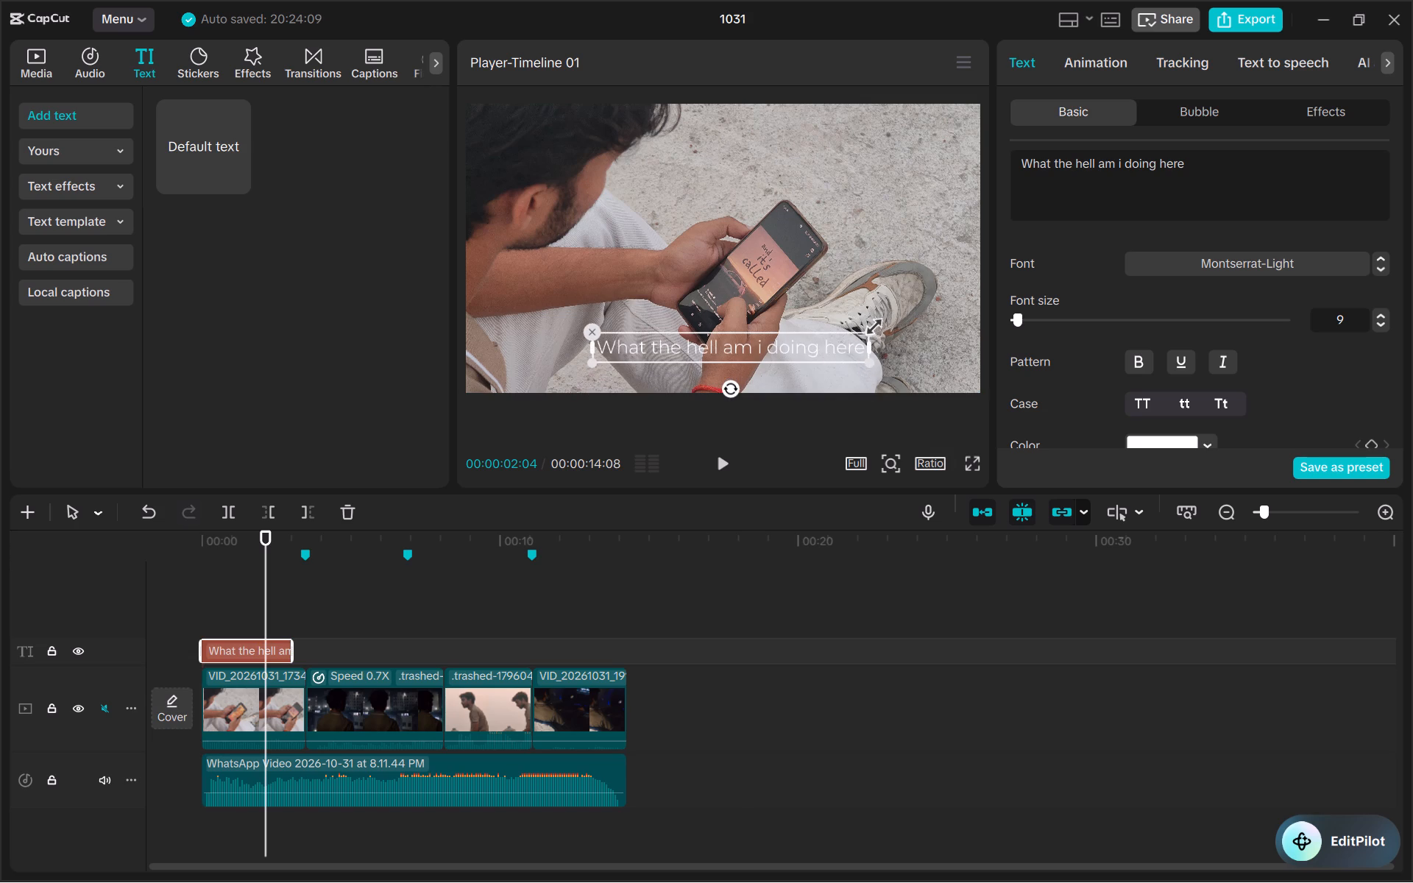
drag(871, 323, 852, 336)
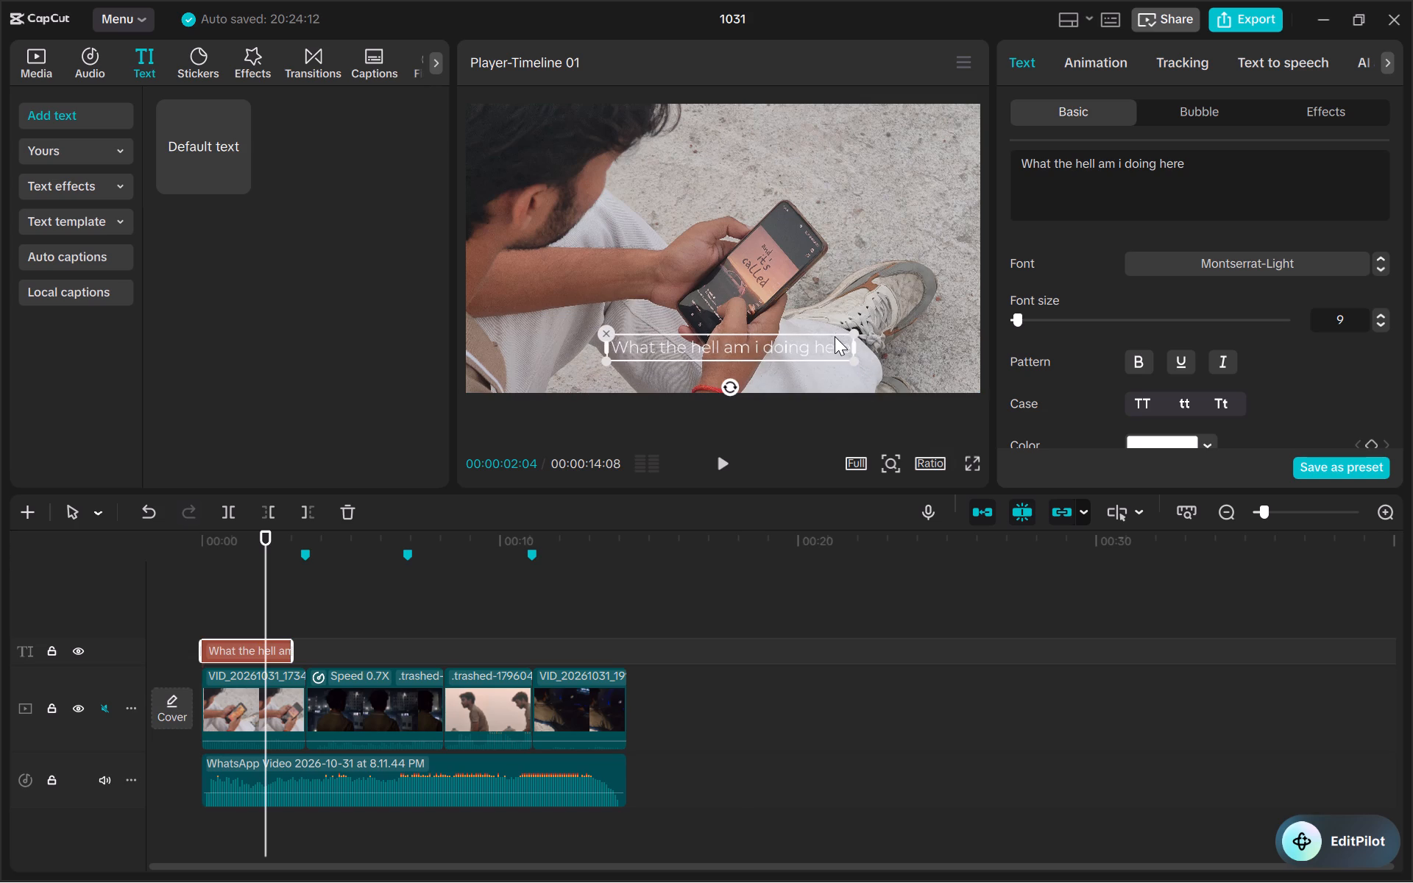
drag(851, 336, 832, 338)
drag(797, 343, 793, 372)
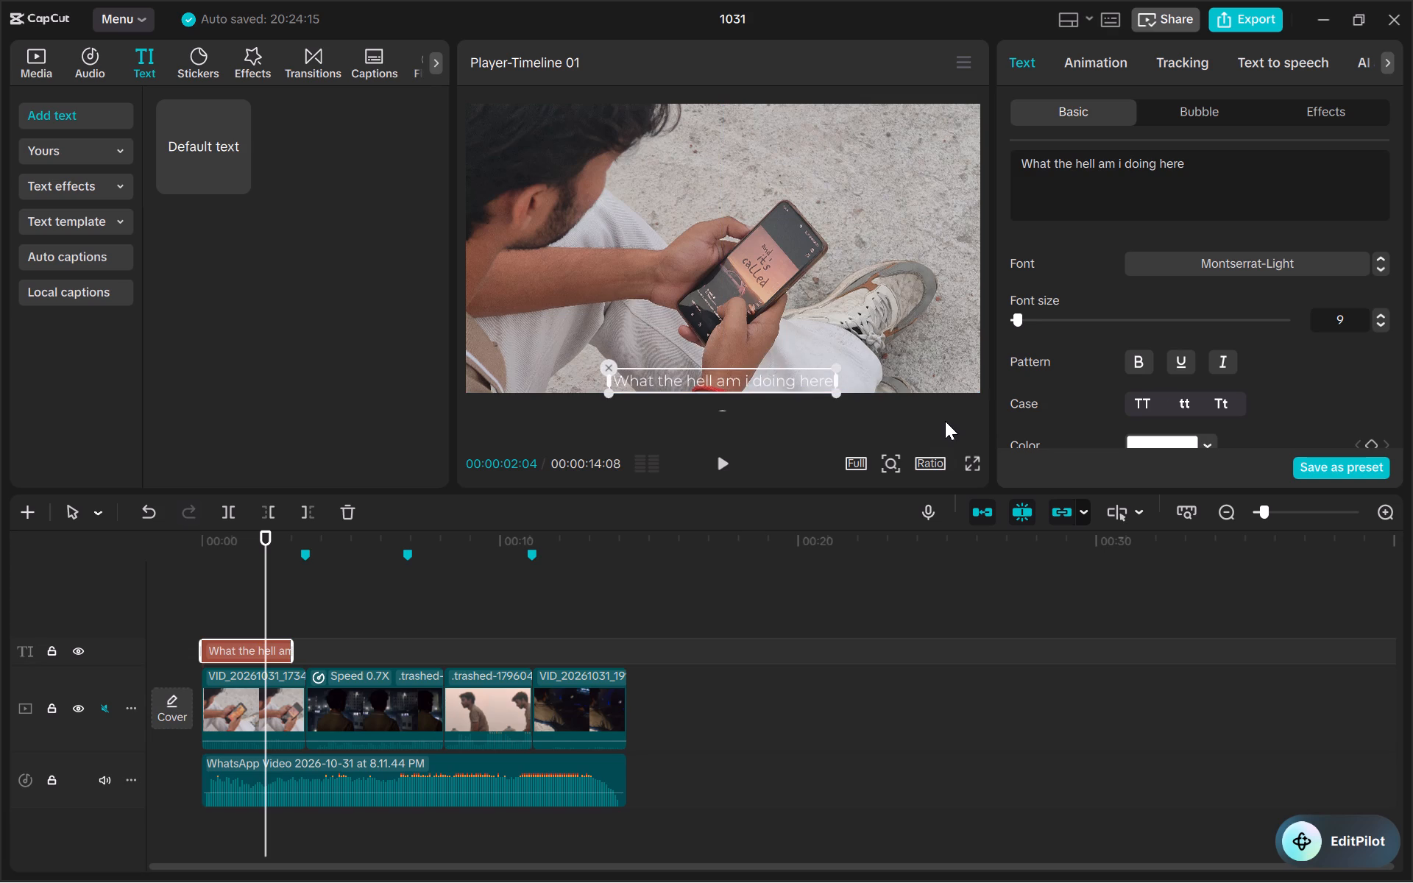
Play the cut in full screen from 00:00:00:00 to check the caption's size and placement over the phone clip.
click(206, 548)
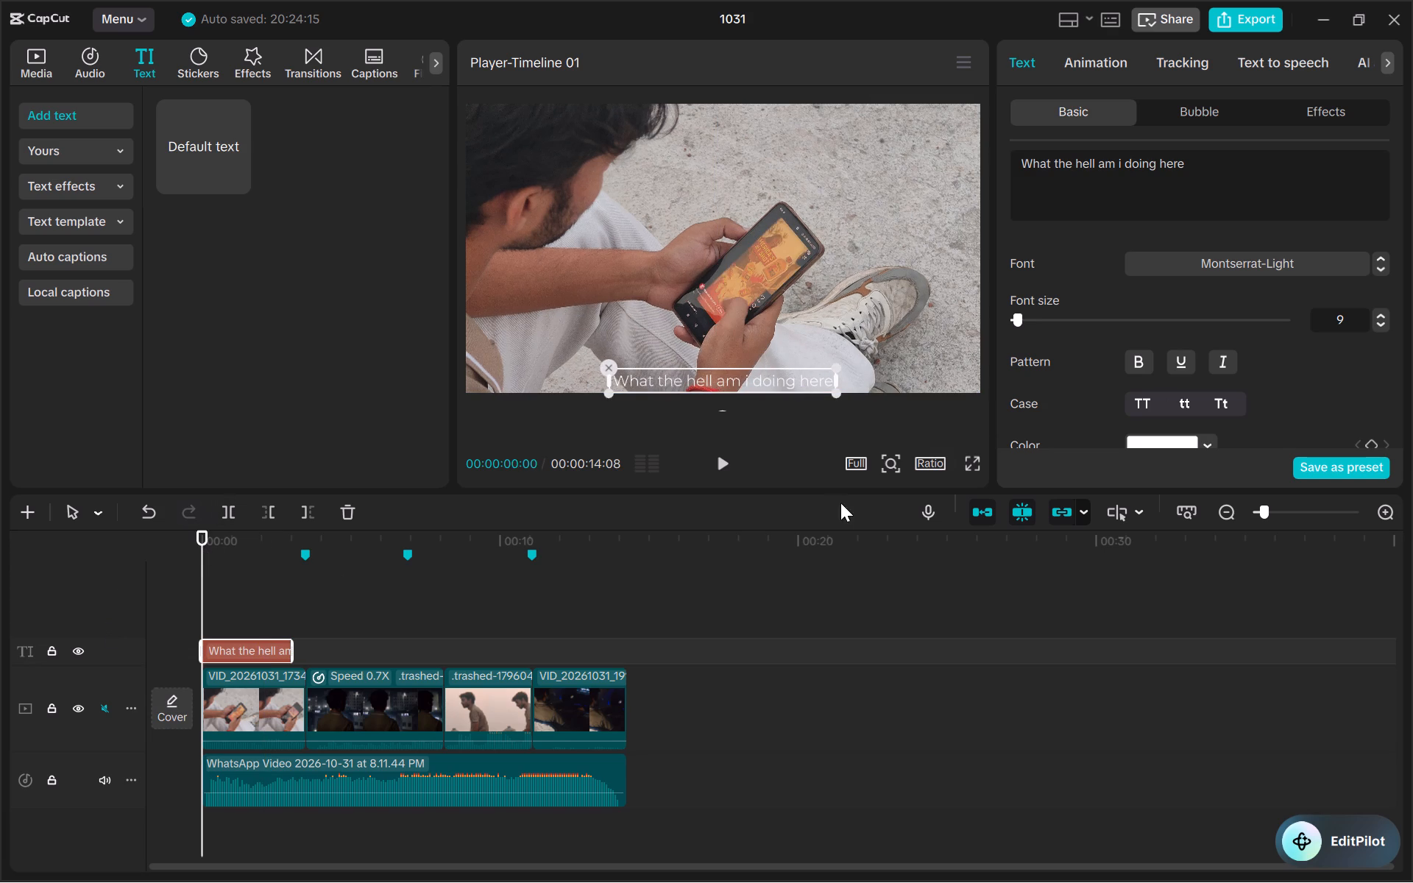
click(976, 467)
key(space)
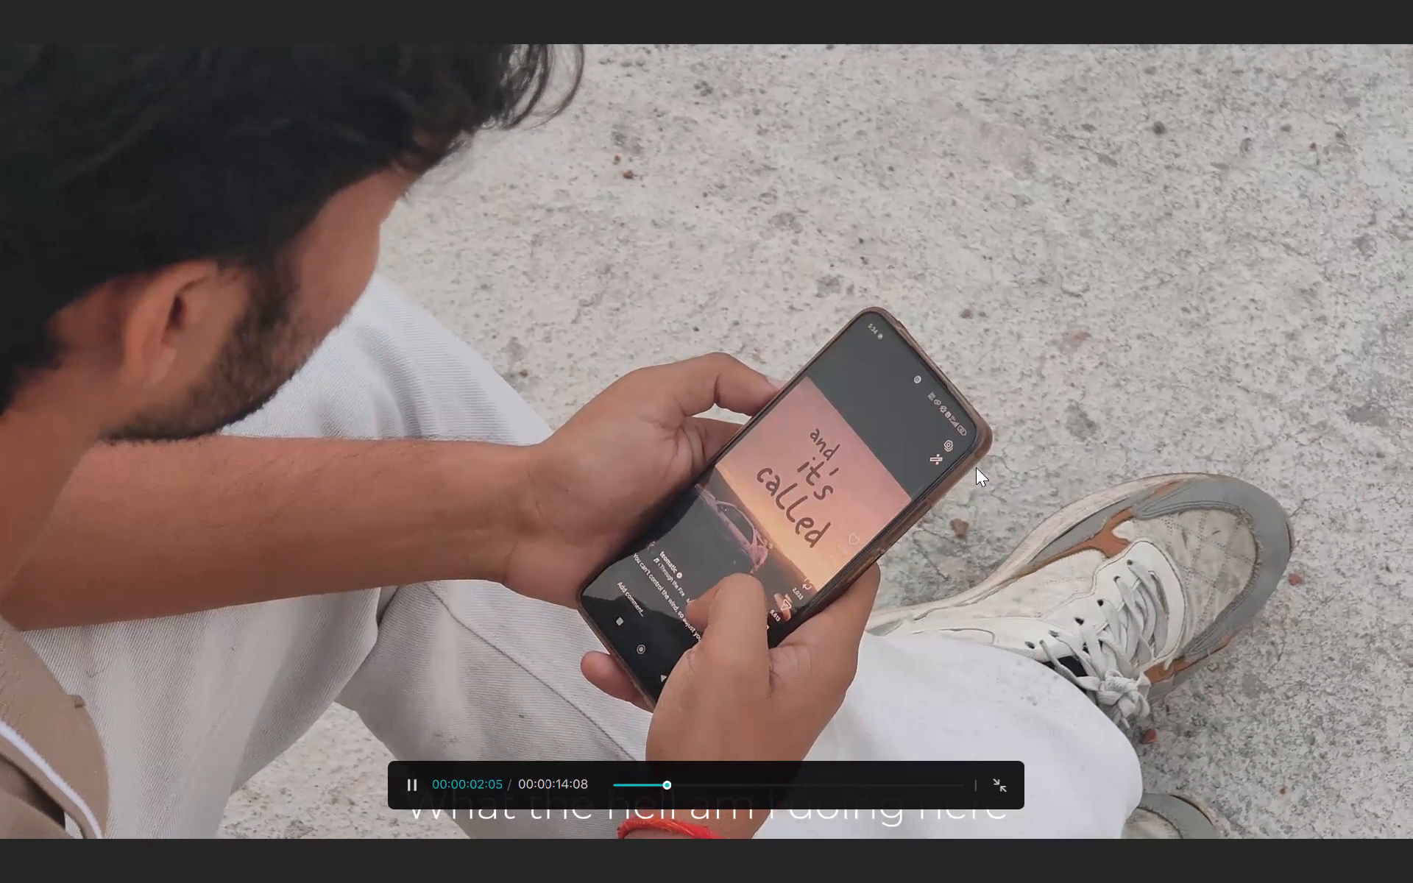
key(Escape)
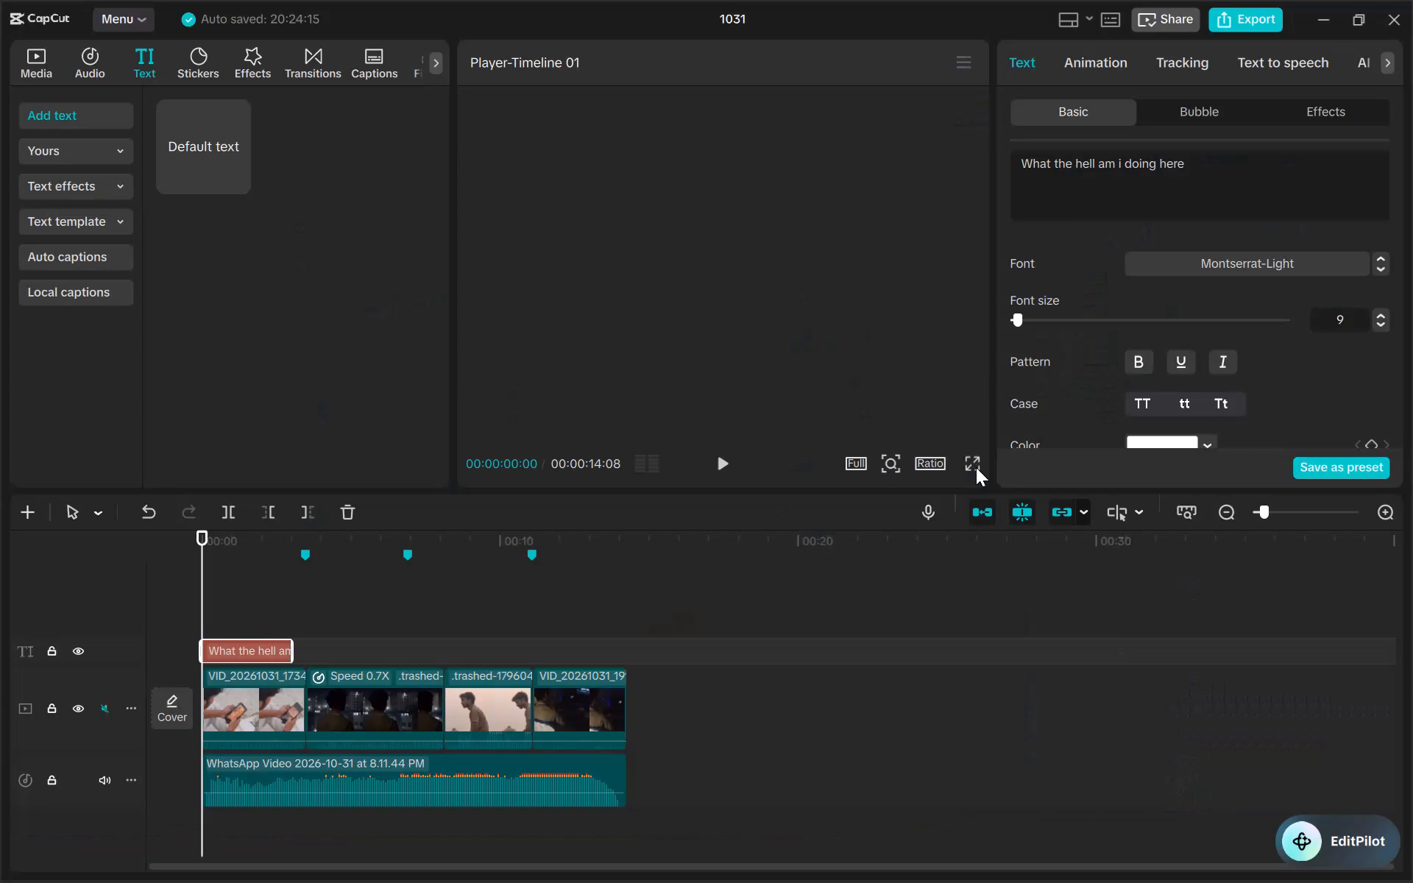
key(space)
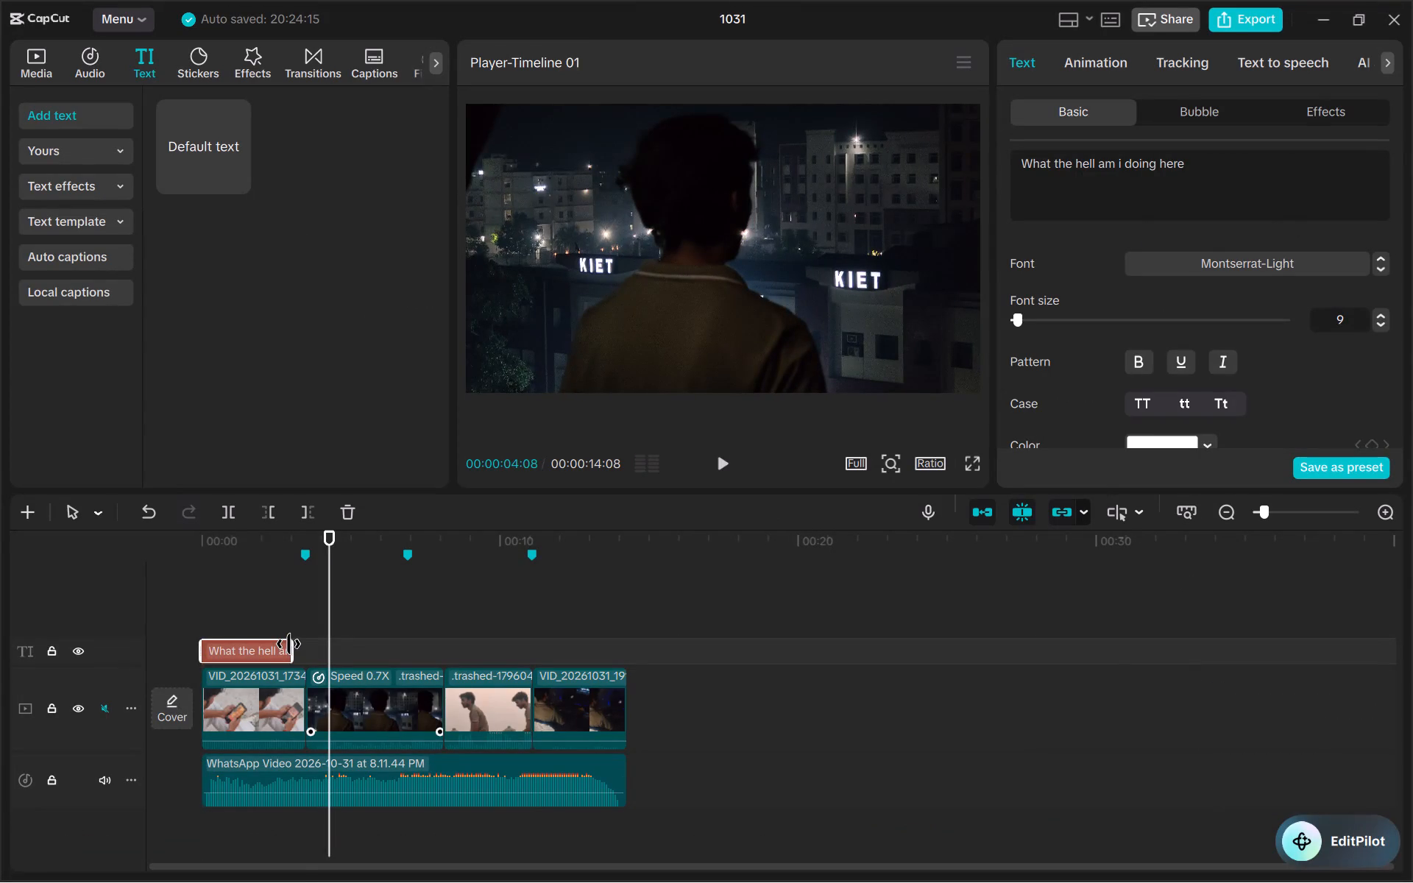
Extend the caption layer's end to the first marker, where the phone clip ends, and return to 00:00:00:17.
drag(288, 644, 304, 645)
click(219, 547)
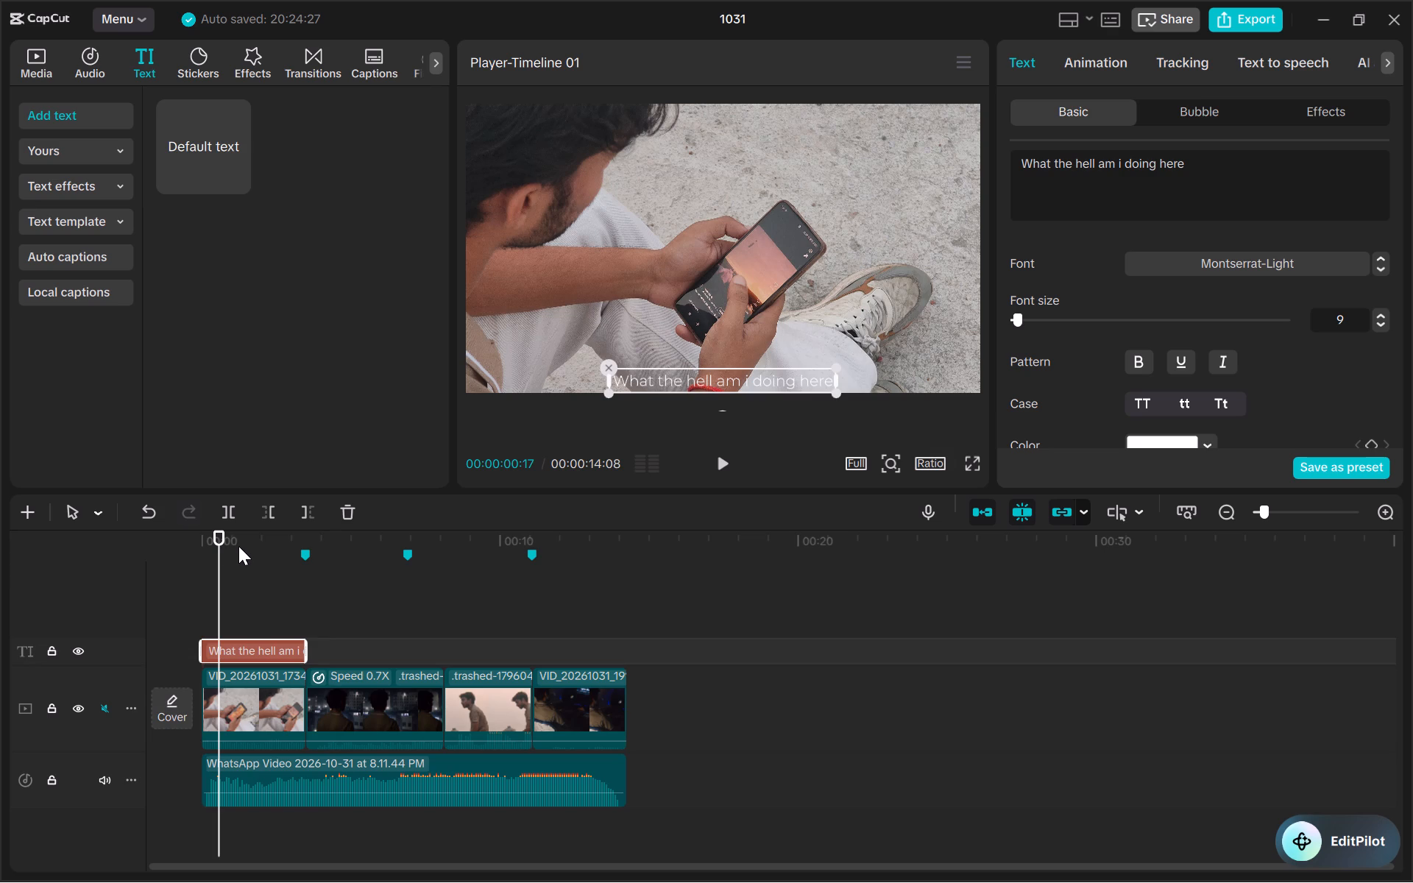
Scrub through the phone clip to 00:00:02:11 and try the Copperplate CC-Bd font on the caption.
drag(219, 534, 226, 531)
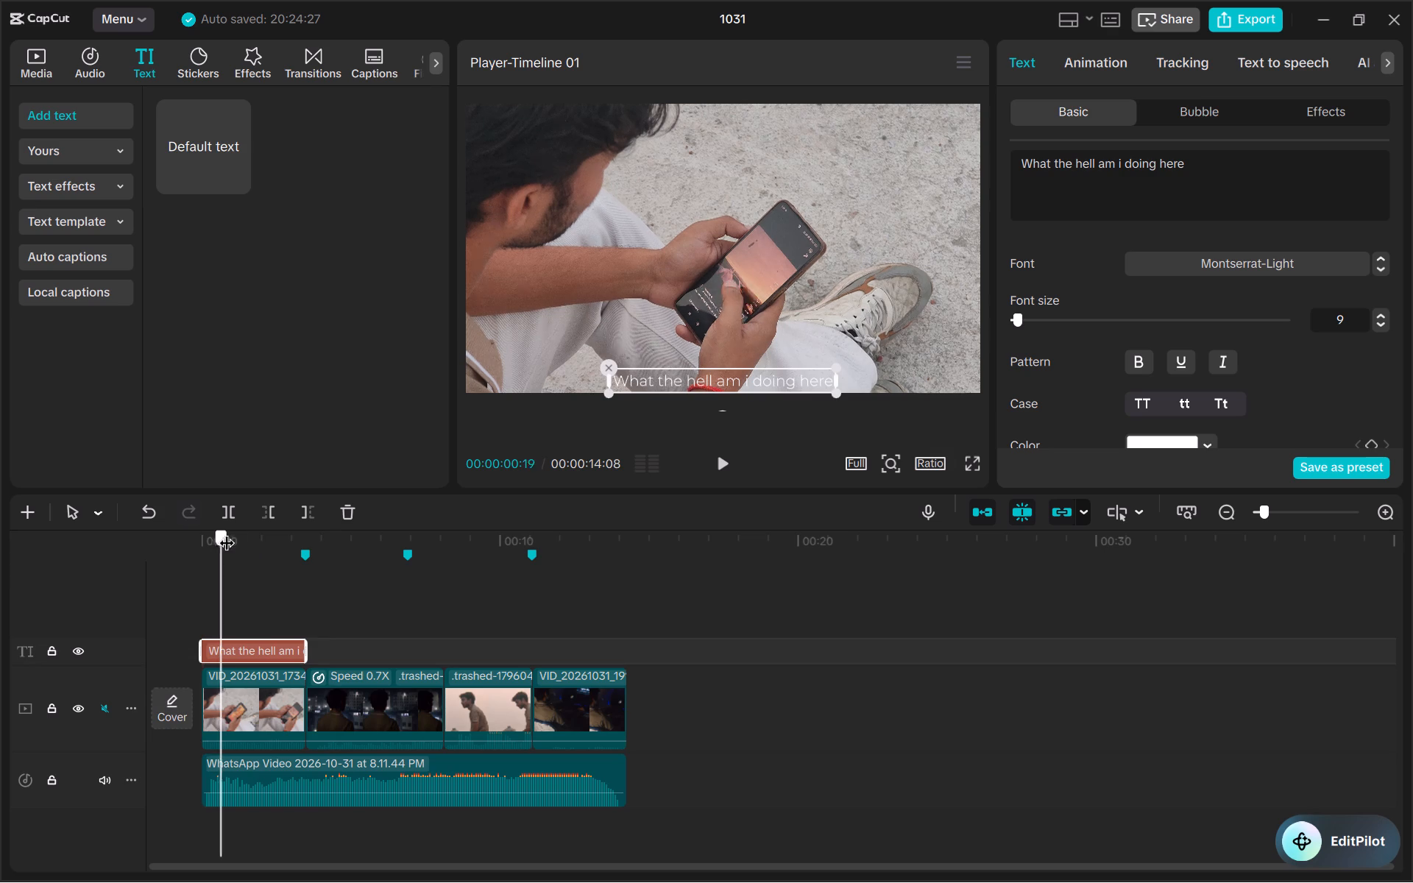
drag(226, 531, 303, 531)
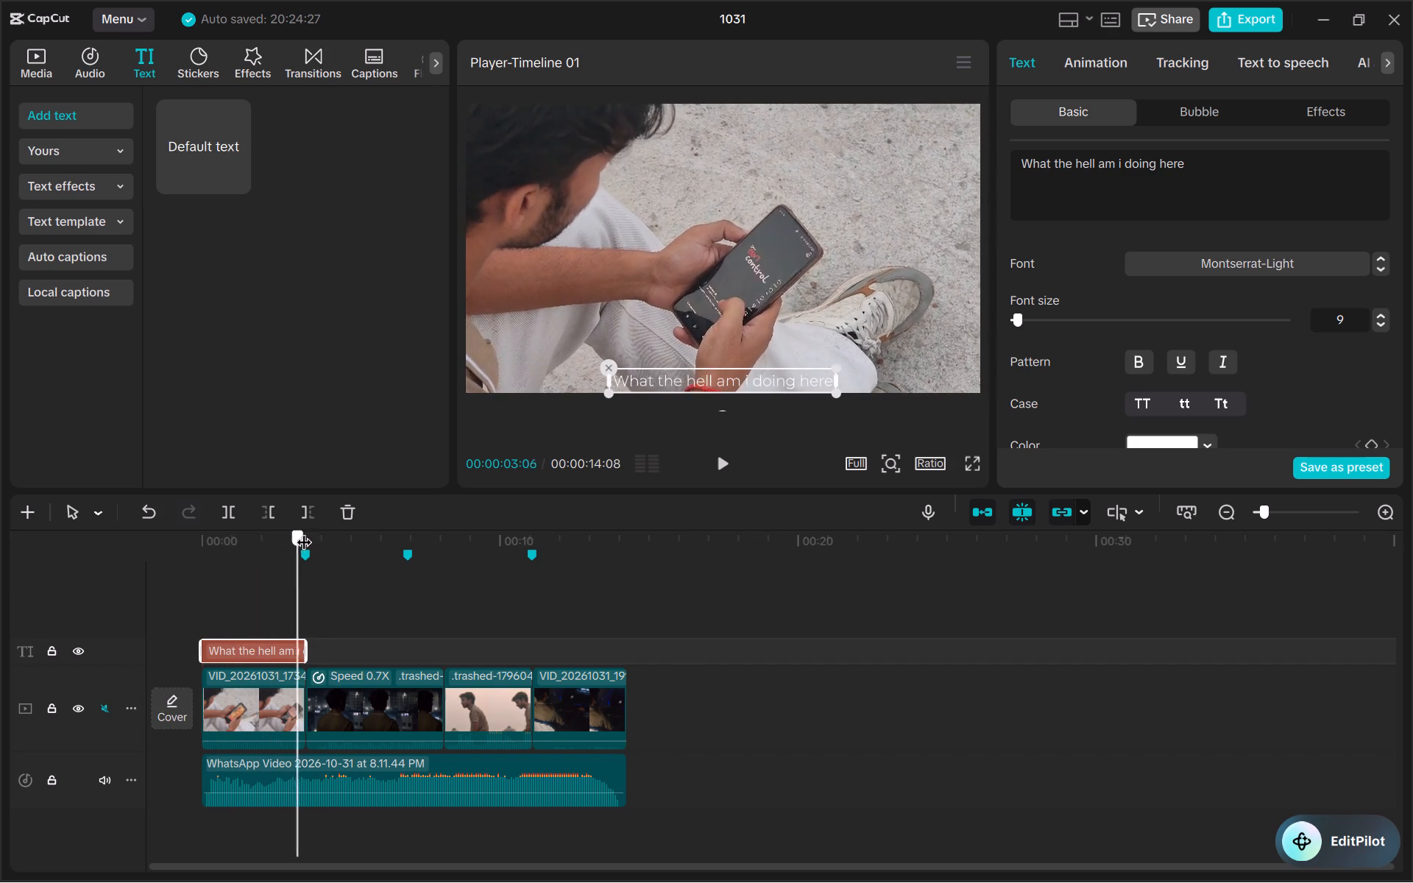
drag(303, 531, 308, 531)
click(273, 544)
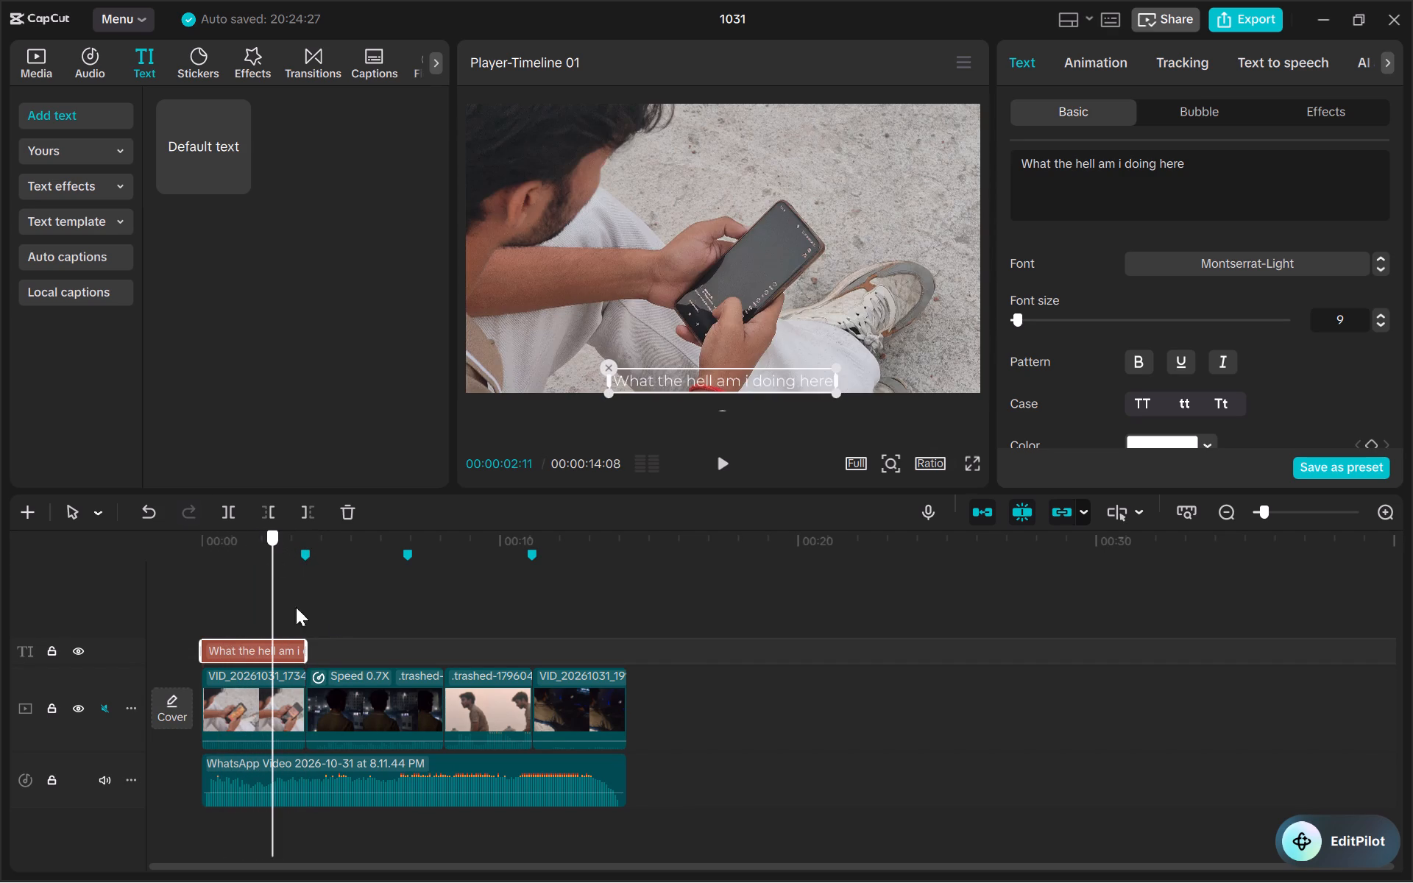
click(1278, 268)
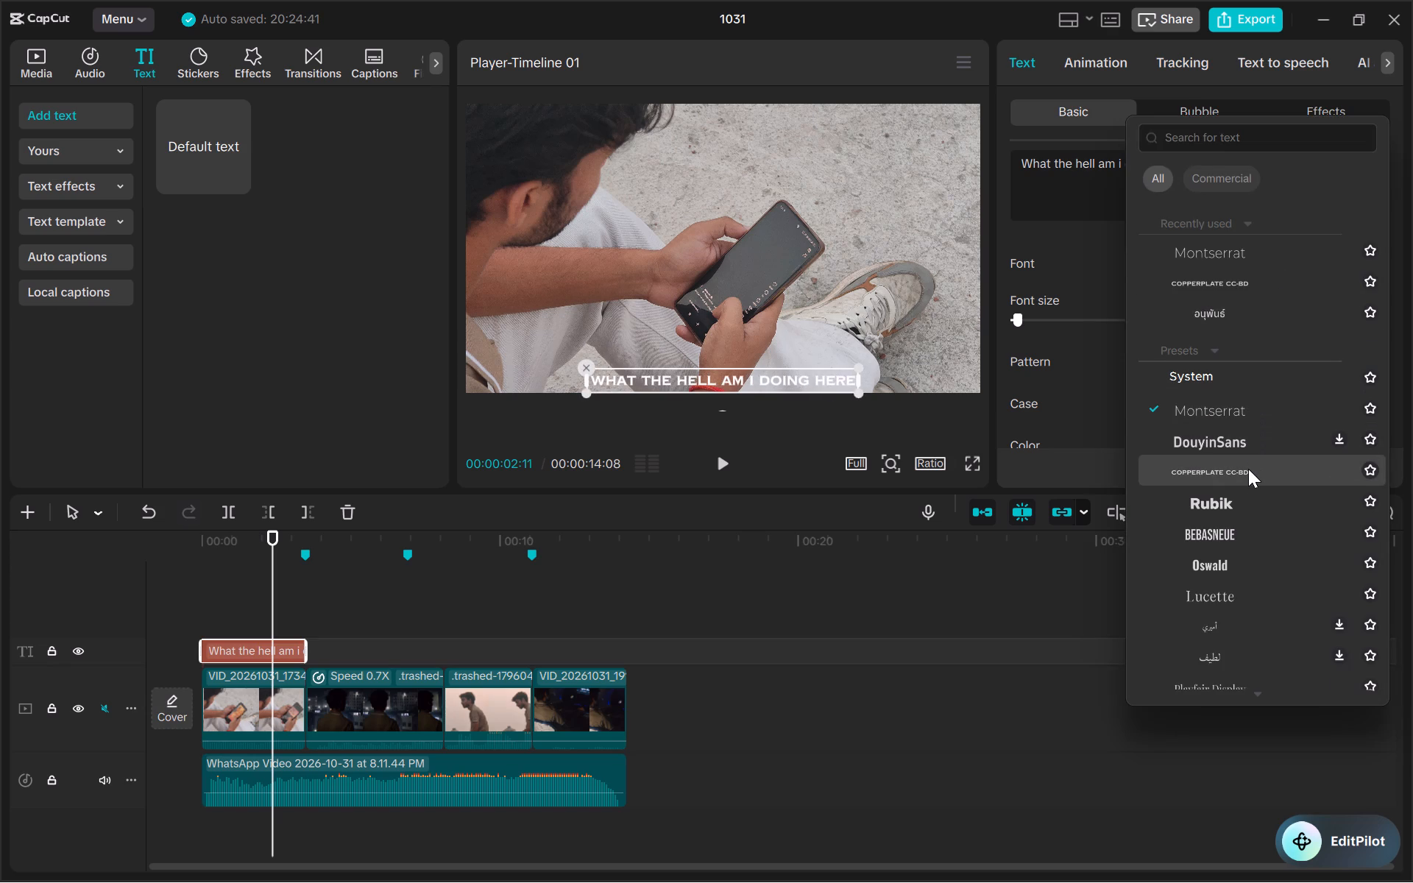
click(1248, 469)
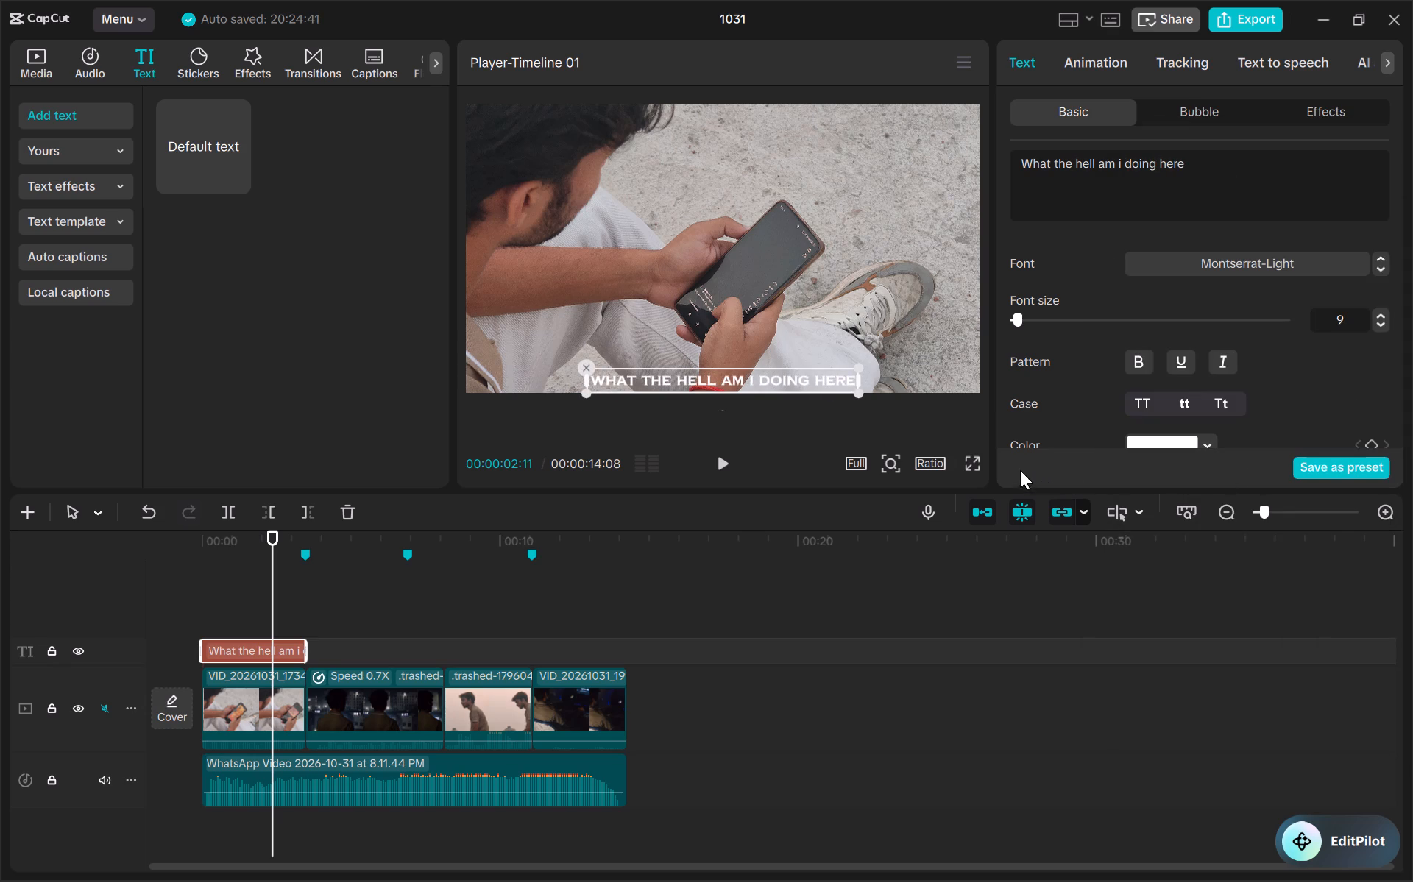
Play the cut in full screen, jumping back near the start, to check the Copperplate caption over the phone clip.
click(959, 462)
click(966, 465)
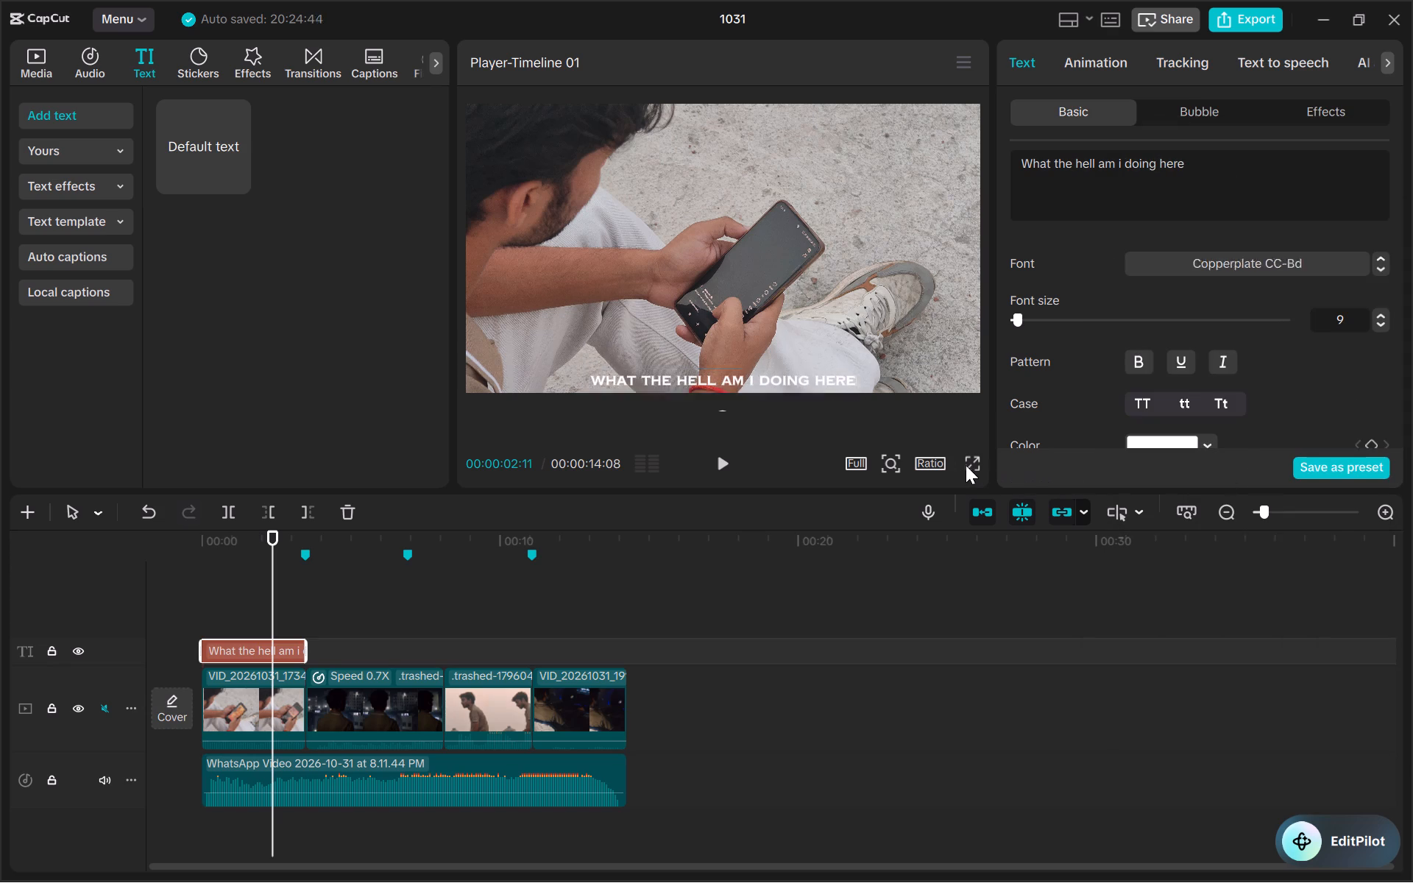
key(space)
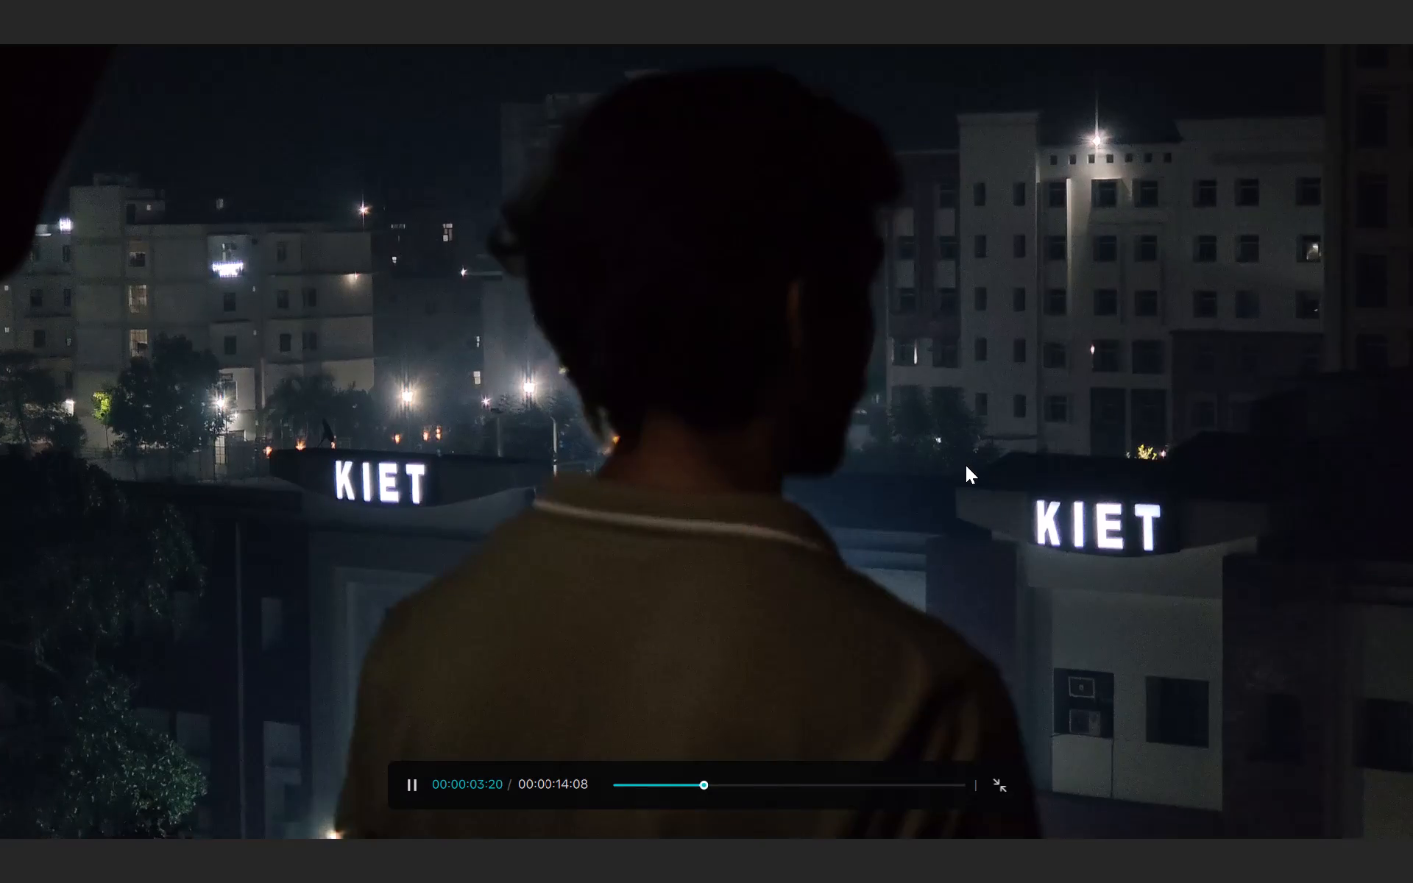
click(620, 782)
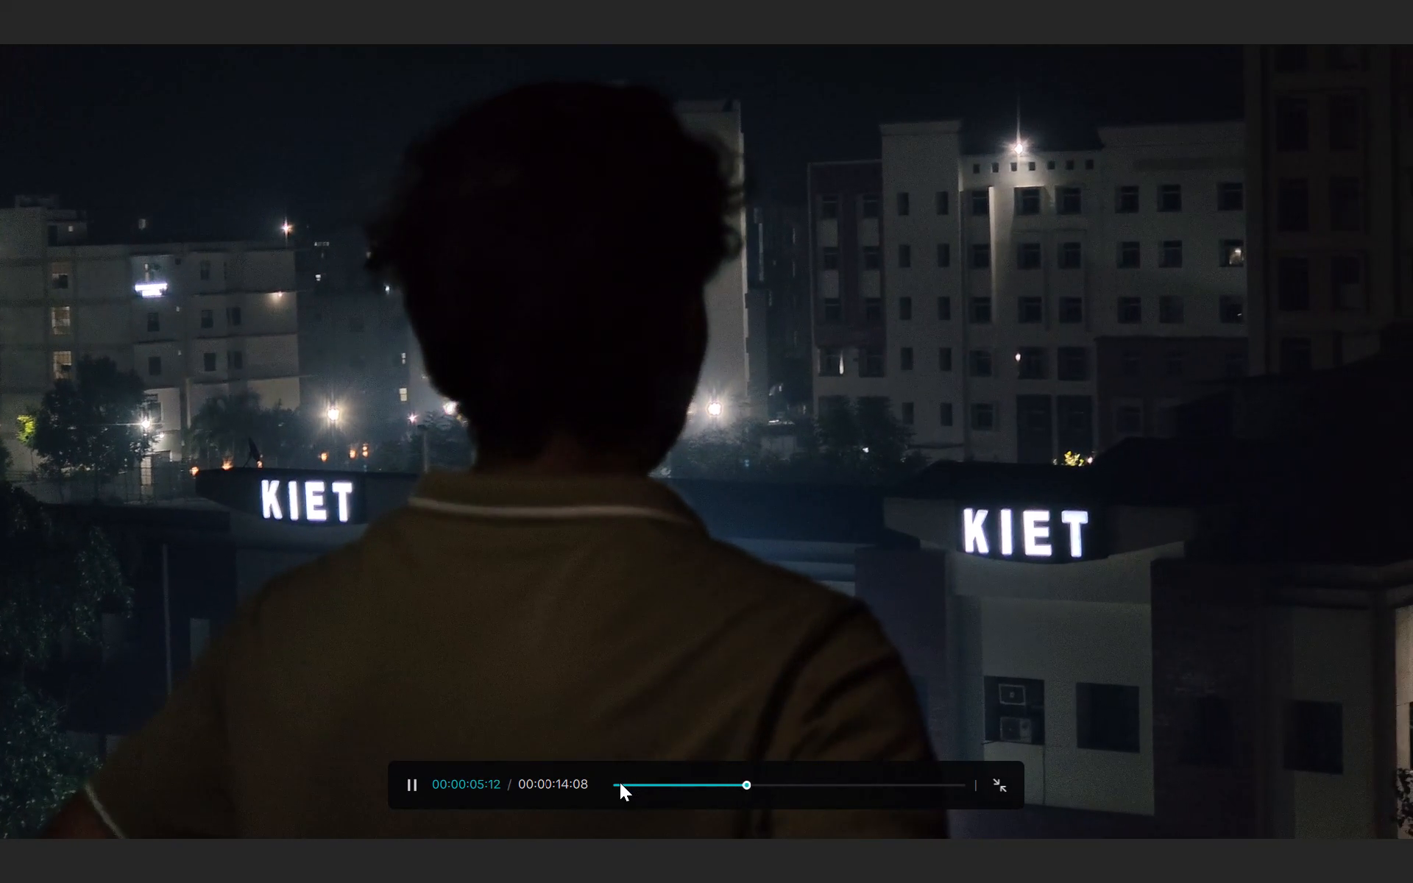
key(Escape)
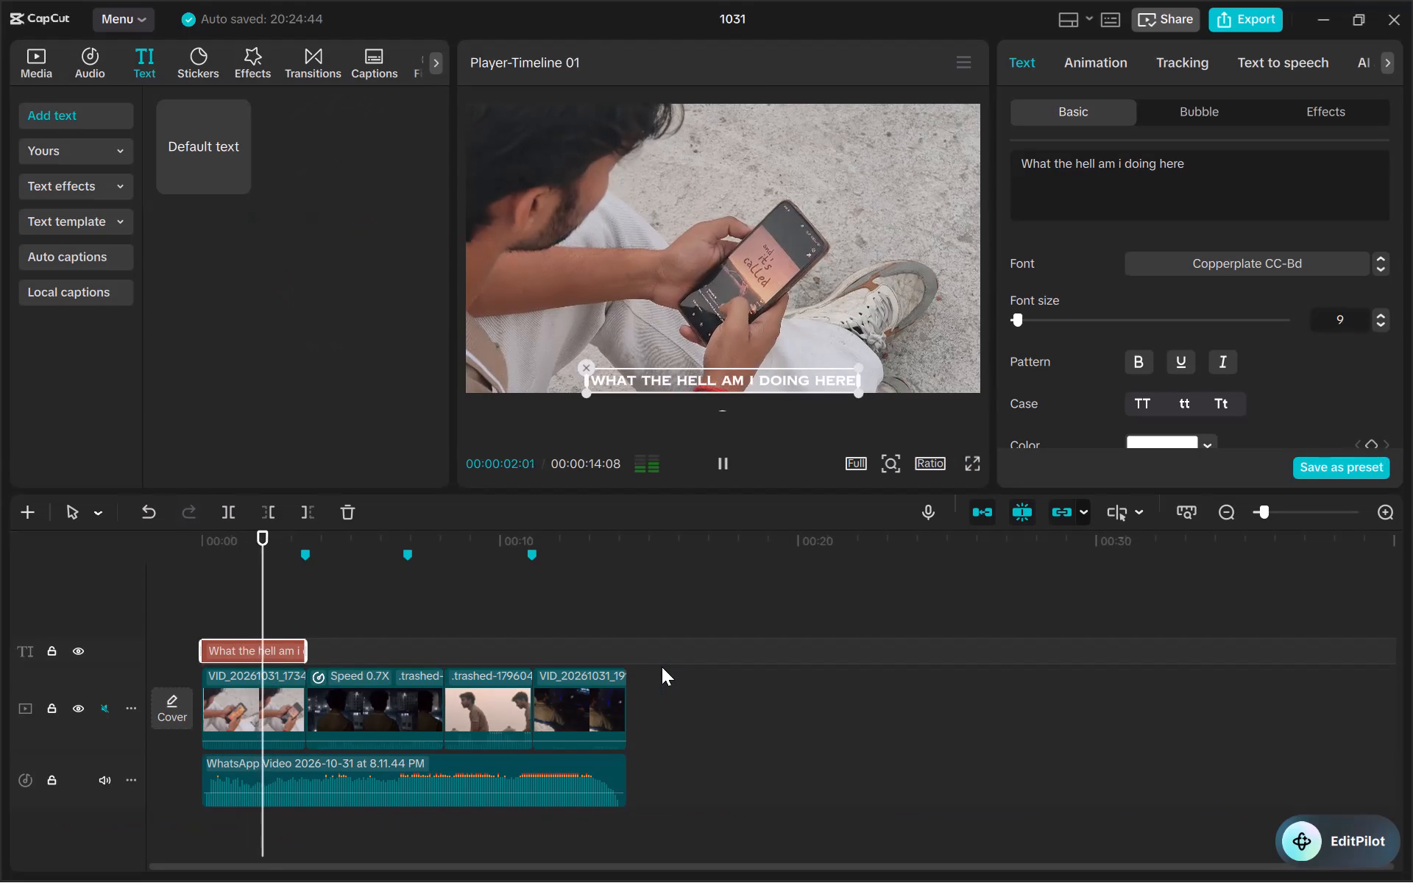
key(space)
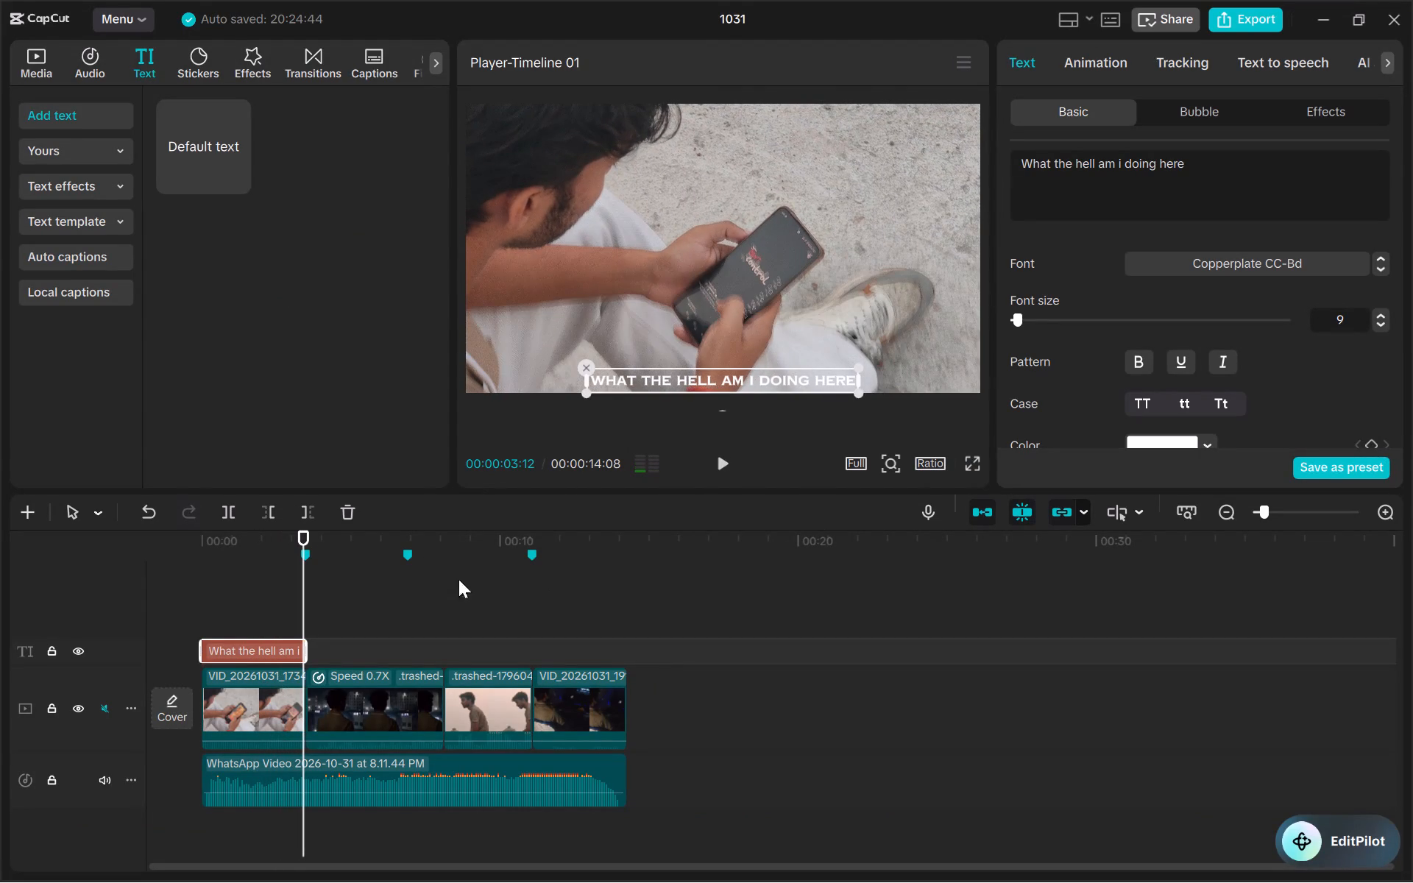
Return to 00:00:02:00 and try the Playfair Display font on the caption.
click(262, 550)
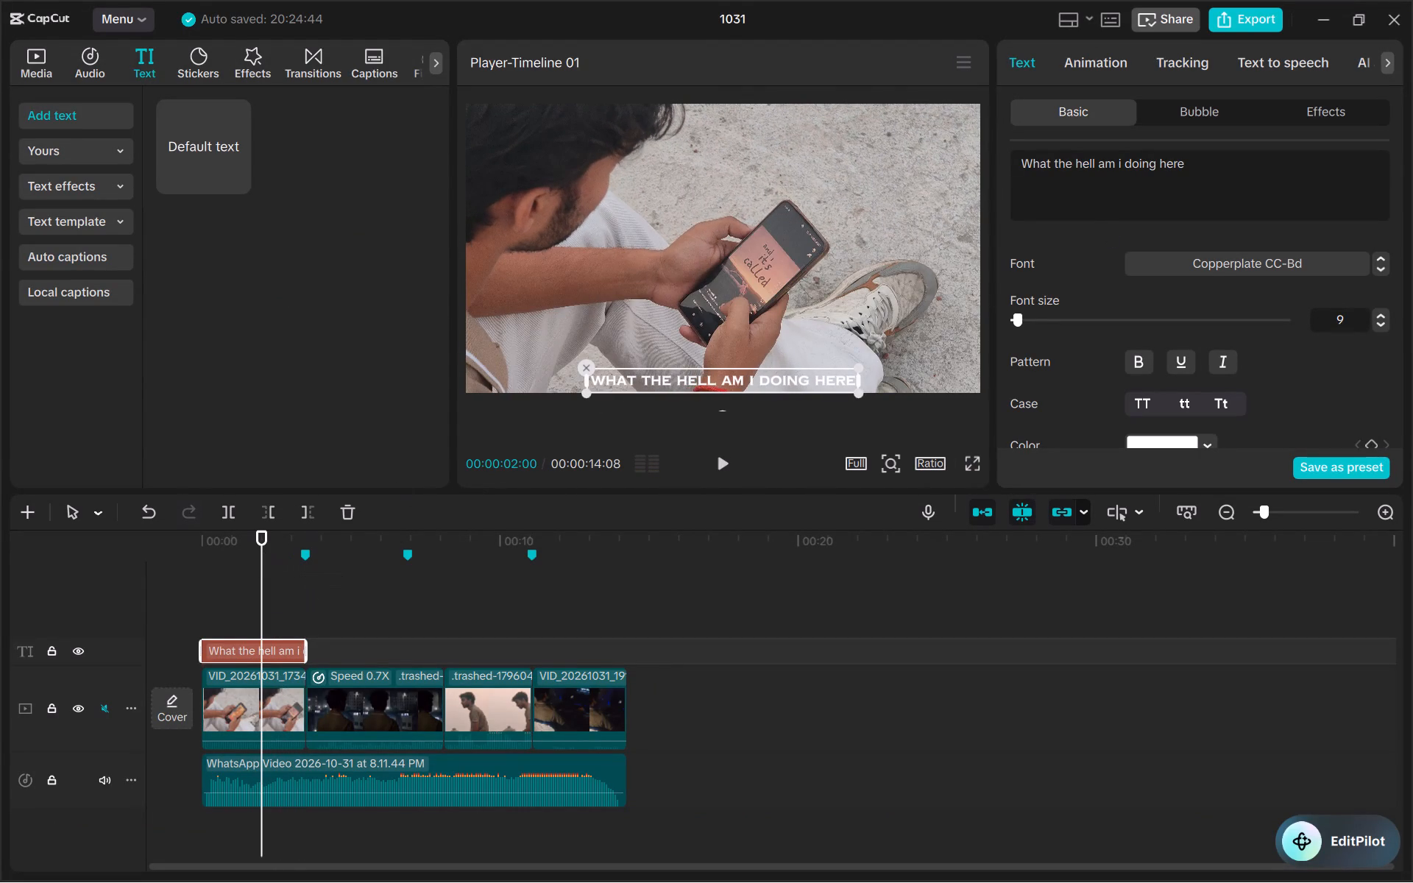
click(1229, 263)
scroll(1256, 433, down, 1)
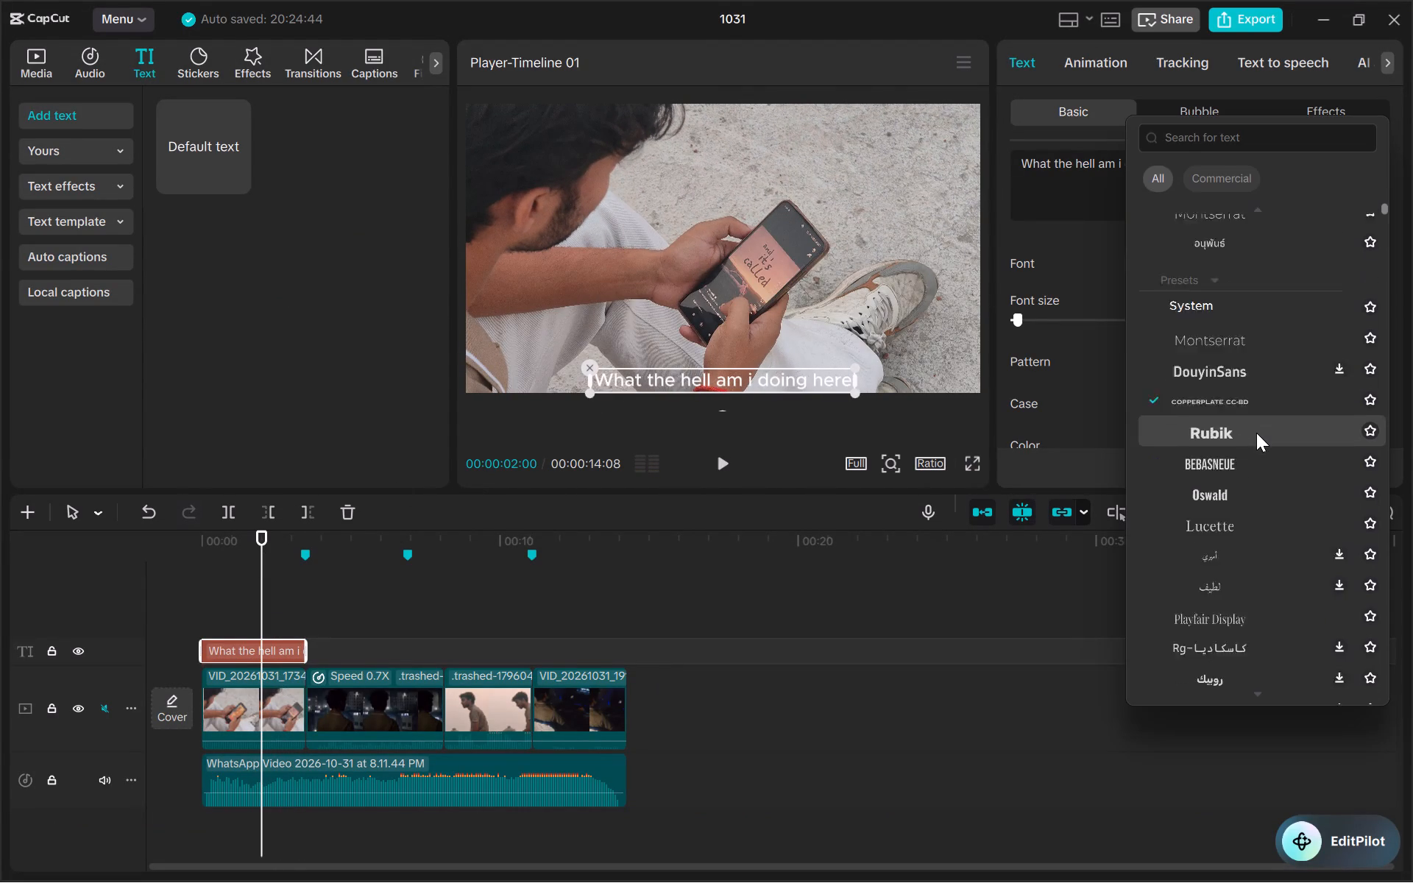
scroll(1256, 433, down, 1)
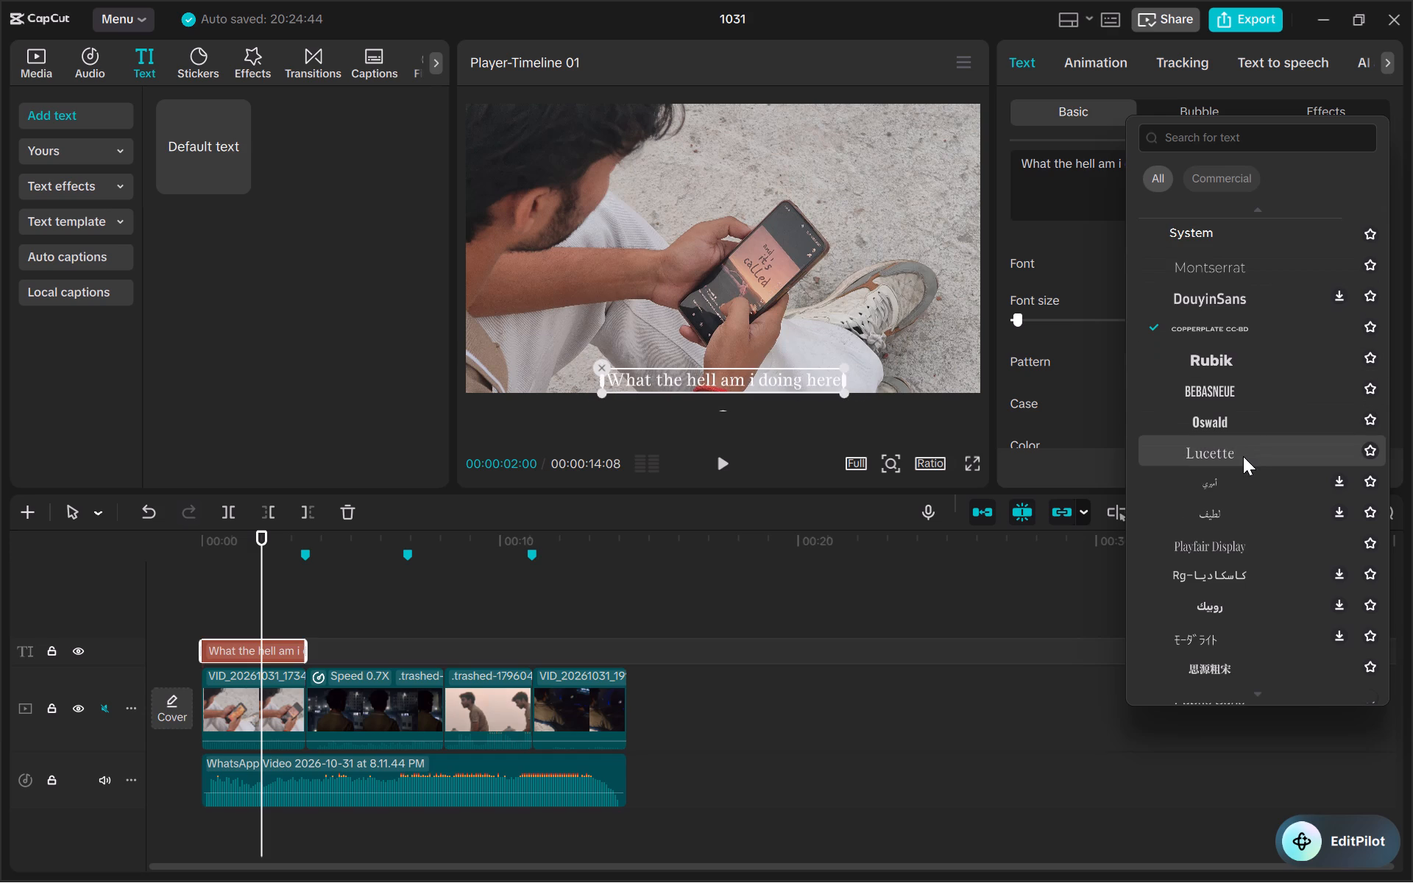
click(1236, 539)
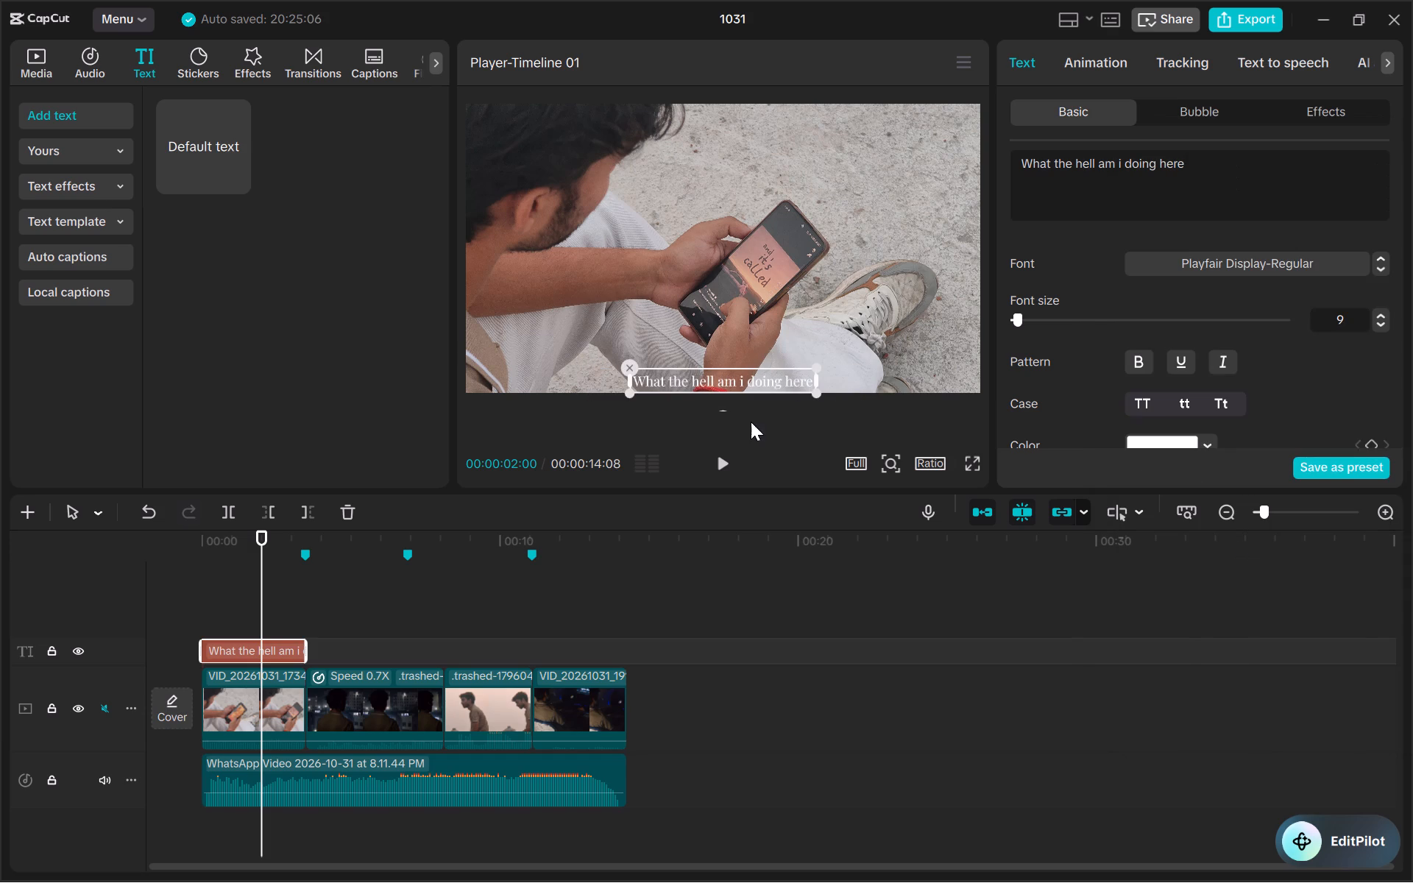
Play the cut in full screen from 00:00:00:00 to check the Playfair Display caption.
click(202, 545)
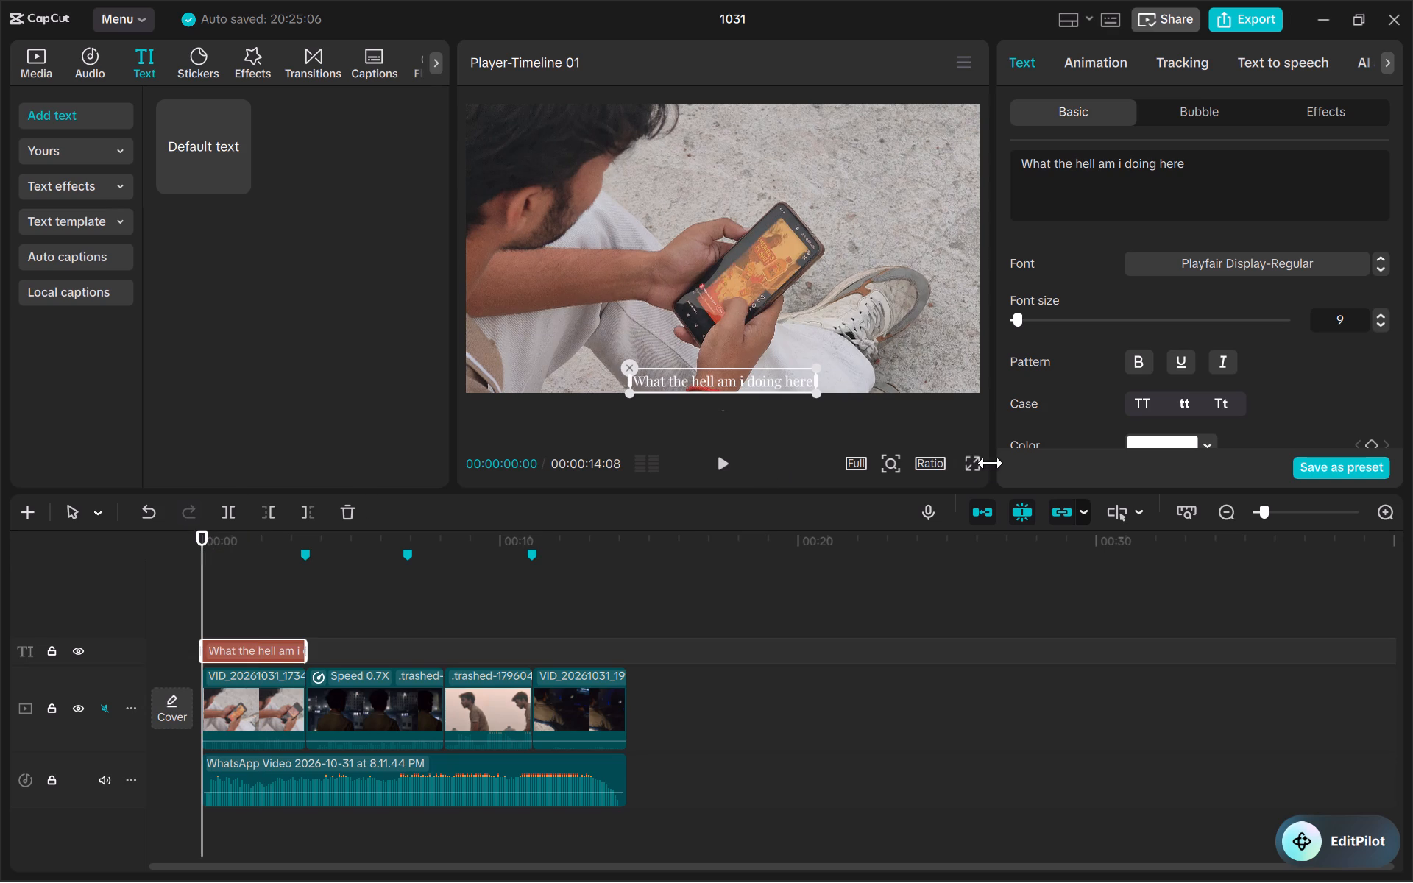
click(980, 464)
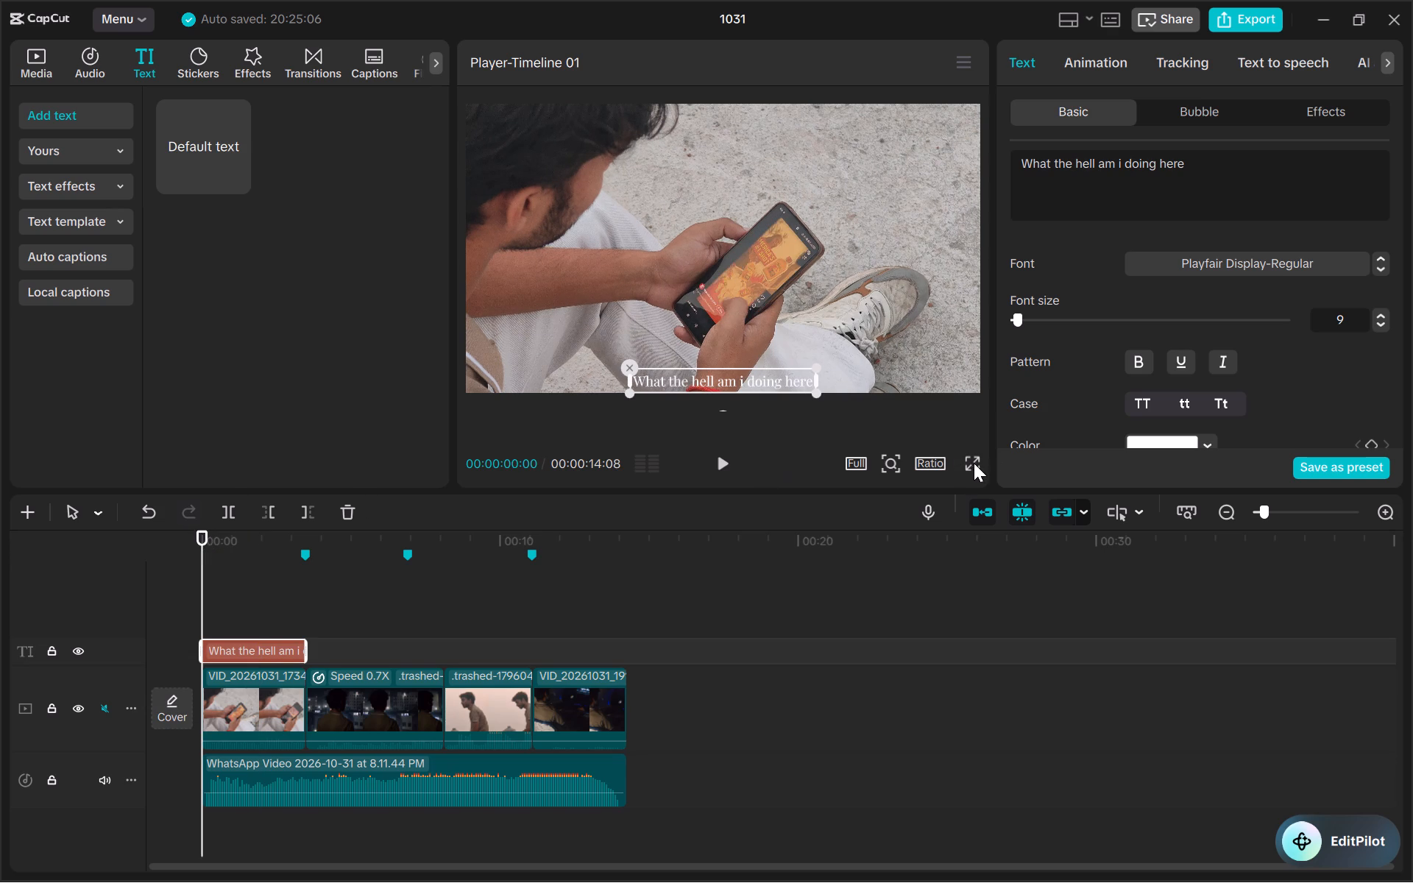
click(971, 461)
key(space)
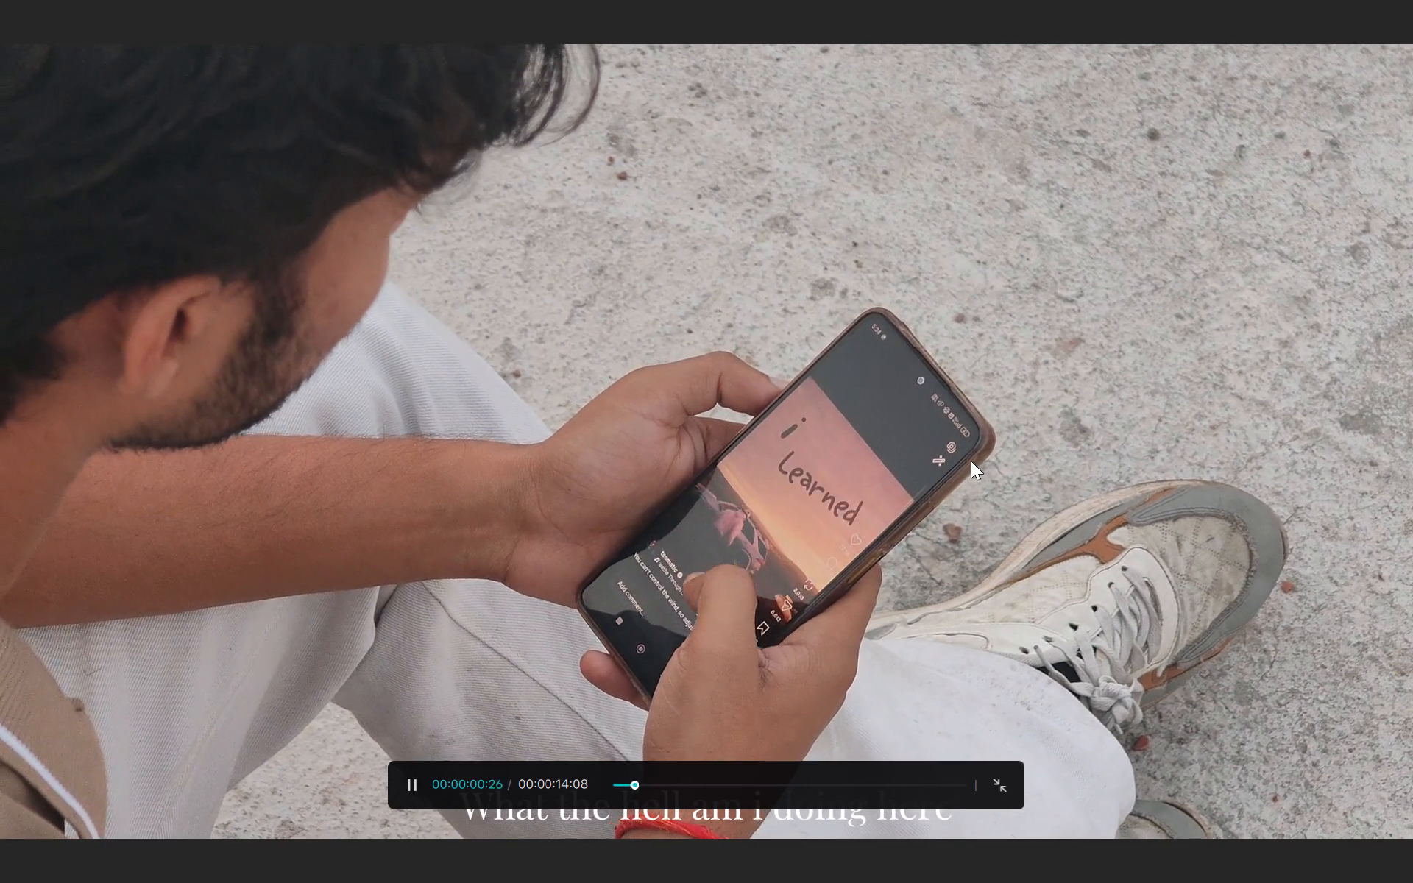
key(Escape)
key(space)
Change the caption's font to the italic-looking Public Sans.
click(1189, 251)
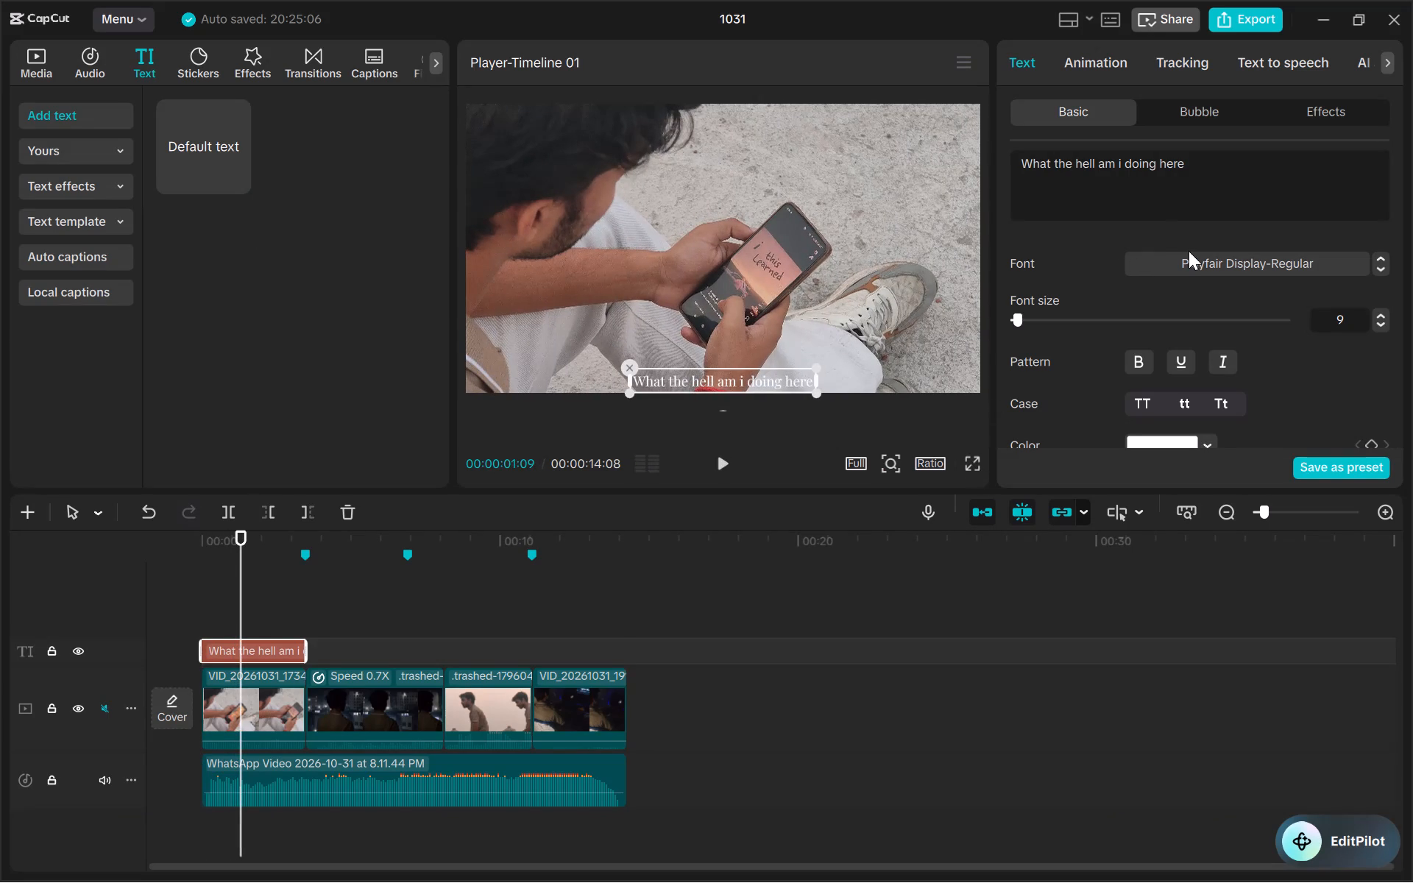
click(1197, 266)
scroll(1210, 377, down, 1)
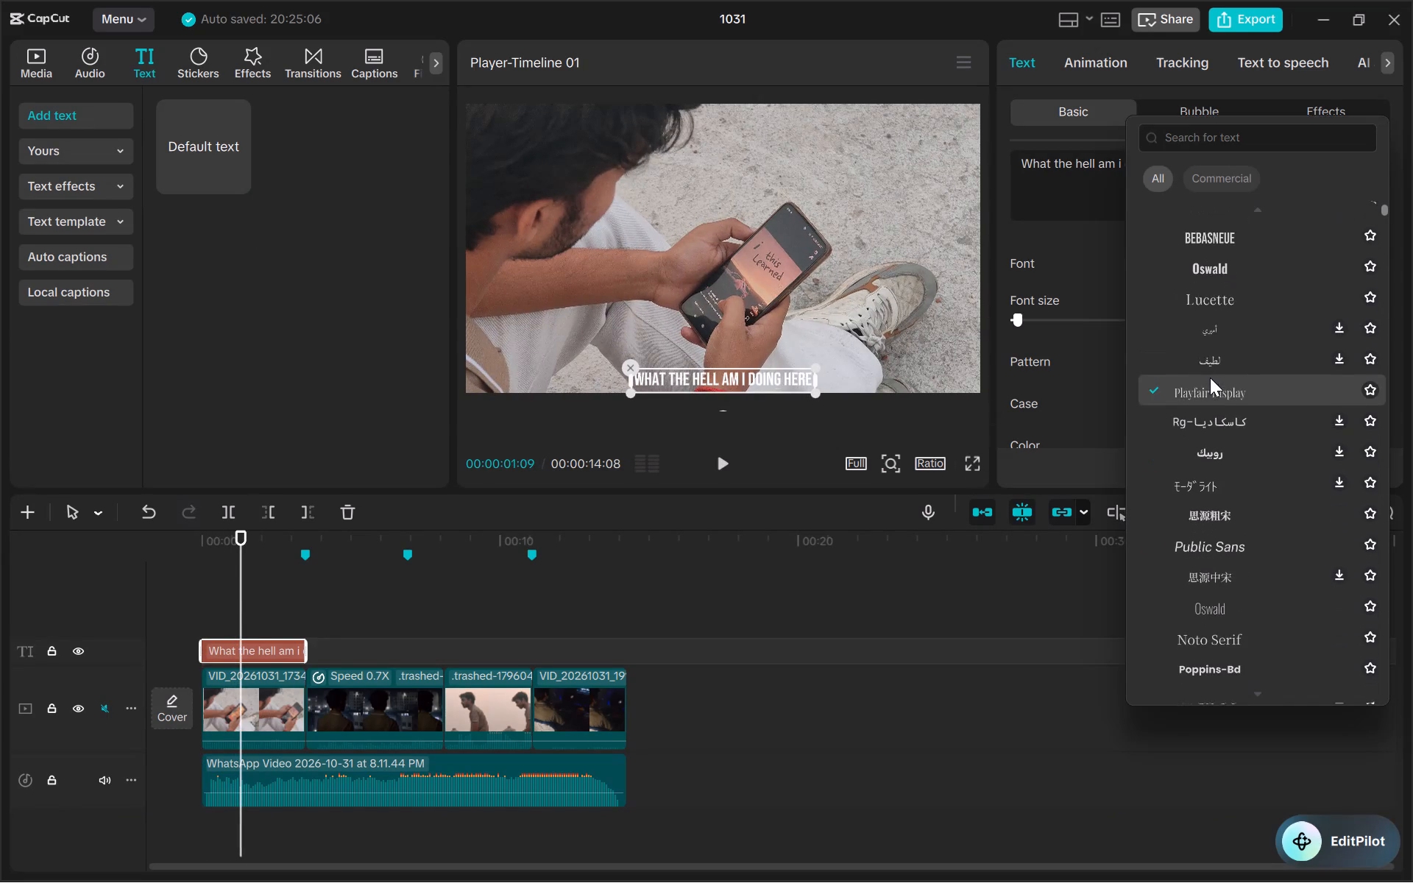
click(1256, 544)
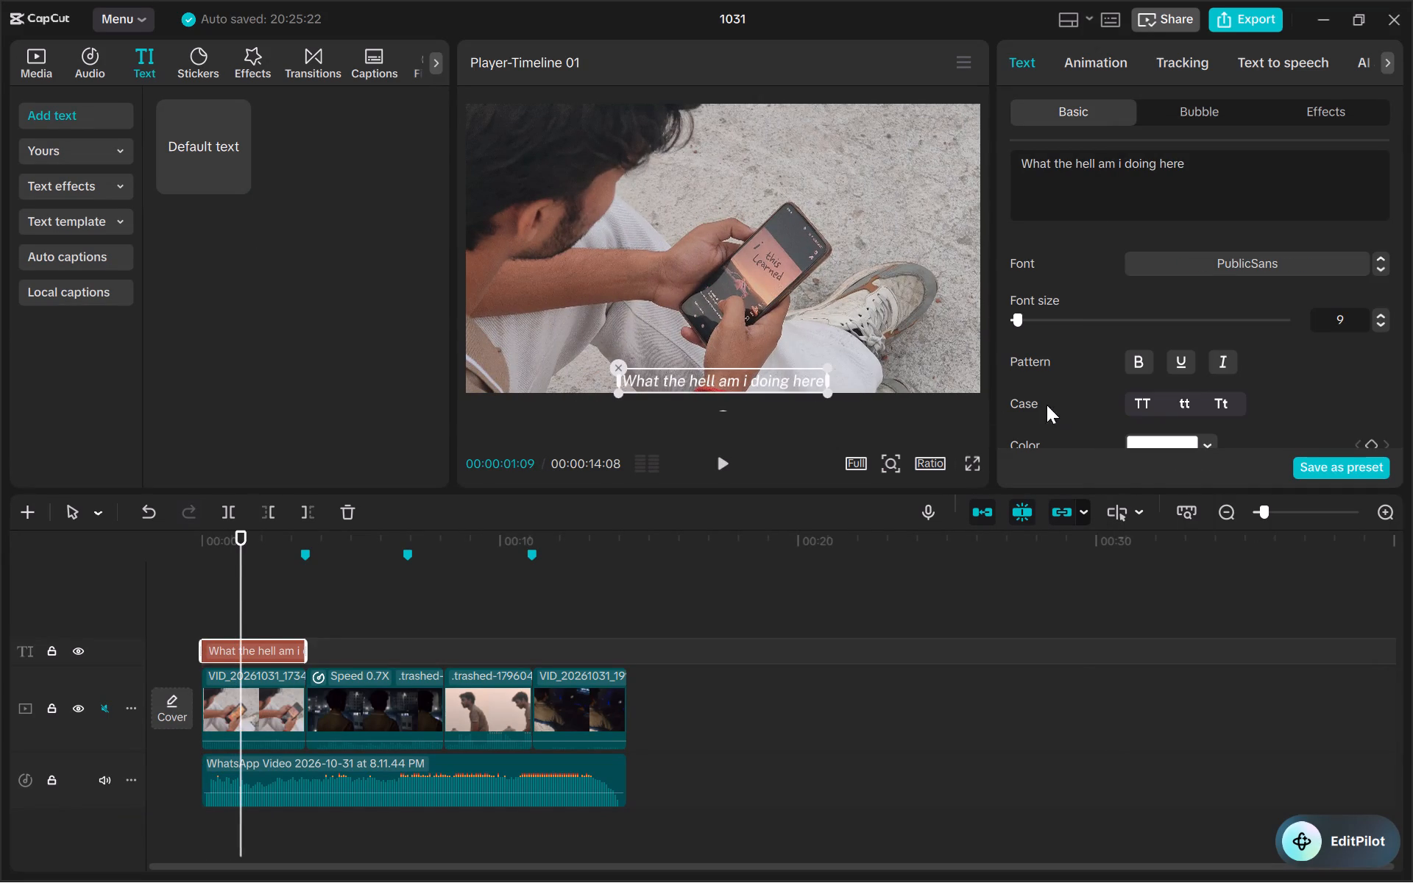
Play the cut in full screen from 00:00:00:00 to check the Public Sans caption over the phone clip.
click(204, 541)
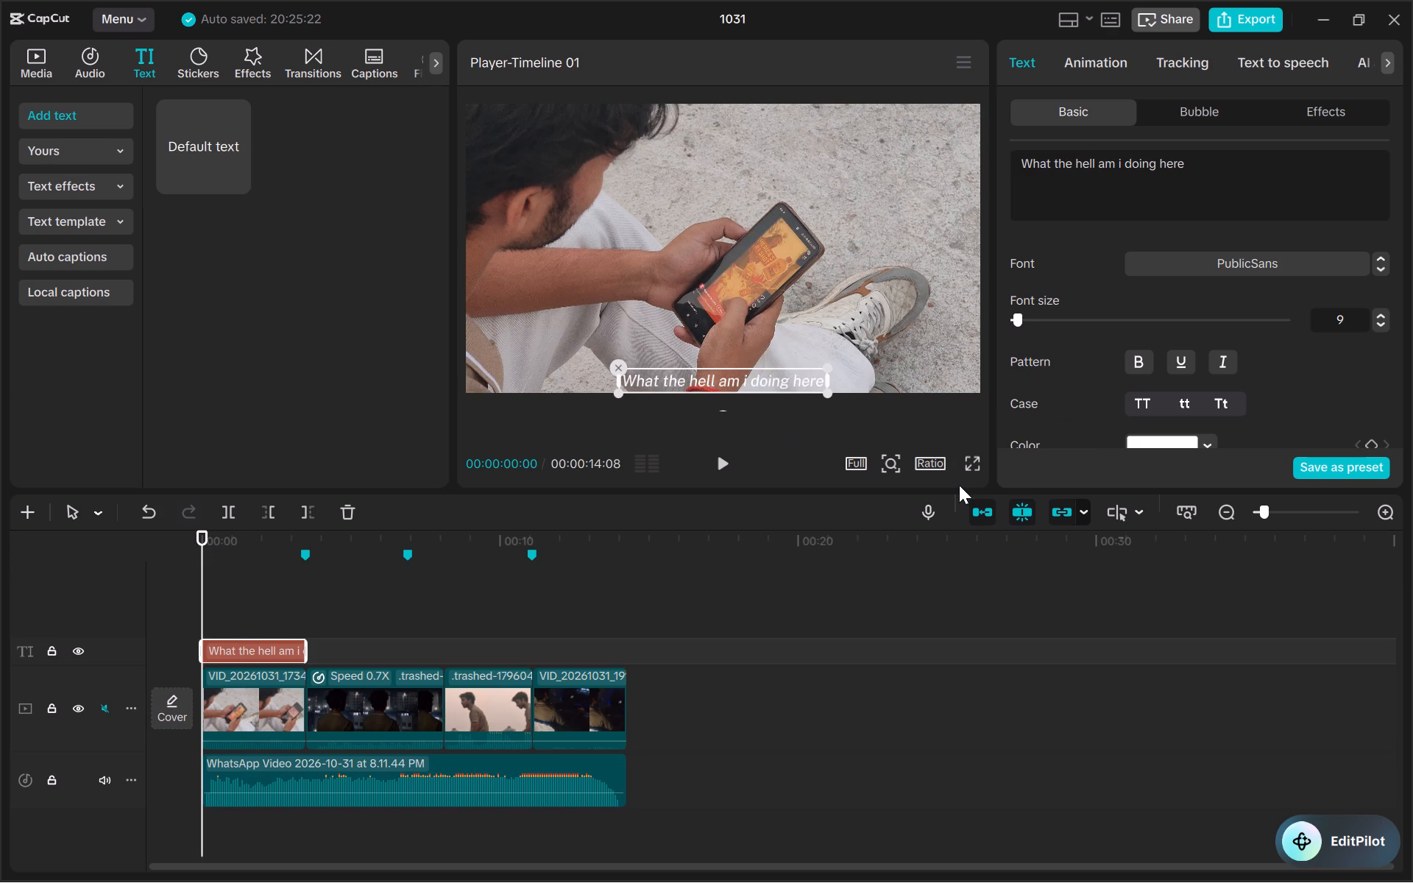
click(974, 471)
key(space)
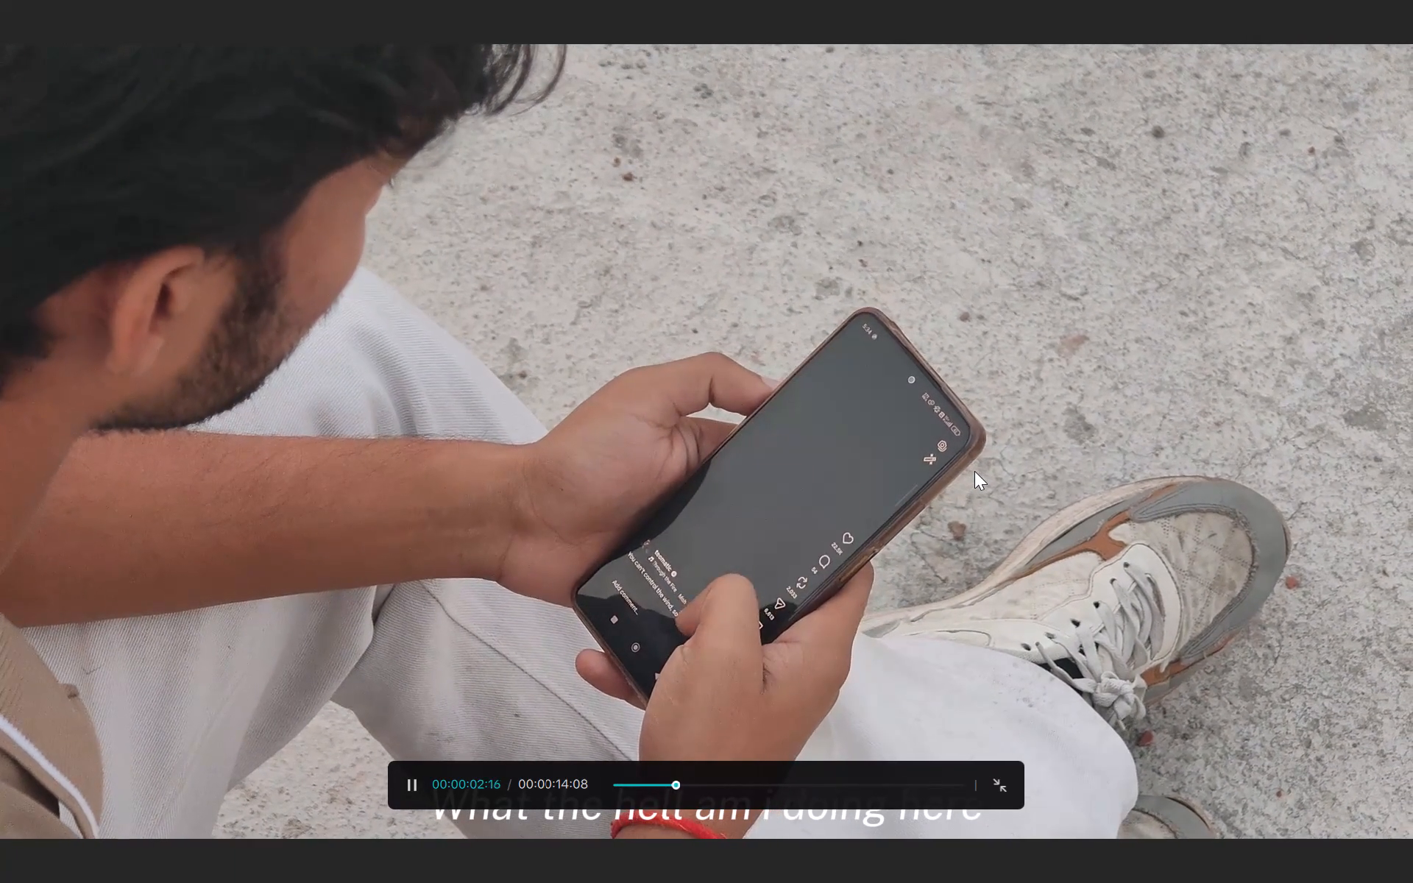
key(Escape)
key(space)
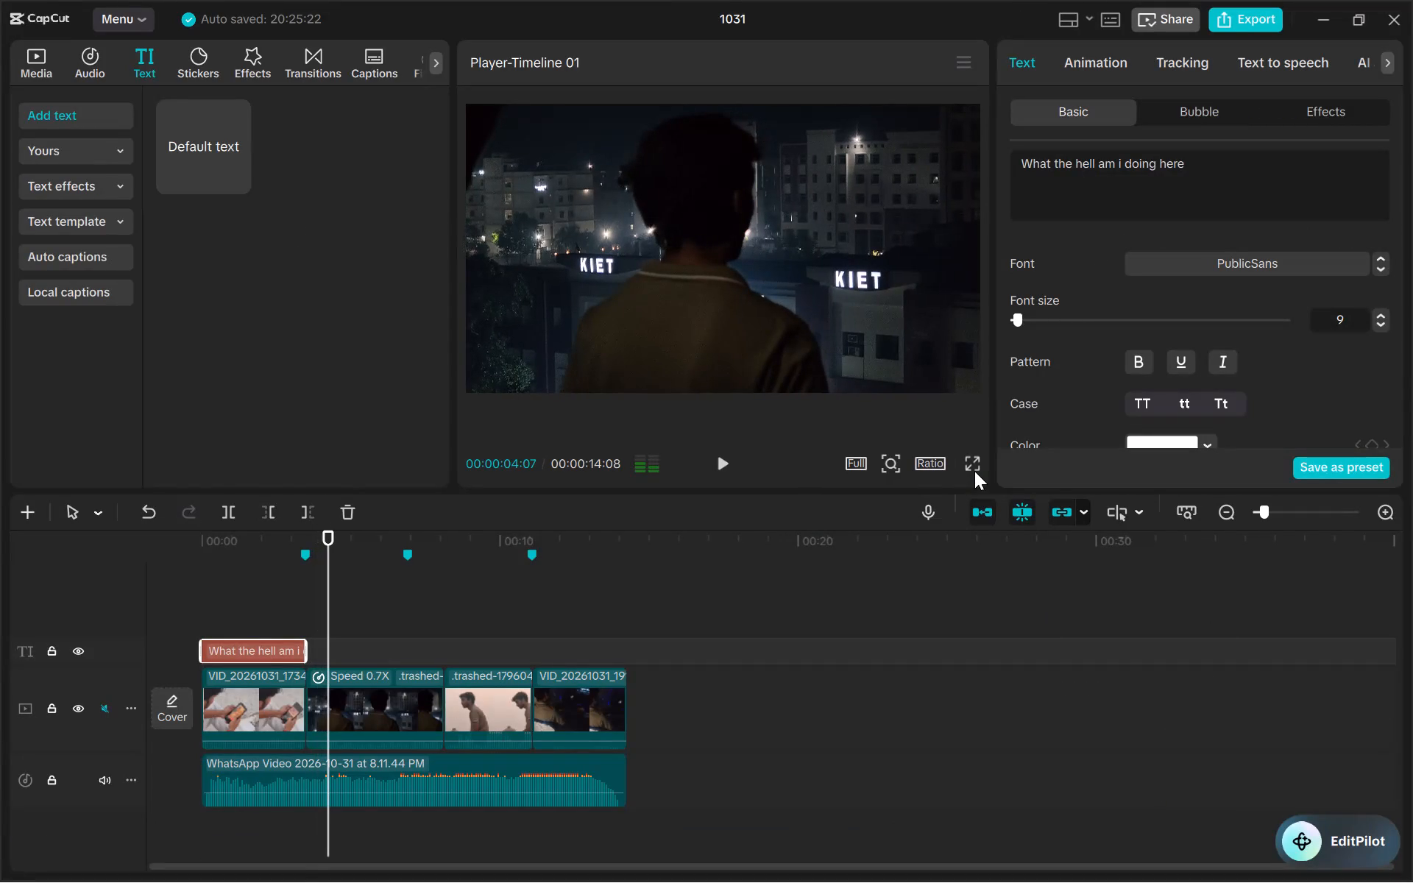
Return to 00:00:00:08 and make the phone clip's caption bold, keeping the Public Sans font.
click(210, 558)
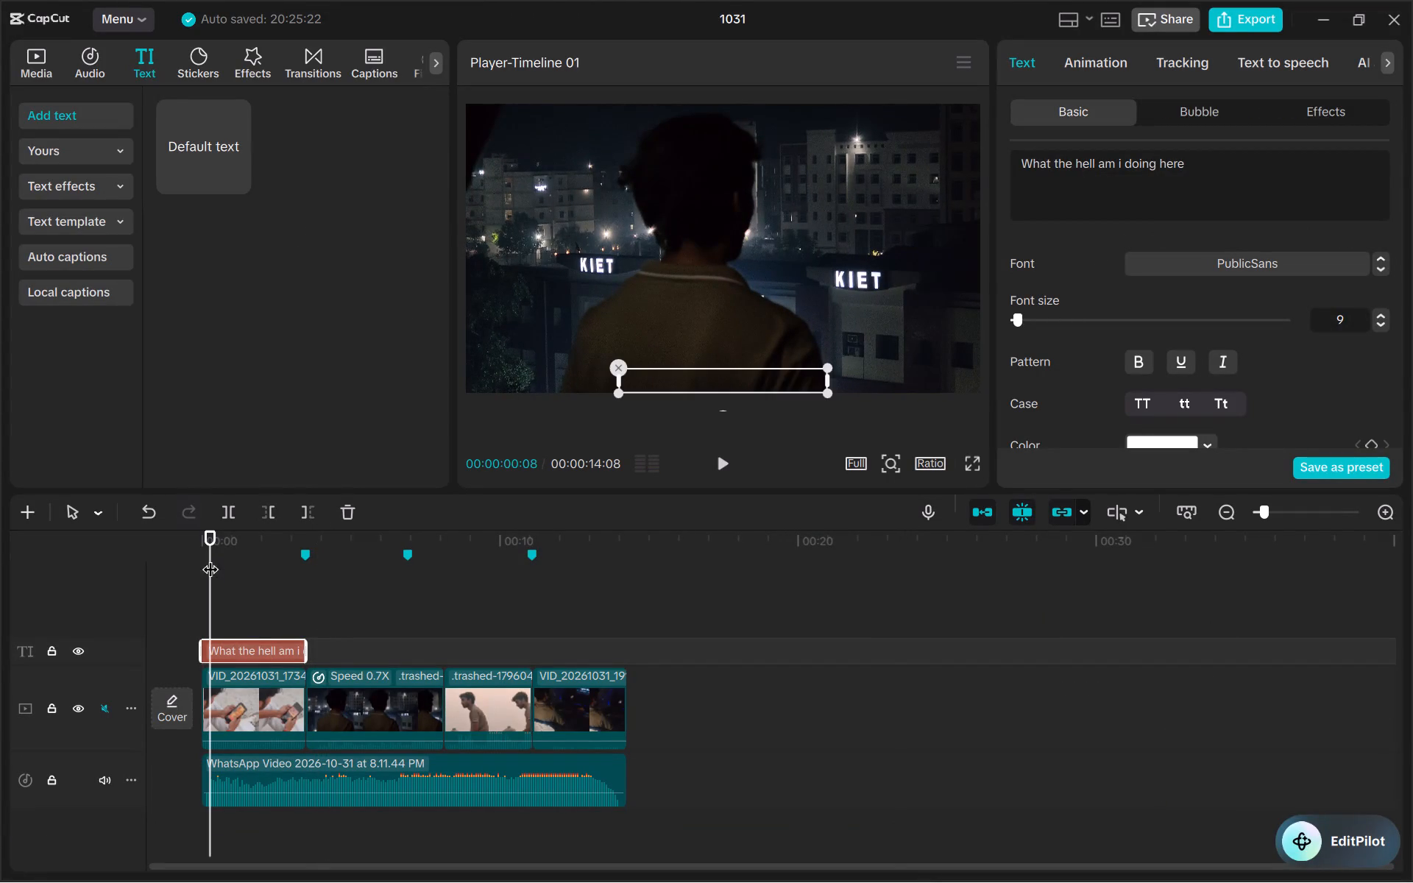
click(241, 658)
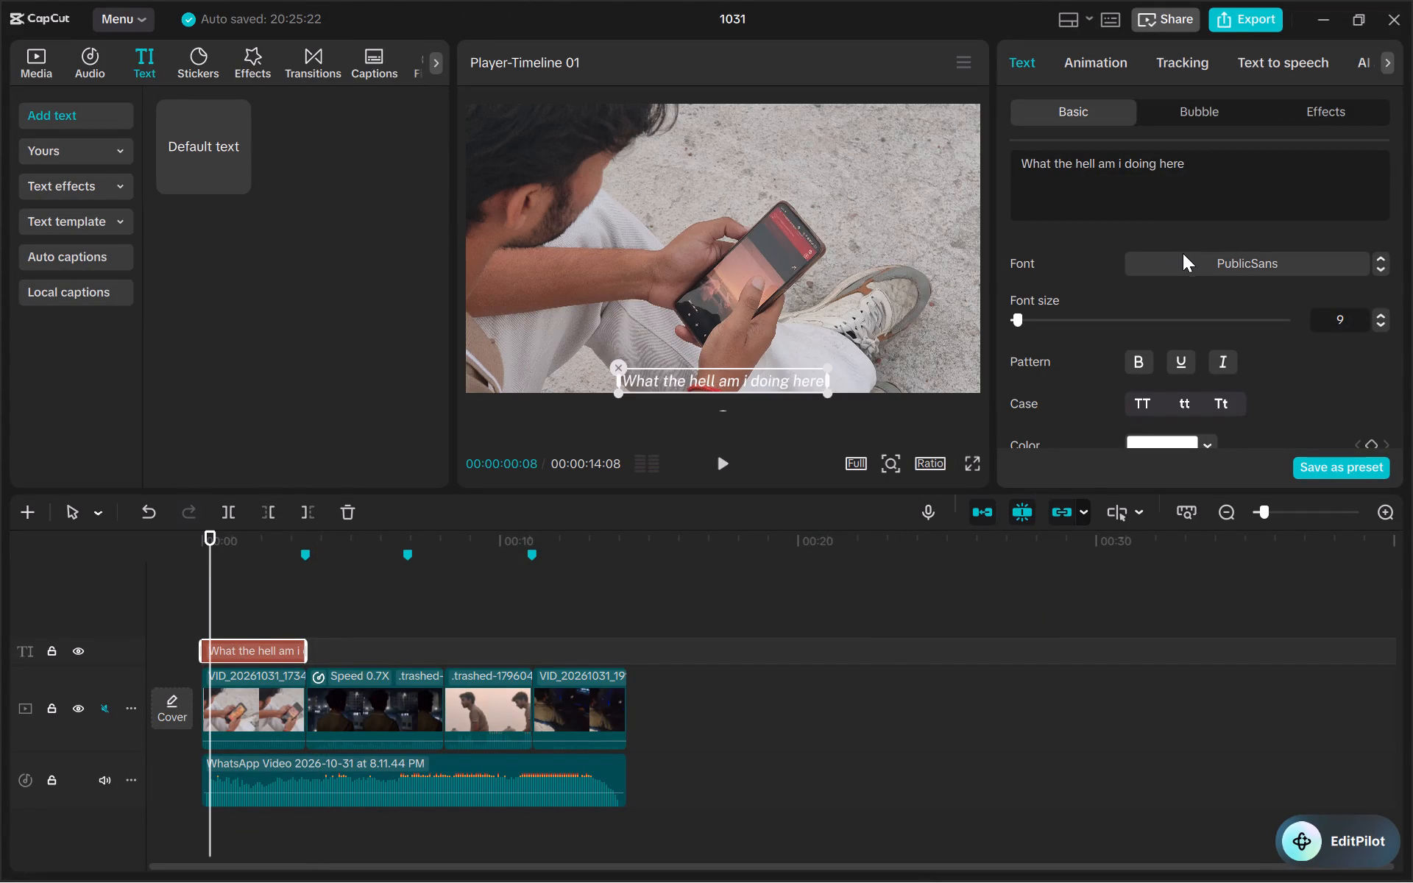
click(1189, 258)
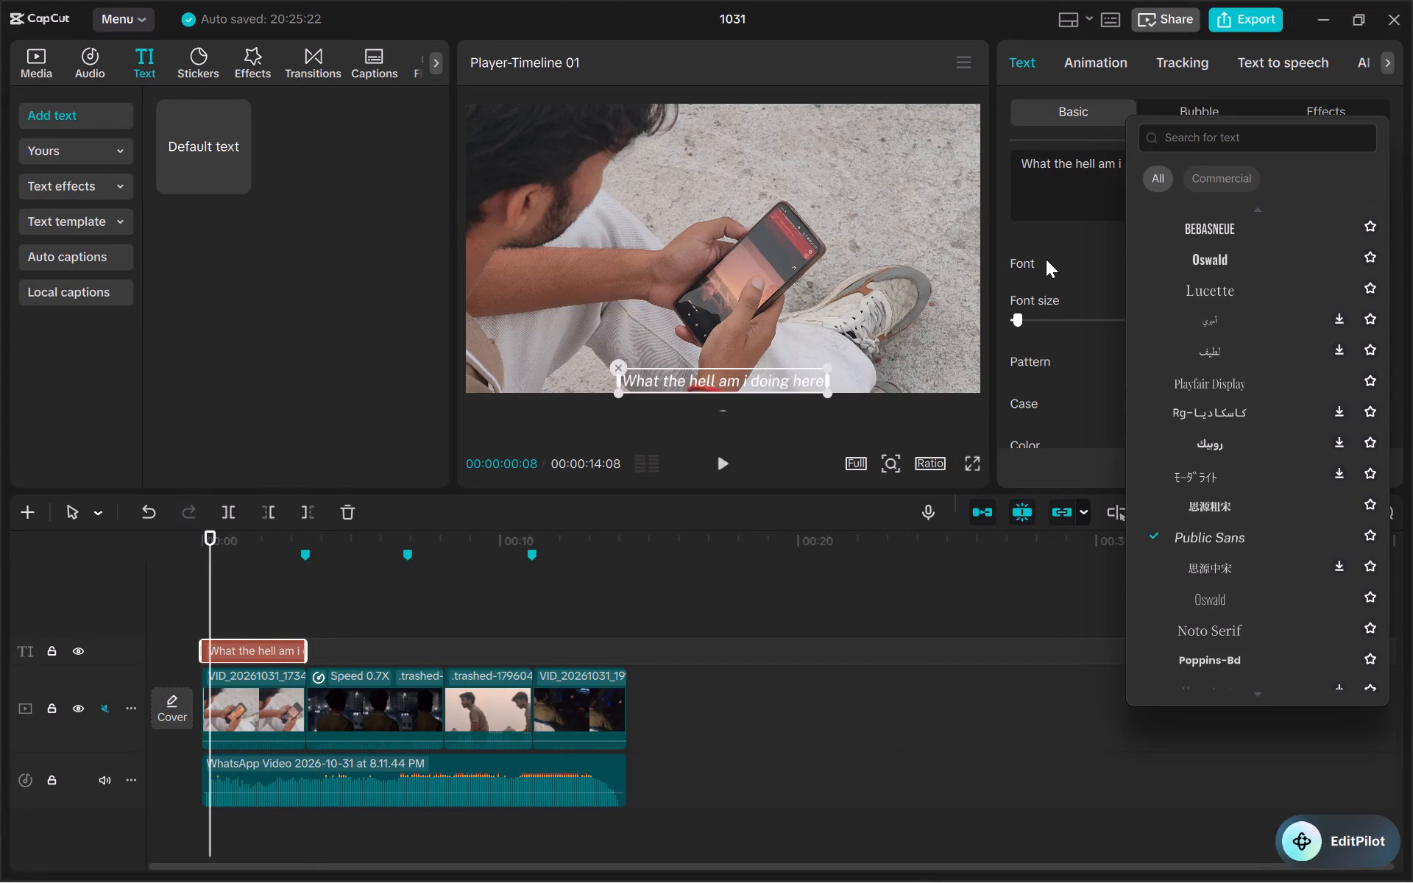
click(1047, 259)
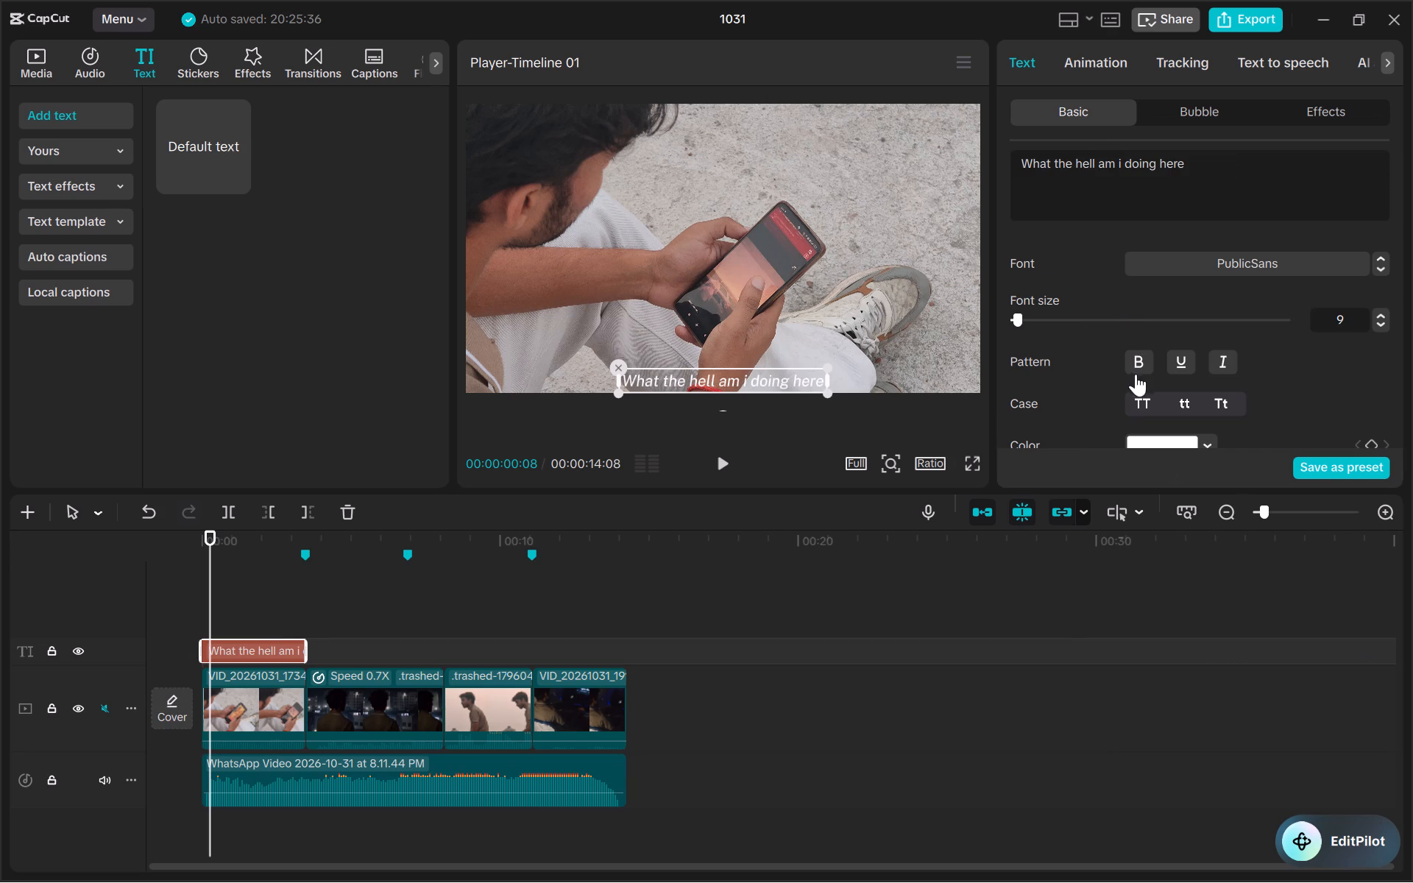
click(1135, 375)
click(1135, 367)
Recolour the caption text yellow, starting from the F4C70F swatch, trying darker shades, and ending on FFCD00.
scroll(1135, 367, down, 1)
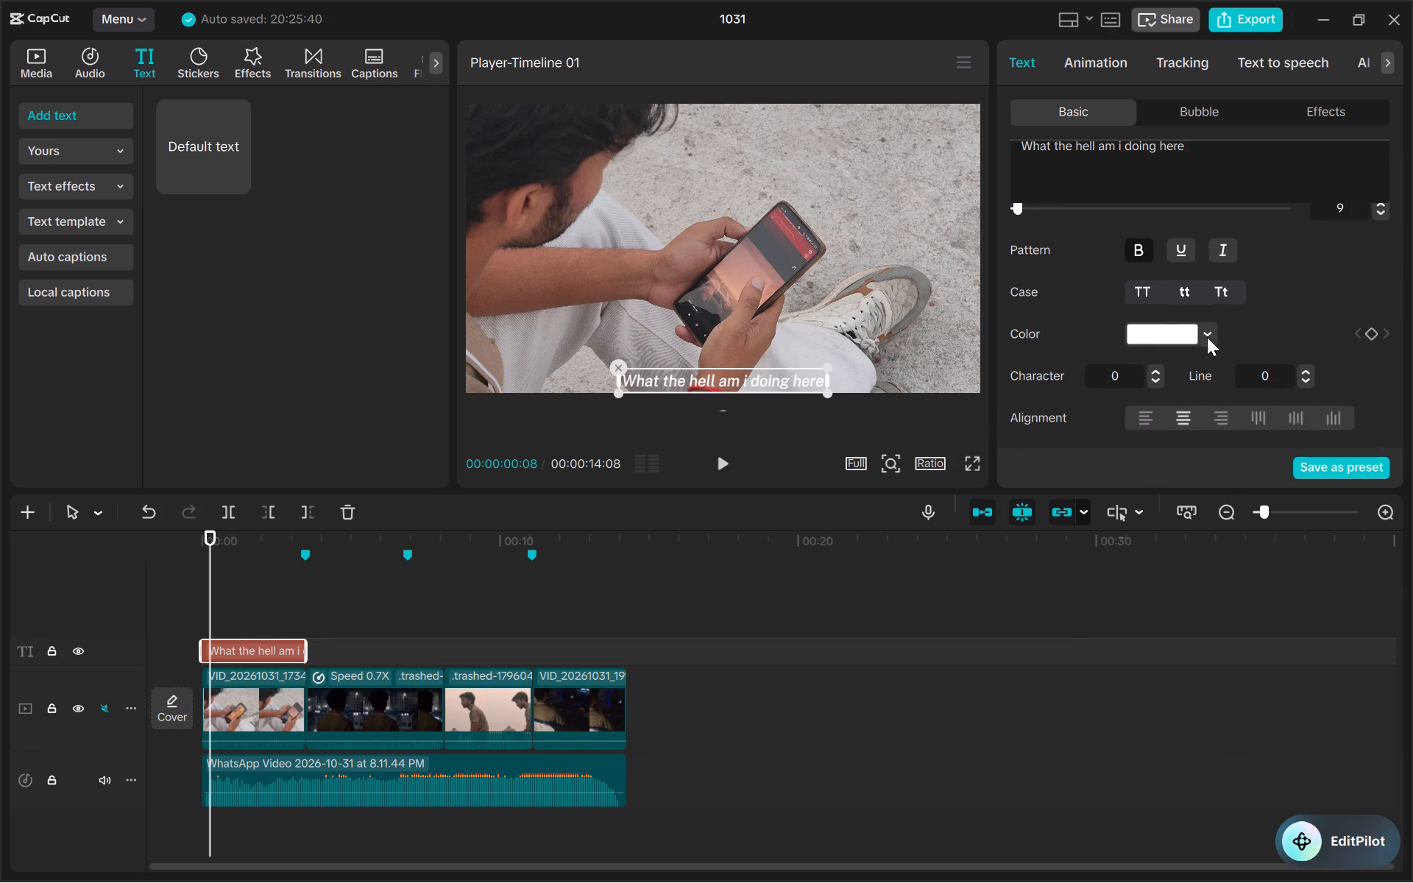
click(1207, 337)
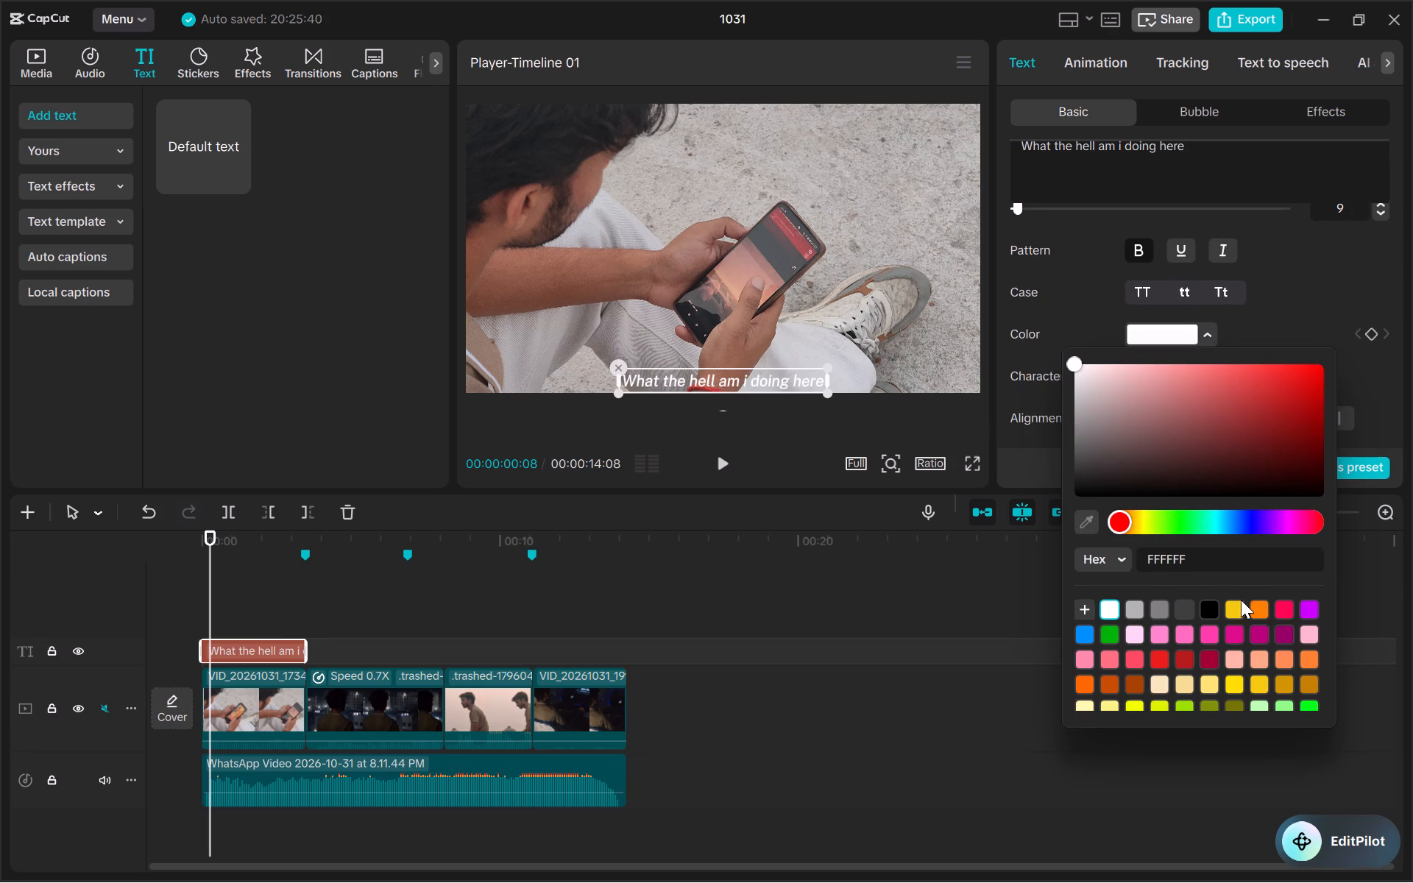
click(1235, 603)
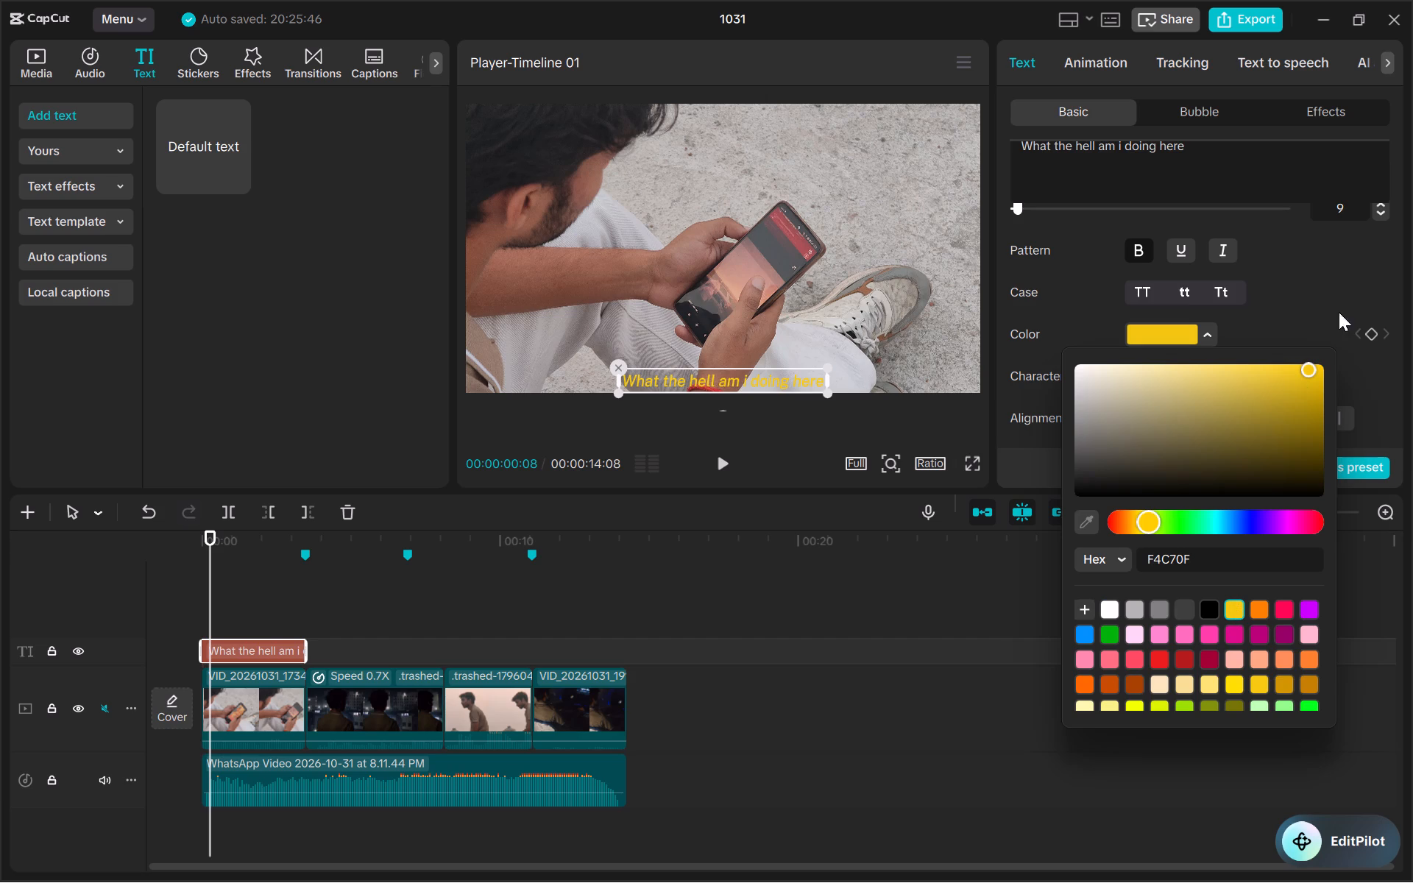
drag(1304, 376, 1348, 336)
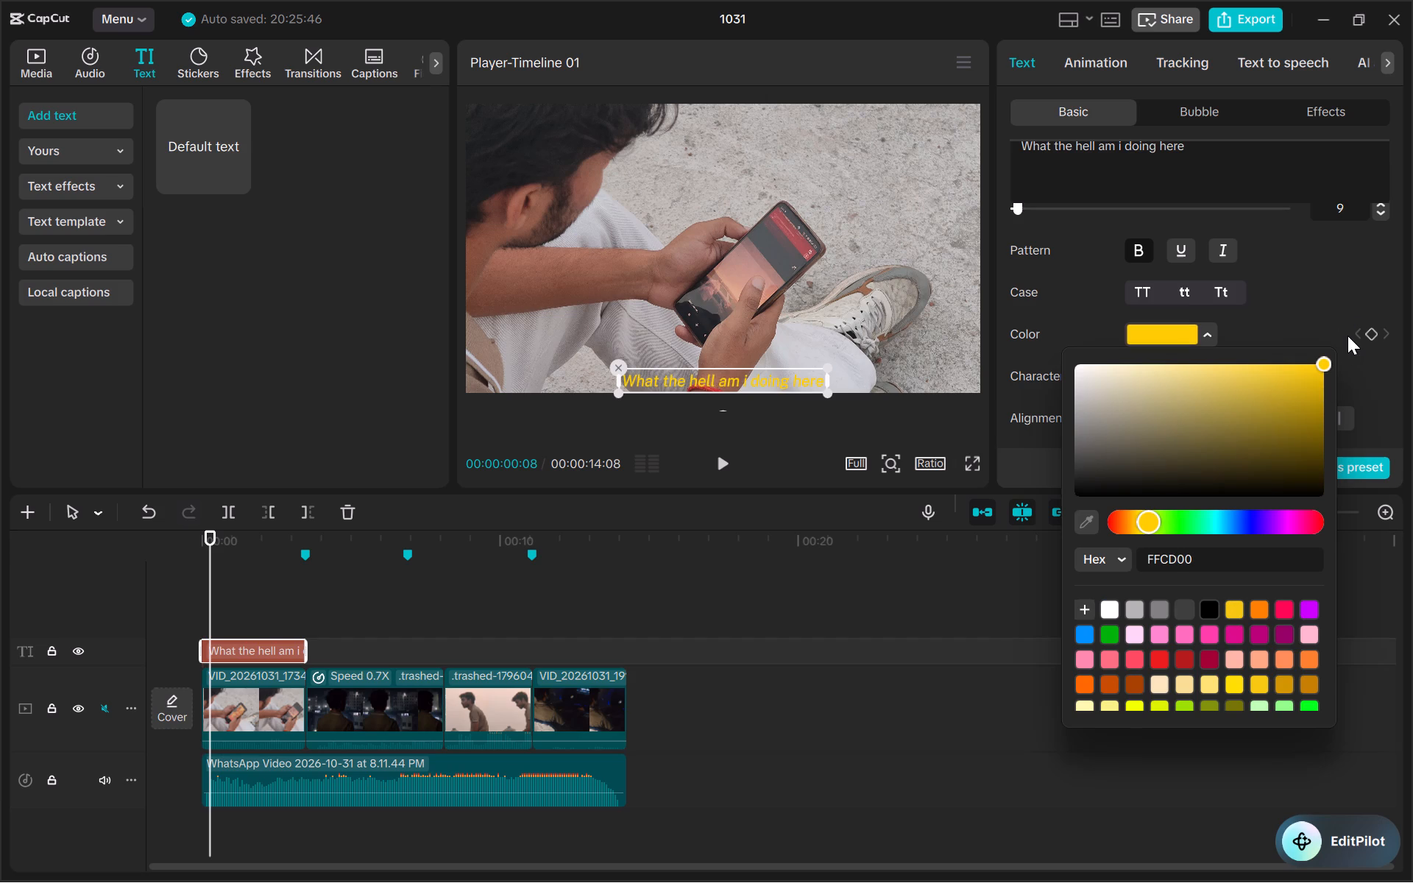
drag(1348, 336, 1220, 414)
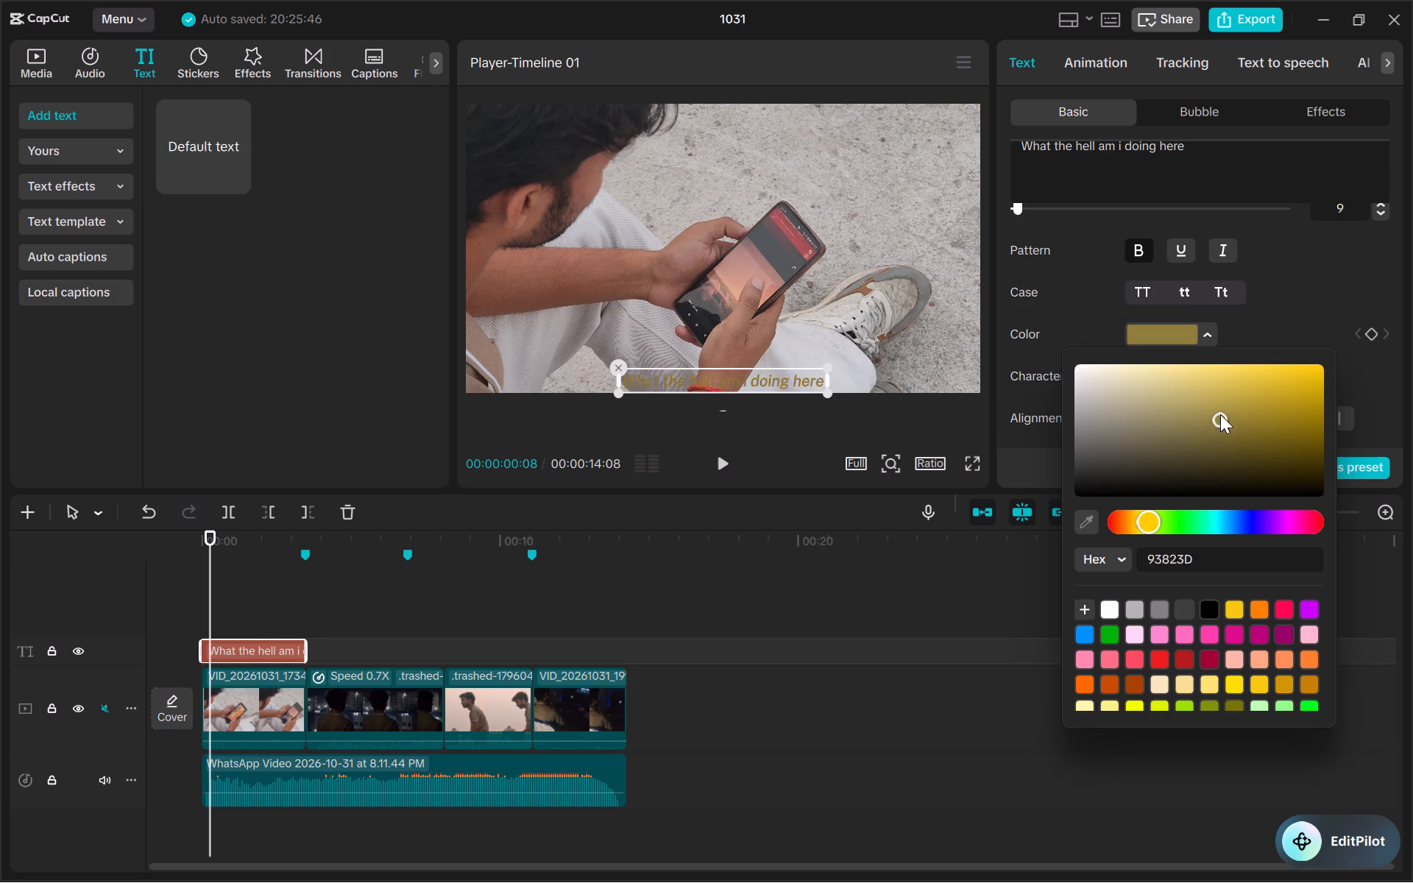
drag(1220, 414, 1258, 432)
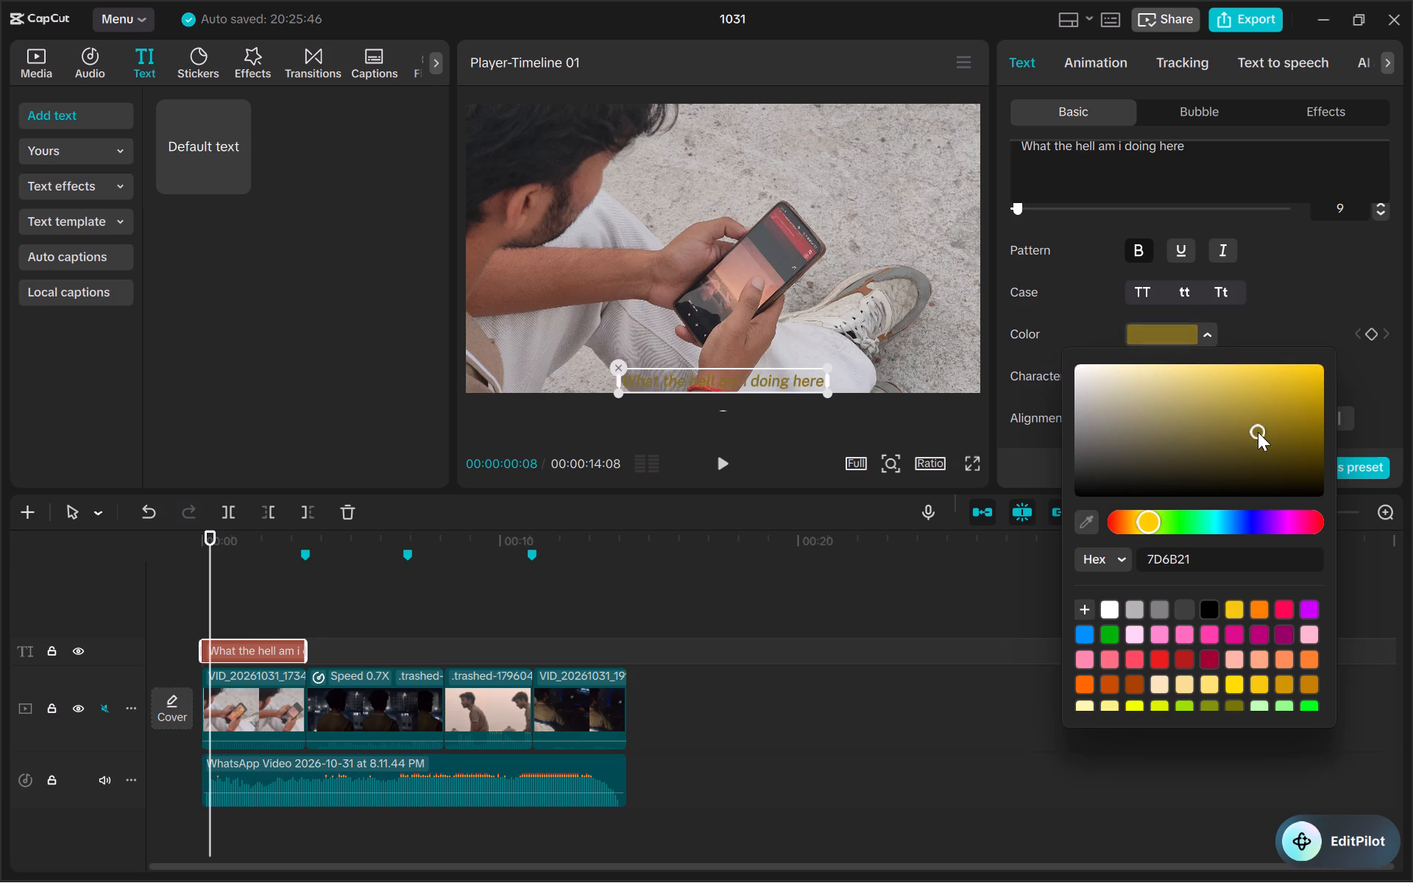
drag(1258, 432, 1342, 258)
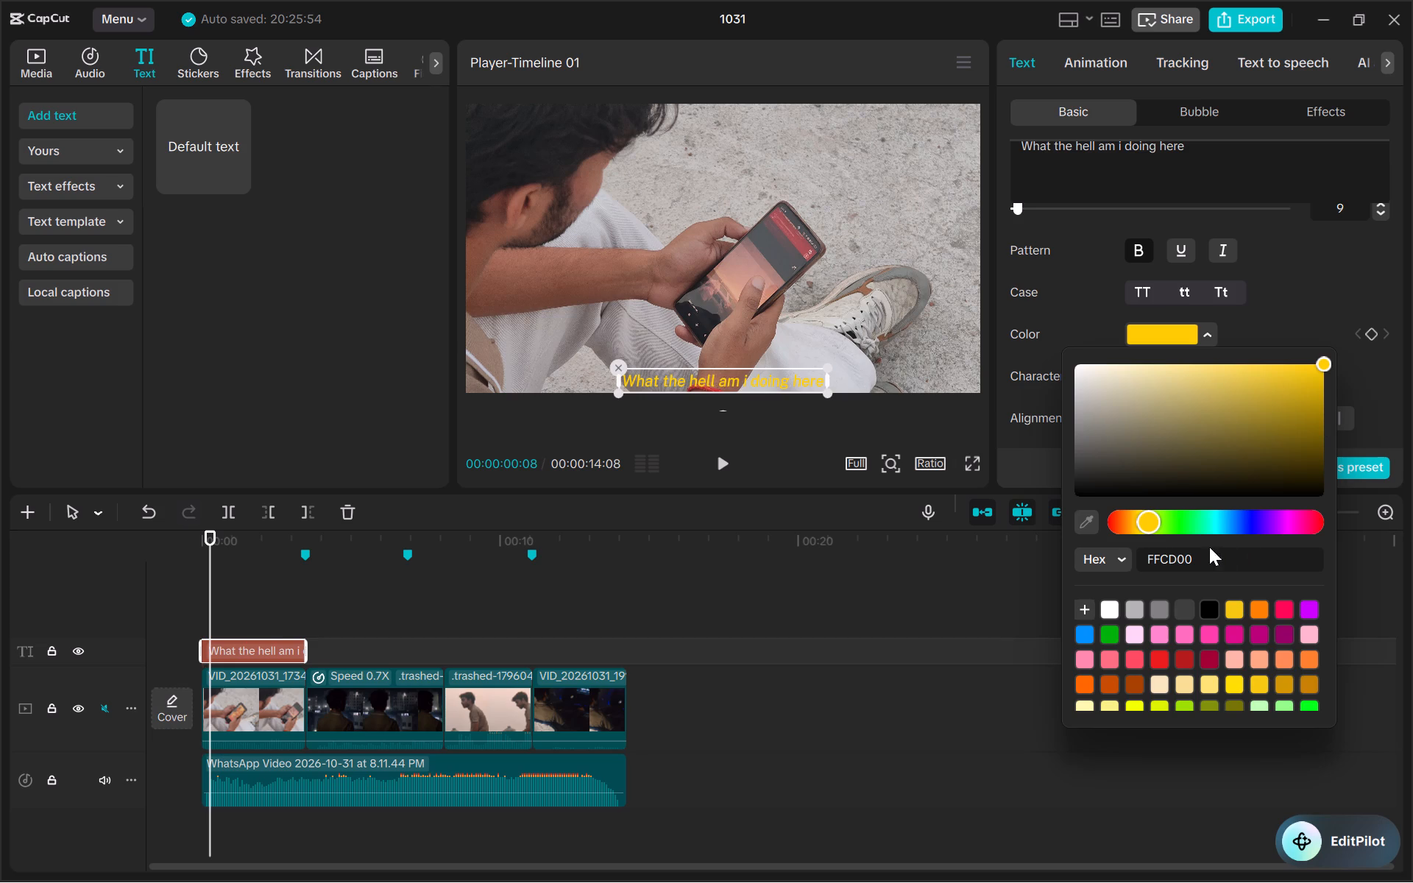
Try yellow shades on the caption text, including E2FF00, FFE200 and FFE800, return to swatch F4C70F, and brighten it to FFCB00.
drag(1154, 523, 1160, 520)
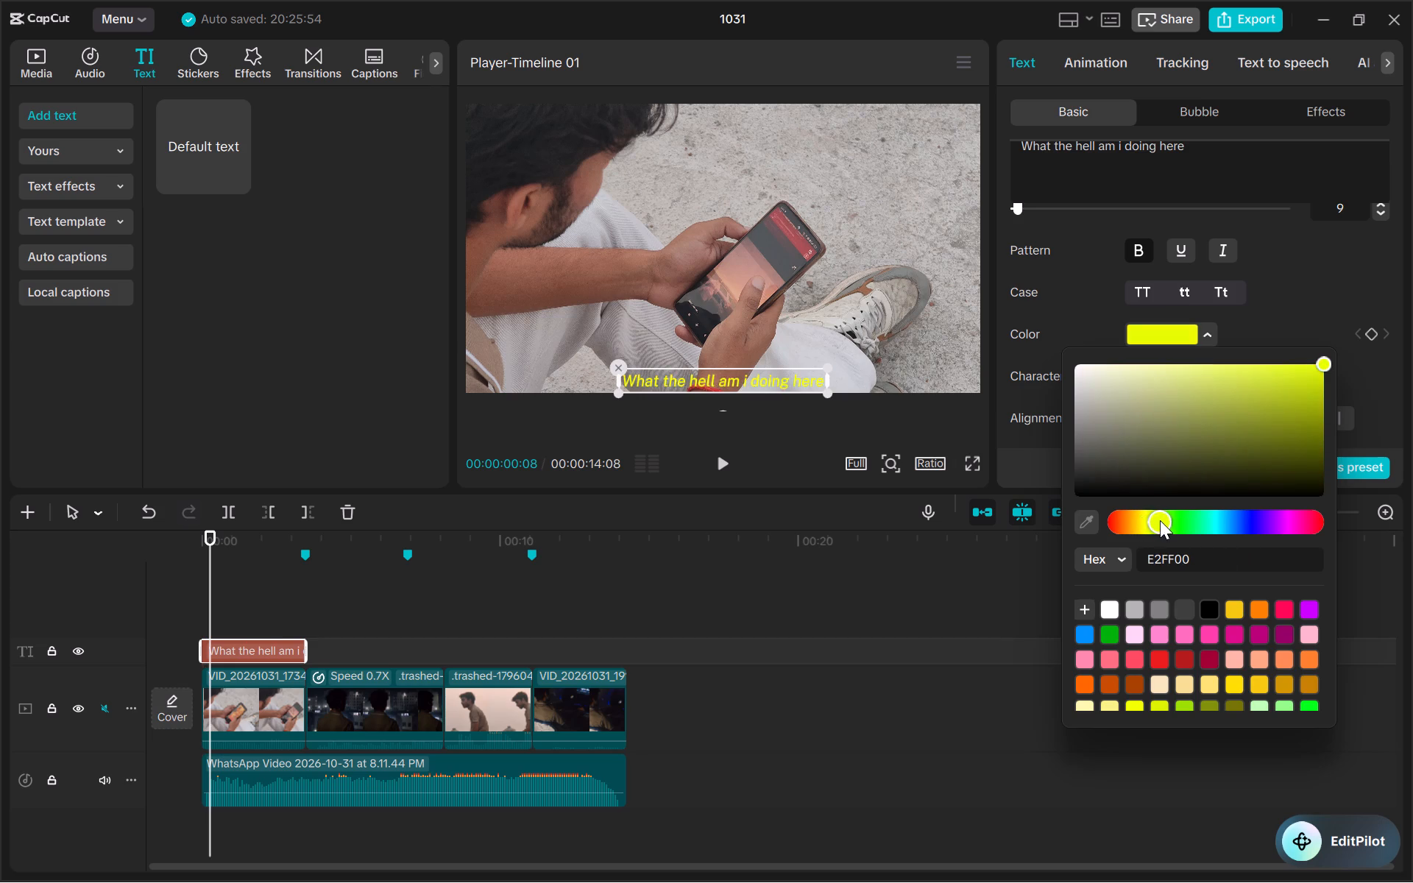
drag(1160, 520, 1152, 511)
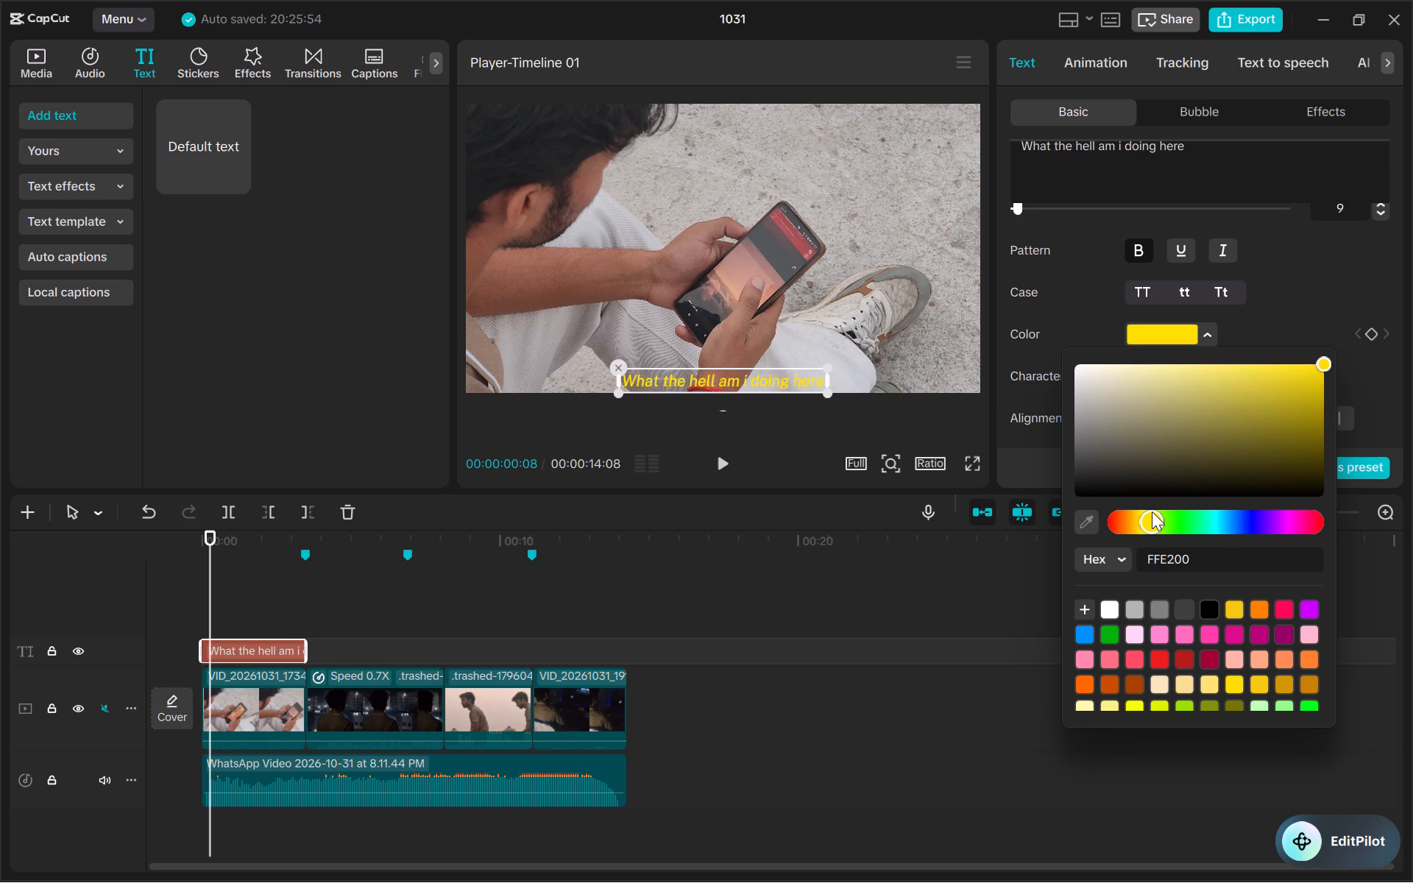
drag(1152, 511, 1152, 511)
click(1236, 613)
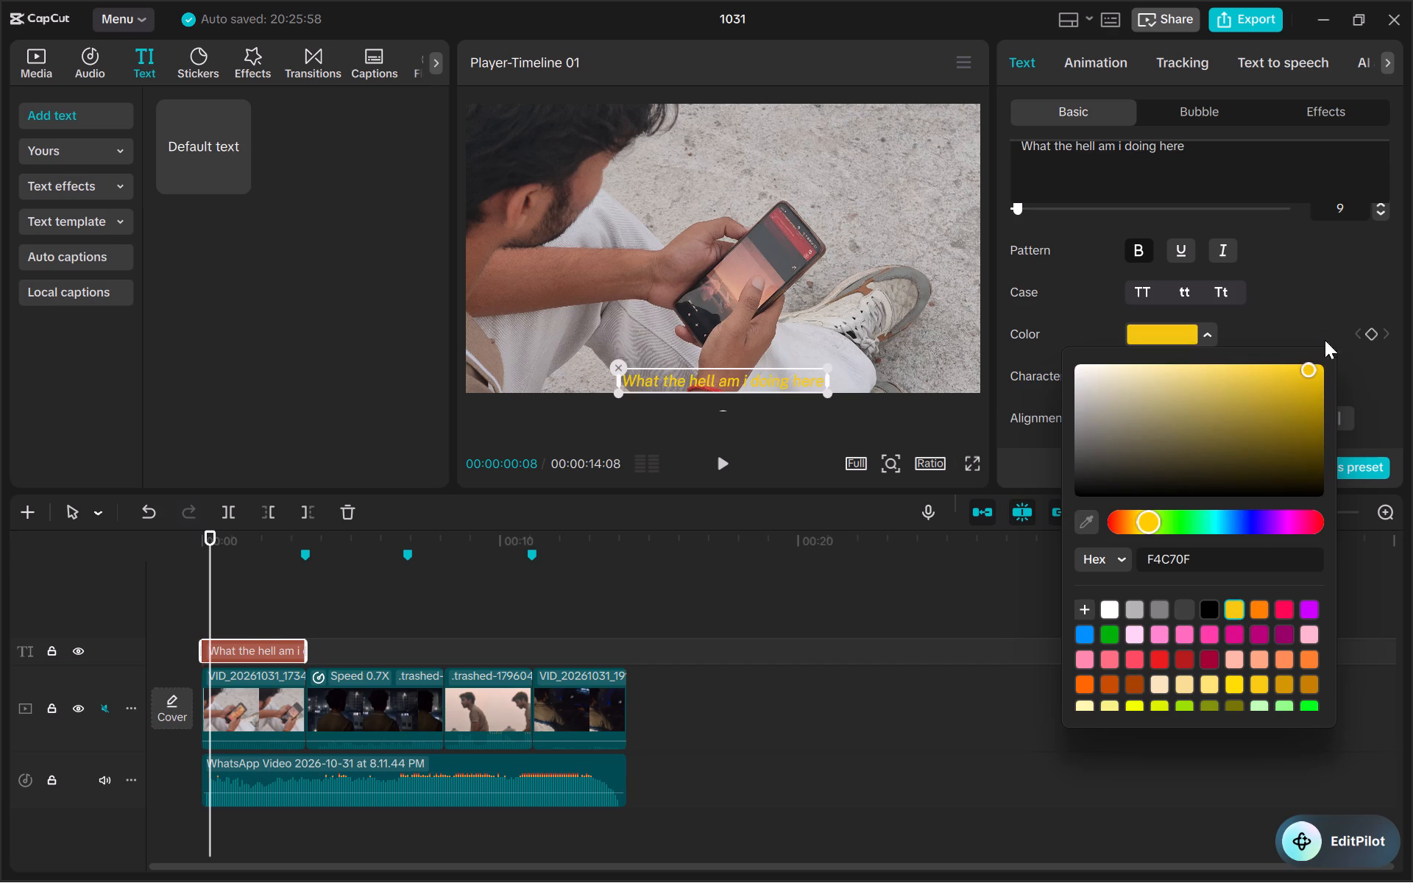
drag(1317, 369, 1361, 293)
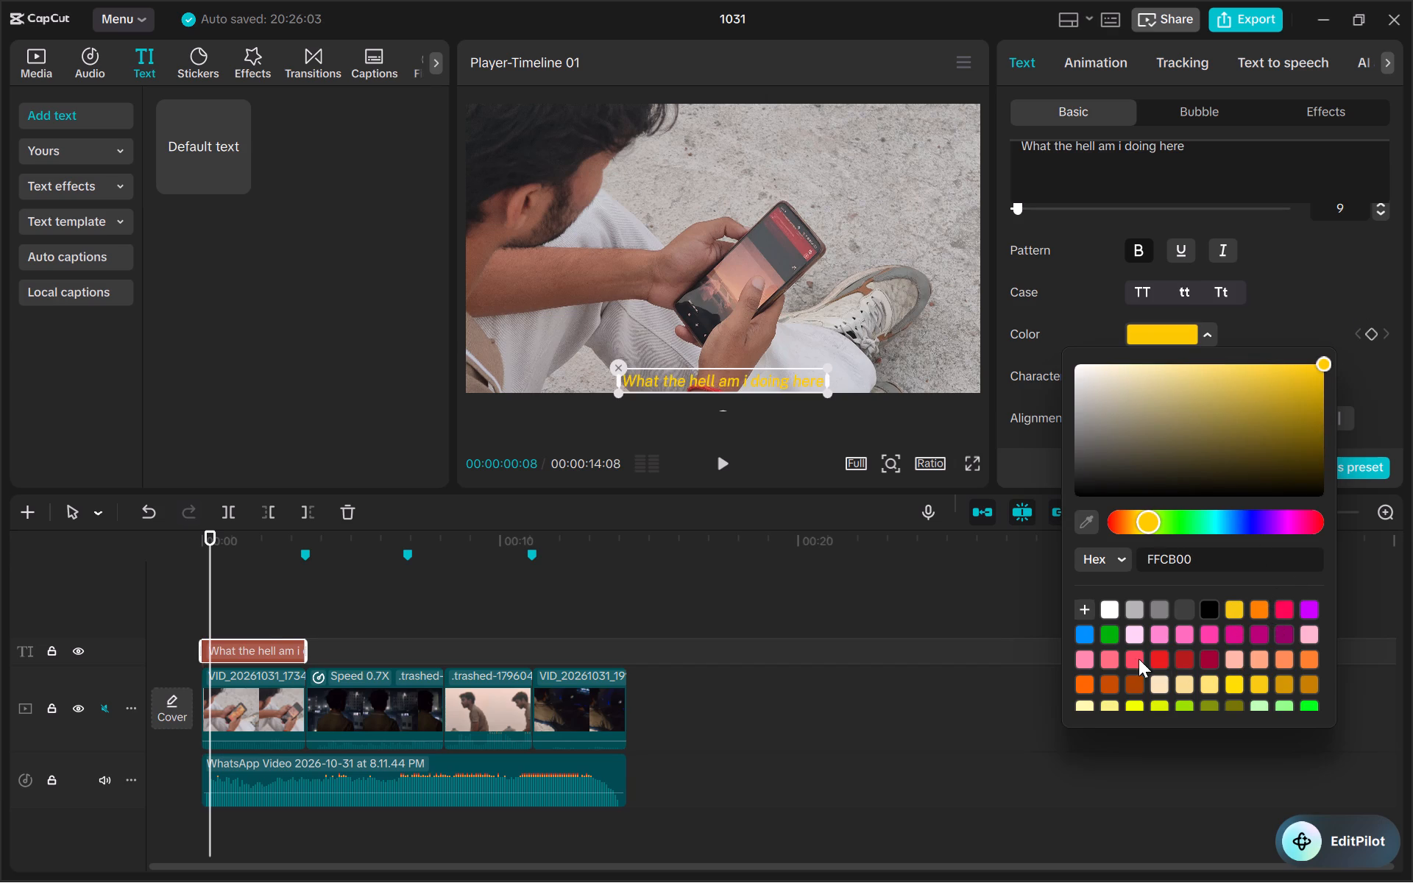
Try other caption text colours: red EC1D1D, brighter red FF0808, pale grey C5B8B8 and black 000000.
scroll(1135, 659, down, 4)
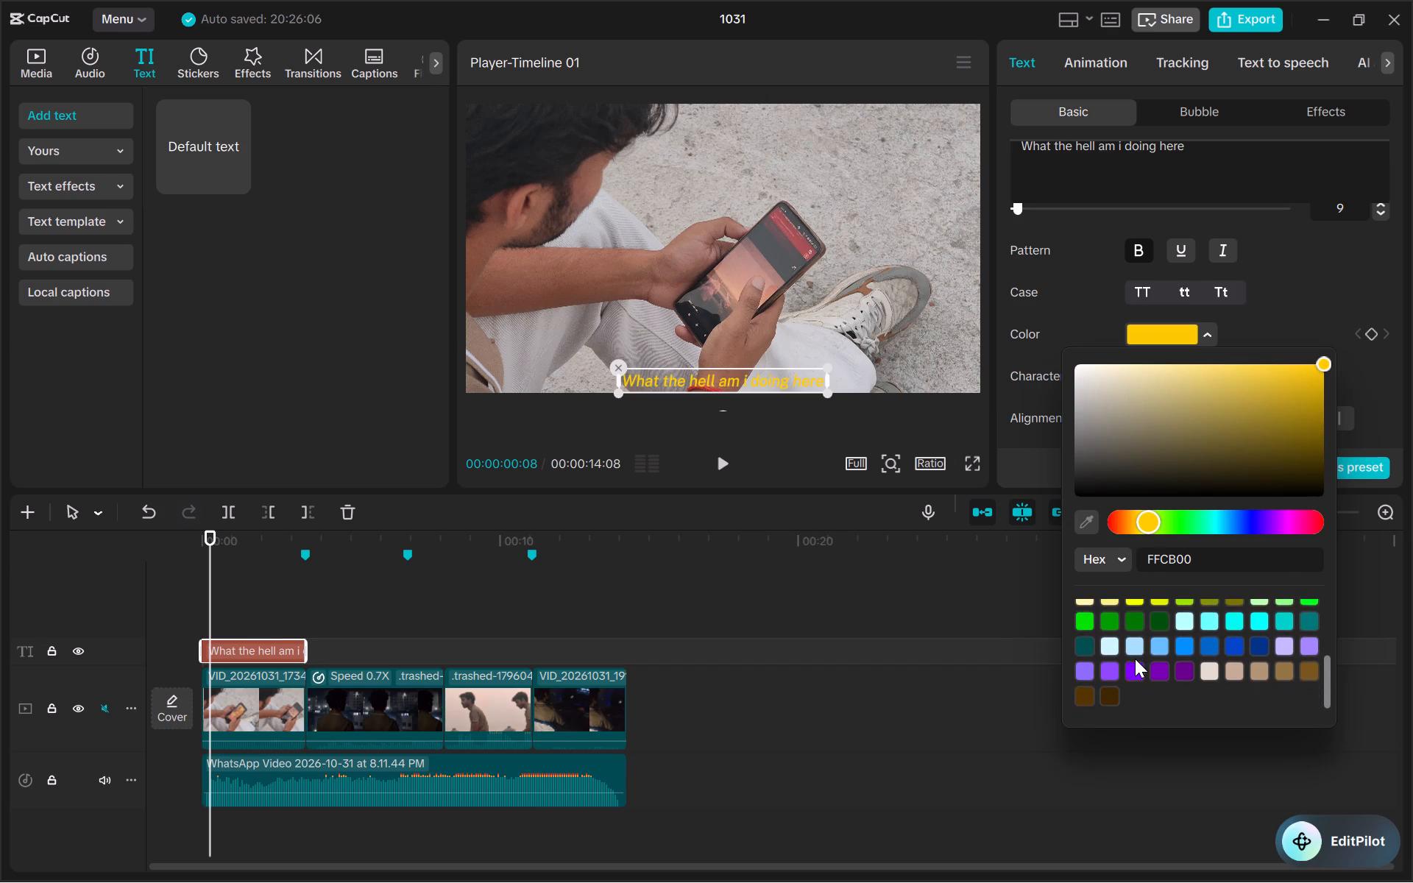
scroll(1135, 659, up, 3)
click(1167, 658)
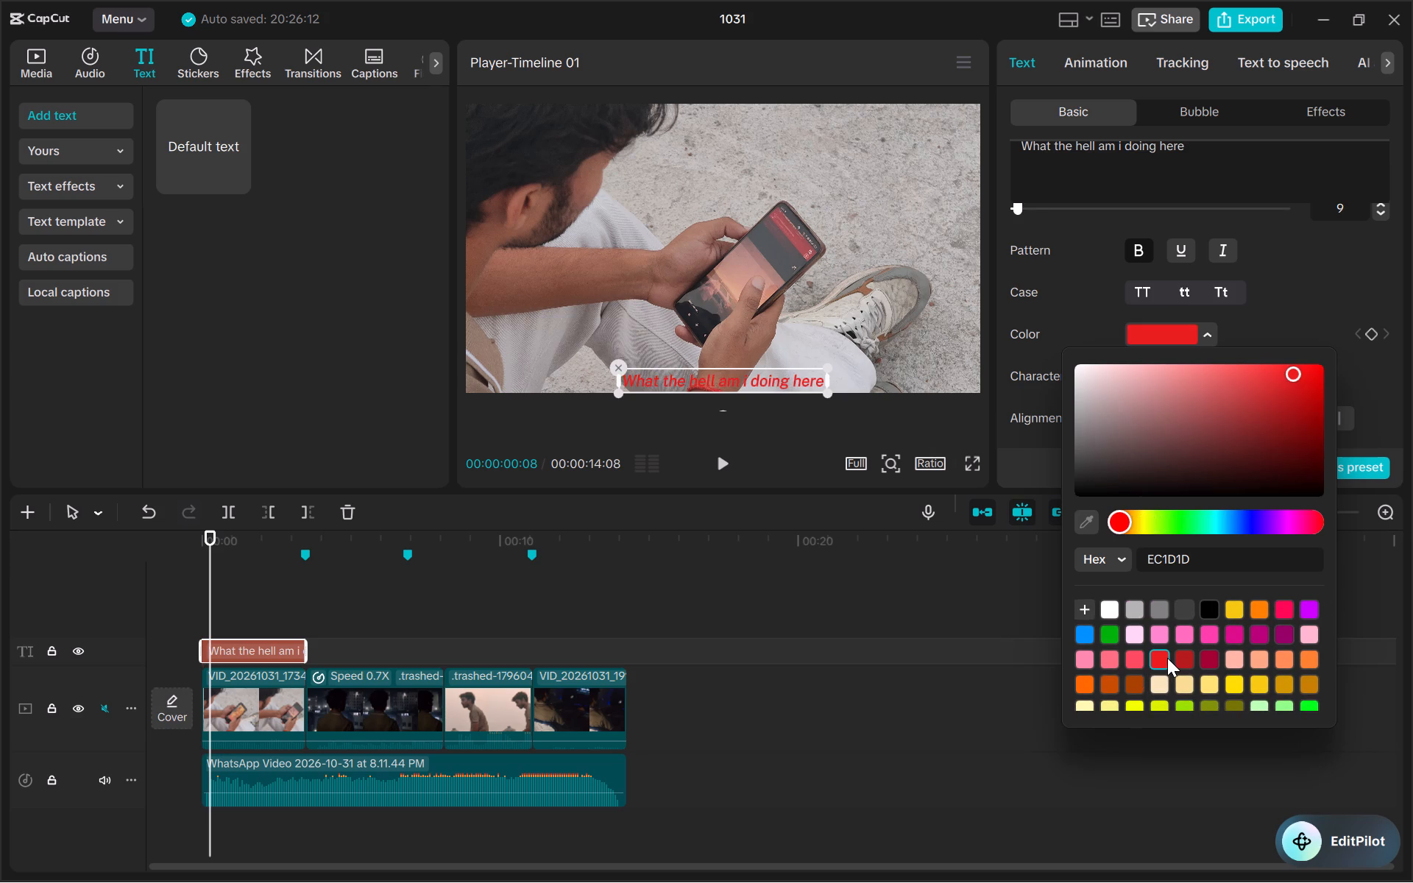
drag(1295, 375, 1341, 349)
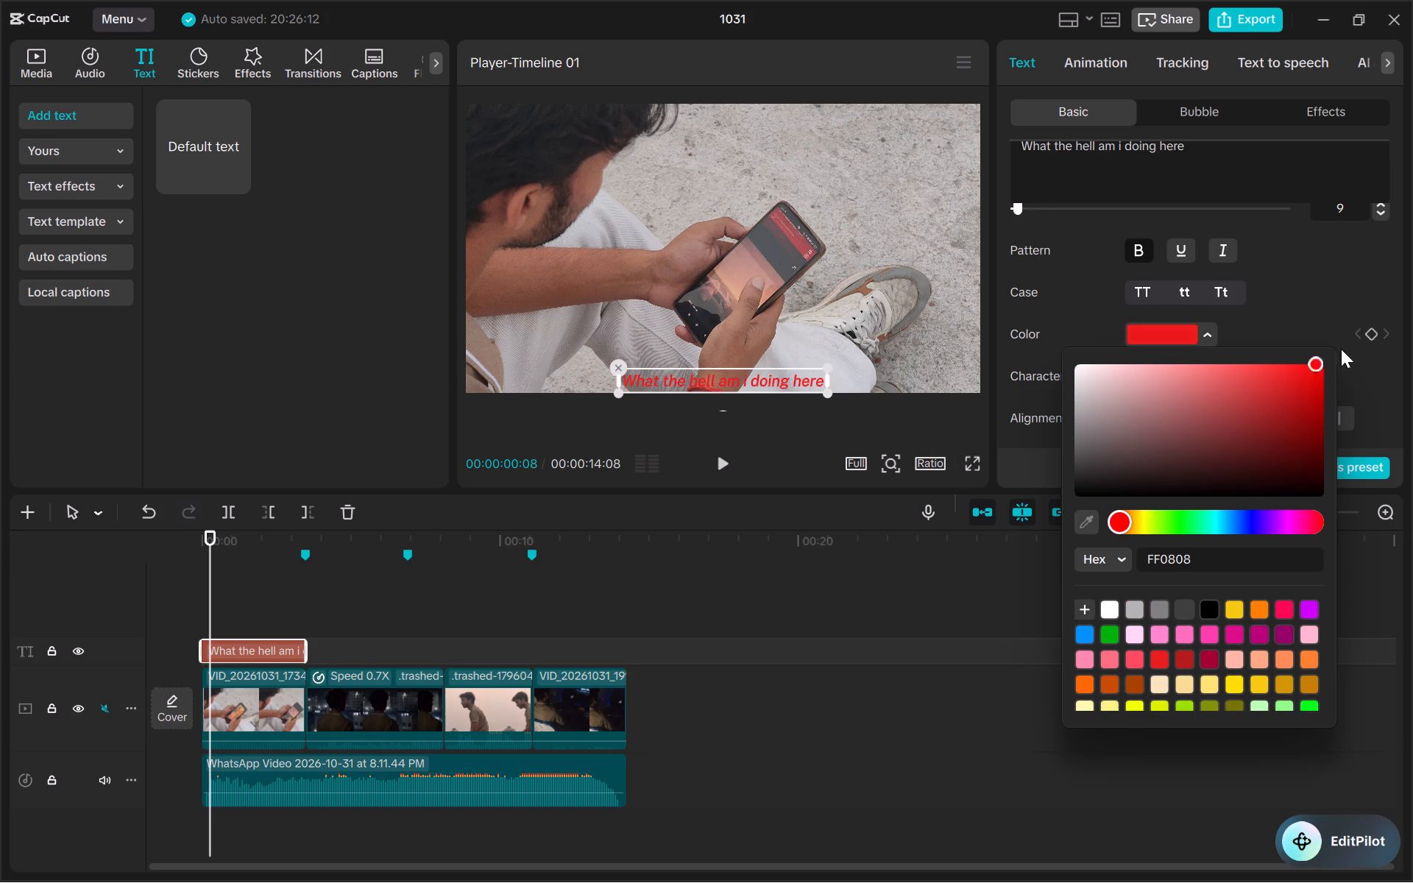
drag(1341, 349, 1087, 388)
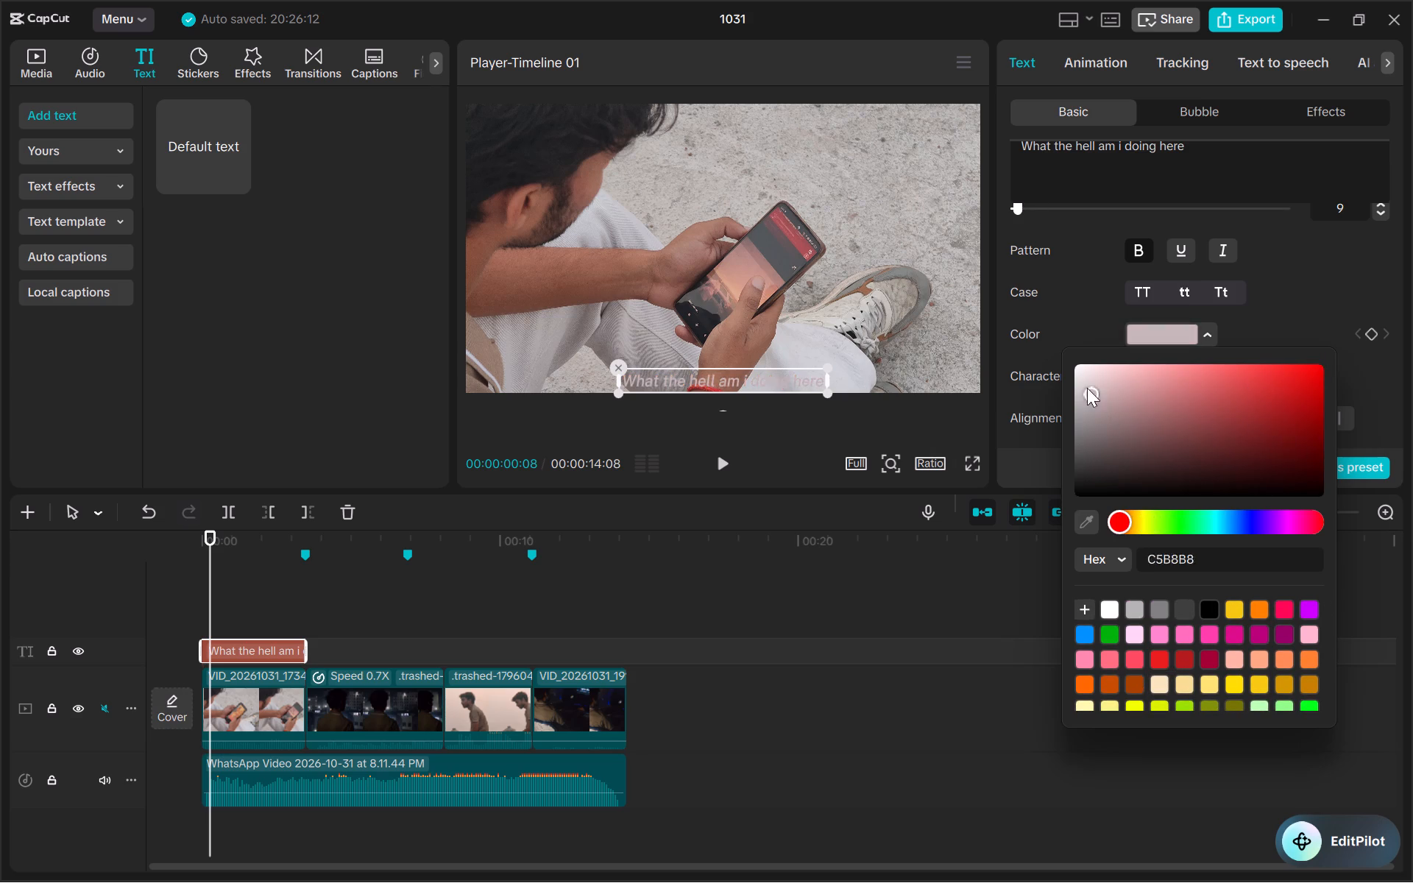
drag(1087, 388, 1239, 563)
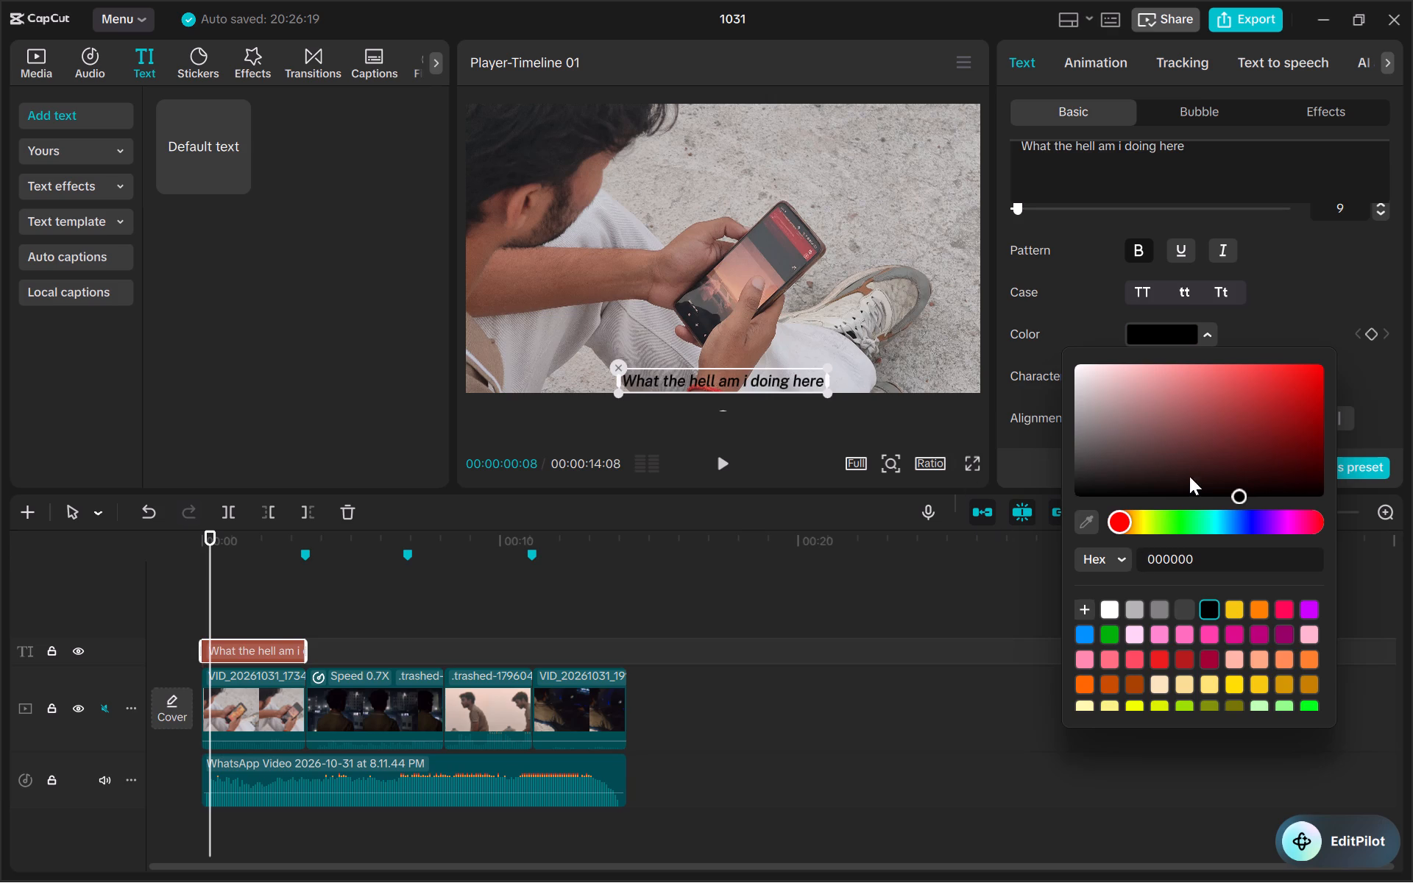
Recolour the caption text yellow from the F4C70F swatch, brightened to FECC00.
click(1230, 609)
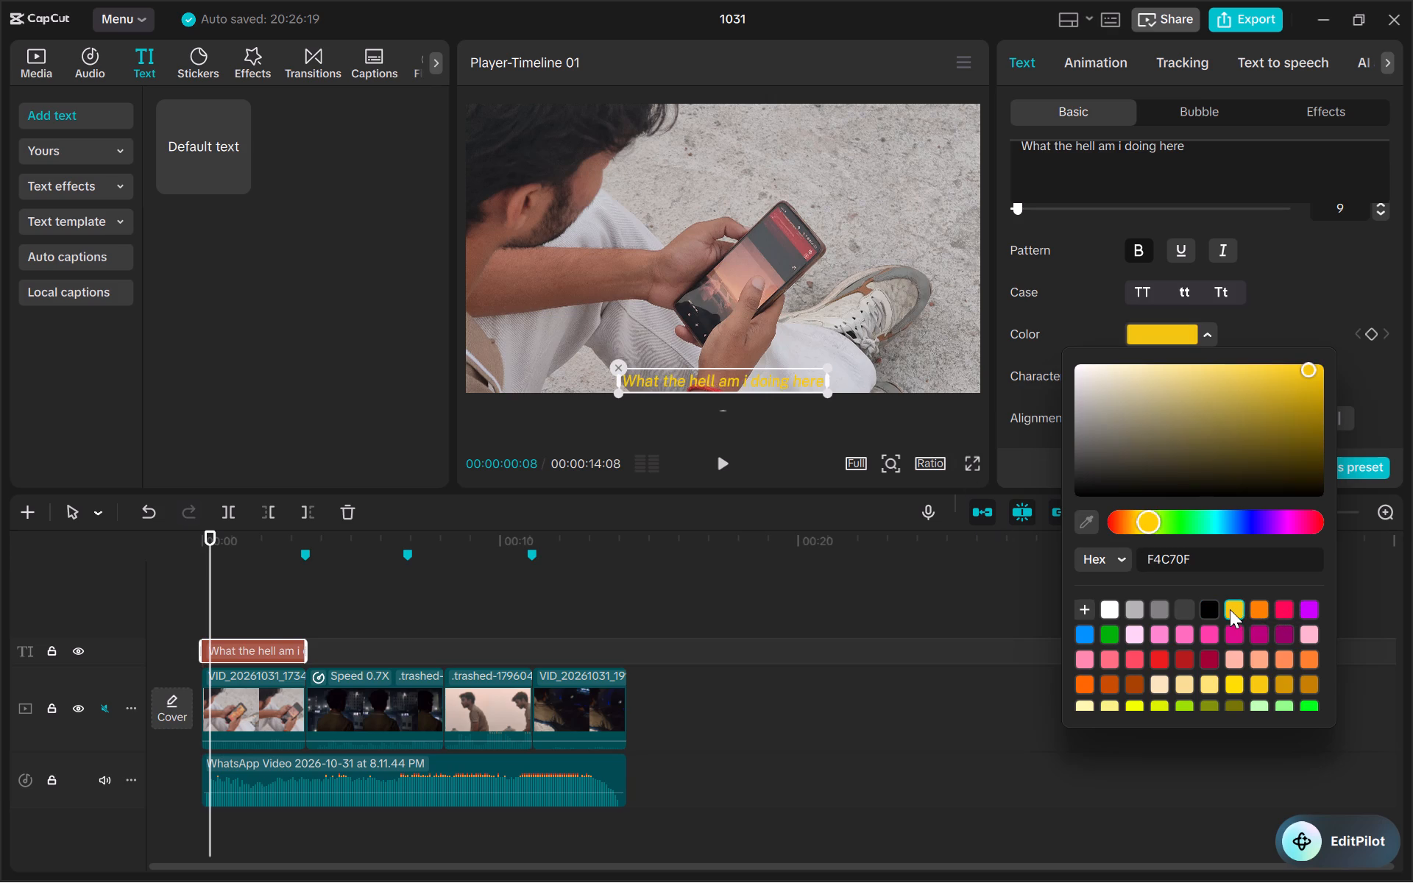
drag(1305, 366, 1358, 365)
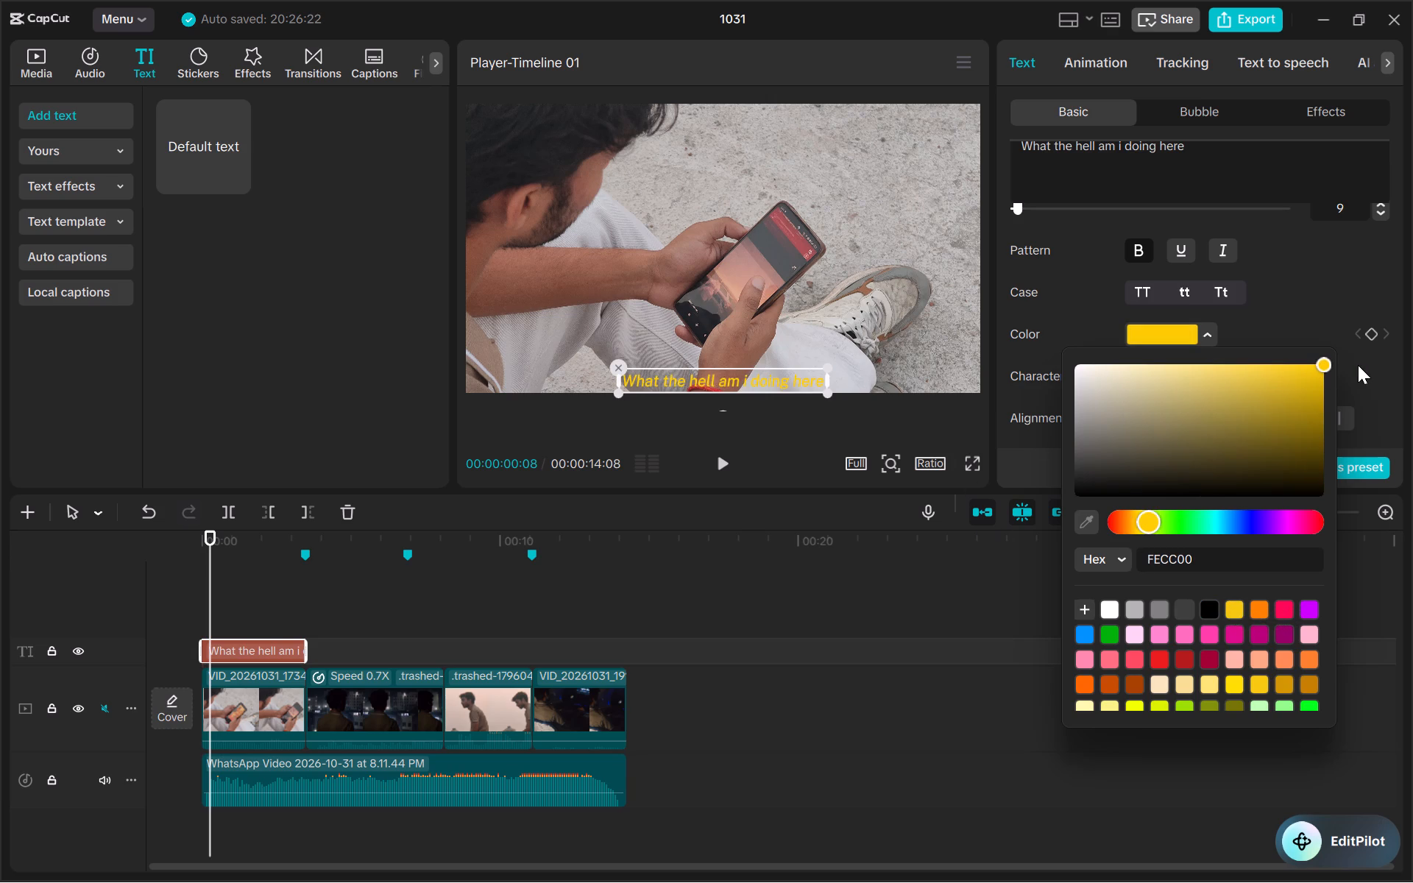
Play the cut in full screen from 00:00:00:08 to check the yellow caption over the phone clip.
click(972, 455)
click(971, 469)
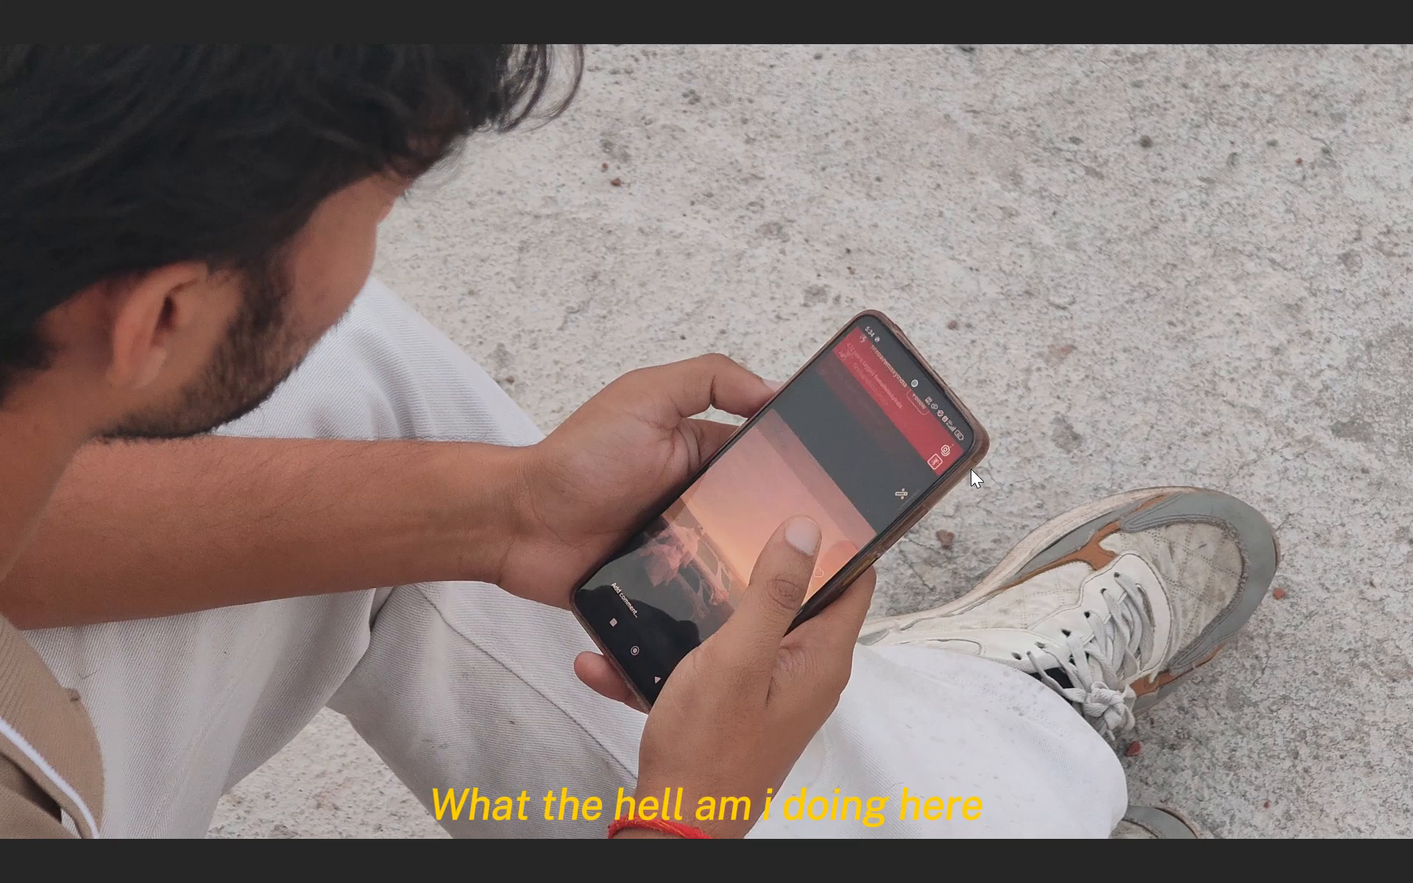
key(space)
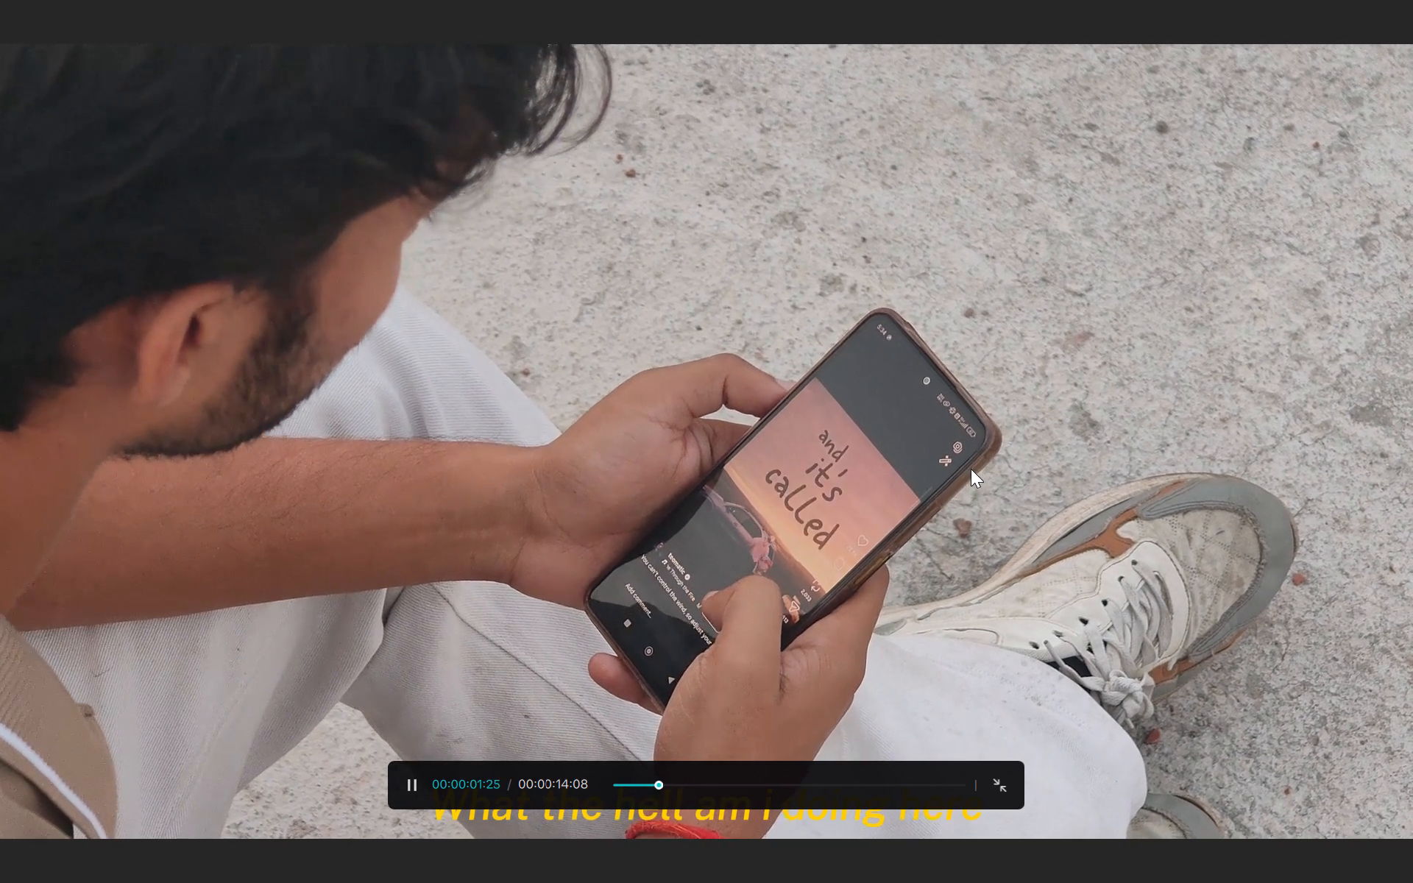
key(space)
key(Escape)
click(725, 595)
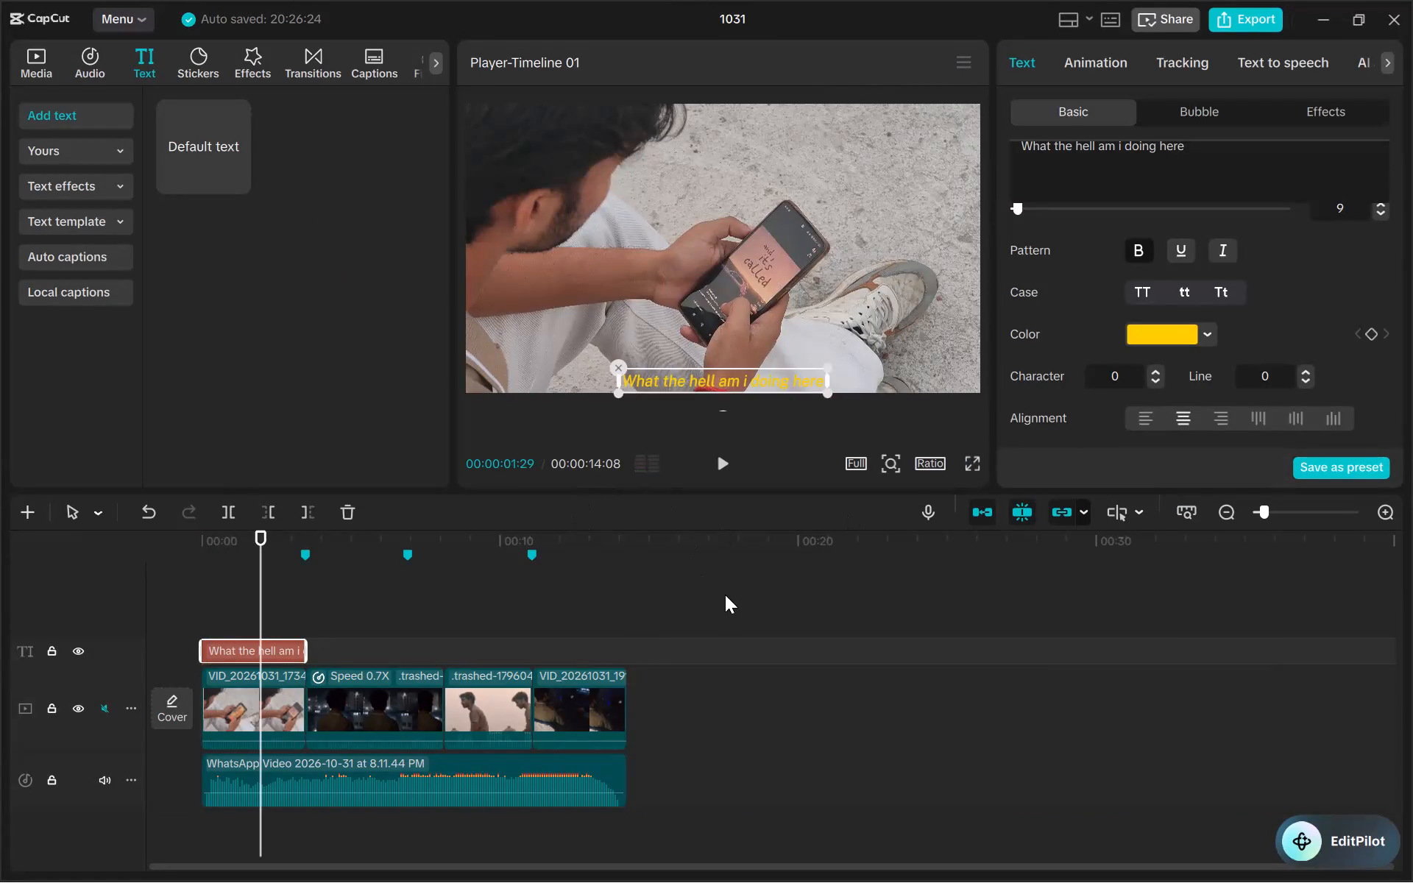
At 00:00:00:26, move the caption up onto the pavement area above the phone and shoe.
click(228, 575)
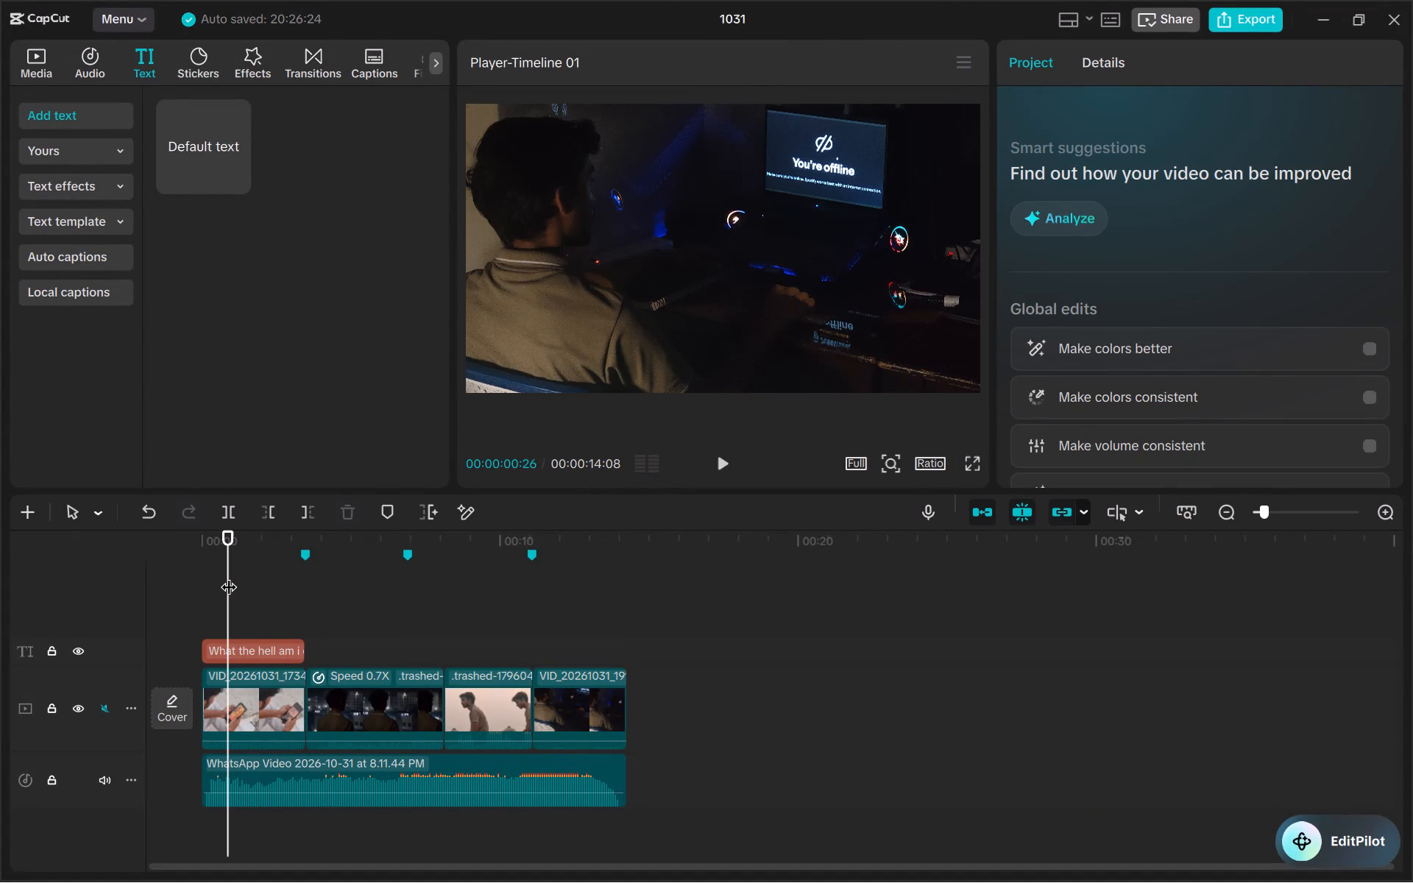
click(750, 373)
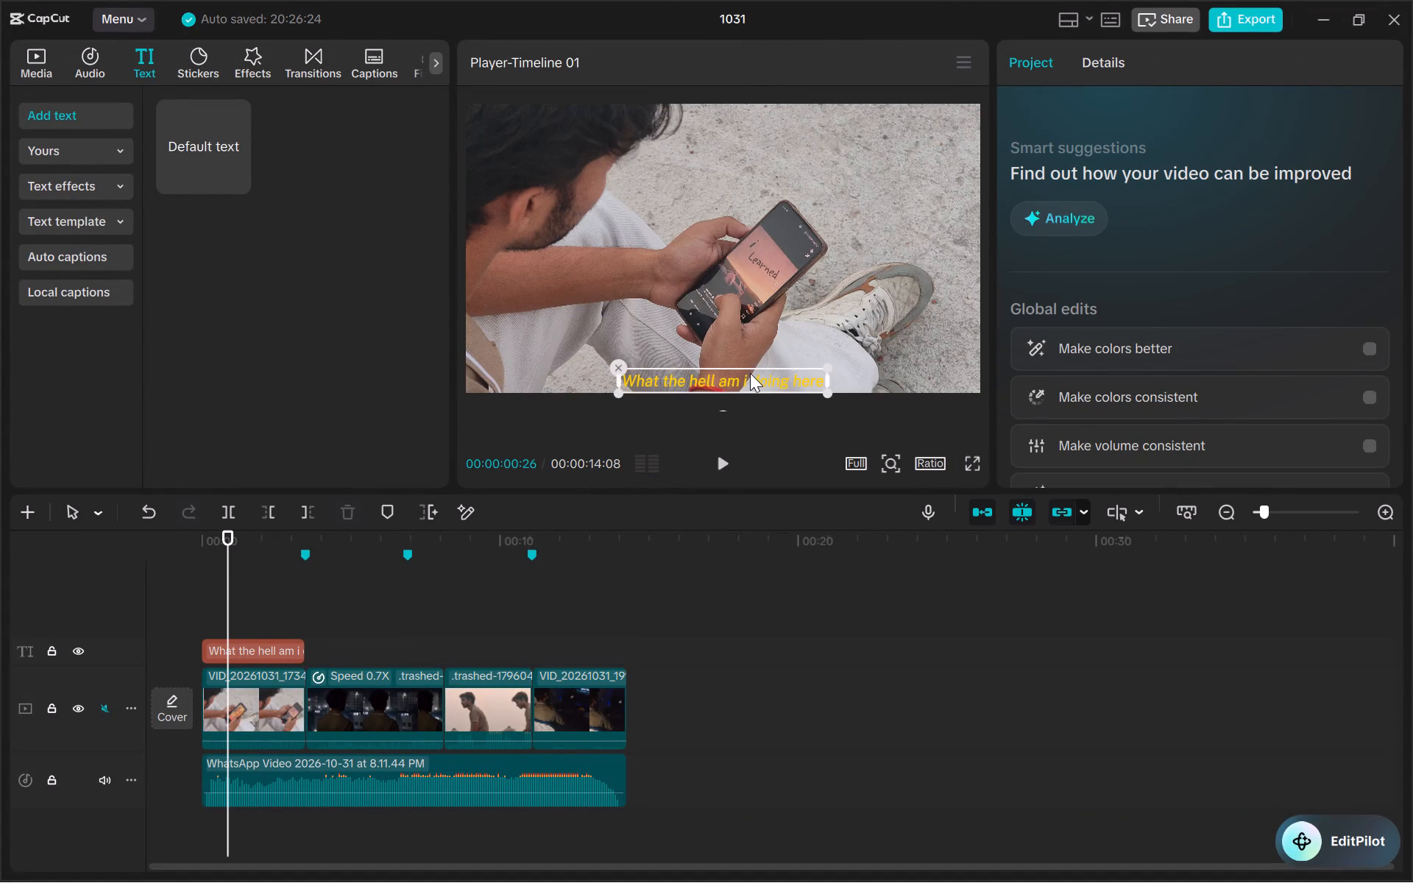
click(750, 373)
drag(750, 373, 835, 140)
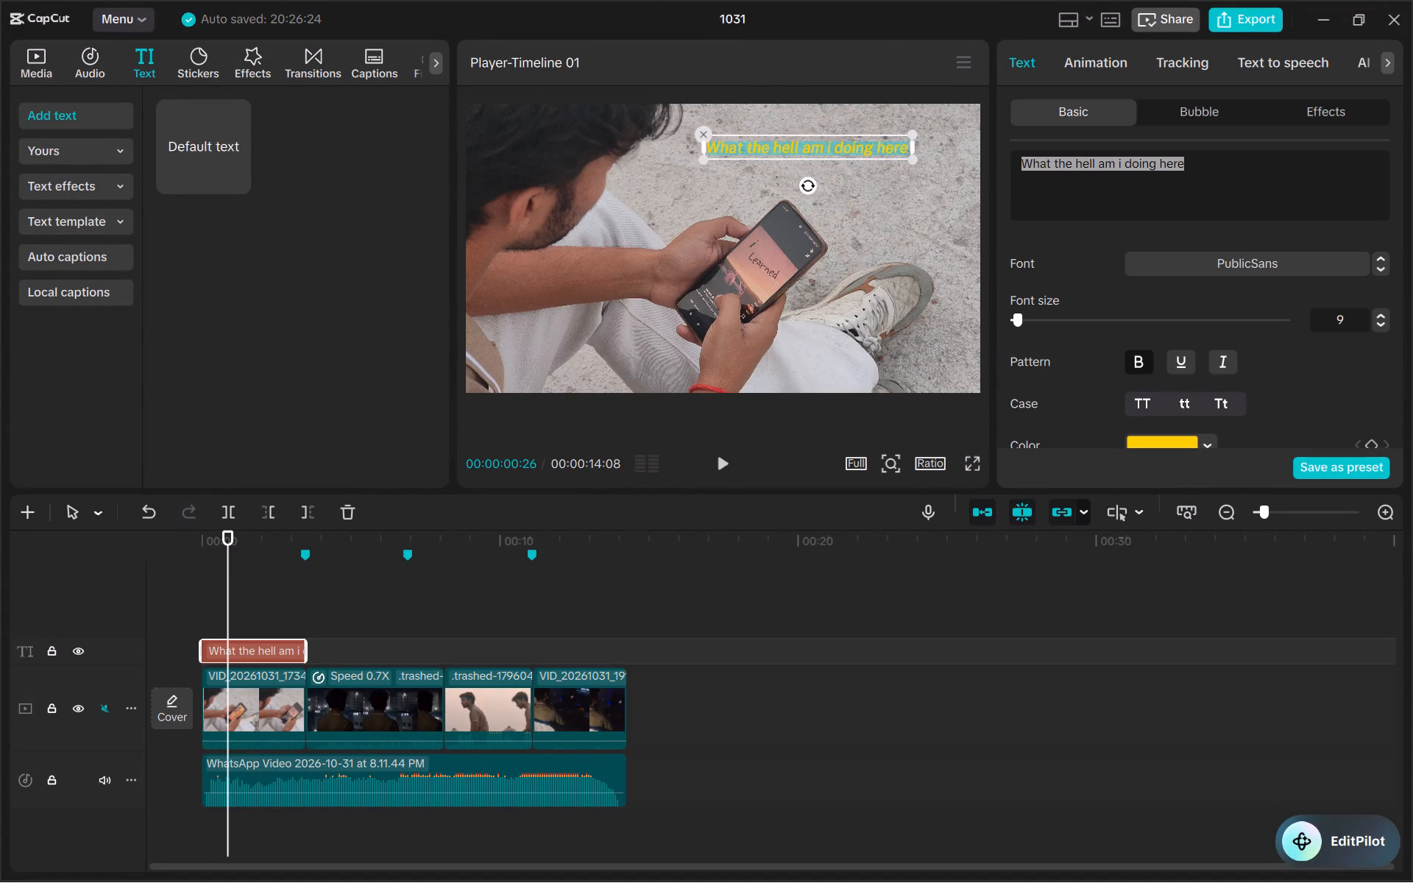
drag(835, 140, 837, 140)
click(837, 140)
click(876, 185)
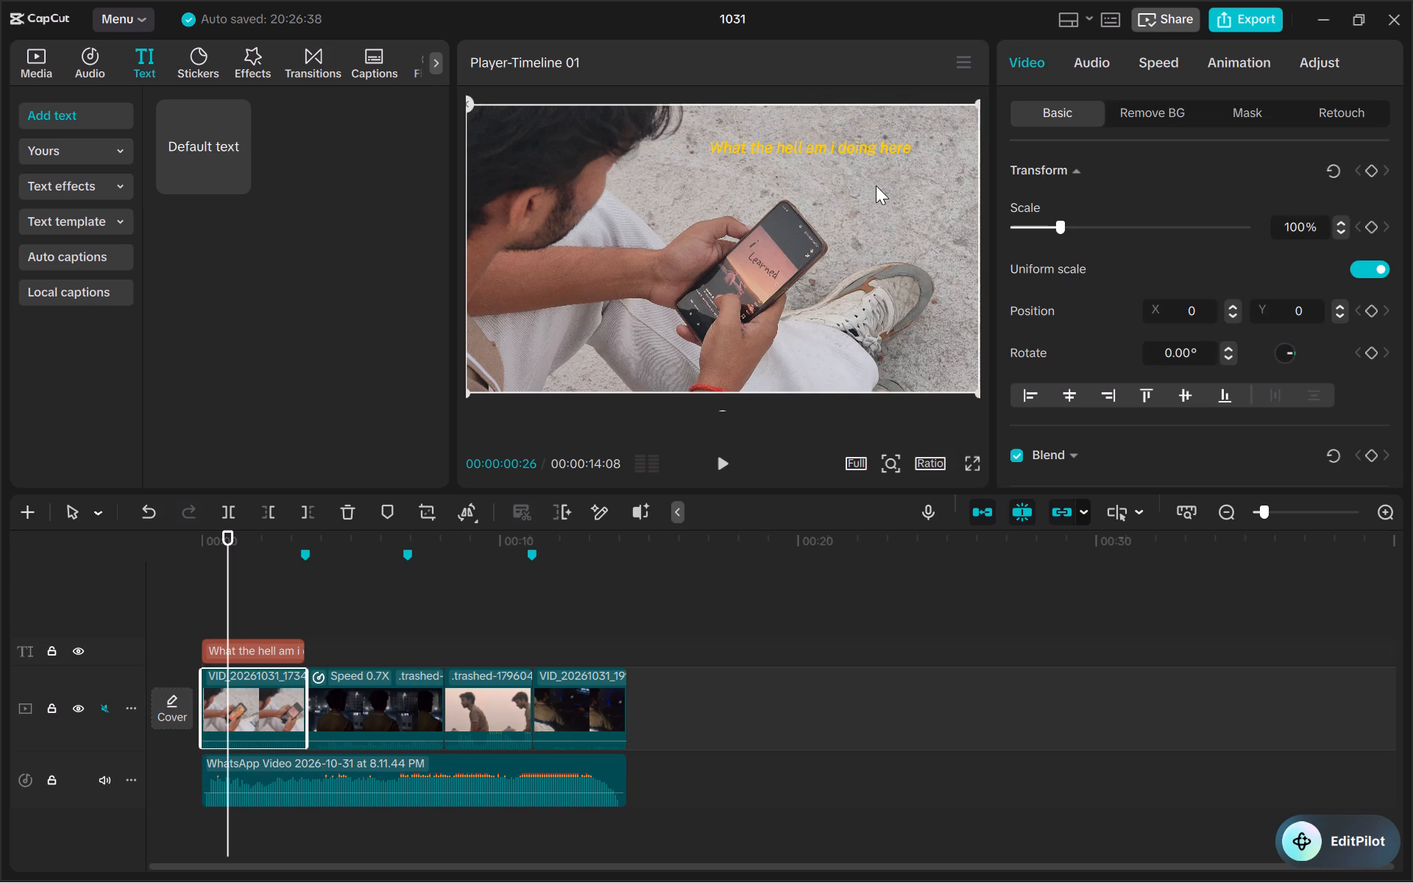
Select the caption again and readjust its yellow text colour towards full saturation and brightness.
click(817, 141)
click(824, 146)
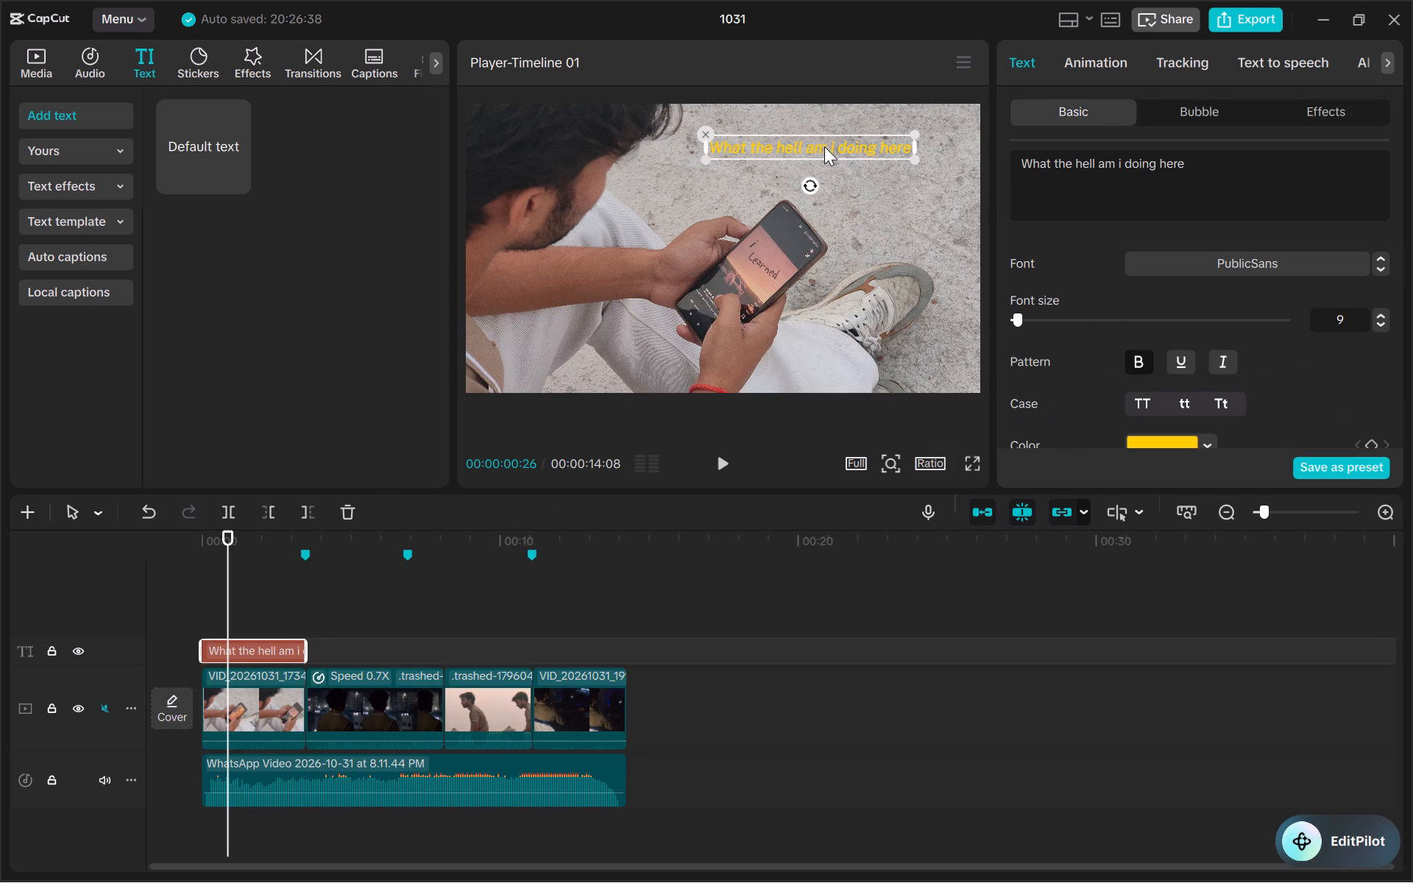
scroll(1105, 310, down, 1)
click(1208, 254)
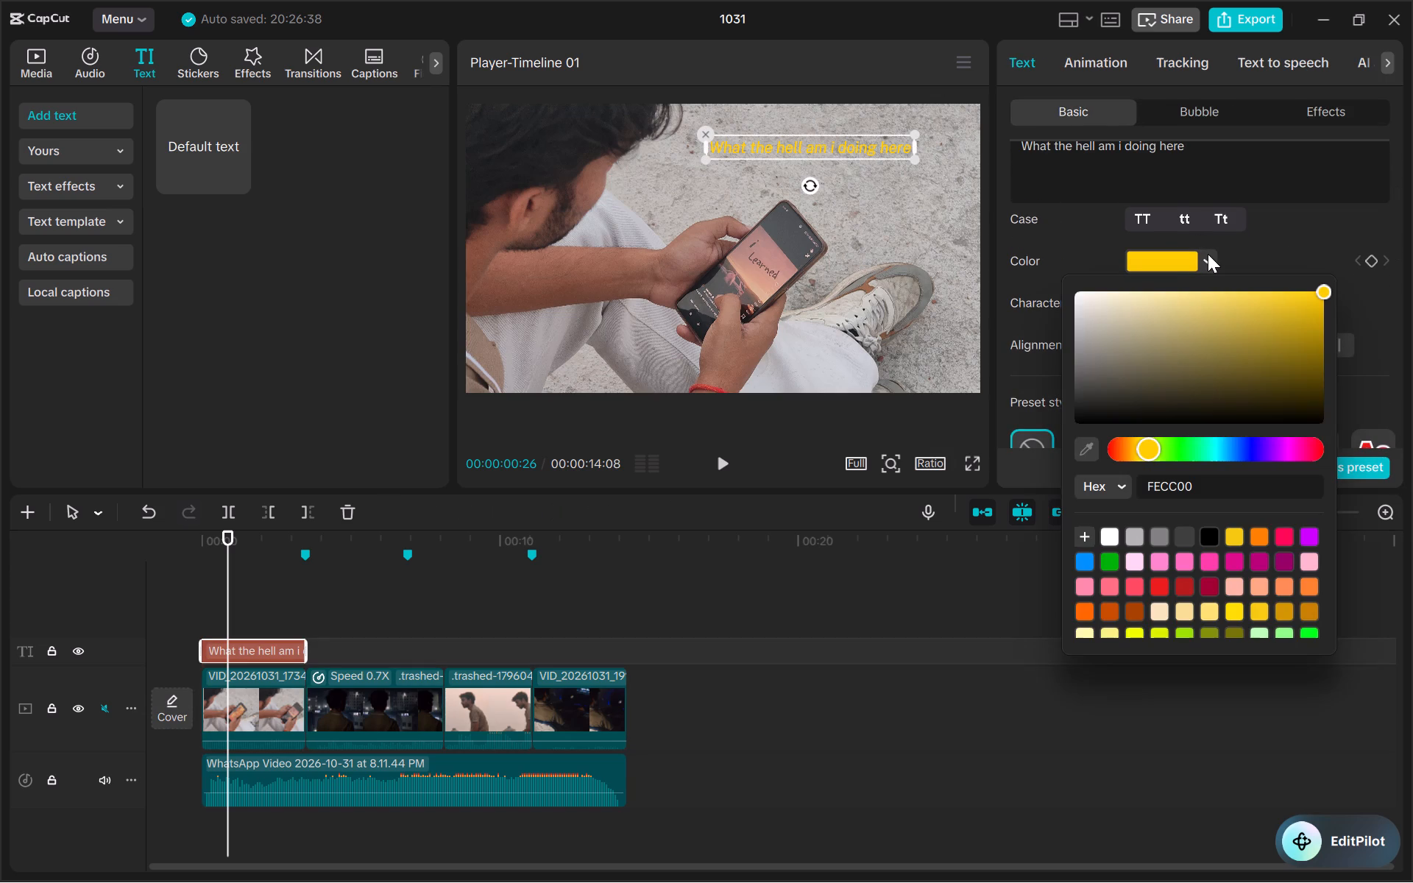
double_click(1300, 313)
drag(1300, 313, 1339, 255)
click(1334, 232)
Apply the white preset text style with a soft dark shadow to the phone clip's caption.
scroll(1196, 383, down, 1)
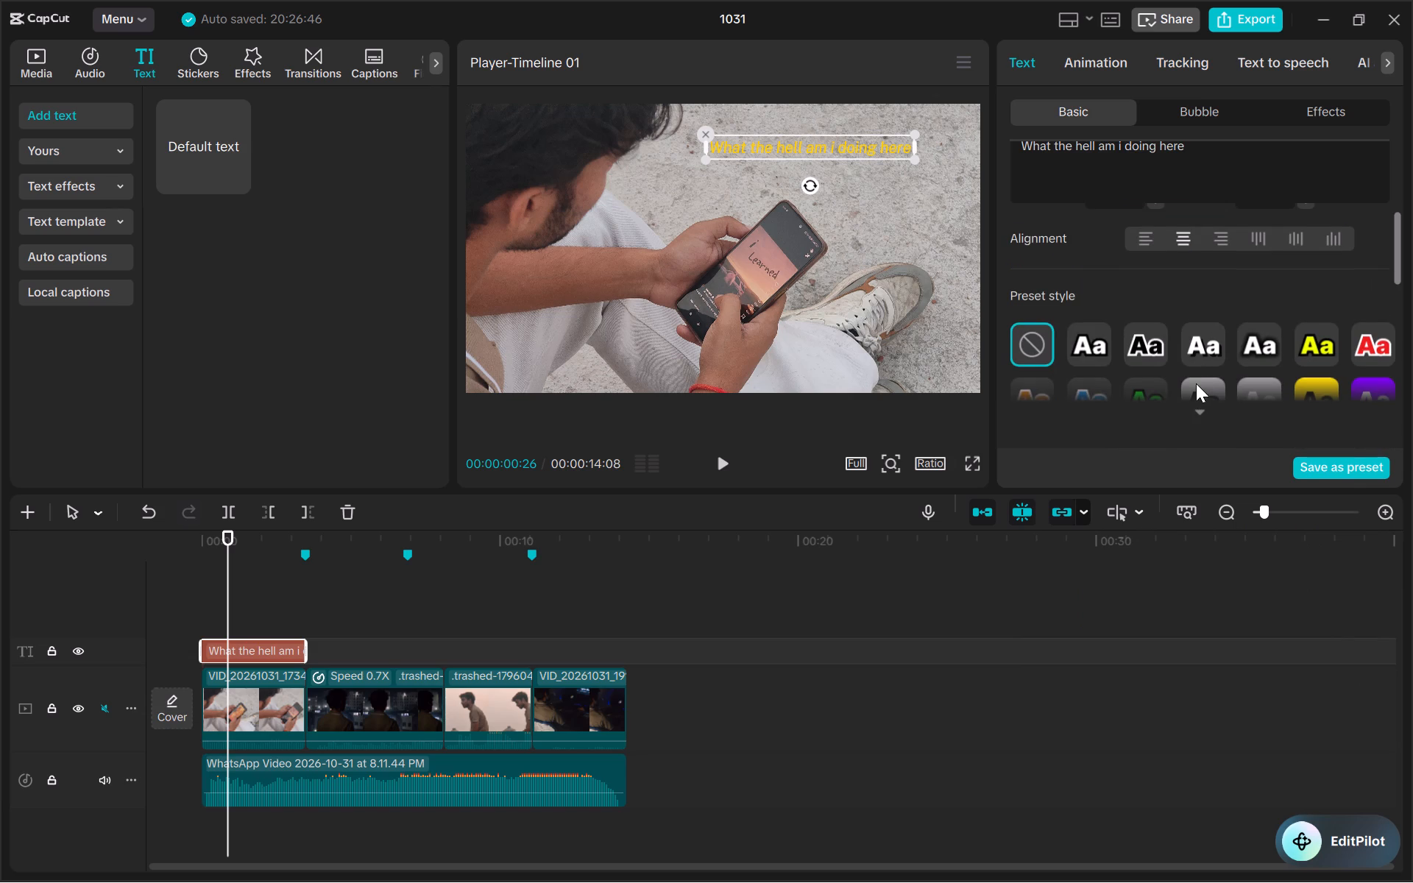
click(1201, 348)
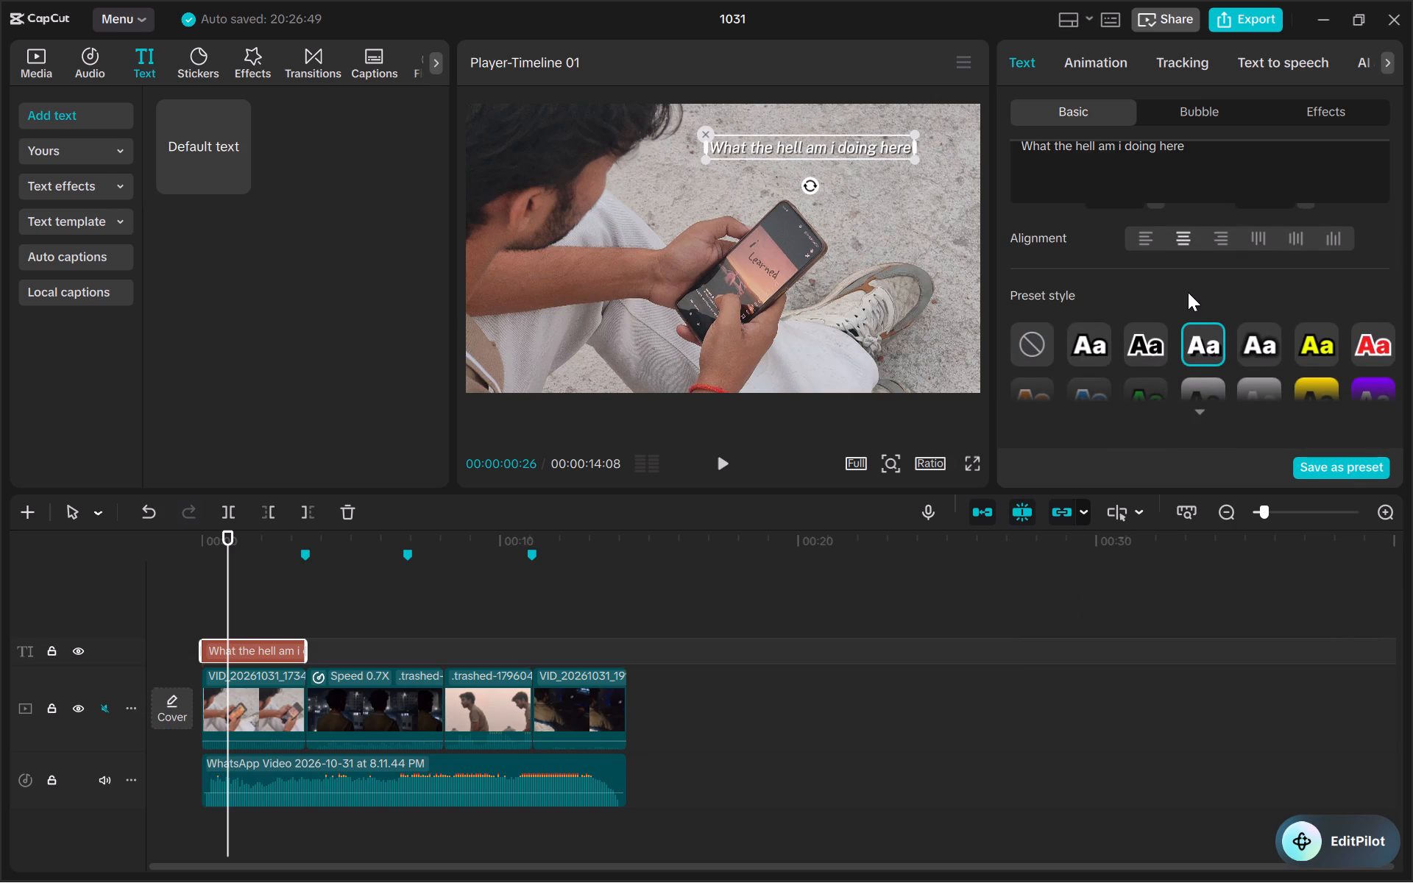
click(929, 208)
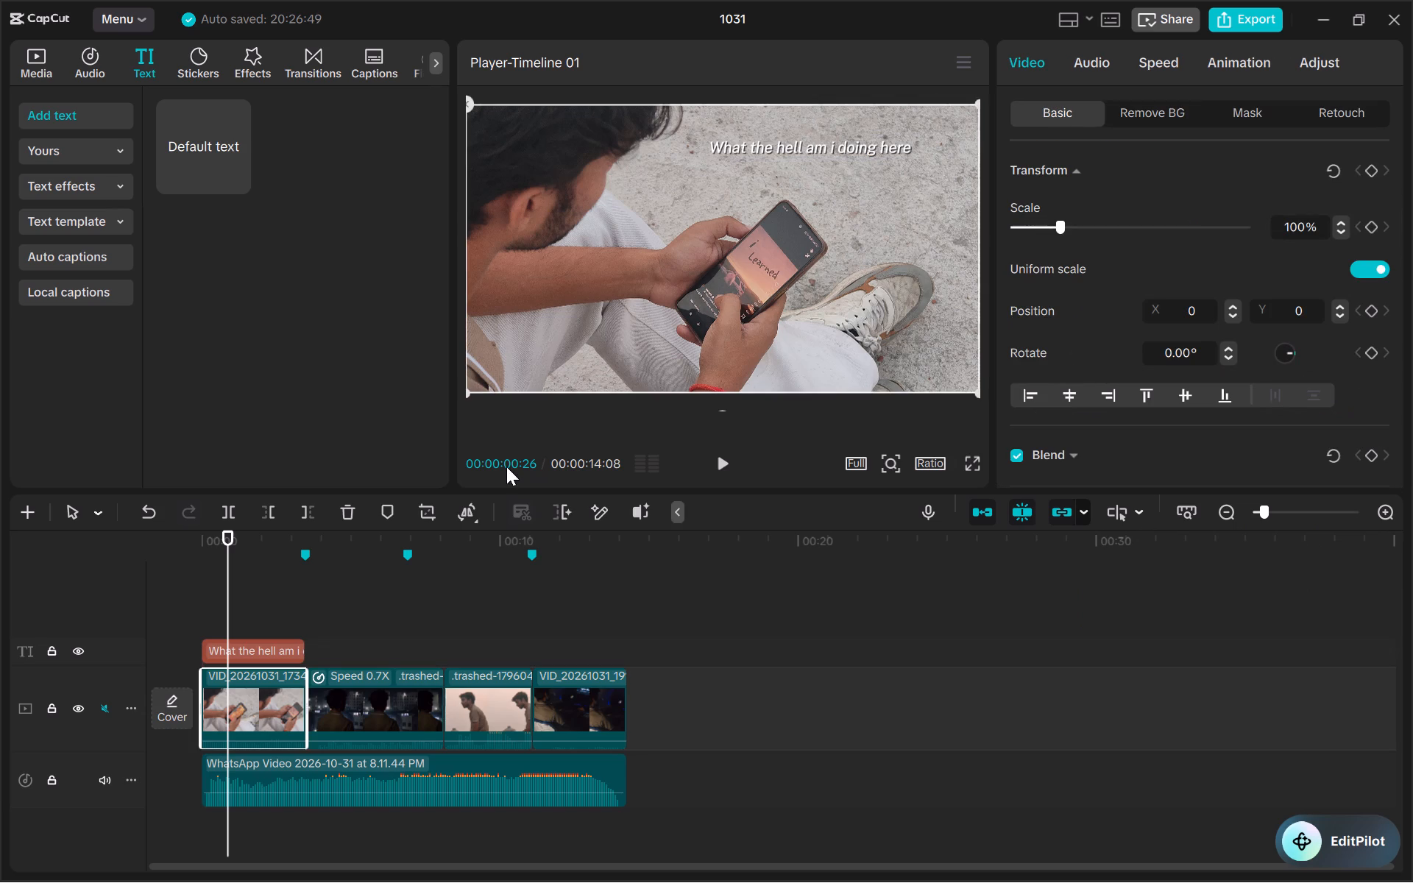
Play the cut in full screen from 00:00:00:26 to check the white shadowed caption.
drag(974, 471, 974, 464)
click(974, 464)
key(space)
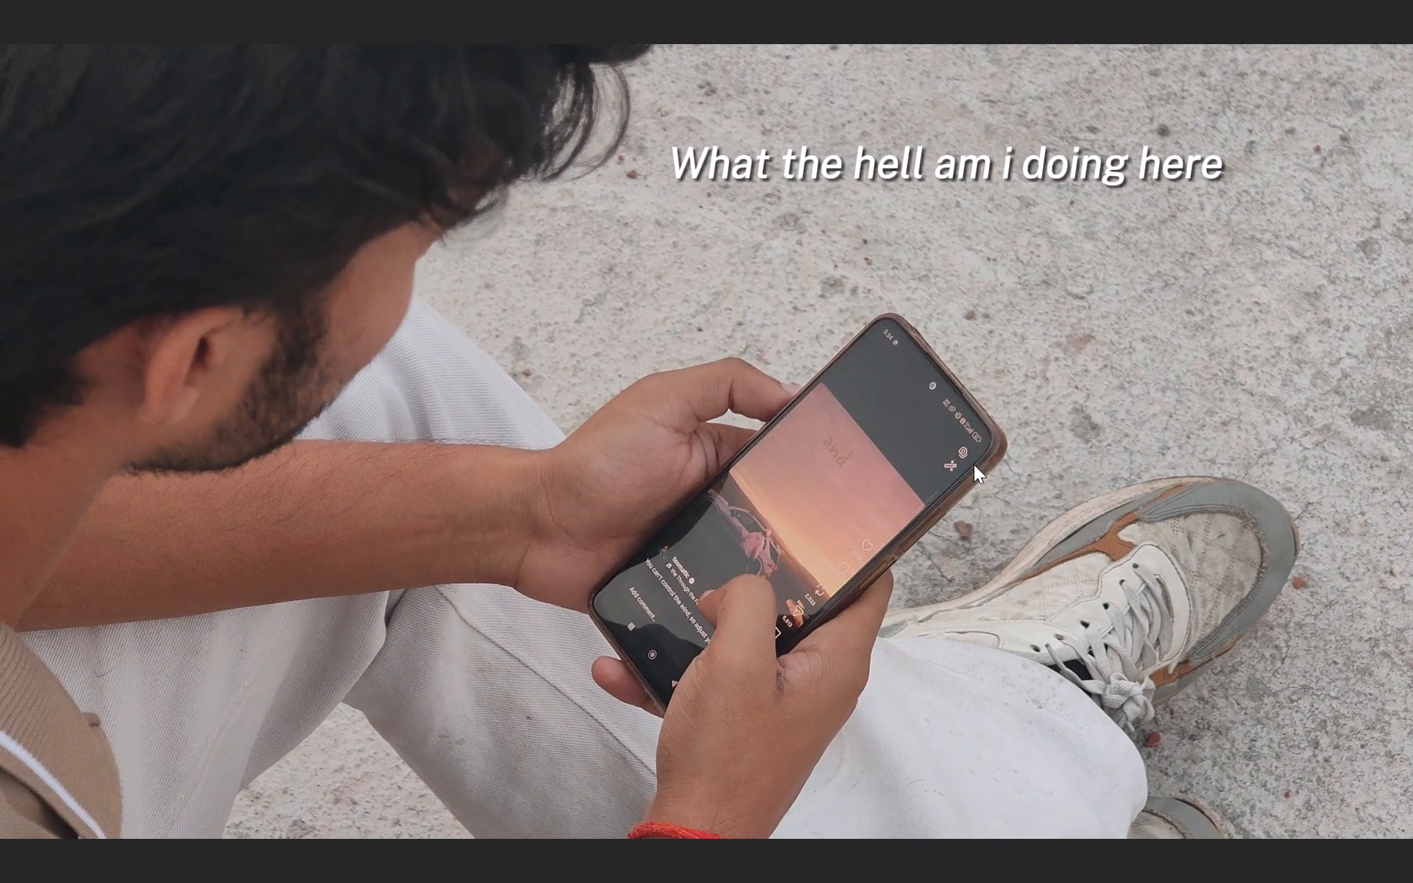
key(Escape)
key(space)
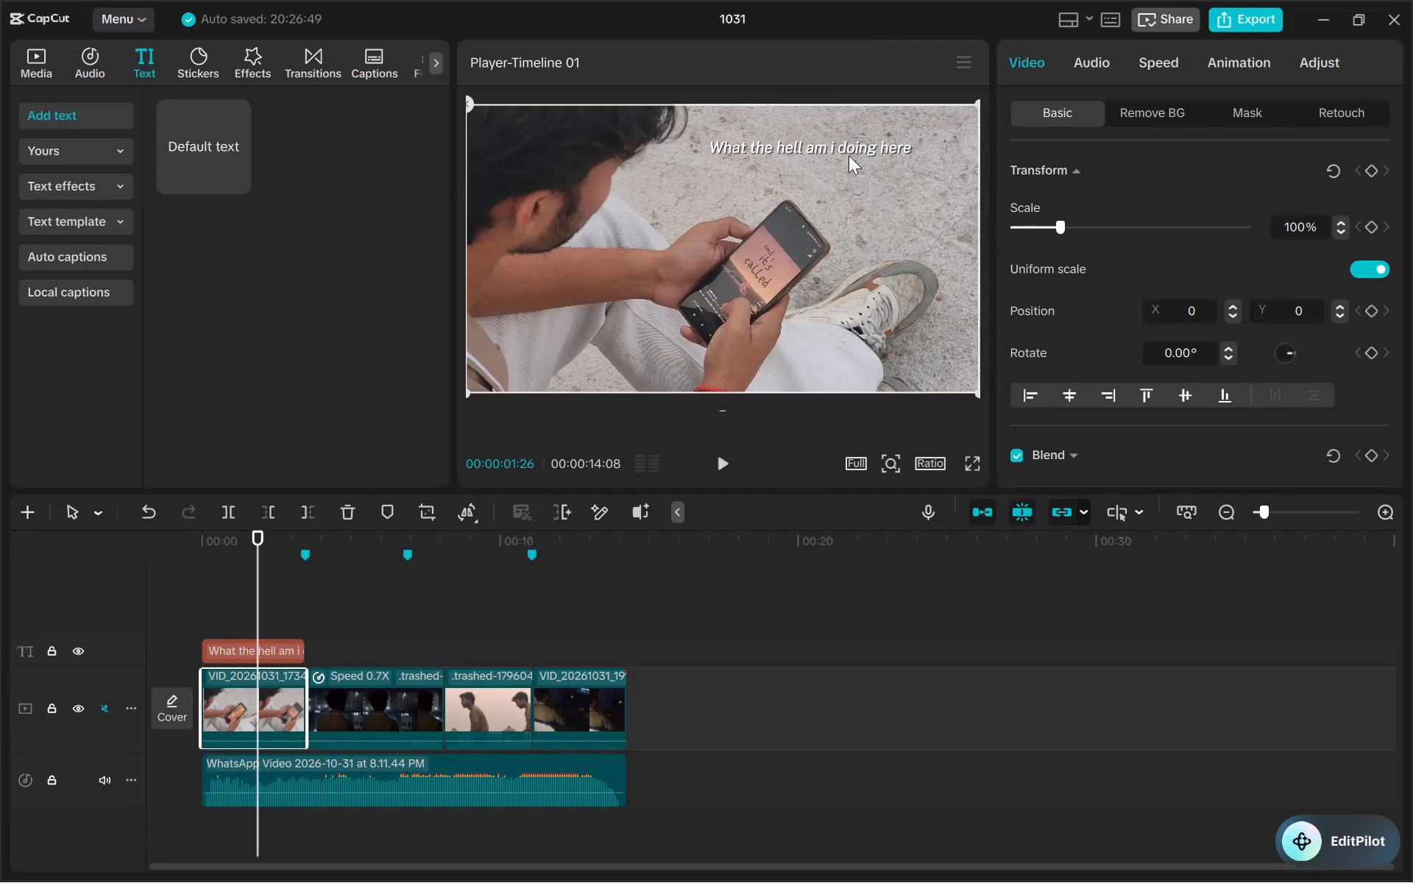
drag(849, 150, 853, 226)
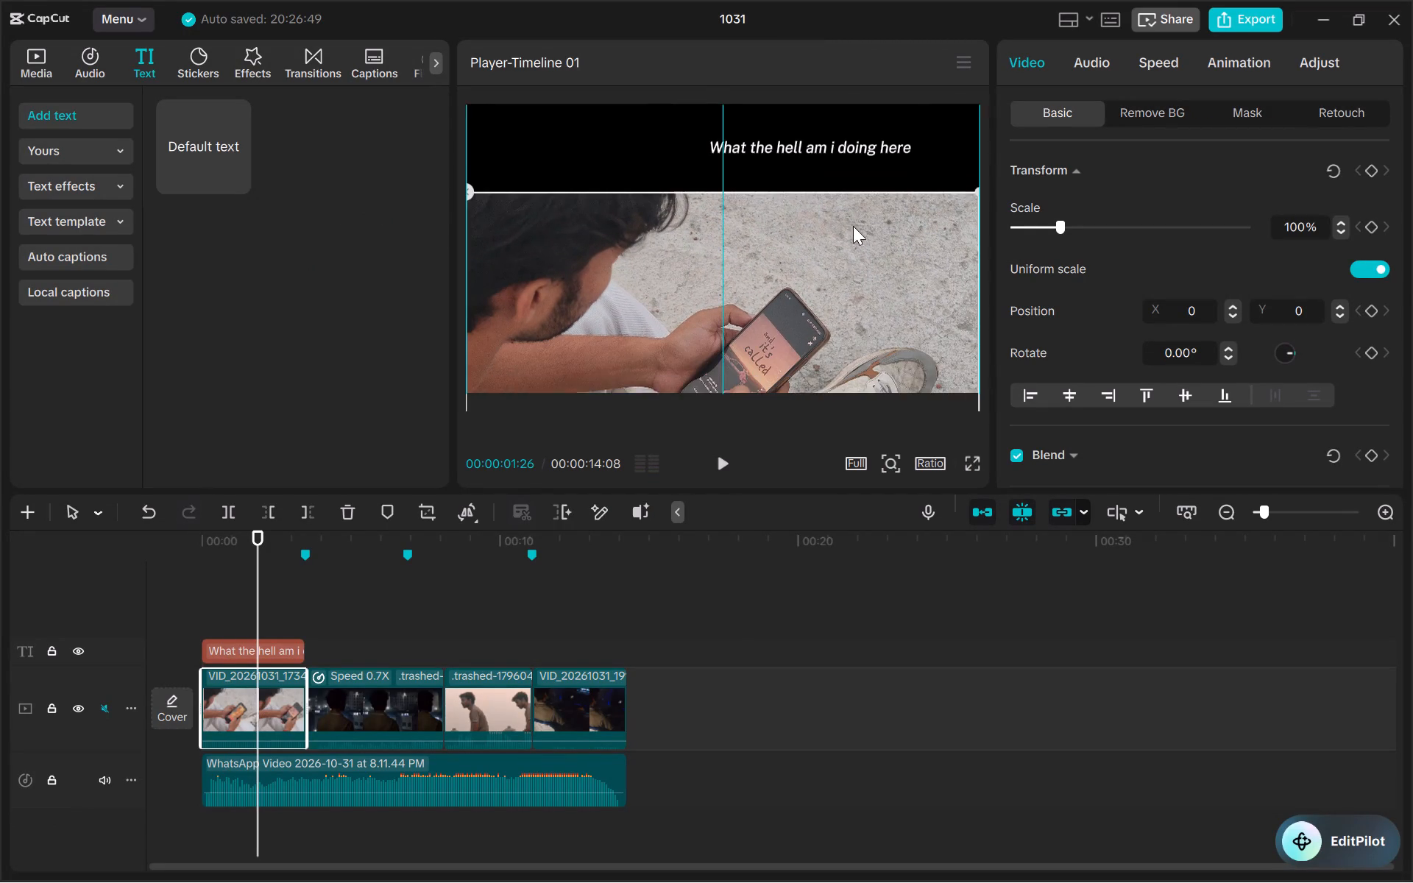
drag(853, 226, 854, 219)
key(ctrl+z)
Move the caption back down to the bottom edge of the frame, near its horizontal centre.
double_click(863, 150)
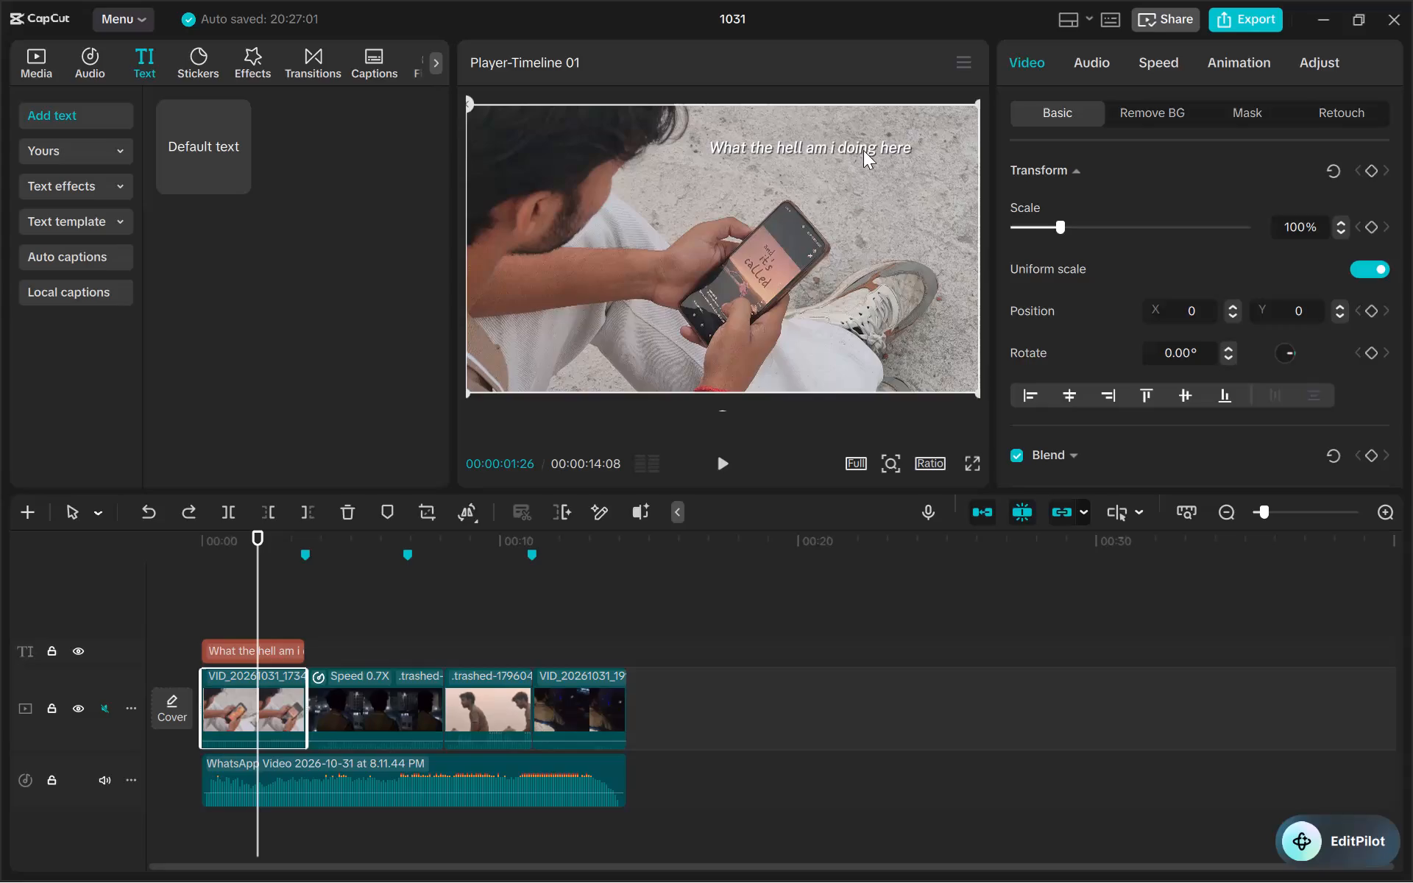
click(863, 150)
click(920, 124)
click(897, 143)
drag(892, 152, 951, 377)
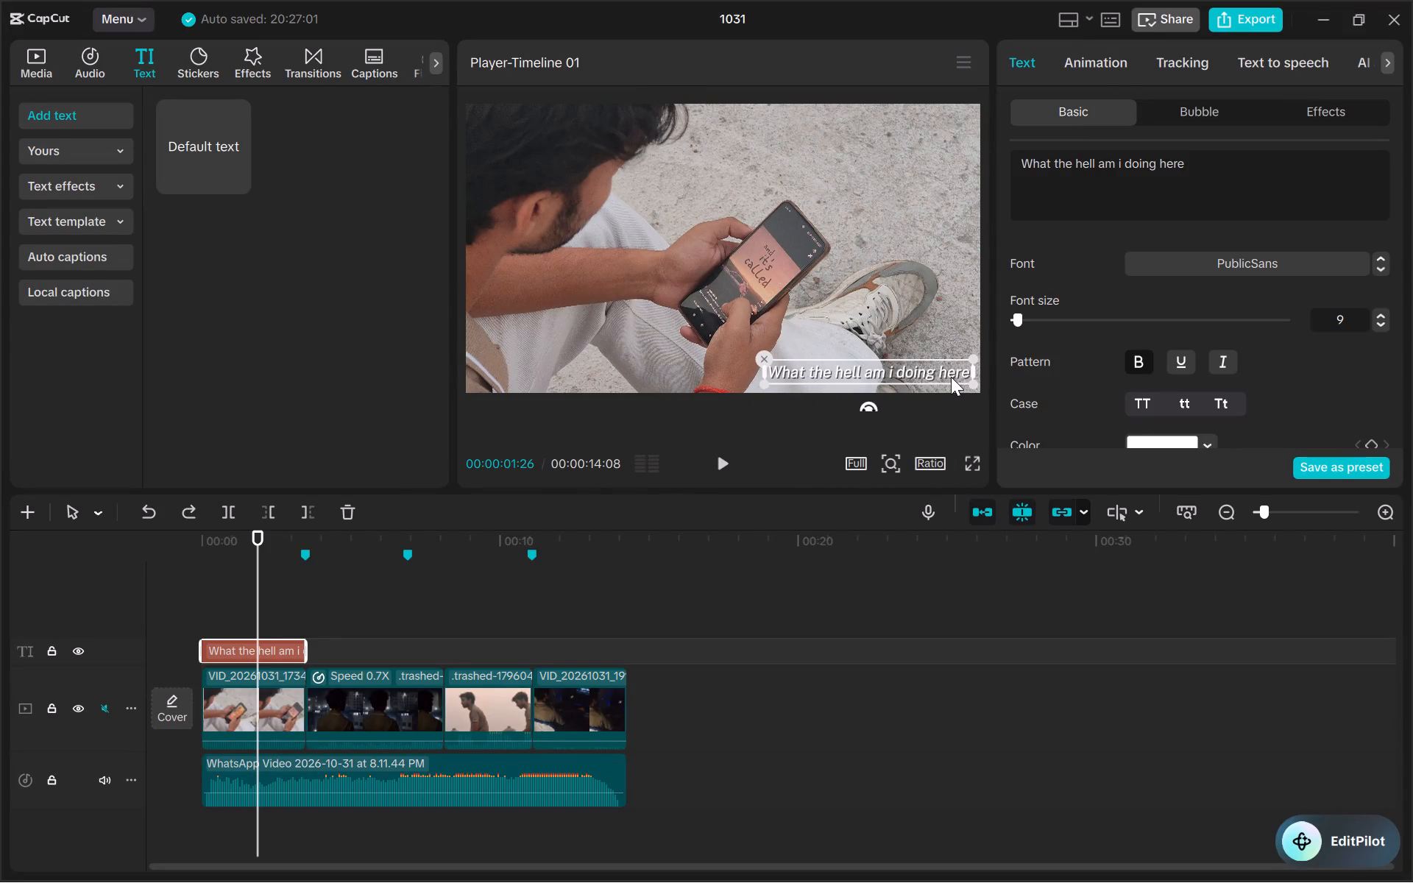
drag(951, 377, 797, 386)
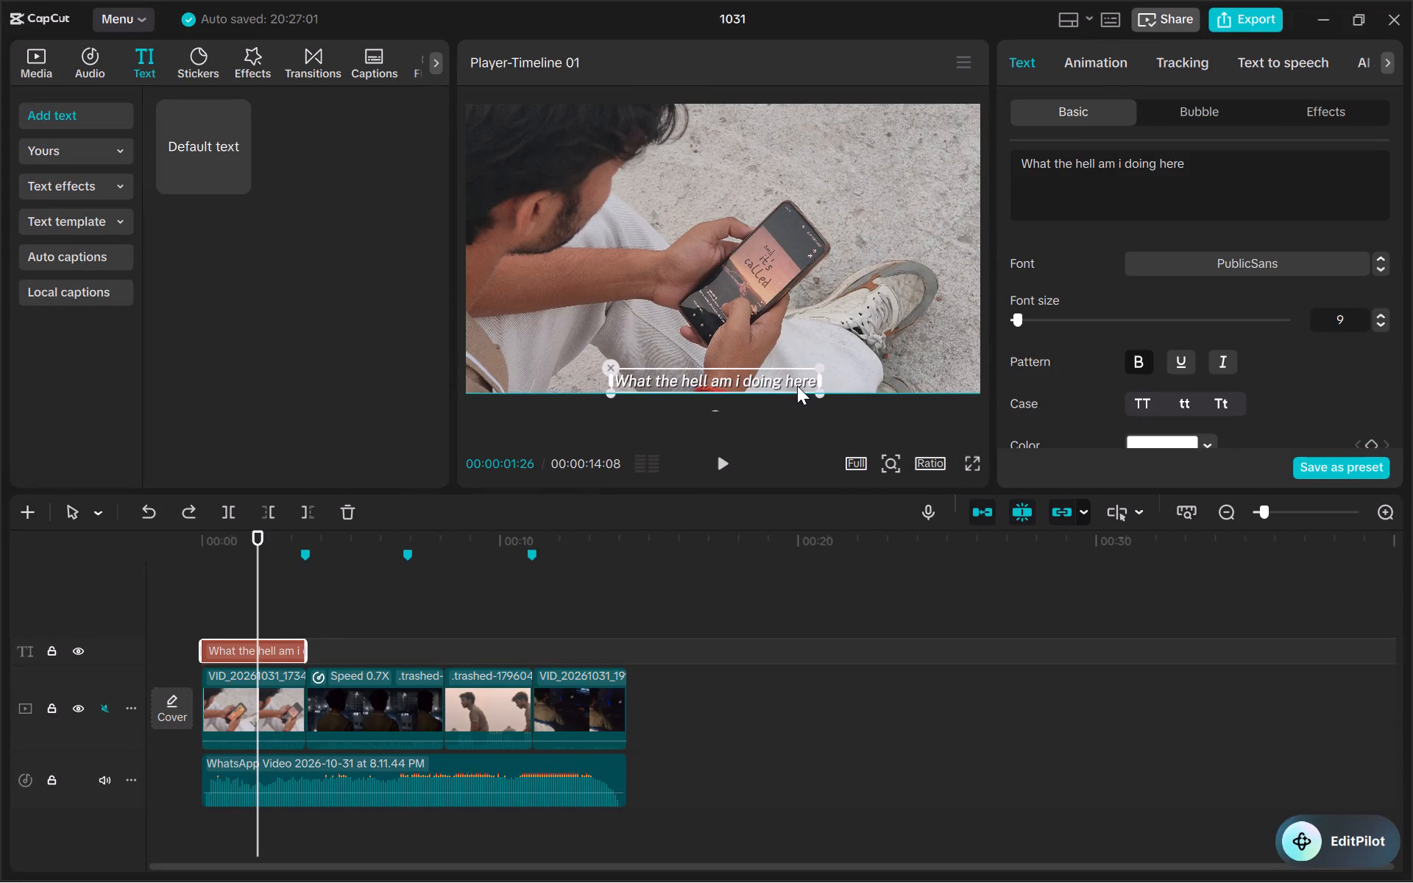
drag(797, 386, 798, 386)
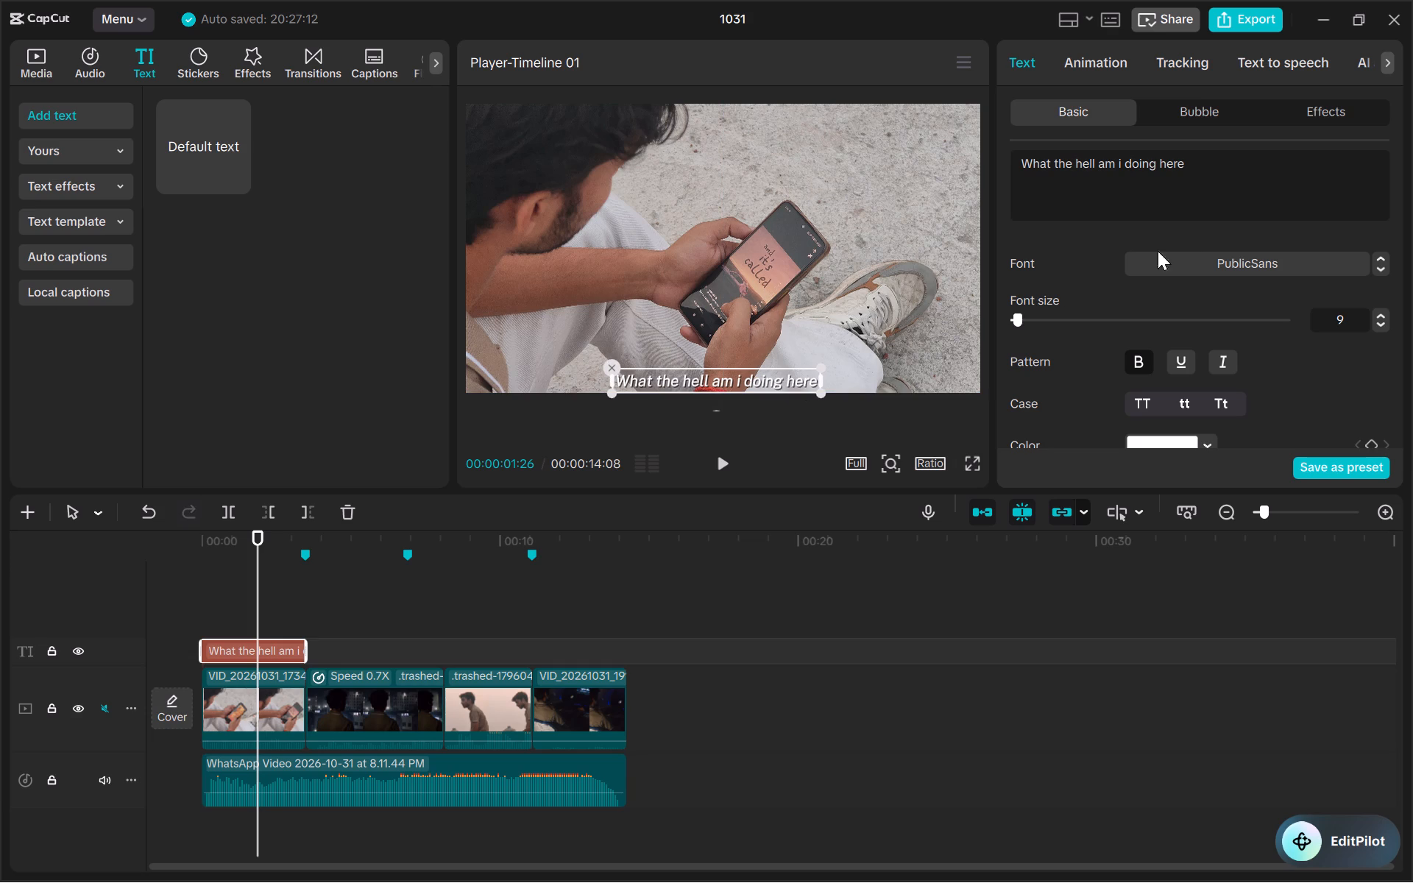
Recolour the caption text yellow FFCD00, keeping the preset's dark shadow.
scroll(1199, 359, down, 1)
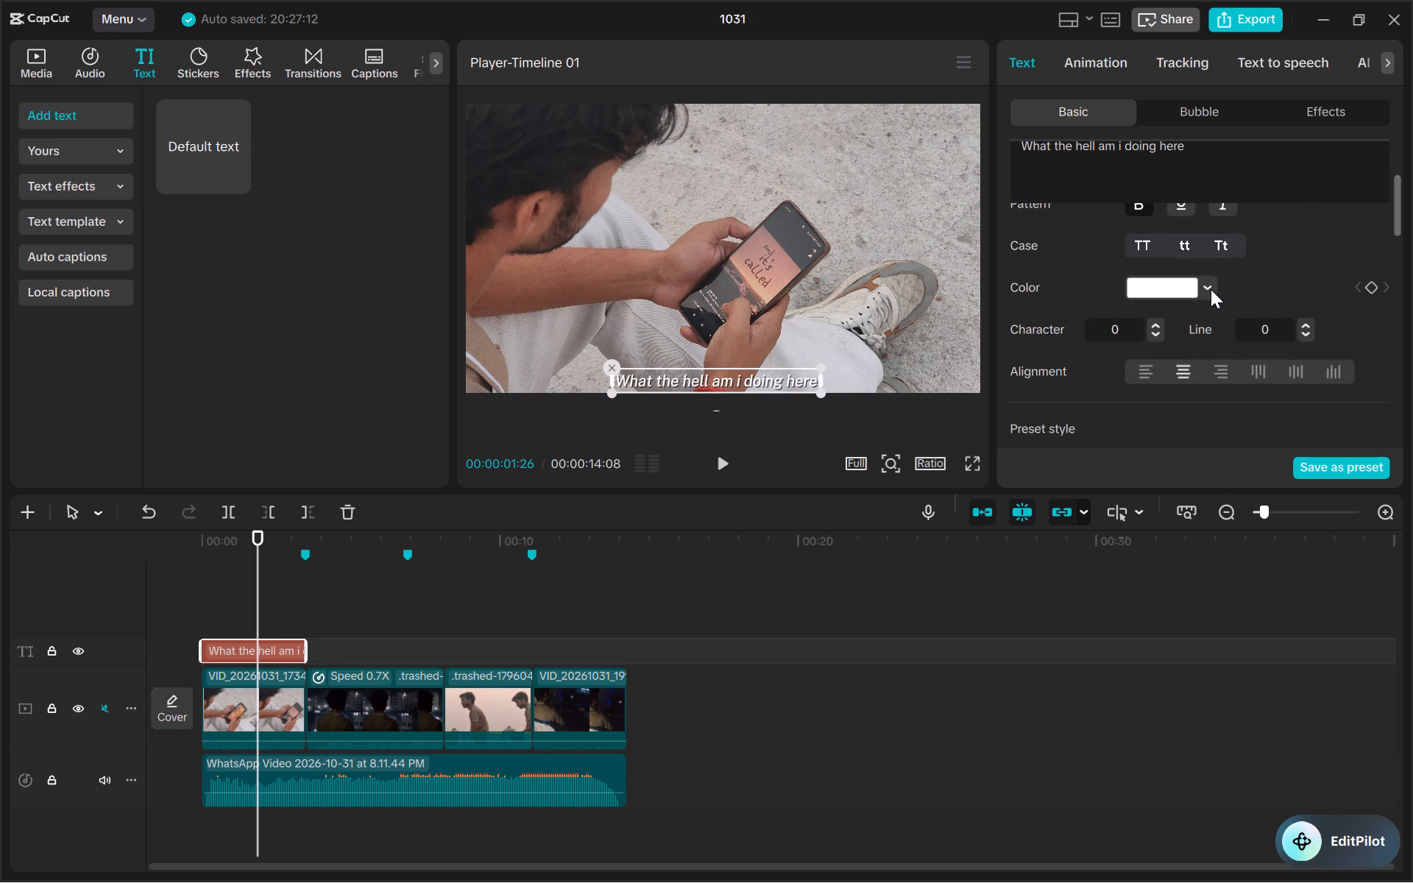
click(1210, 289)
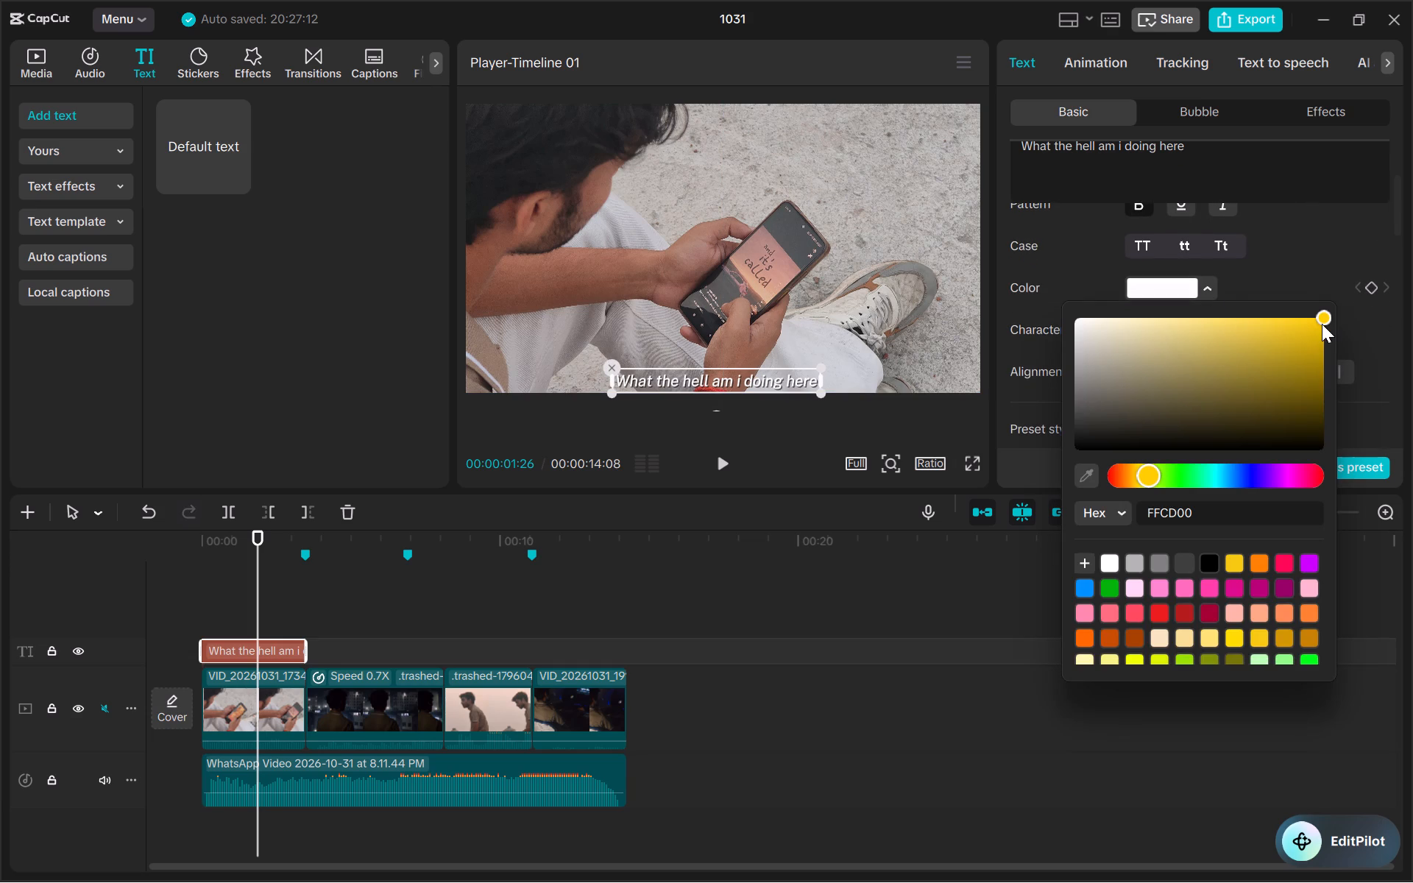
drag(1322, 323, 1326, 305)
click(1297, 253)
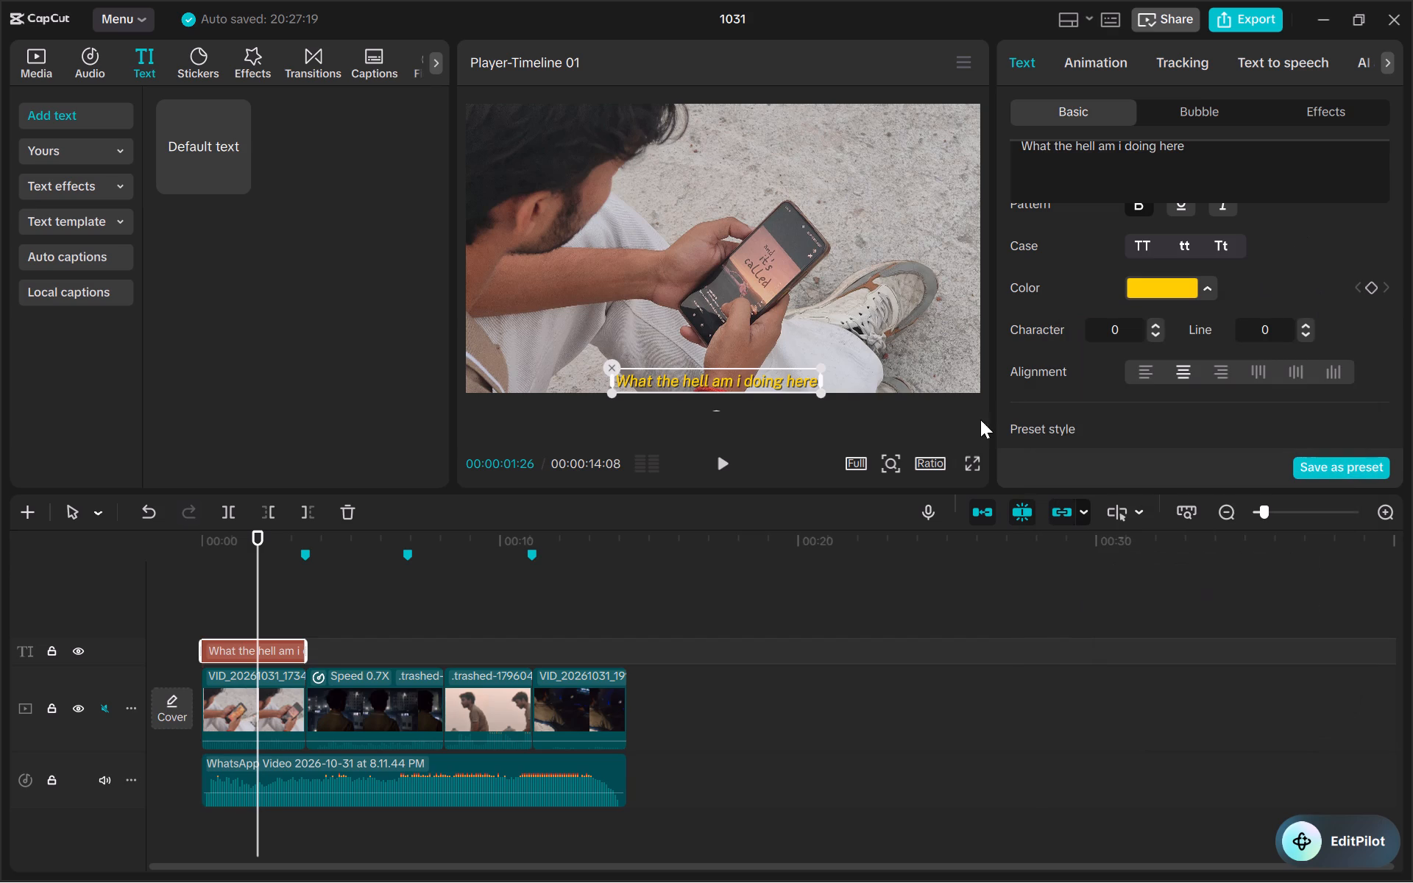
View the phone clip's yellow caption in full screen at 00:00:01:26.
click(977, 464)
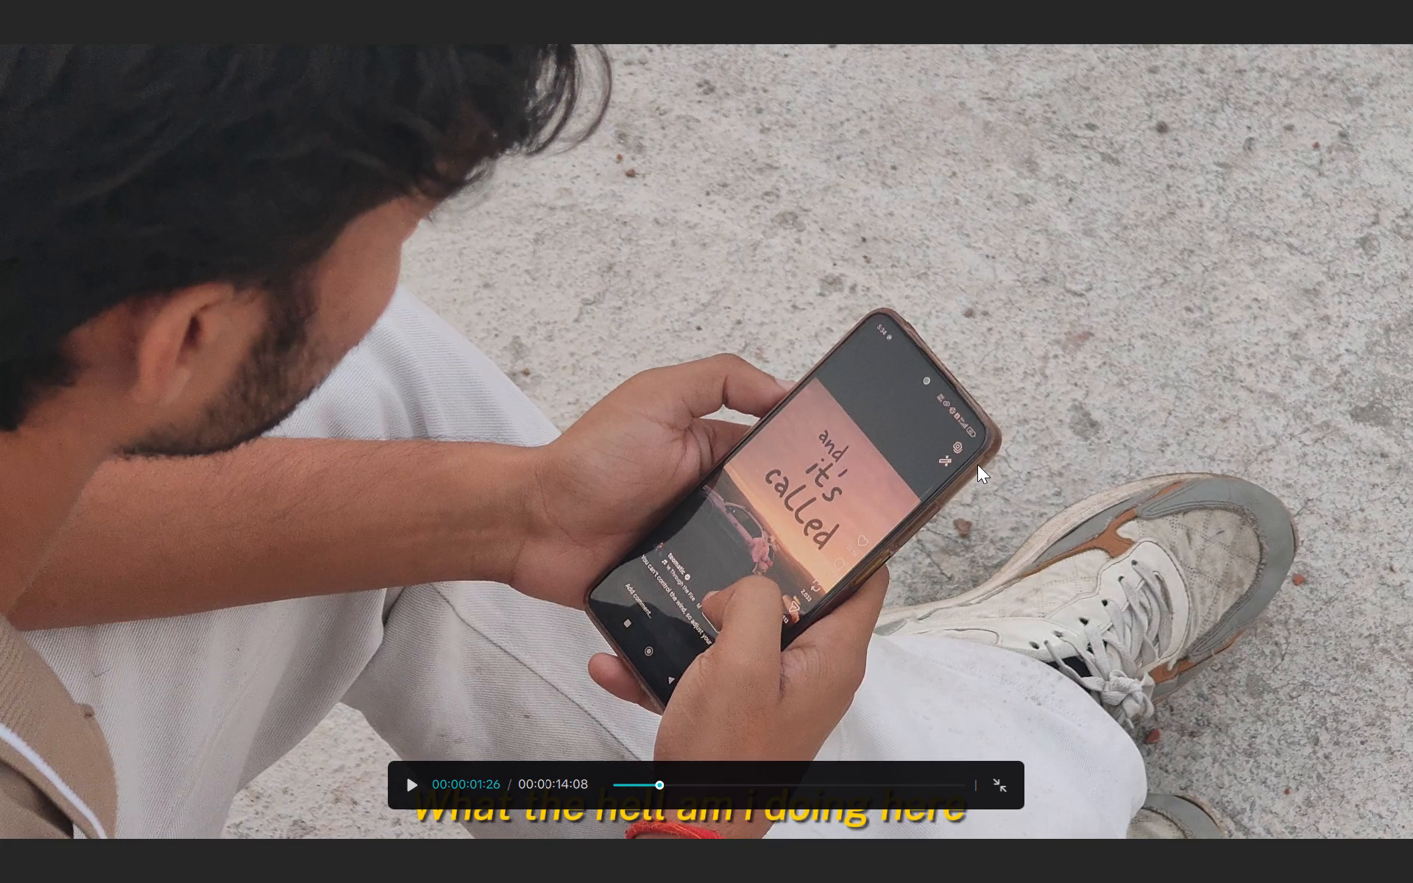
key(Escape)
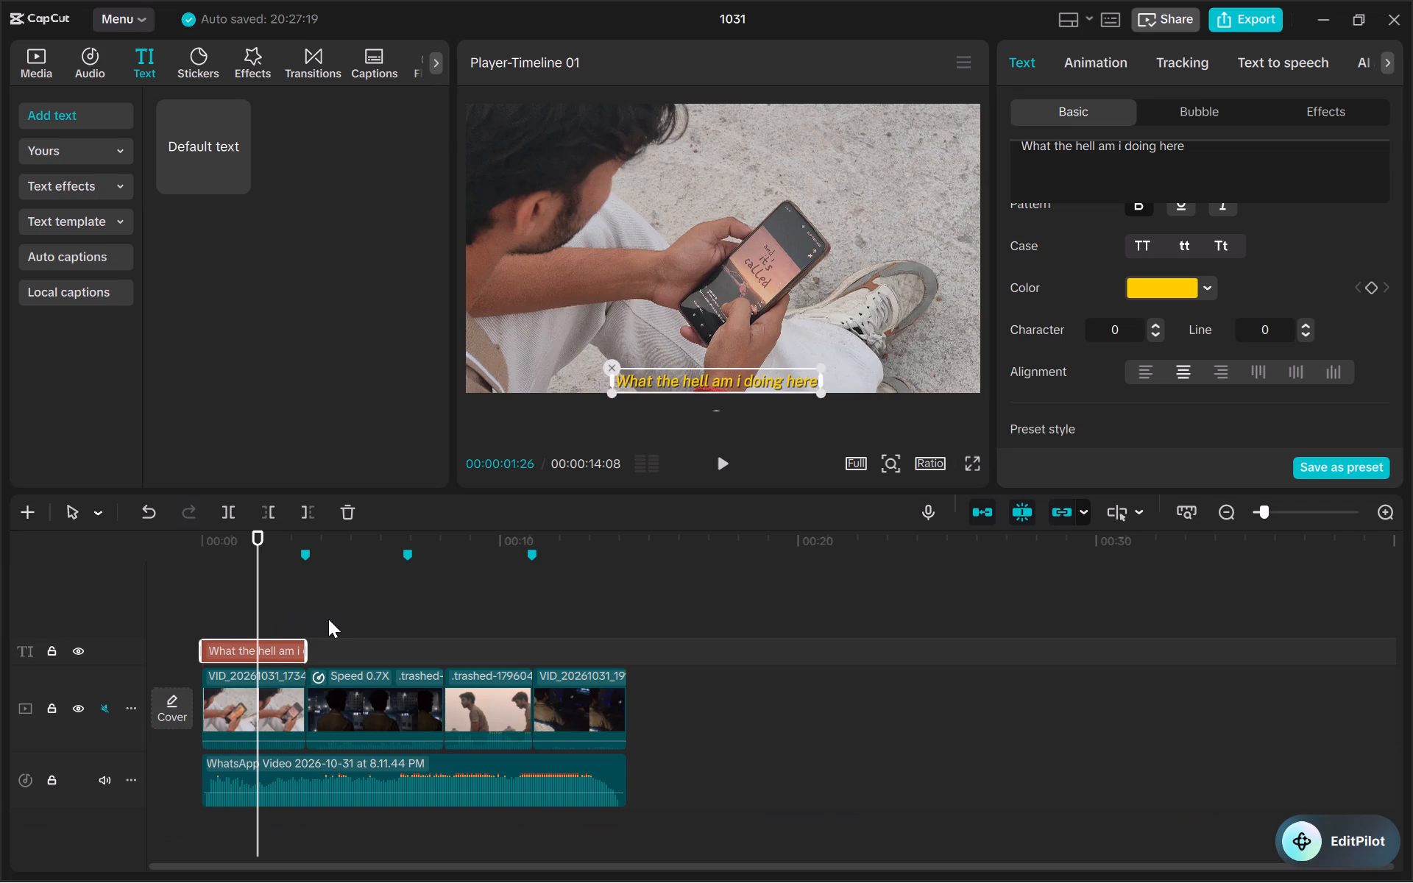
Duplicate the "What the hell am i doing here" caption and place the copy directly after the original on the same text track.
key(ctrl+c)
key(ctrl+v)
drag(316, 617, 375, 650)
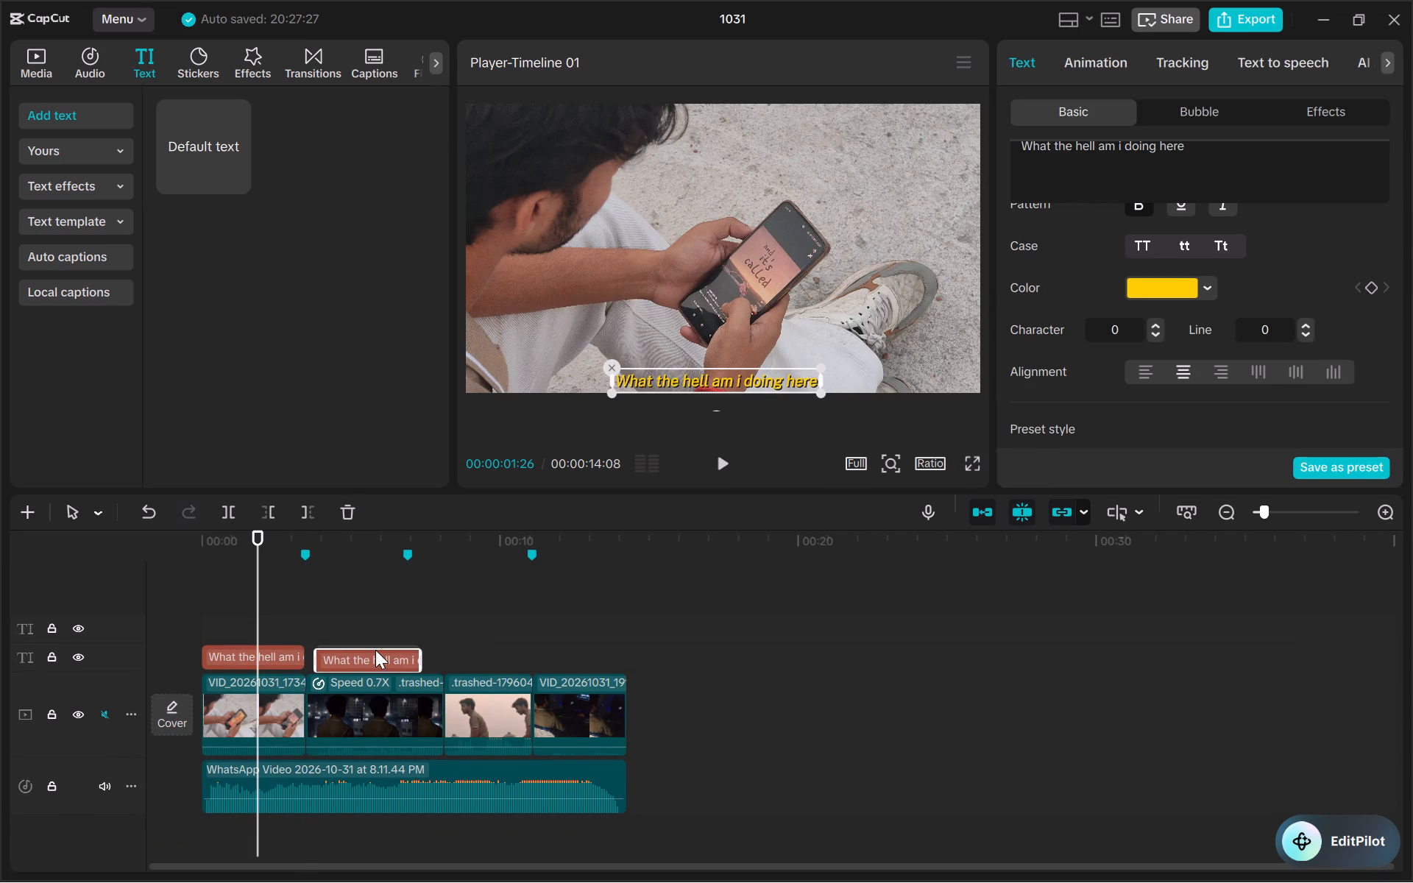
drag(375, 650, 372, 648)
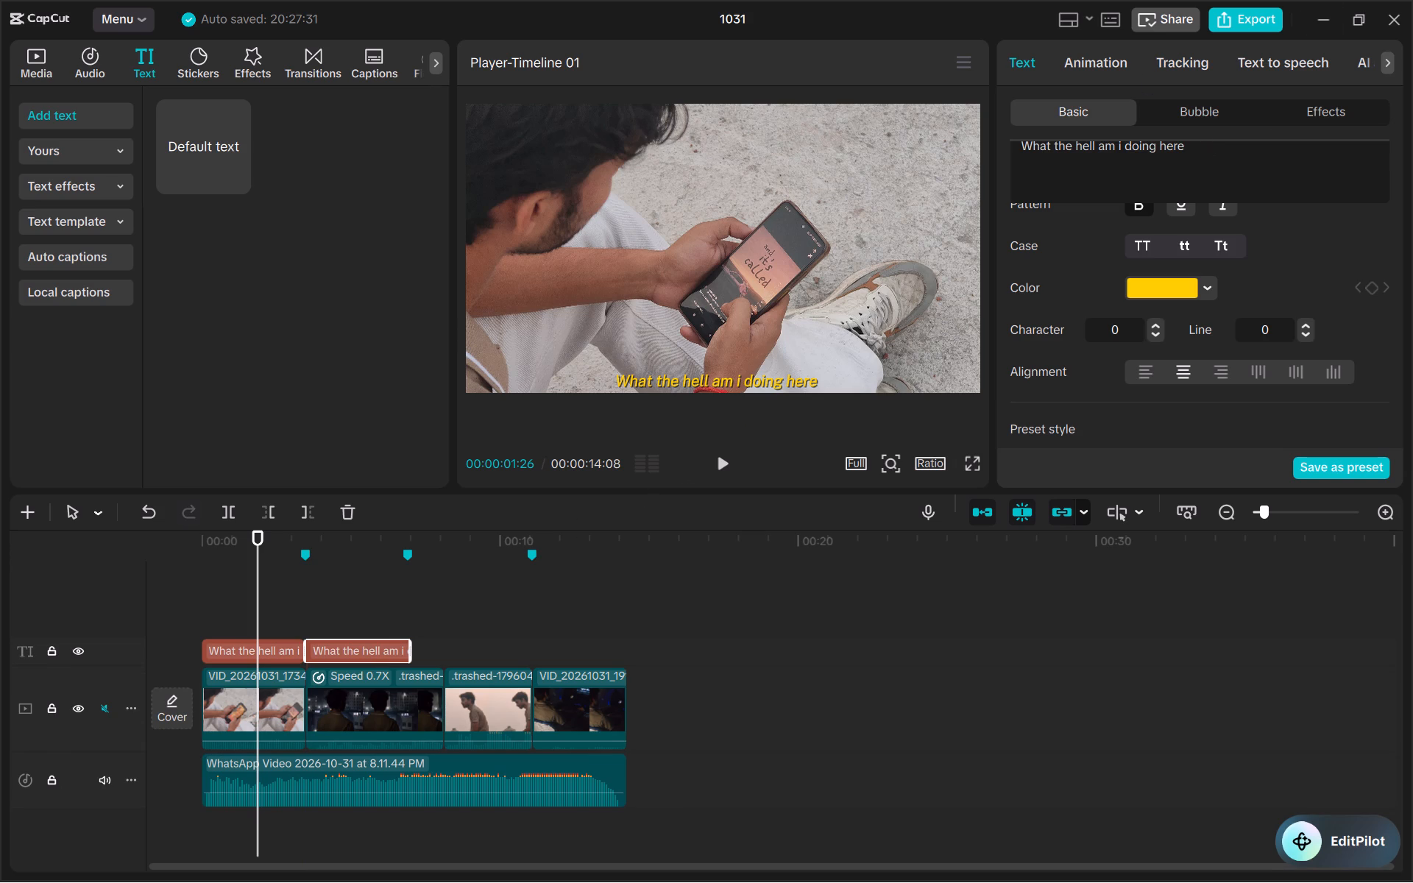
Replace the second caption's text with "In this" and "place", leaving a gap of several spaces between them.
drag(1197, 160, 992, 145)
key(BackSpace)
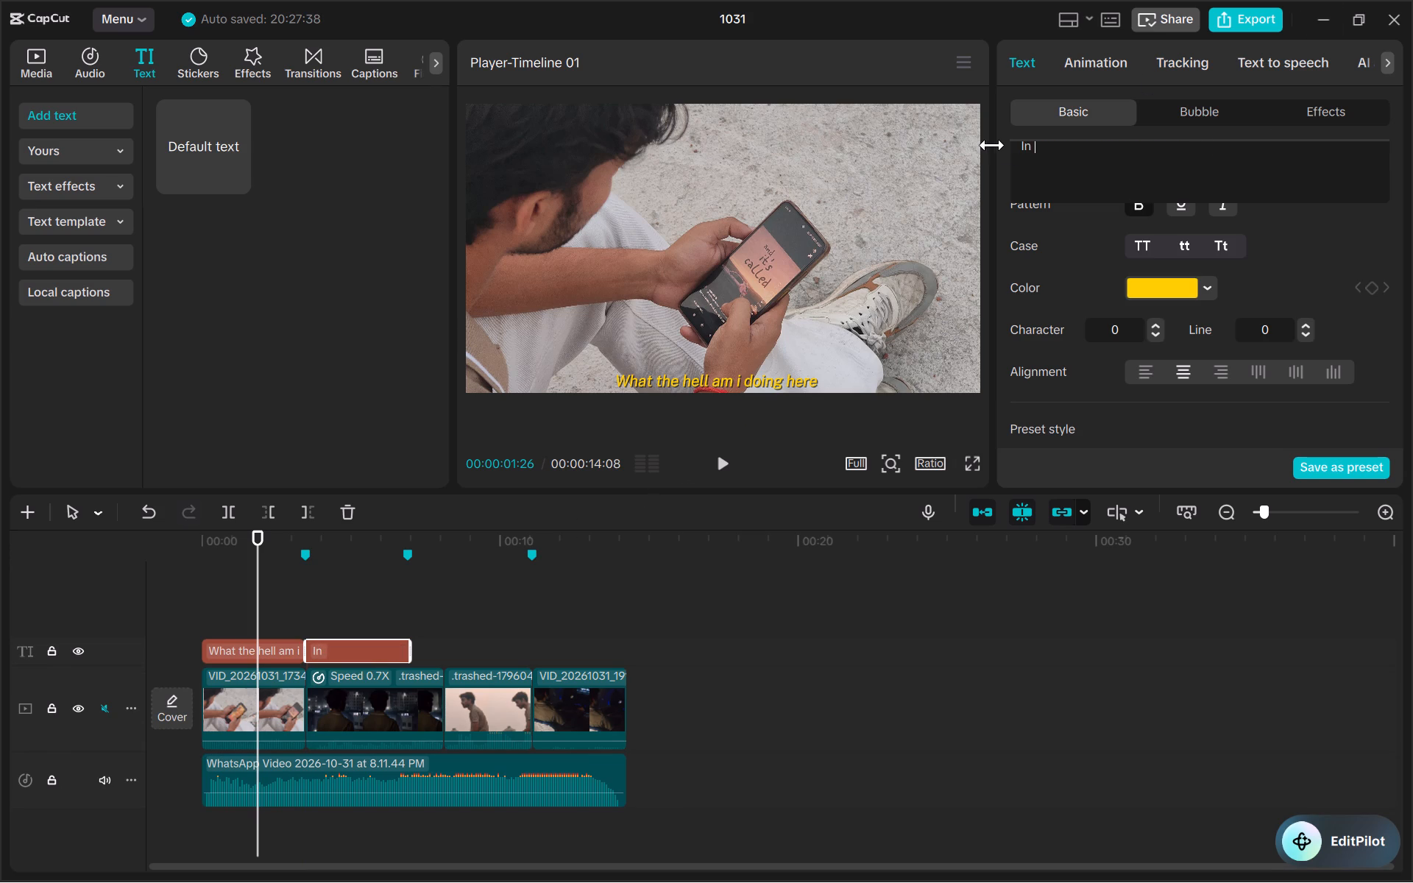
text(this place)
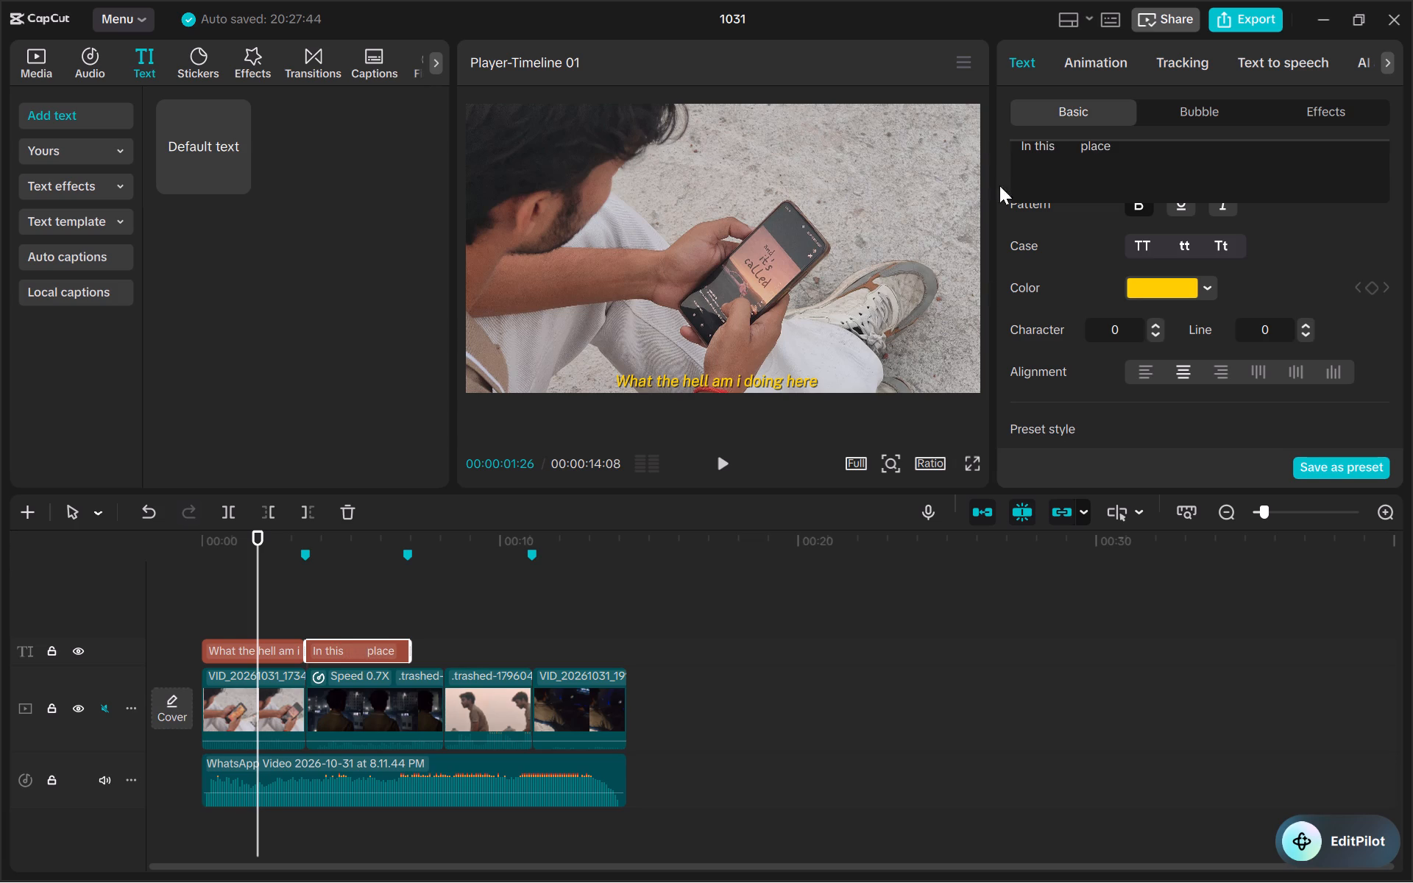
Preview the second caption at 00:00:05:17 and widen the gap before "place" with five extra spaces.
click(368, 537)
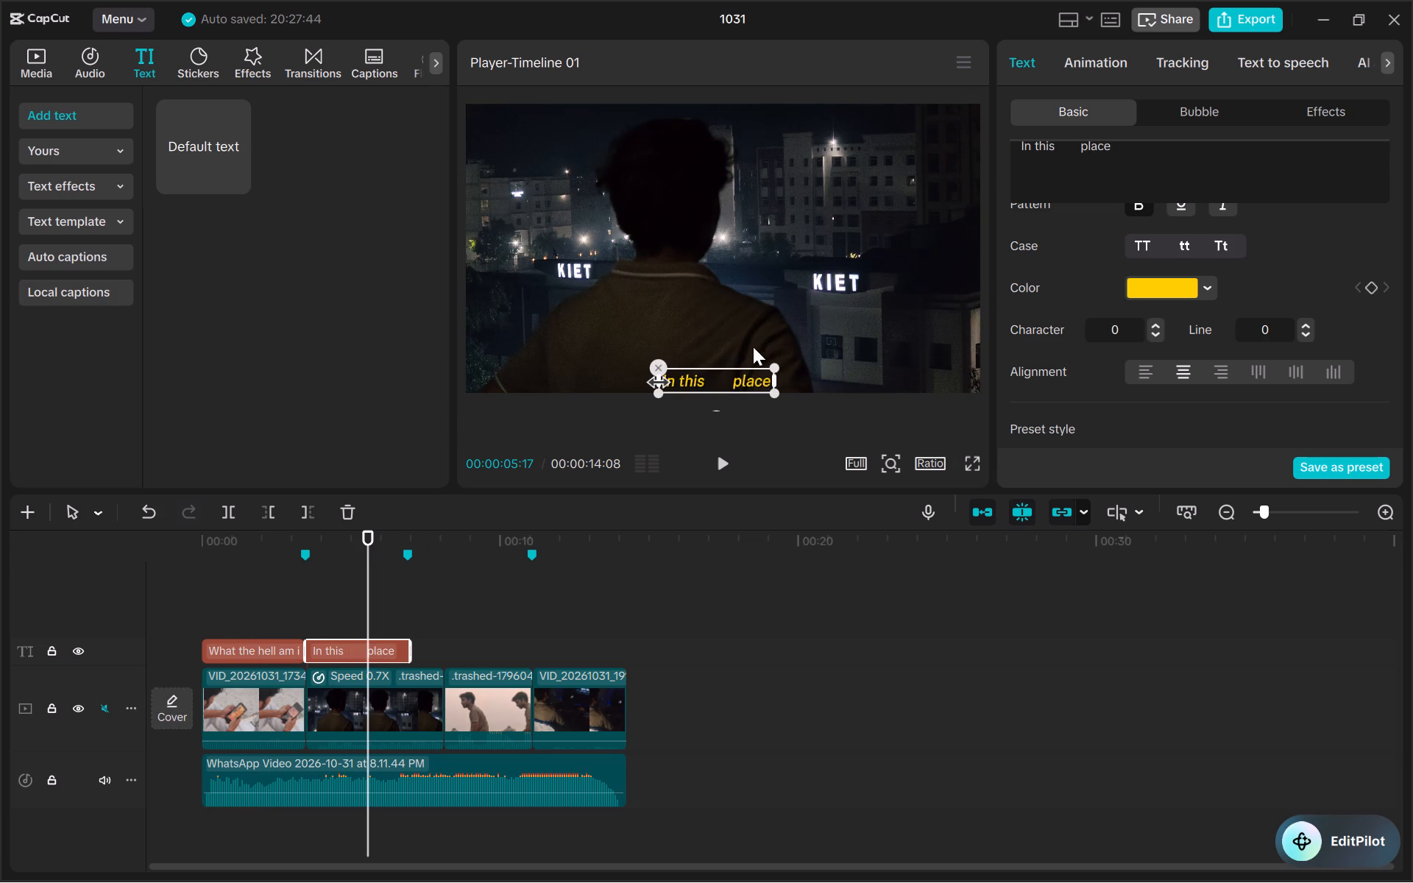
click(771, 365)
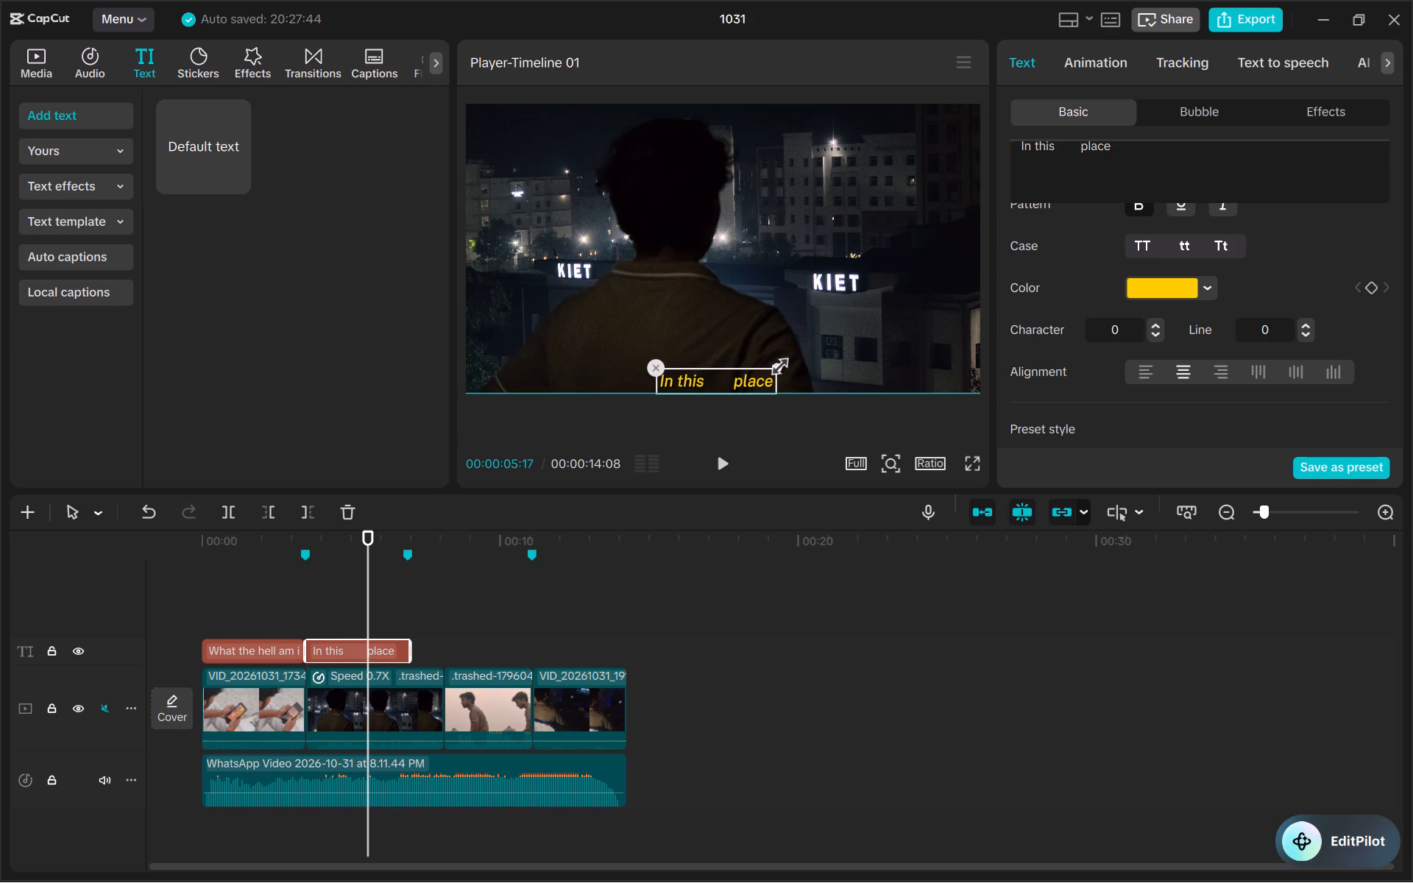
key(ctrl+z)
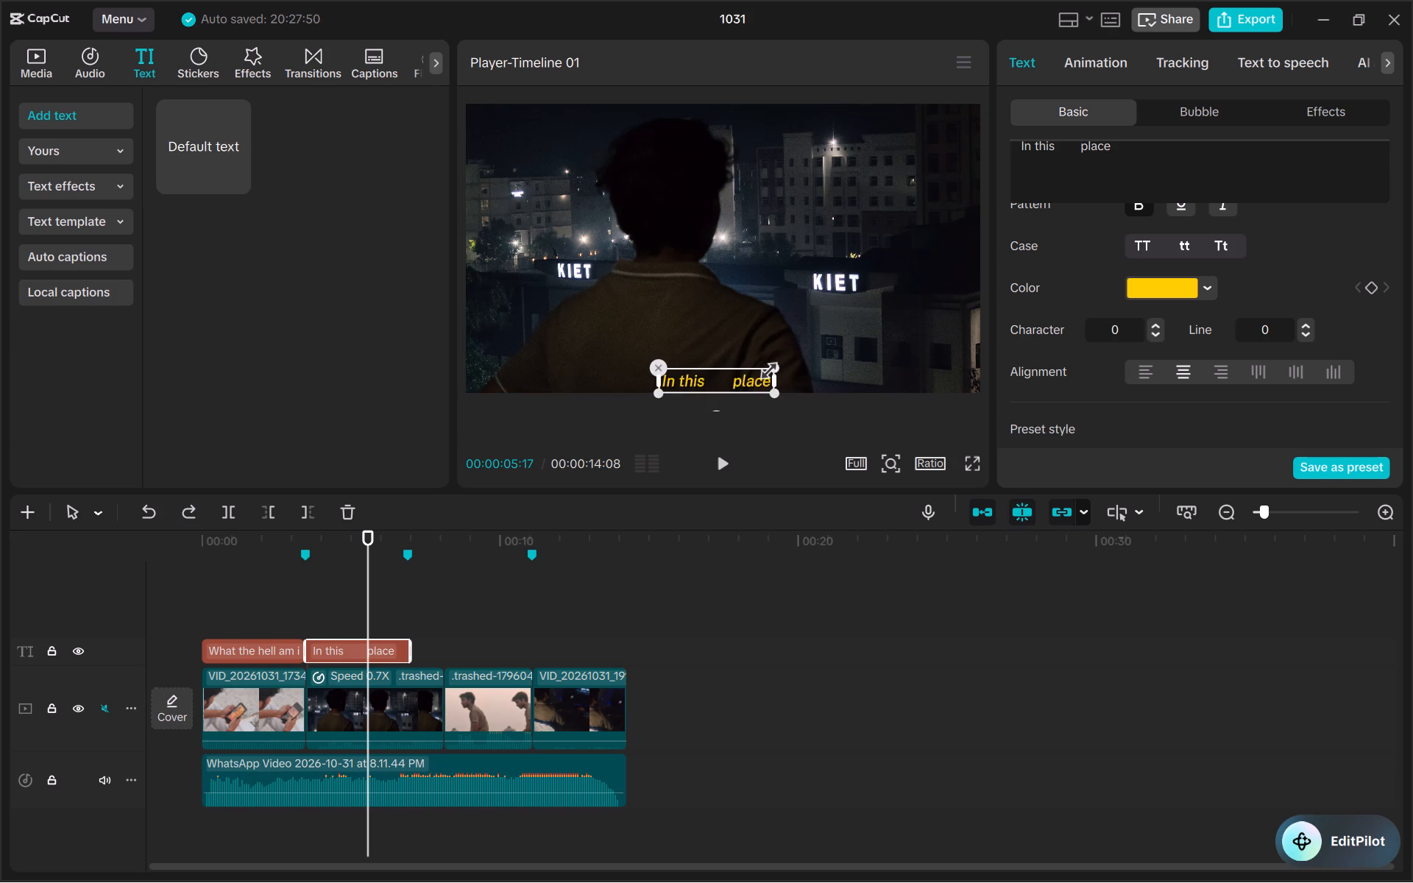
click(1075, 155)
key(Left)
key(Left)
key(Left)
key(Left)
key(Left)
key(Left)
key(space)
key(space)
key(space)
key(space)
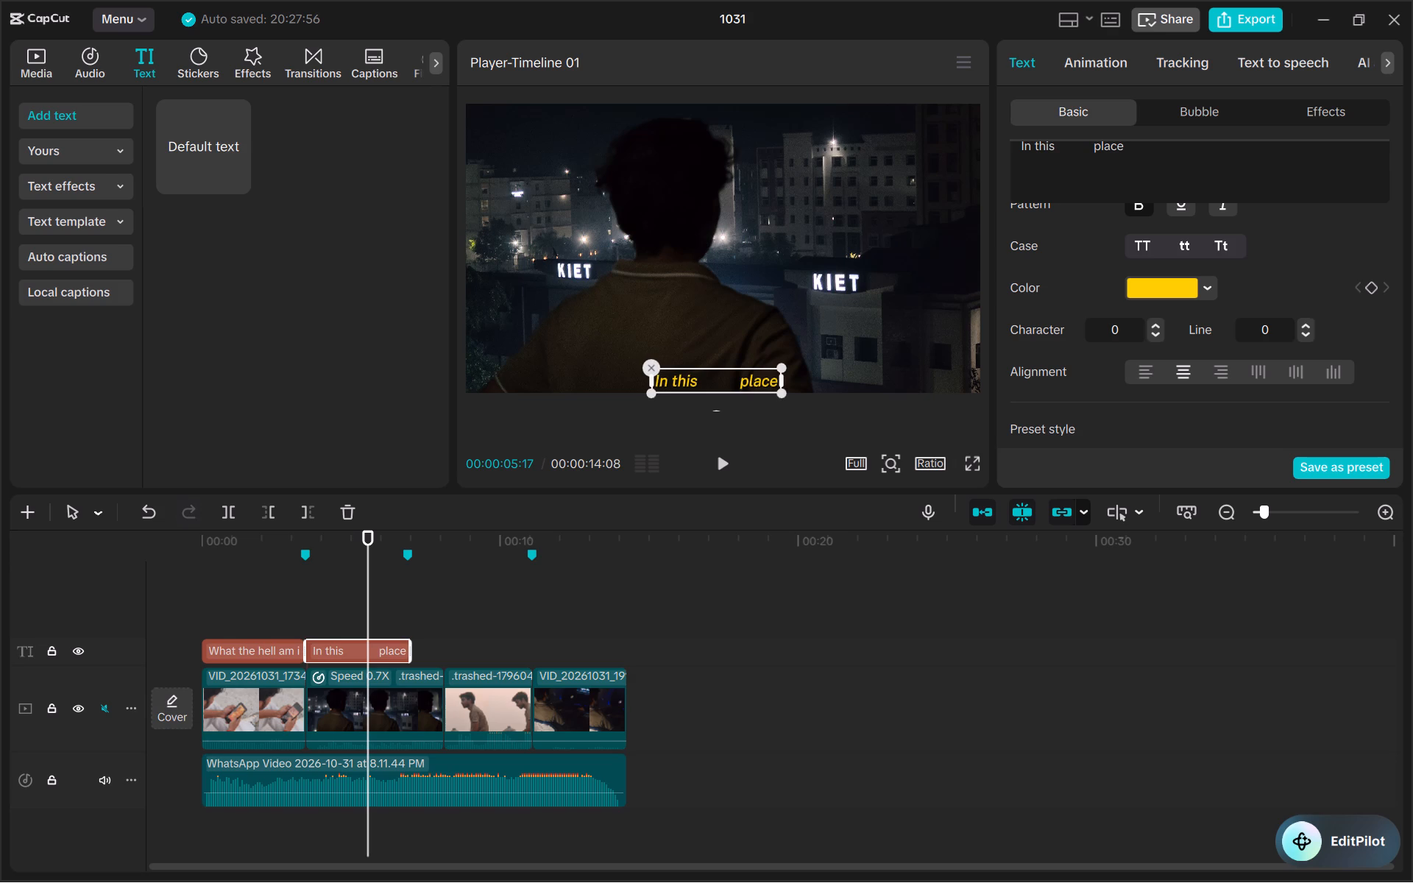
key(space)
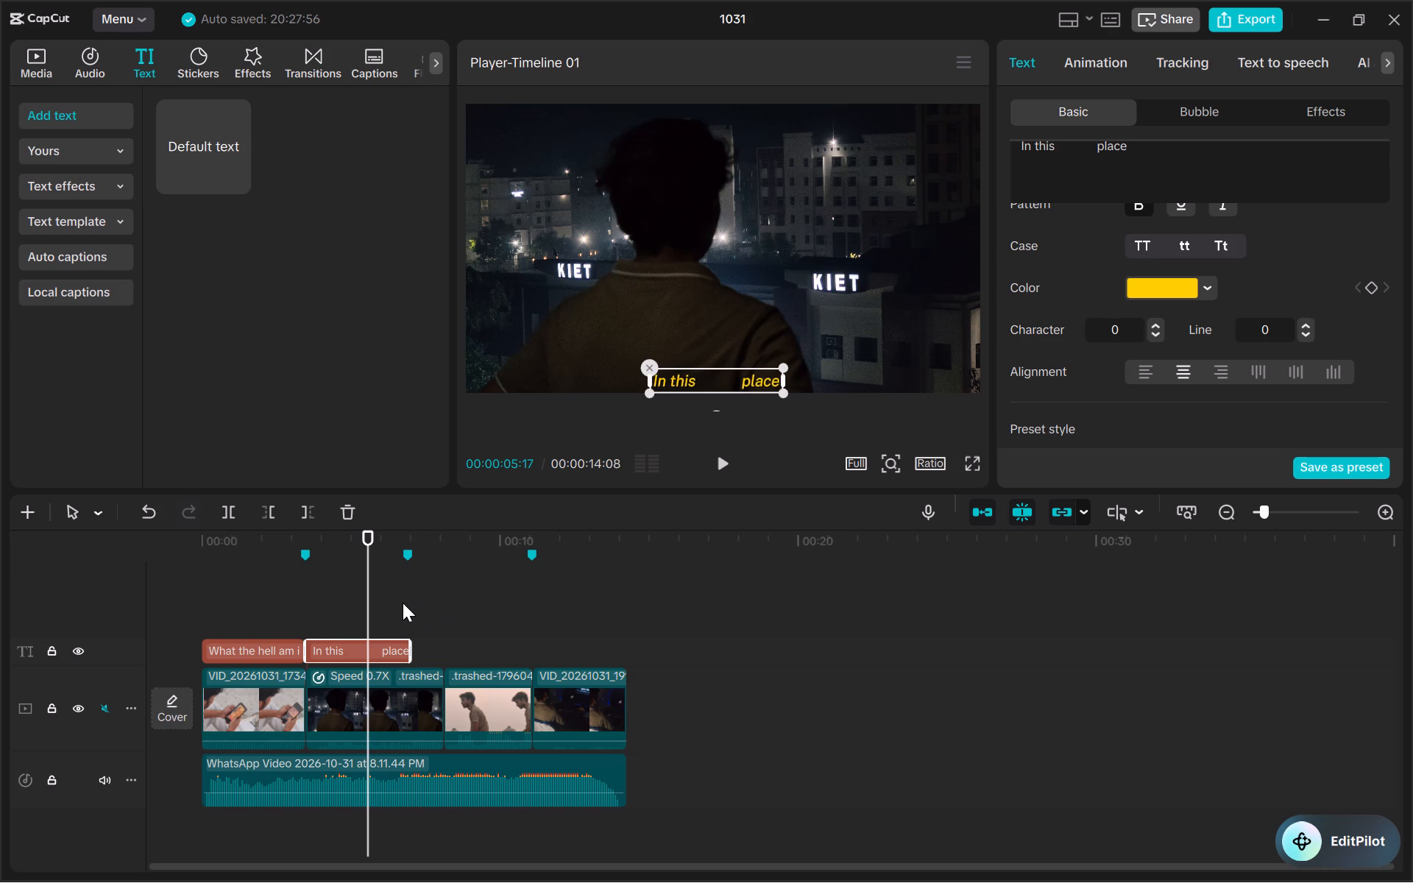
Paste another copy of the first caption at 00:00:06:03 on a track above and change its text to "MISERABLE".
click(384, 606)
click(385, 642)
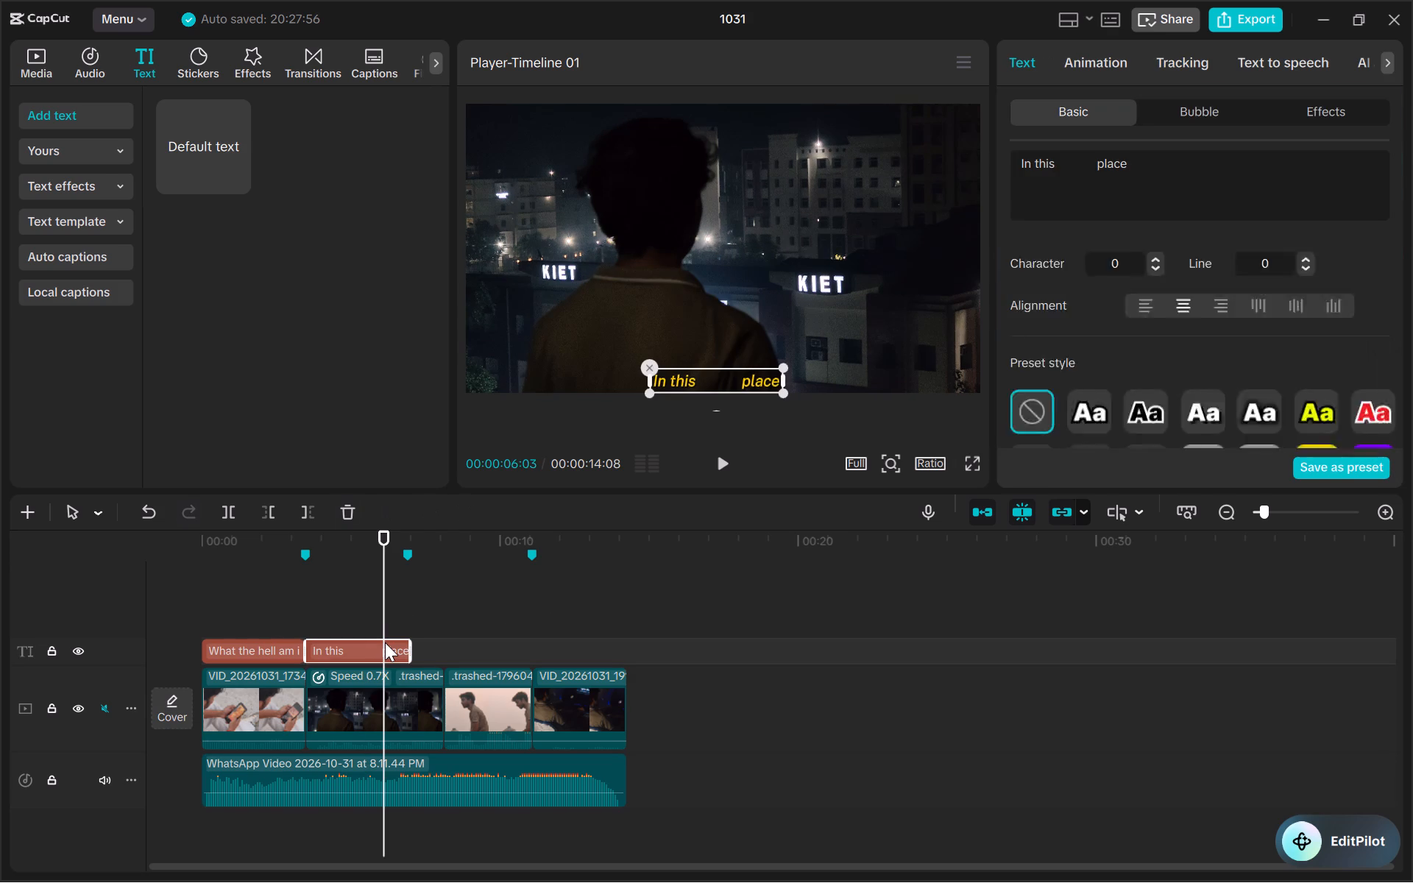
key(ctrl+v)
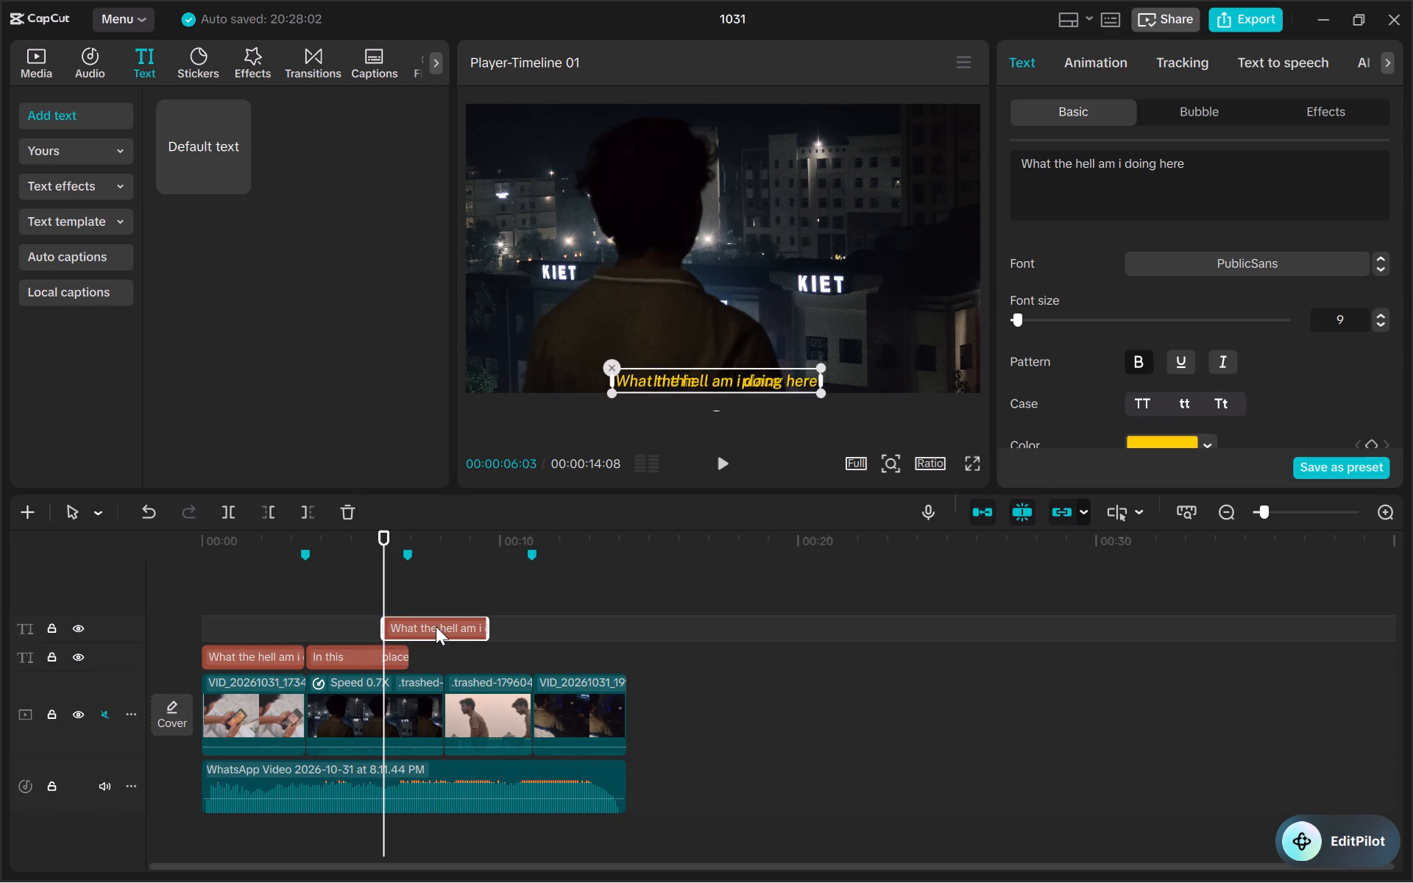
drag(1246, 172, 1024, 148)
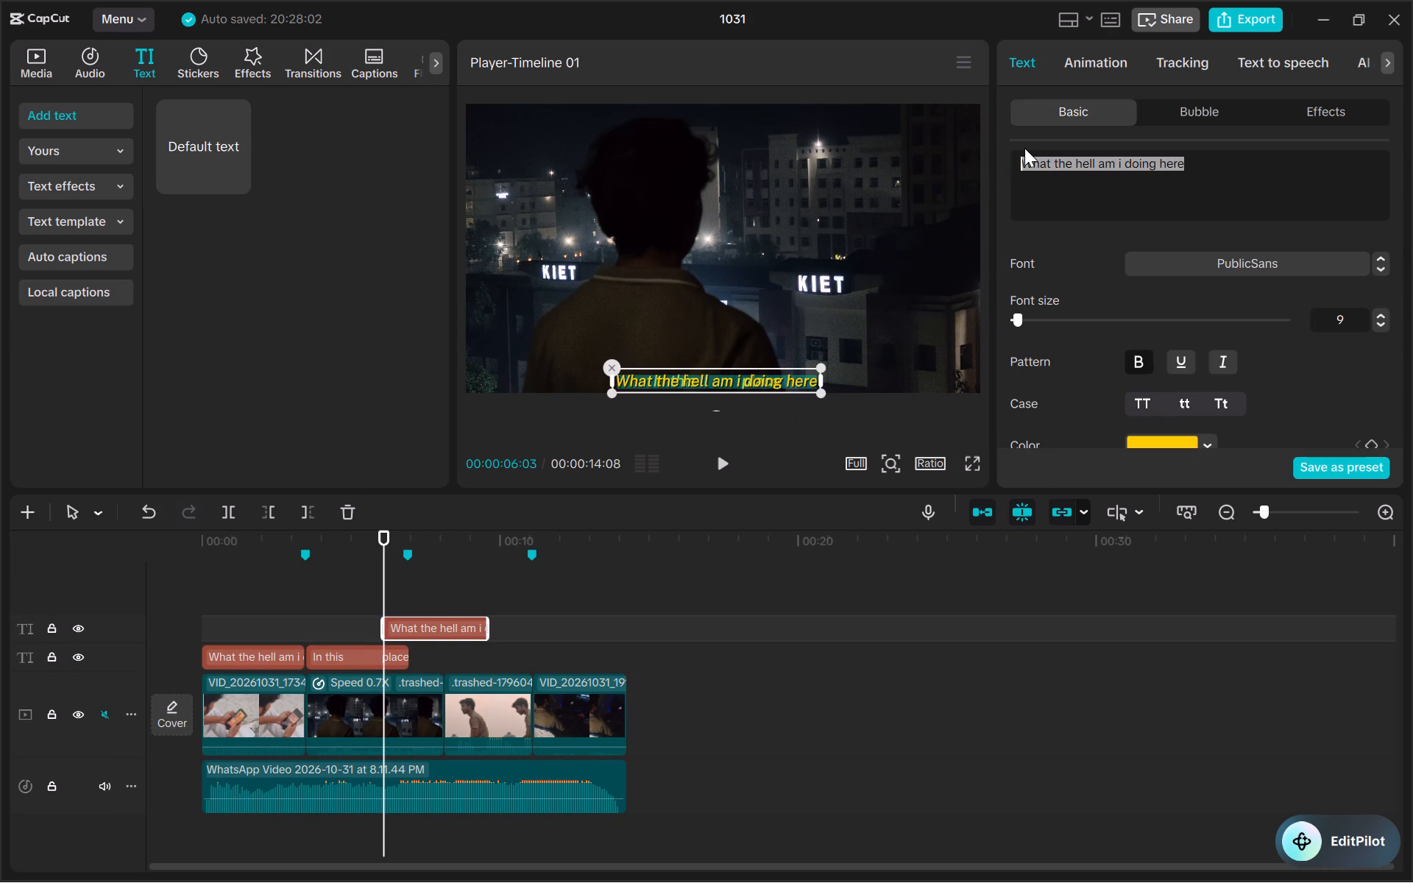
drag(1024, 148, 1024, 149)
key(BackSpace)
text(MISE)
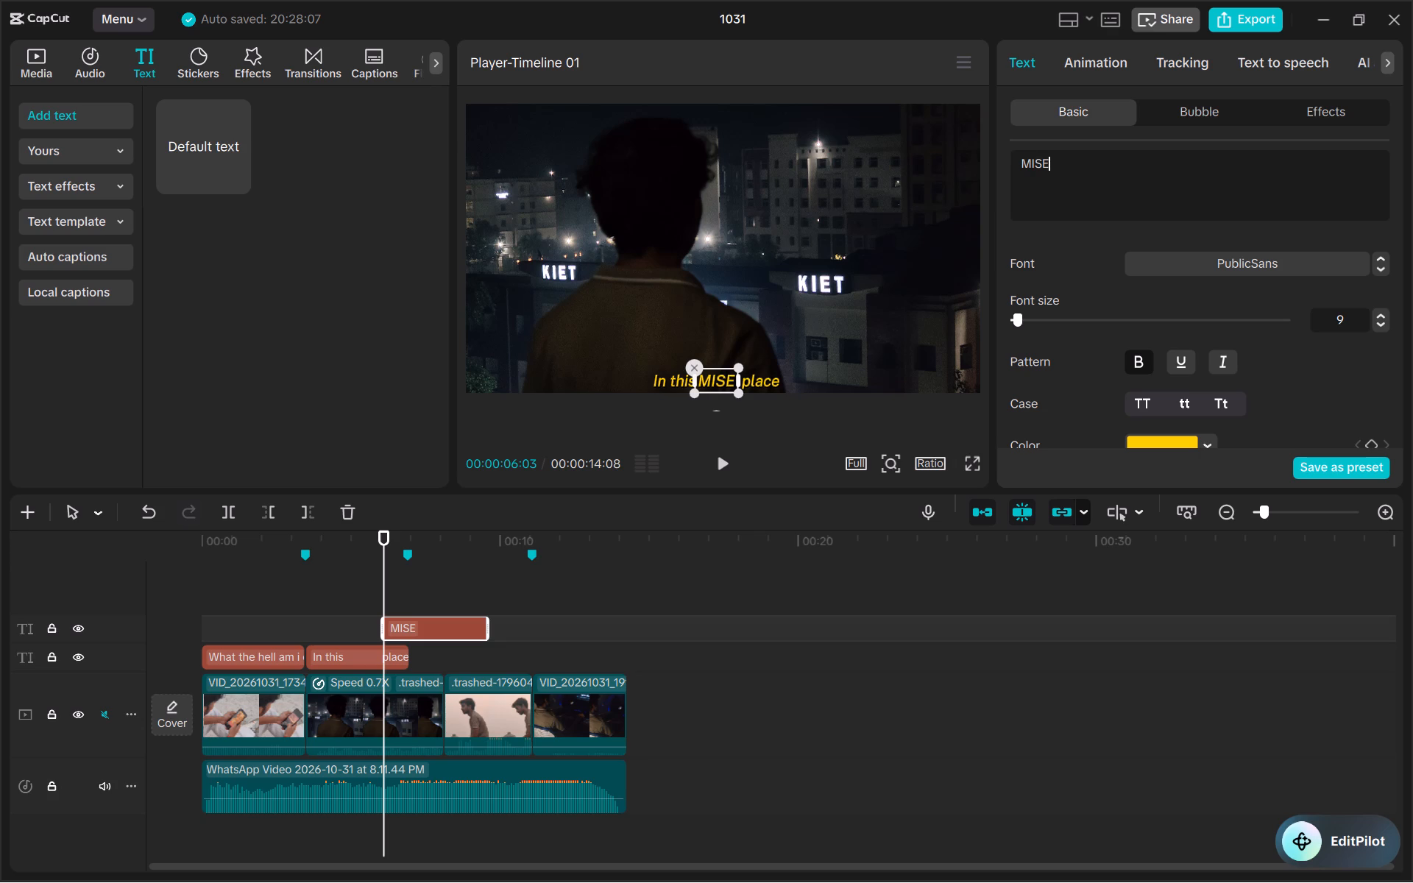
text(RABLE)
click(919, 329)
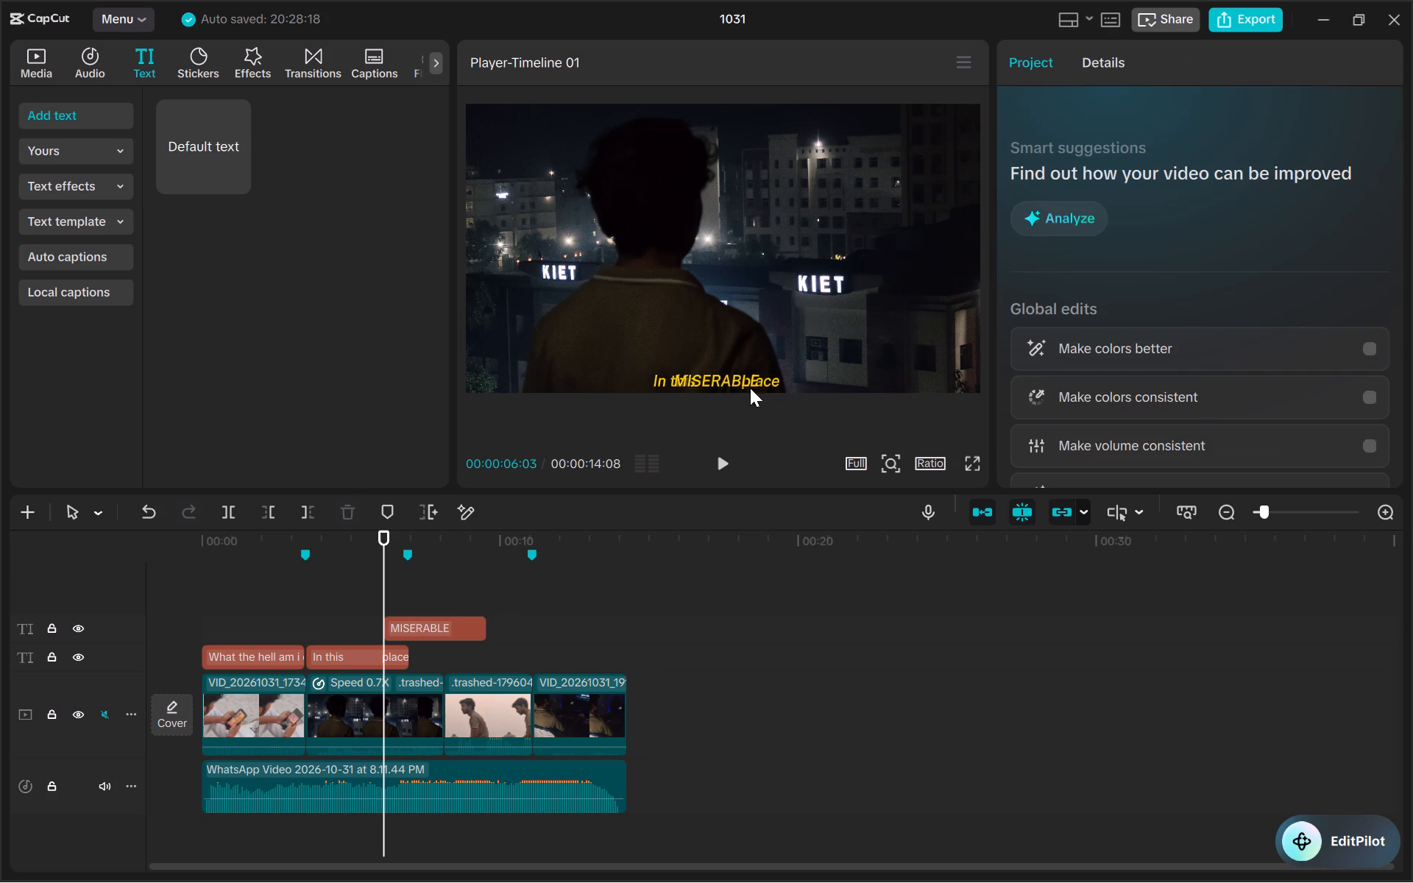
Recolour the MISERABLE caption pure red FF0000.
click(723, 379)
scroll(1152, 397, down, 1)
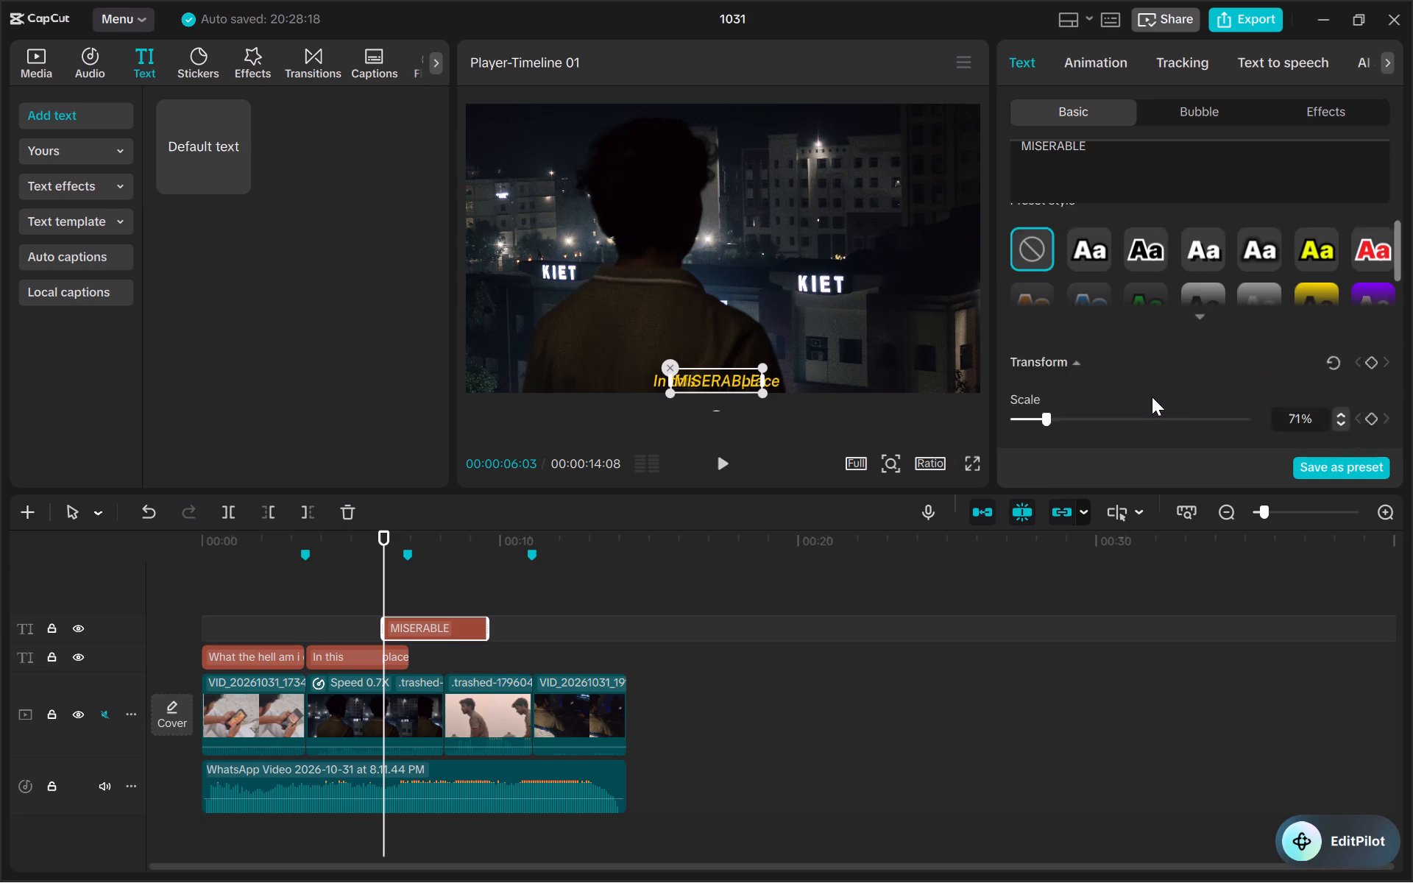
scroll(1152, 397, down, 1)
scroll(1210, 224, up, 2)
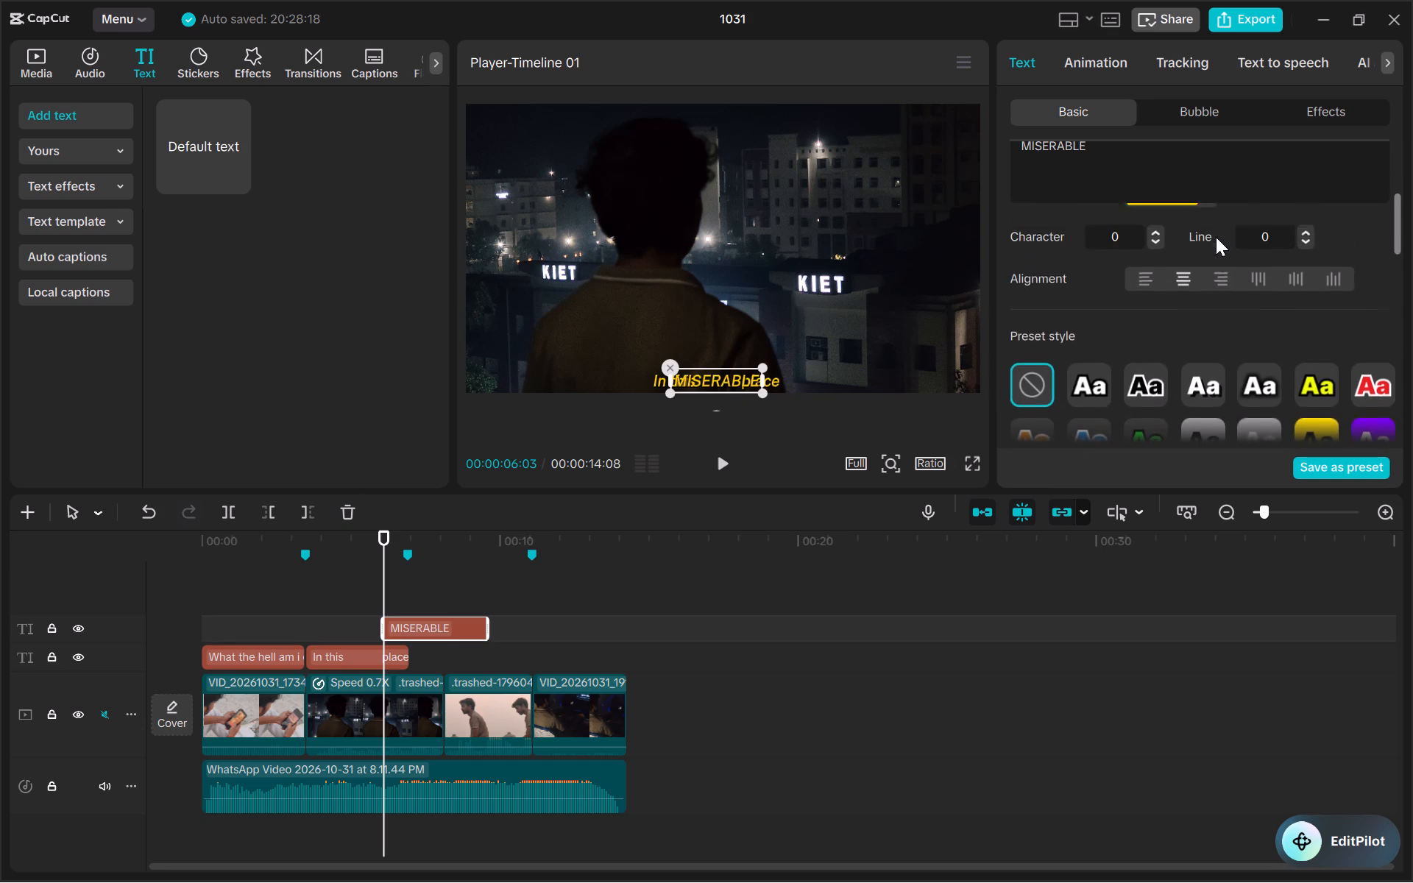
scroll(1216, 237, up, 1)
click(1207, 277)
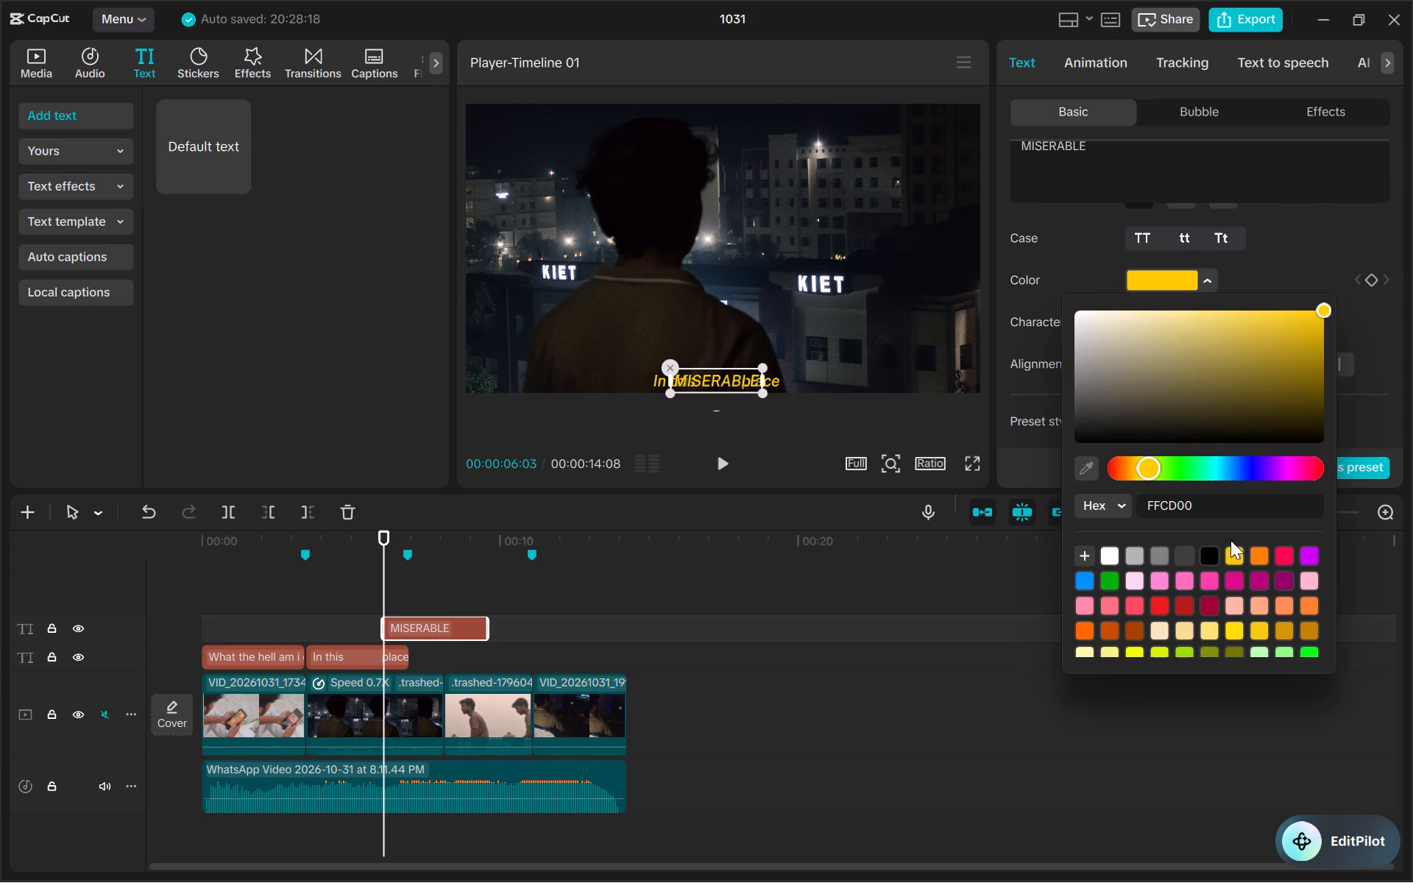
click(1286, 558)
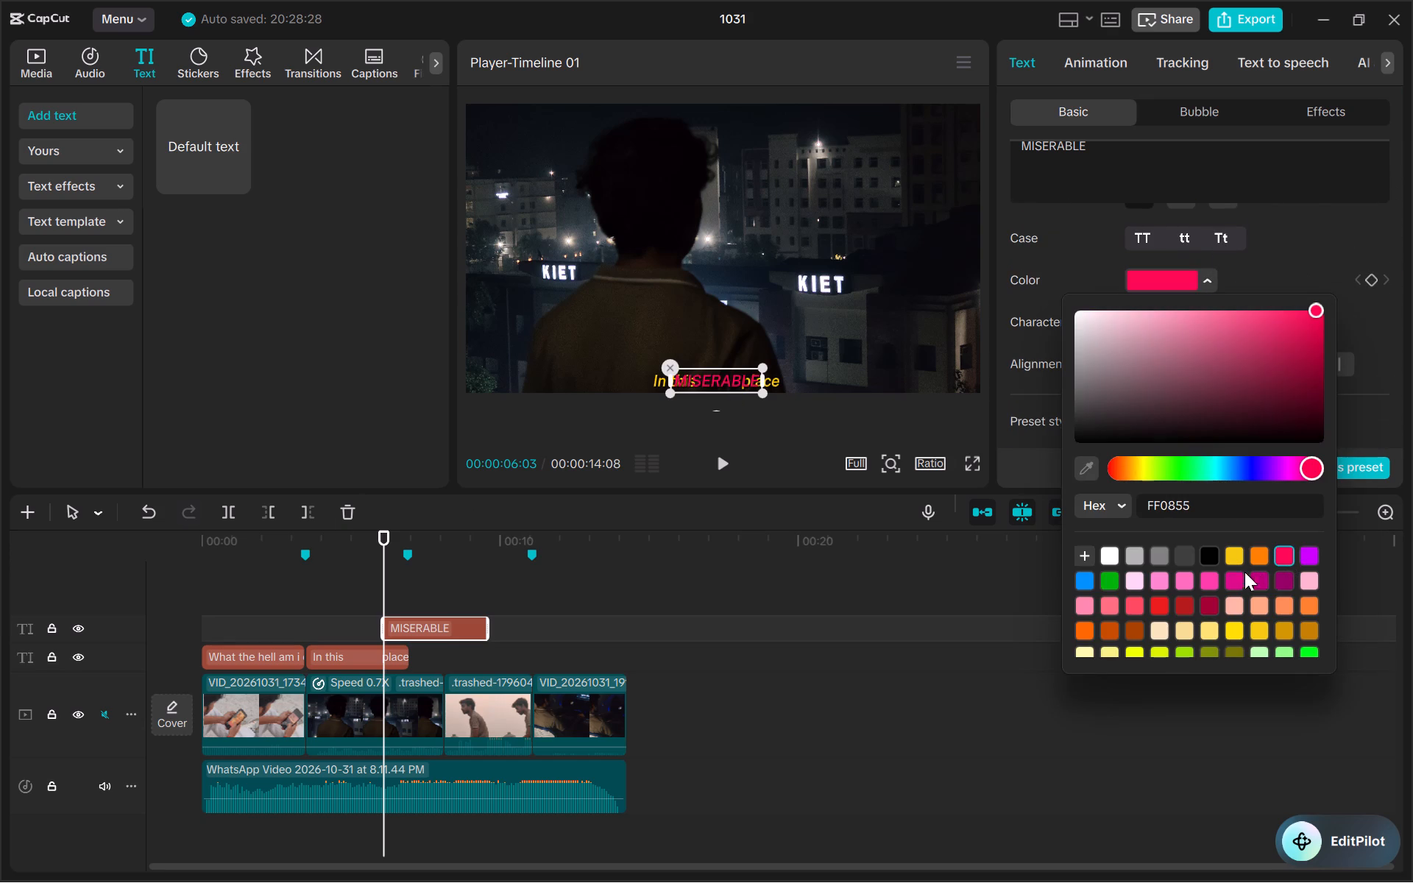
click(1177, 606)
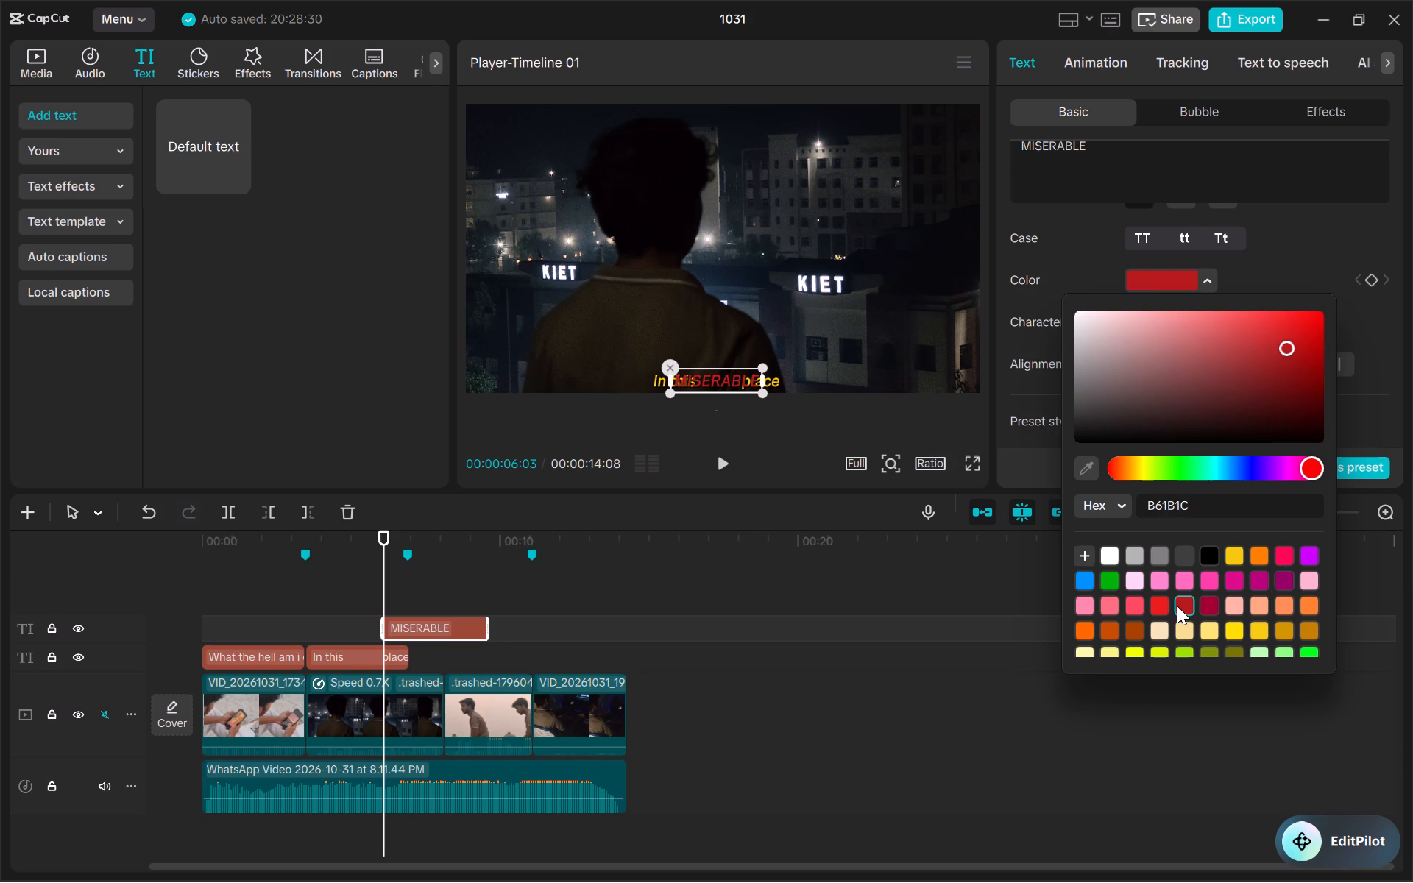
click(1160, 607)
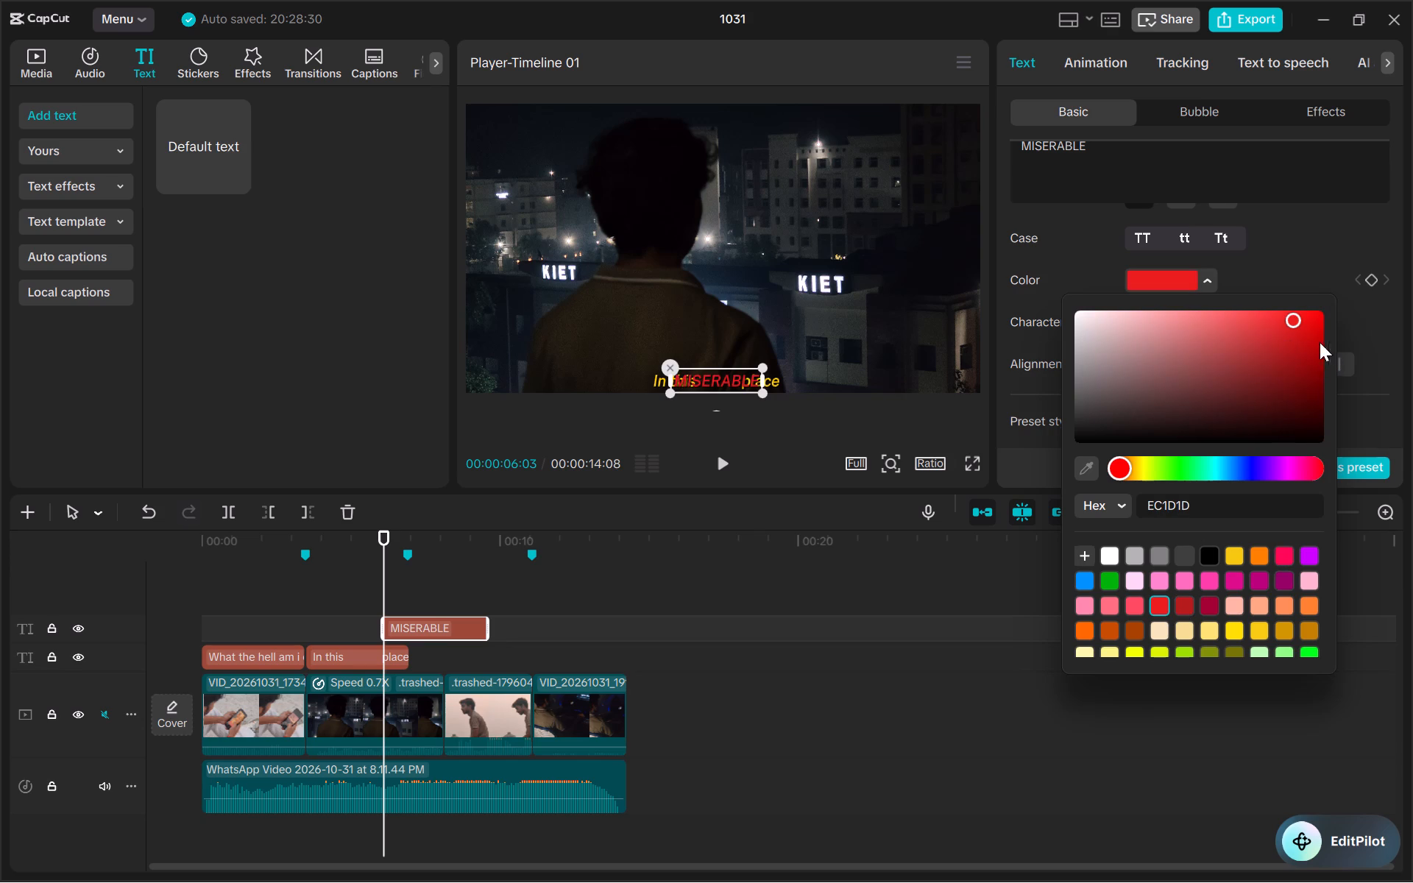
drag(1295, 316, 1350, 291)
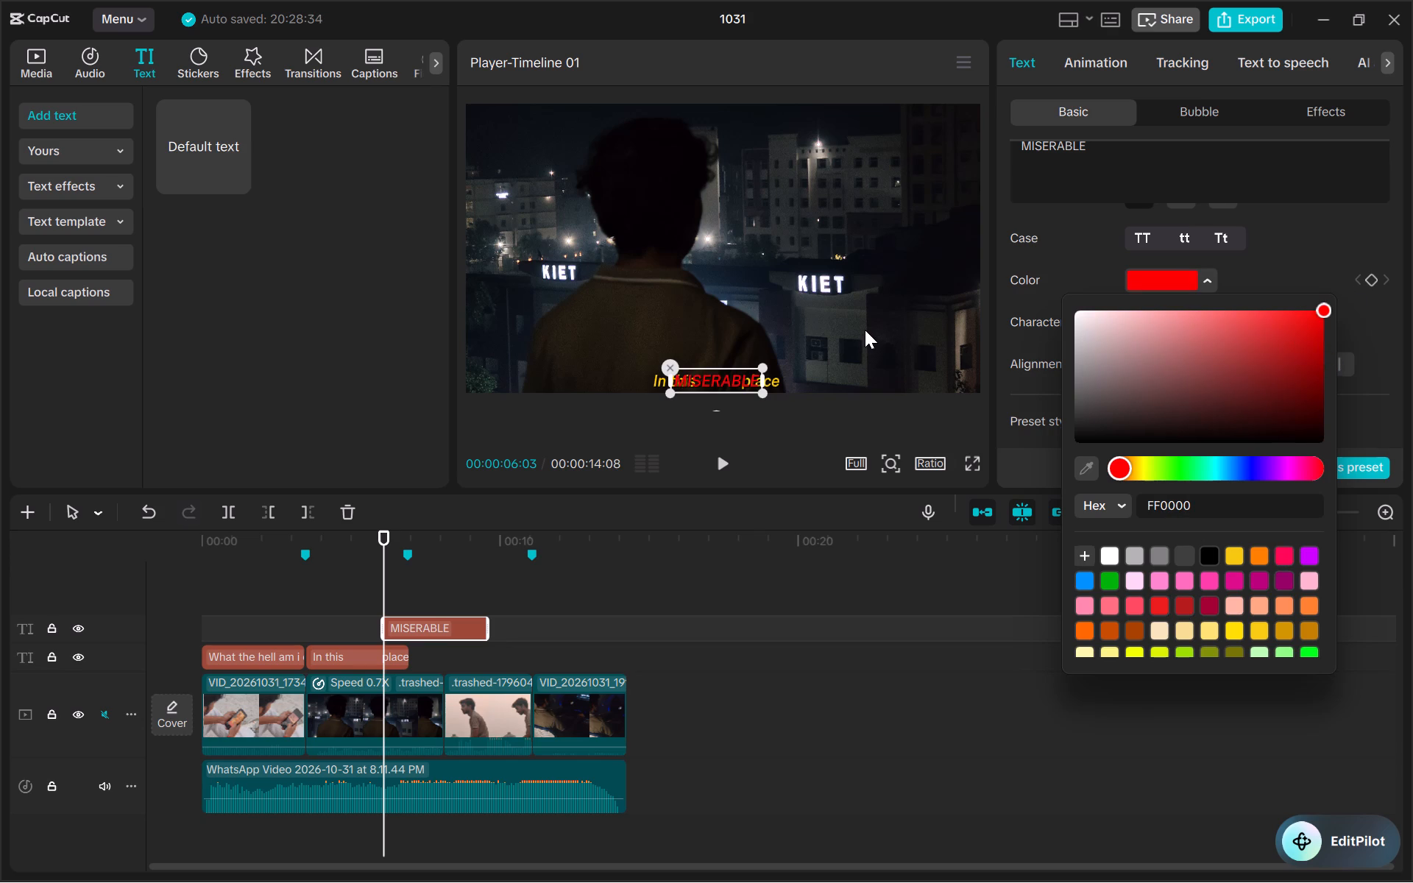
click(865, 330)
Widen the space between "In this" and "place" in the second caption until the red word MISERABLE fits between them.
click(389, 659)
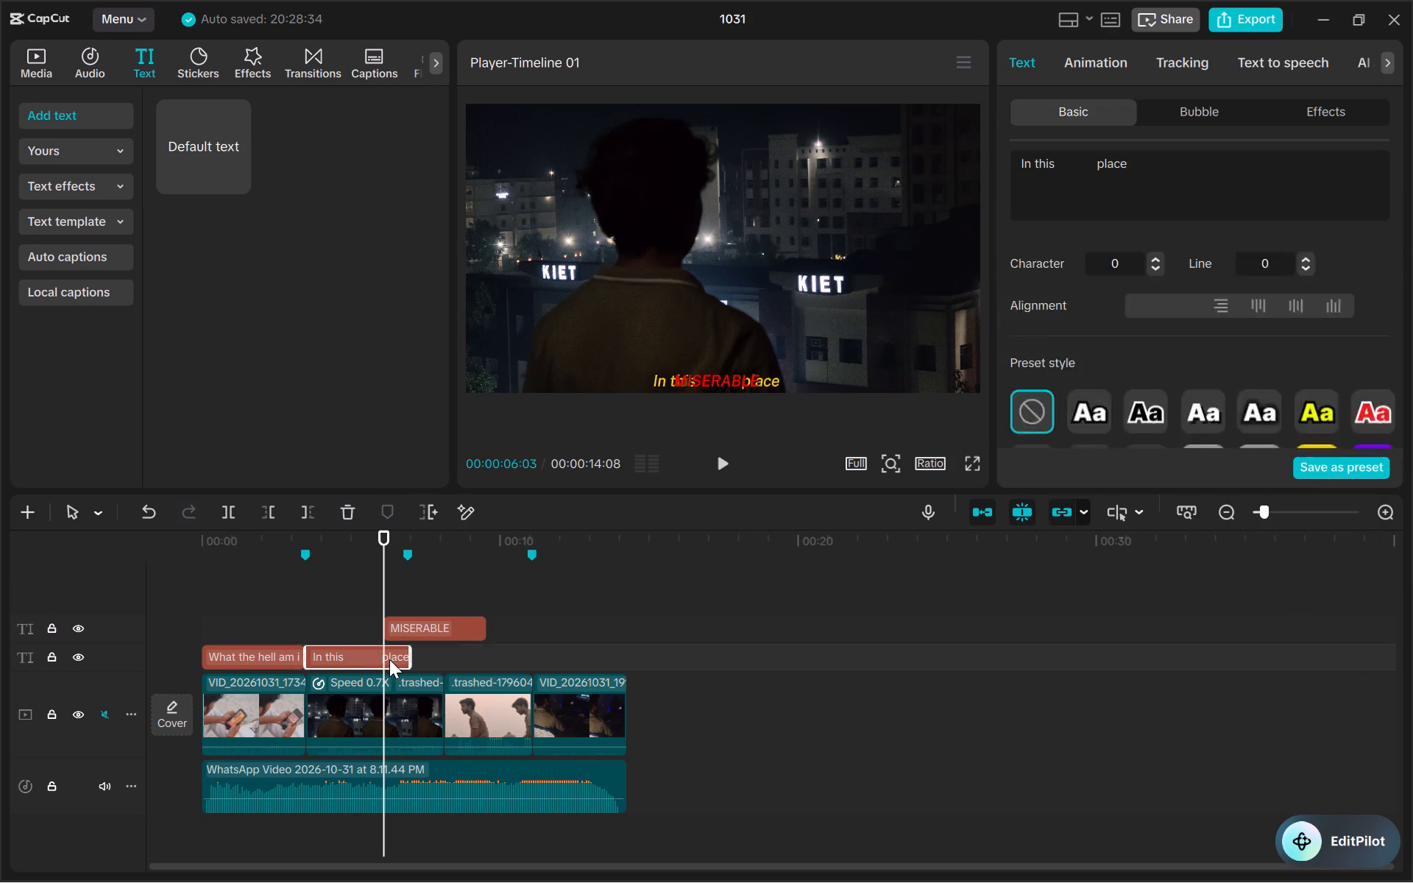
click(1057, 164)
key(space)
key(space)
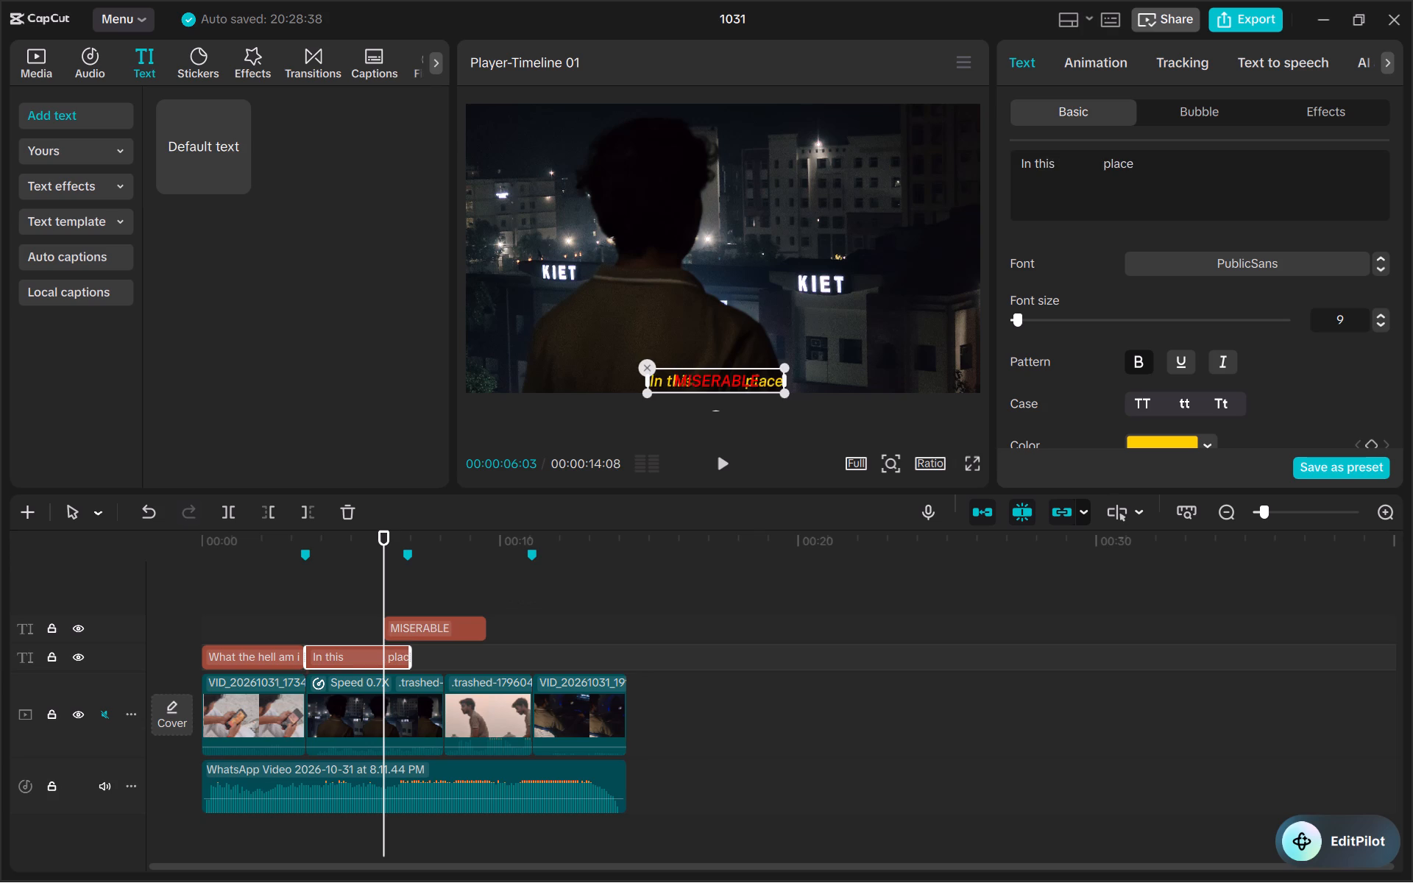
key(space)
key(space)
key(space)
key(space)
key(space)
key(space)
key(space)
key(space)
key(space)
key(space)
key(space)
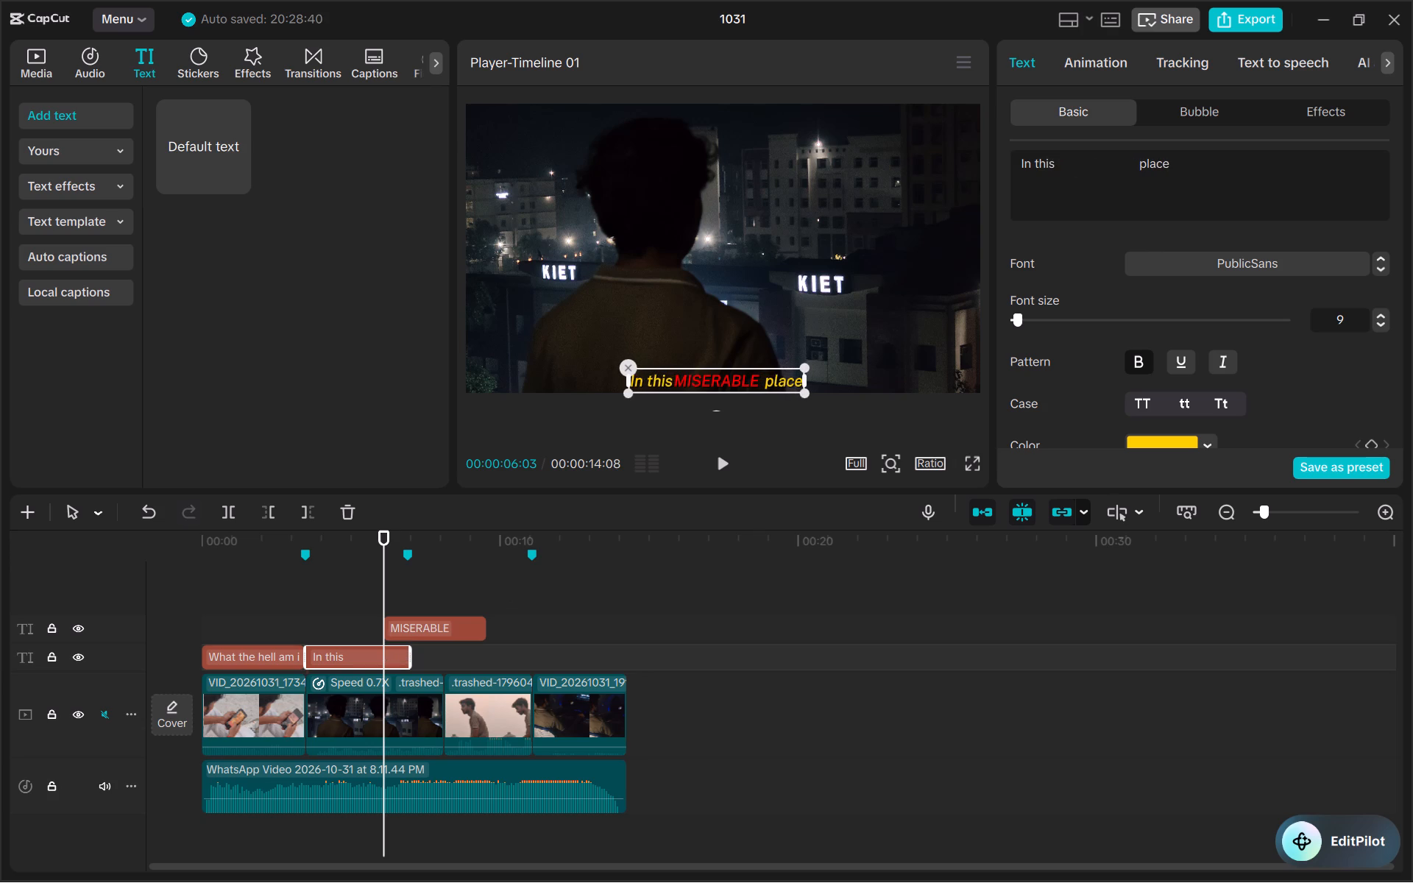
key(space)
key(space)
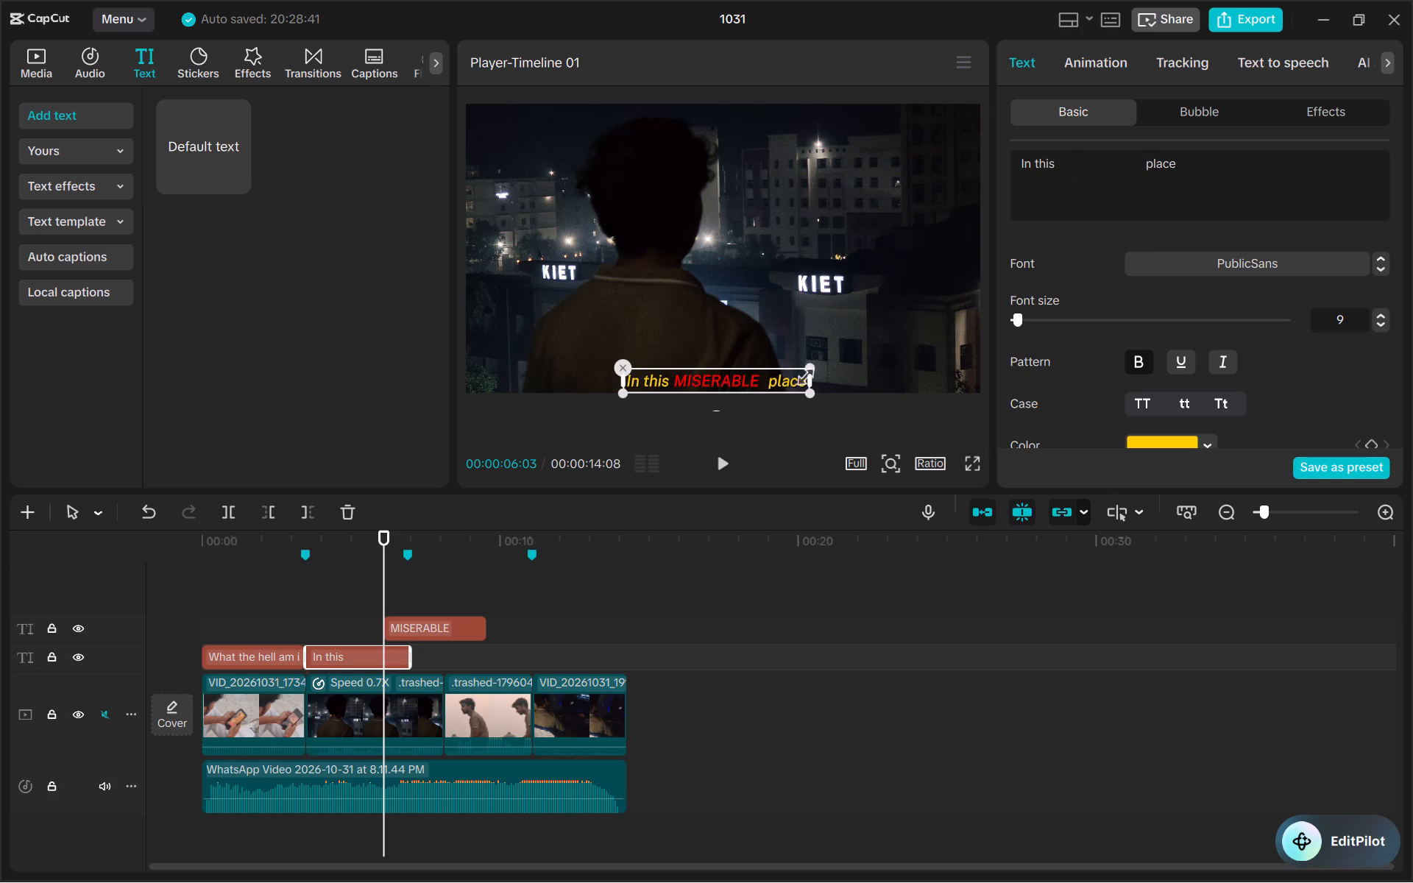
key(BackSpace)
key(BackSpace)
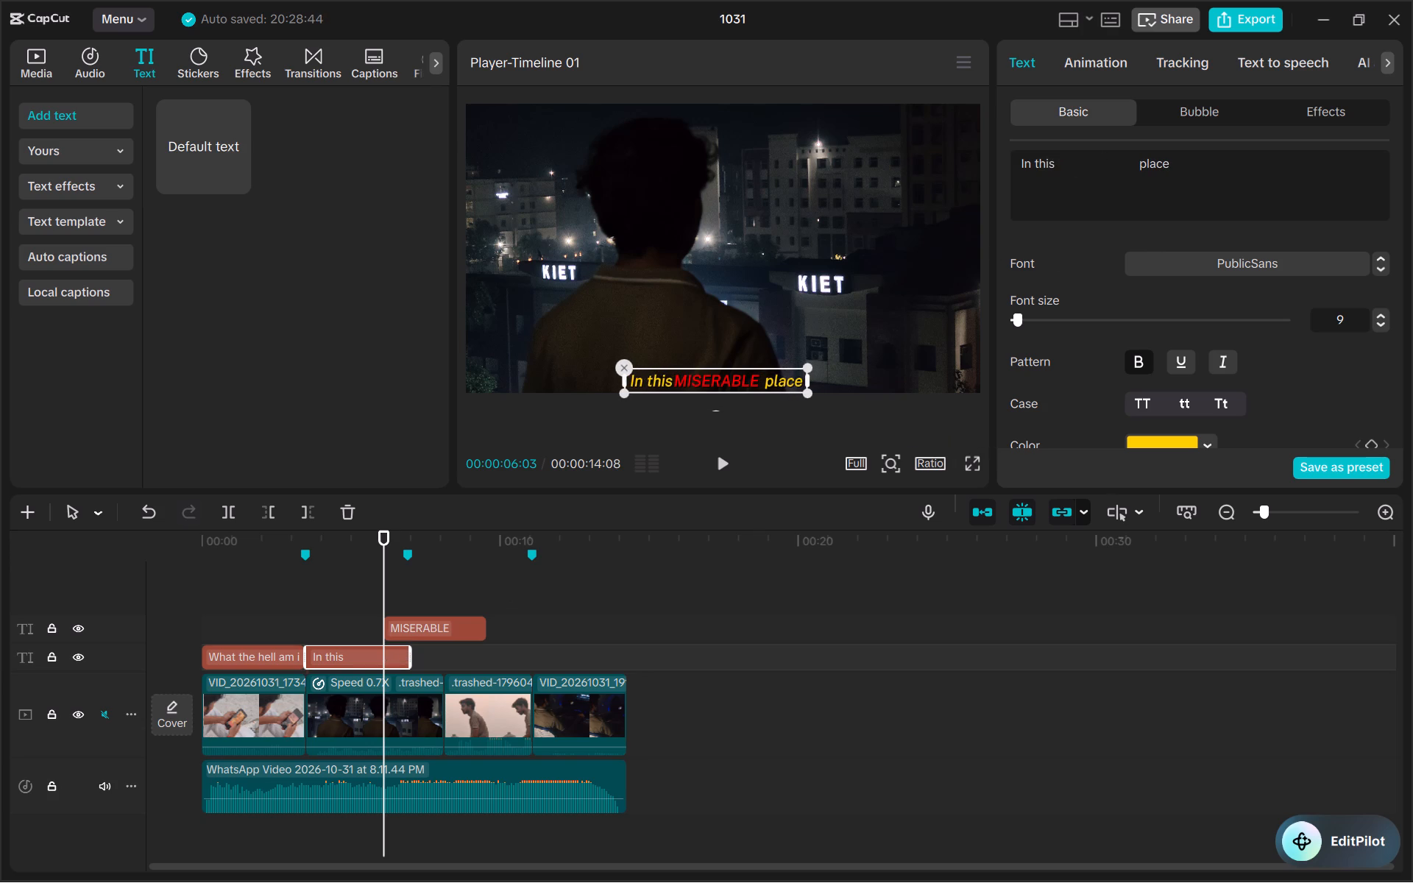
key(BackSpace)
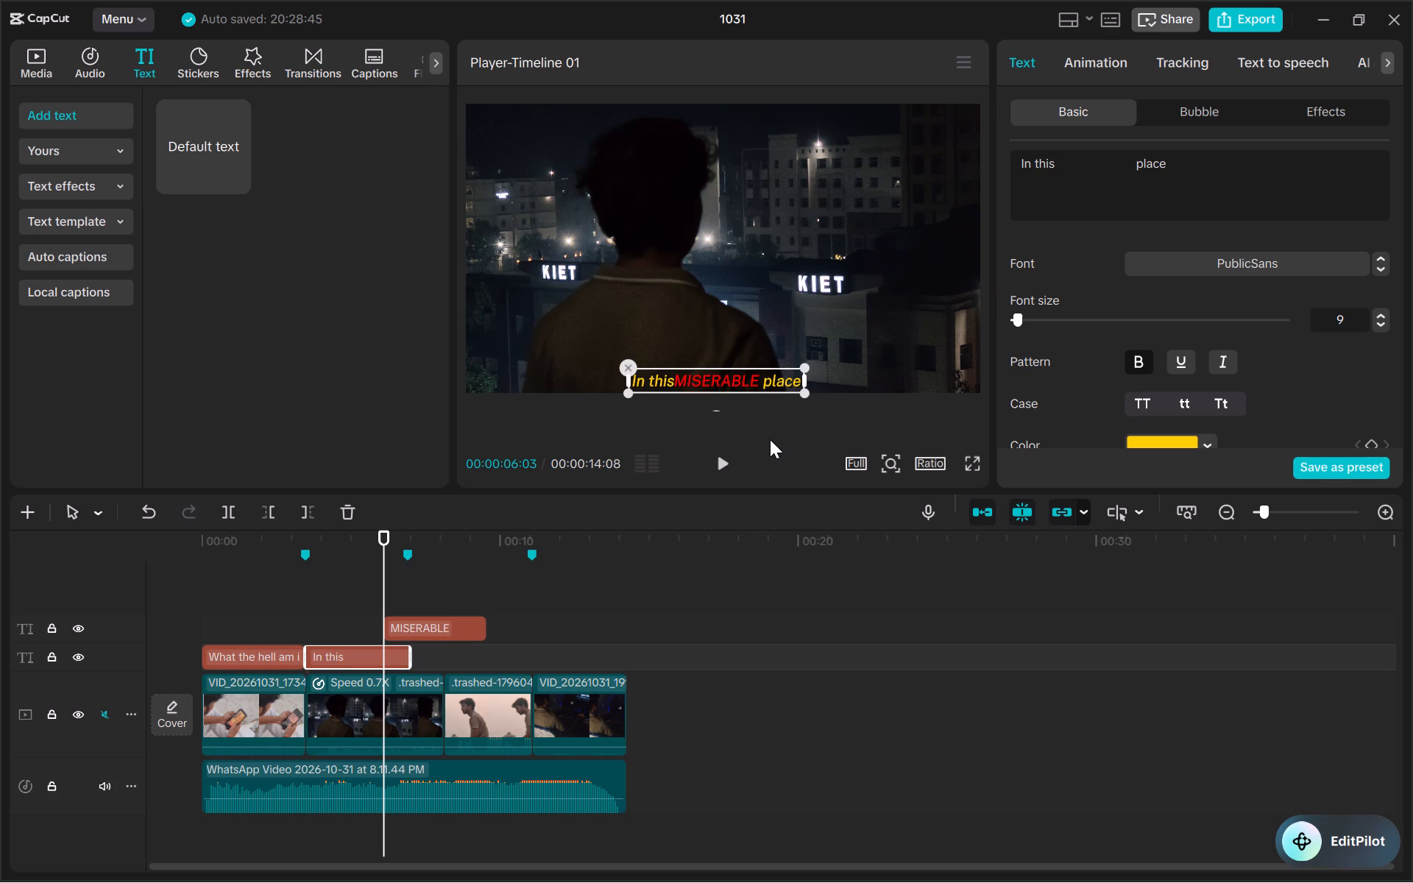
click(770, 439)
Reposition the red MISERABLE text and the yellow "In this place" caption so the red word sits cleanly in the gap.
click(435, 625)
drag(723, 382, 736, 377)
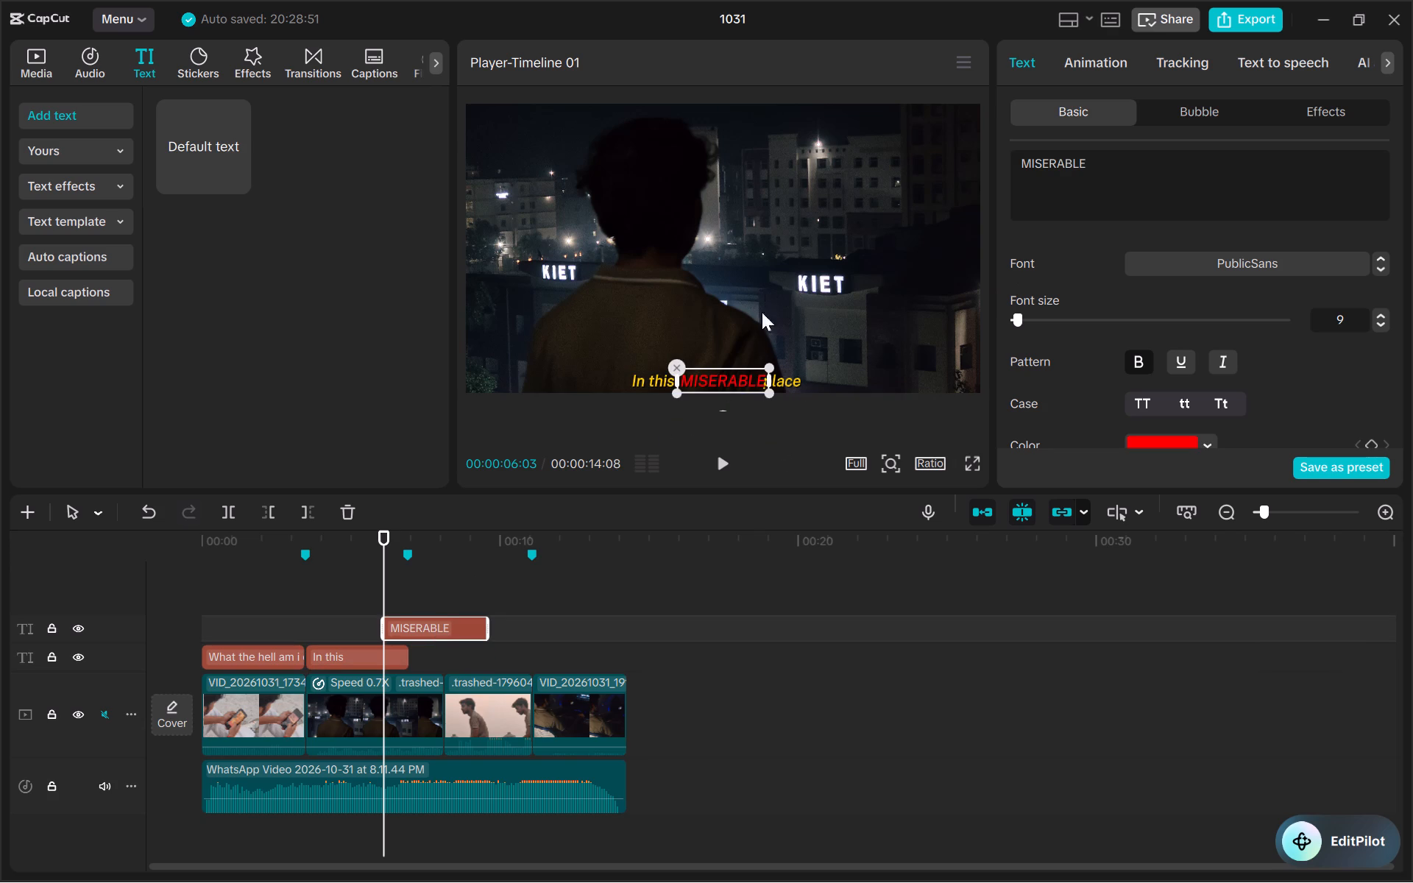
drag(727, 374, 720, 380)
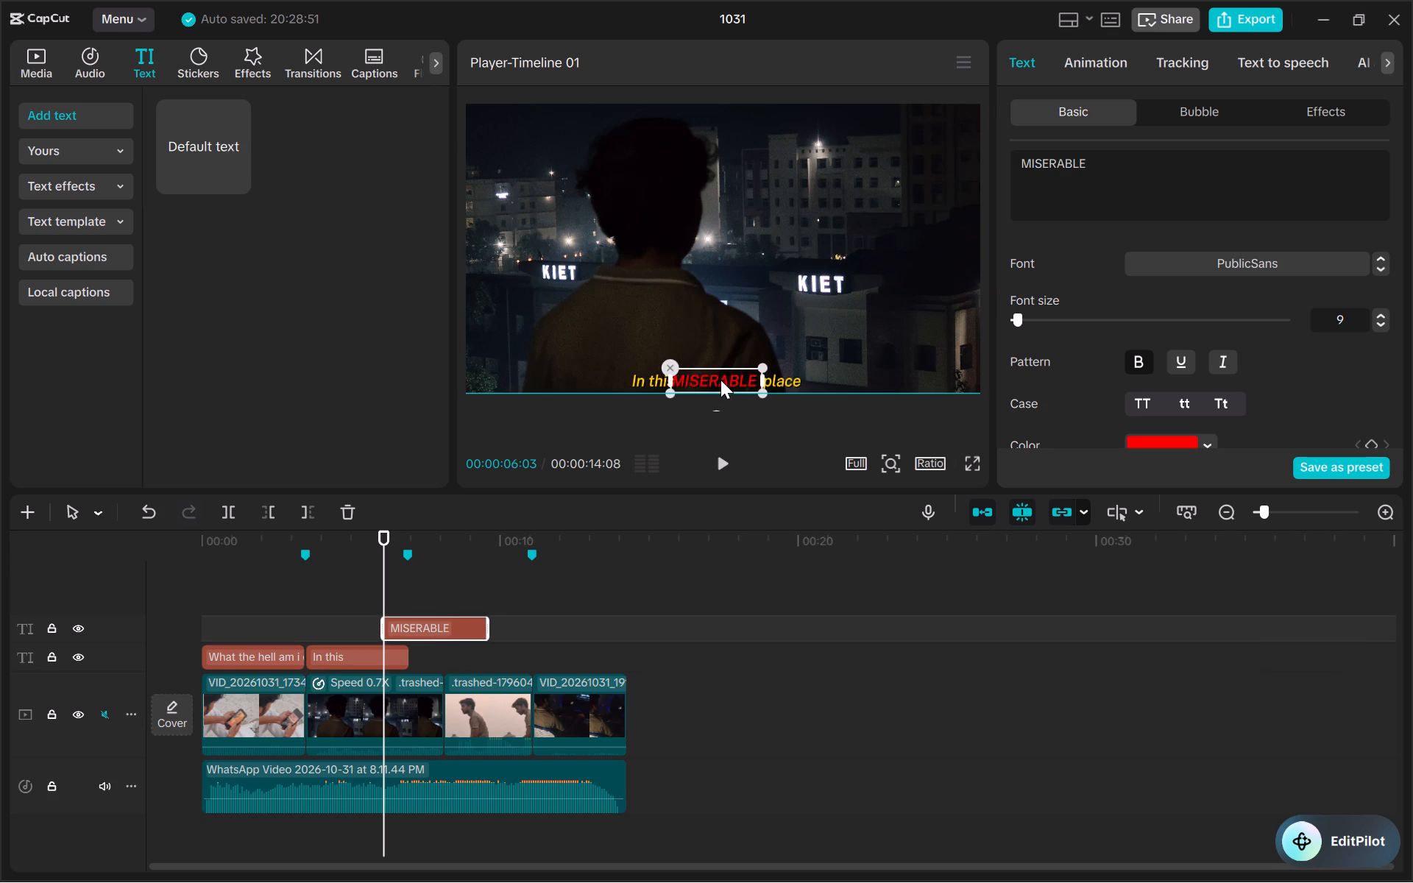
drag(720, 380, 720, 377)
drag(720, 377, 721, 378)
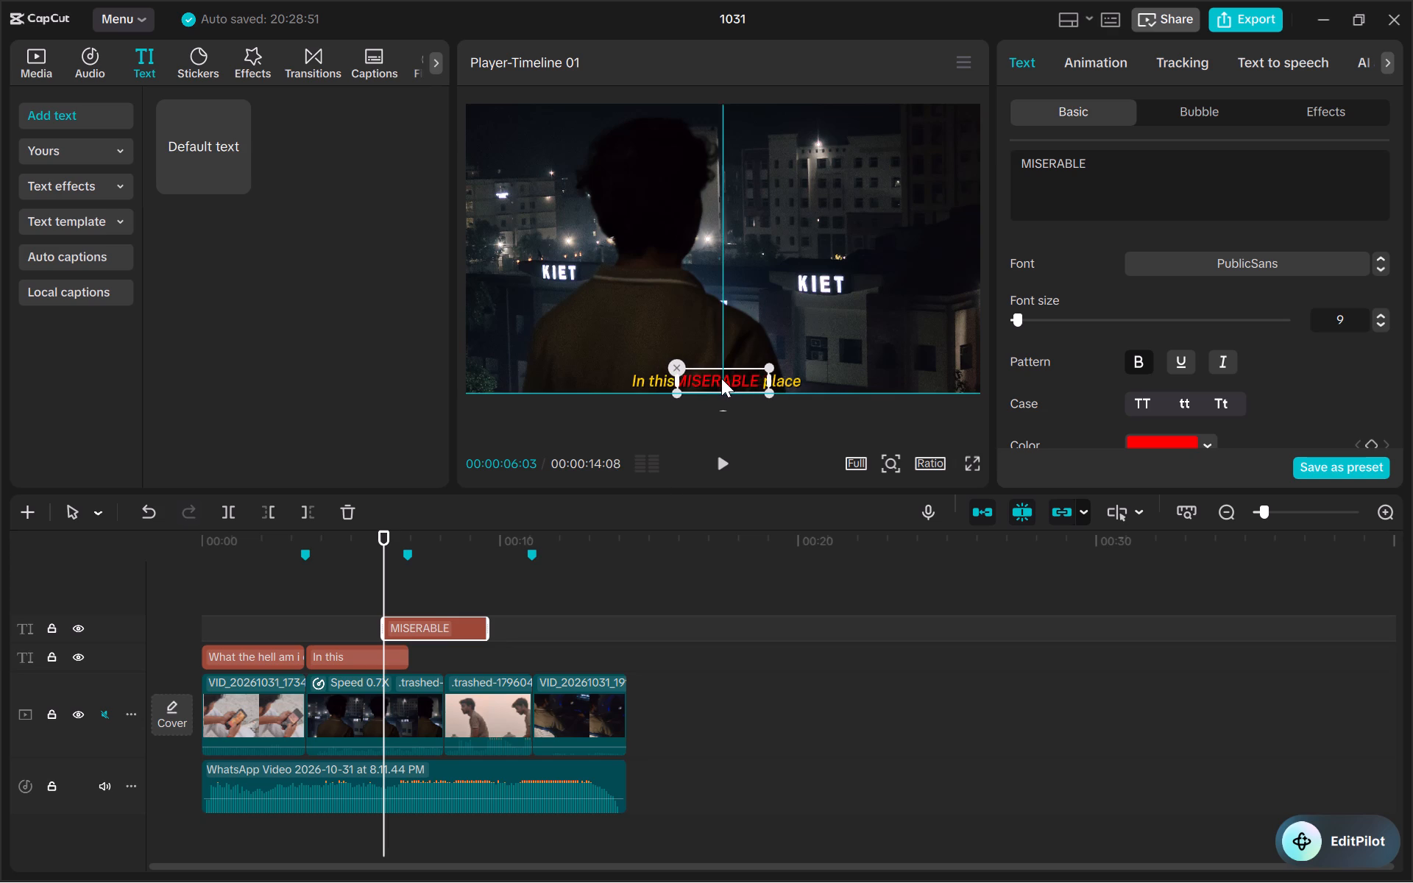
drag(721, 378, 720, 379)
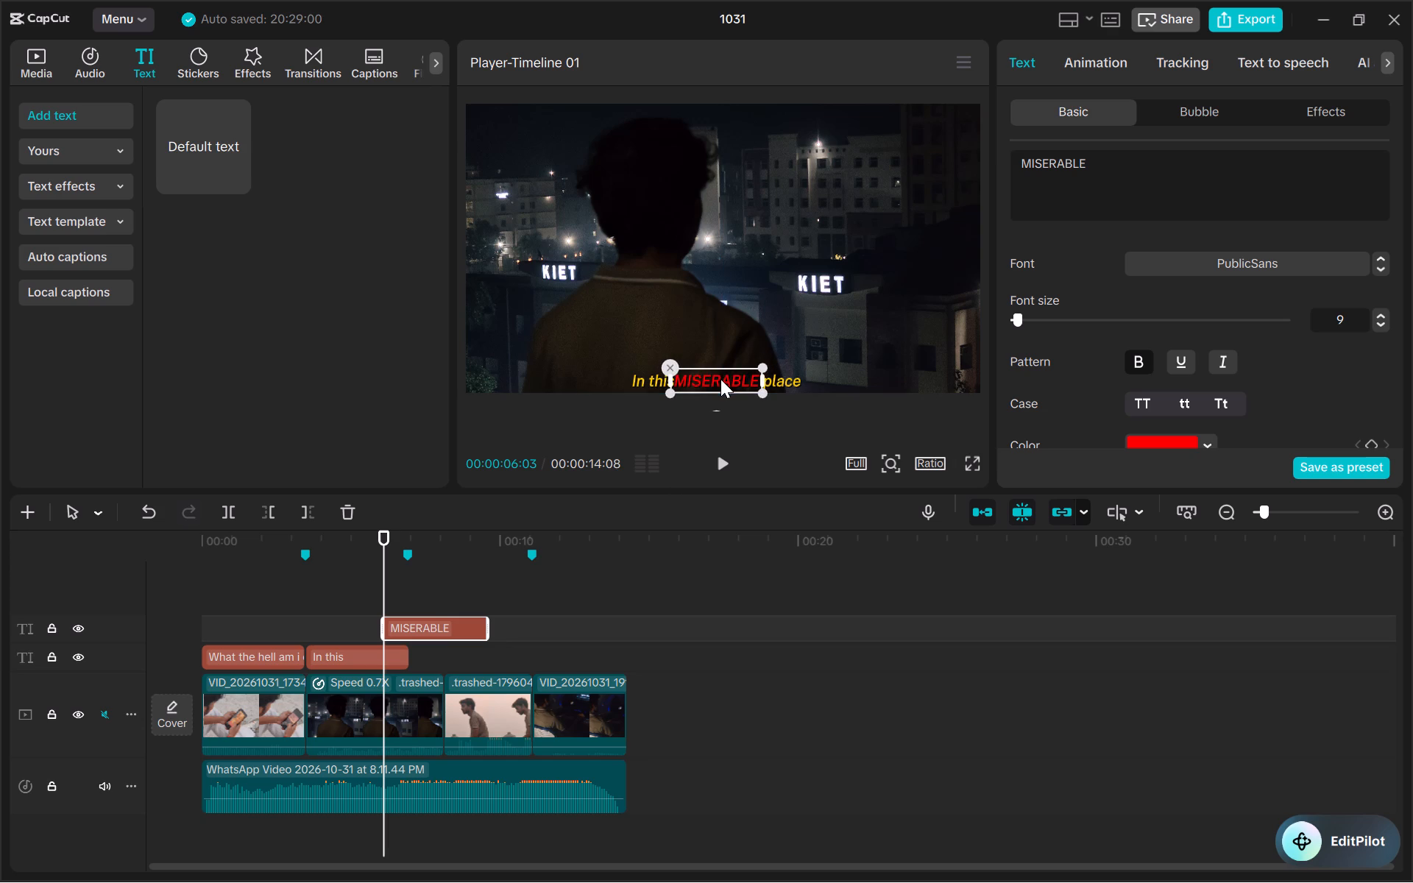
click(730, 430)
click(791, 401)
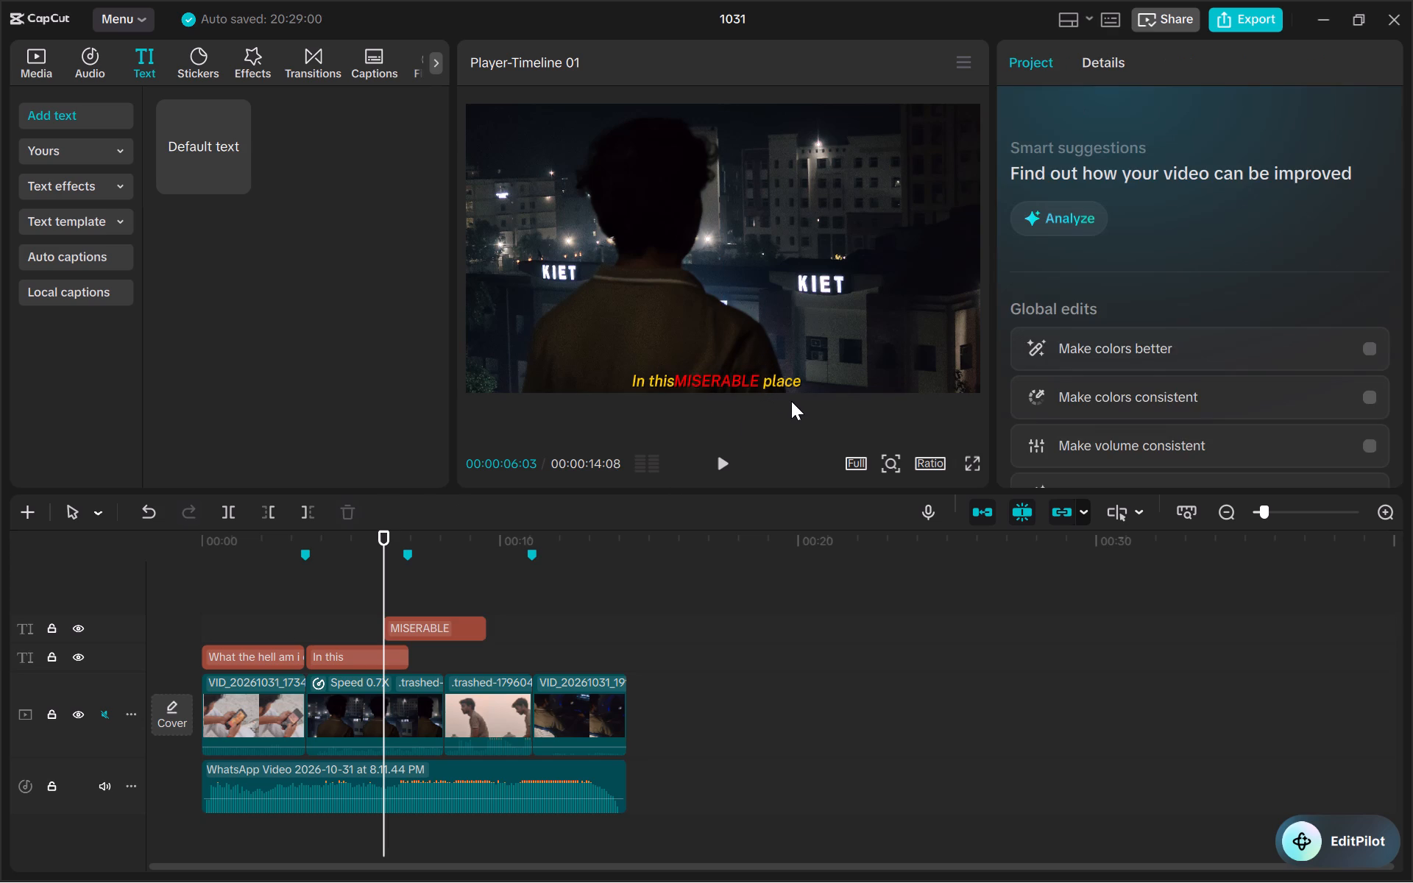
click(780, 378)
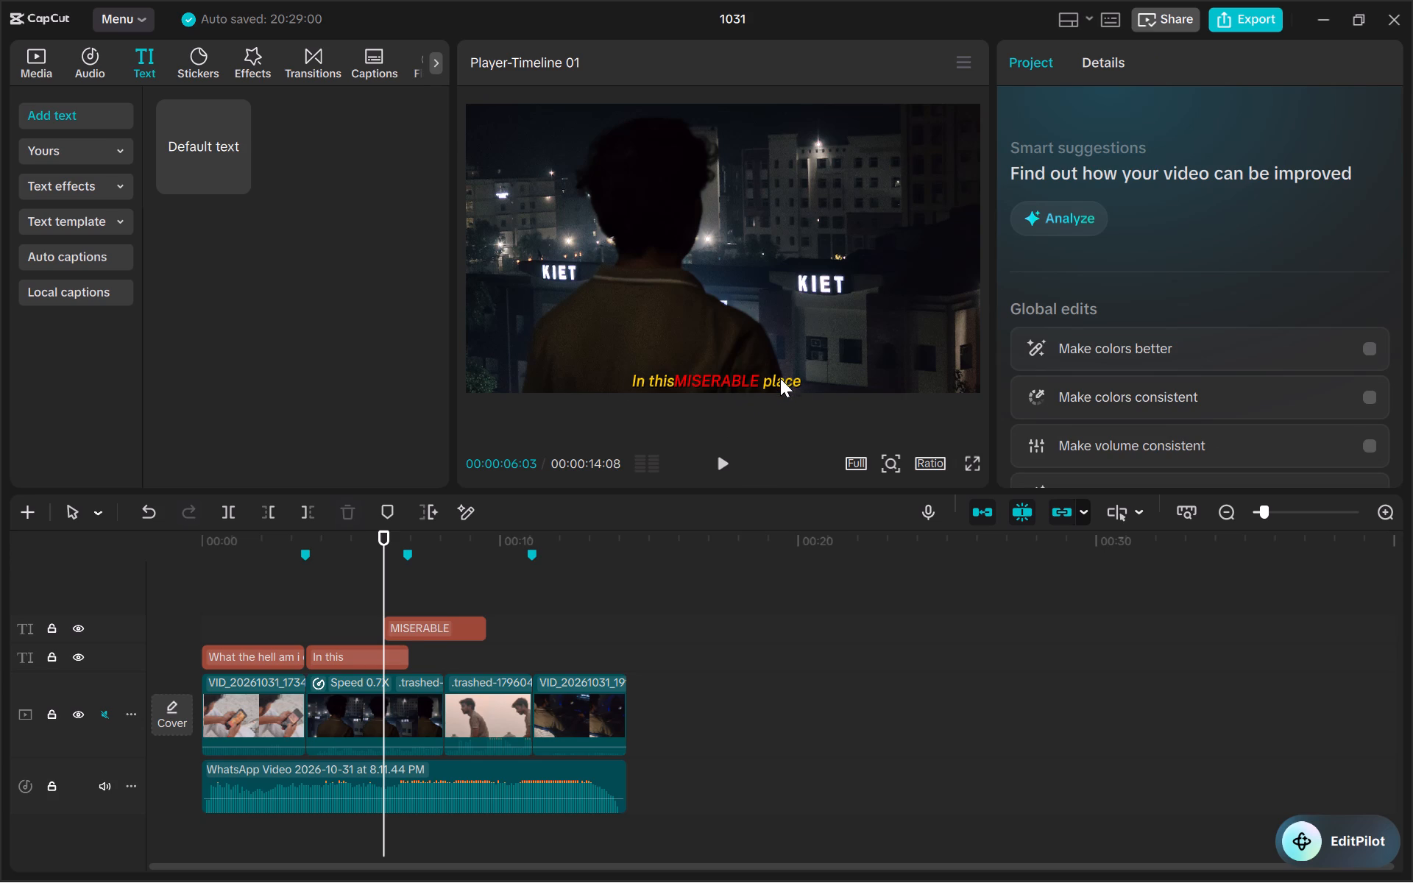
click(780, 378)
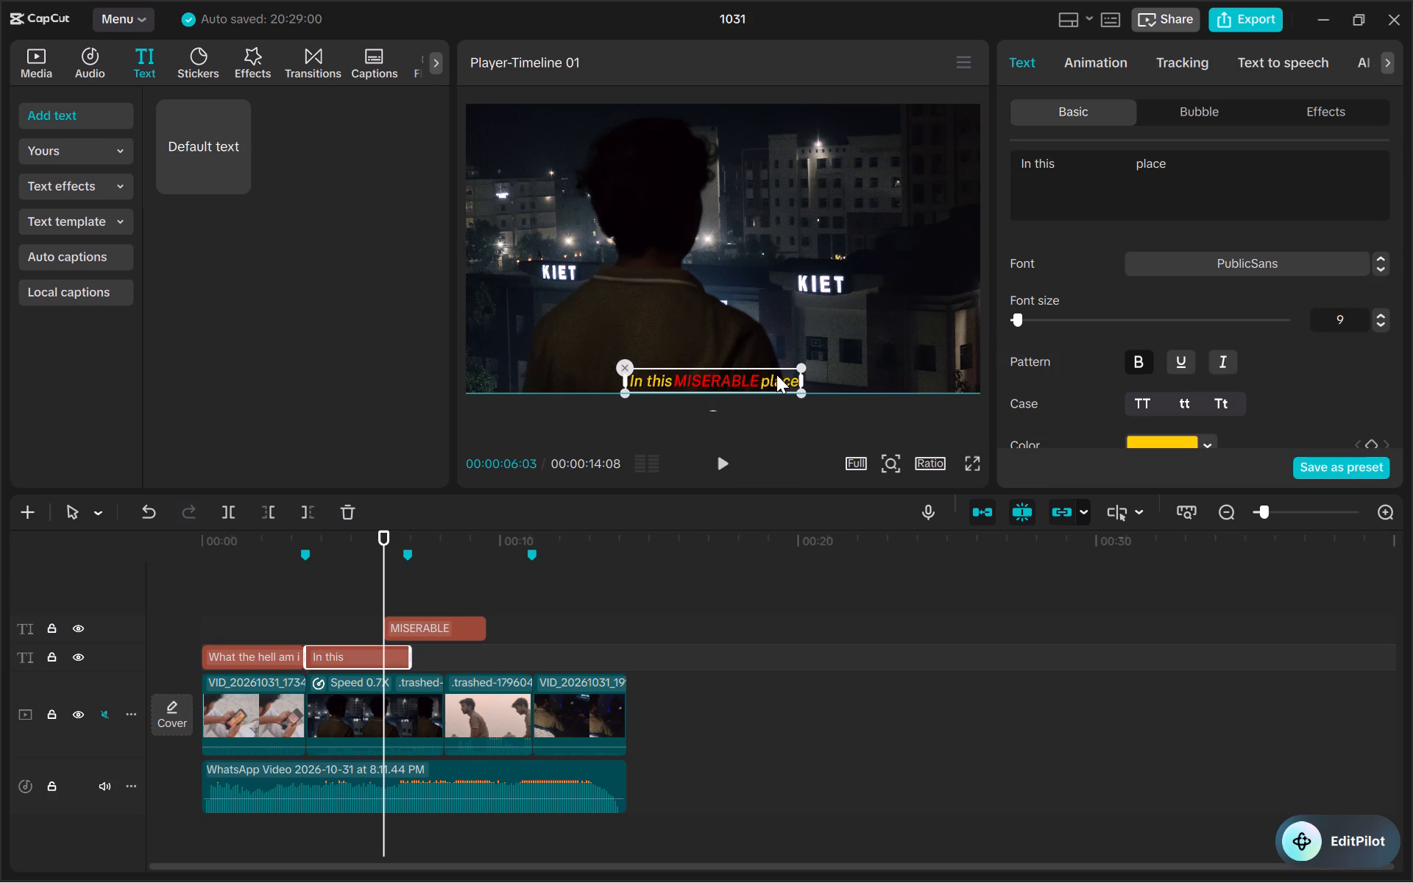
click(796, 453)
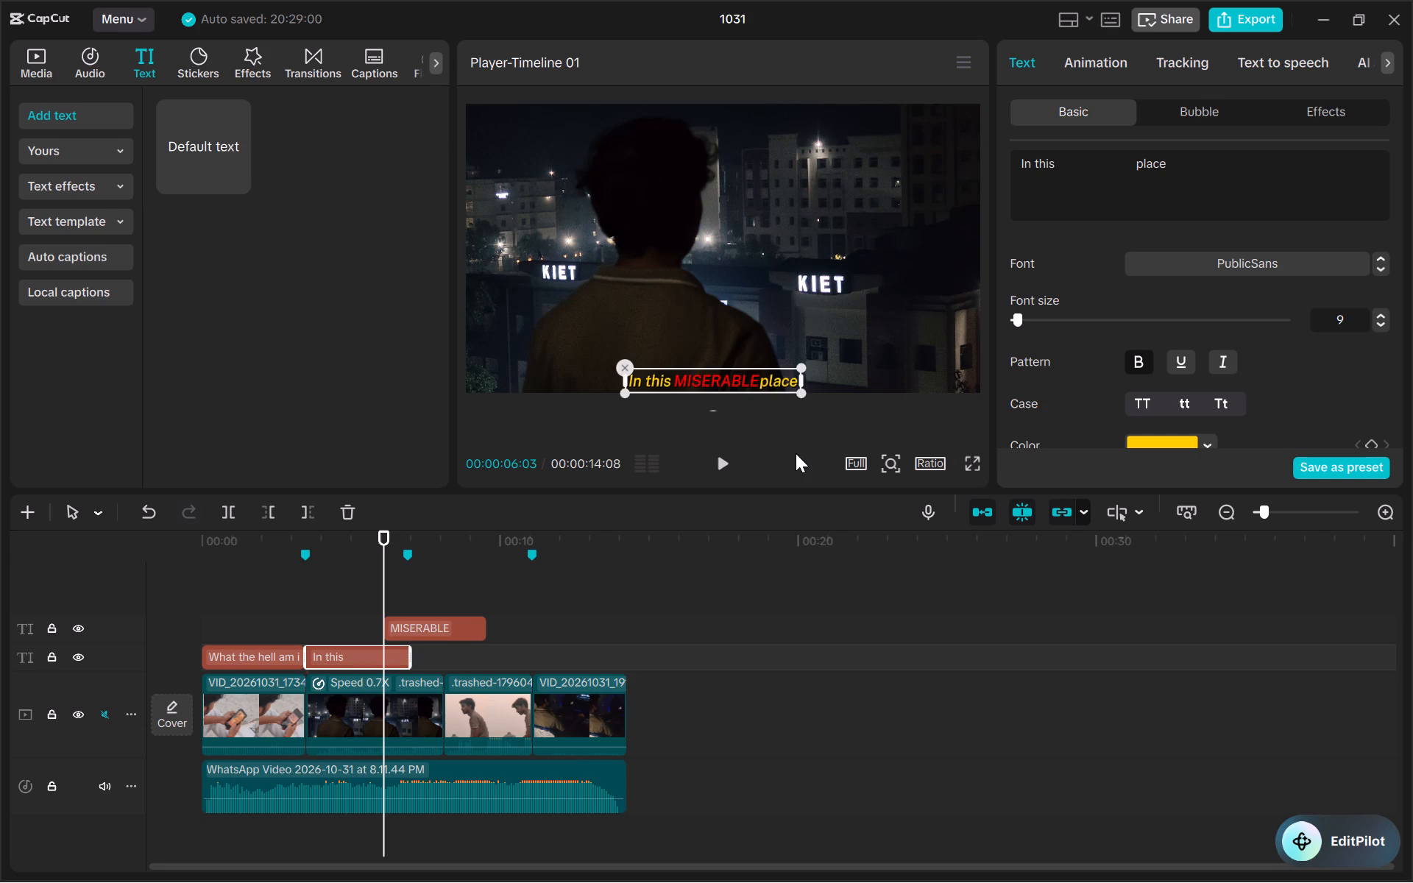
Stretch the MISERABLE text clip to start at the first marker and end at 00:00:08:04, where the sunset shot begins.
click(415, 625)
drag(379, 622, 333, 624)
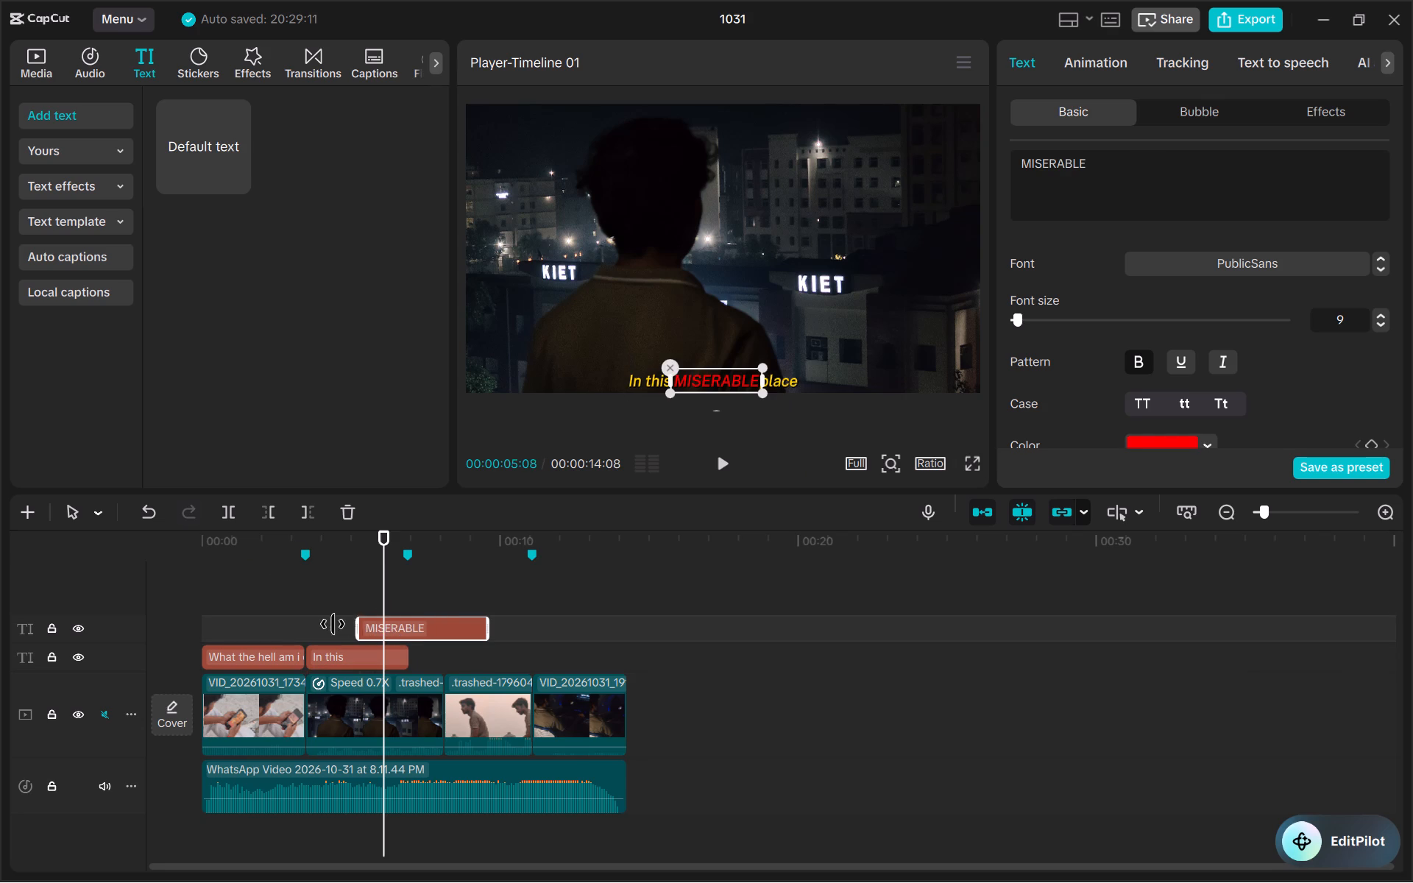
drag(333, 624, 309, 625)
double_click(309, 625)
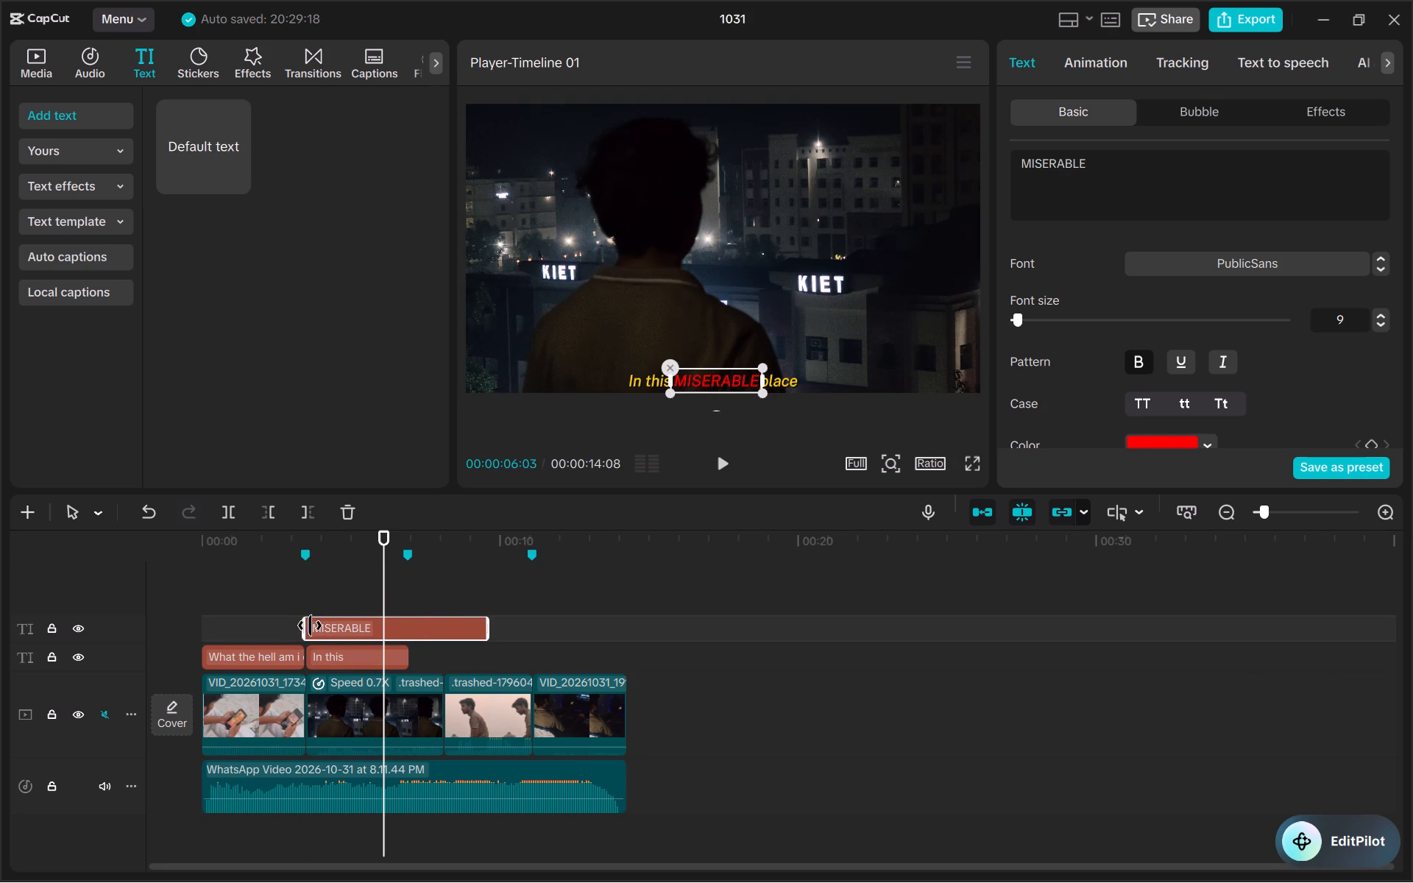
drag(303, 625, 311, 625)
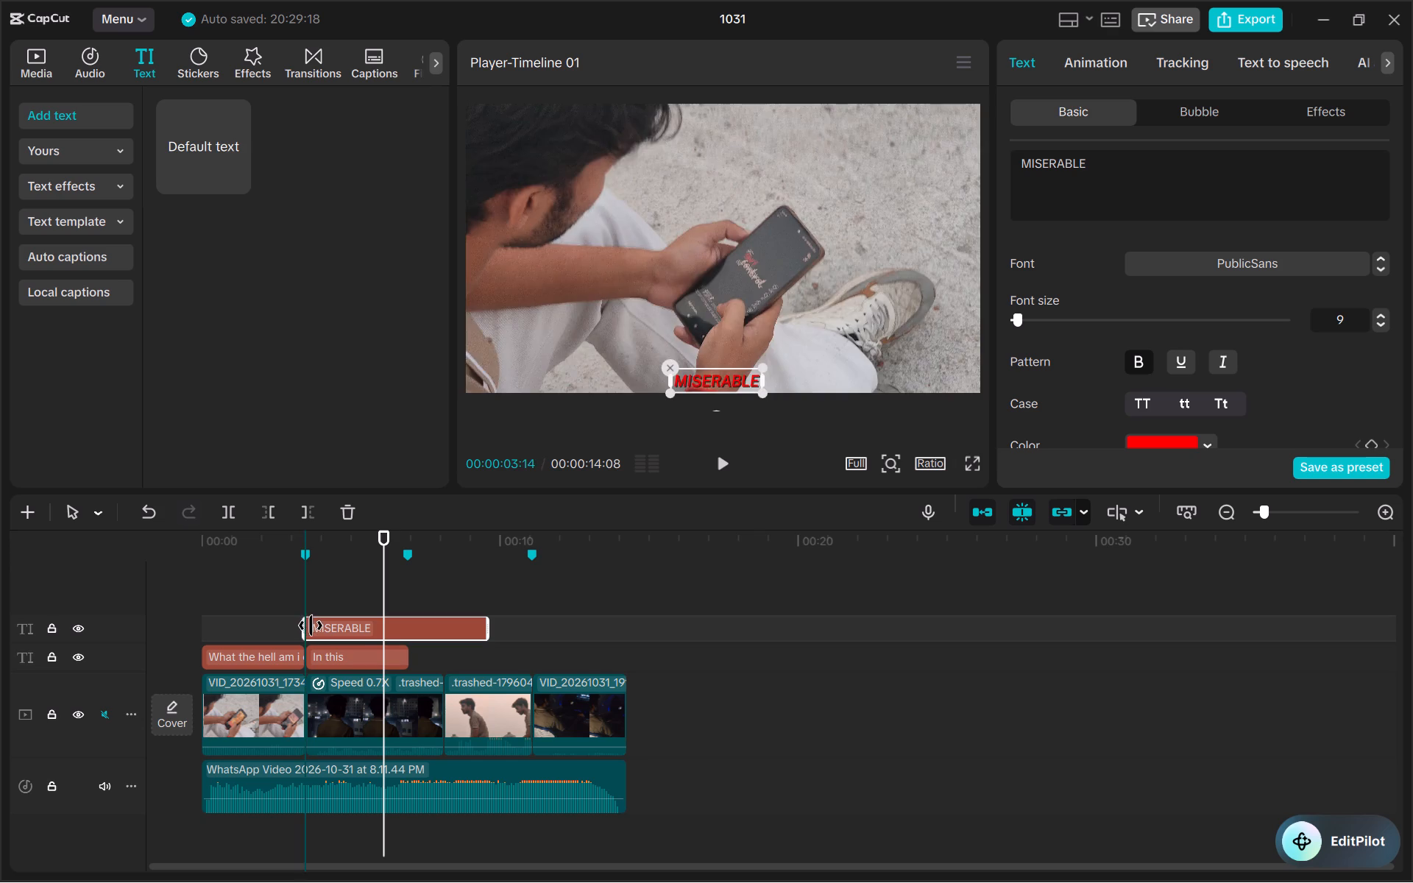
drag(311, 625, 310, 625)
drag(486, 617, 437, 621)
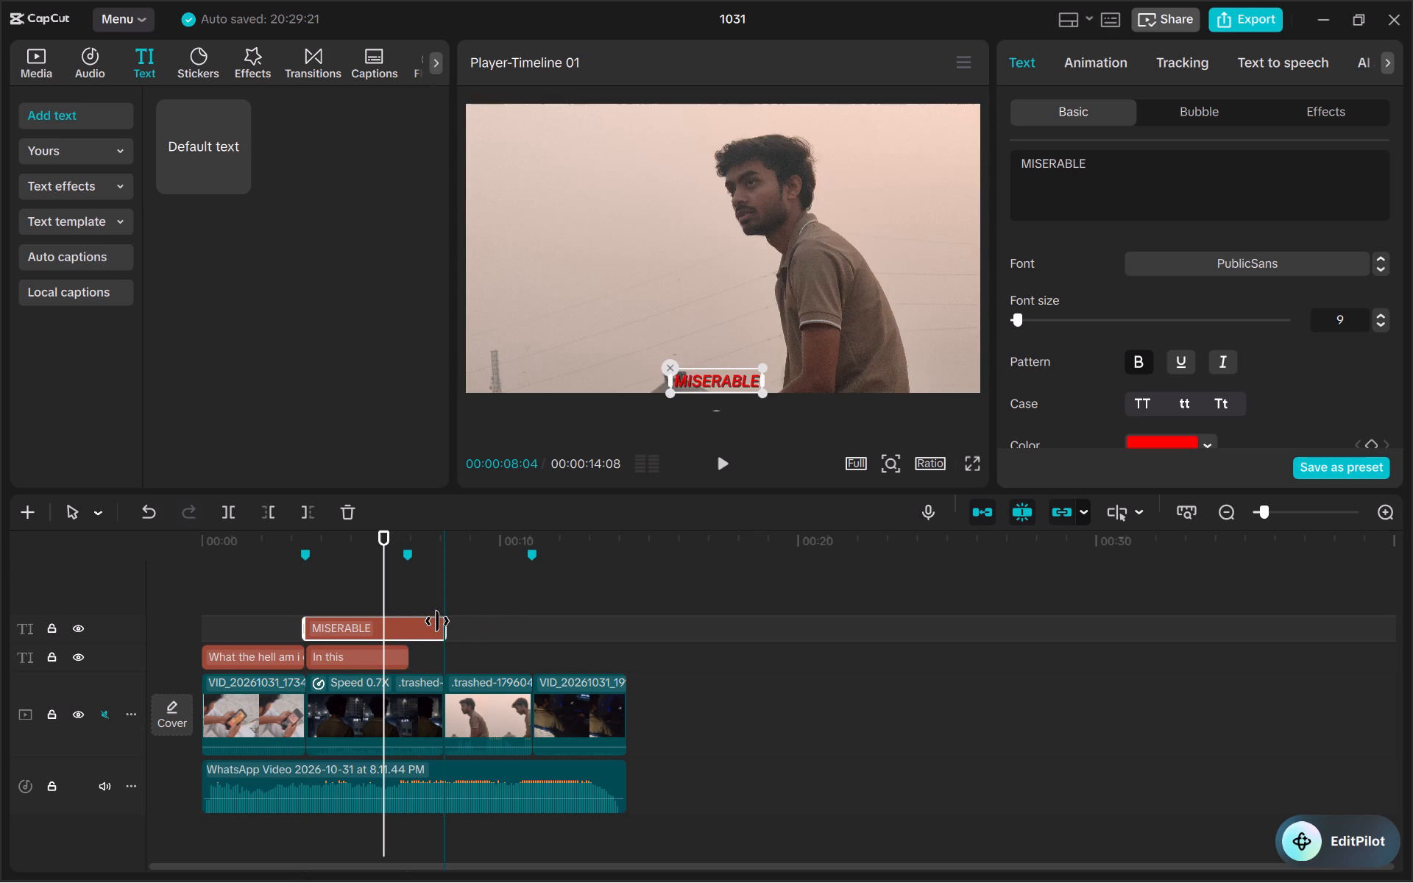
drag(437, 621, 437, 622)
Extend the end of the "In this place" caption to match MISERABLE, and play the captions back from the start.
click(405, 653)
click(405, 653)
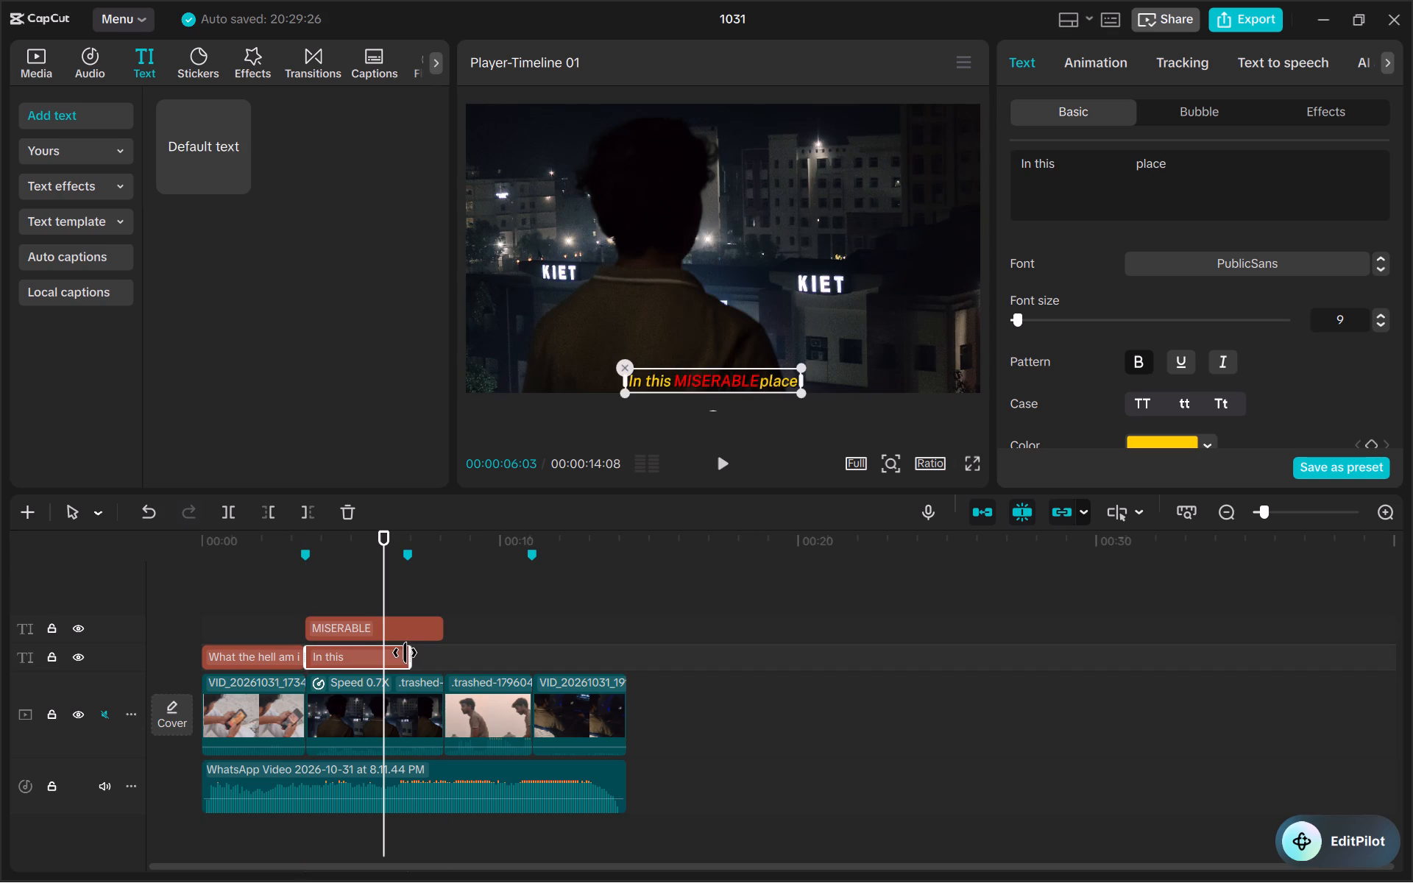
drag(405, 653, 424, 650)
drag(408, 651, 441, 649)
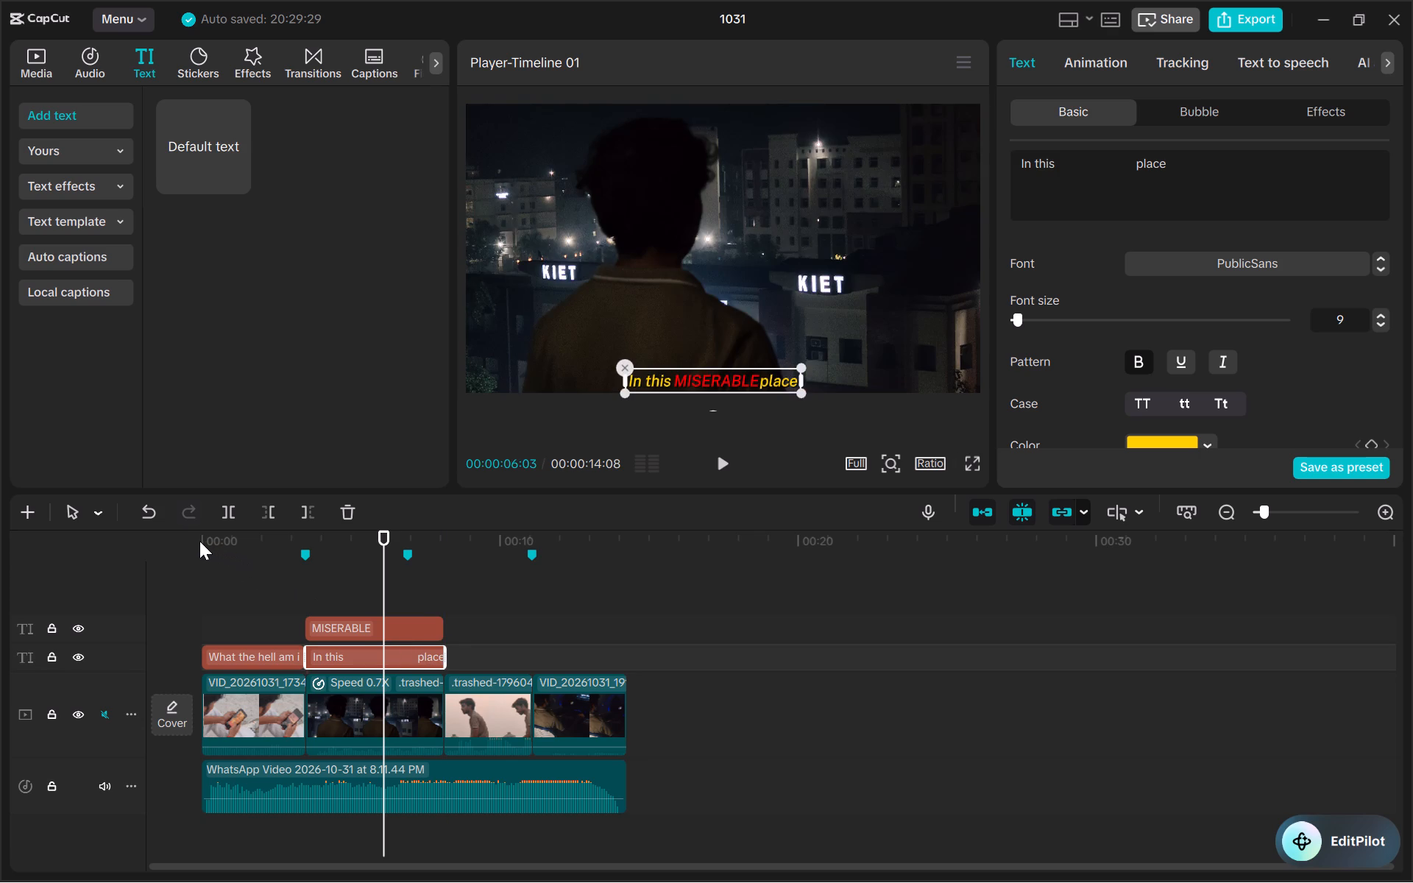
click(199, 541)
double_click(210, 541)
drag(210, 541, 158, 533)
key(space)
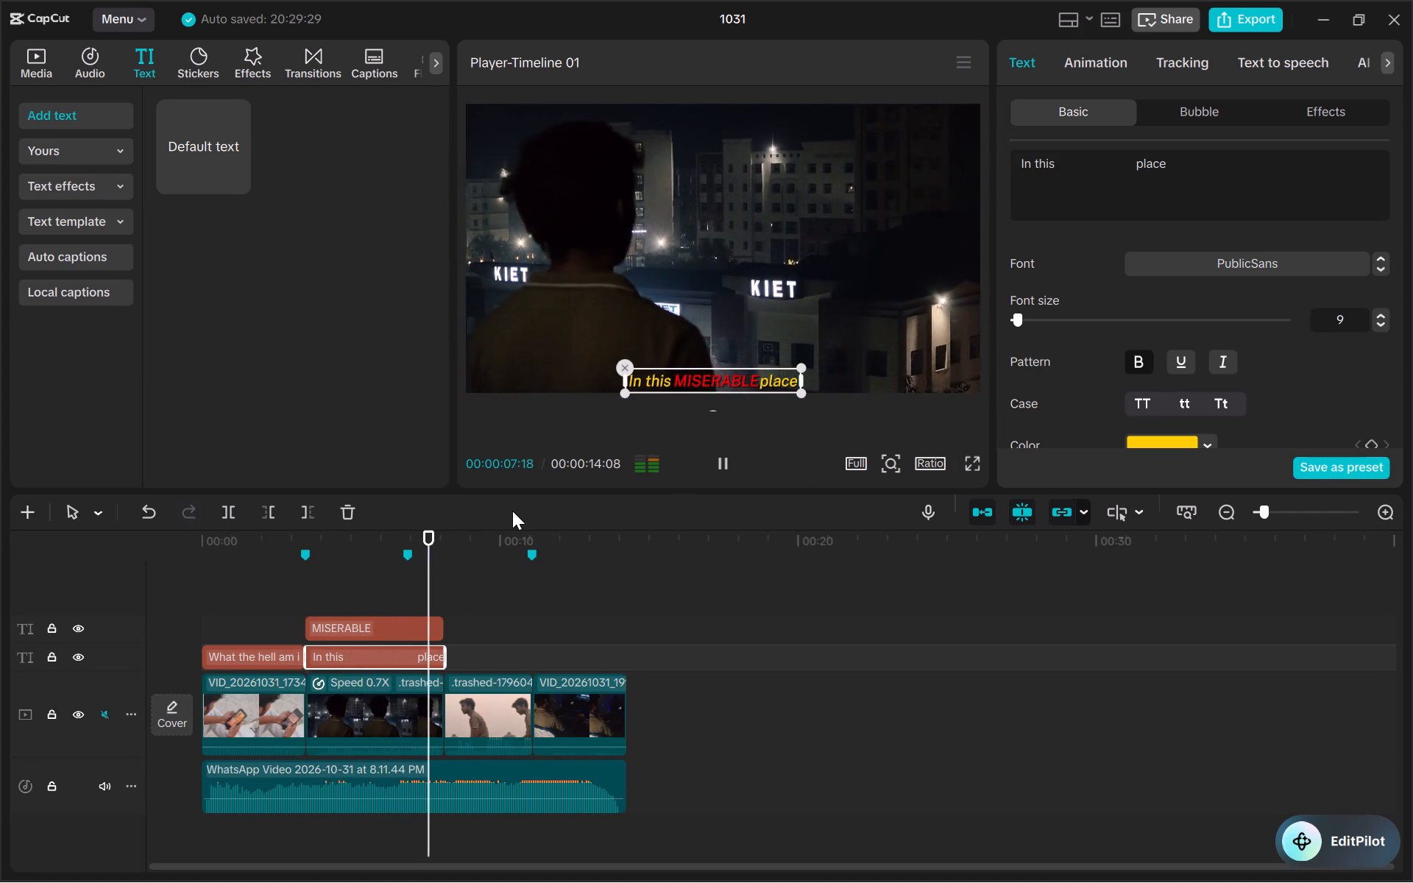
key(space)
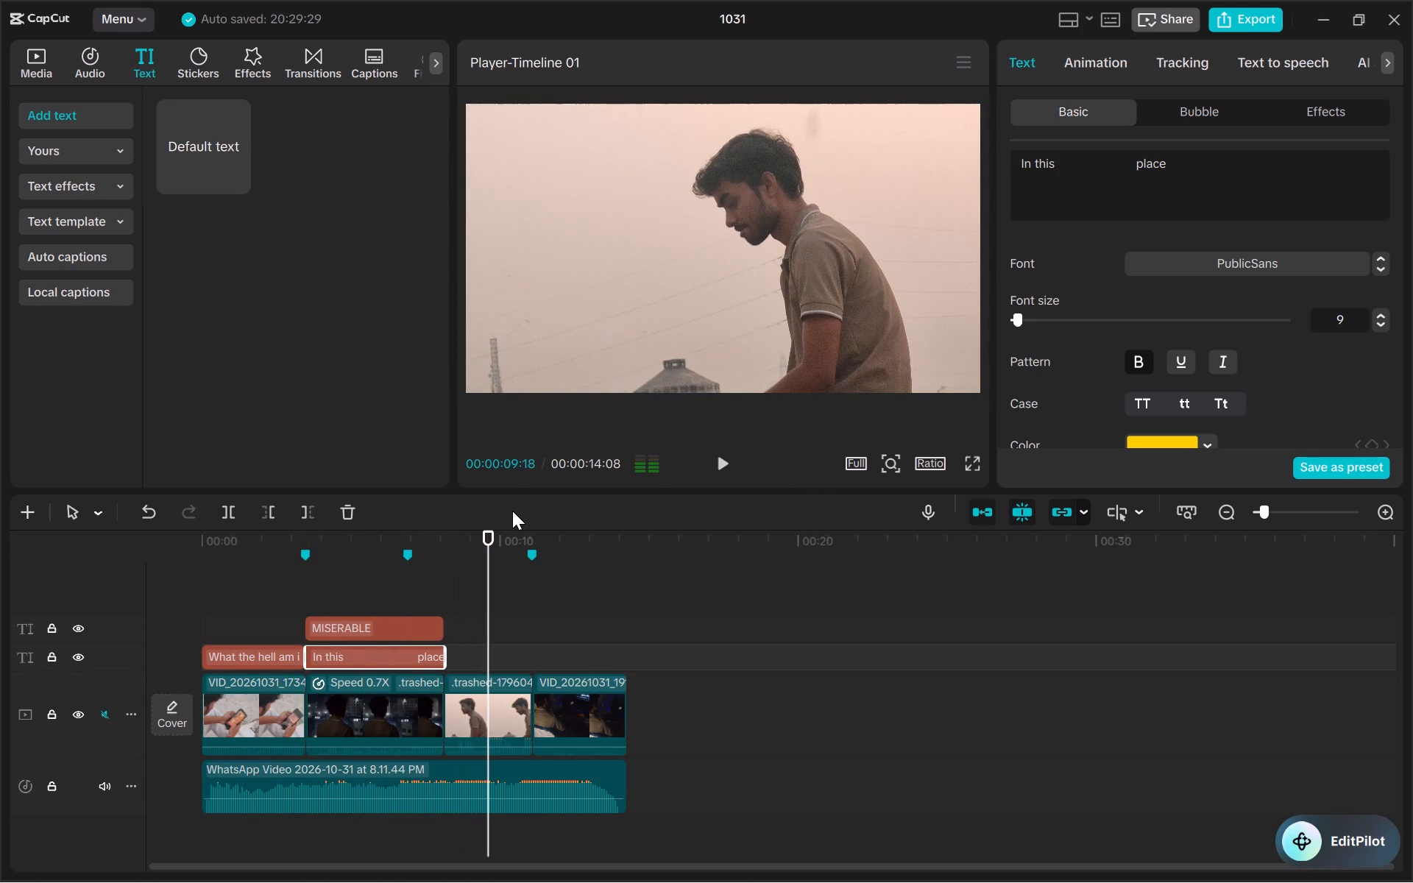
Paste a copy of the "What the hell am i doing here" caption directly after the "In this place" caption.
click(261, 650)
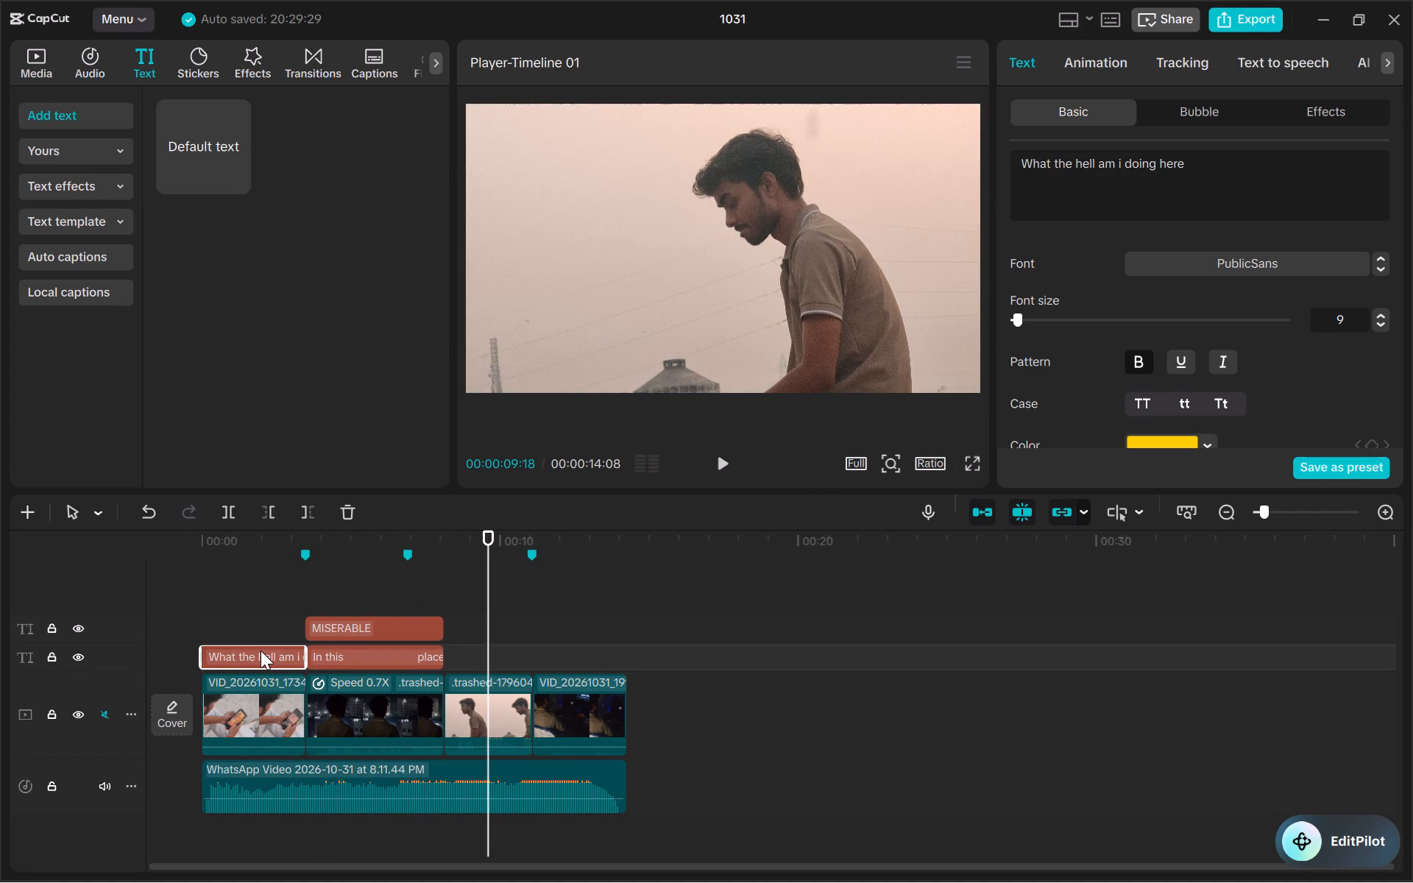
key(ctrl+c)
click(459, 648)
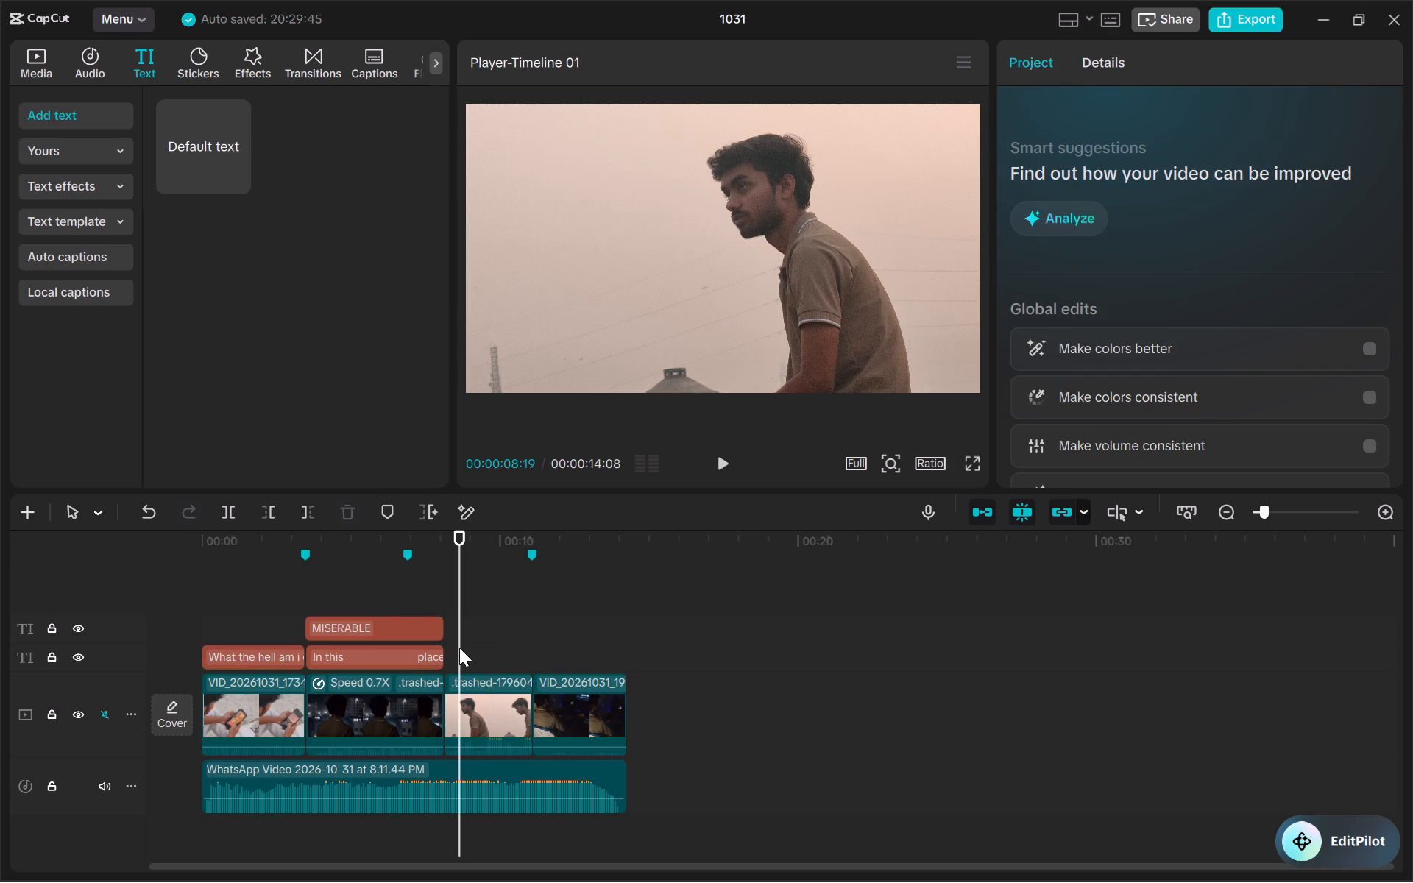
key(ctrl+v)
click(499, 648)
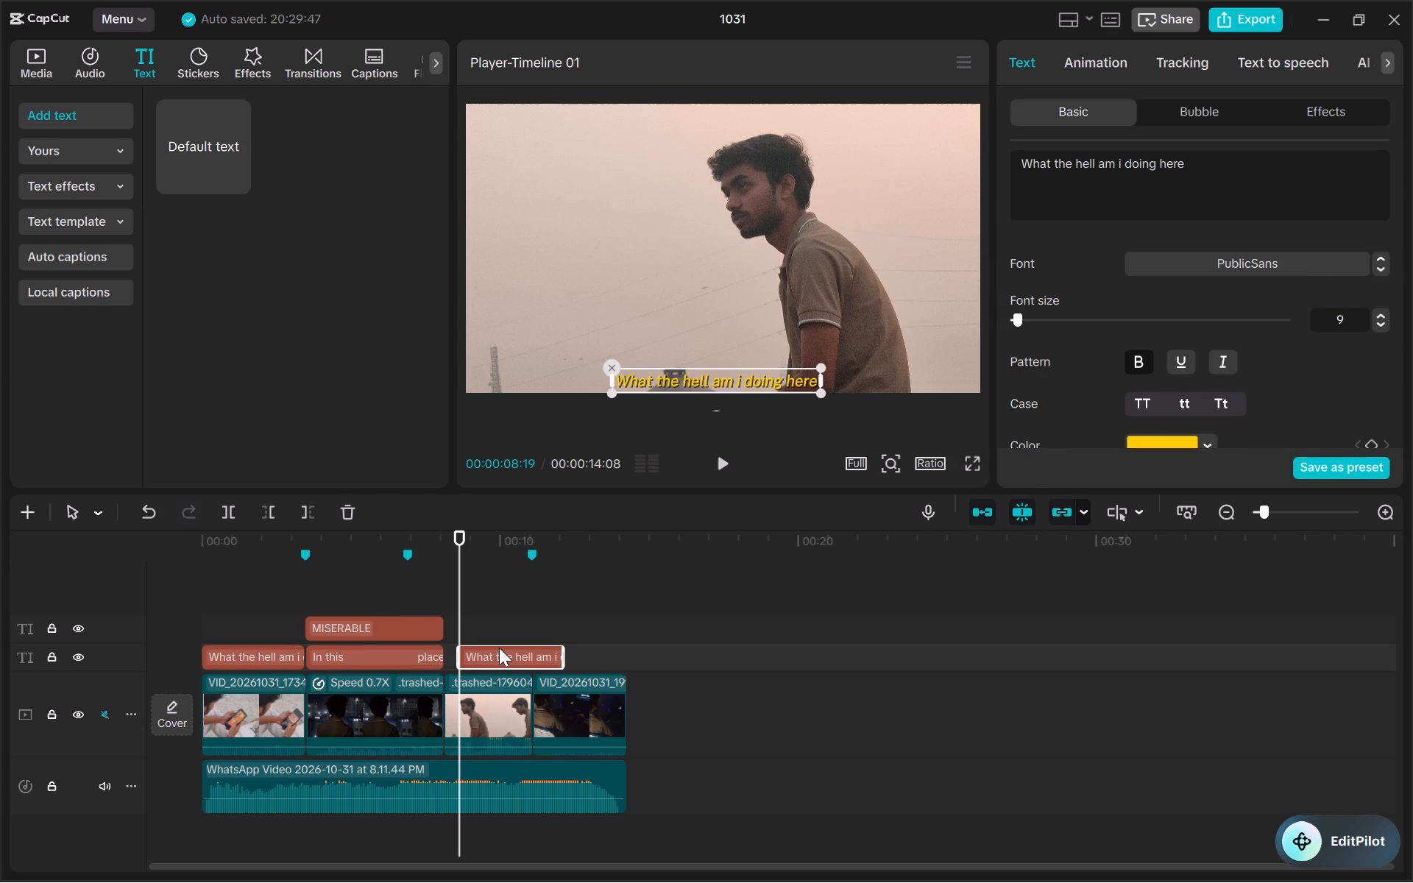
drag(499, 648, 485, 648)
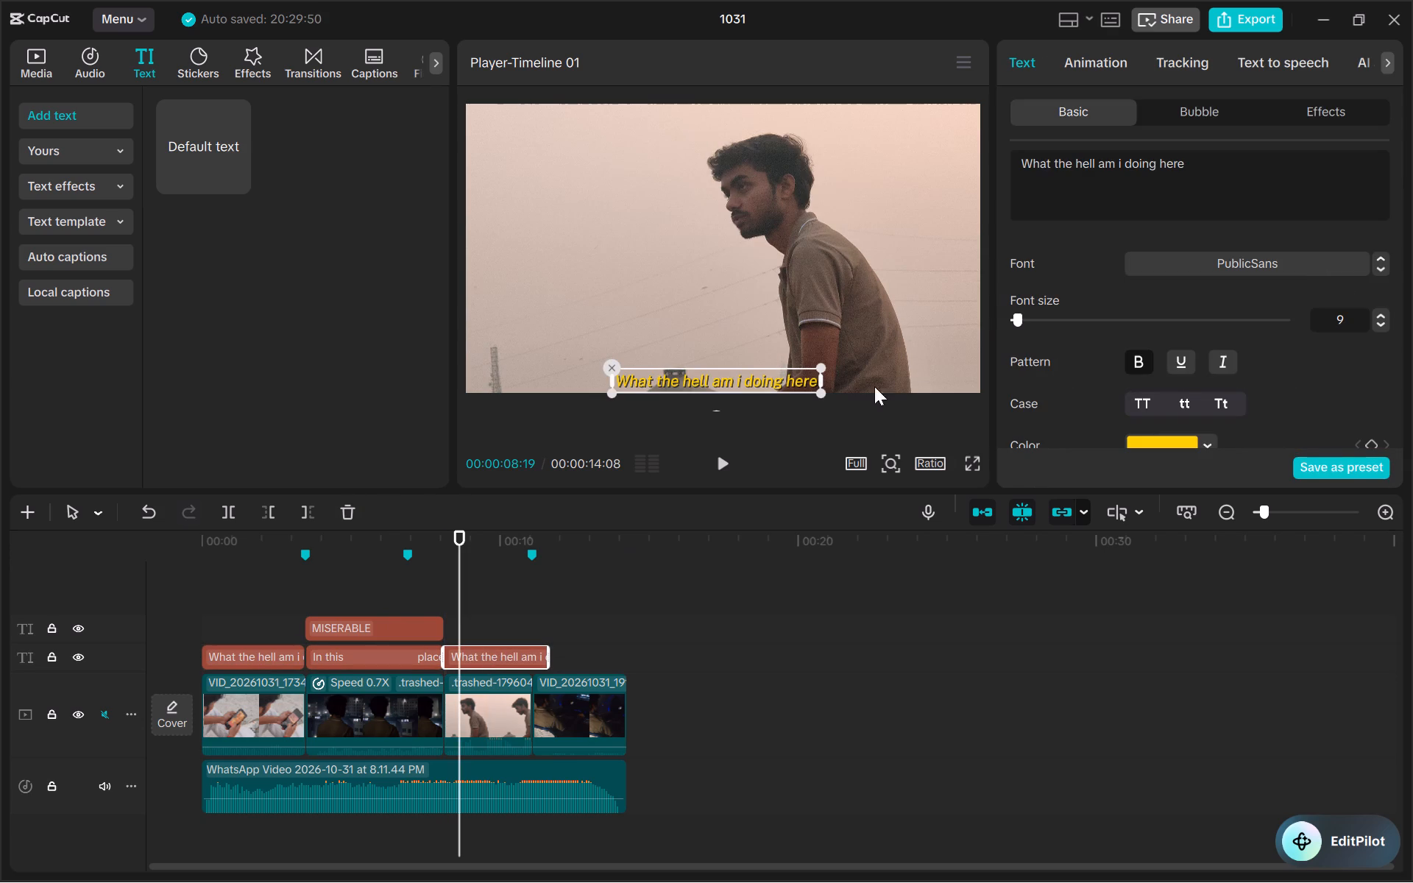
Replace the pasted caption's text with "I am risking my life".
drag(1212, 194, 986, 161)
key(BackSpace)
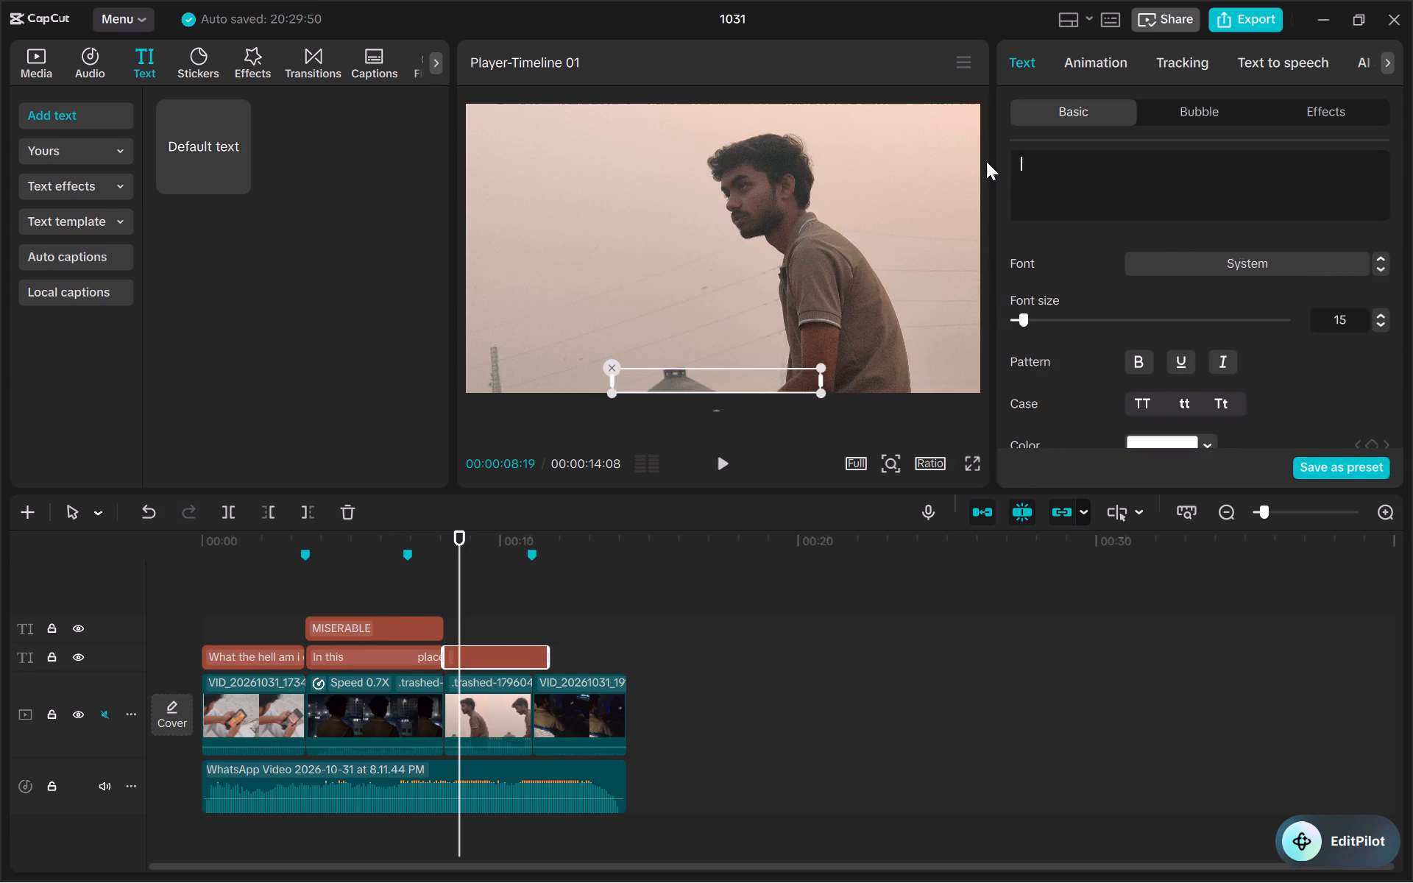
key(space)
text(am)
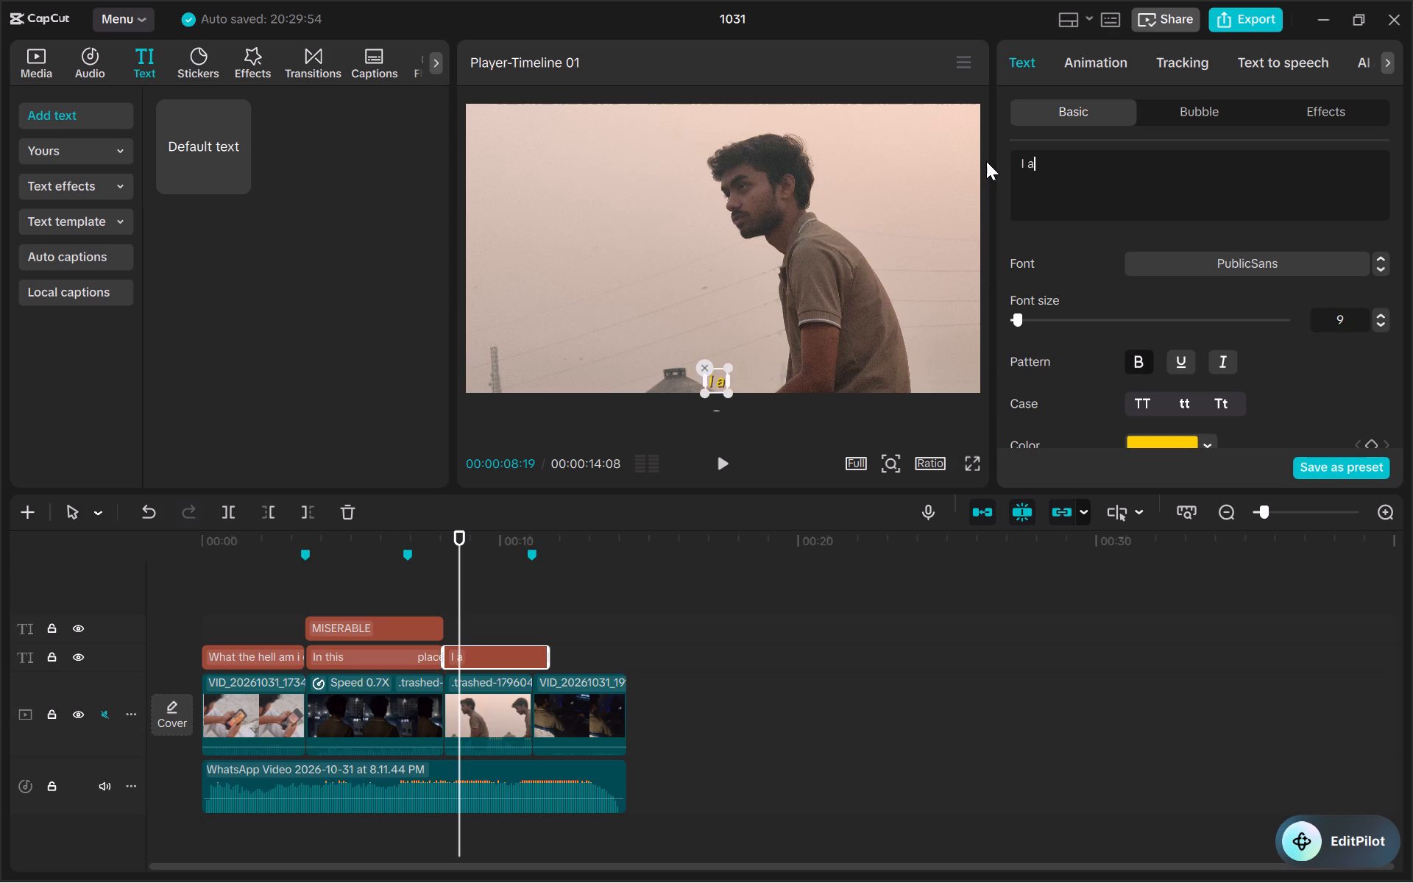
key(space)
text(rsik)
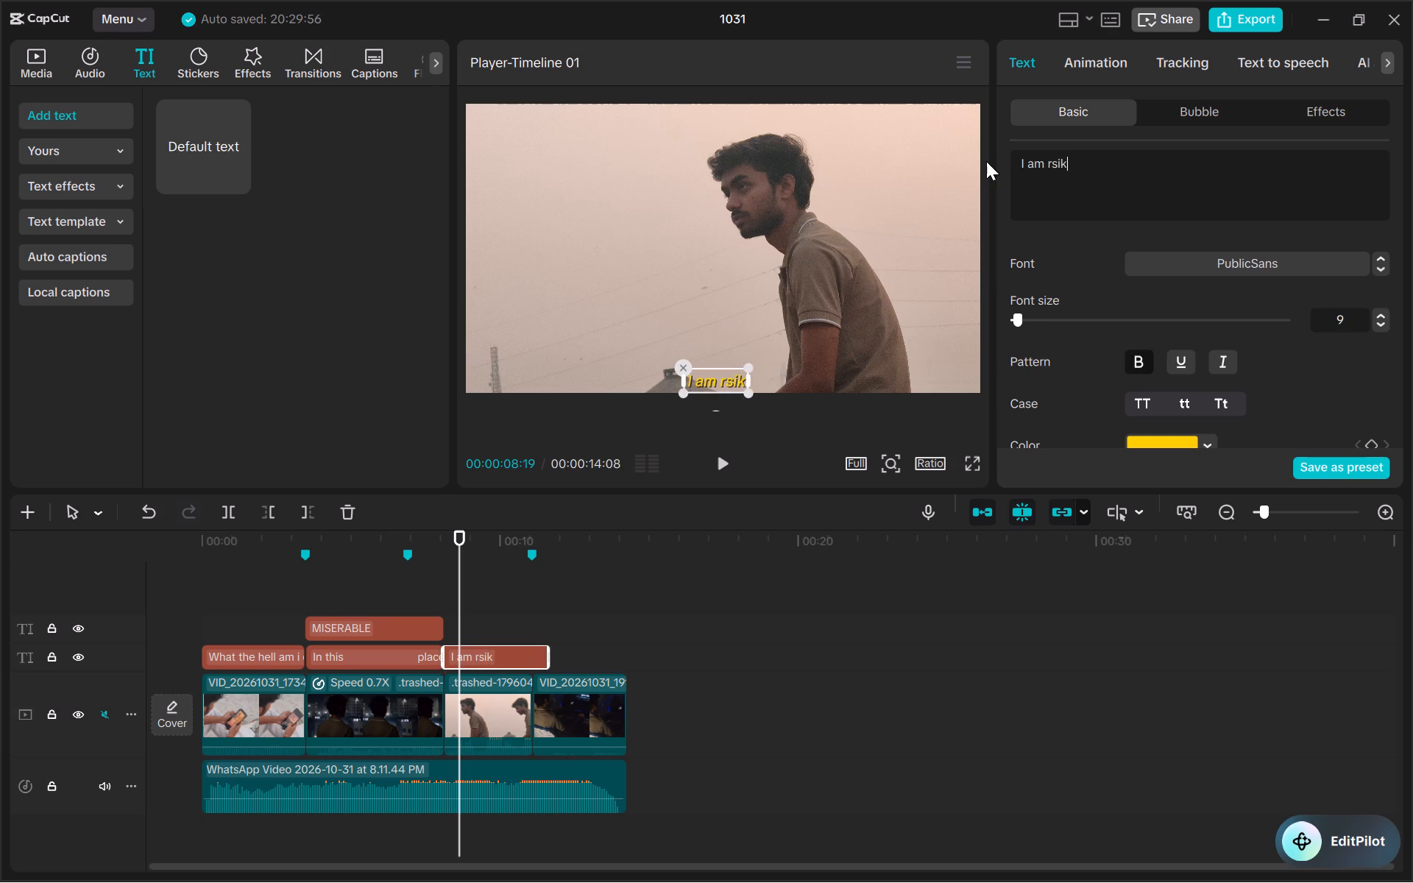
key(BackSpace)
key(BackSpace)
key(BackSpace)
text(isking)
key(space)
text(my life)
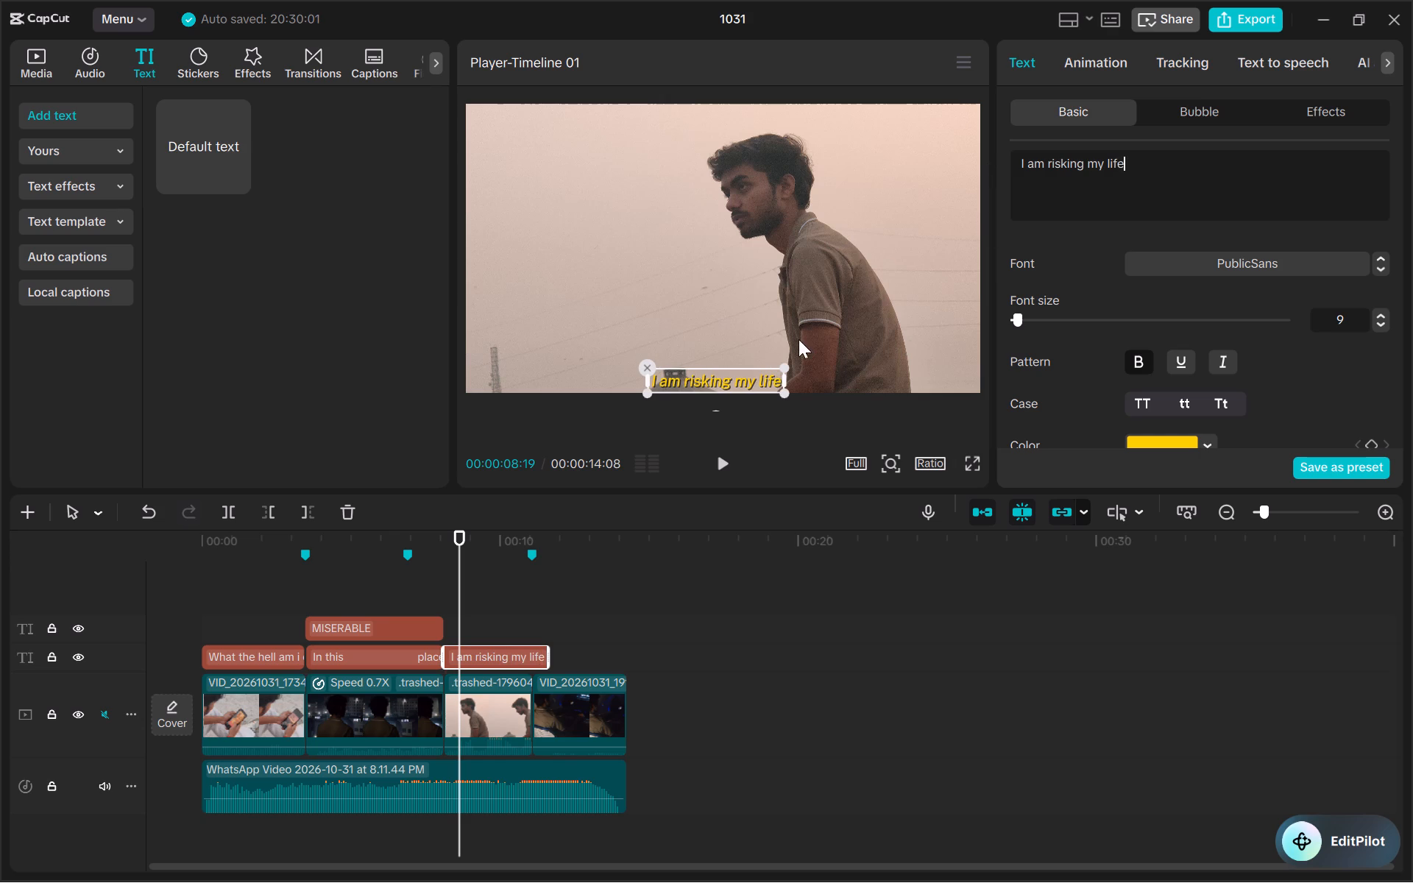
click(768, 325)
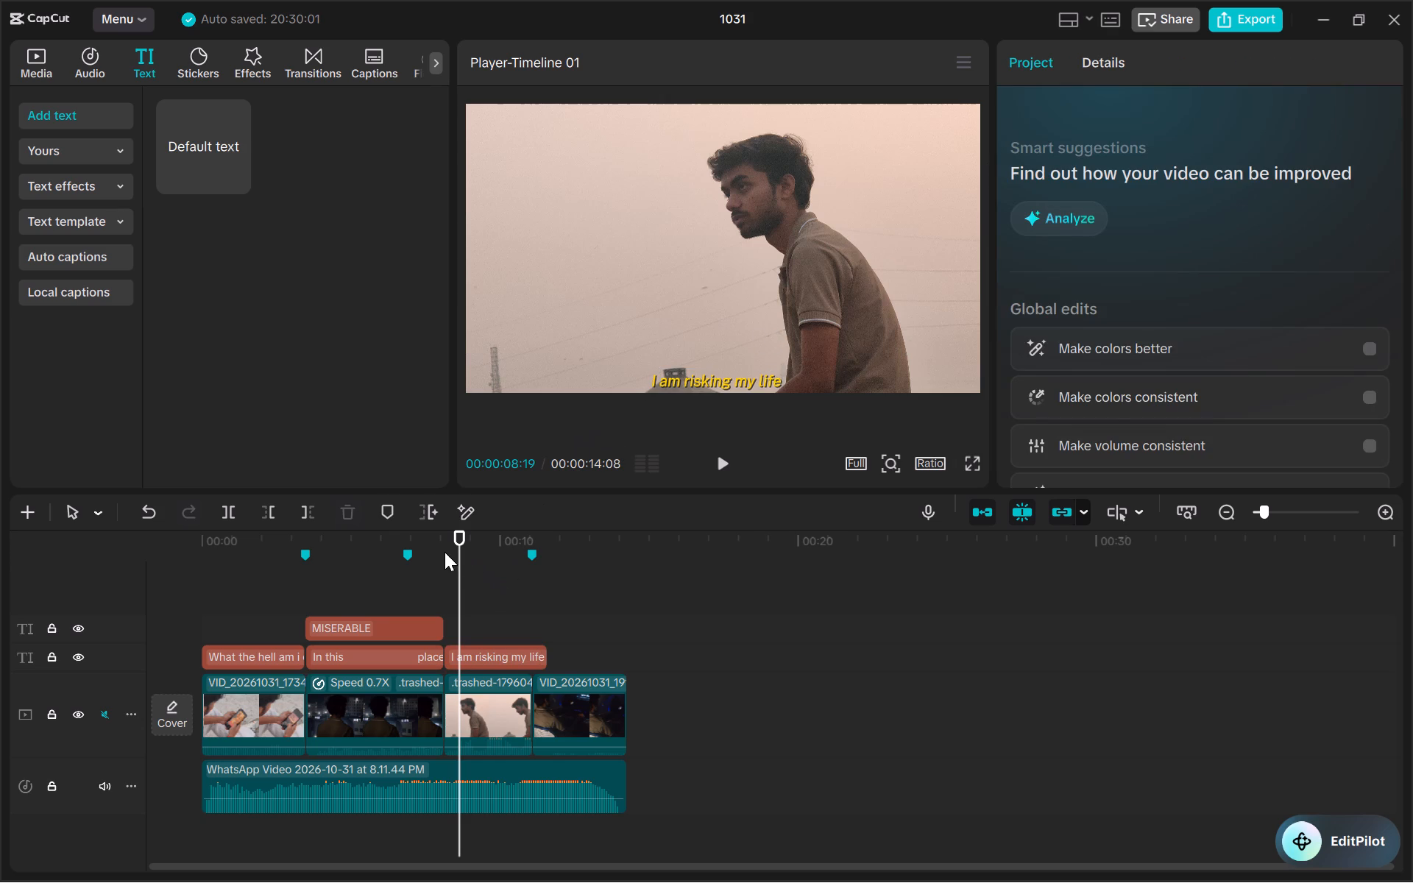
Trim the end of the "I am risking my life" caption to the third marker at 00:00:11:02, previewing its timing.
click(444, 552)
key(space)
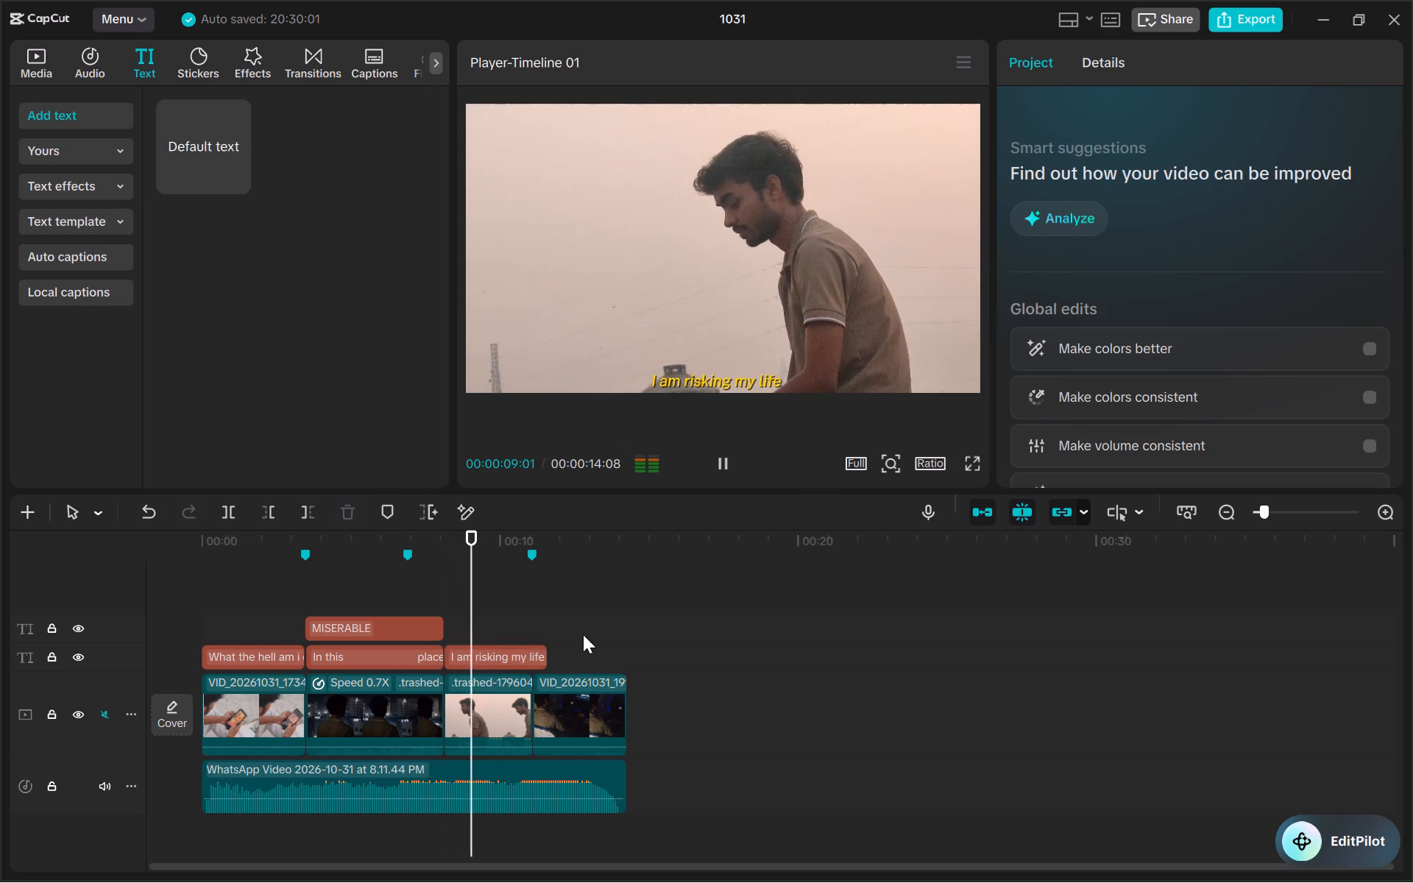
click(545, 656)
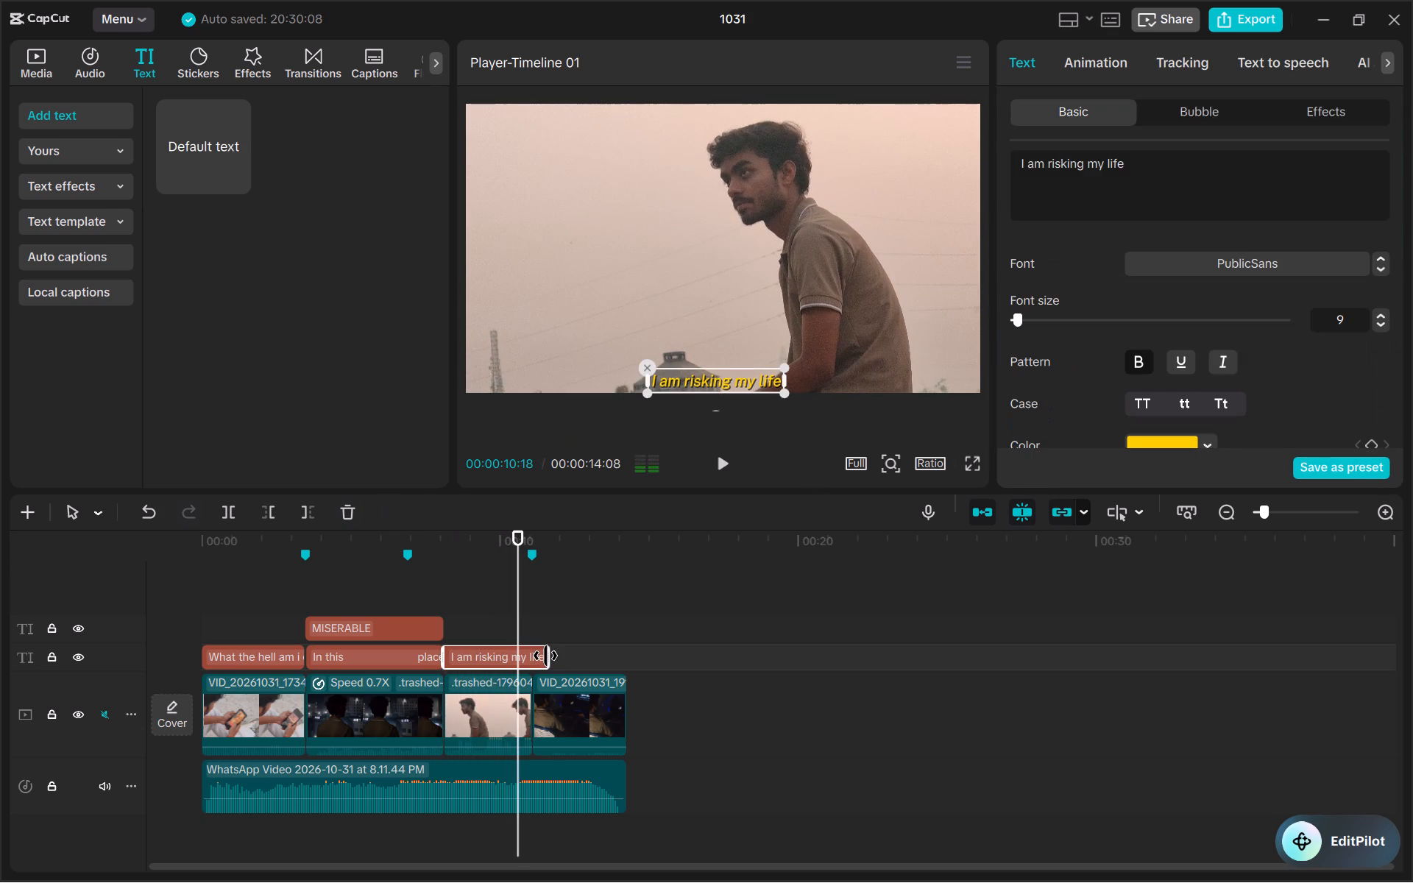
drag(545, 656, 530, 656)
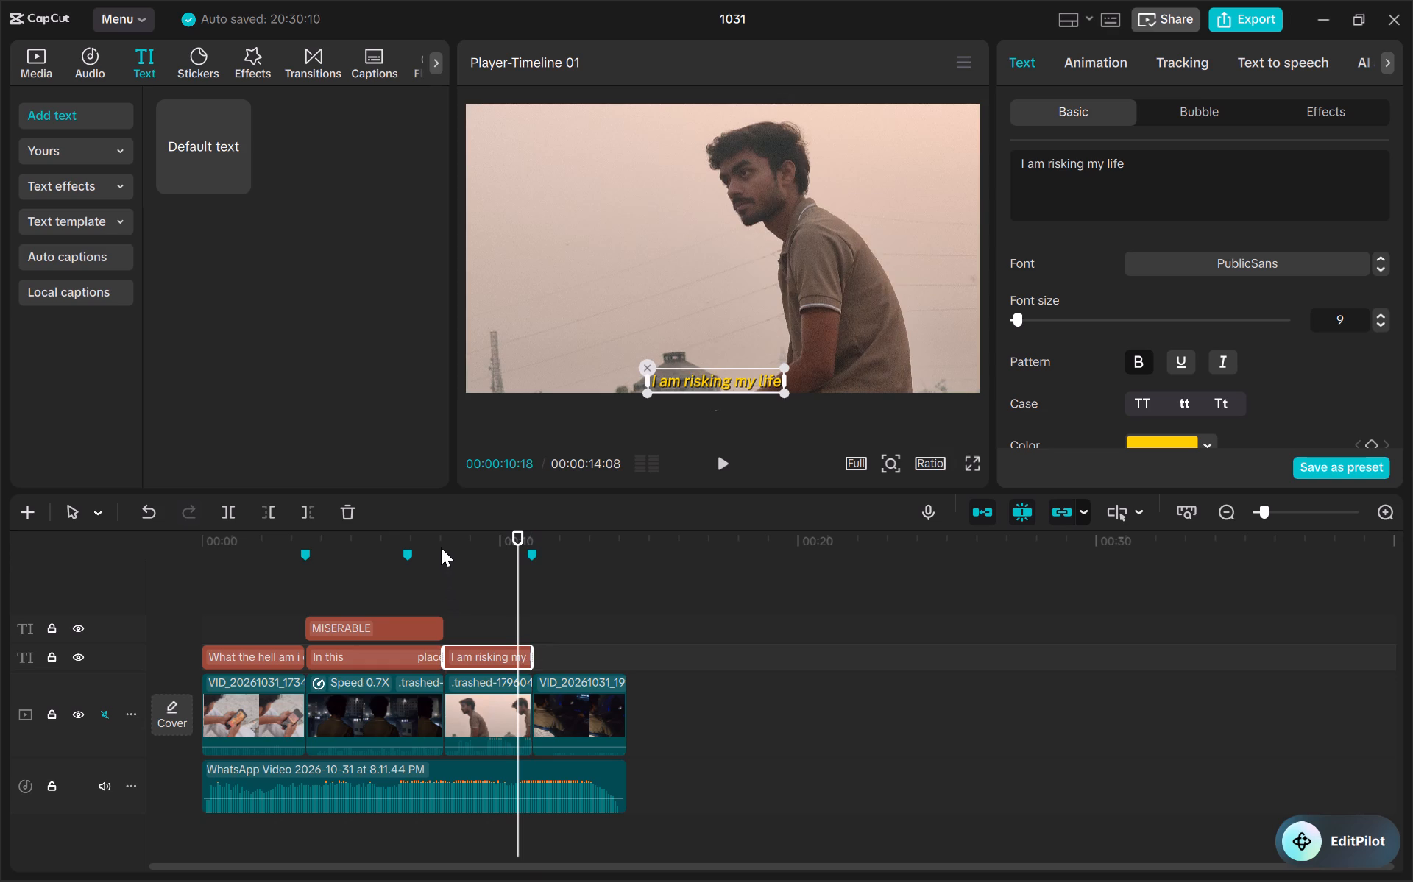
click(447, 547)
key(space)
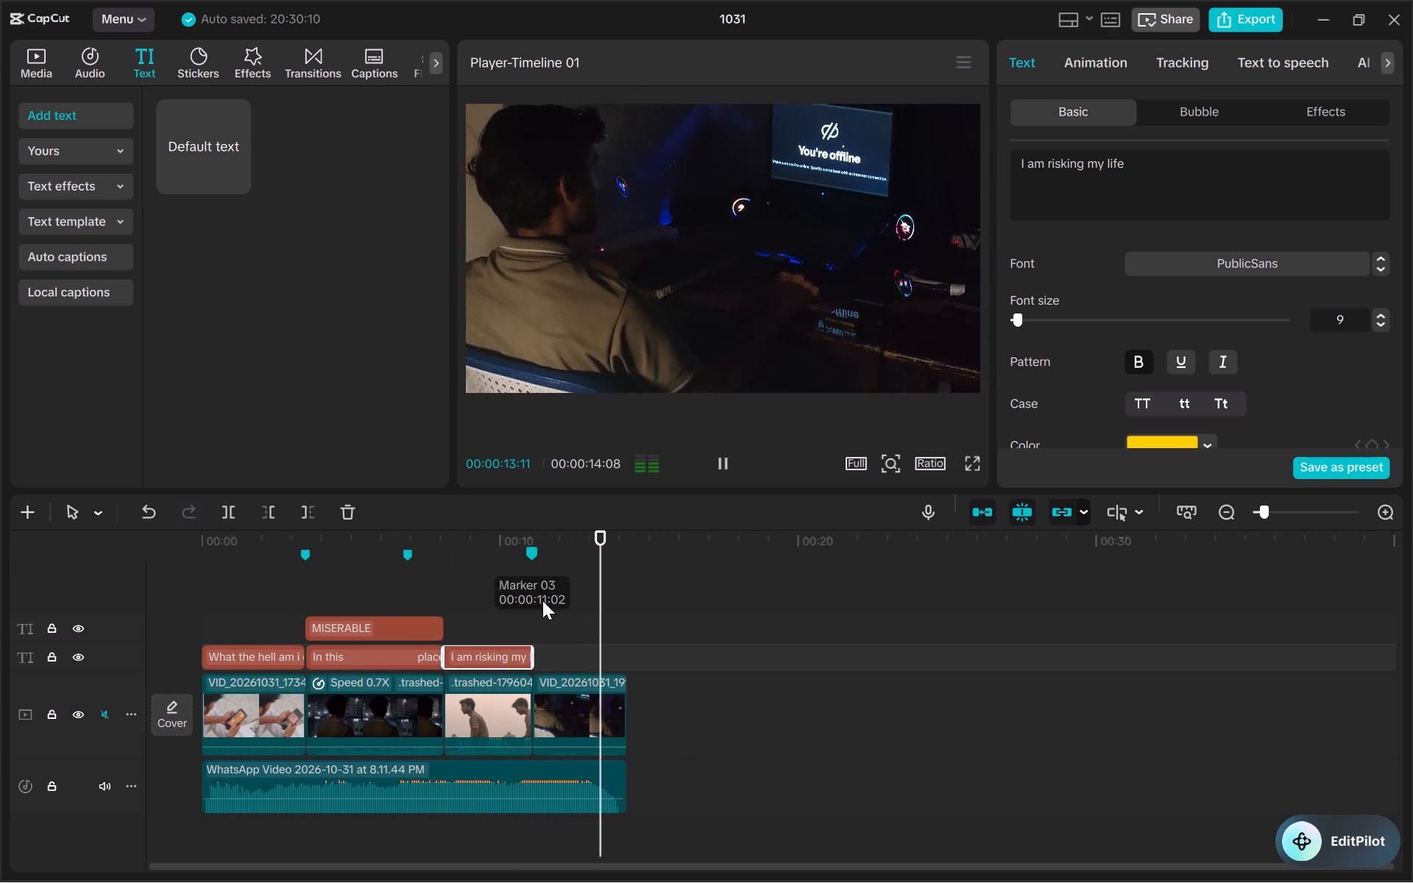
Paste a copy of the "I am risking my life" caption over the last clip, starting at the third marker.
click(514, 662)
key(ctrl+c)
click(568, 644)
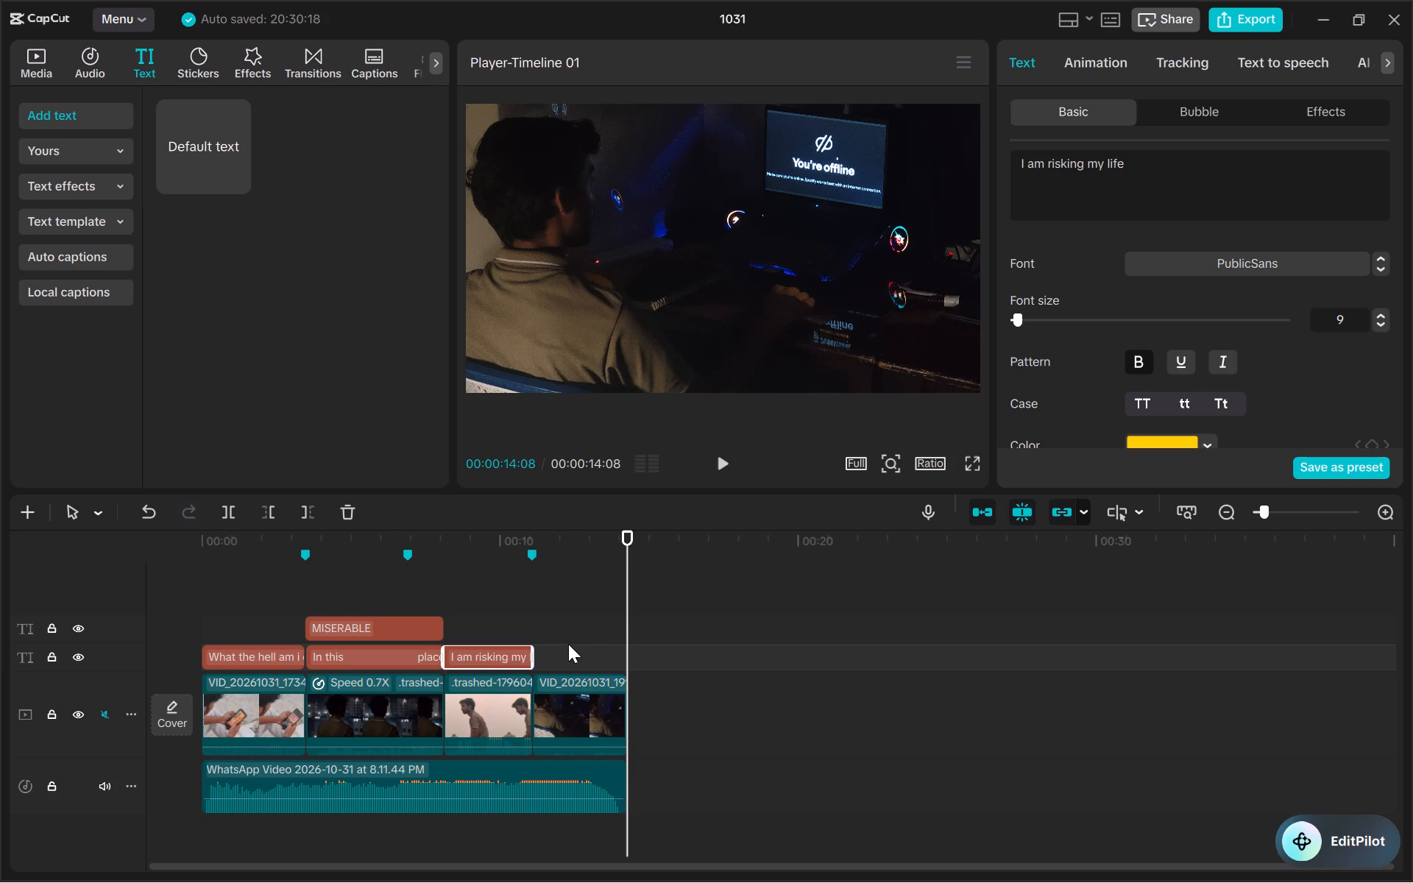
key(ctrl+v)
drag(595, 648, 562, 649)
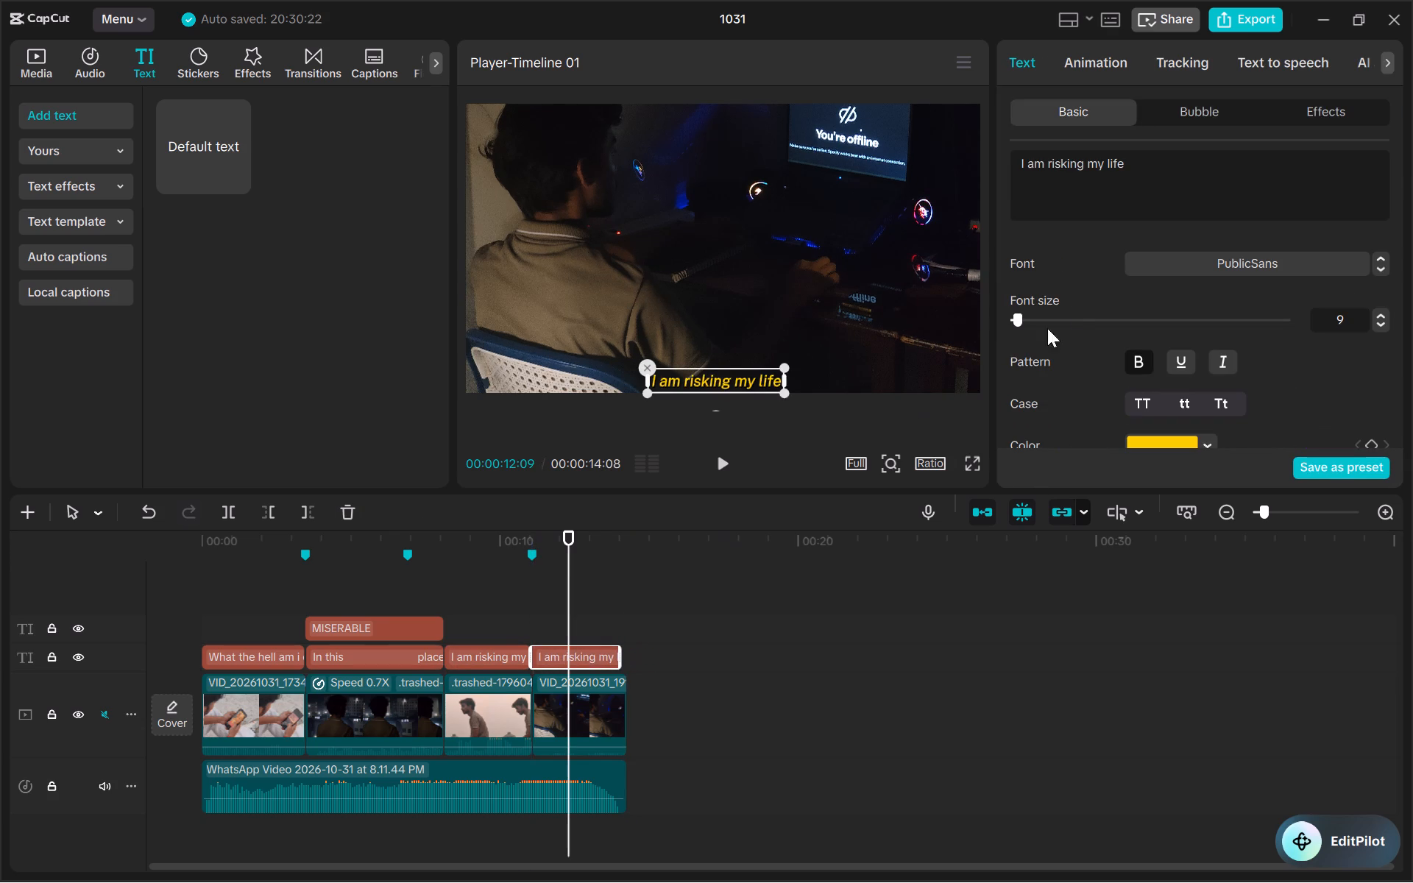
Replace the text of the caption over the last clip with "For what exactly".
drag(1170, 155, 938, 168)
drag(1165, 155, 1023, 160)
key(ctrl+a)
key(BackSpace)
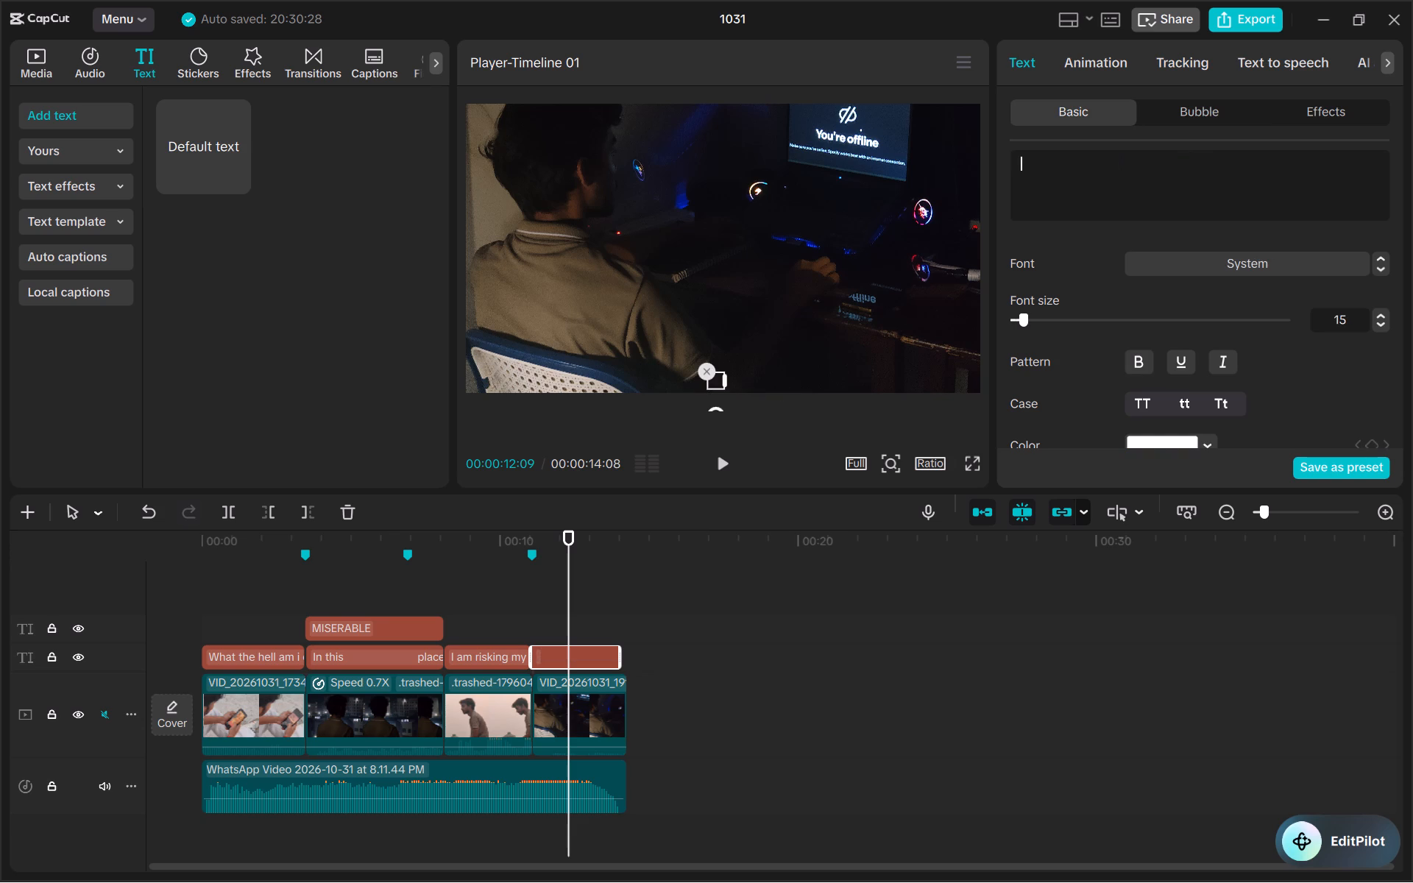
key(f)
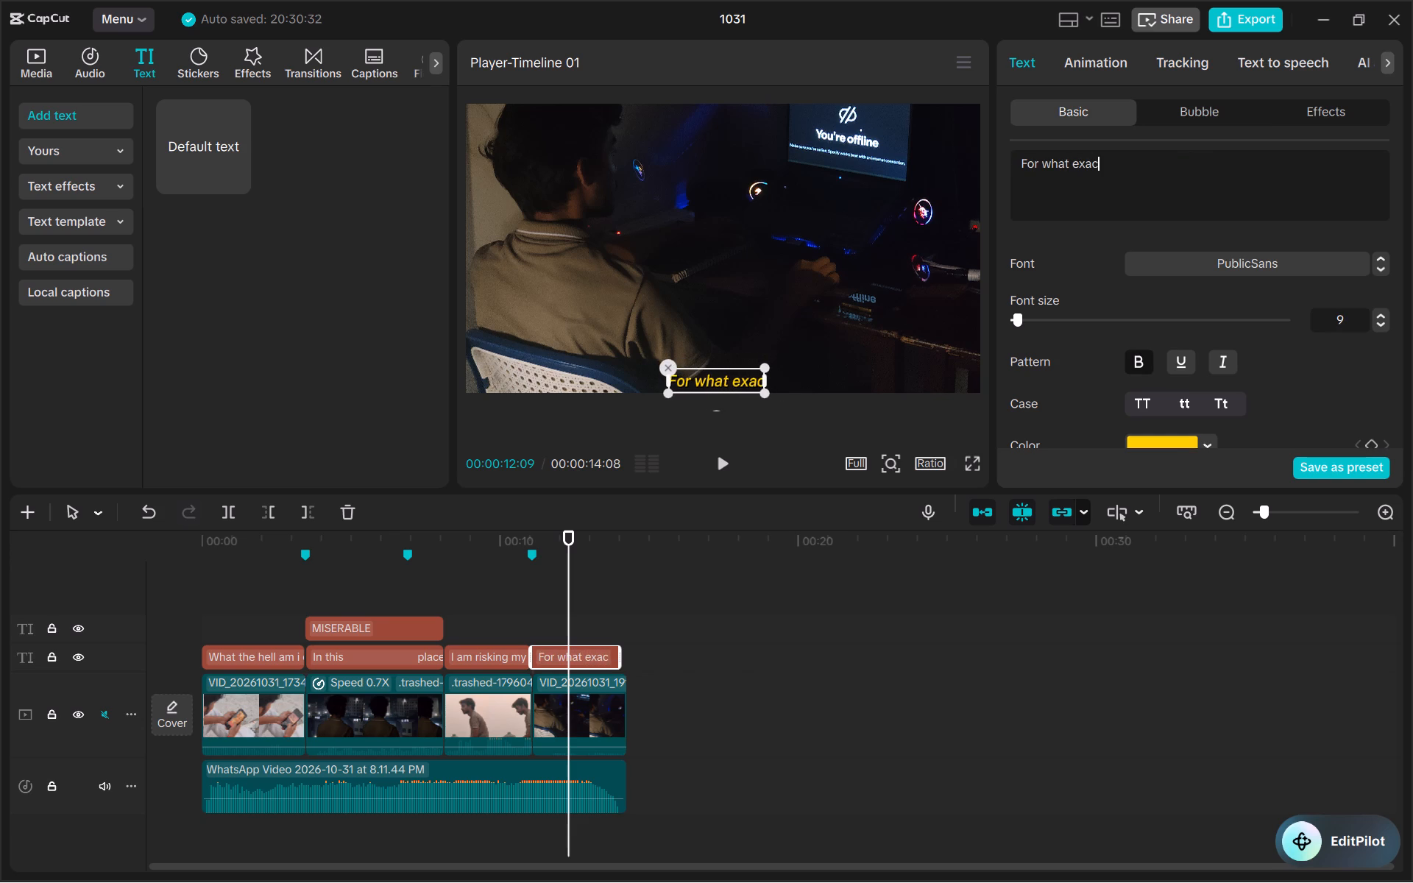
text(ly)
click(881, 445)
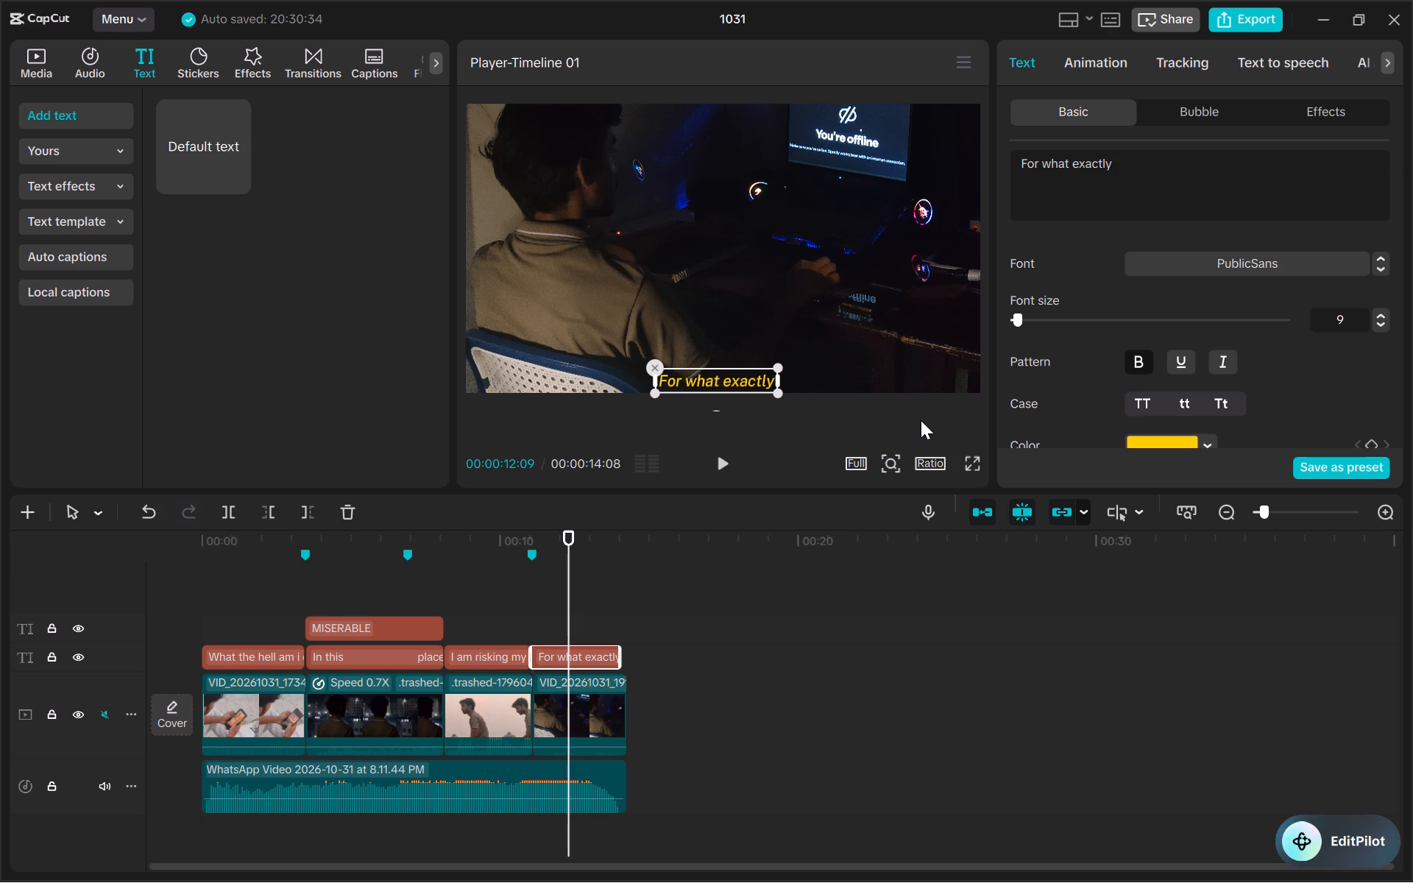
click(921, 420)
click(891, 322)
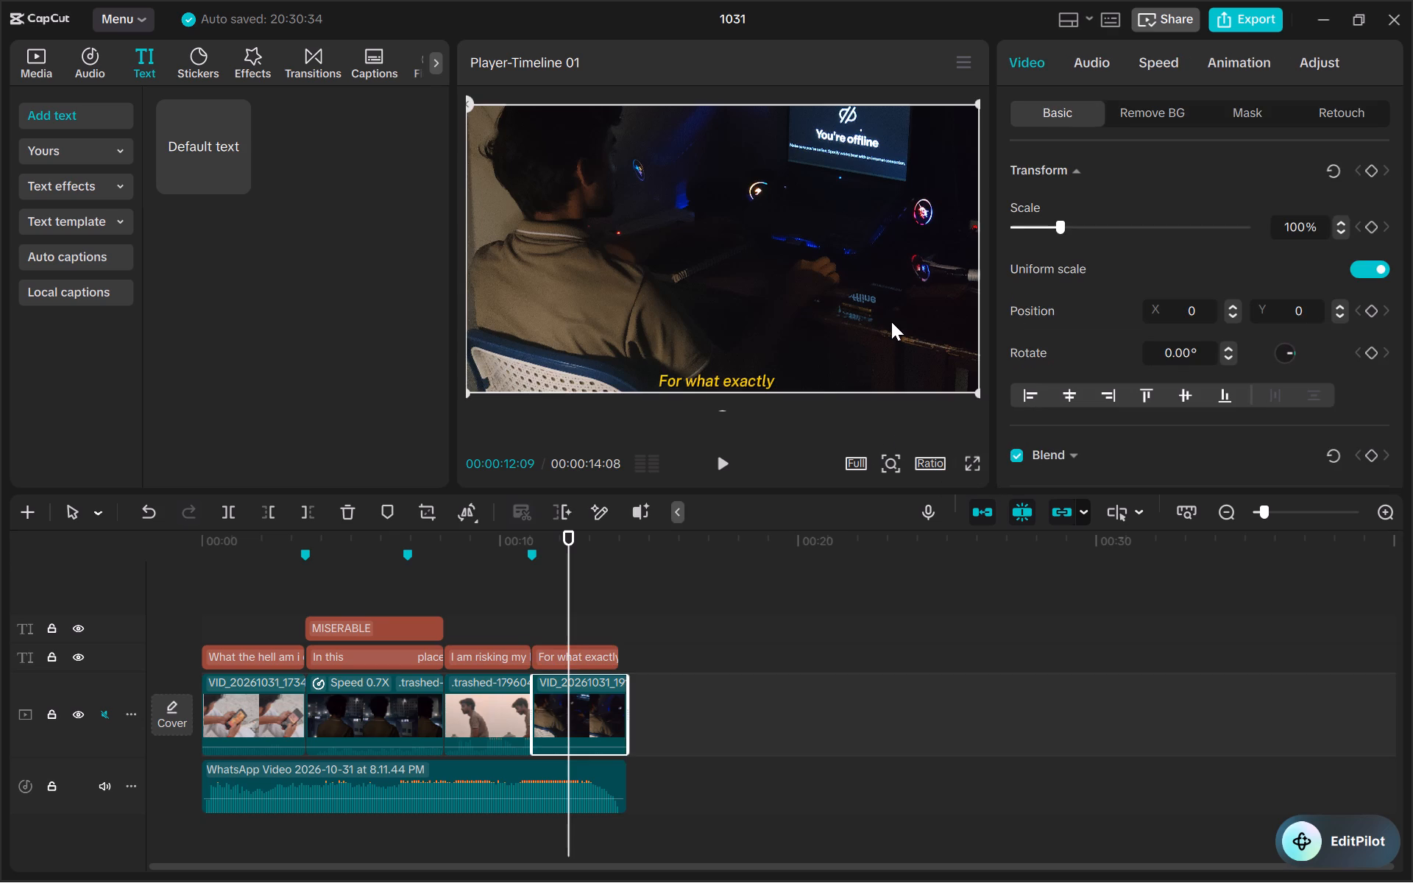
Extend the end of the "For what exactly" caption to the end of the last clip at 00:00:14:08.
click(719, 471)
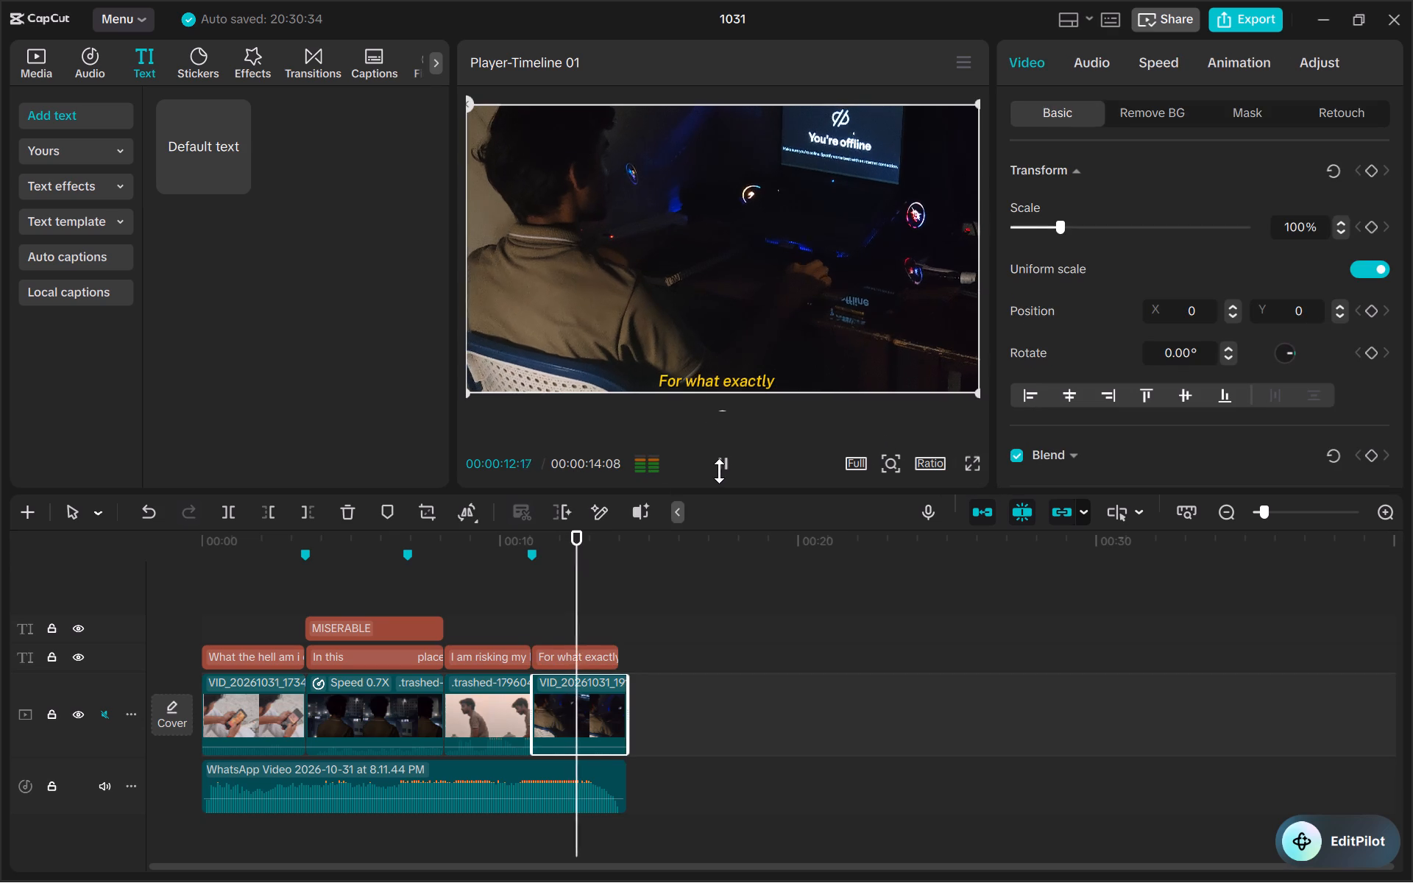
click(617, 651)
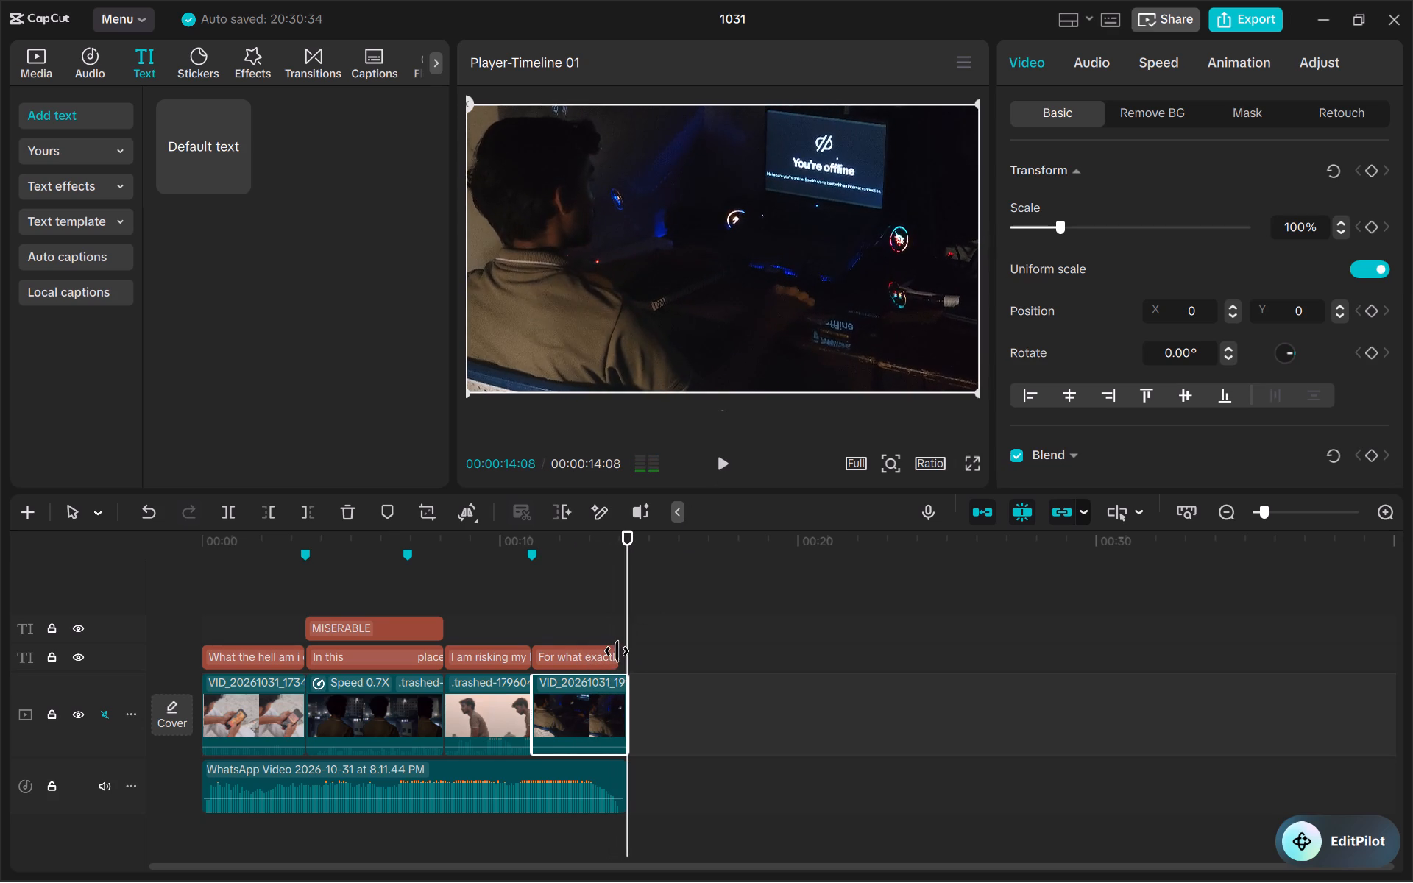
drag(617, 651, 630, 651)
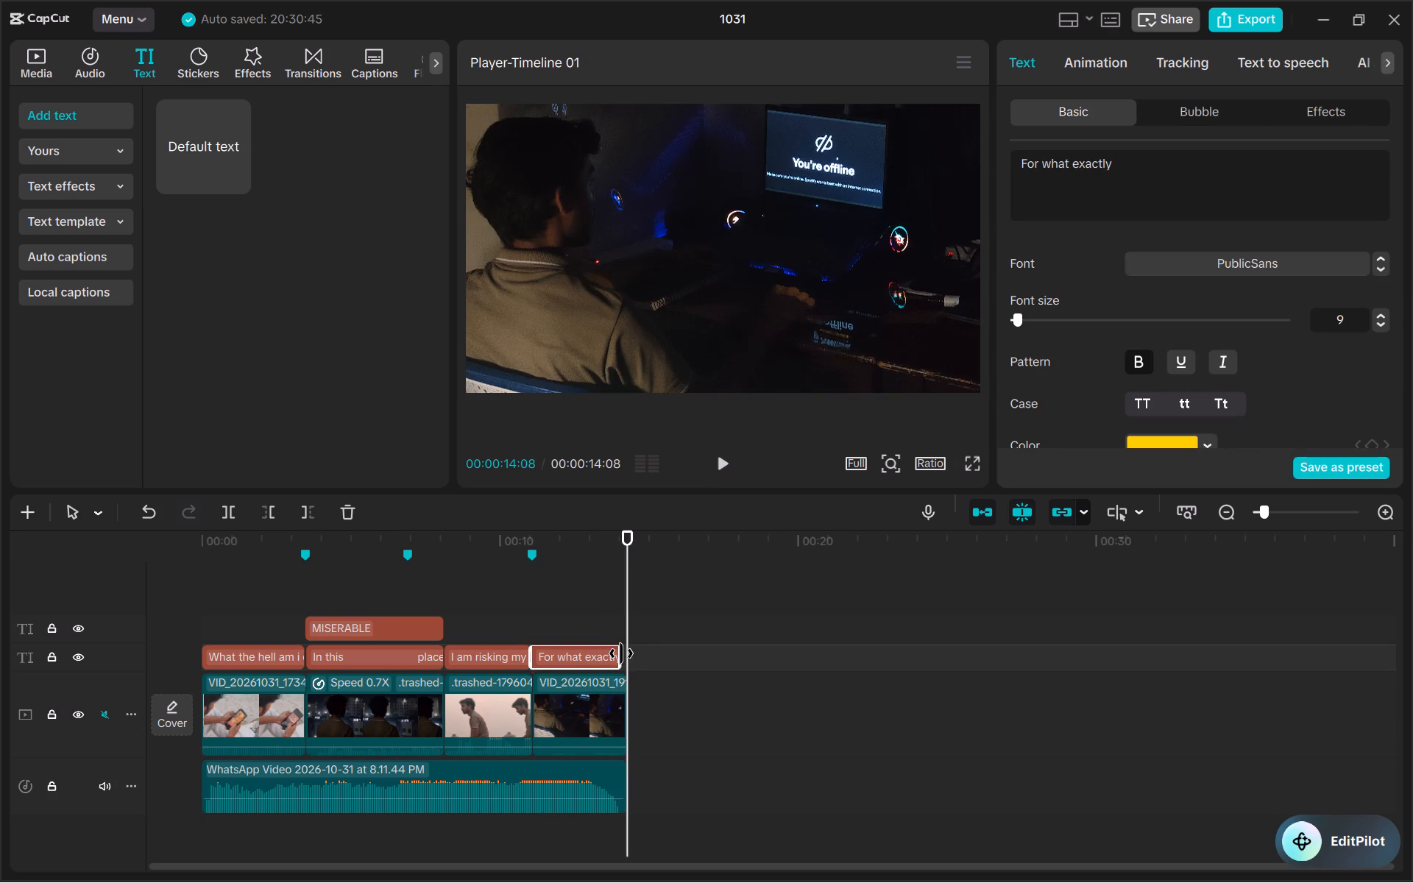
double_click(621, 653)
click(626, 653)
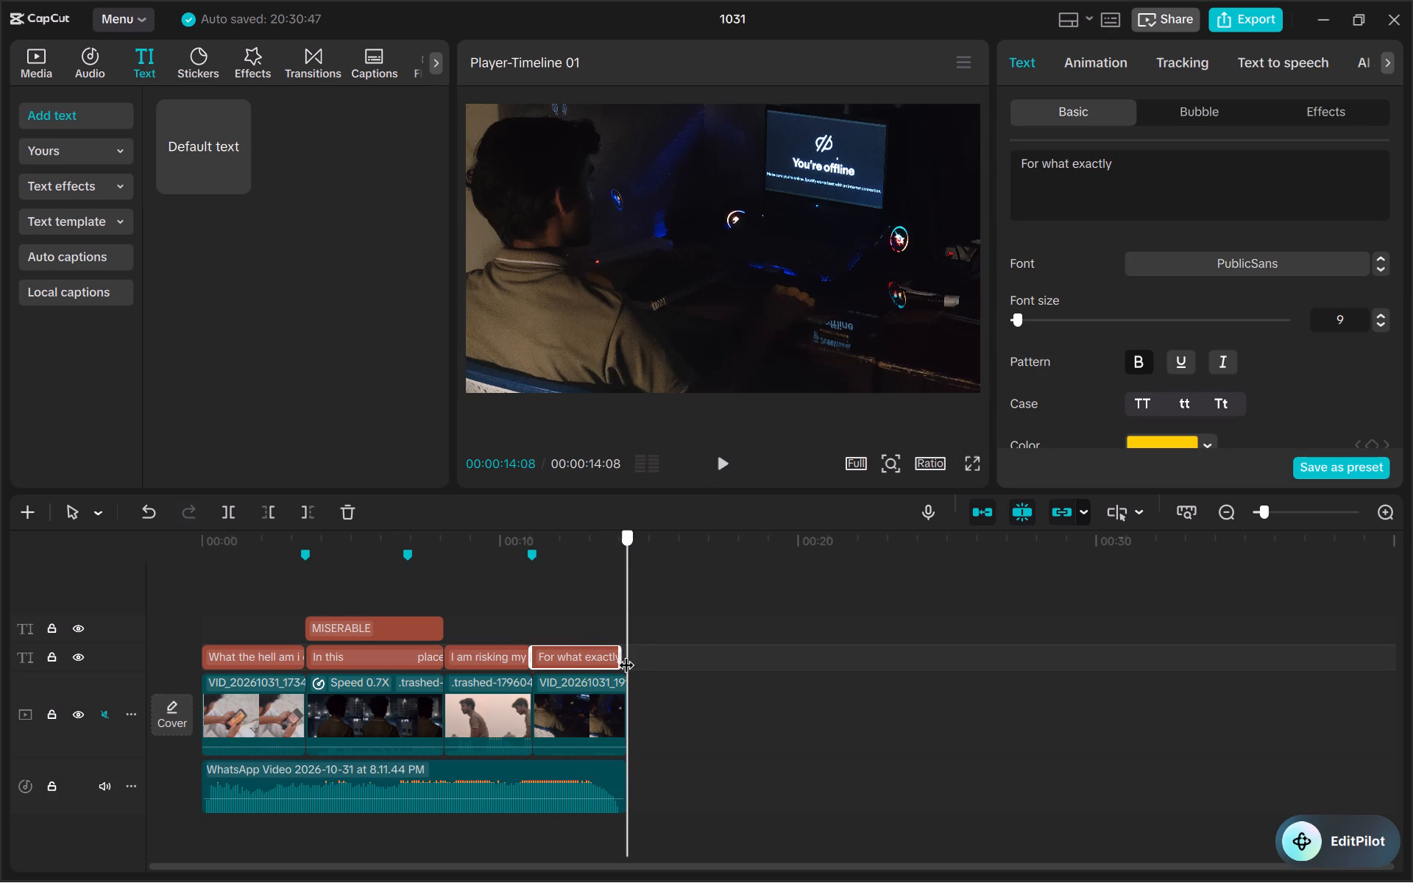
click(624, 645)
drag(624, 645, 632, 642)
drag(632, 642, 637, 642)
drag(619, 653, 626, 653)
Play the captioned cut in the player and full screen, and replay it from the start to check the captions.
key(space)
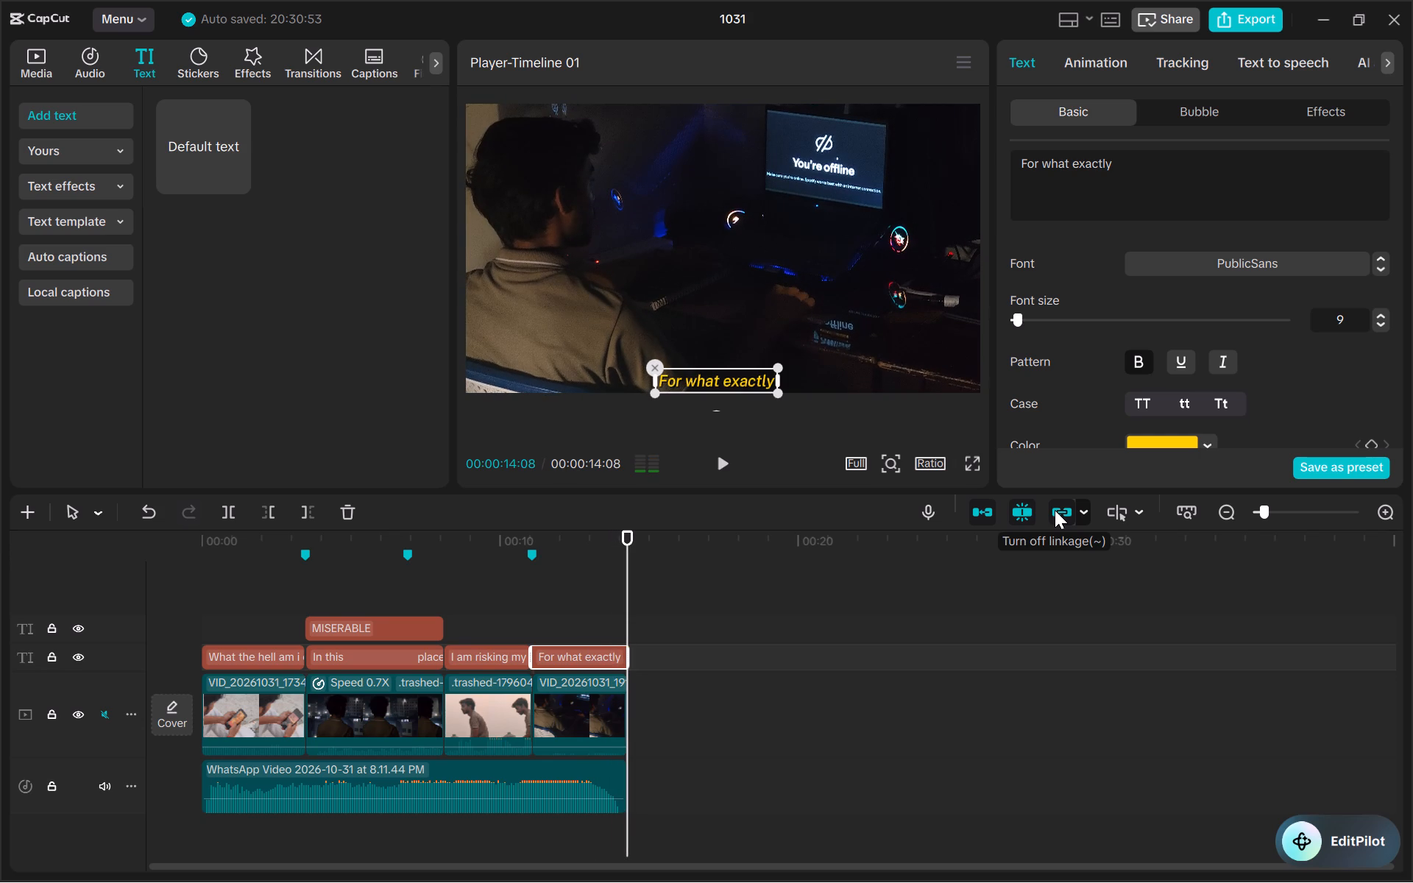
click(974, 467)
click(985, 593)
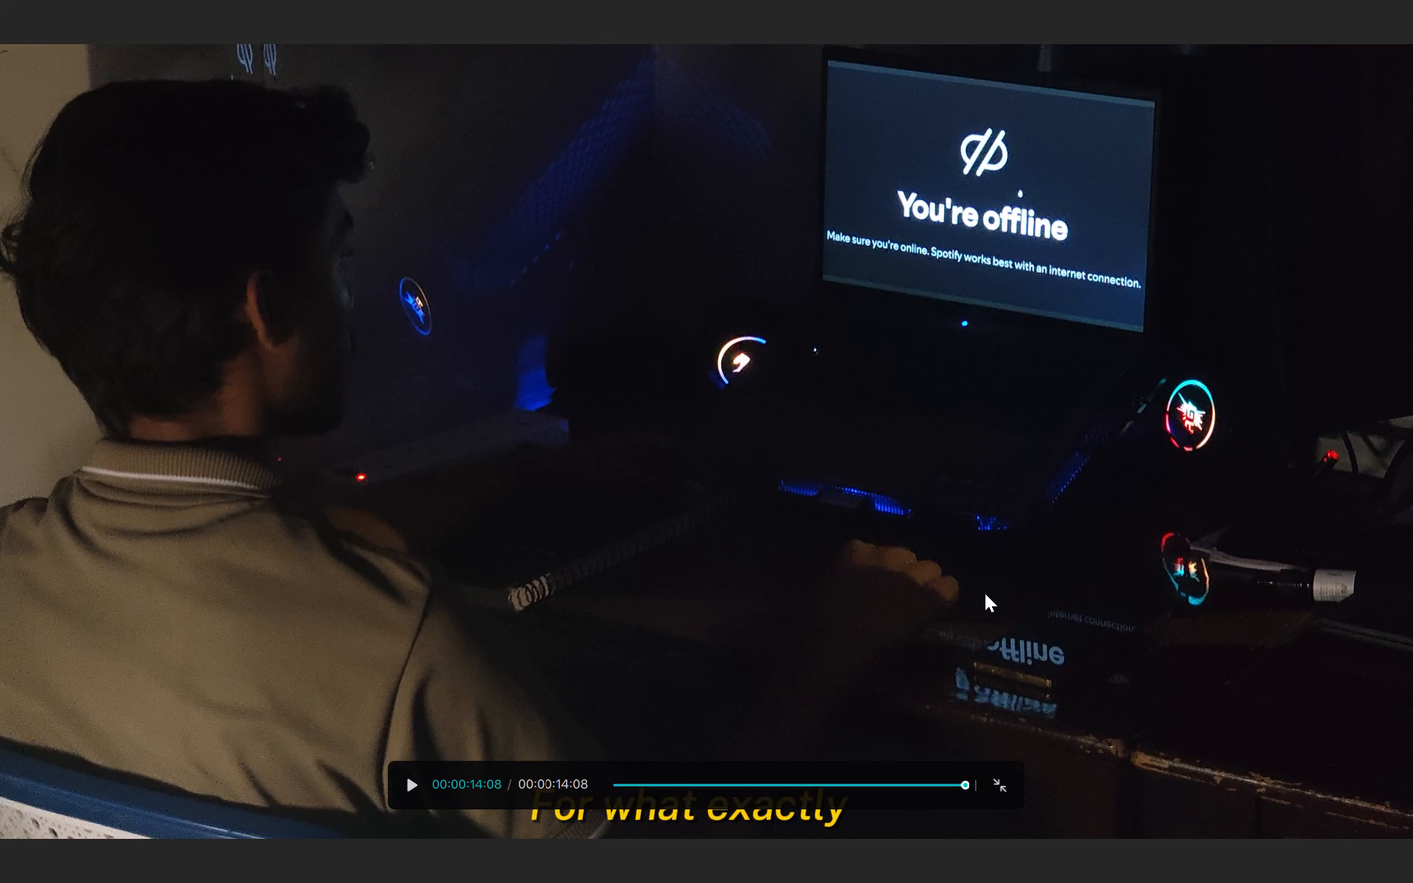
key(space)
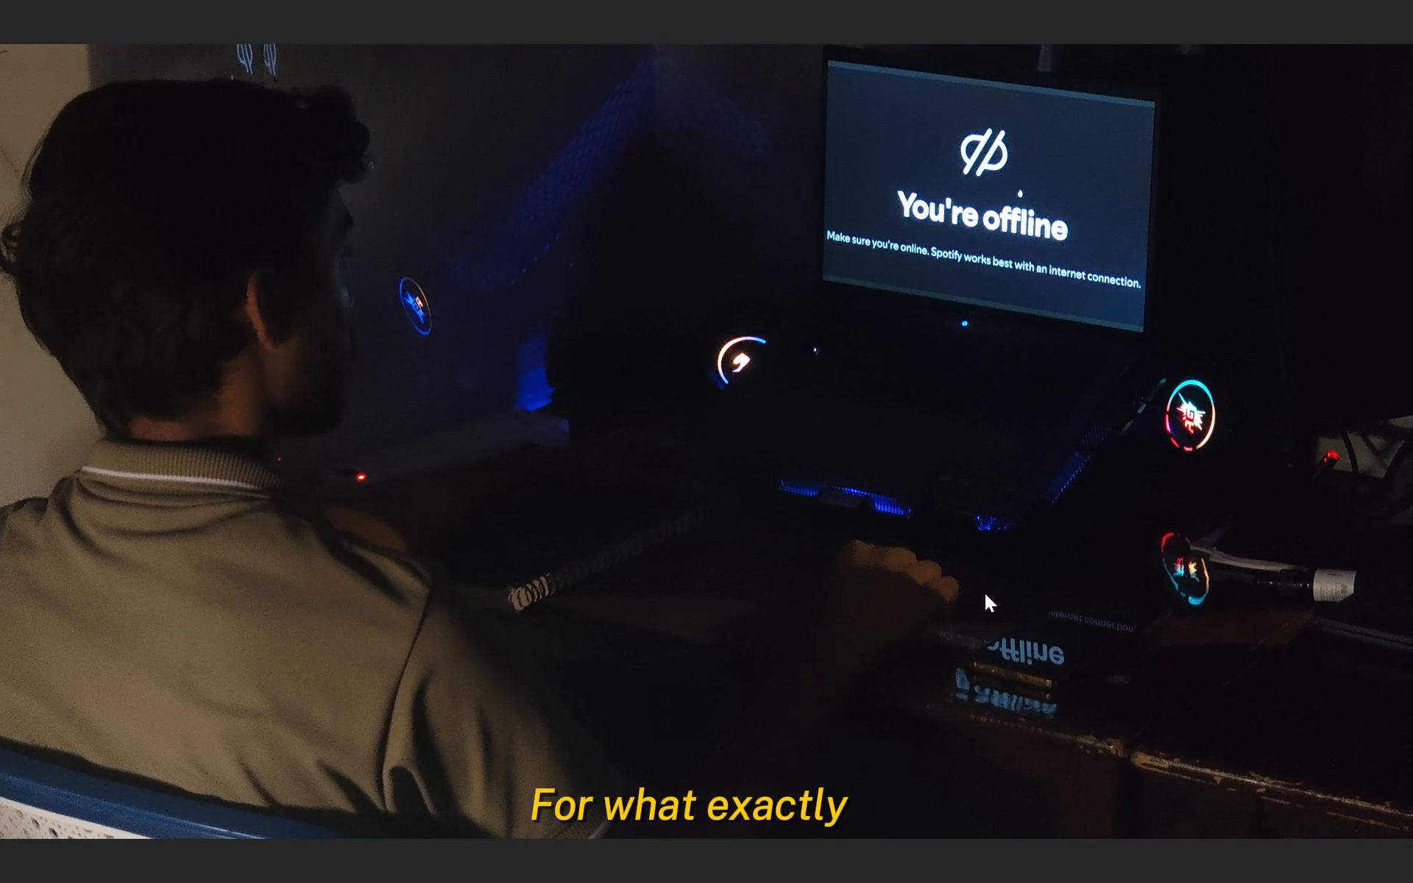
key(space)
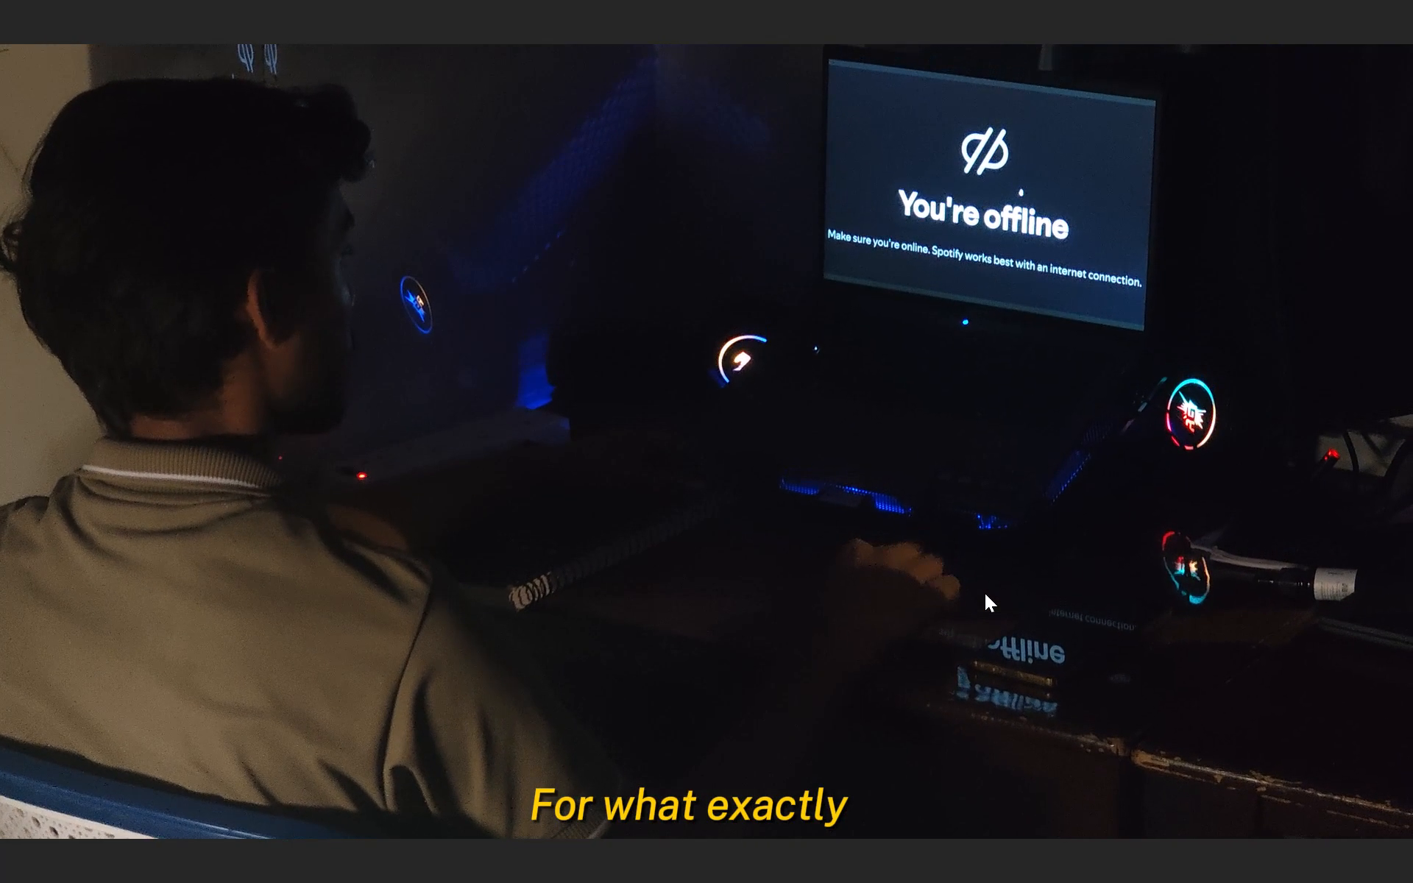
key(Escape)
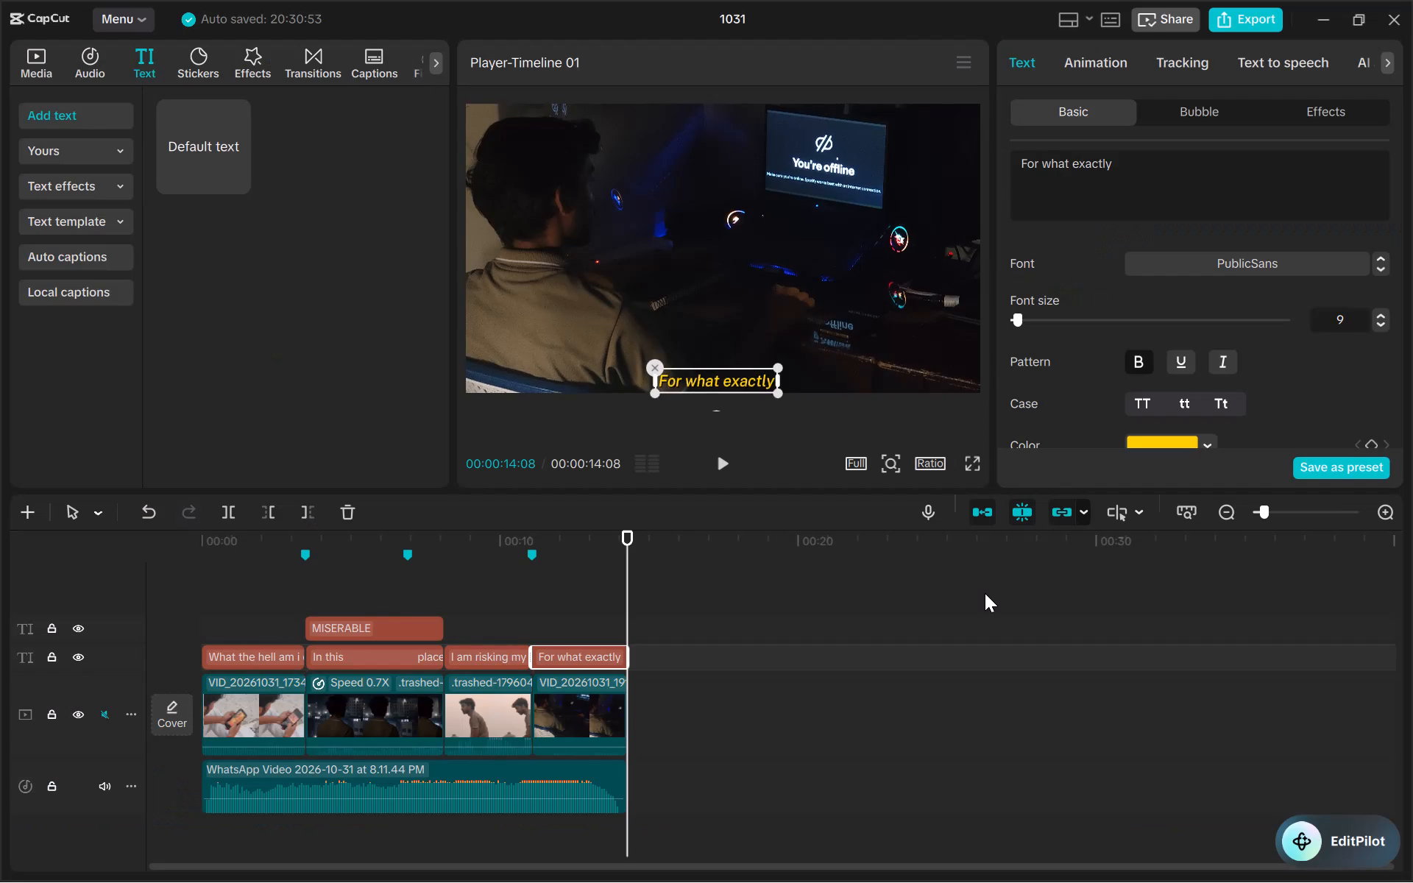
click(199, 540)
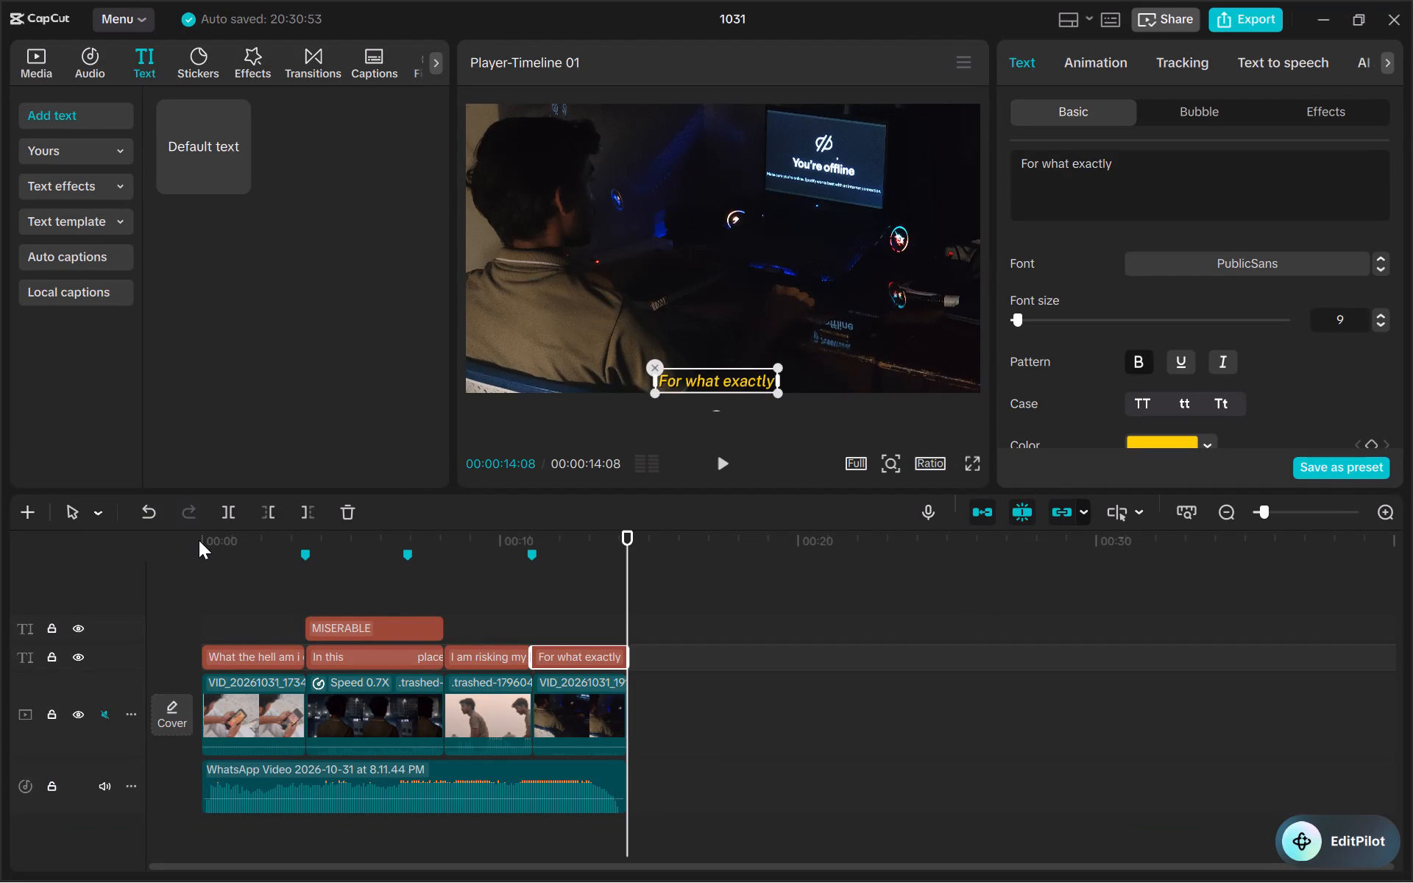
click(209, 543)
key(space)
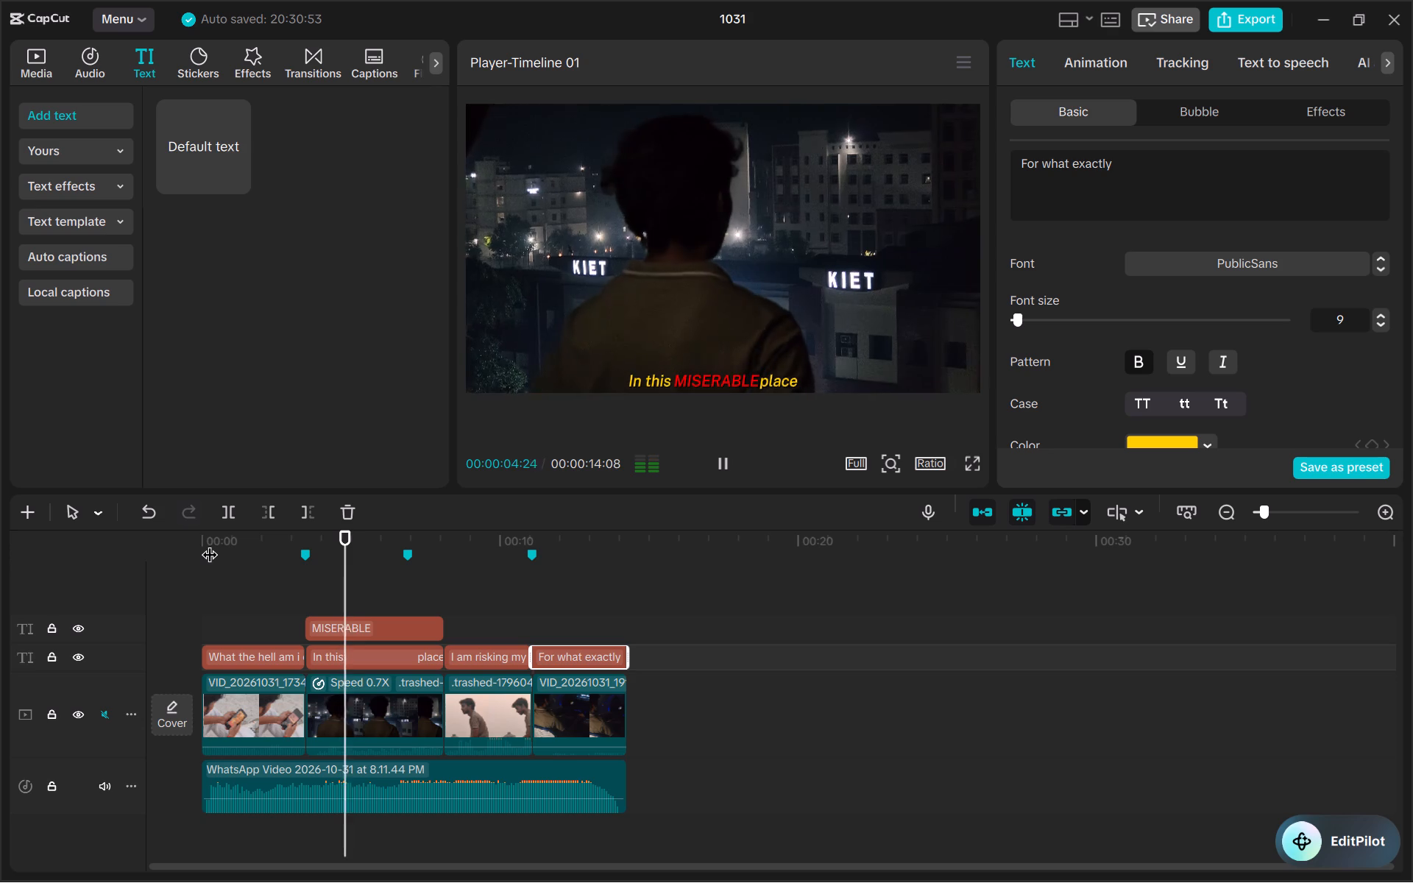
key(space)
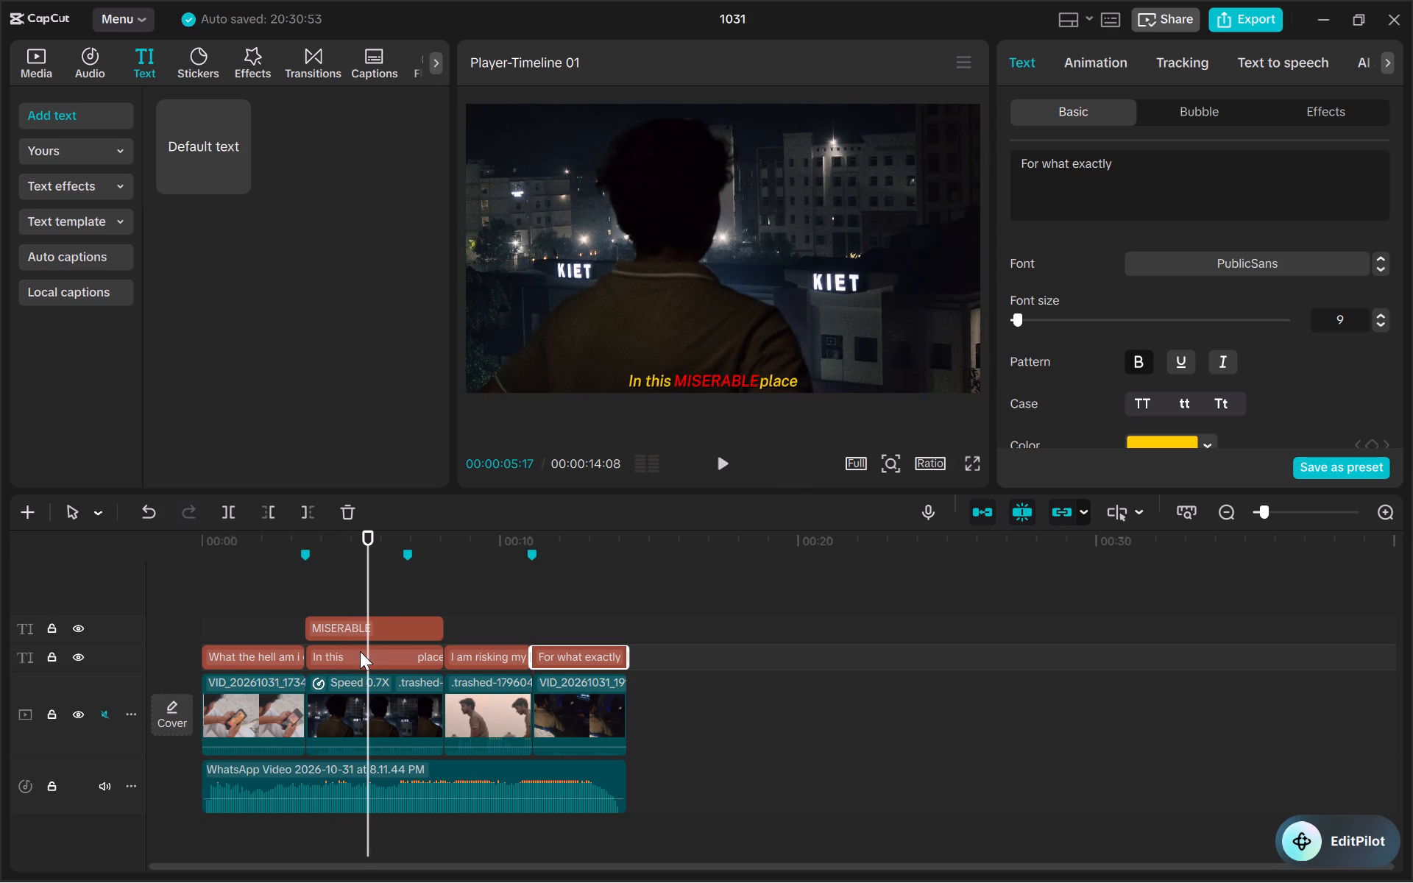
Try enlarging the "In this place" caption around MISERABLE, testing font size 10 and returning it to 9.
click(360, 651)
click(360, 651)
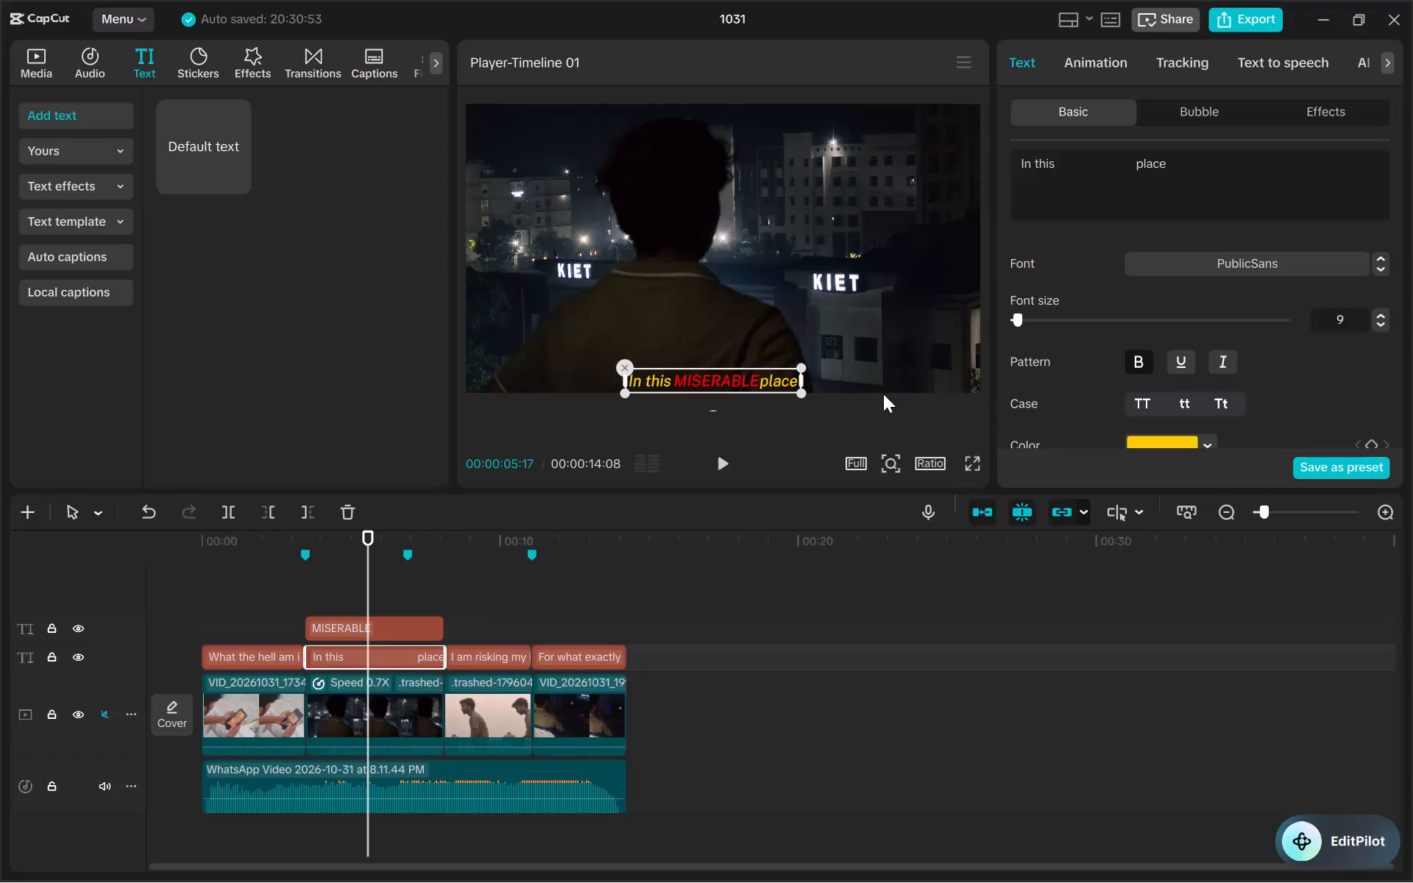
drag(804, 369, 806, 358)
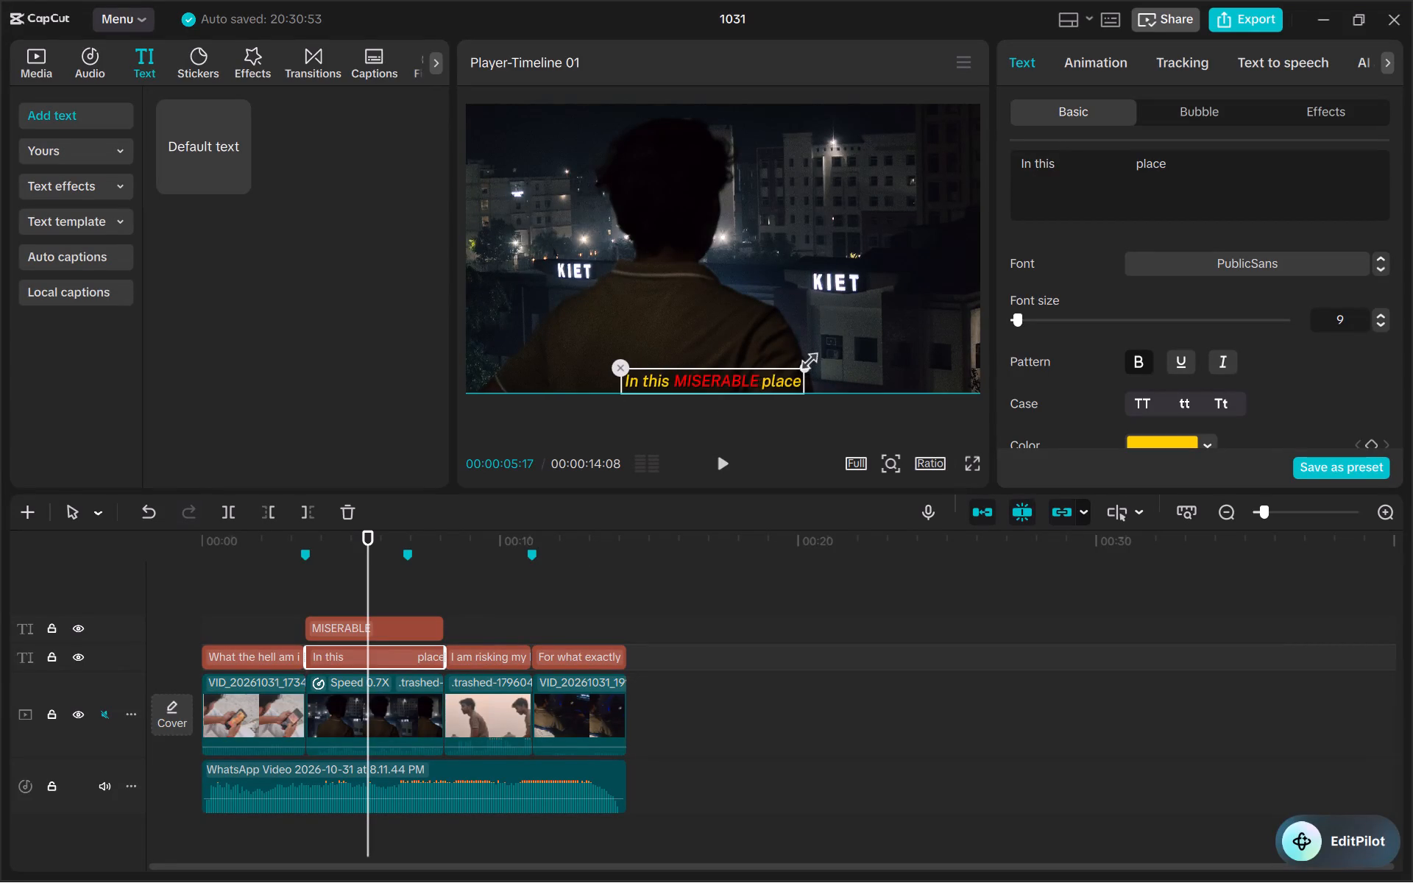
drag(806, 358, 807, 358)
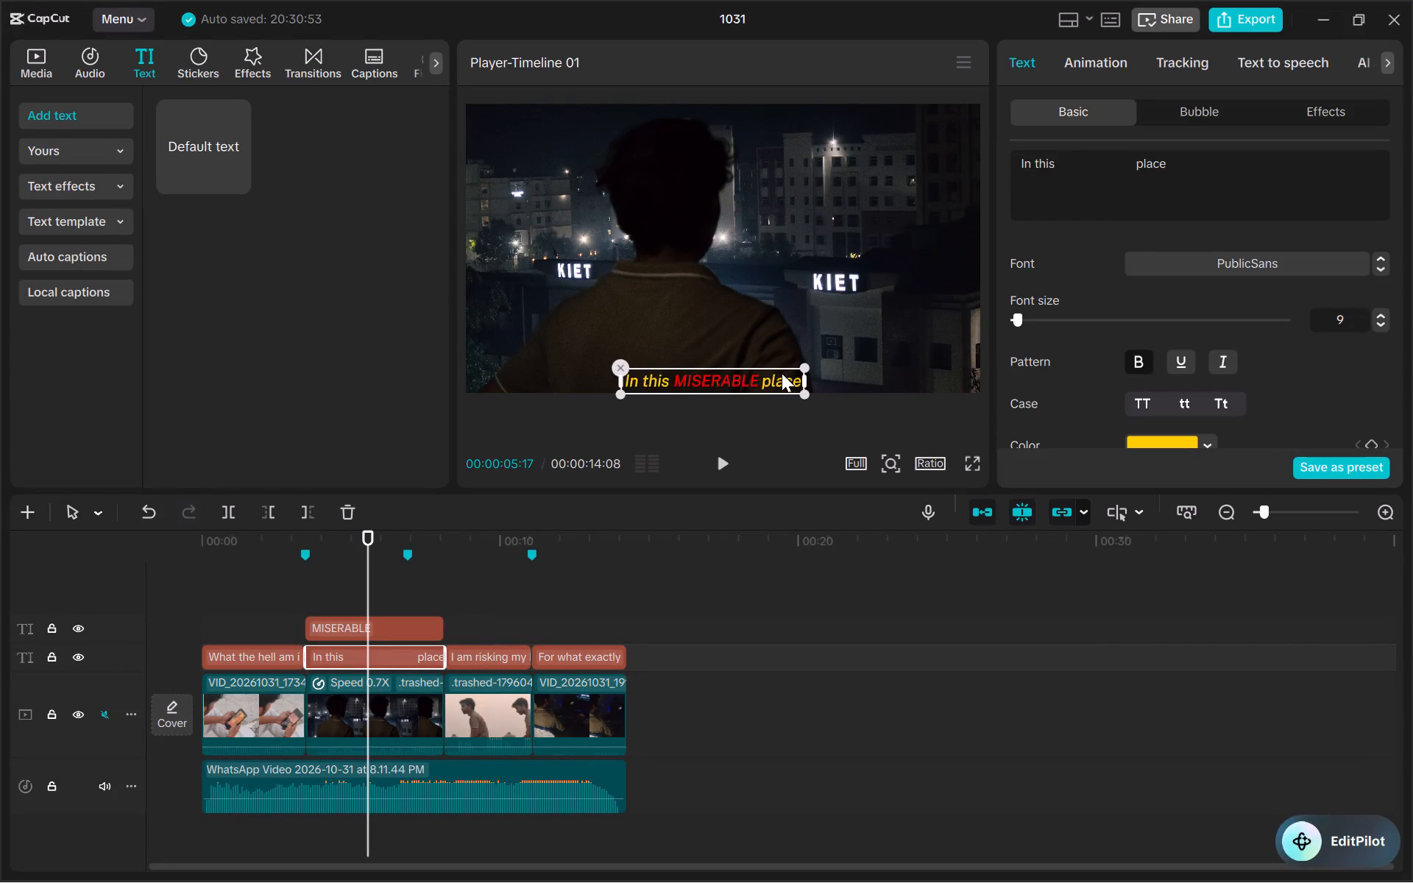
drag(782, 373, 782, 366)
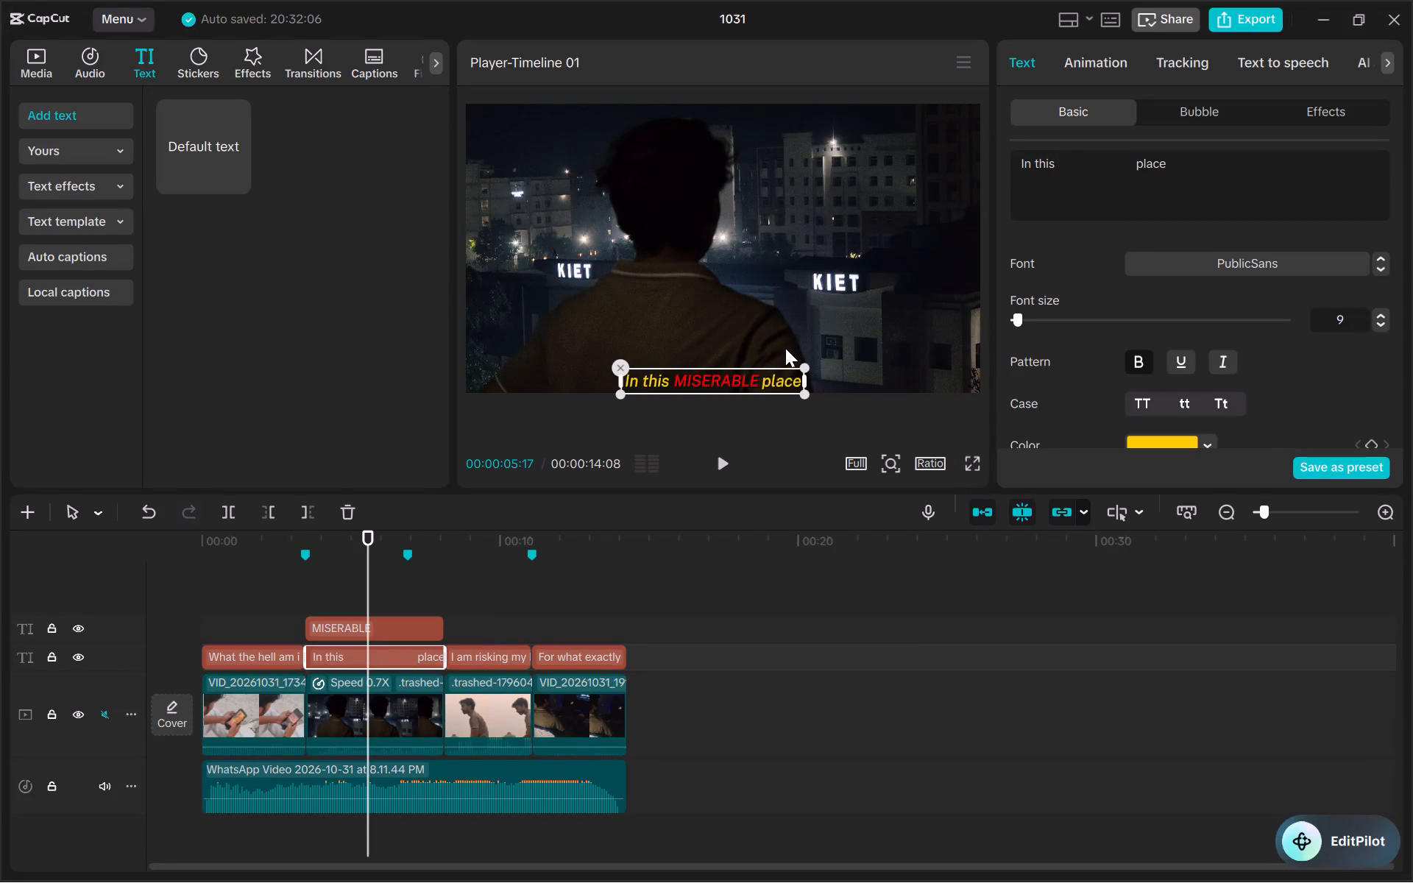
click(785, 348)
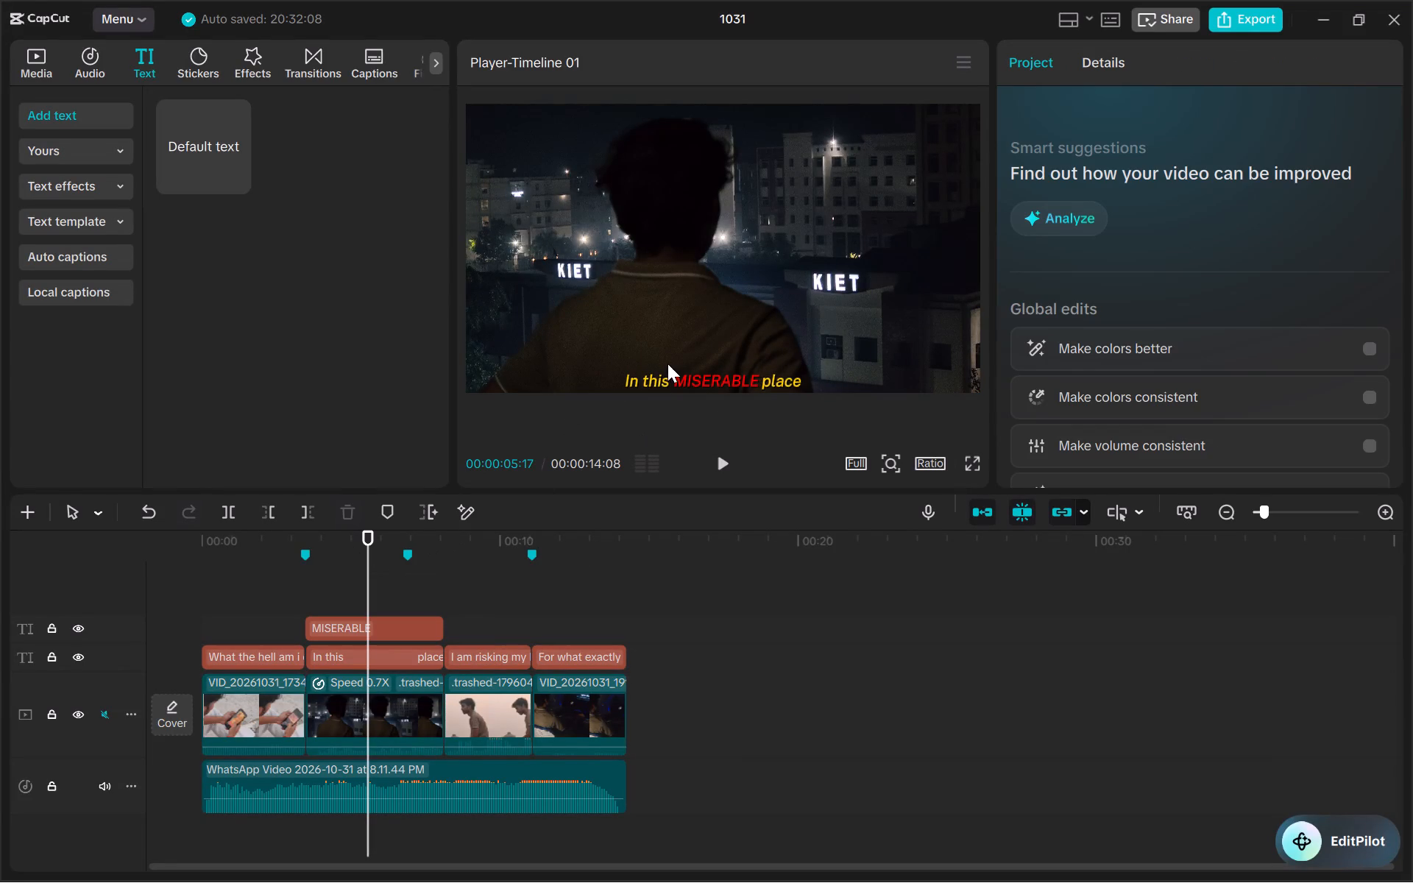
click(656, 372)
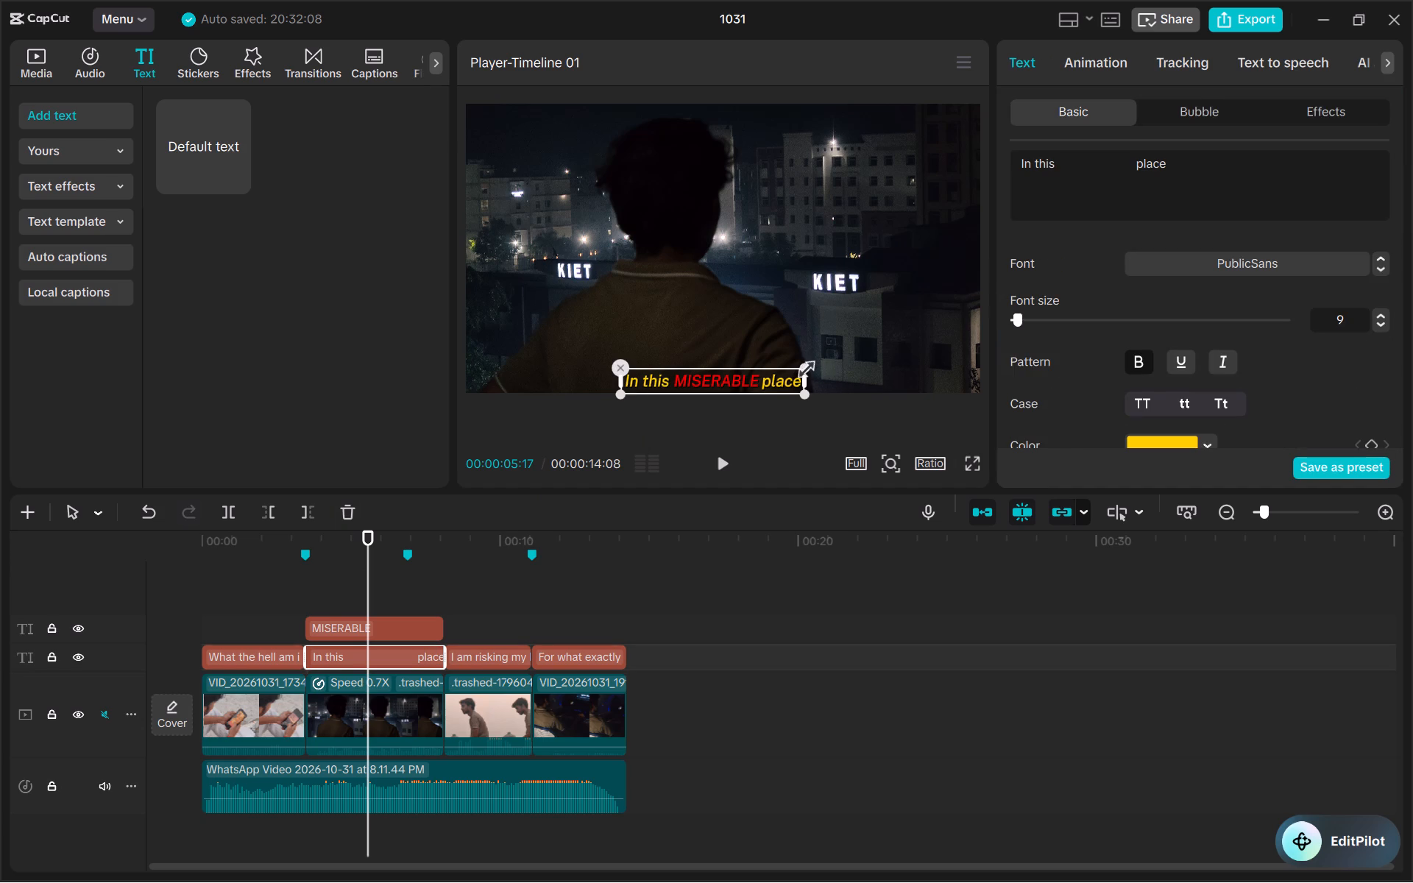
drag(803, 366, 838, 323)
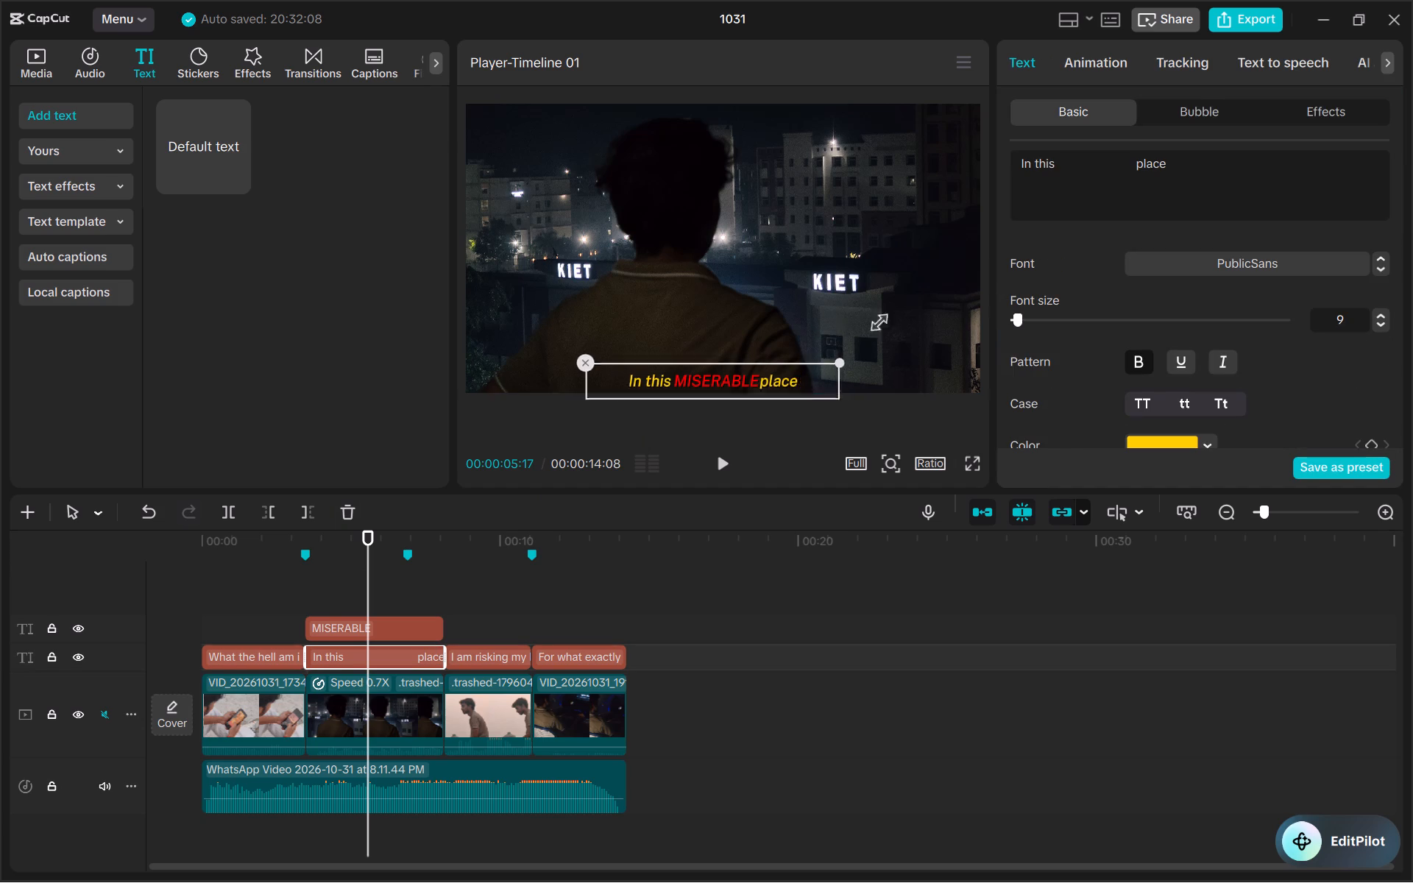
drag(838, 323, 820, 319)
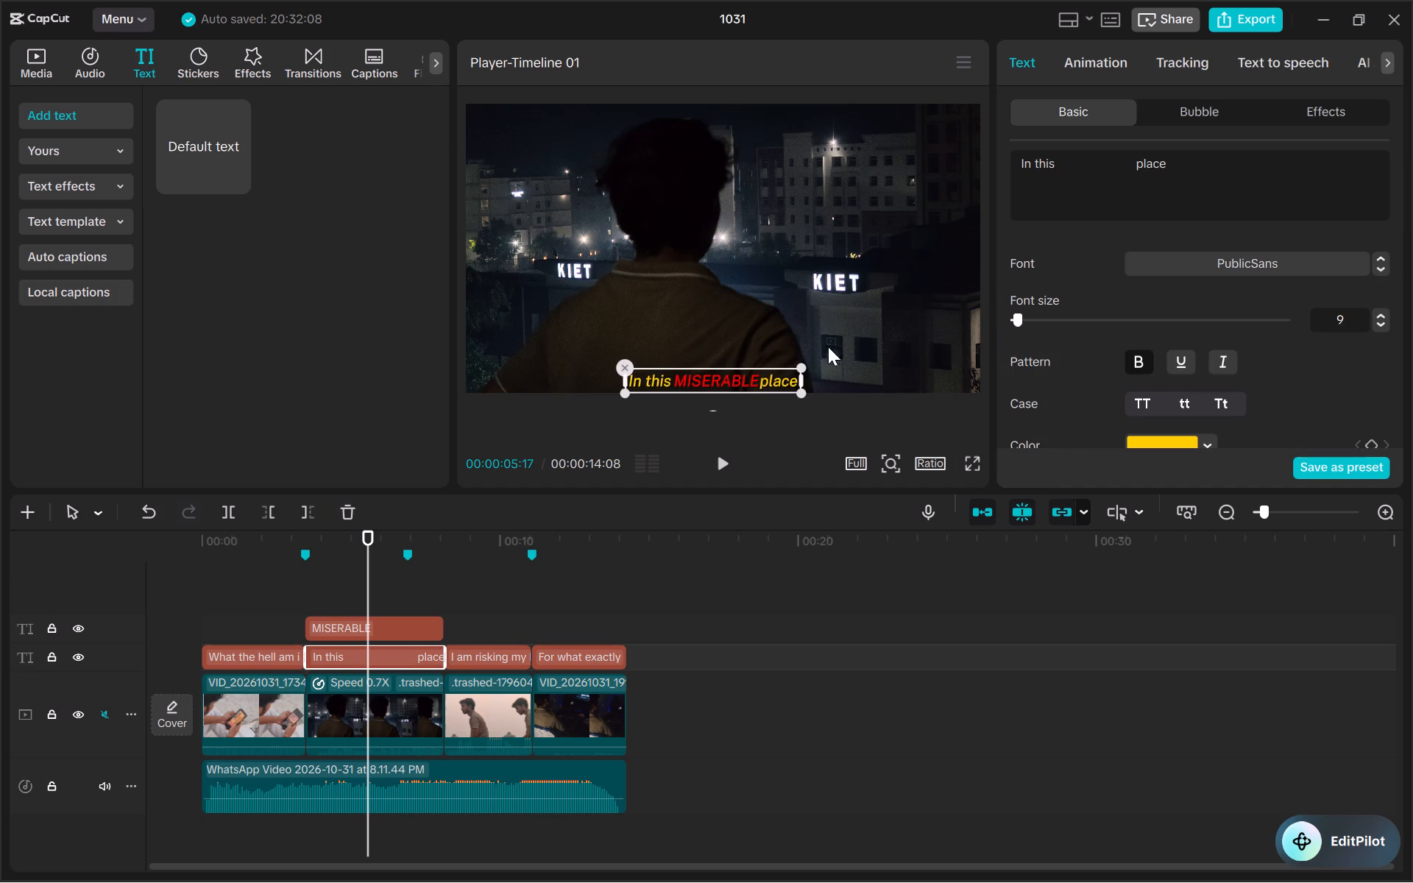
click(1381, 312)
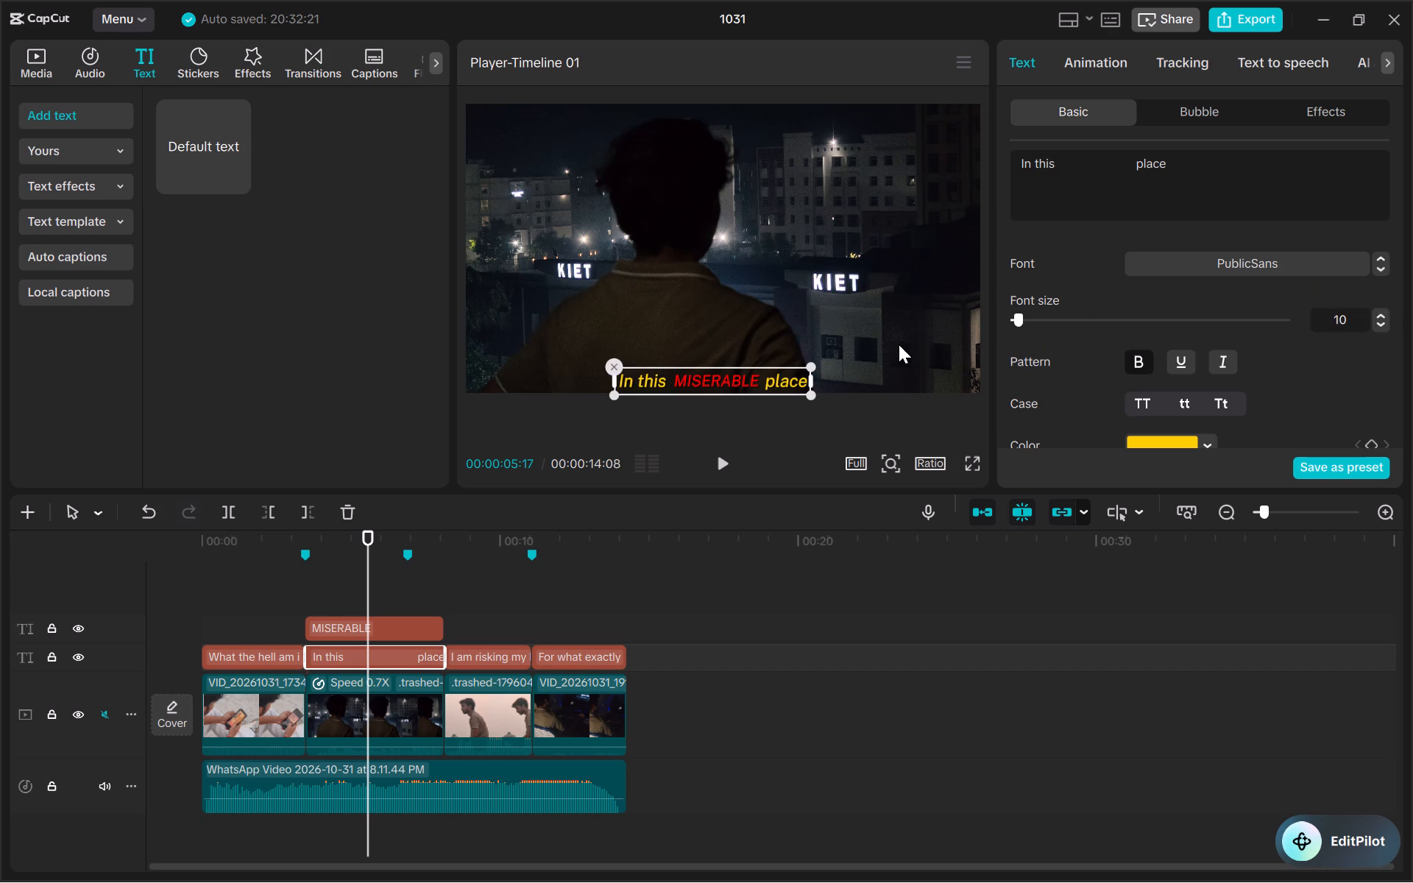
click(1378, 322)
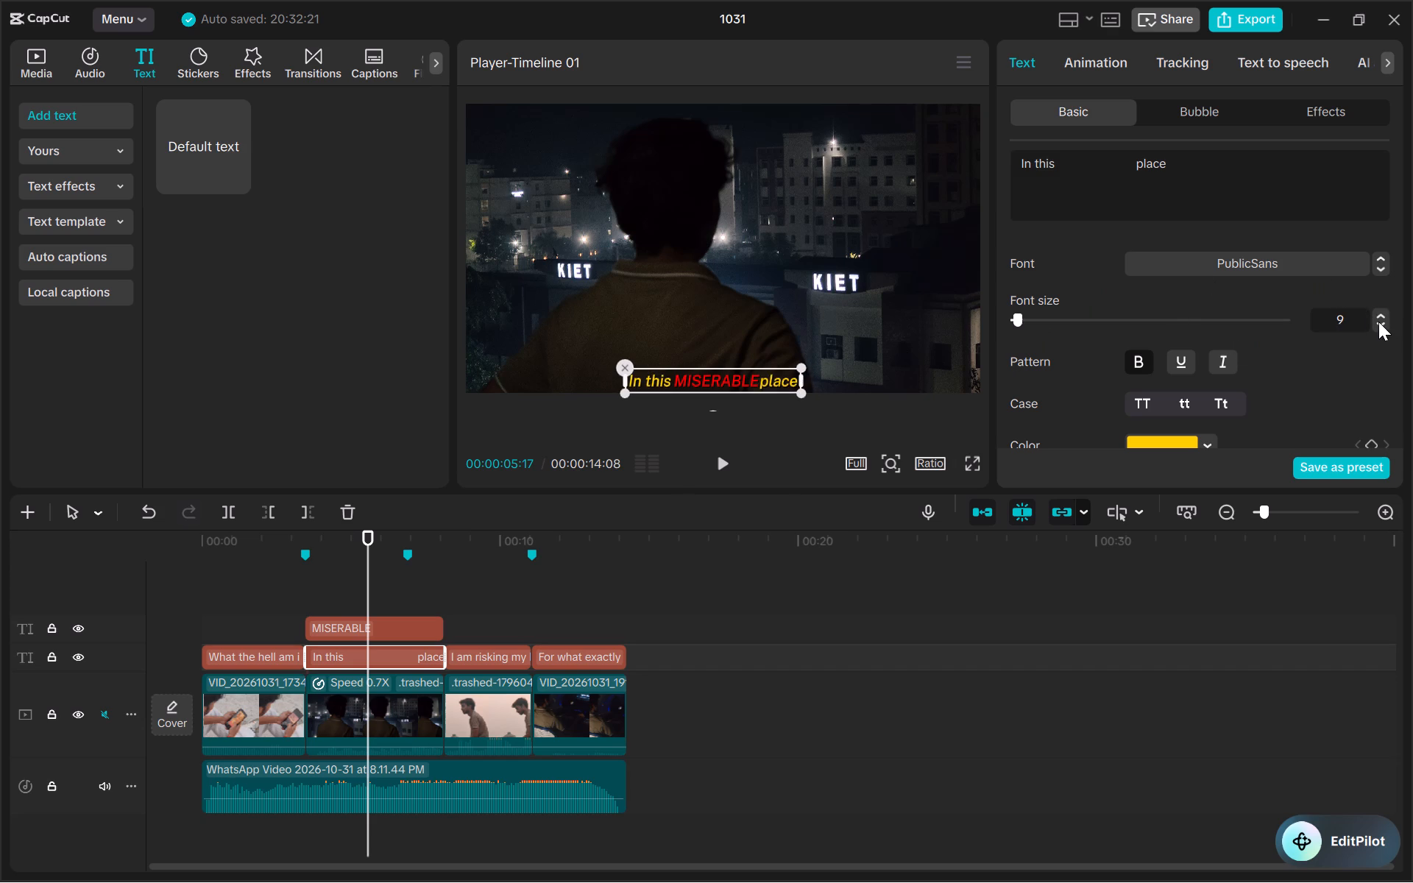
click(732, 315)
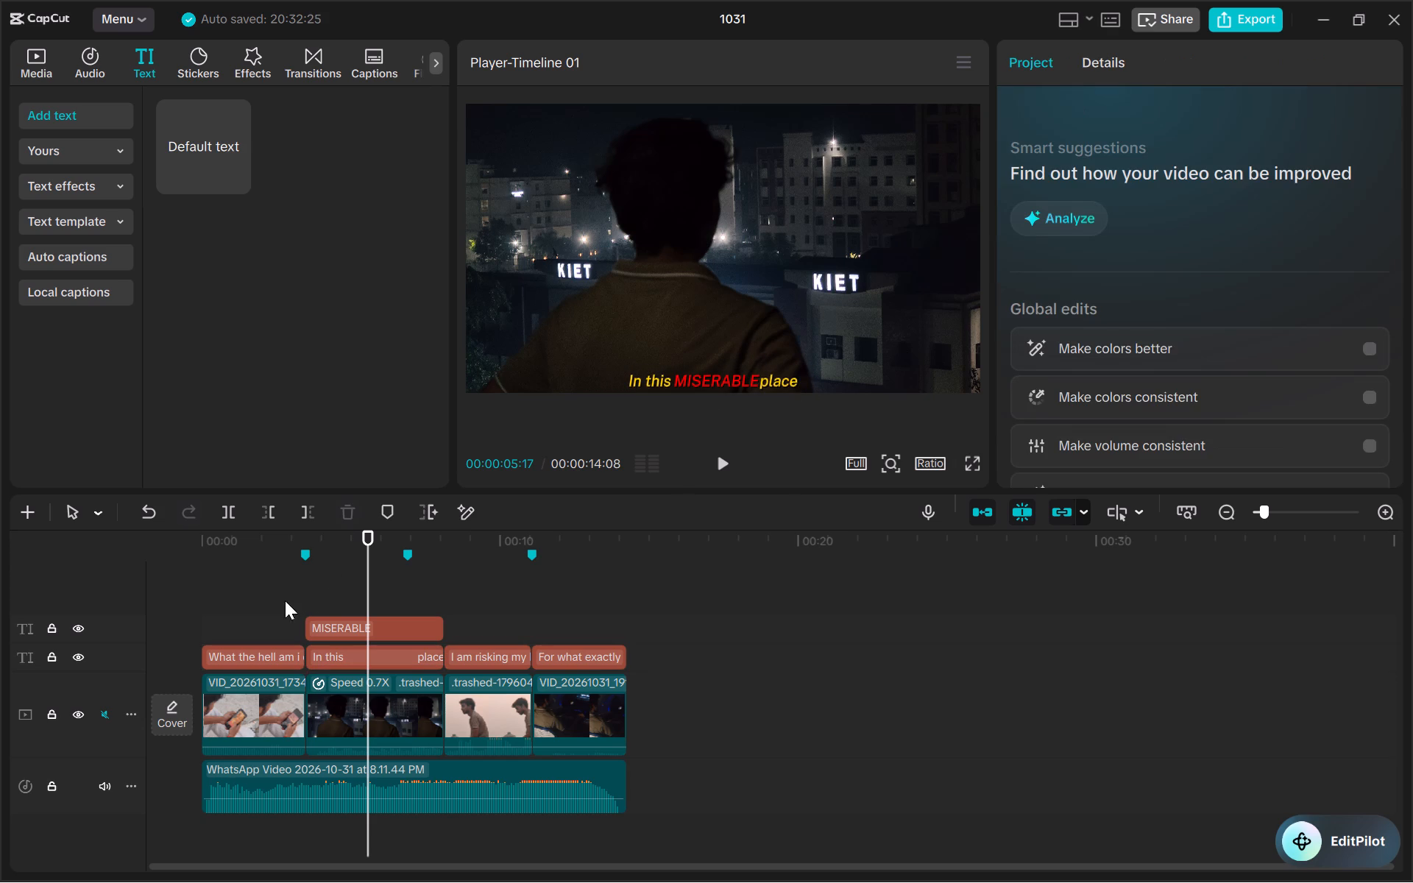
Play the cut from the first marker and again full screen to review all the captions.
click(301, 578)
key(space)
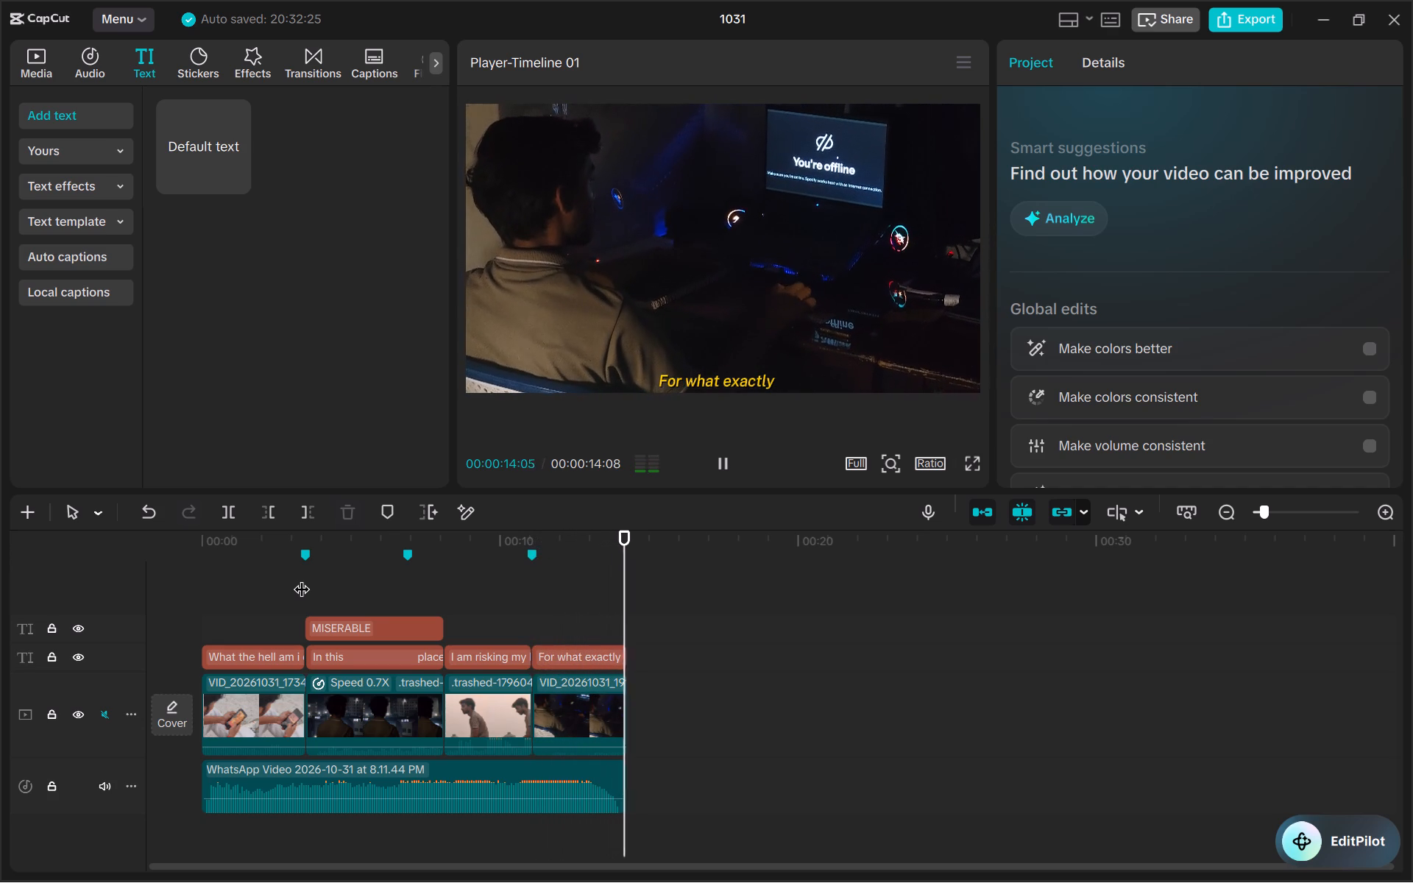
click(971, 462)
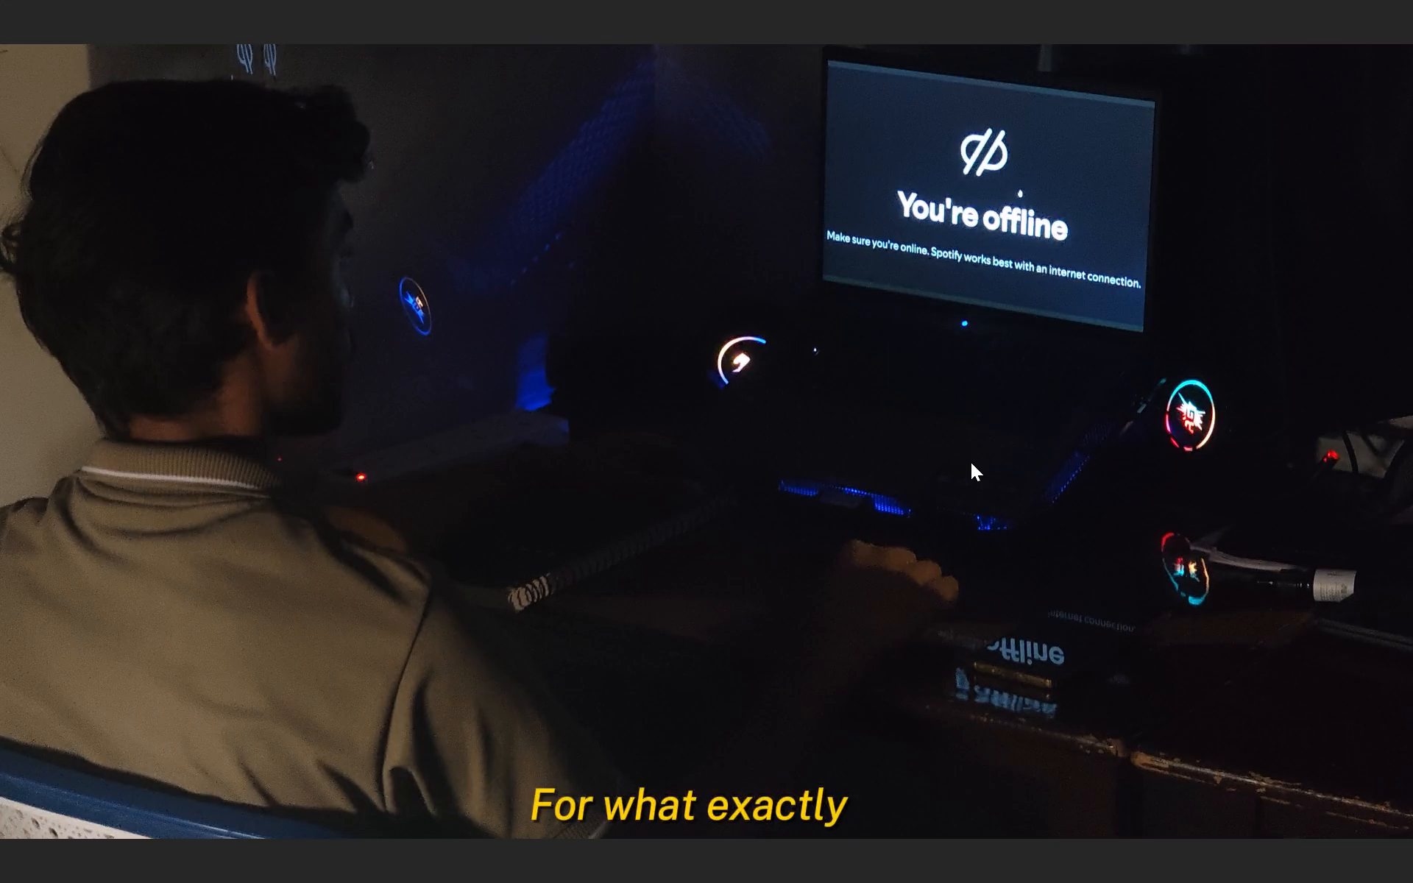
key(space)
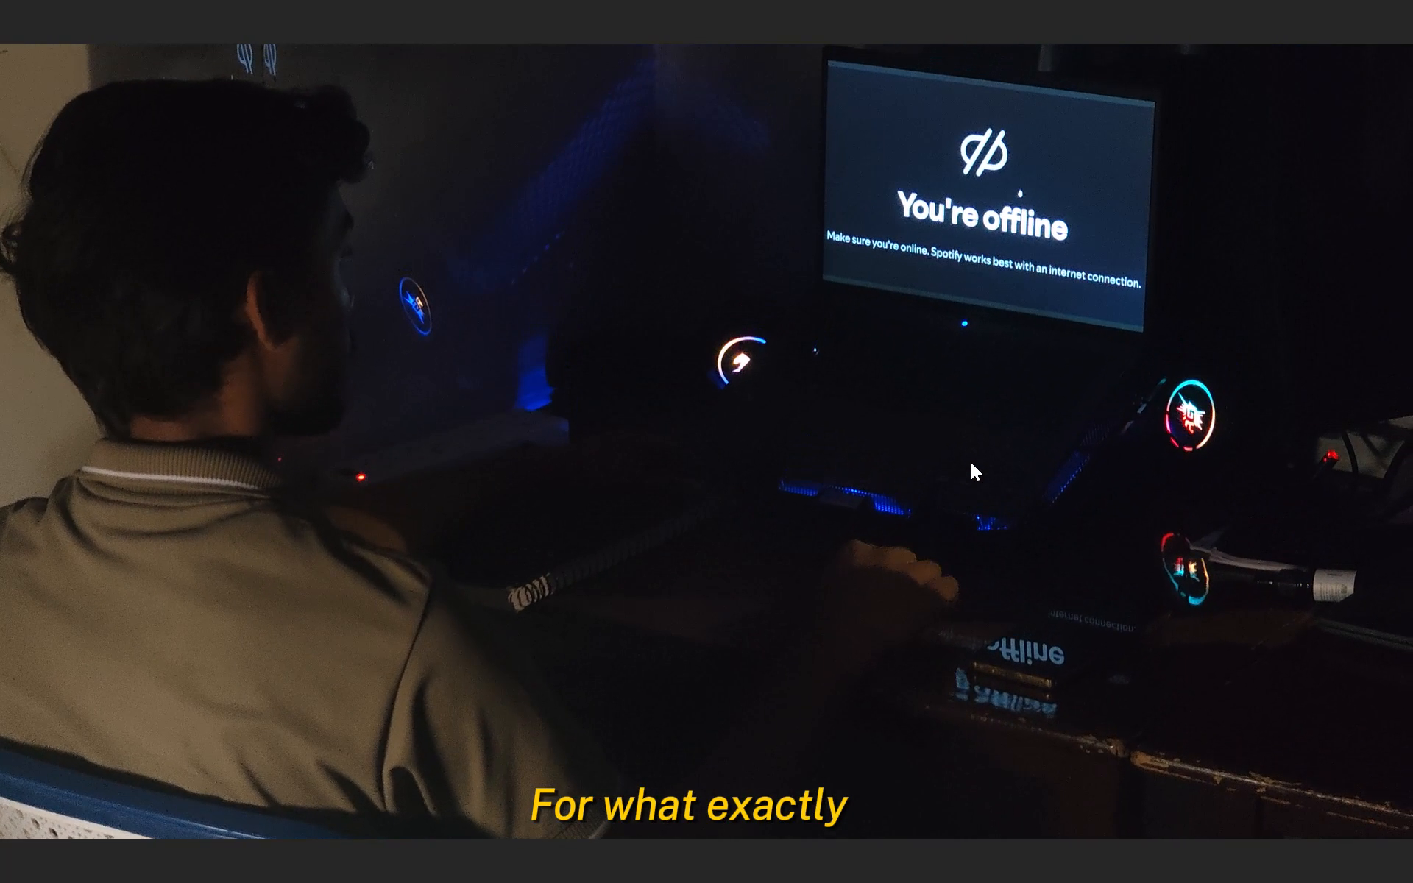
key(Escape)
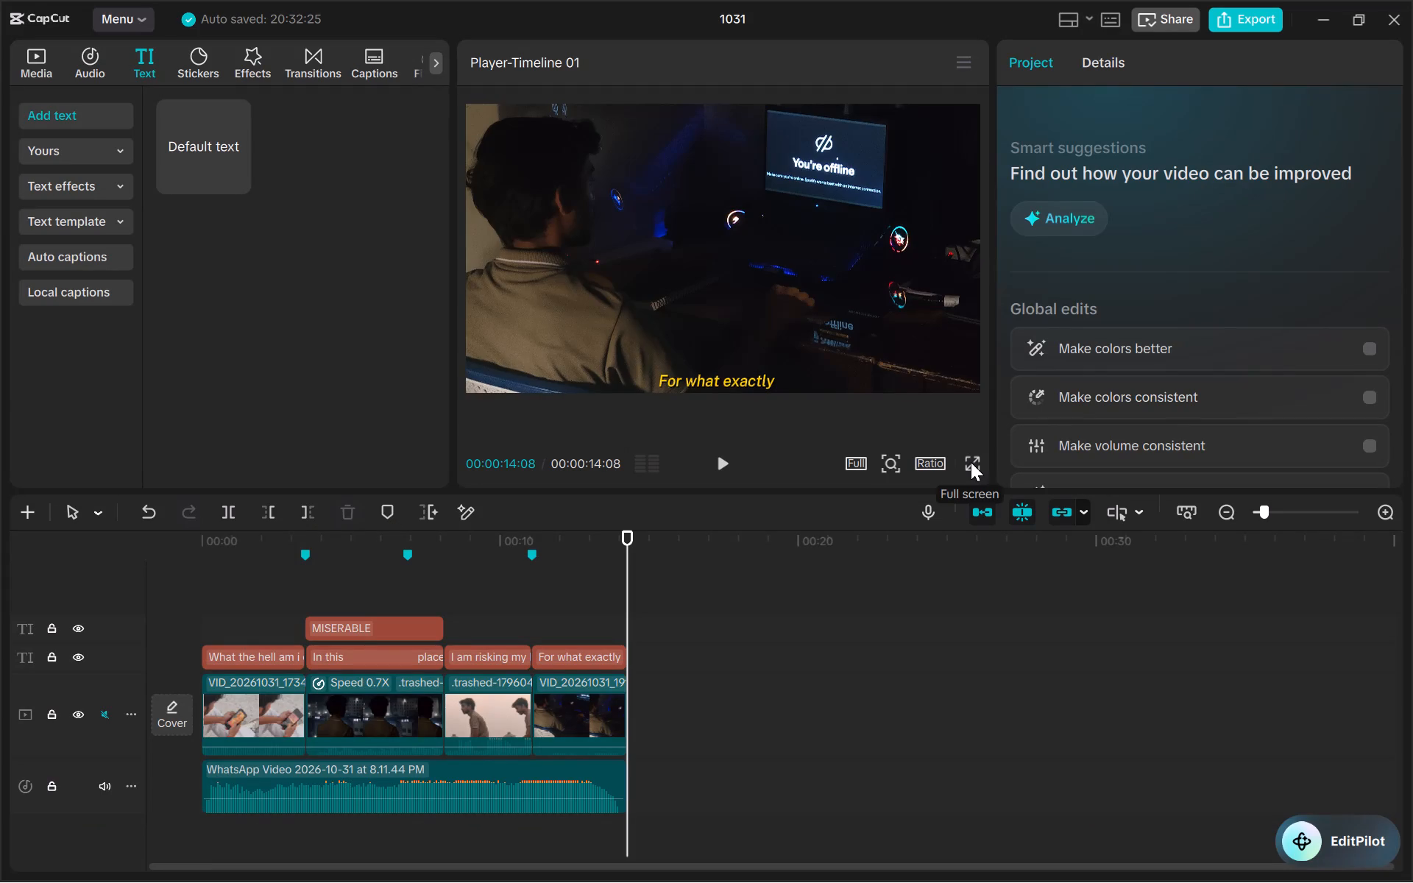
Browse the featured filters and preview Santorini Sky and Cool Break on the "I am risking my life" shot.
click(33, 65)
click(252, 55)
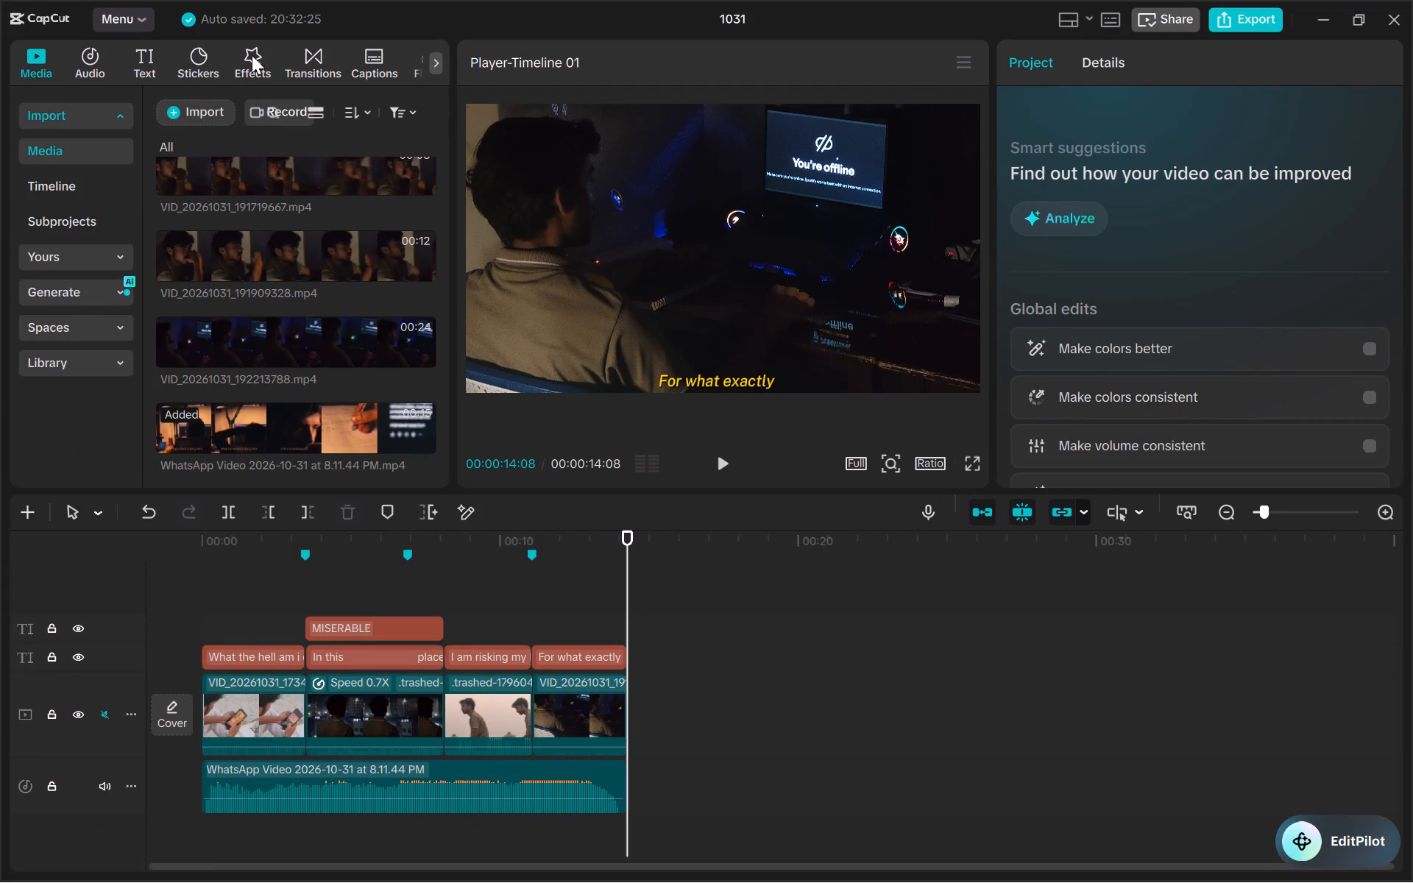
scroll(345, 53, left, 1)
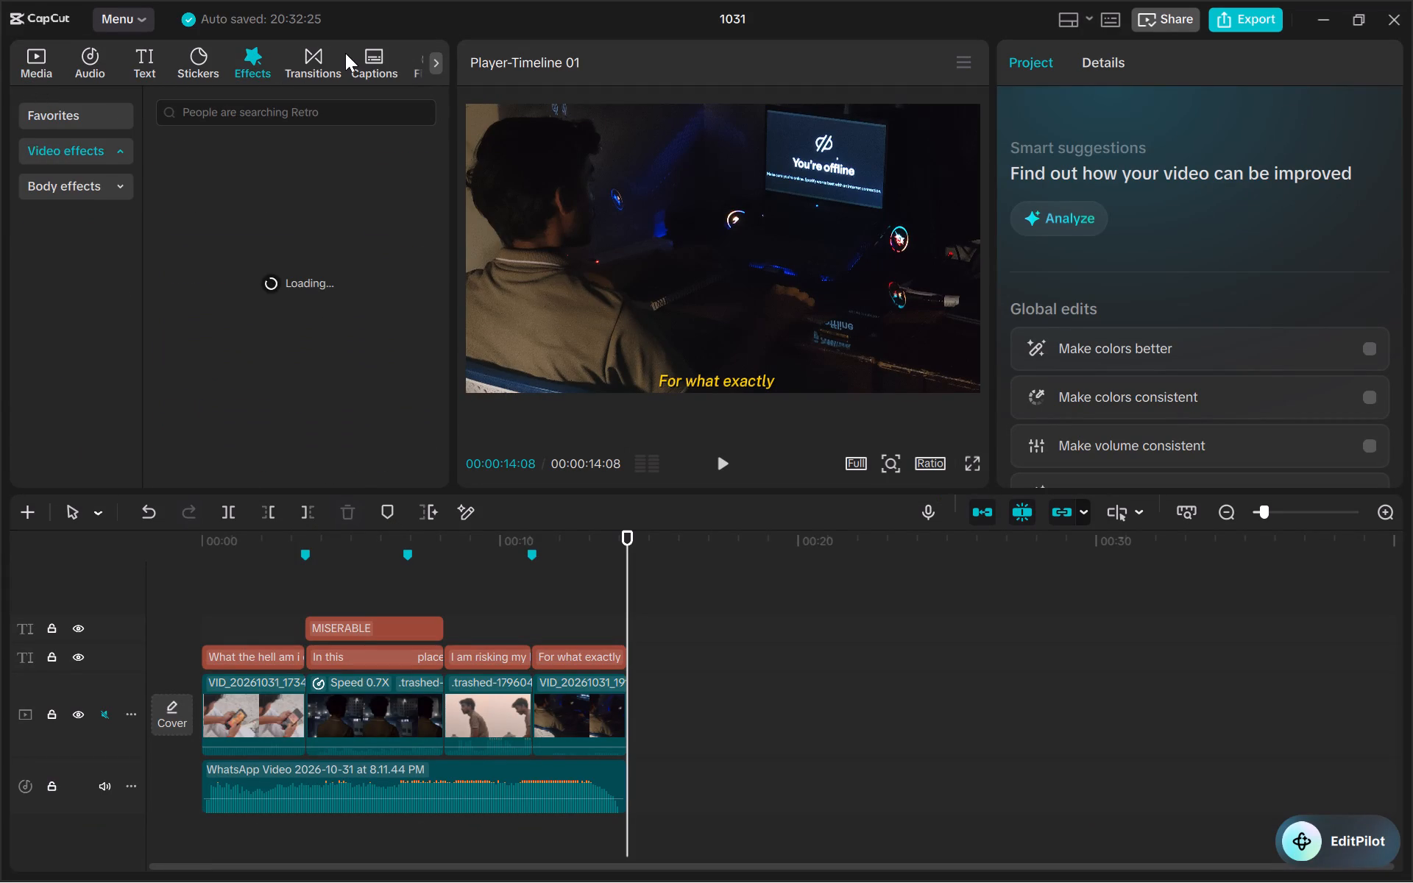
scroll(345, 53, left, 1)
click(413, 60)
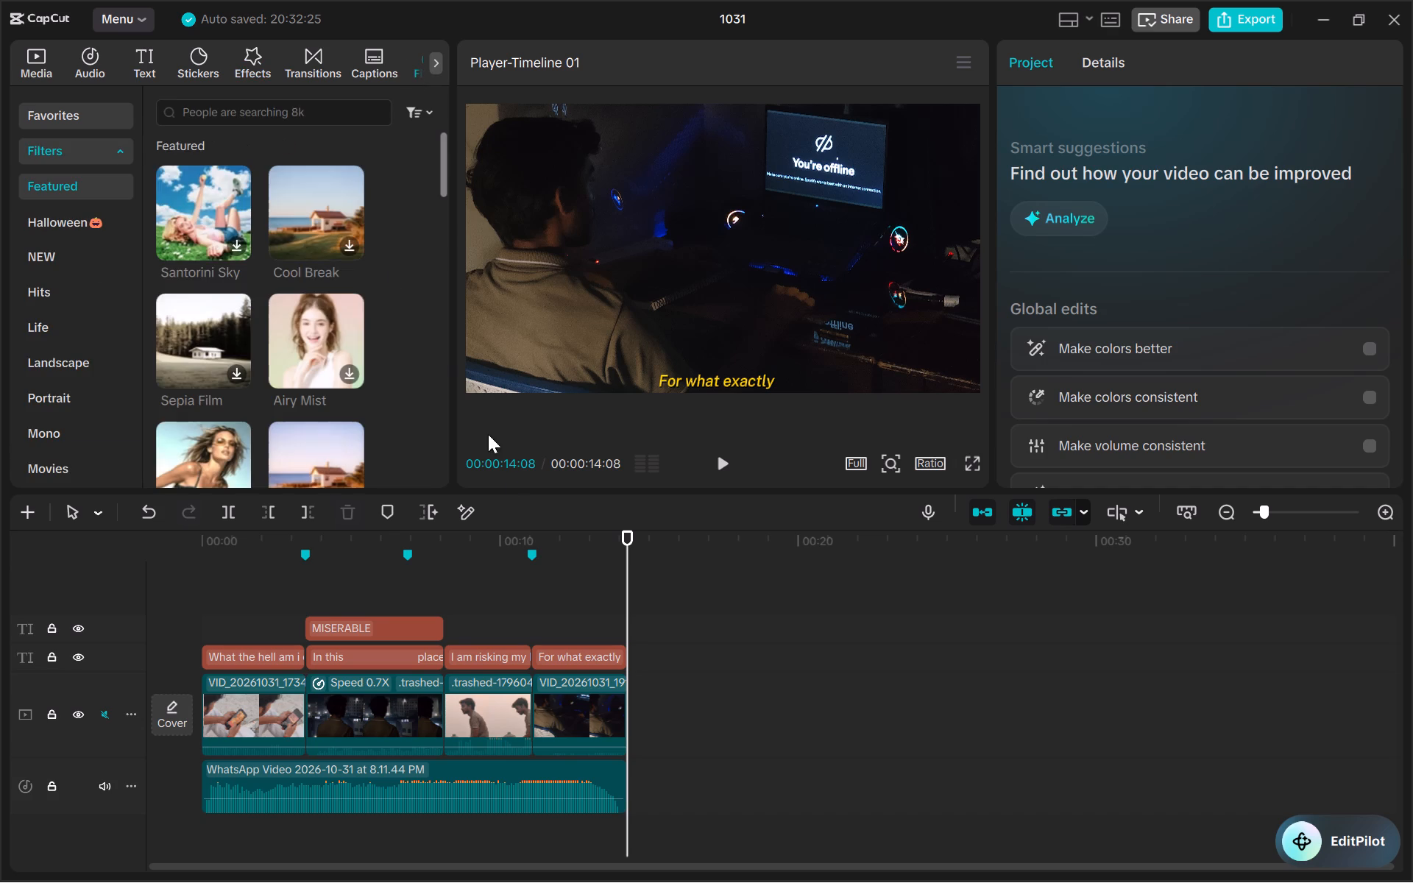
click(485, 550)
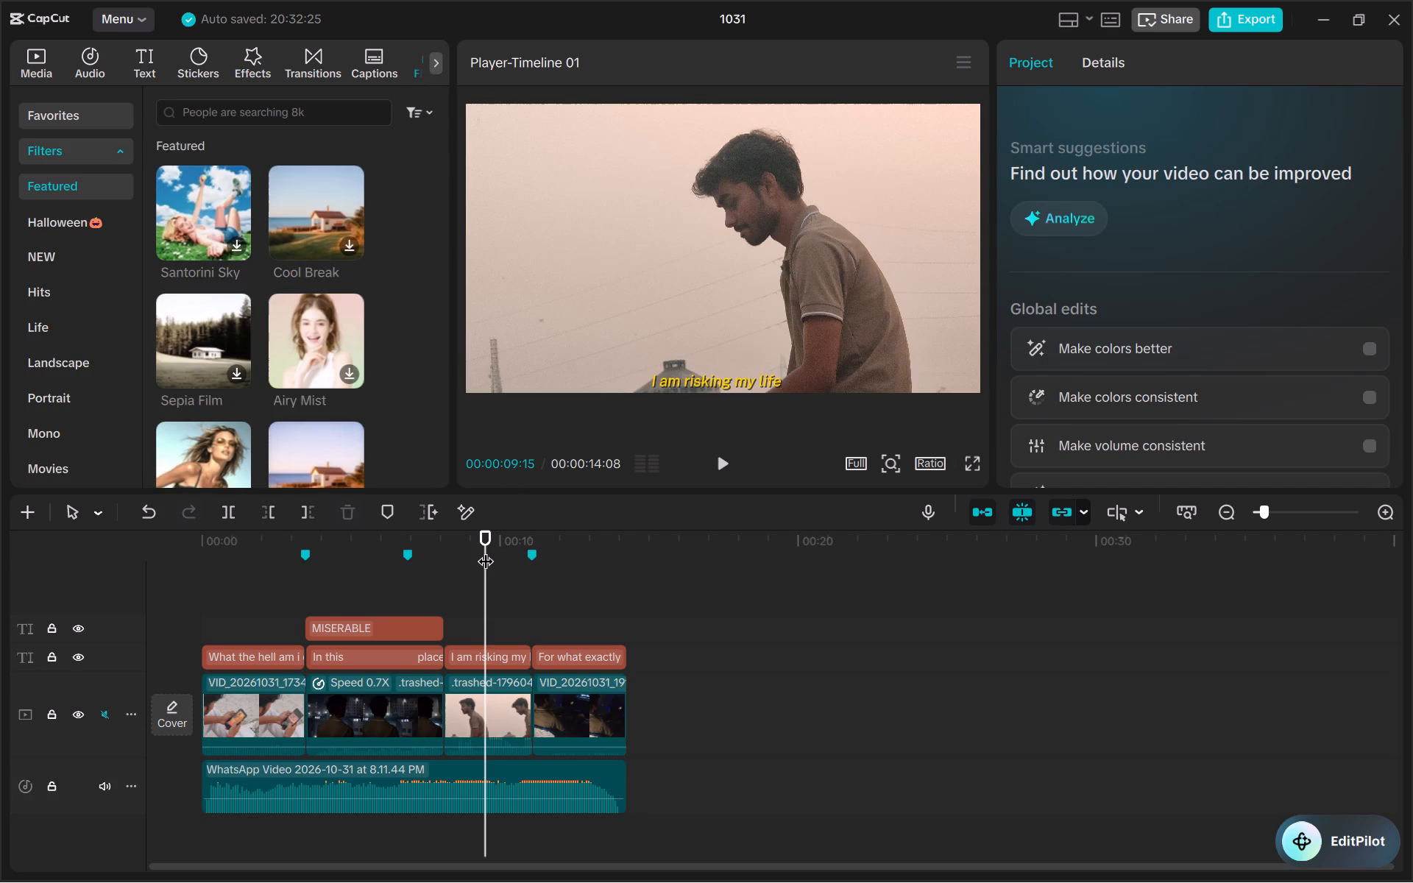
double_click(202, 194)
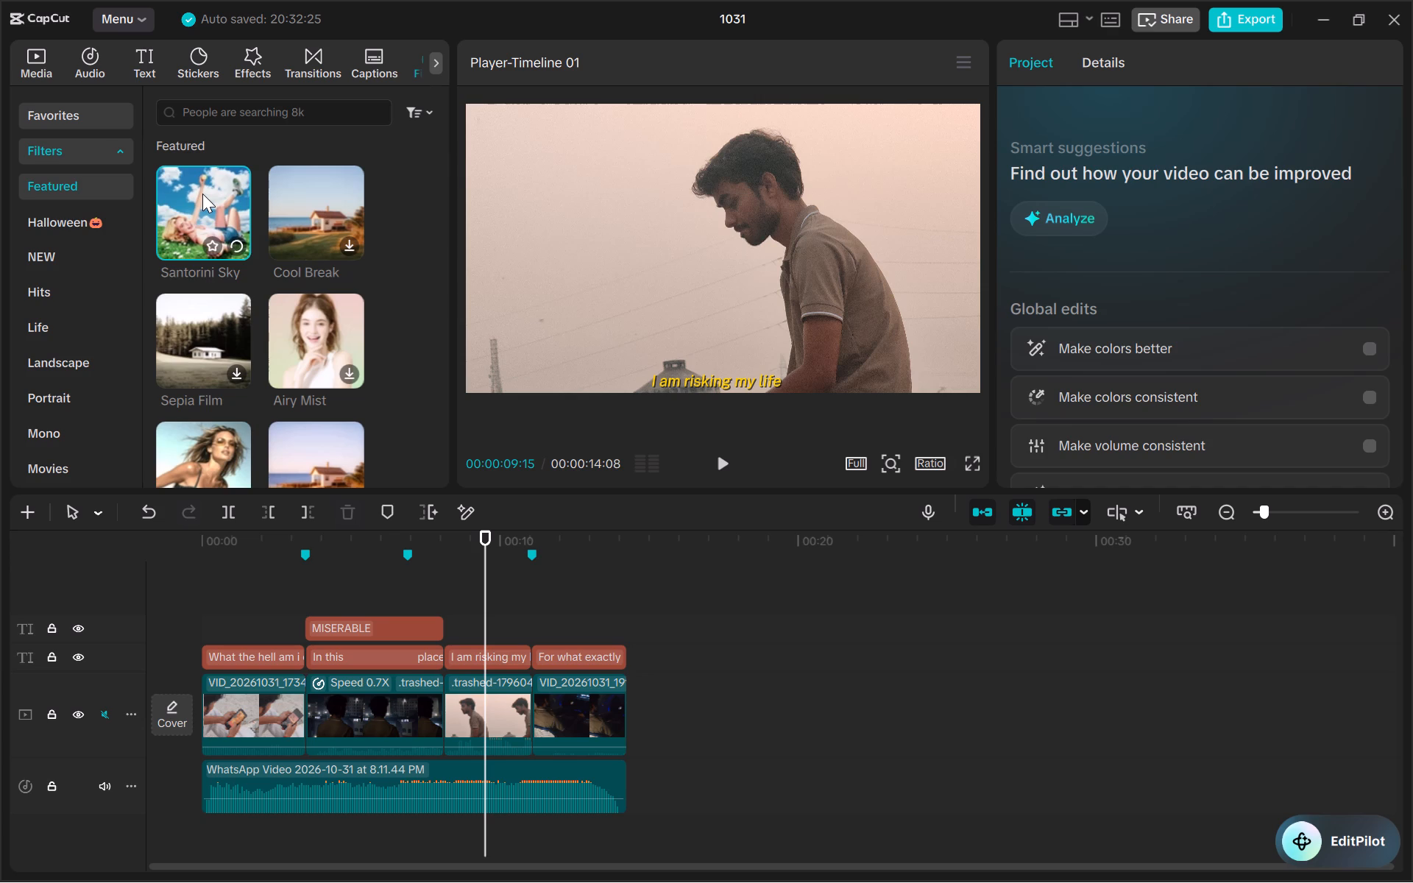
double_click(290, 211)
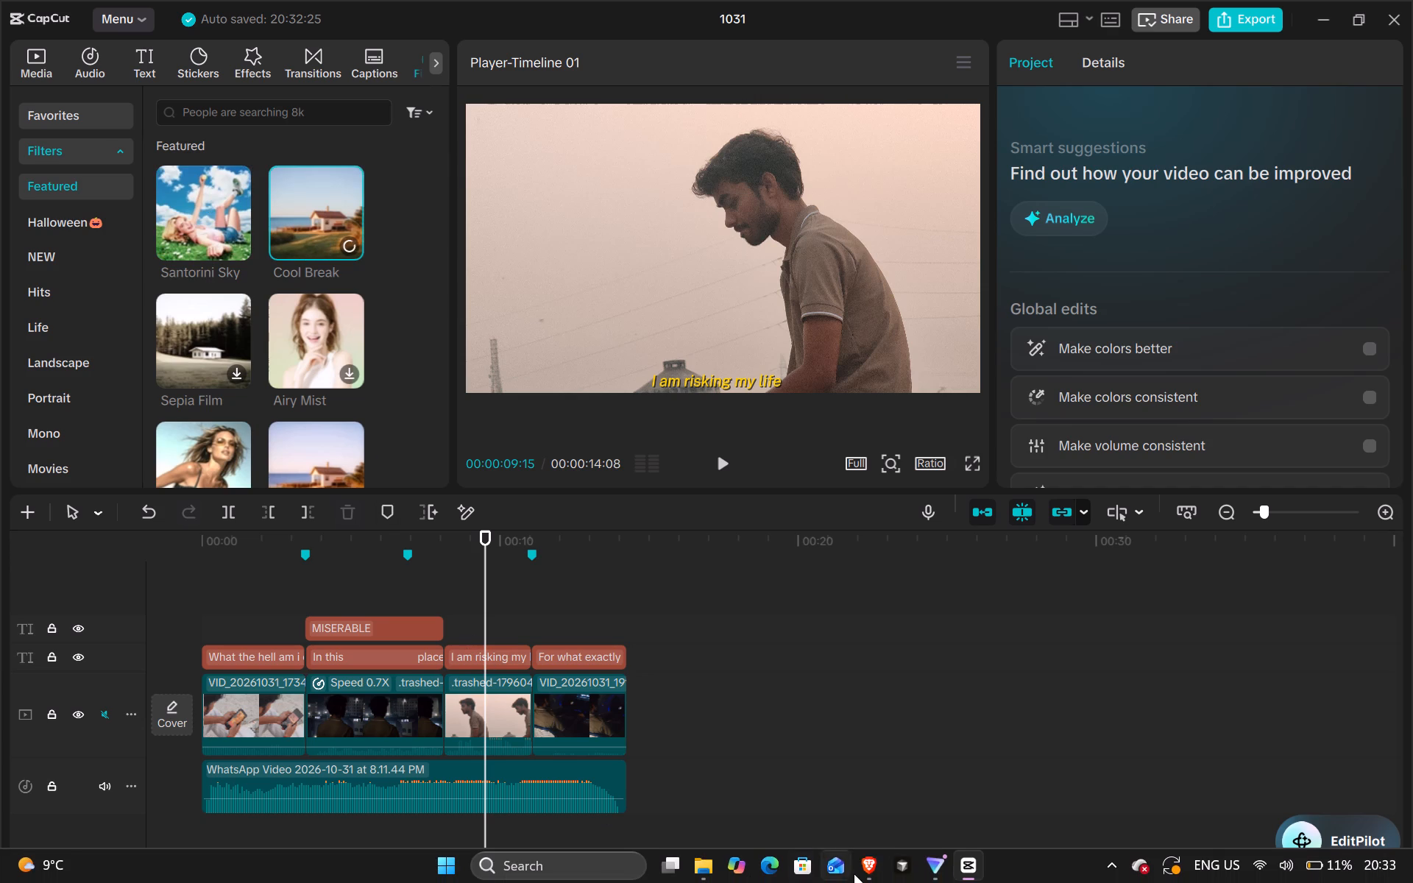
Check the connection in Proton VPN and return to the CapCut project.
click(930, 875)
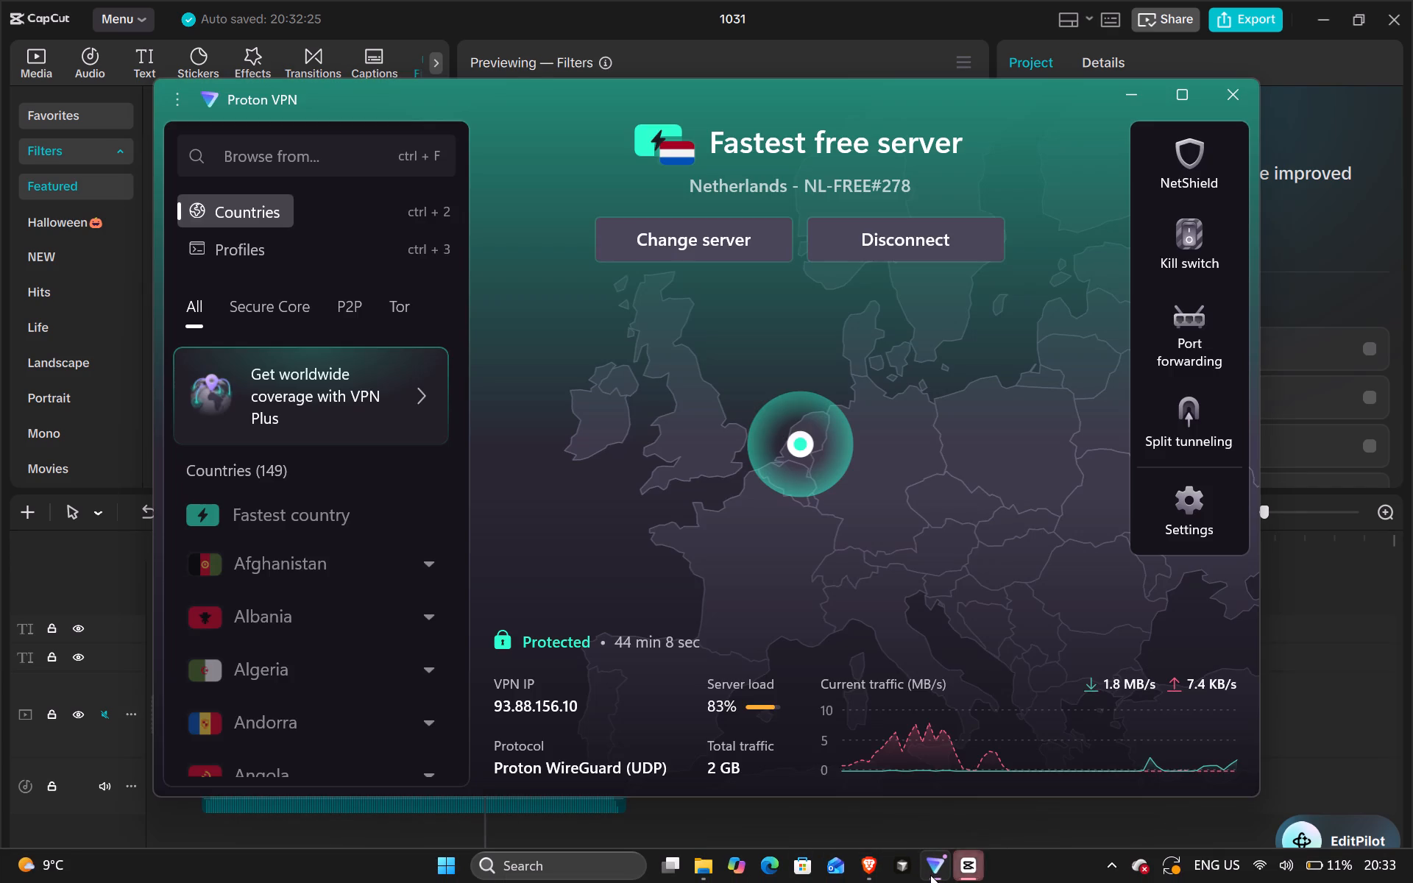
click(1300, 673)
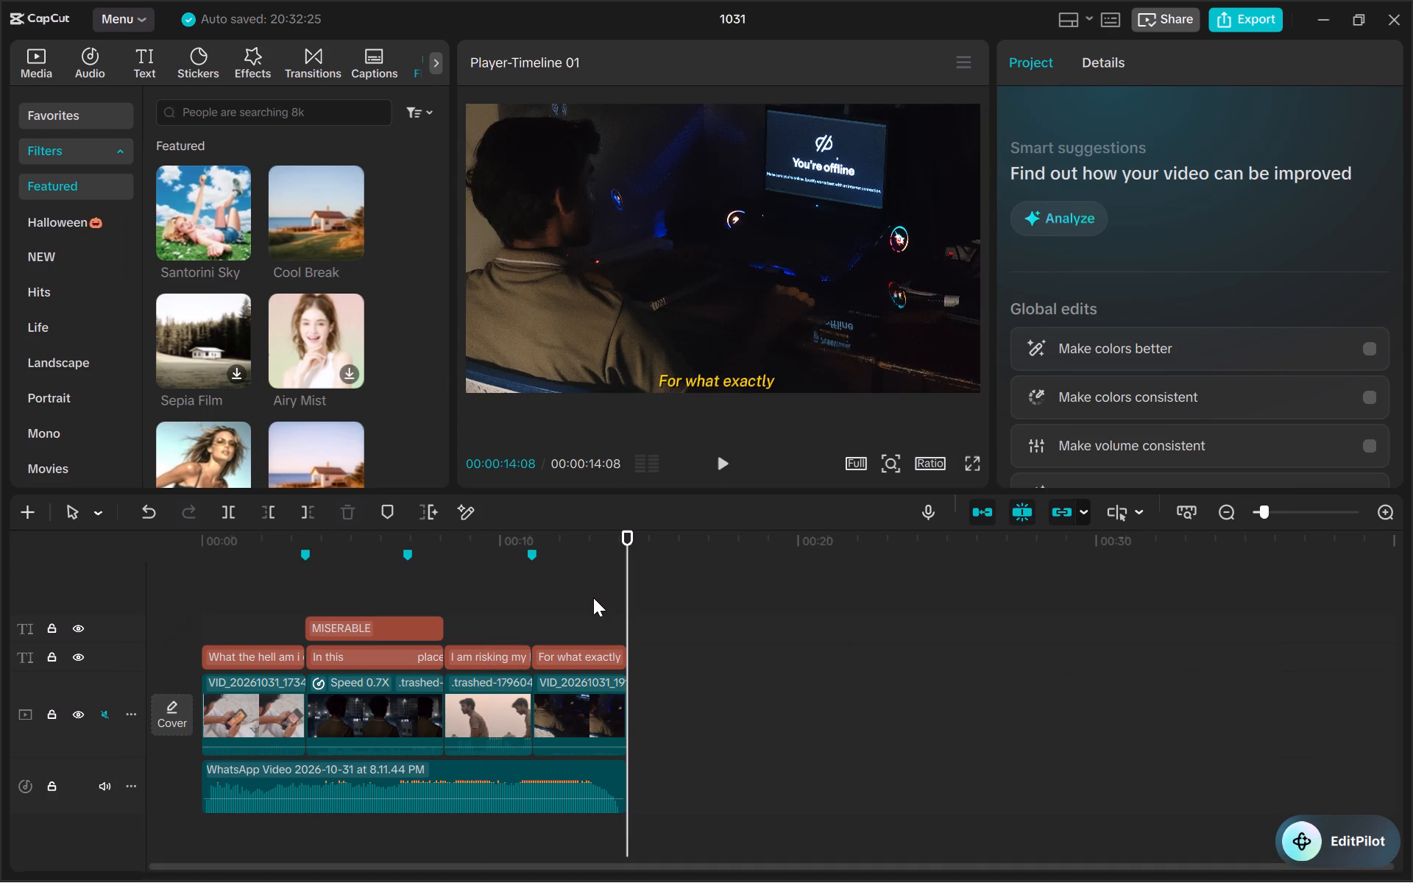
Preview the Santorini Sky and Cool Break filters again on the "I am risking my life" shot to compare them.
click(490, 577)
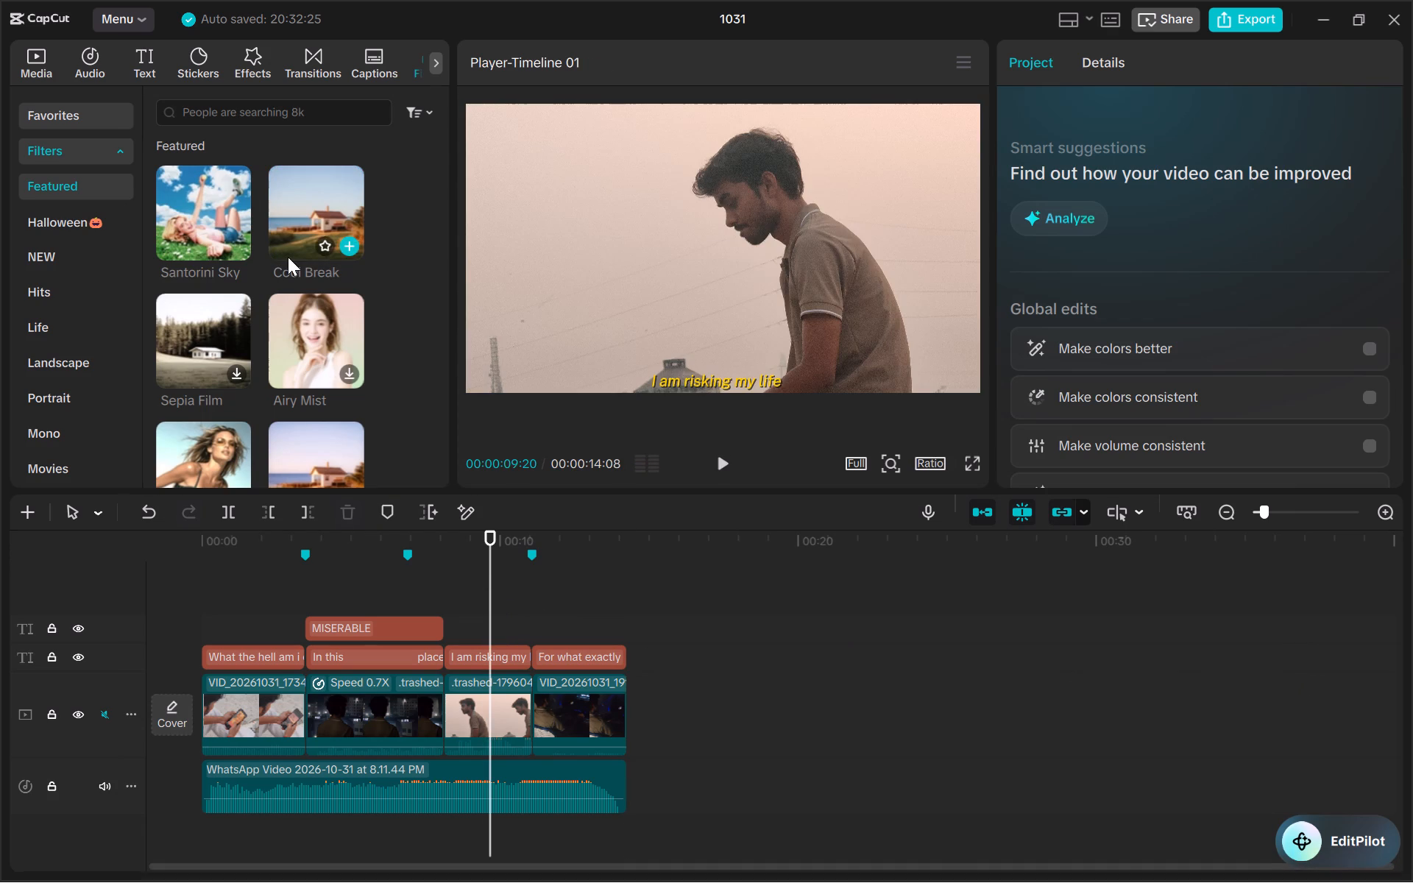
click(209, 214)
double_click(209, 214)
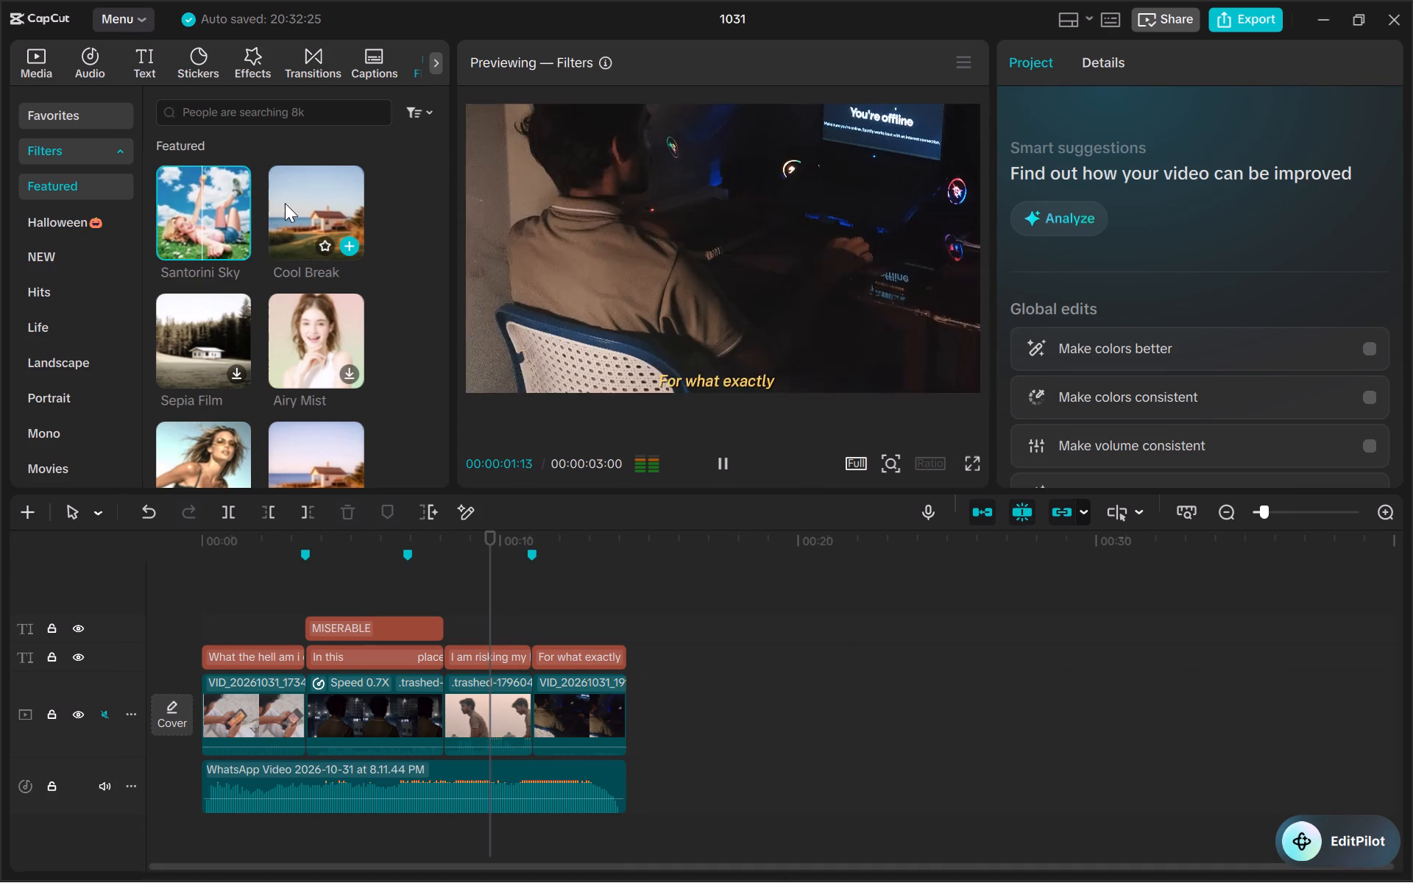
click(290, 203)
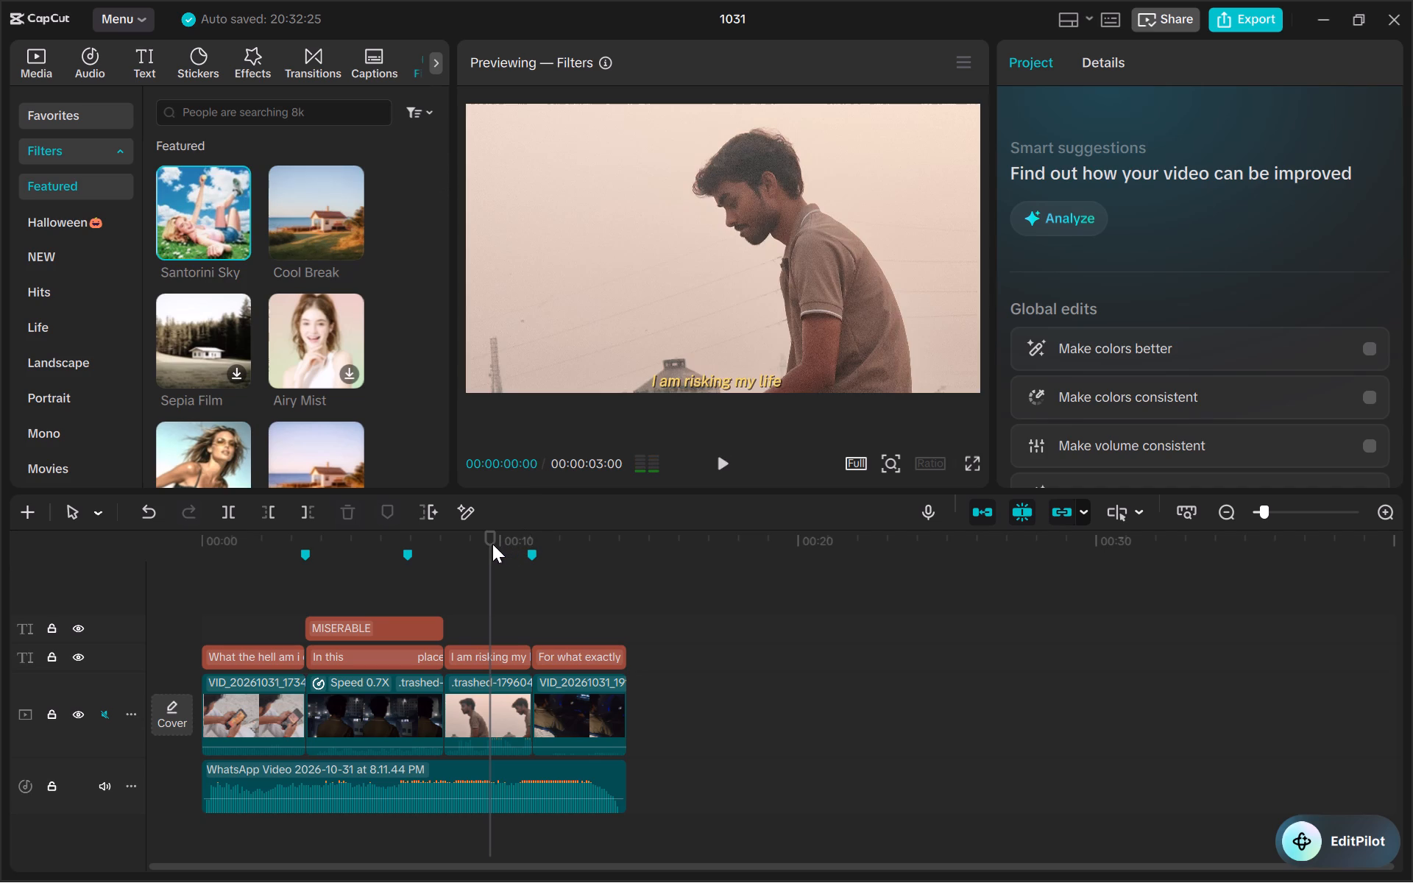
double_click(300, 183)
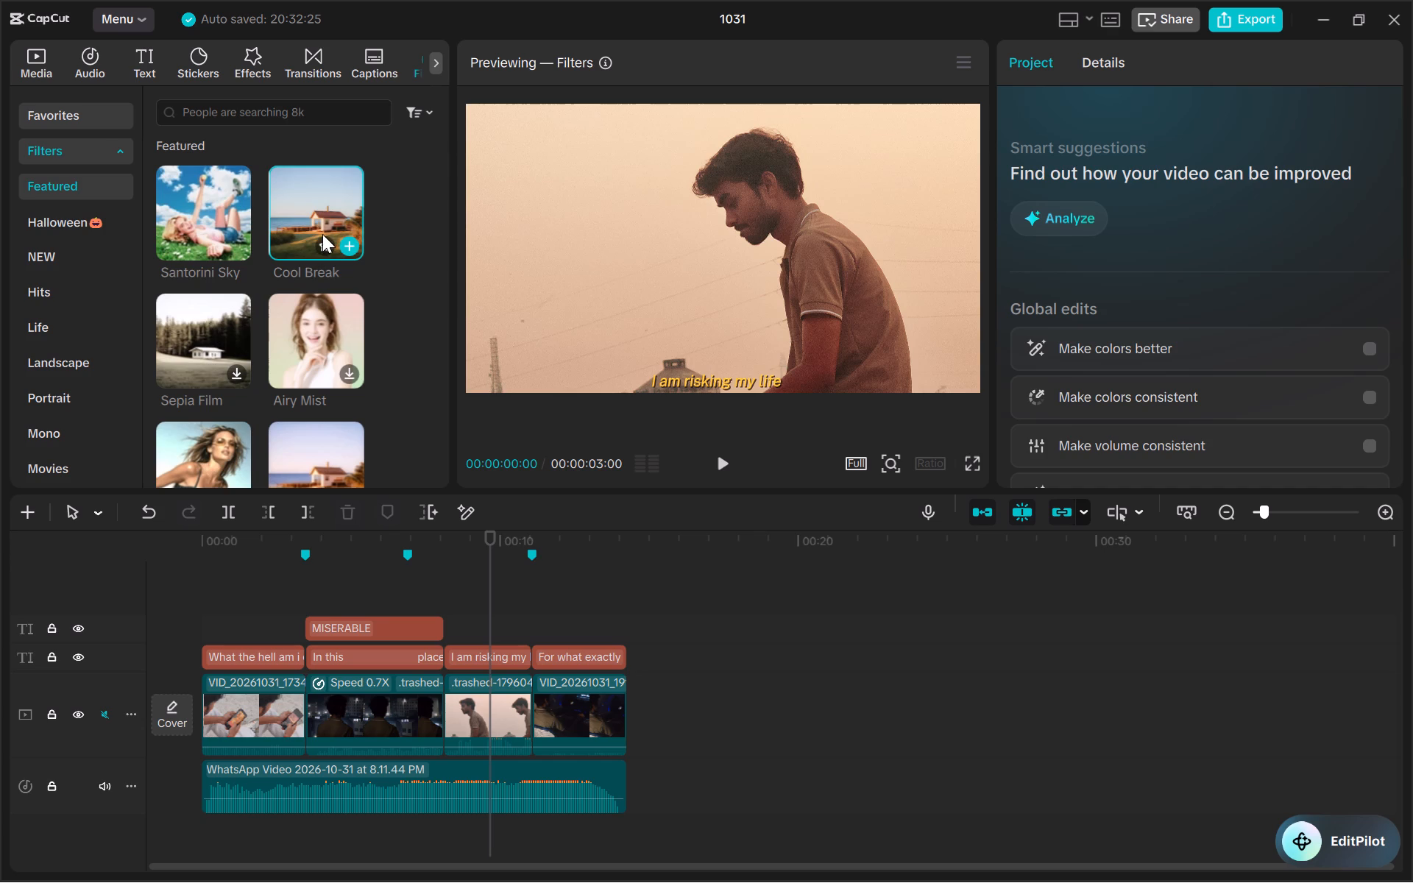
Add the Cool Break filter above the captions, starting at 00:00:09:20 in the "I am risking my life" shot.
drag(322, 222, 496, 634)
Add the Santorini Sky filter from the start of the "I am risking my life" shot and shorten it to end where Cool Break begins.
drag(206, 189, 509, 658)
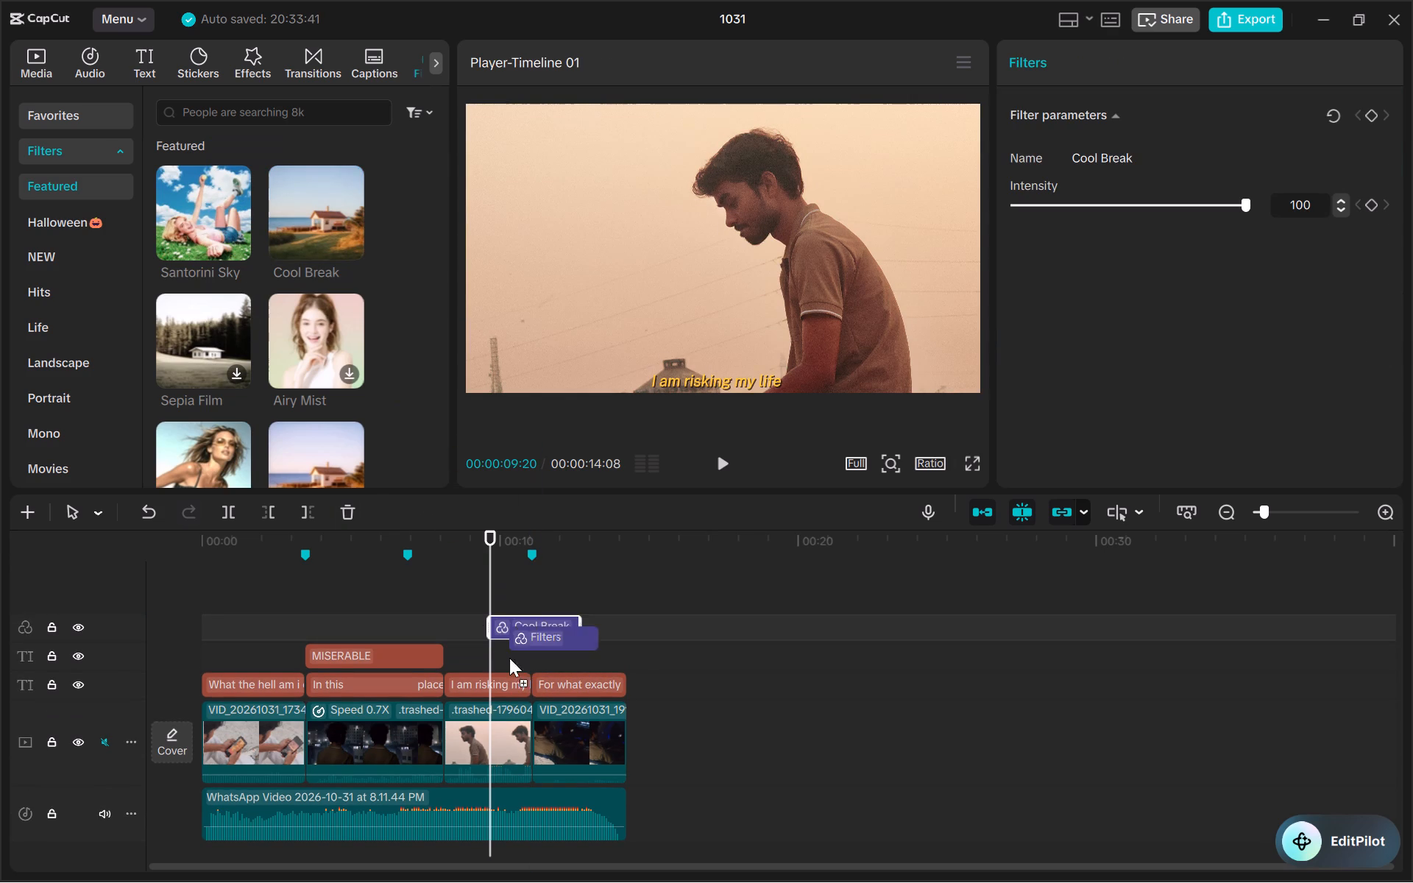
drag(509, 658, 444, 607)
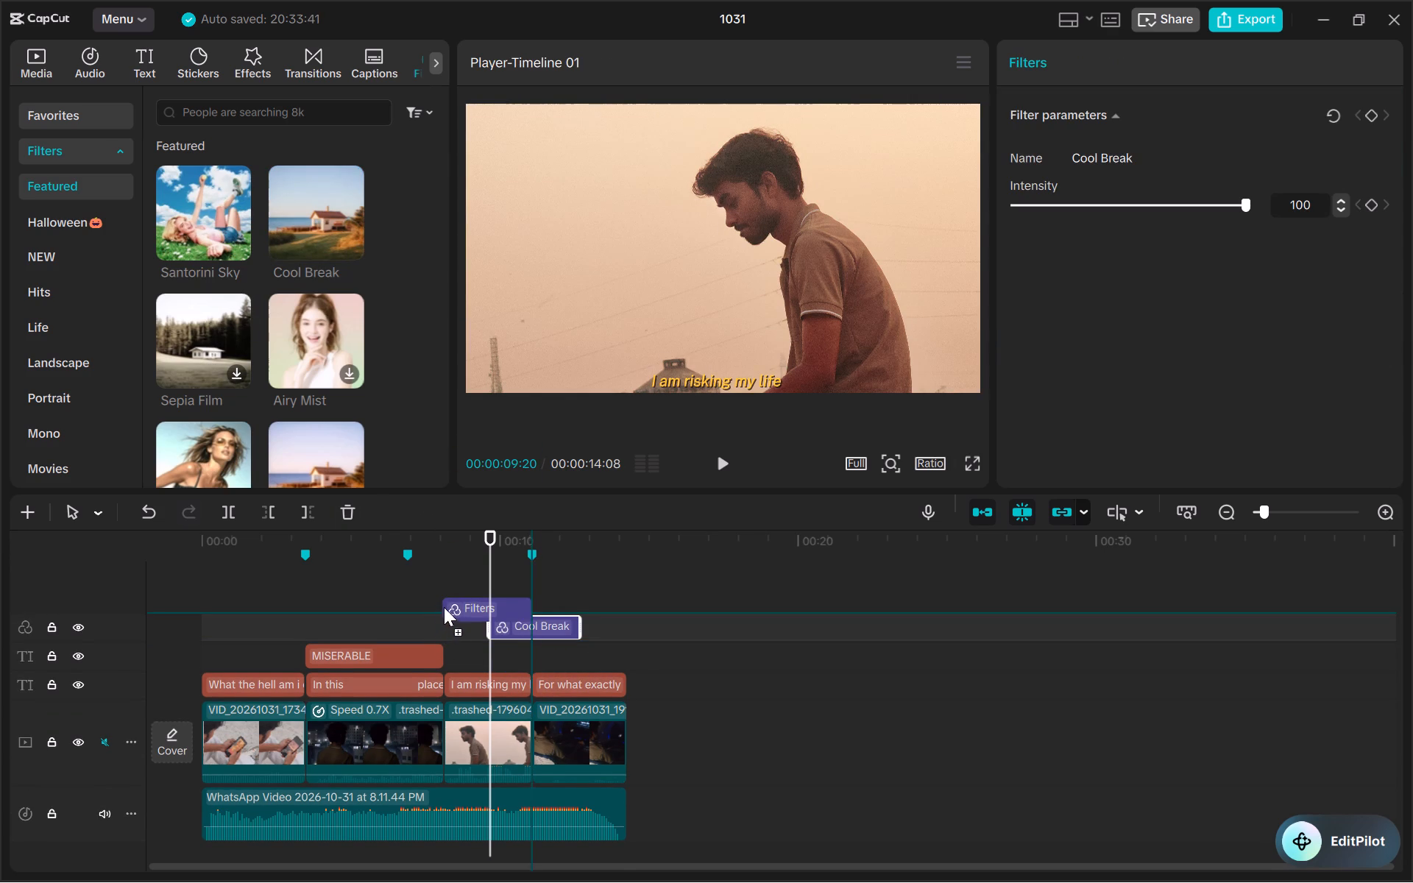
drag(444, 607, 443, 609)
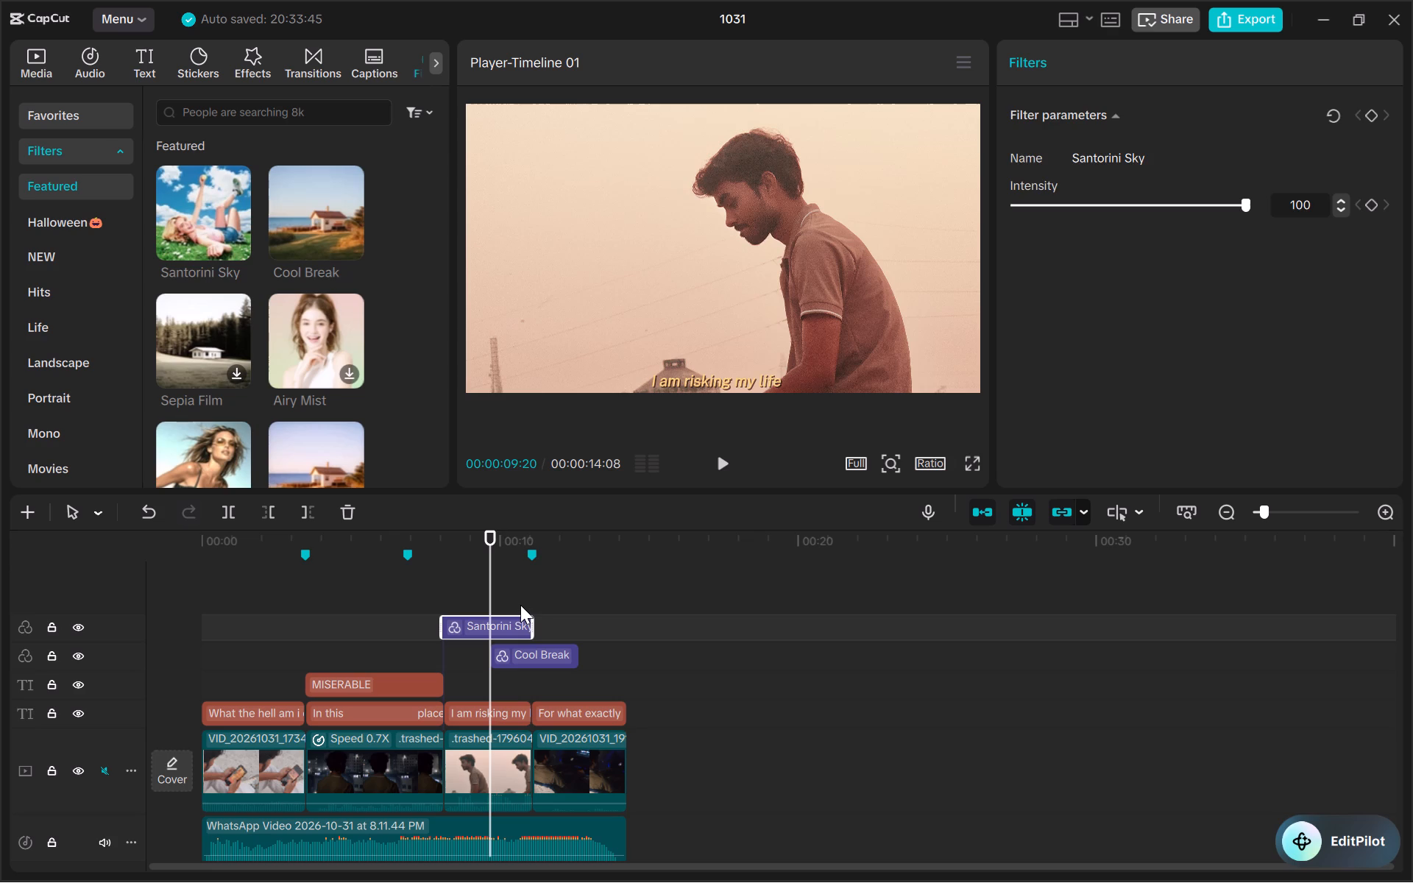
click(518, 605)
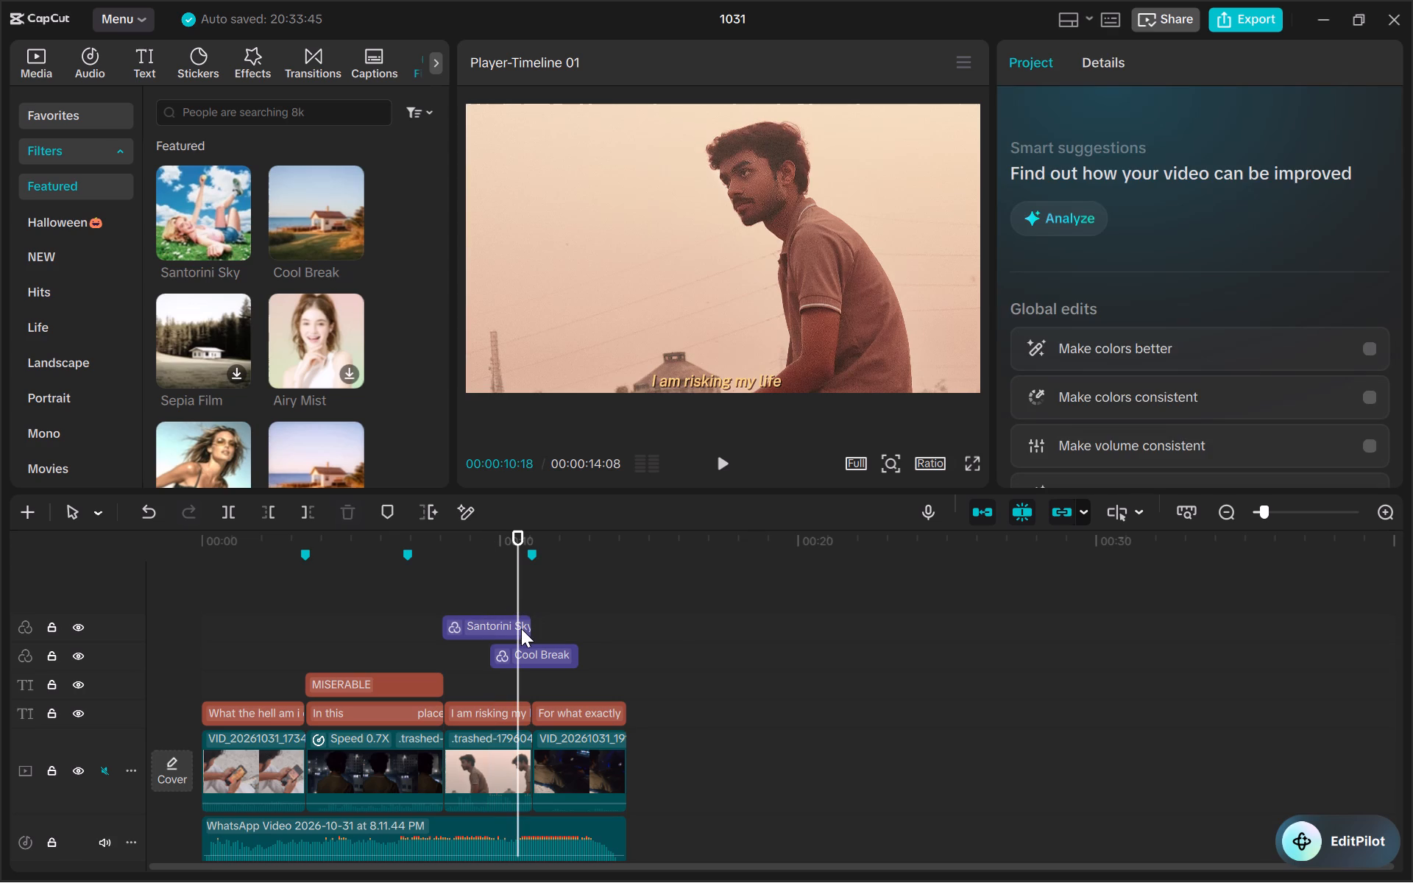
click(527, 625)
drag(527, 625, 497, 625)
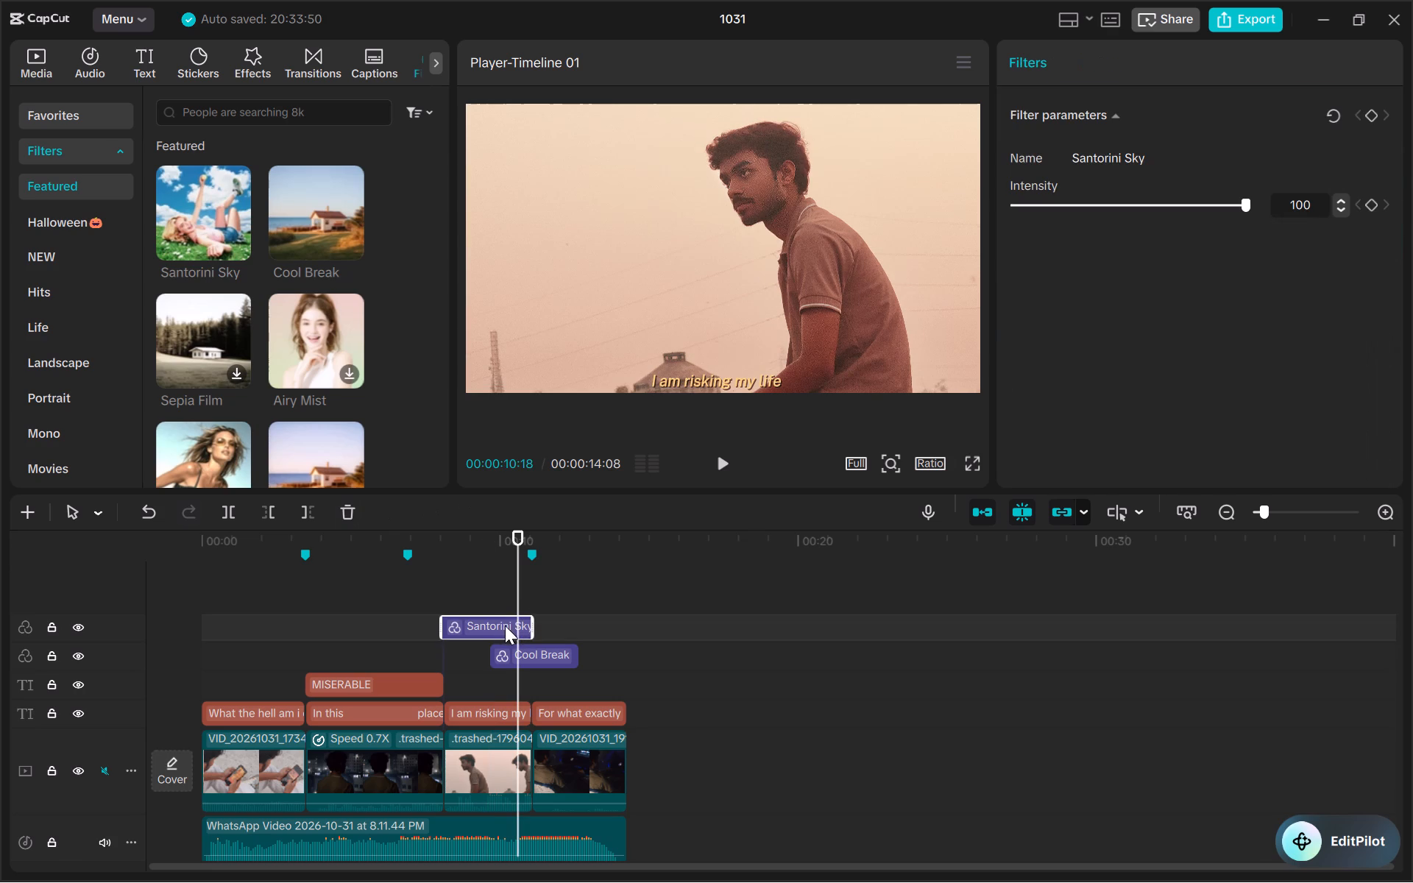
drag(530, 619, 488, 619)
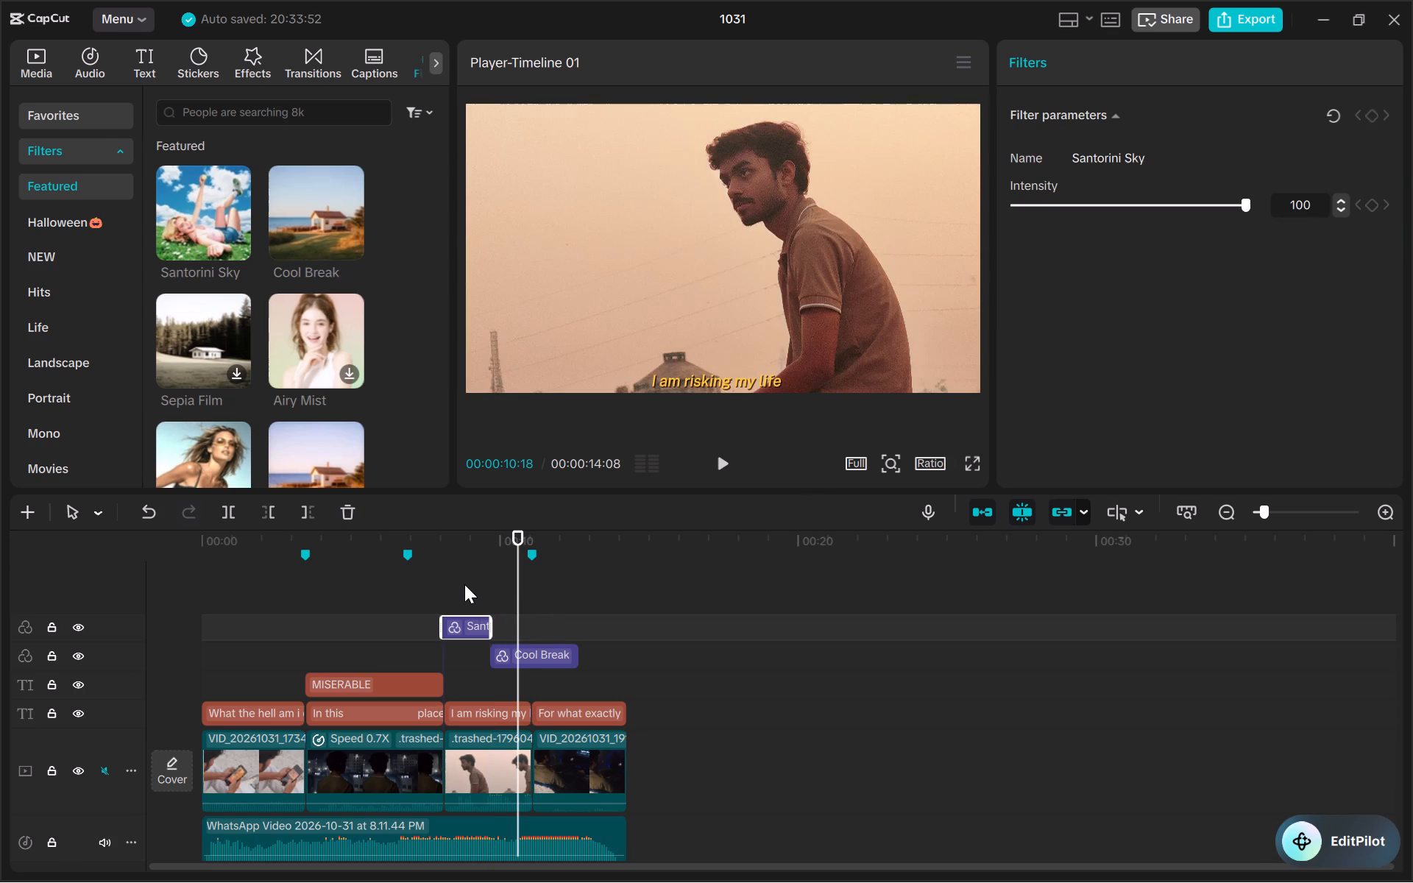
Play the "I am risking my life" shot full screen to compare the Santorini Sky and Cool Break filters.
click(464, 584)
click(972, 463)
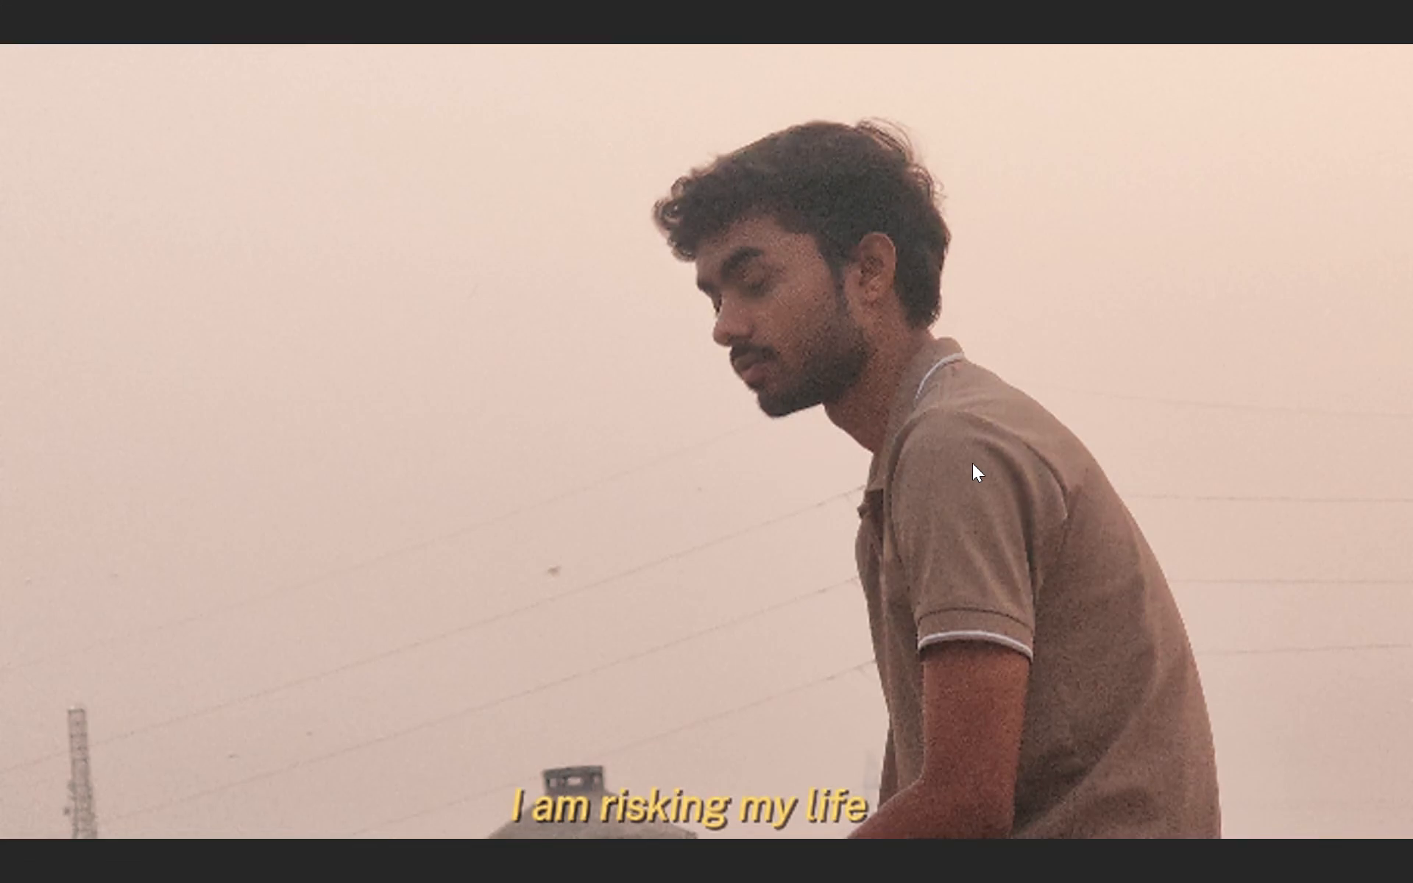
key(space)
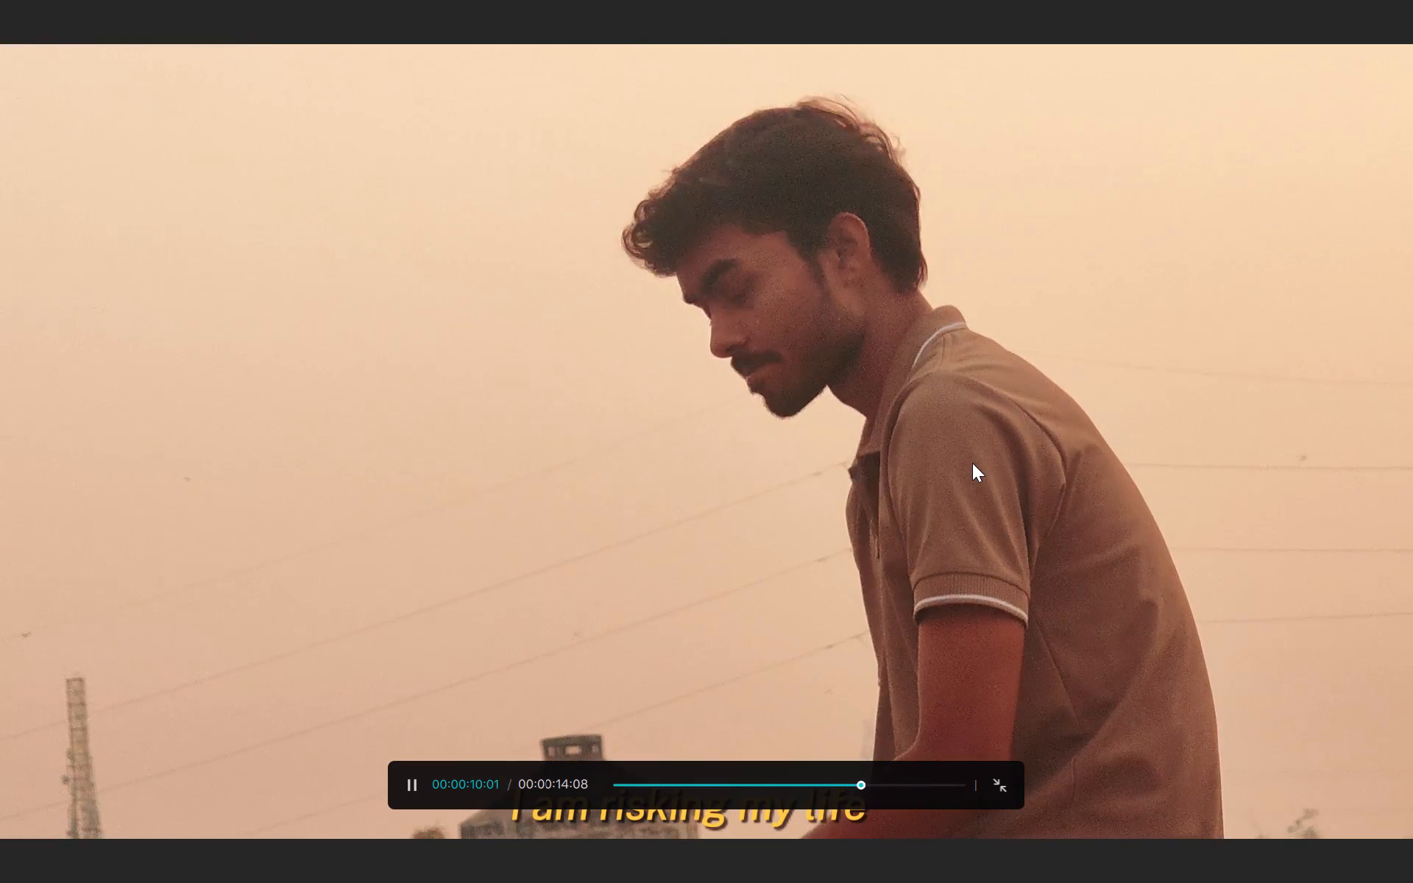
key(Escape)
key(space)
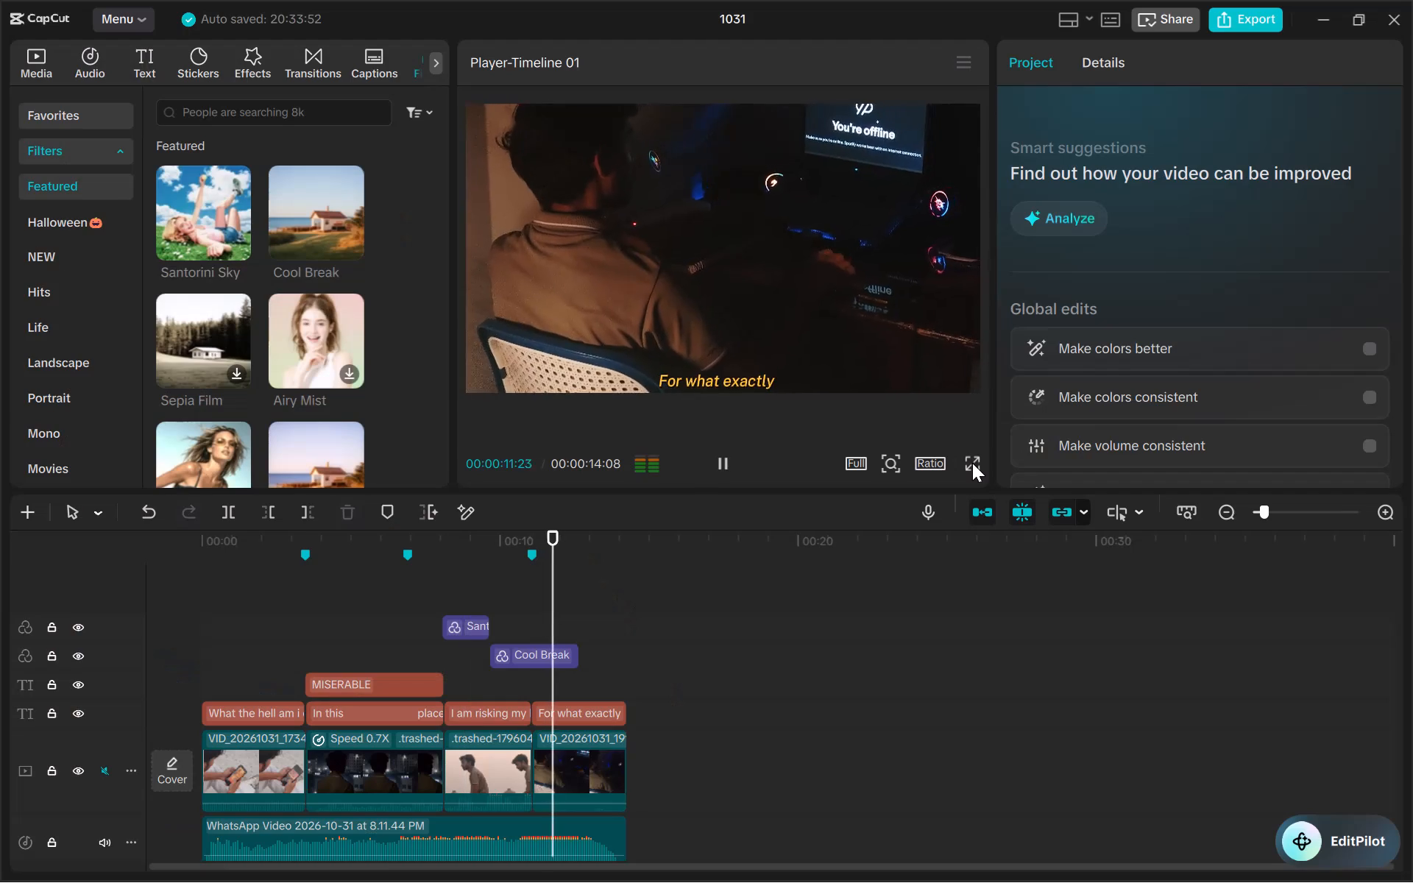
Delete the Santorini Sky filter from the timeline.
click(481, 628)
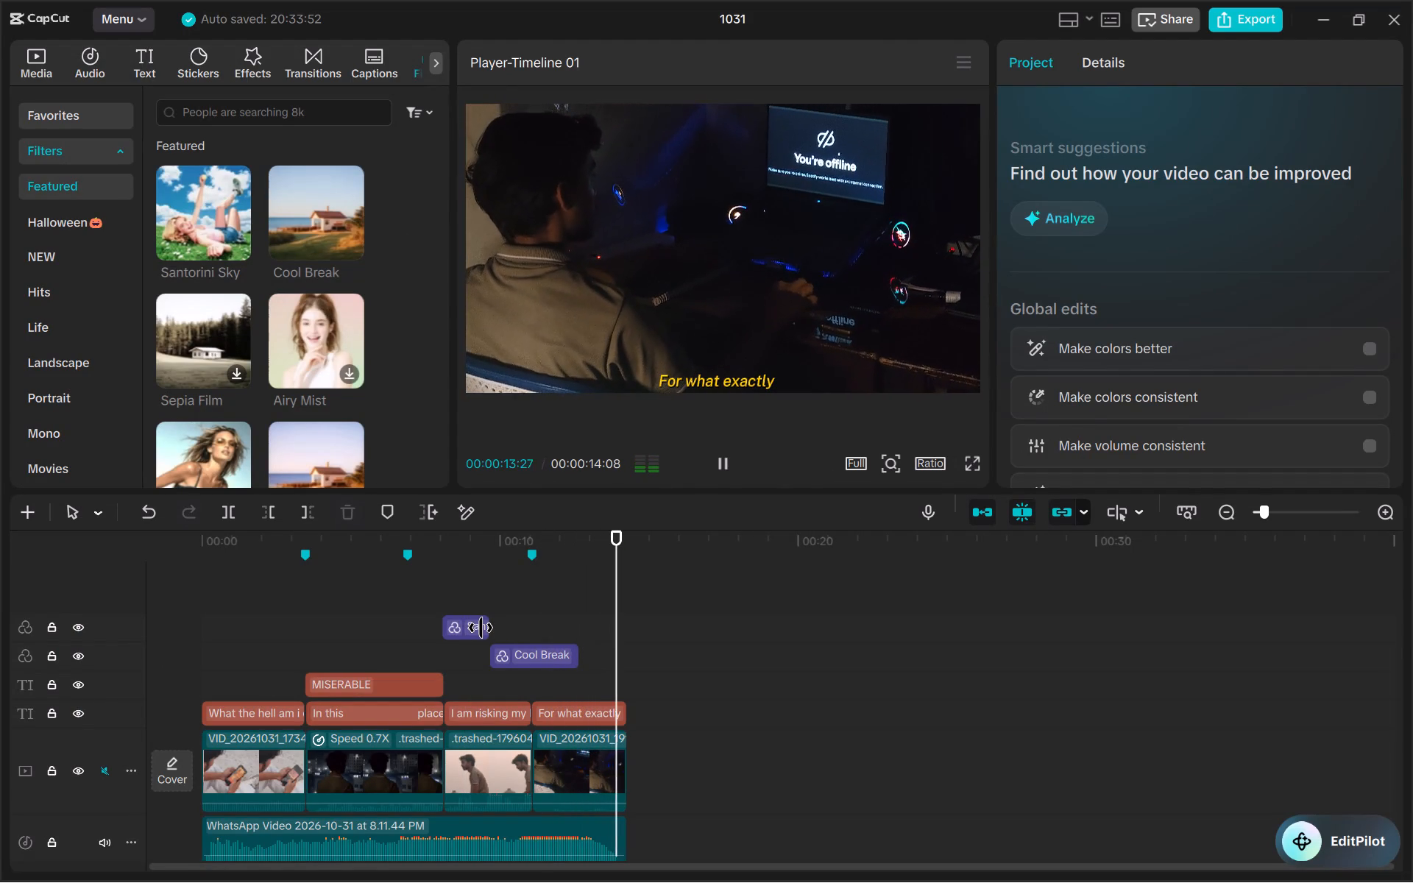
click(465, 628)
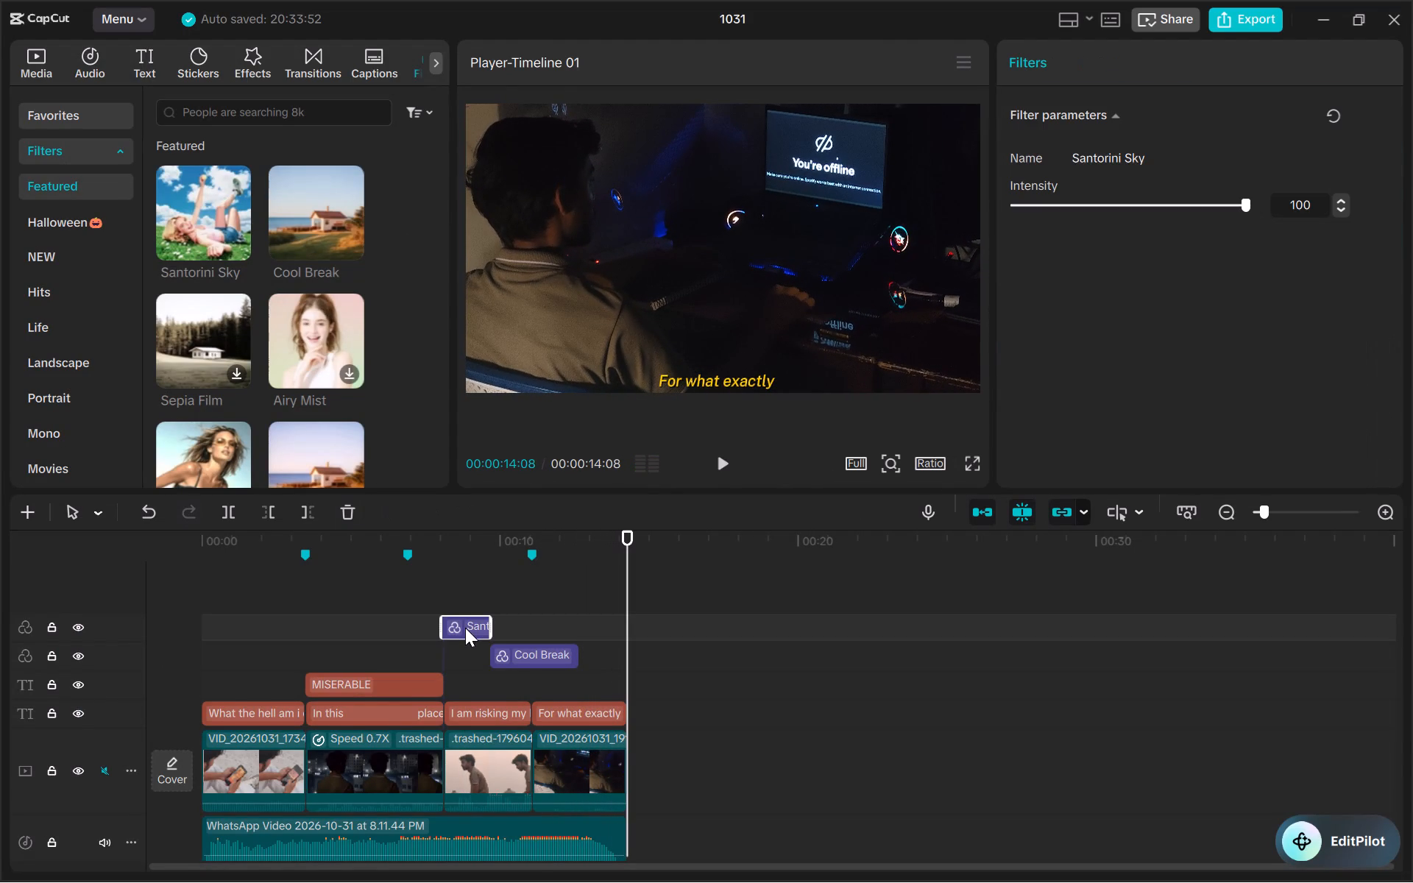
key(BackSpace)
Preview the Santorini Sky, Cool Break, Sepia Film, Airy Mist, Soft Ivory and Golden Beam filters on the "I am risking my life" shot.
click(219, 206)
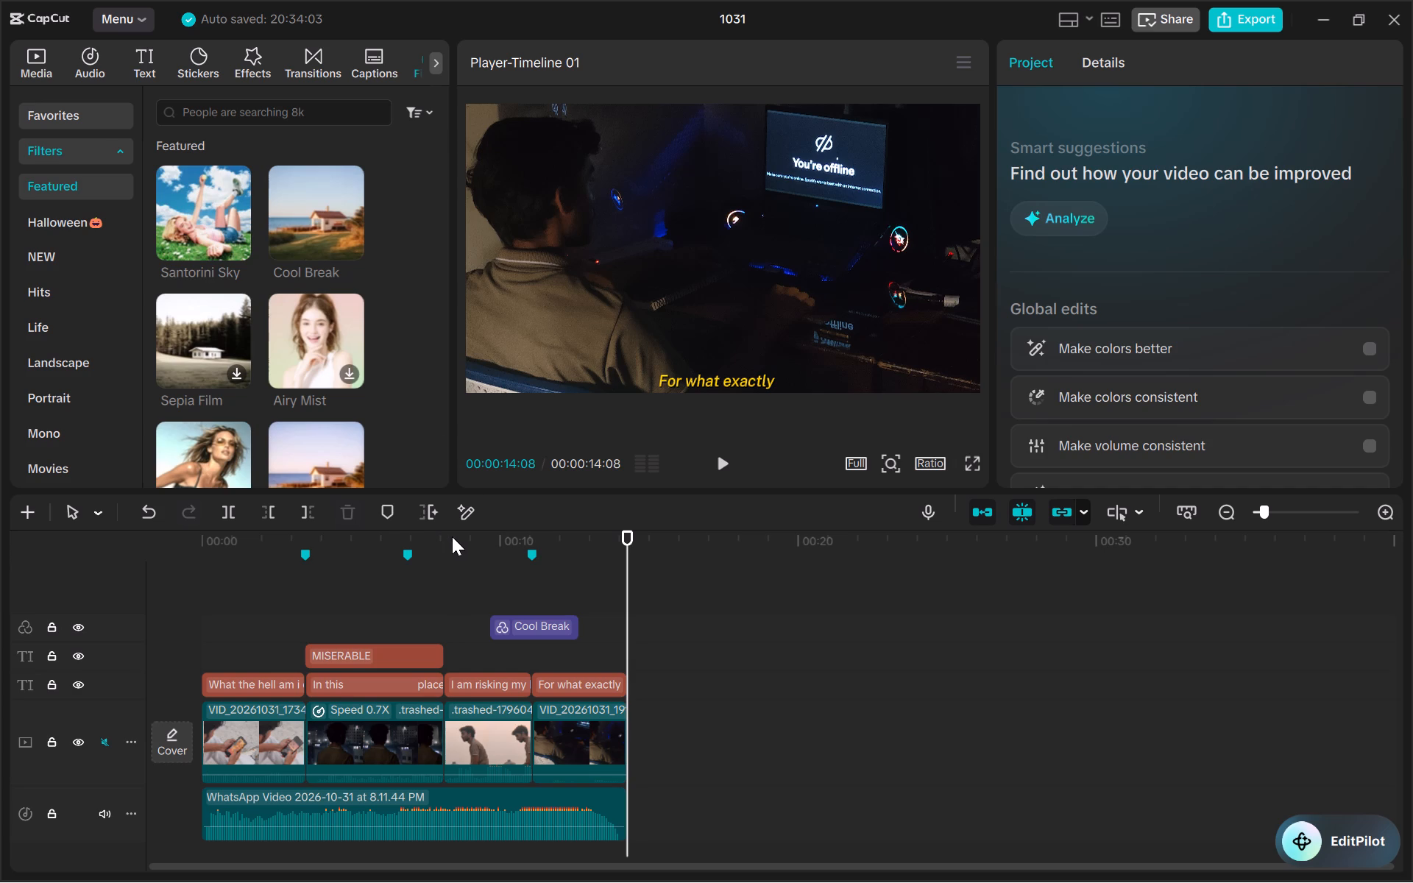
click(452, 536)
double_click(196, 196)
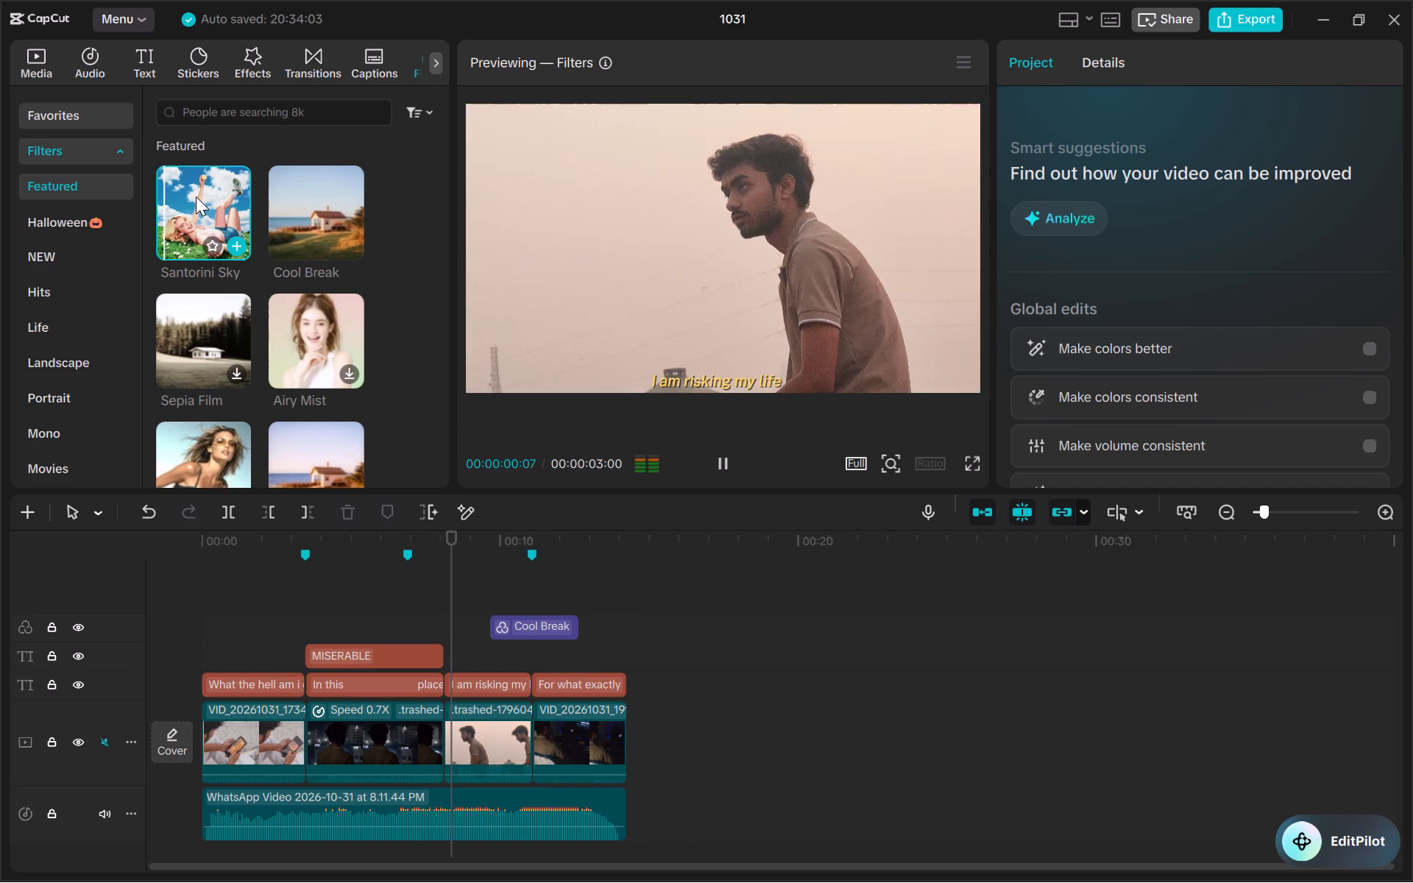
double_click(304, 194)
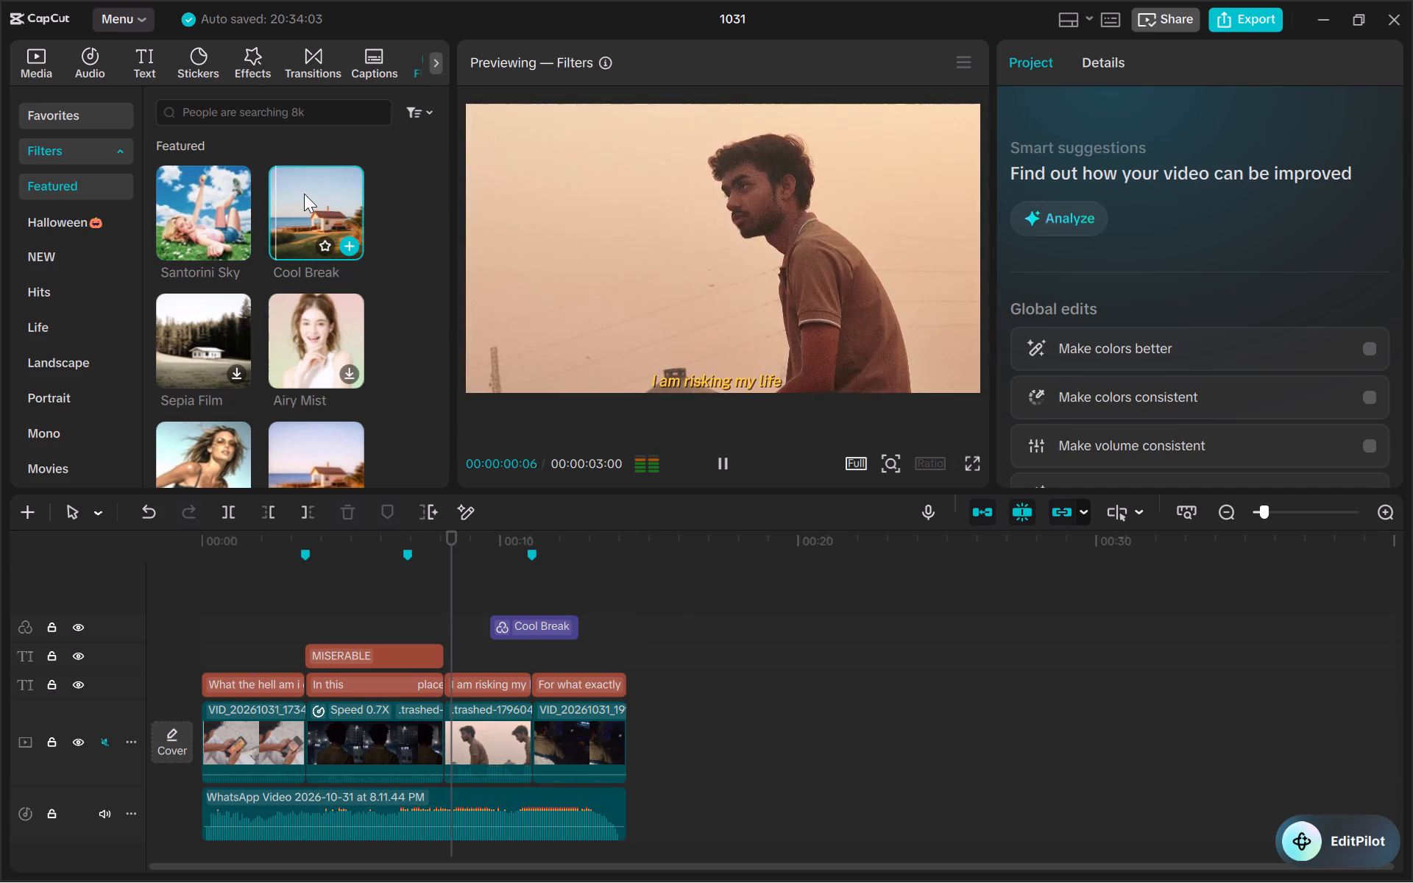
double_click(225, 324)
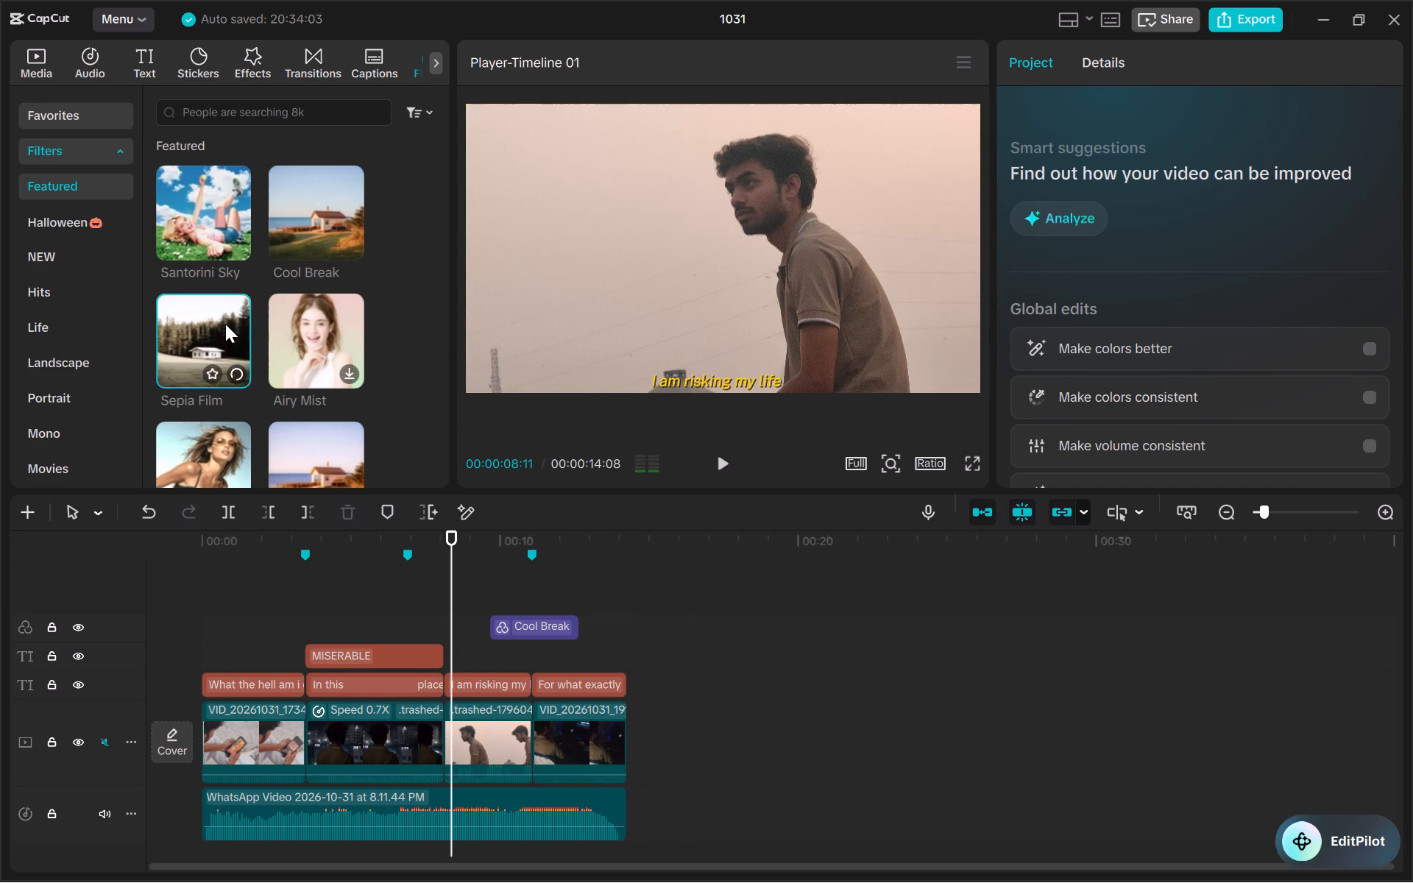
scroll(225, 324, down, 1)
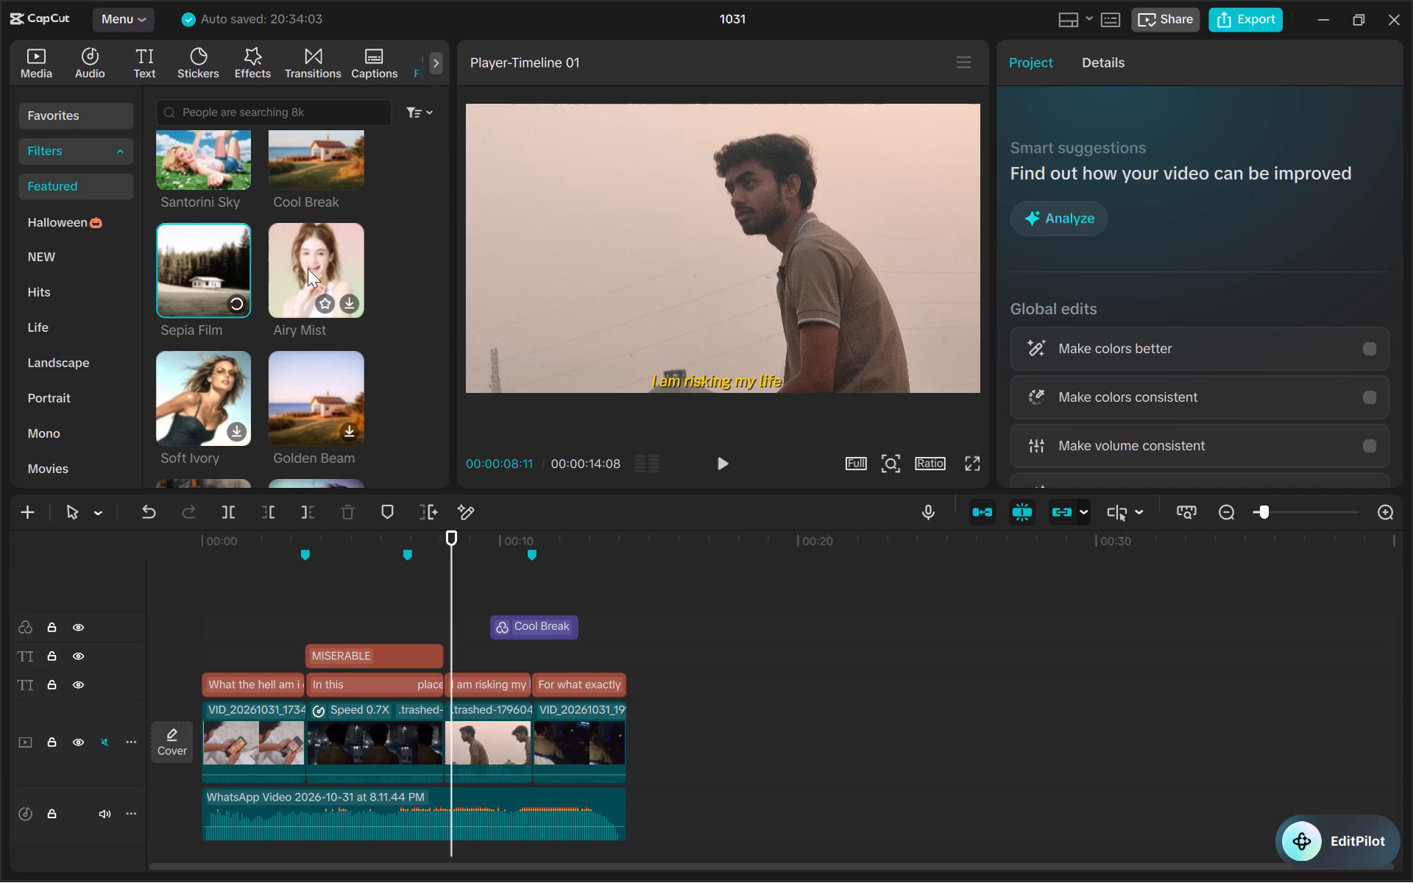
double_click(320, 257)
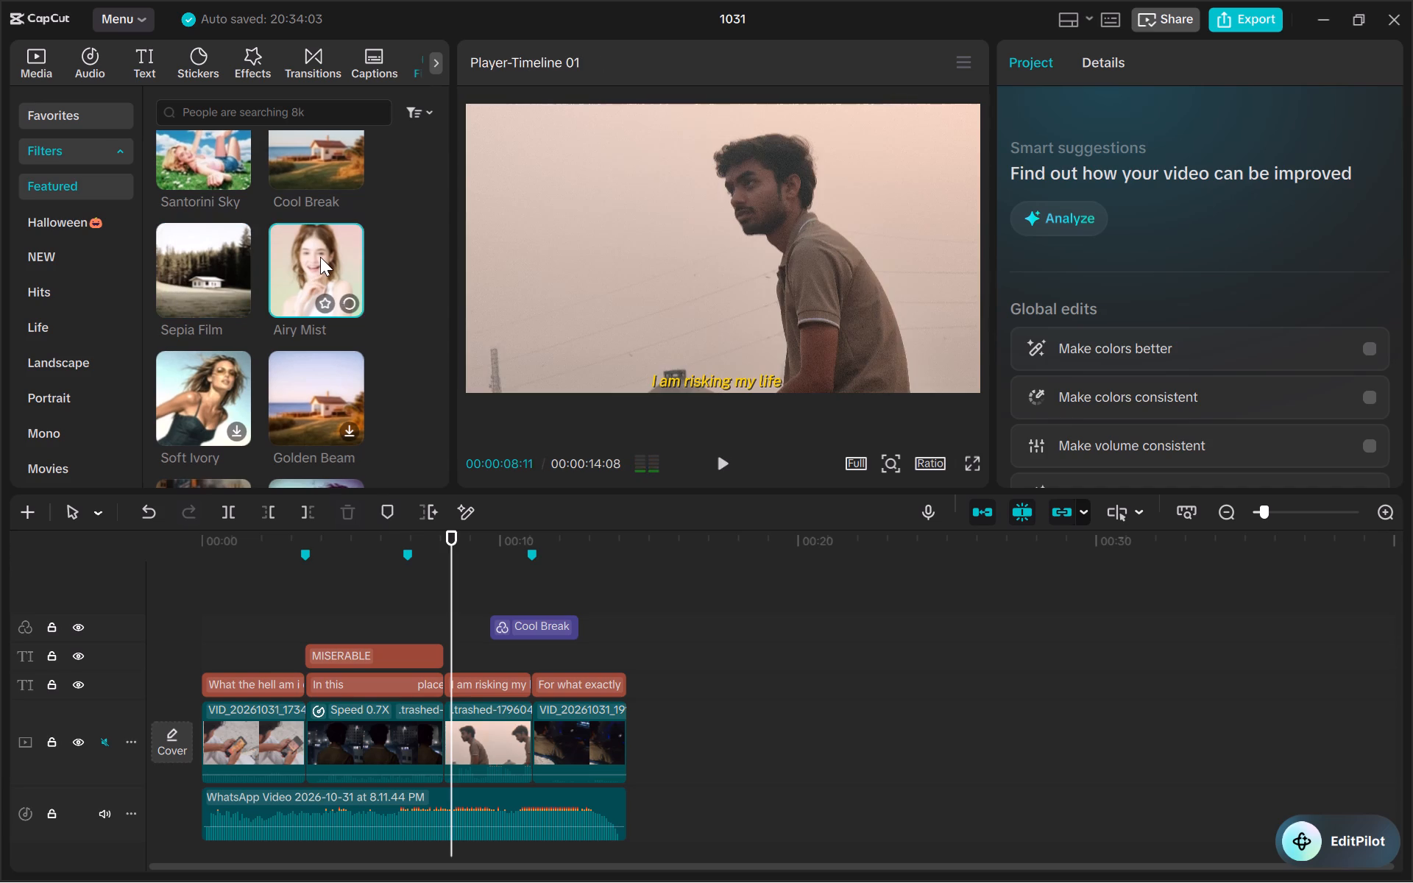
double_click(230, 396)
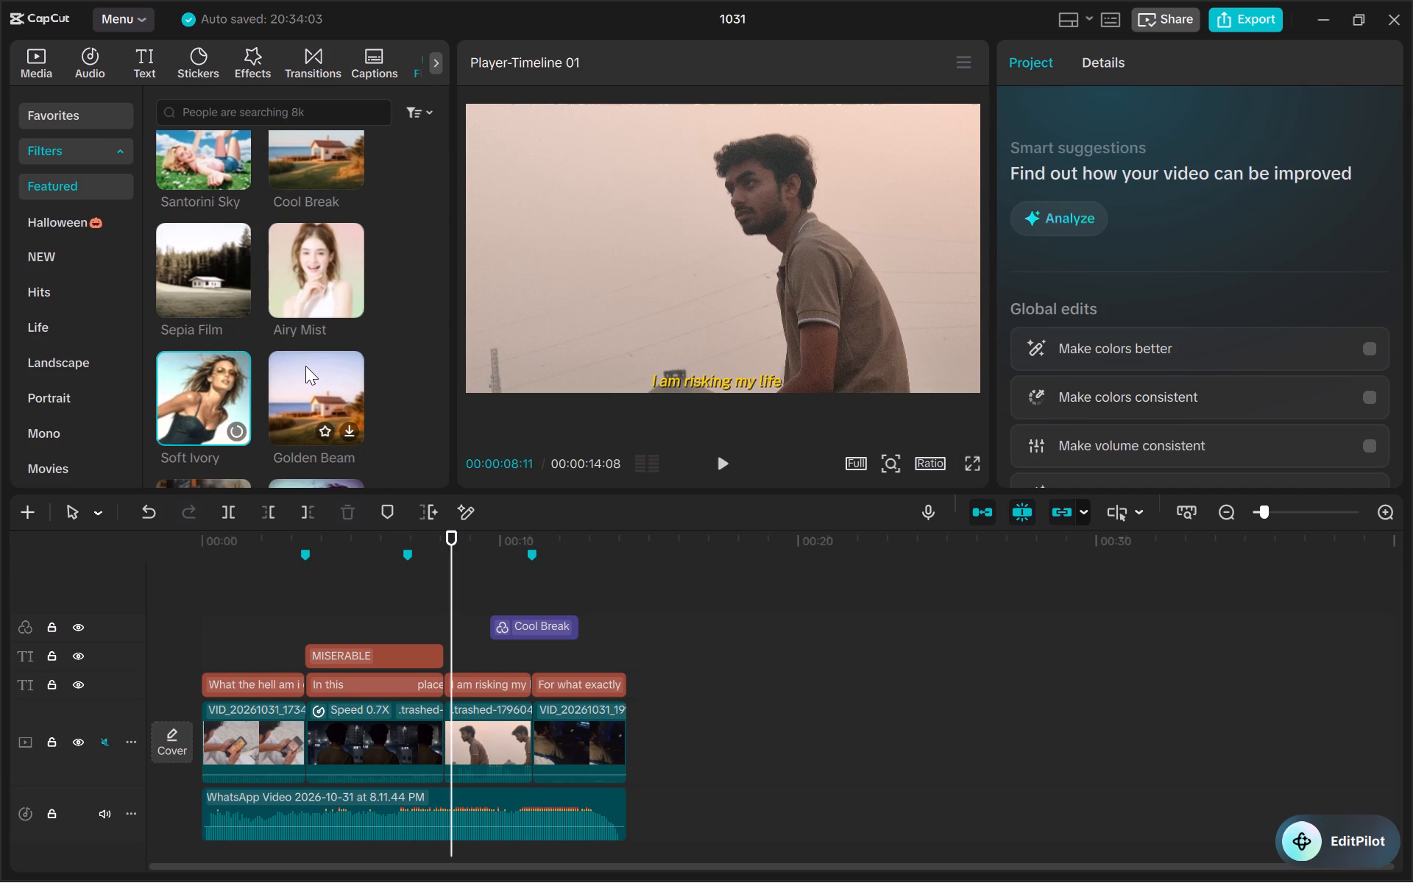
scroll(305, 366, down, 1)
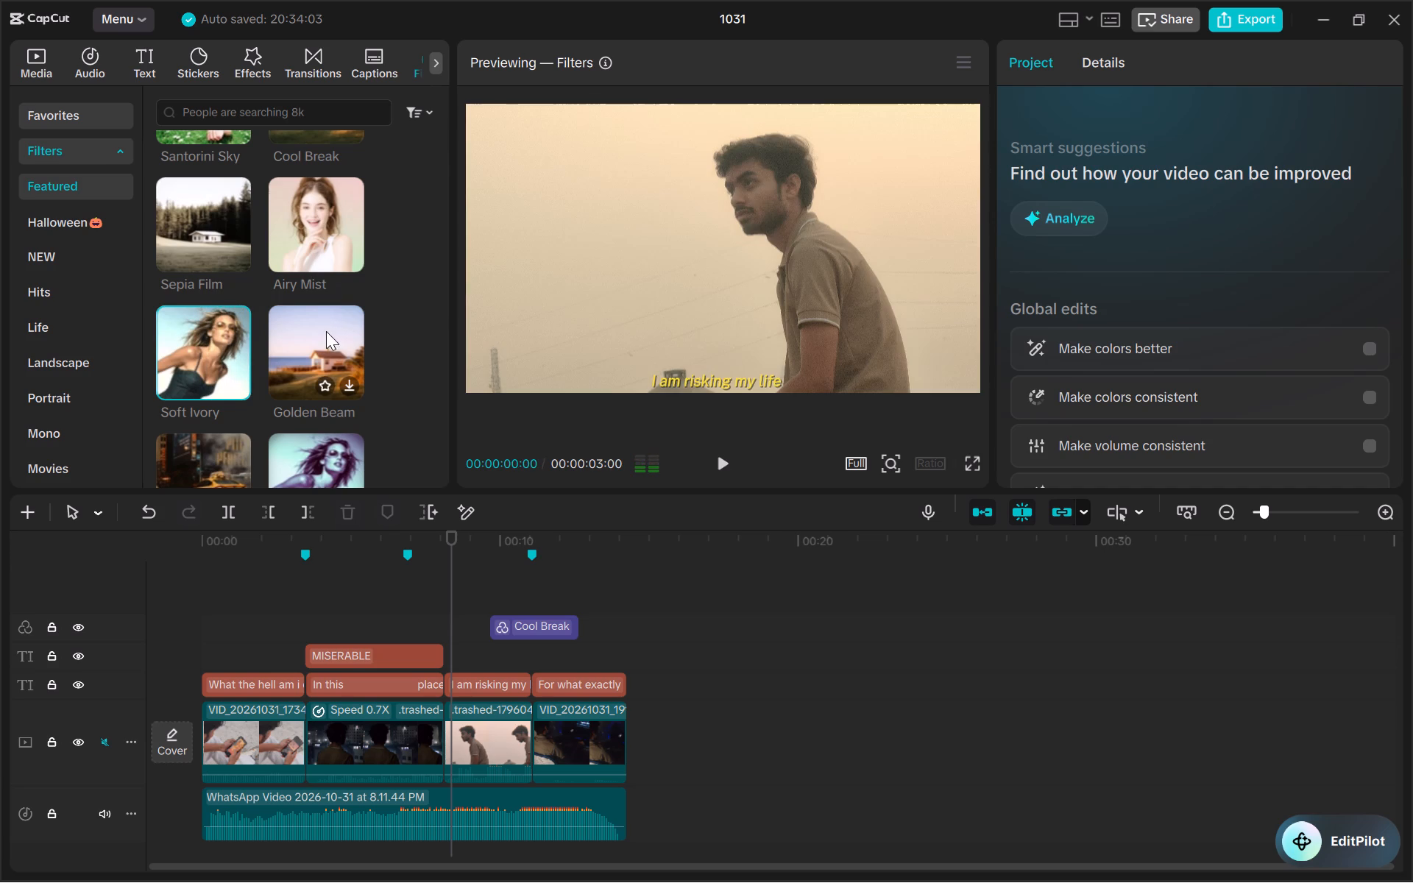
double_click(288, 339)
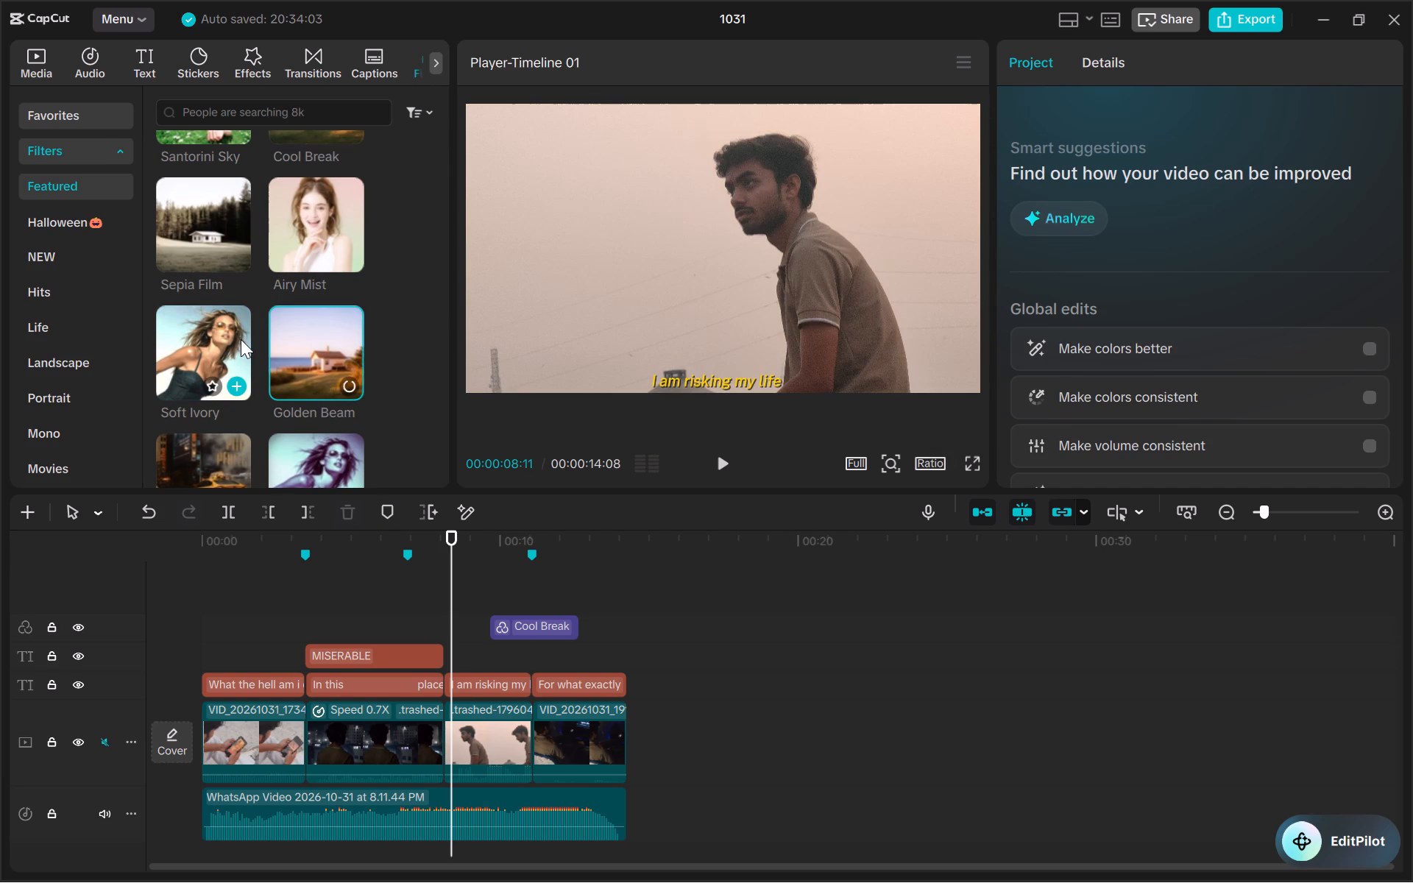
double_click(216, 356)
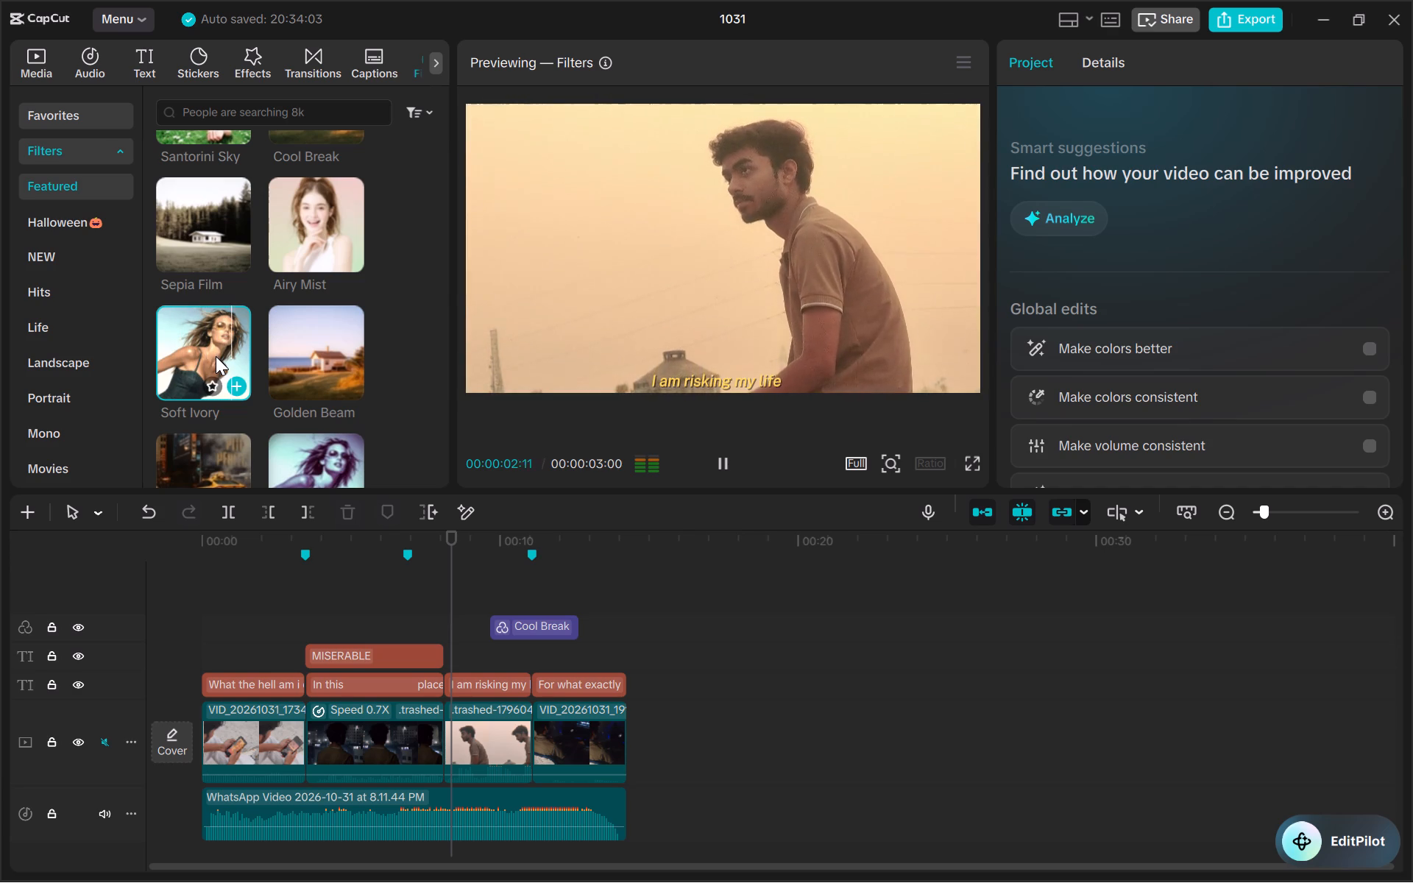
double_click(292, 341)
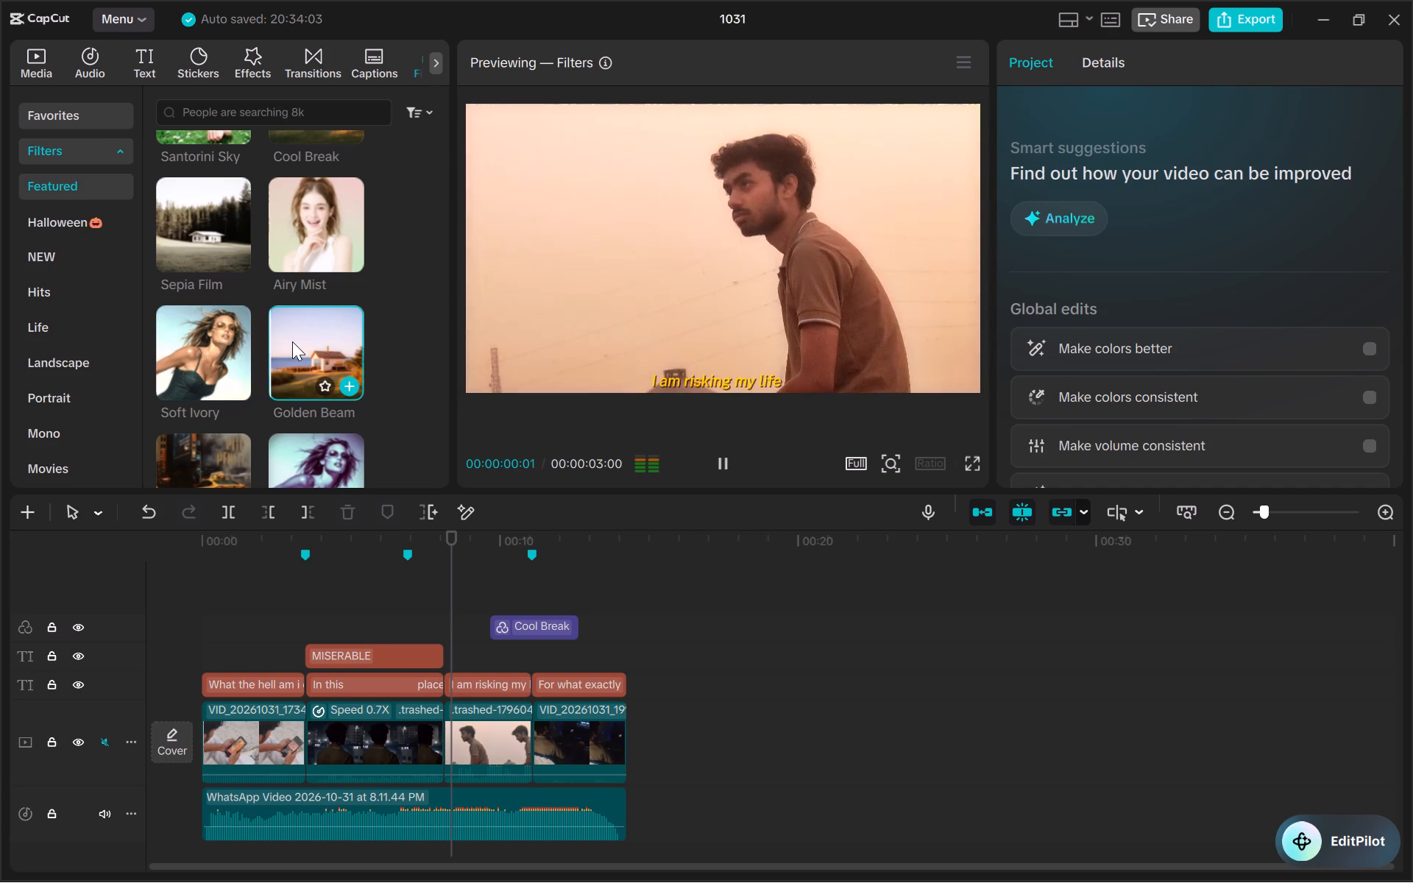
Preview further featured filters on the same shot: Moody Amber, Soft Maple, Sun Bunny, Album Cover, Golden Twilight and Bold W...m Peel.
scroll(292, 341, down, 1)
double_click(196, 405)
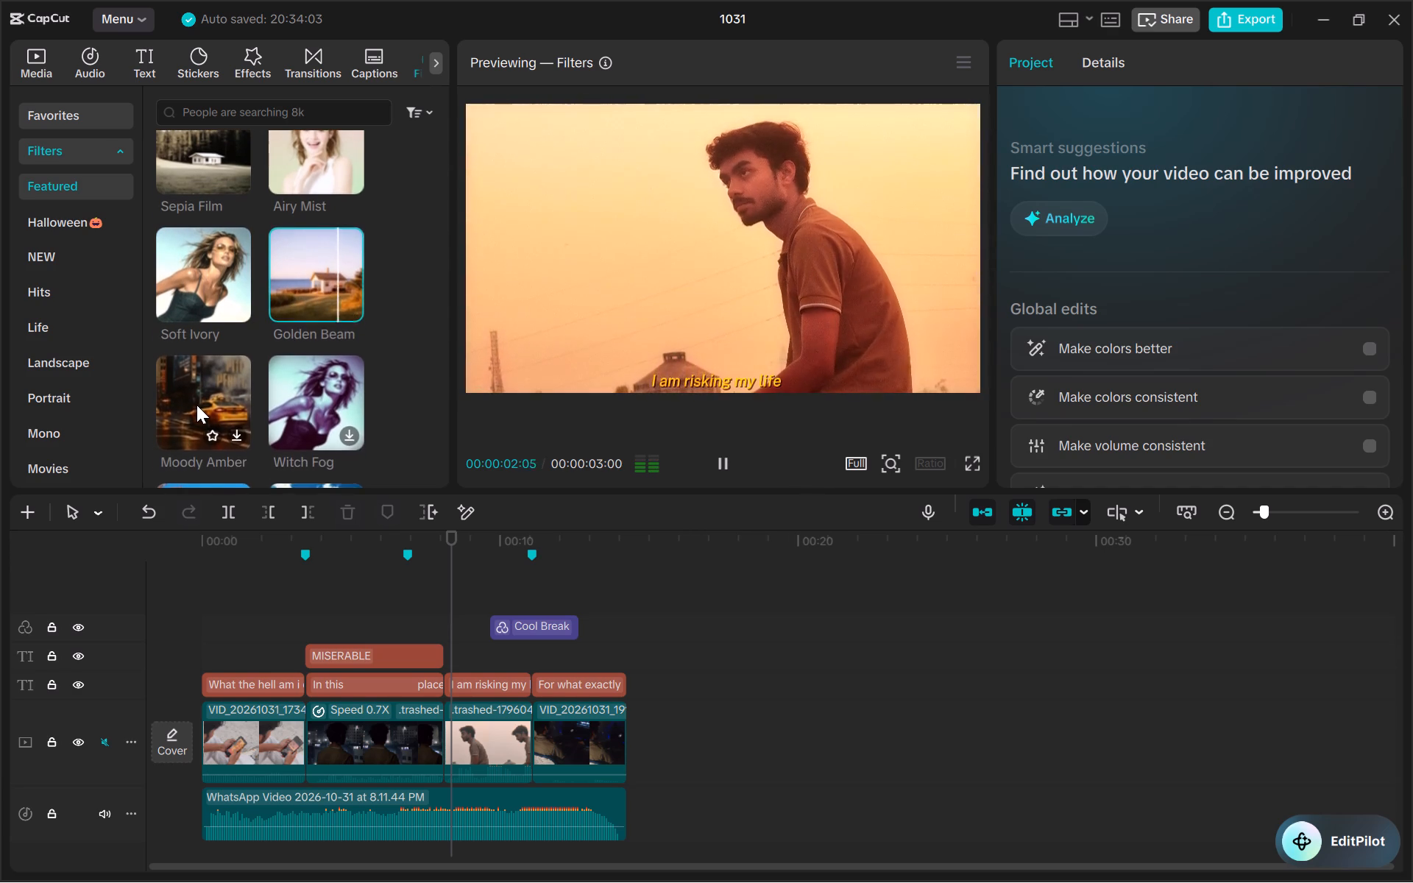
scroll(196, 405, down, 1)
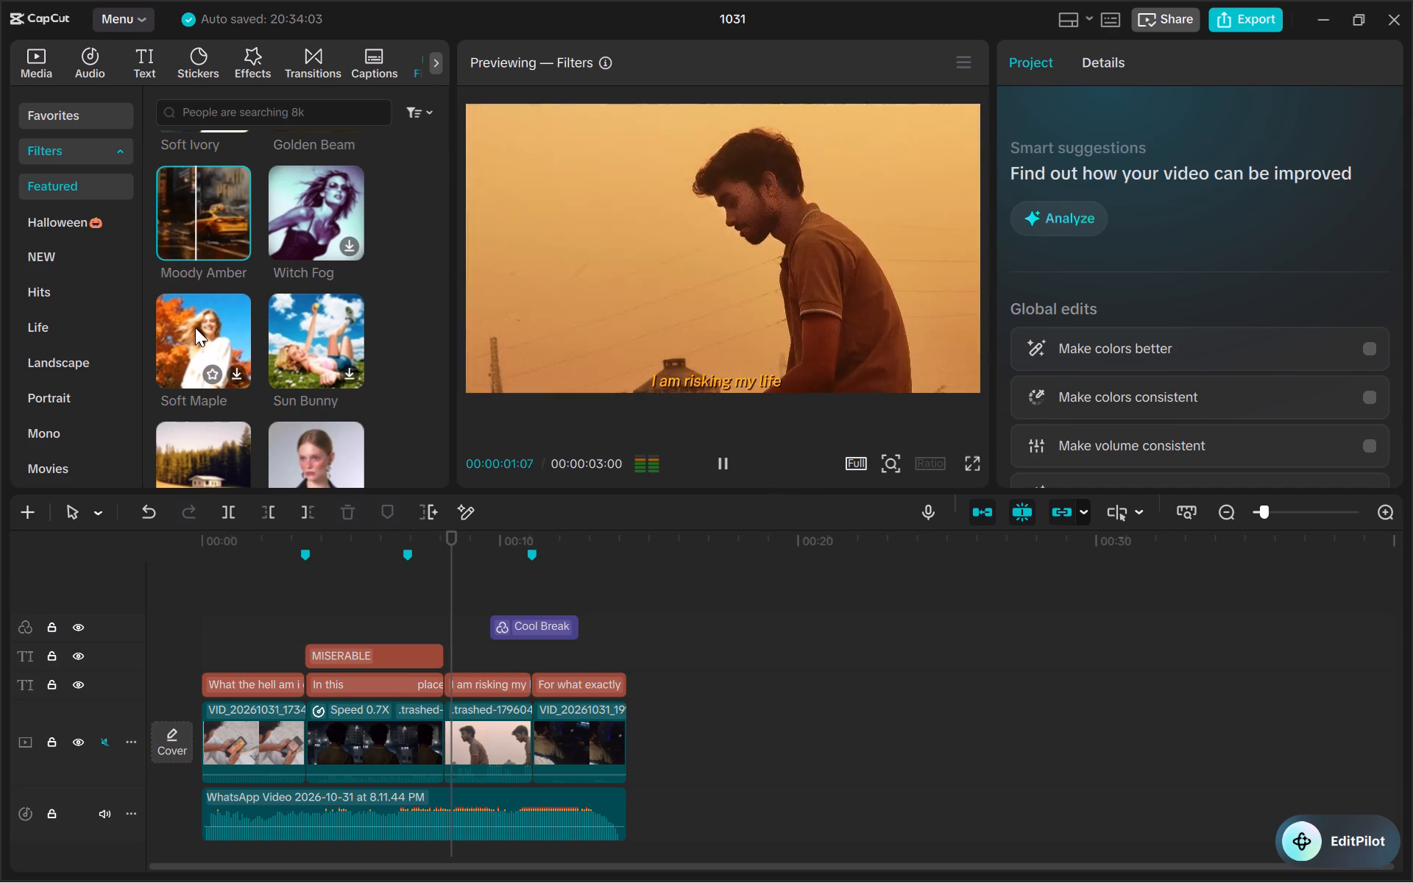
double_click(195, 327)
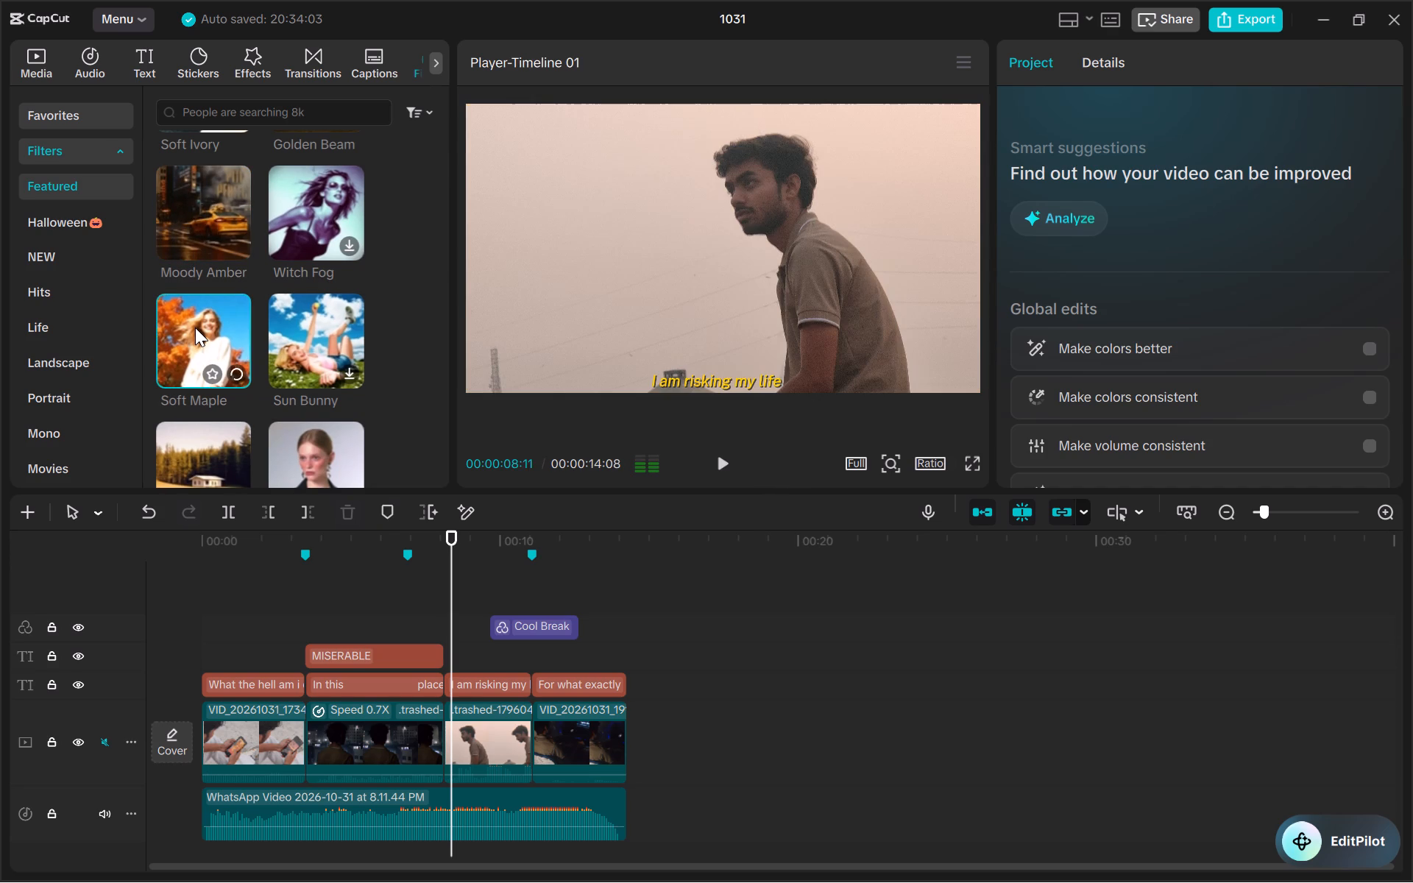
double_click(314, 319)
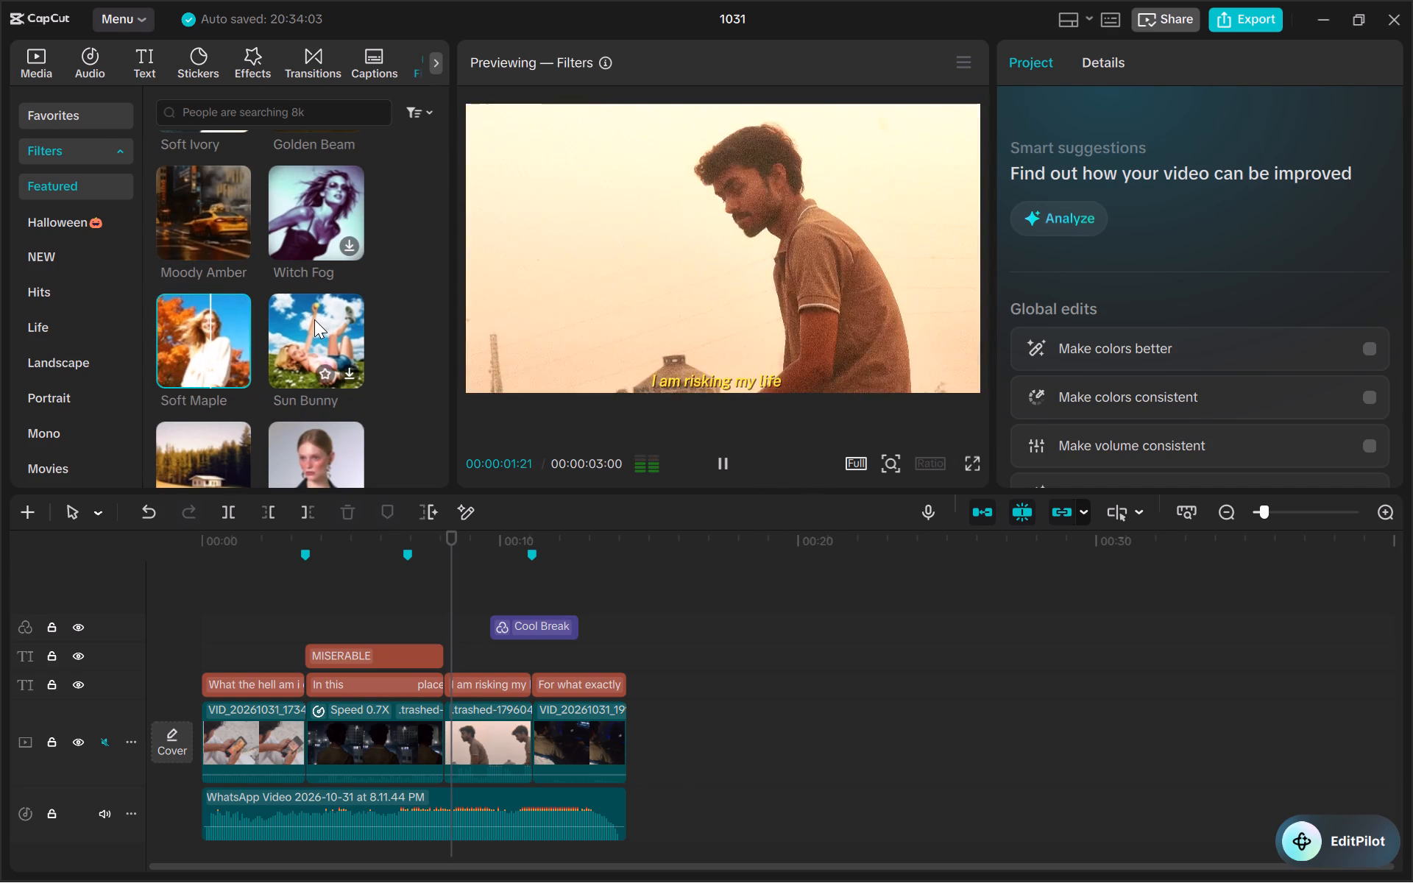
scroll(314, 319, down, 2)
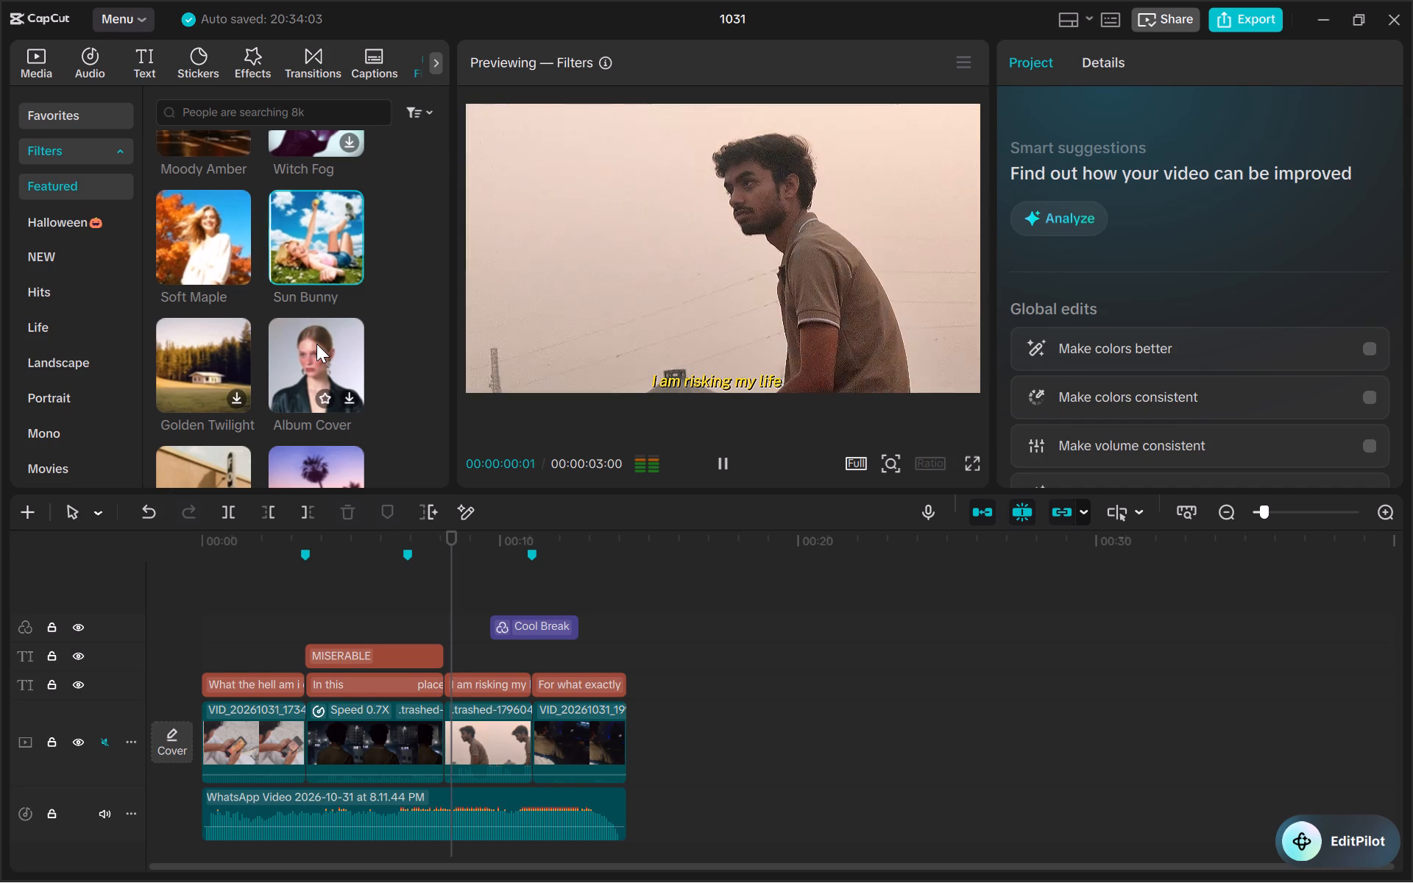
double_click(316, 344)
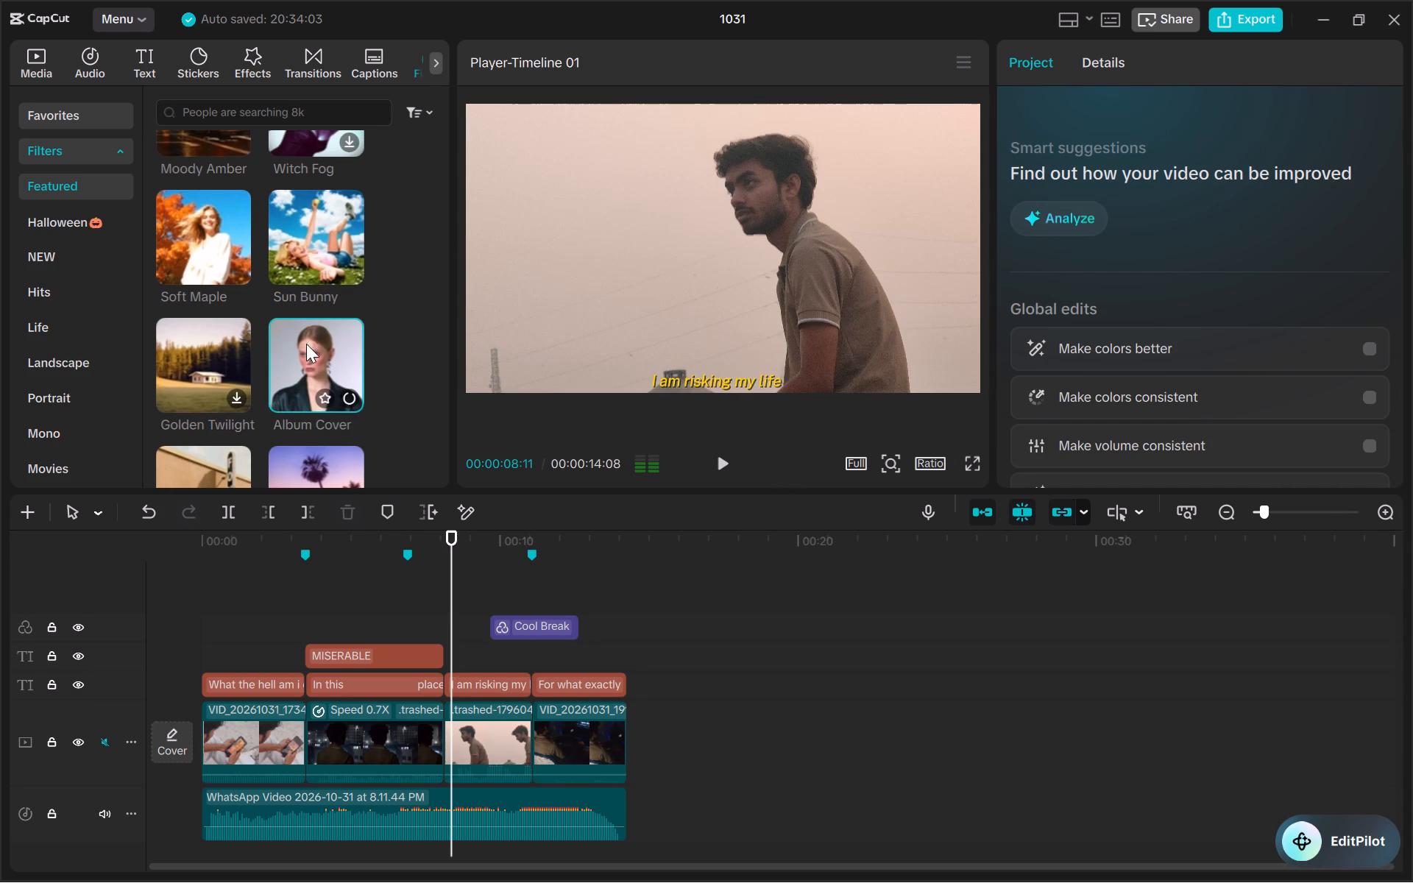
double_click(220, 350)
scroll(220, 350, down, 1)
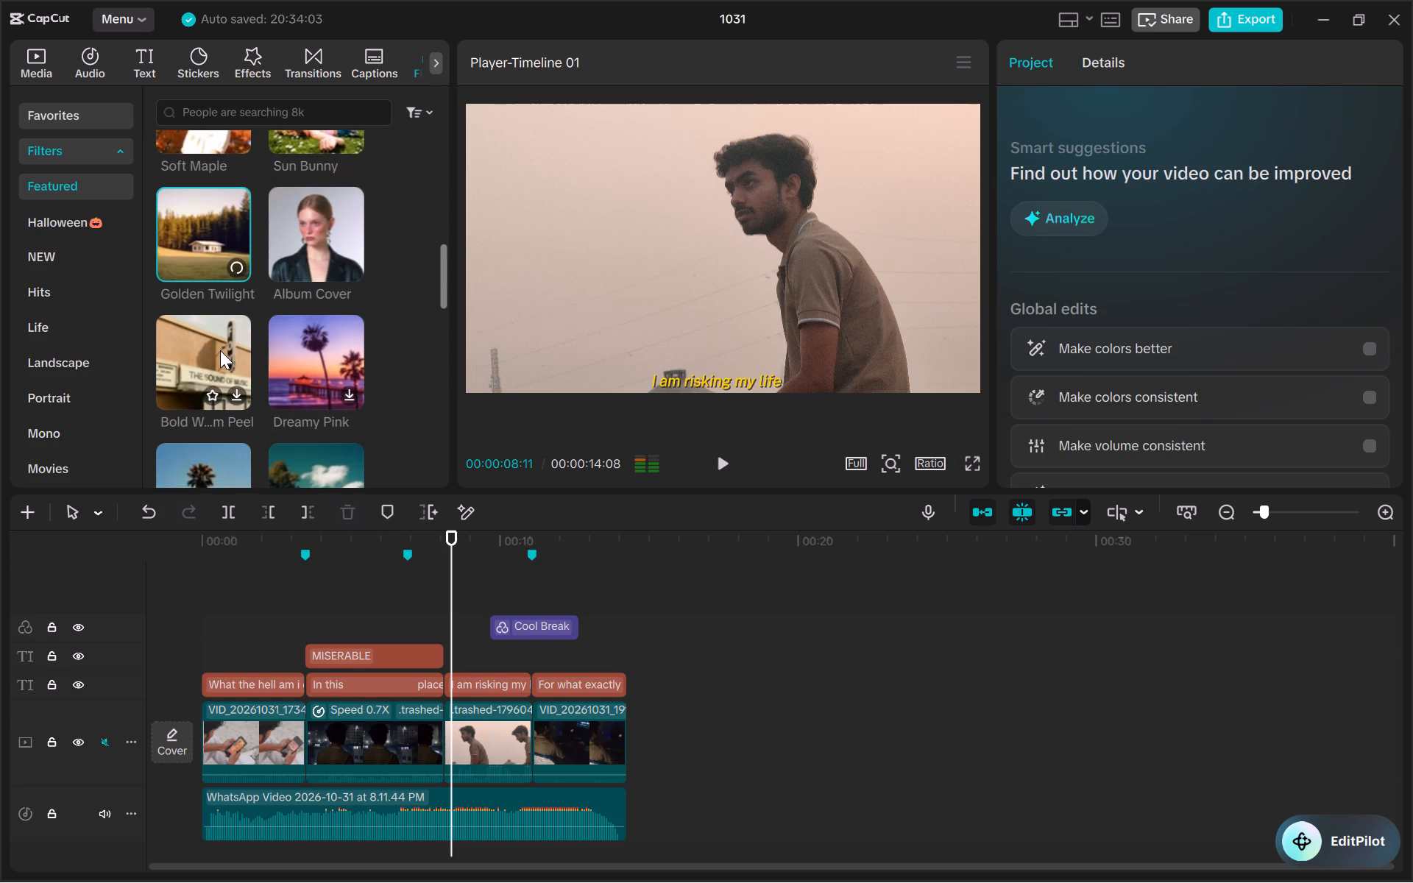
double_click(220, 350)
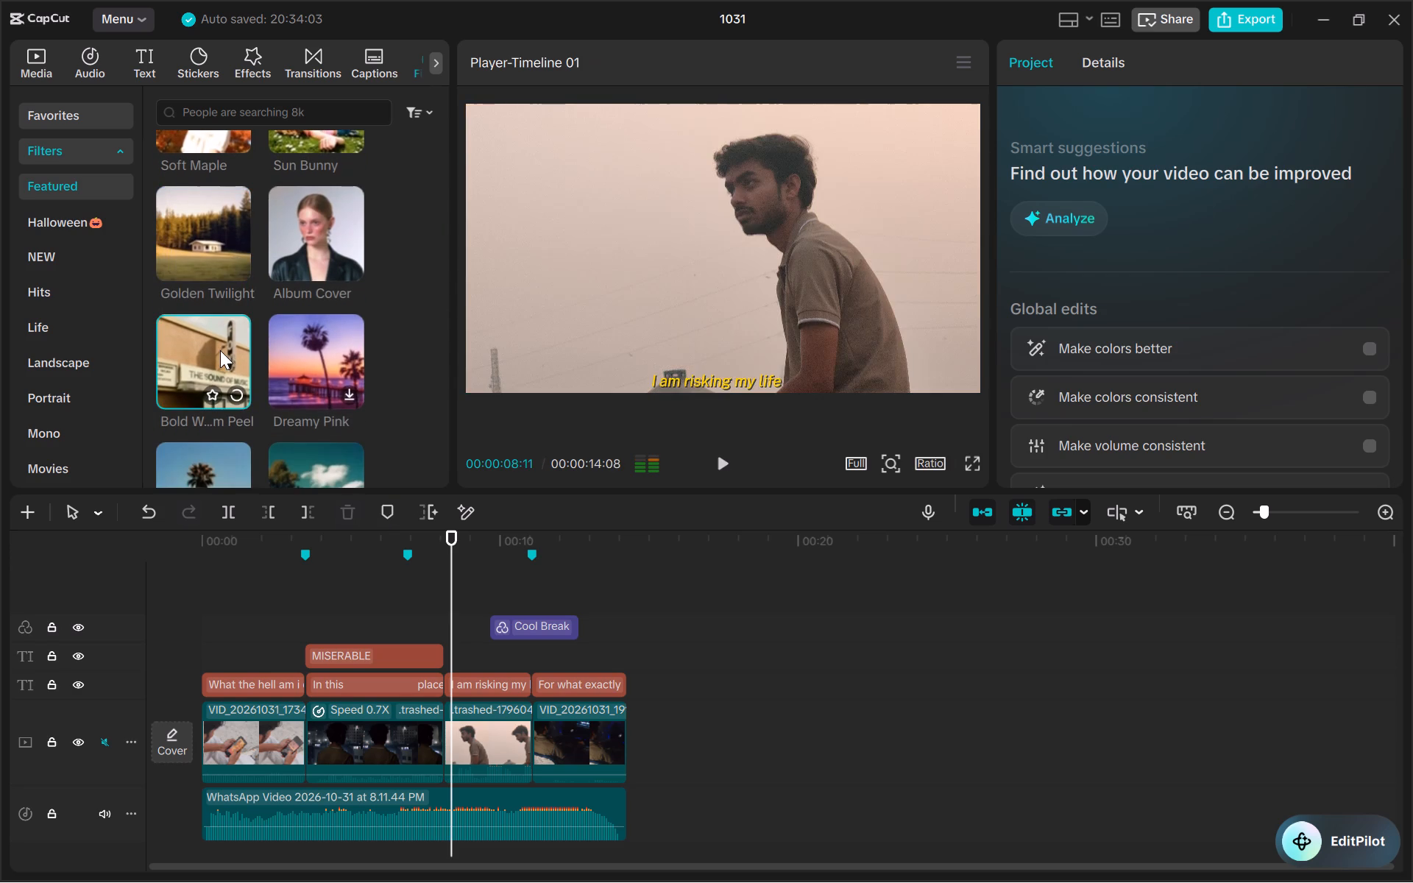
scroll(220, 314, up, 1)
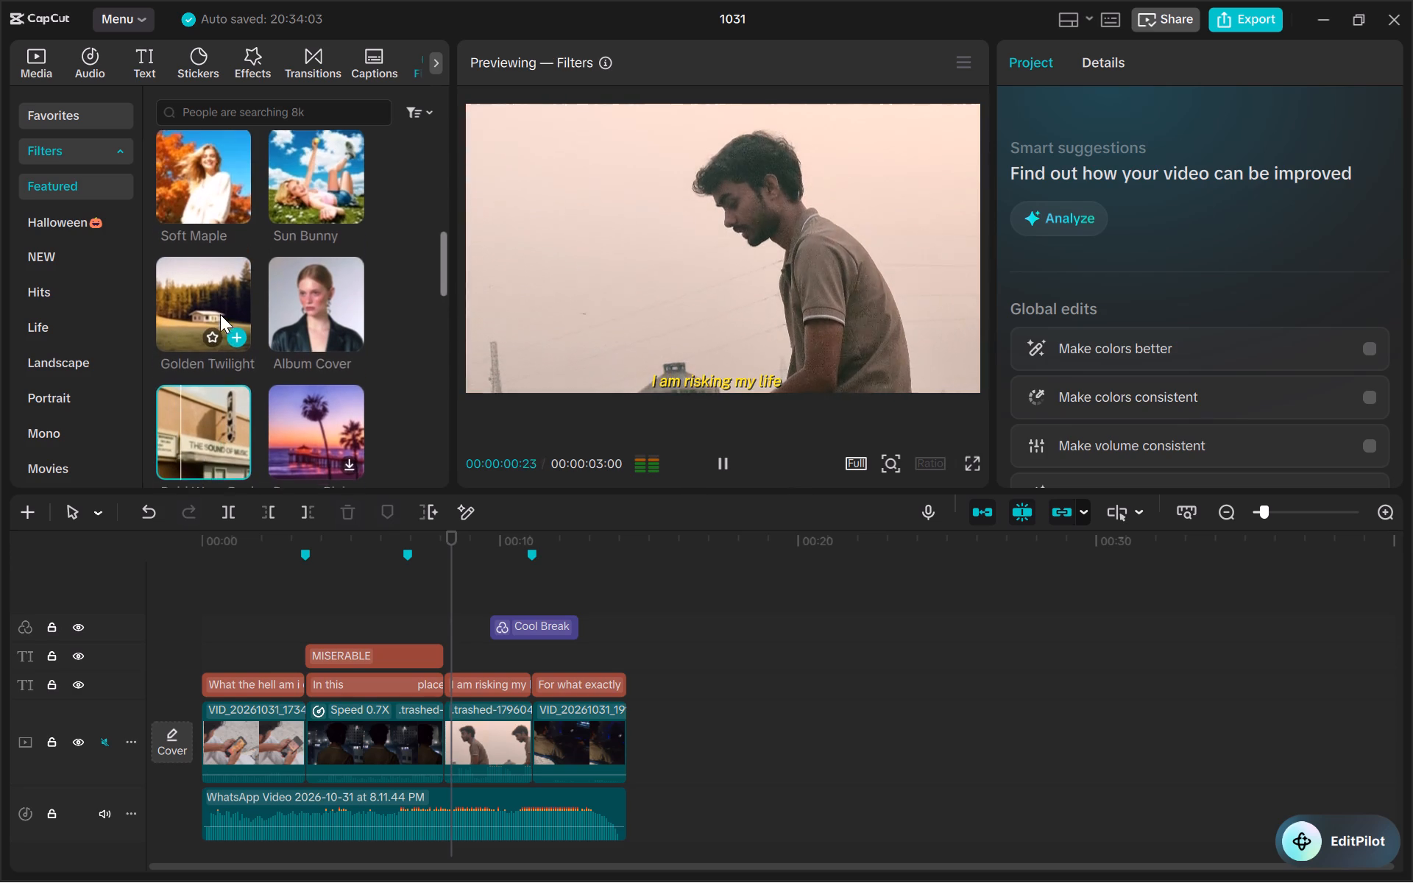
key(space)
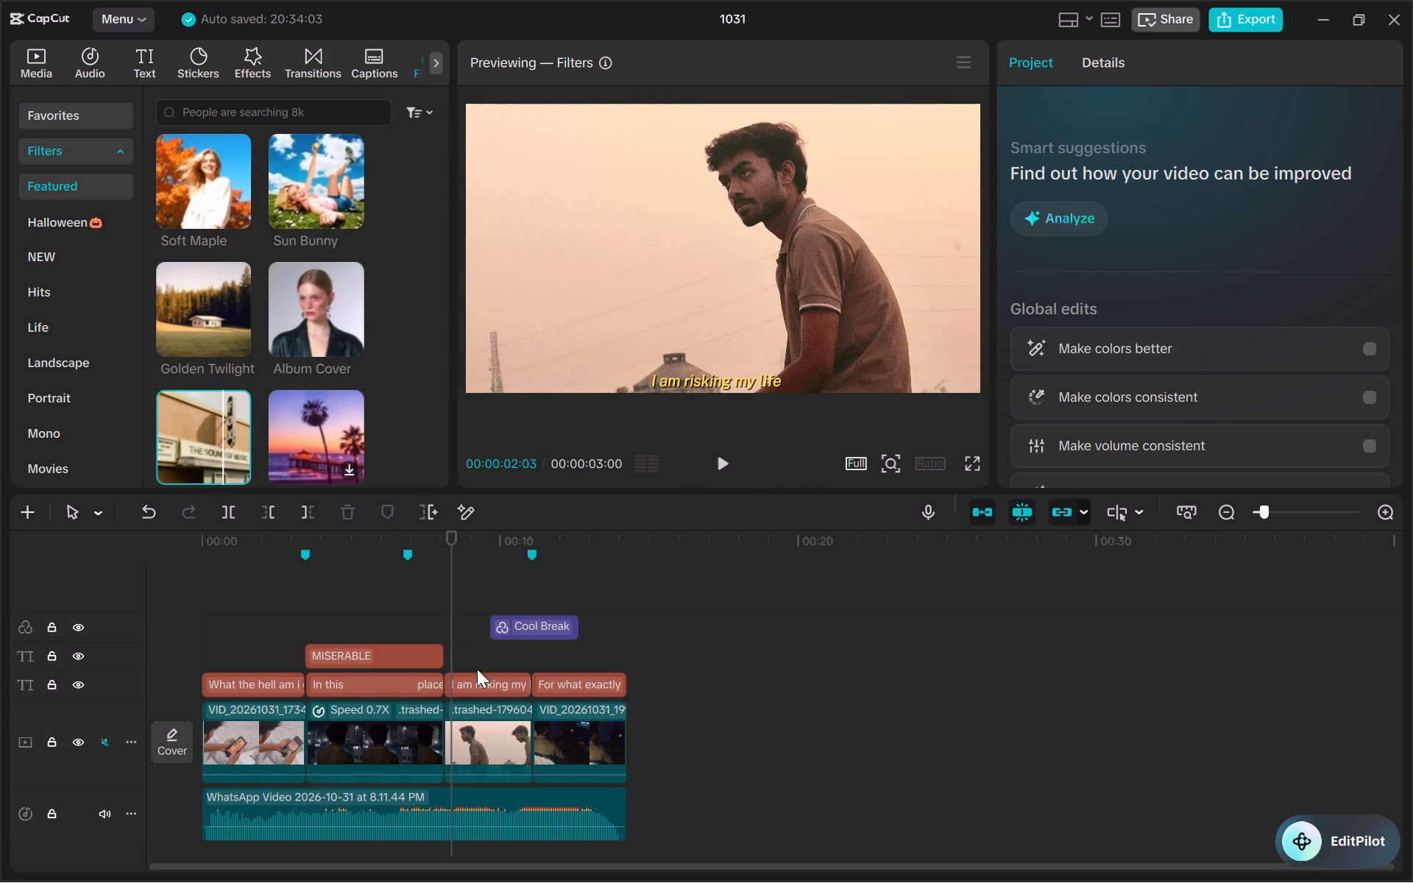
Turn on Auto adjust for the "I am risking my life" video clip.
click(480, 737)
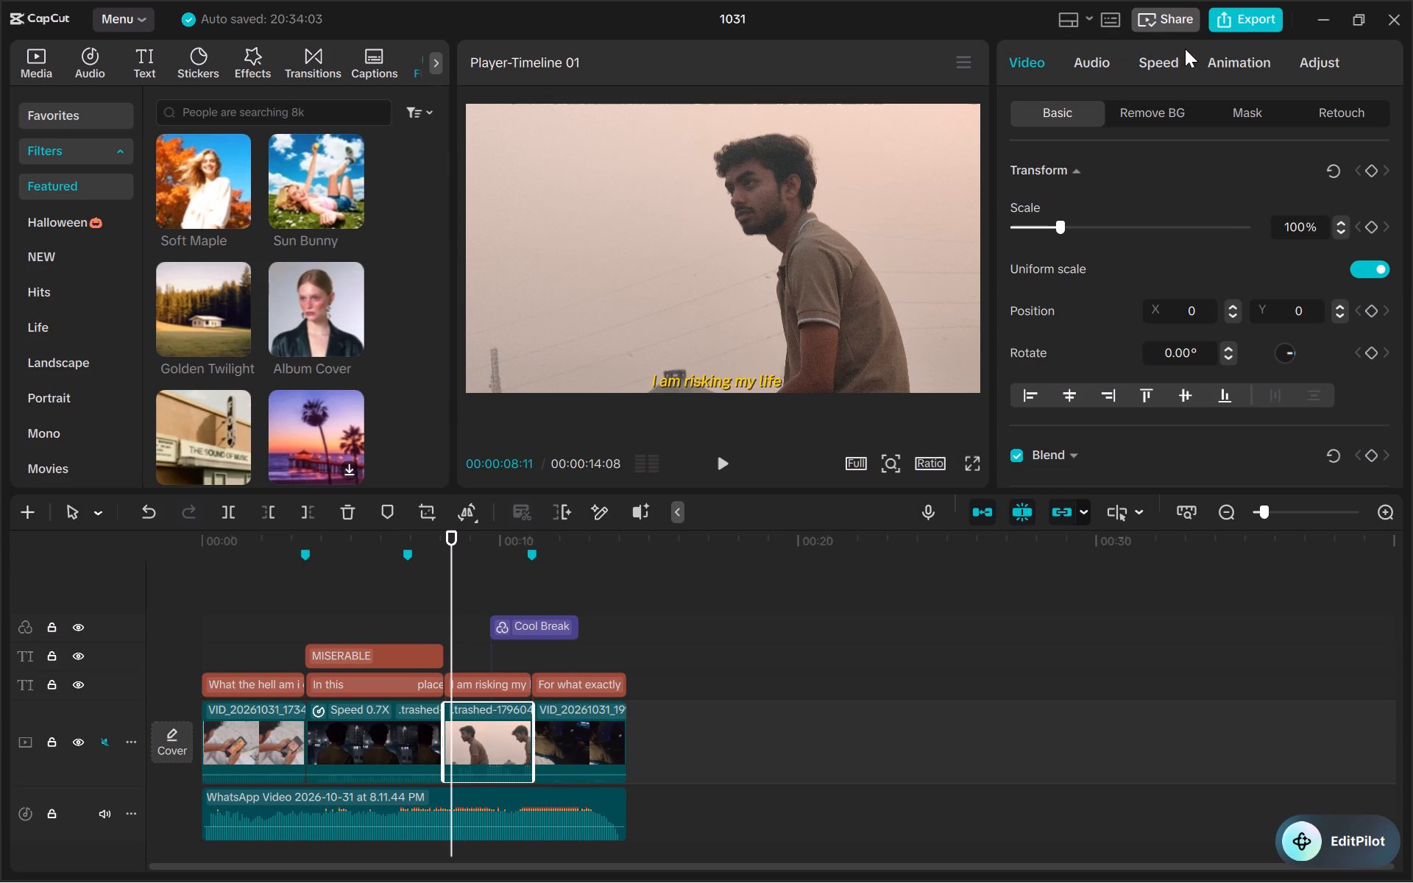
click(1297, 68)
click(1317, 65)
scroll(1157, 192, up, 1)
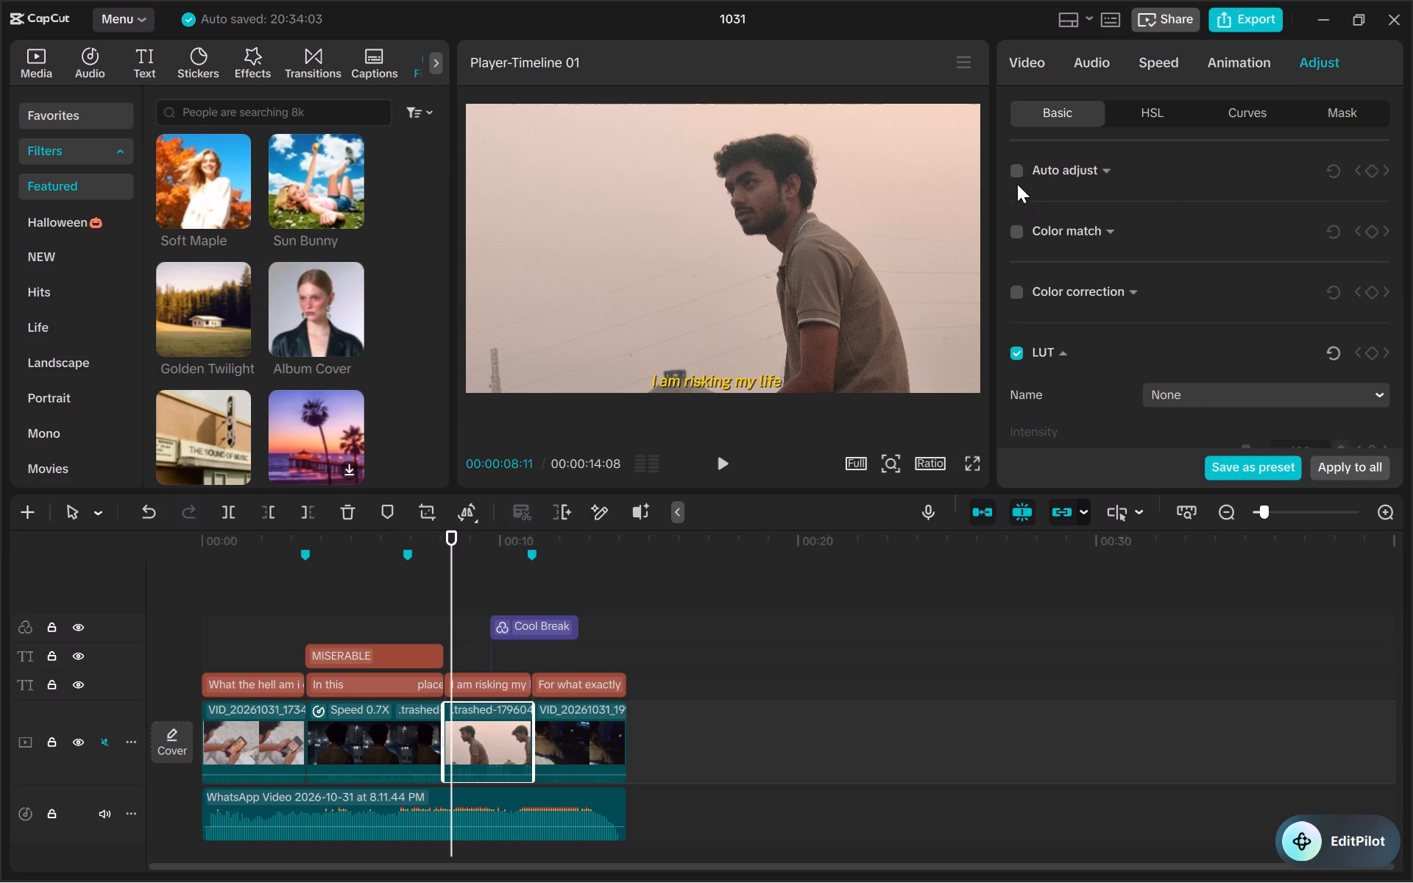
click(1016, 172)
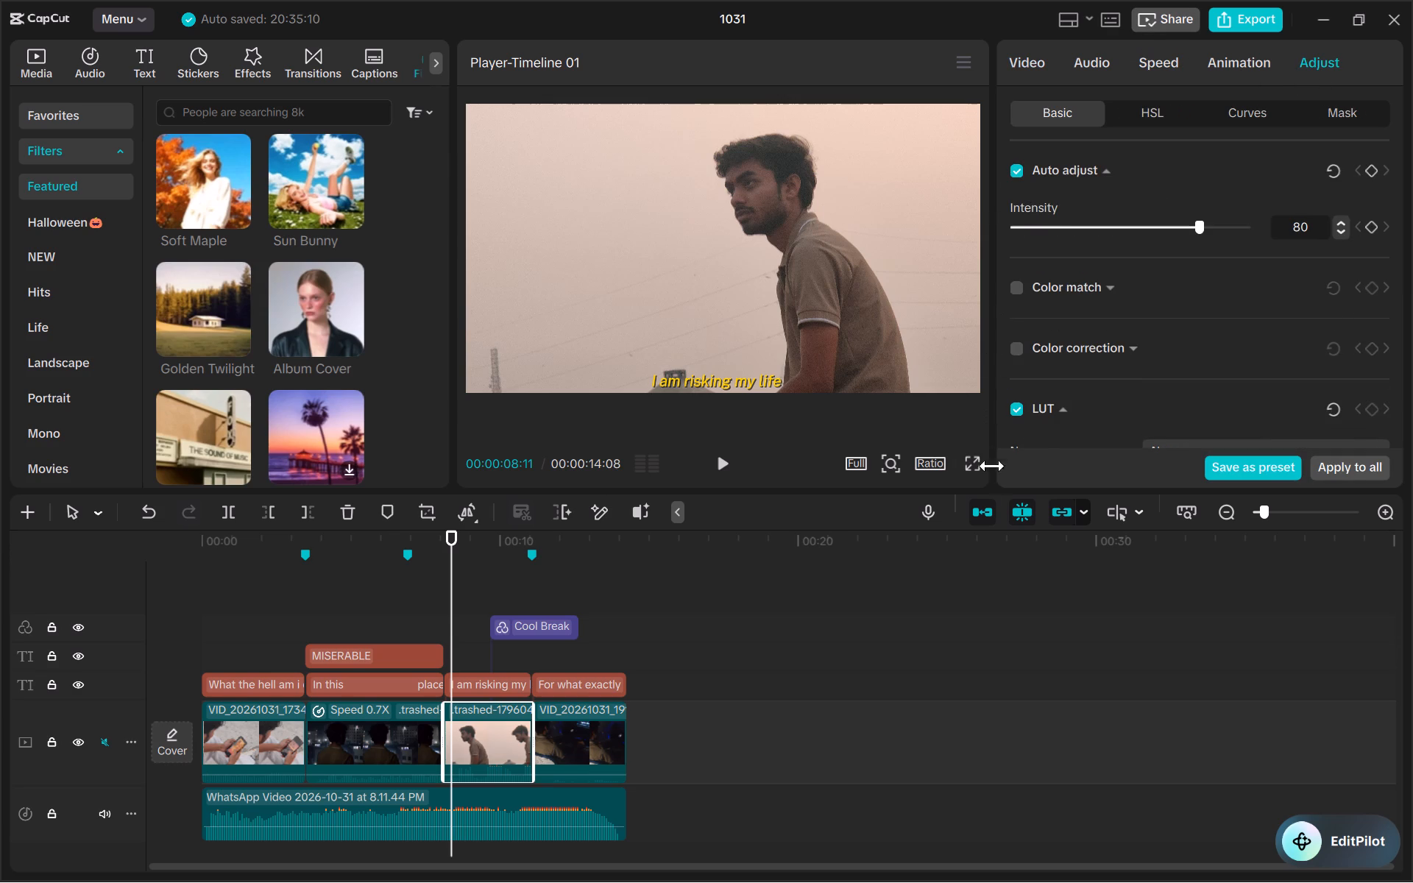
Play the "I am risking my life" shot full screen and check other frames to judge the auto-adjusted colours.
click(975, 468)
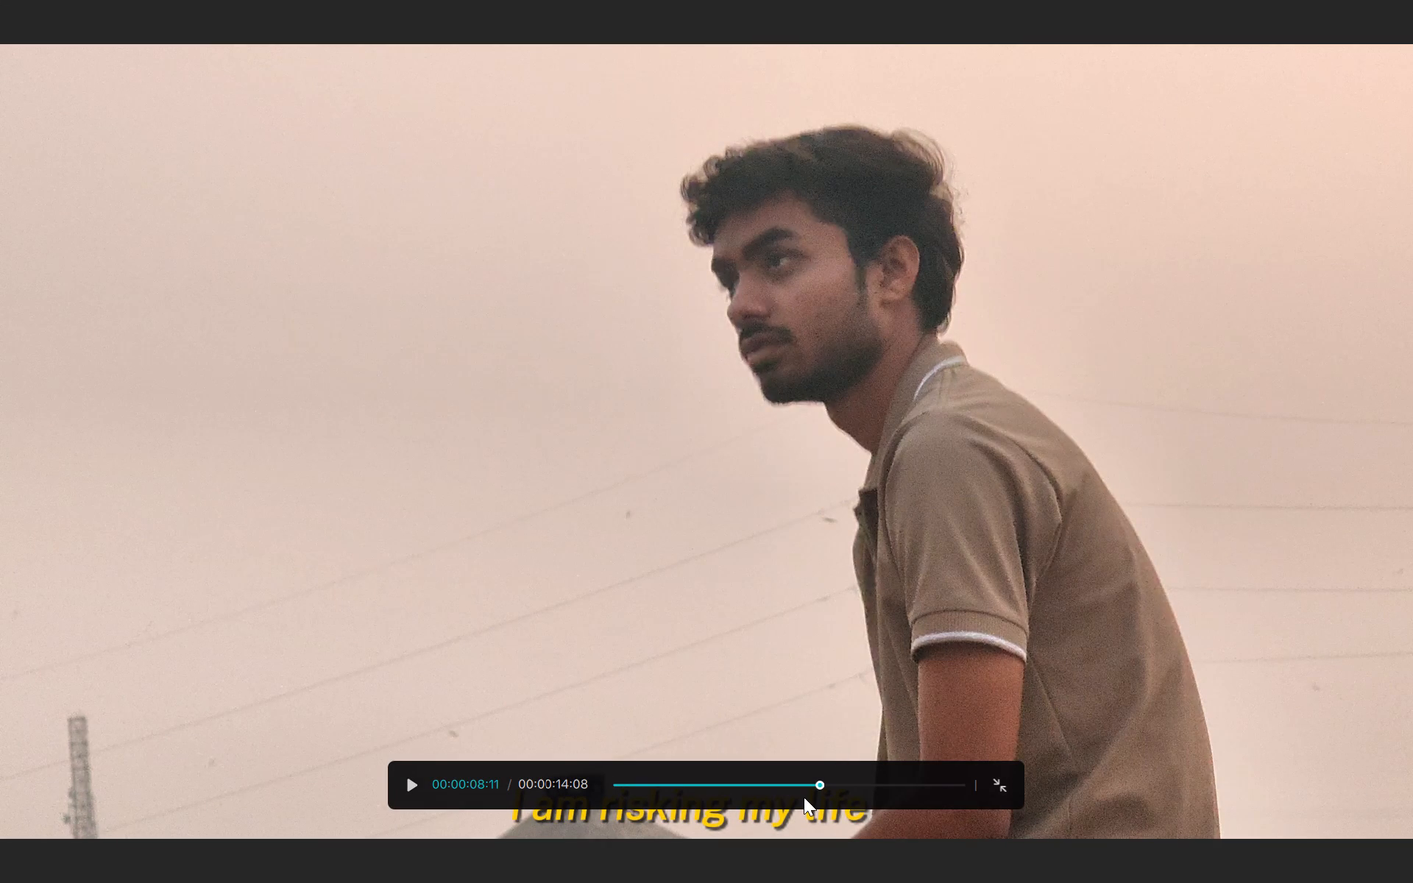
click(812, 790)
key(space)
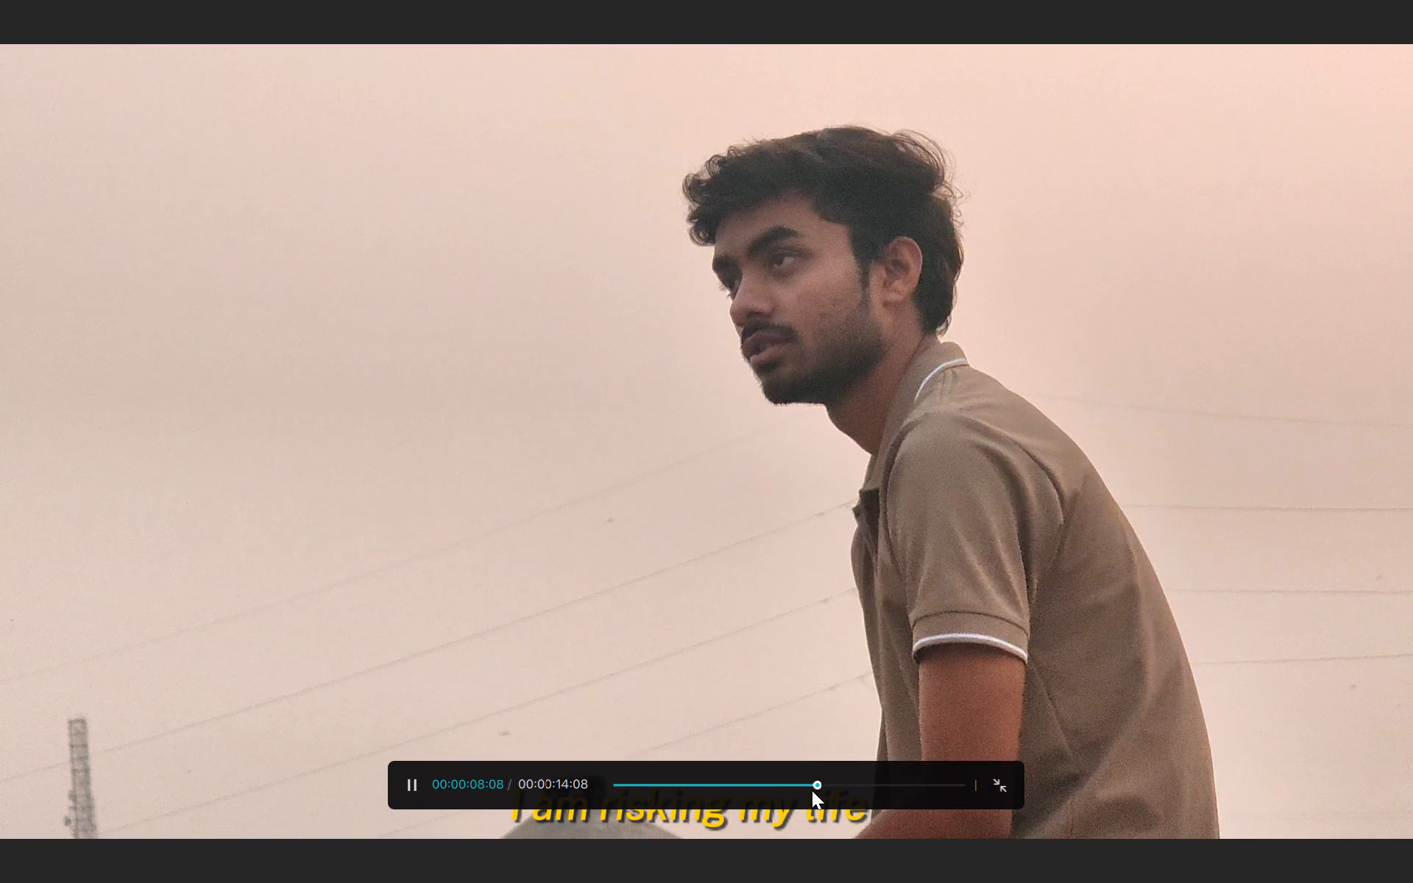
key(Escape)
key(space)
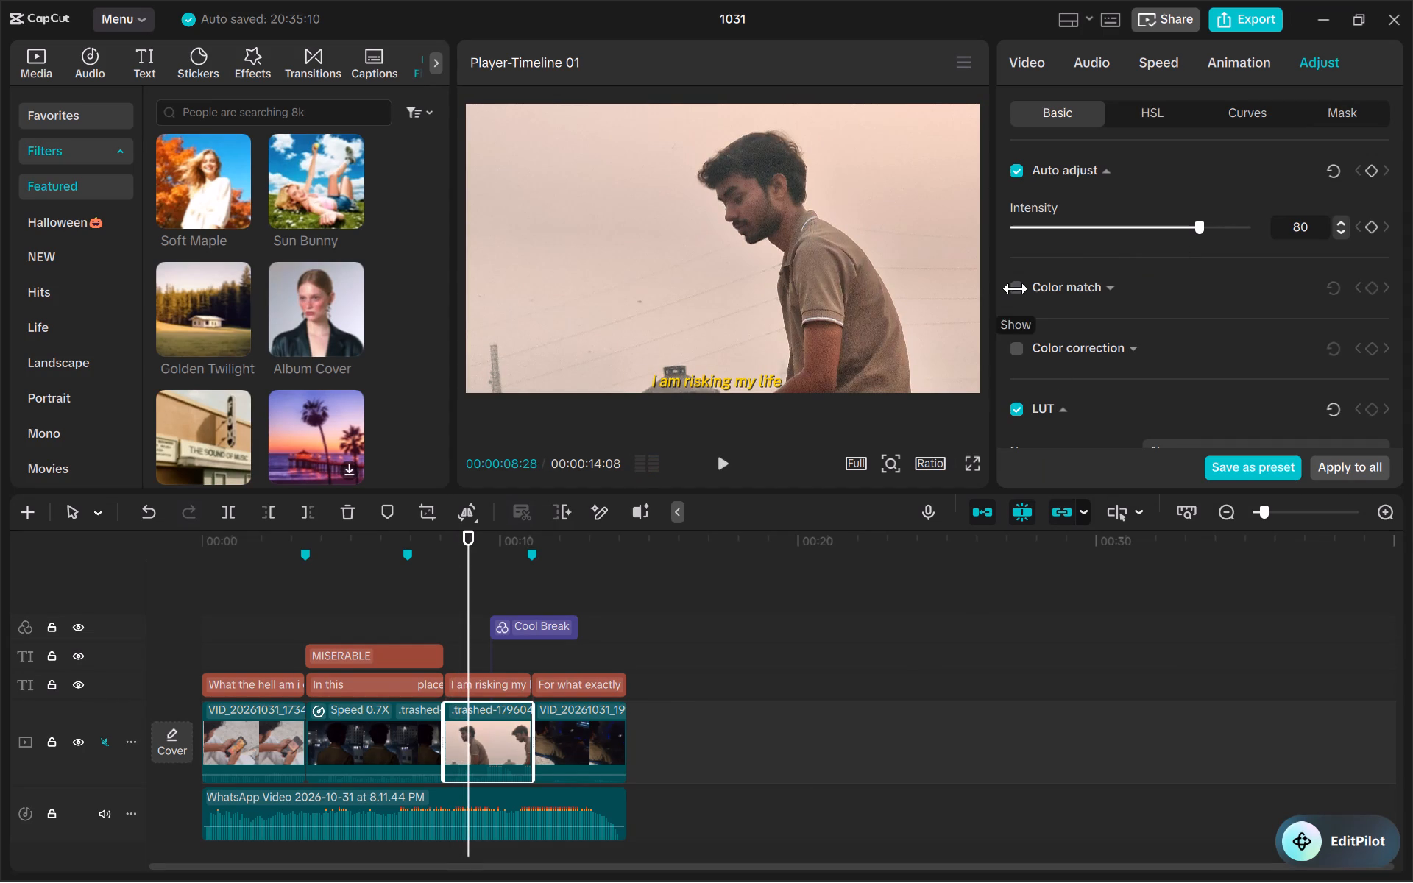
click(474, 547)
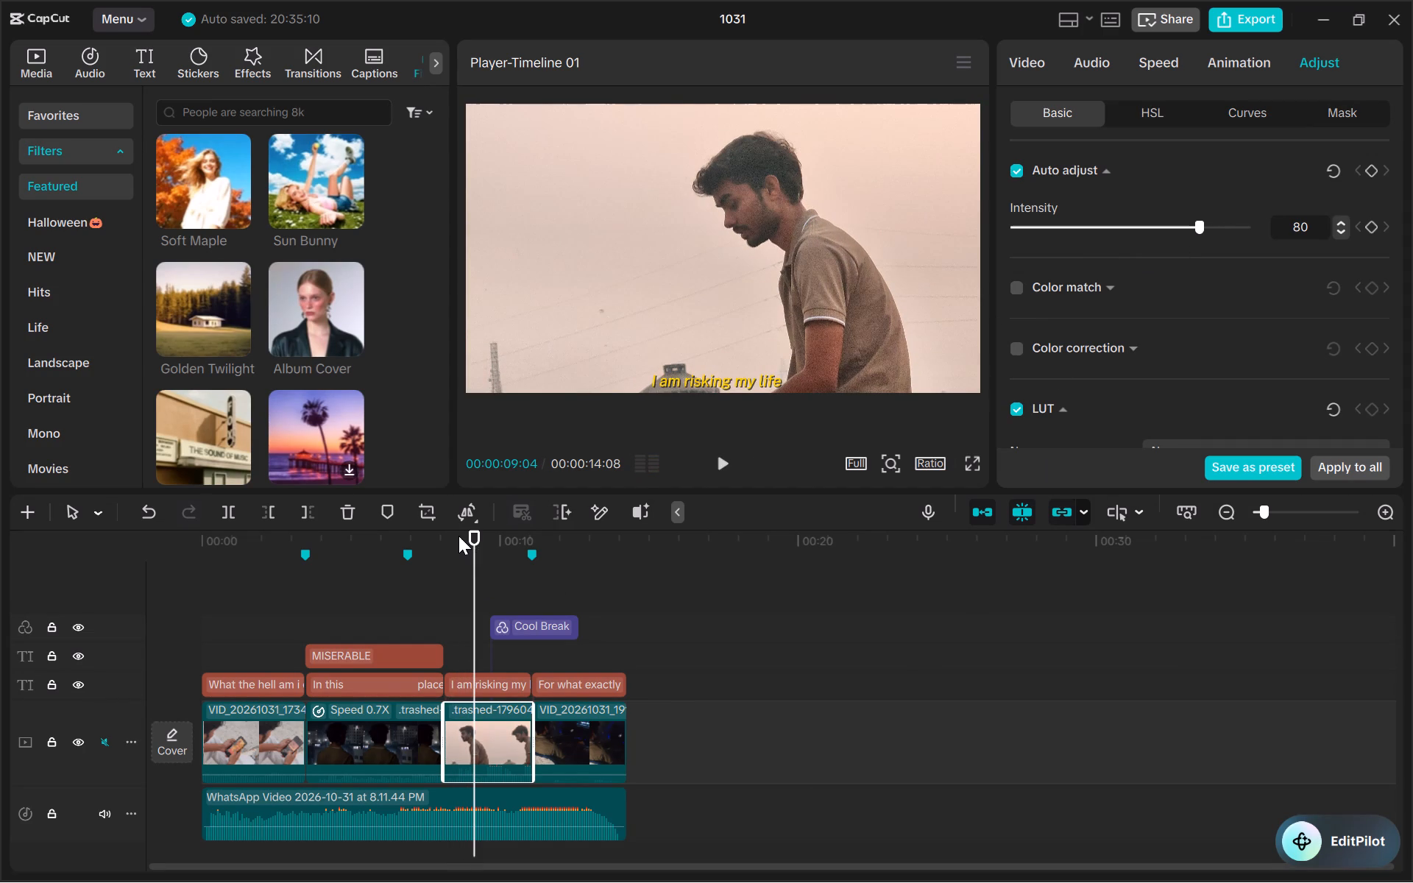
click(458, 535)
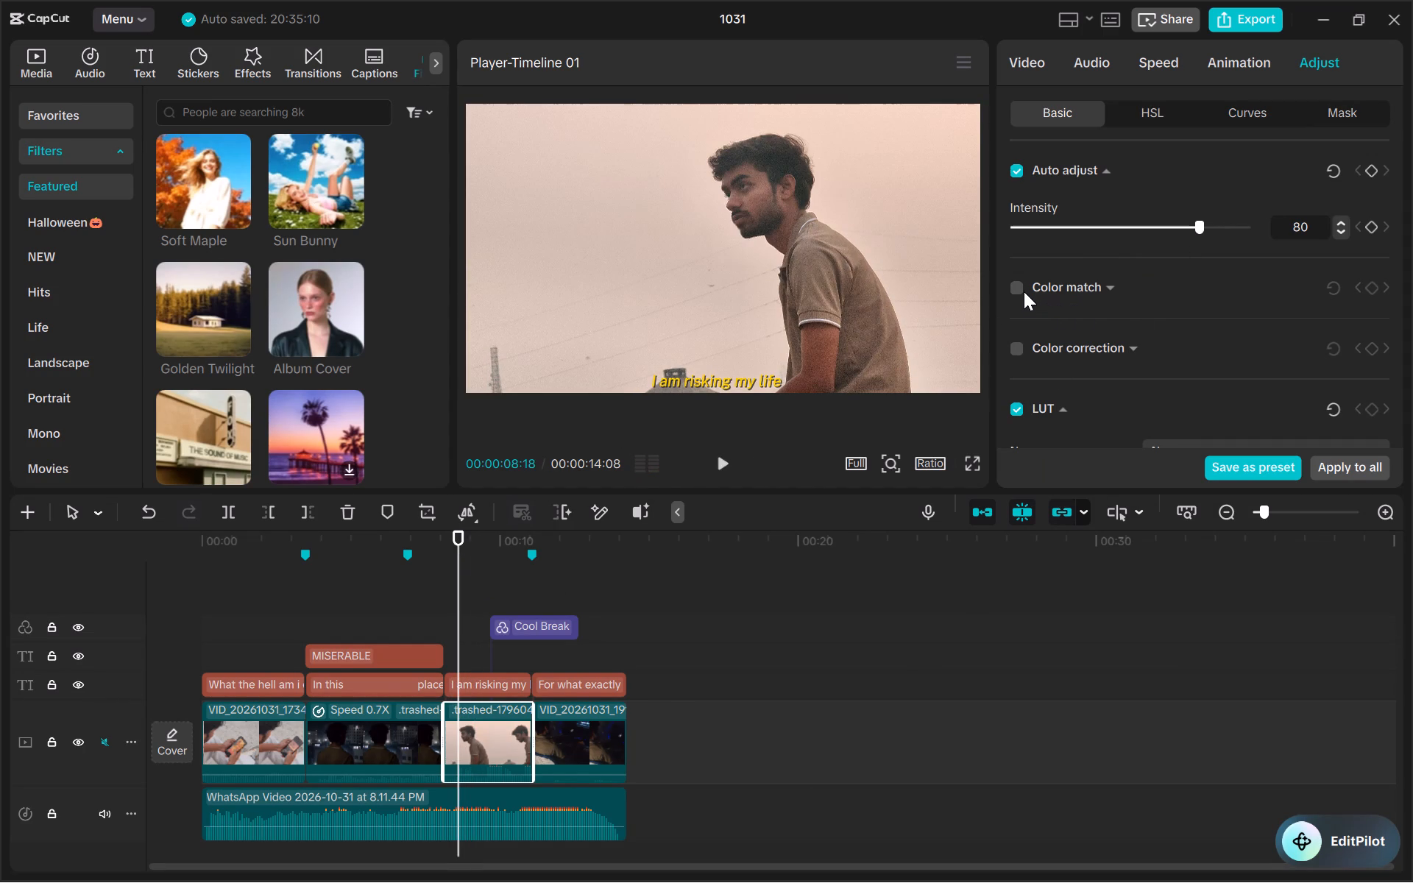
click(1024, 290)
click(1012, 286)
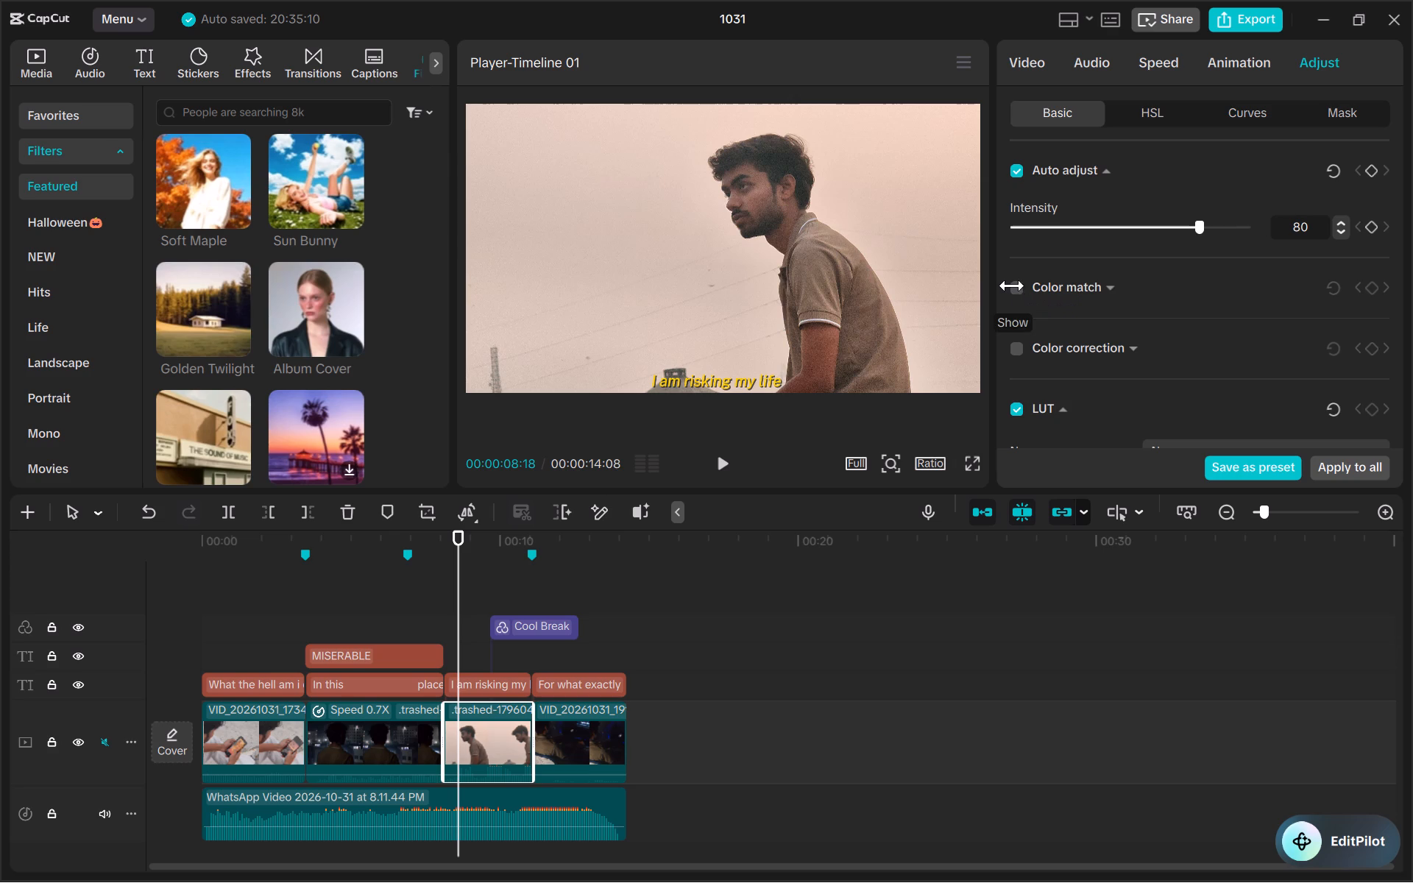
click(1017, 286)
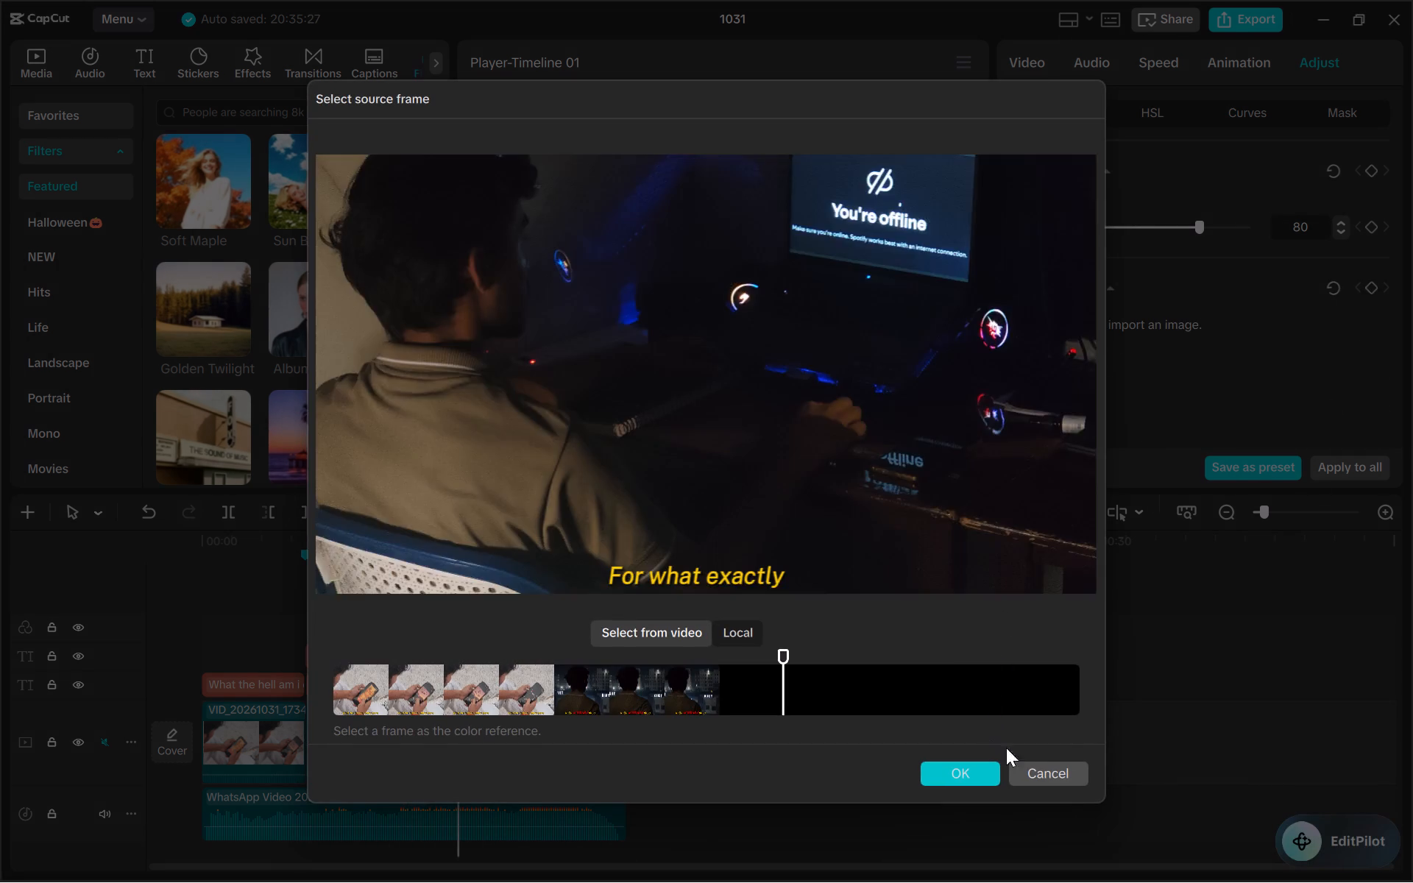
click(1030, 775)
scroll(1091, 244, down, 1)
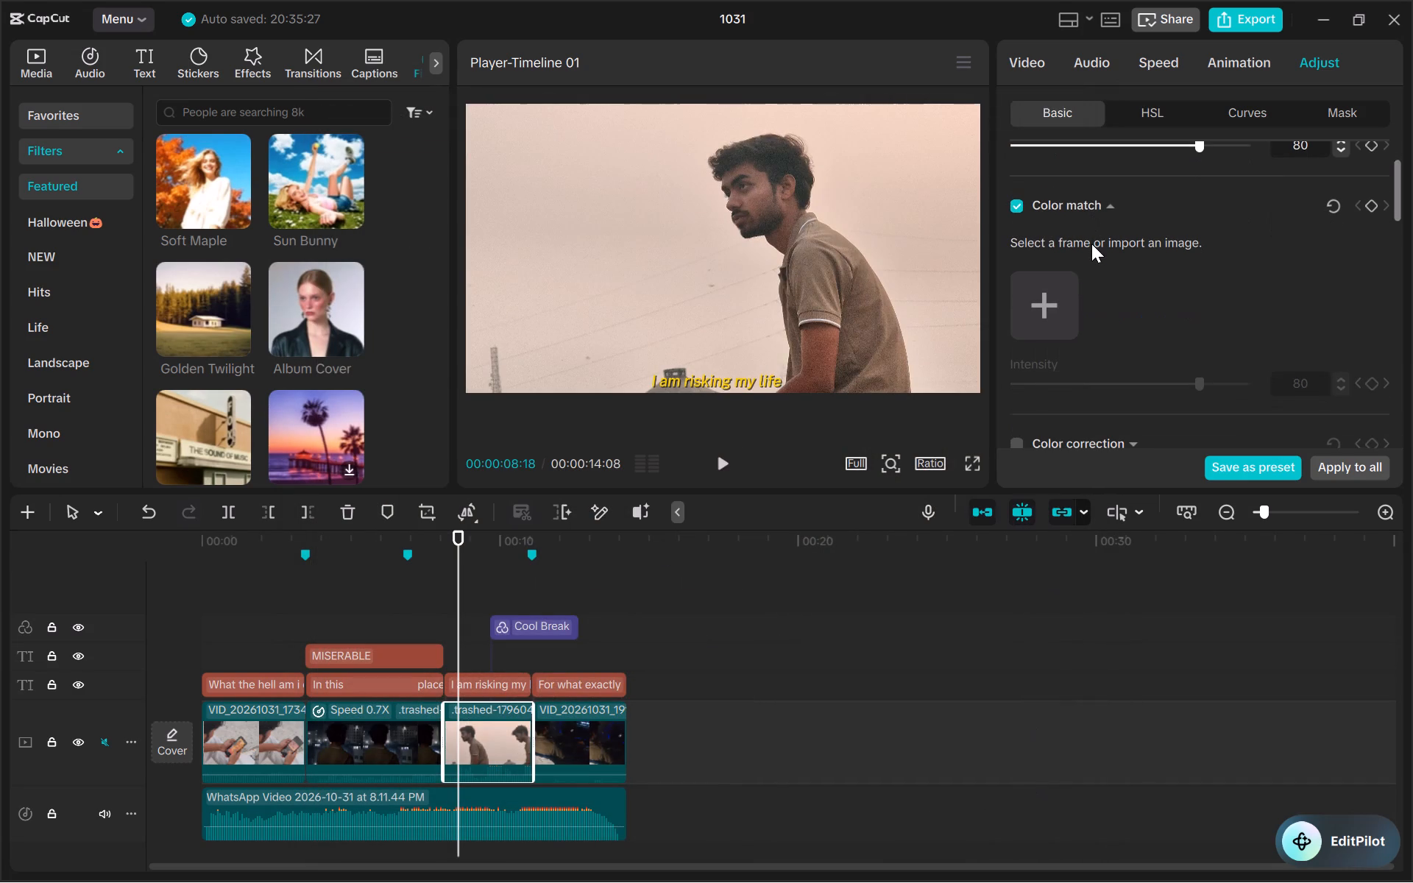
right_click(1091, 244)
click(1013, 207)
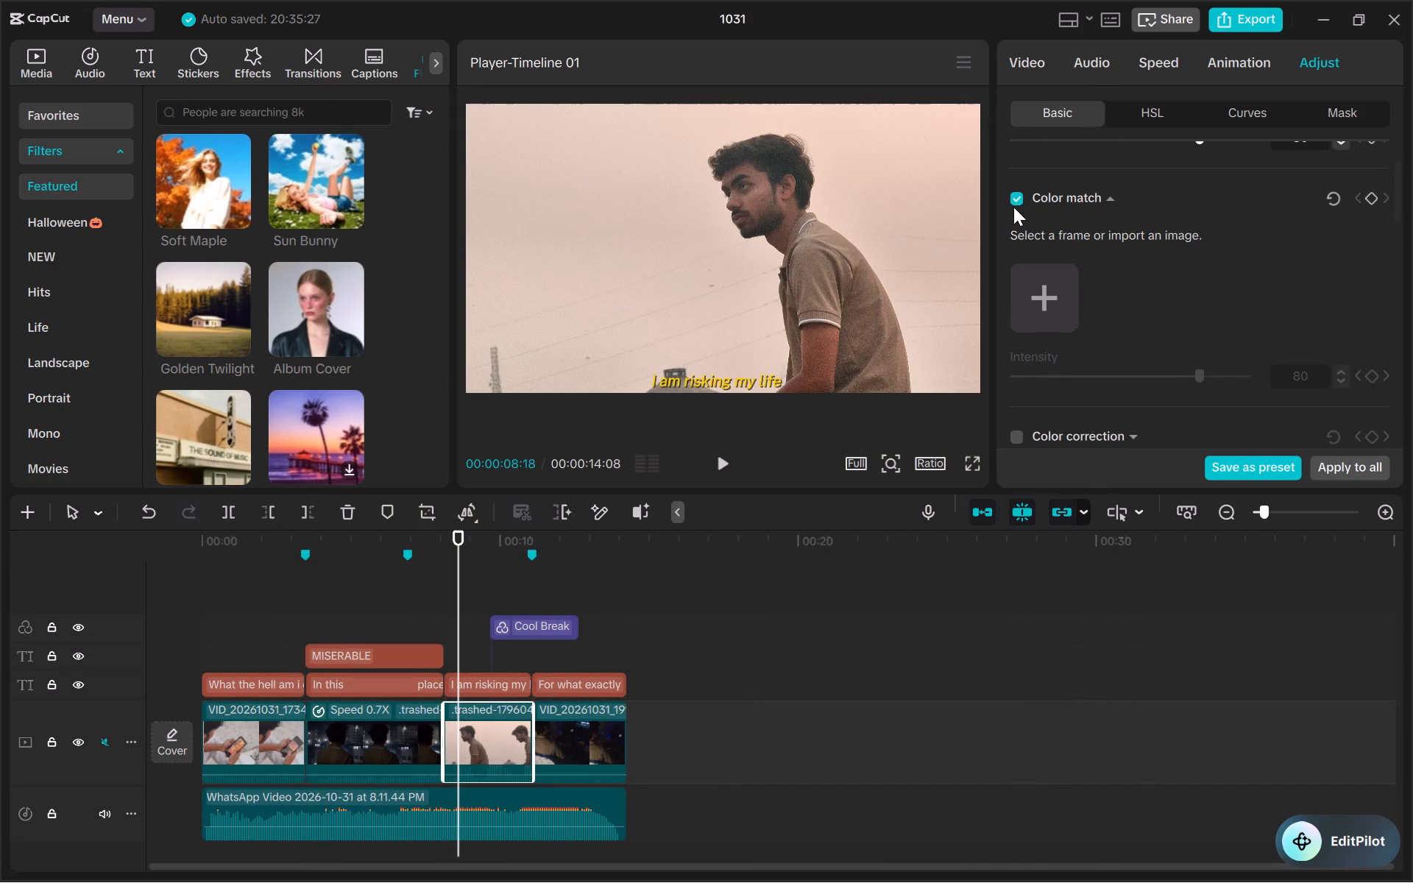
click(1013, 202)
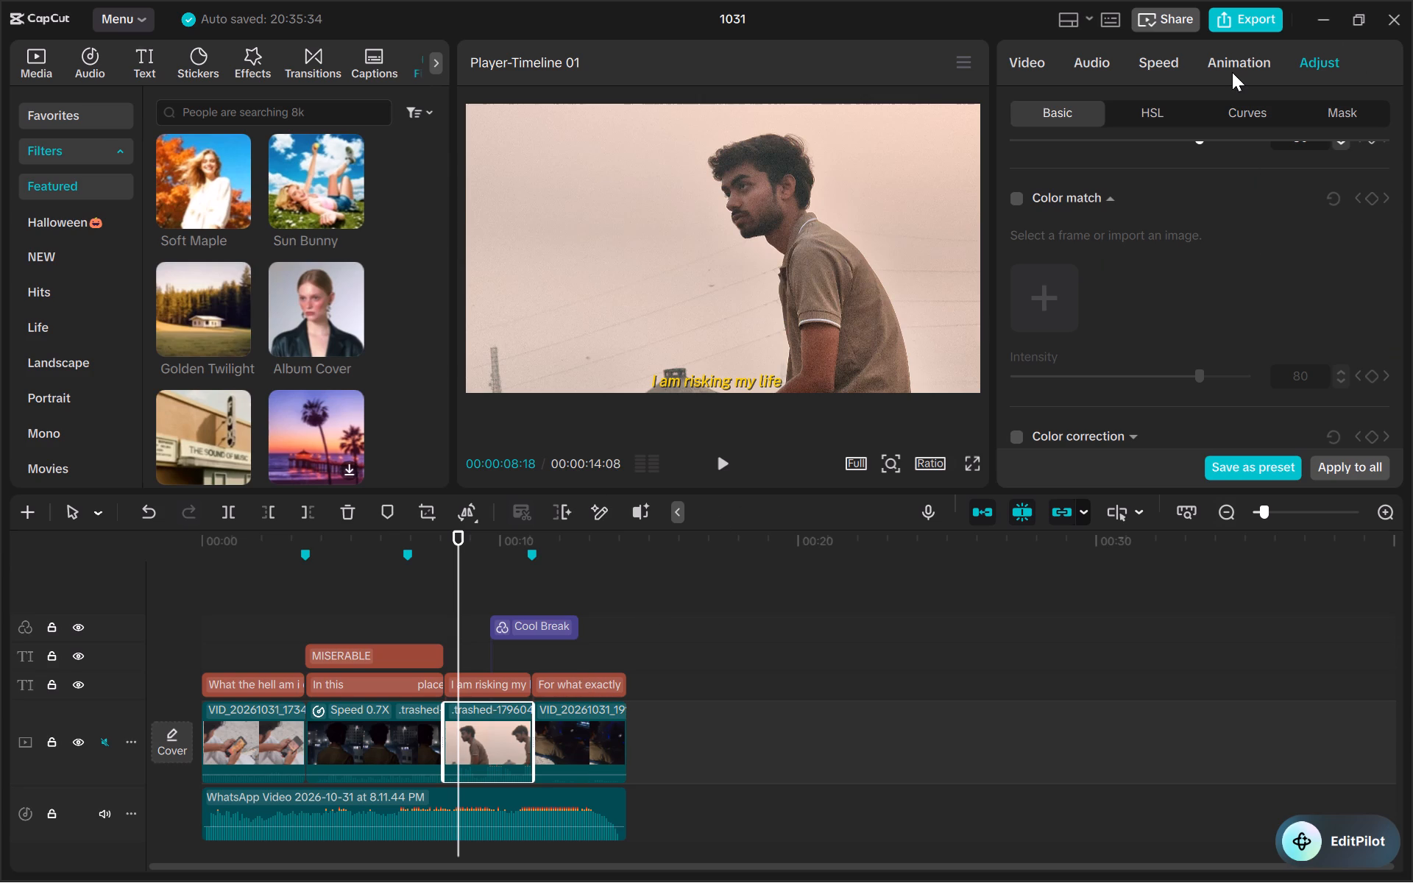
Set Clarity to 13 for the "I am risking my life" clip, judging the stronger setting full screen first.
scroll(1162, 248, down, 1)
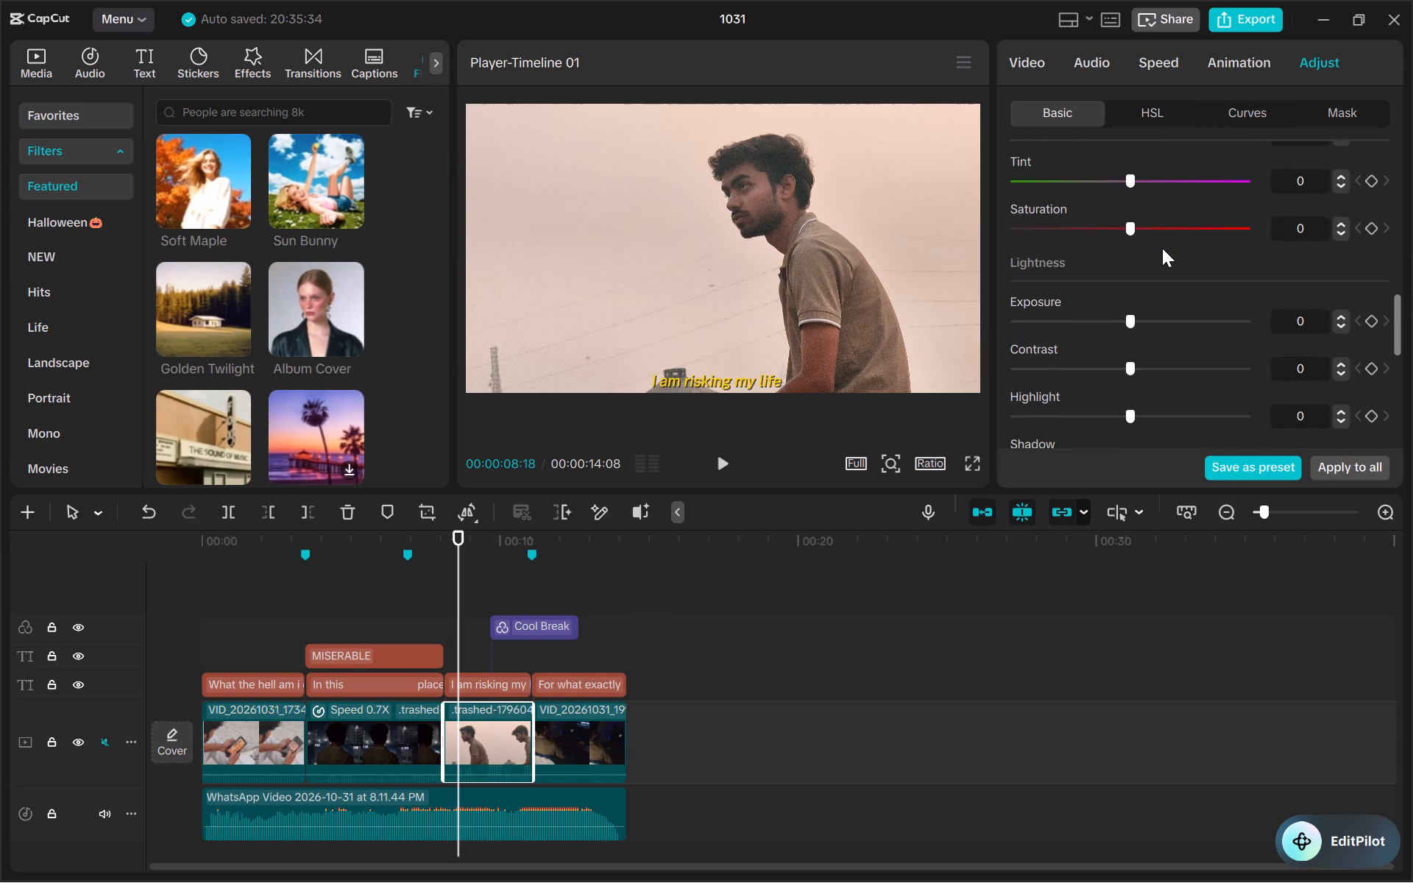
scroll(1121, 361, down, 1)
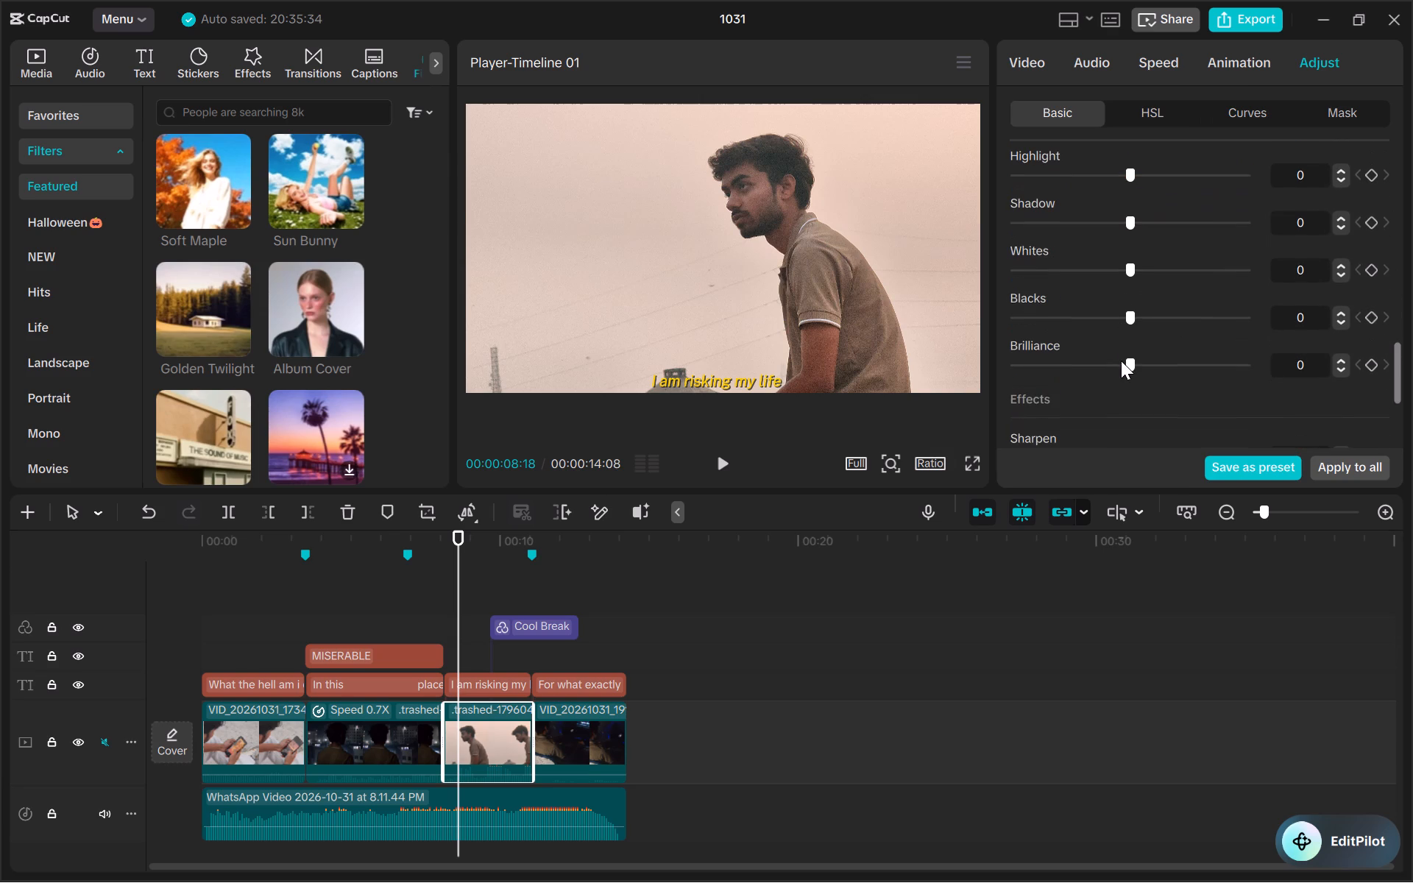
scroll(1121, 361, down, 1)
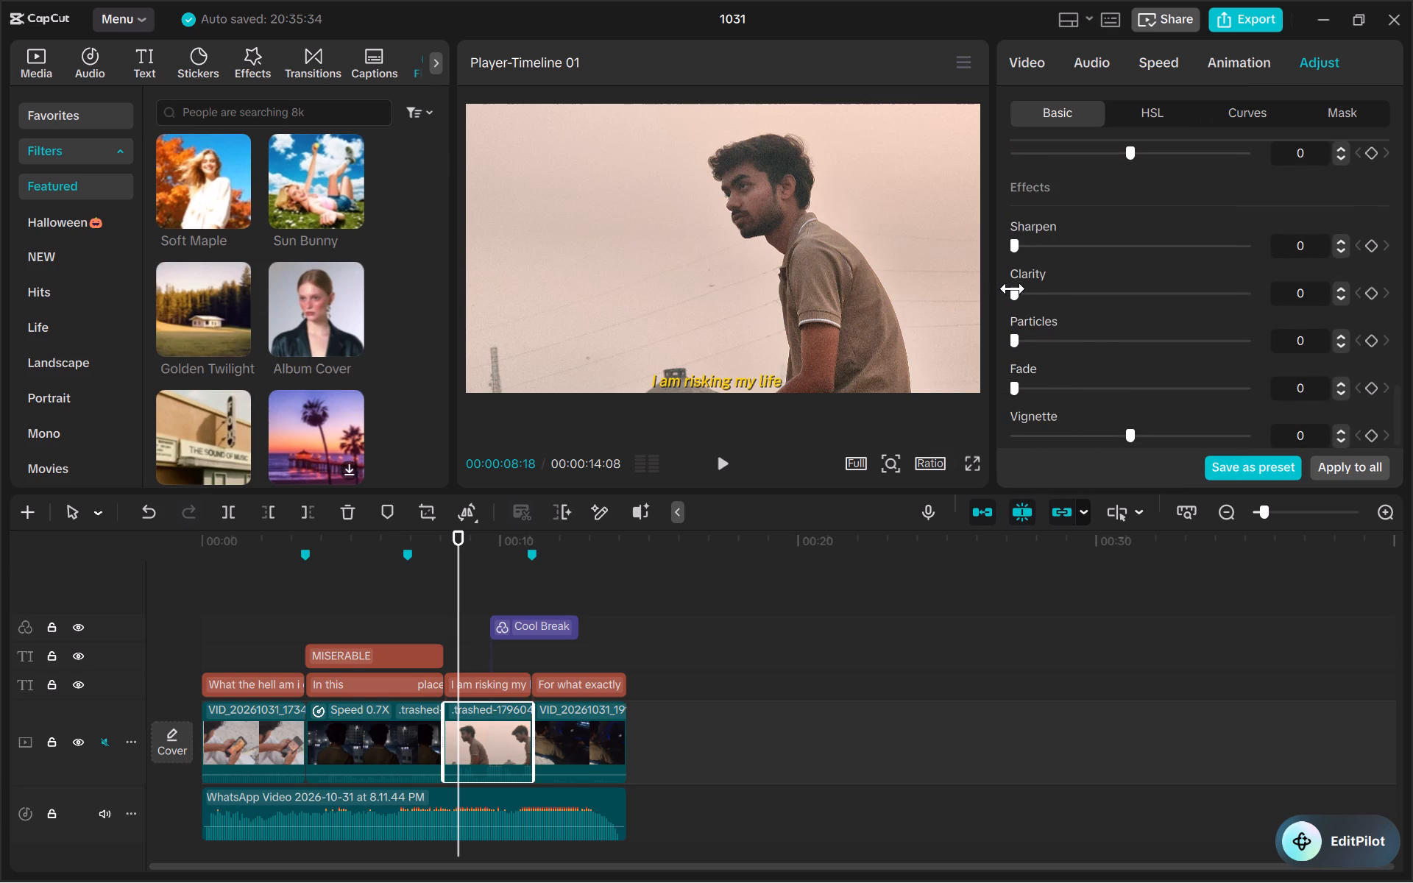
drag(1013, 288, 1093, 289)
drag(1093, 289, 1060, 289)
click(973, 468)
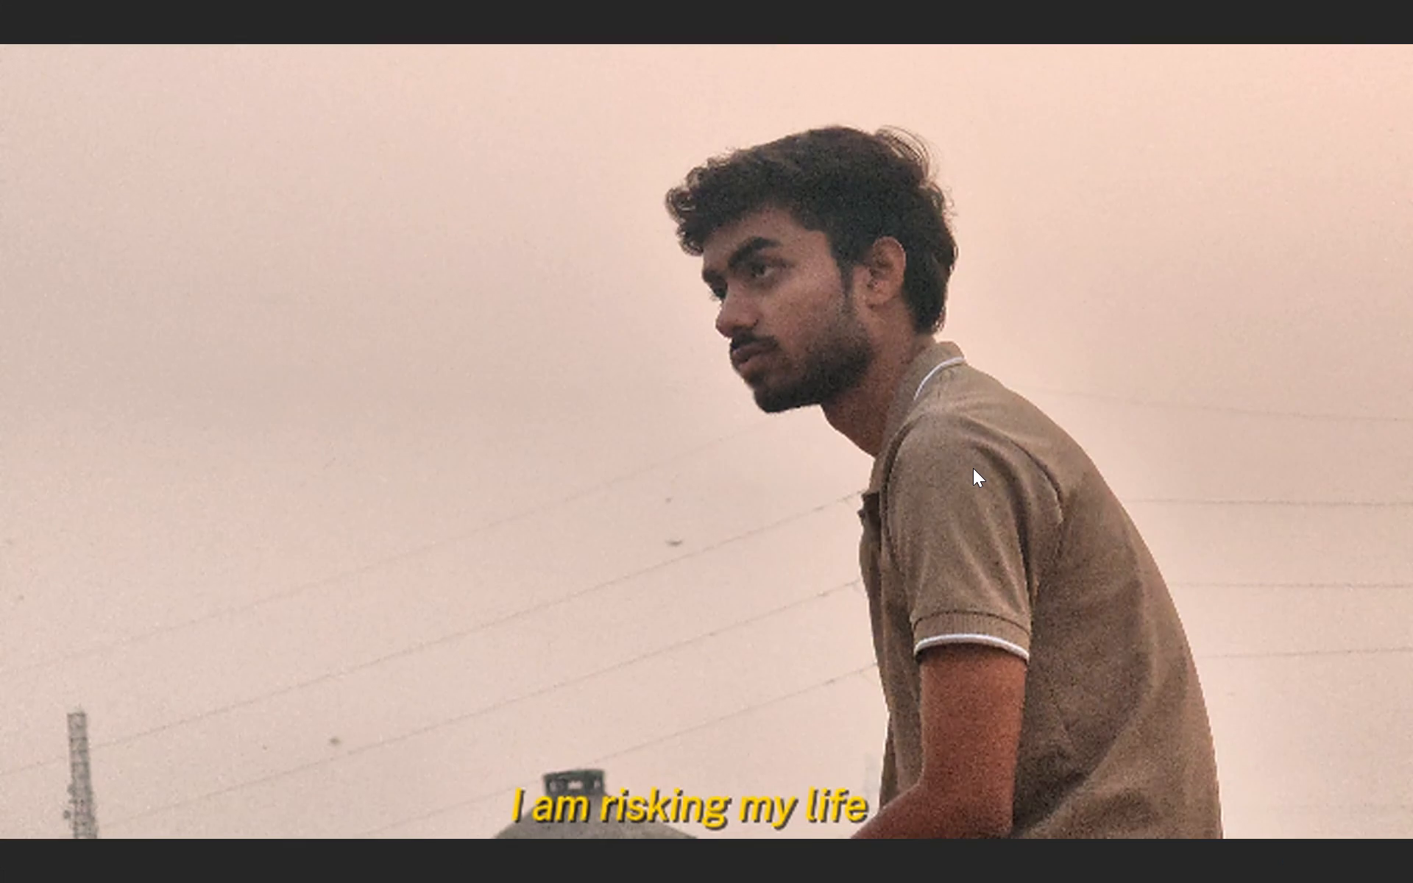
key(Escape)
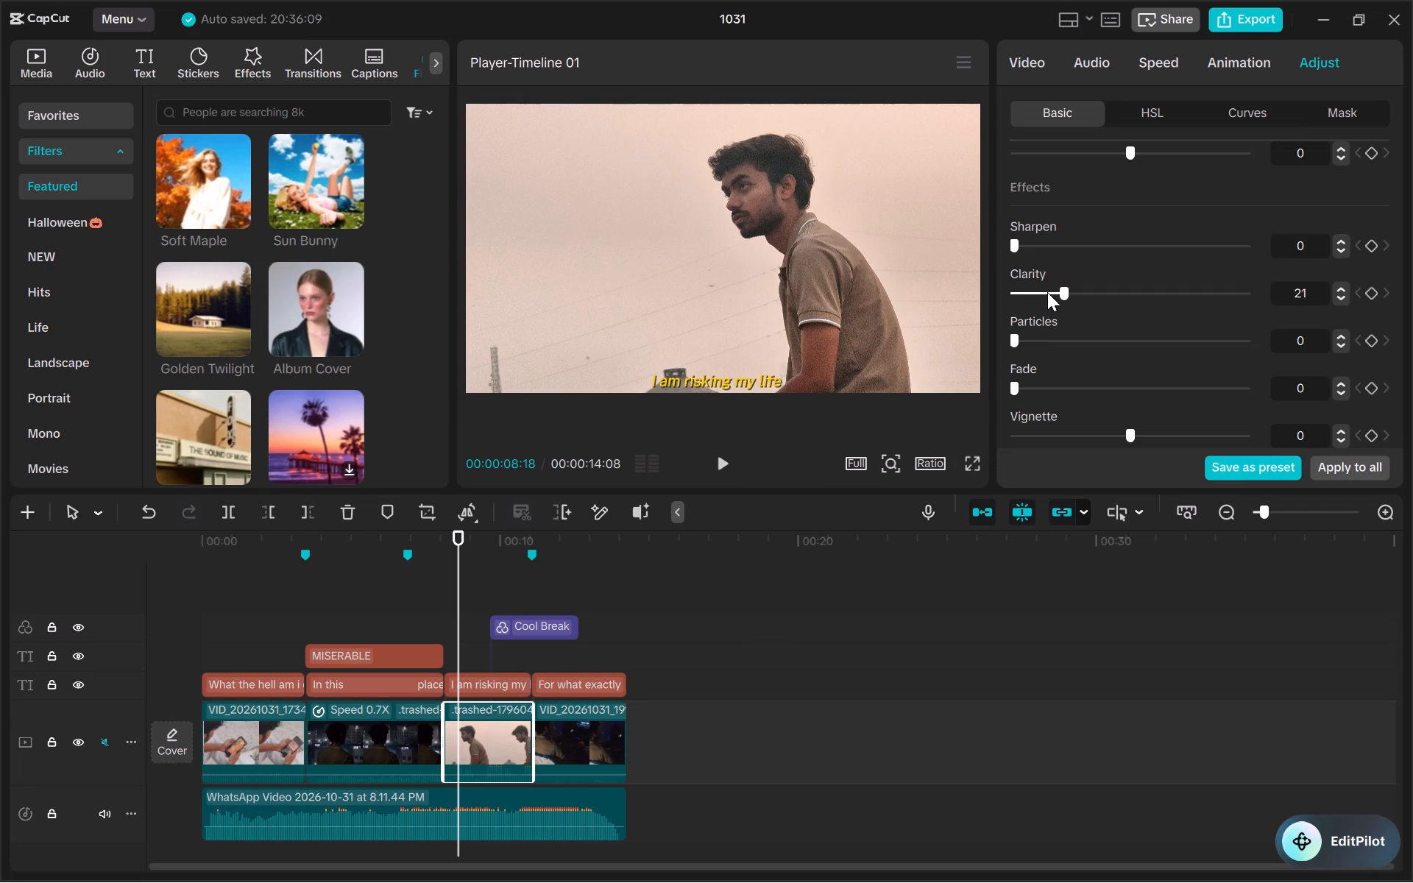
click(1041, 292)
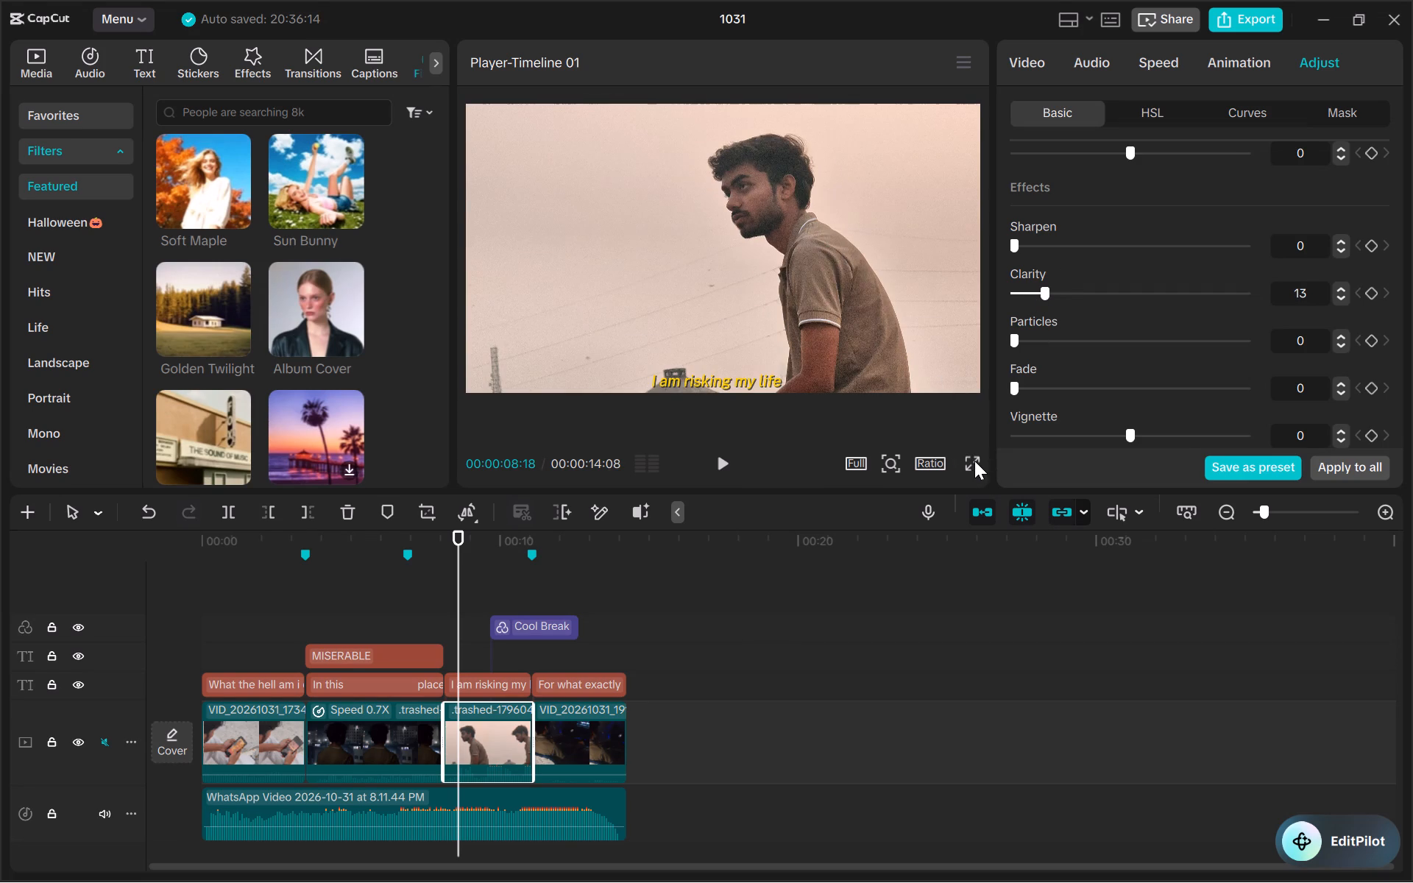
Play the "I am risking my life" shot full screen from just before its start to judge the clarity.
click(974, 461)
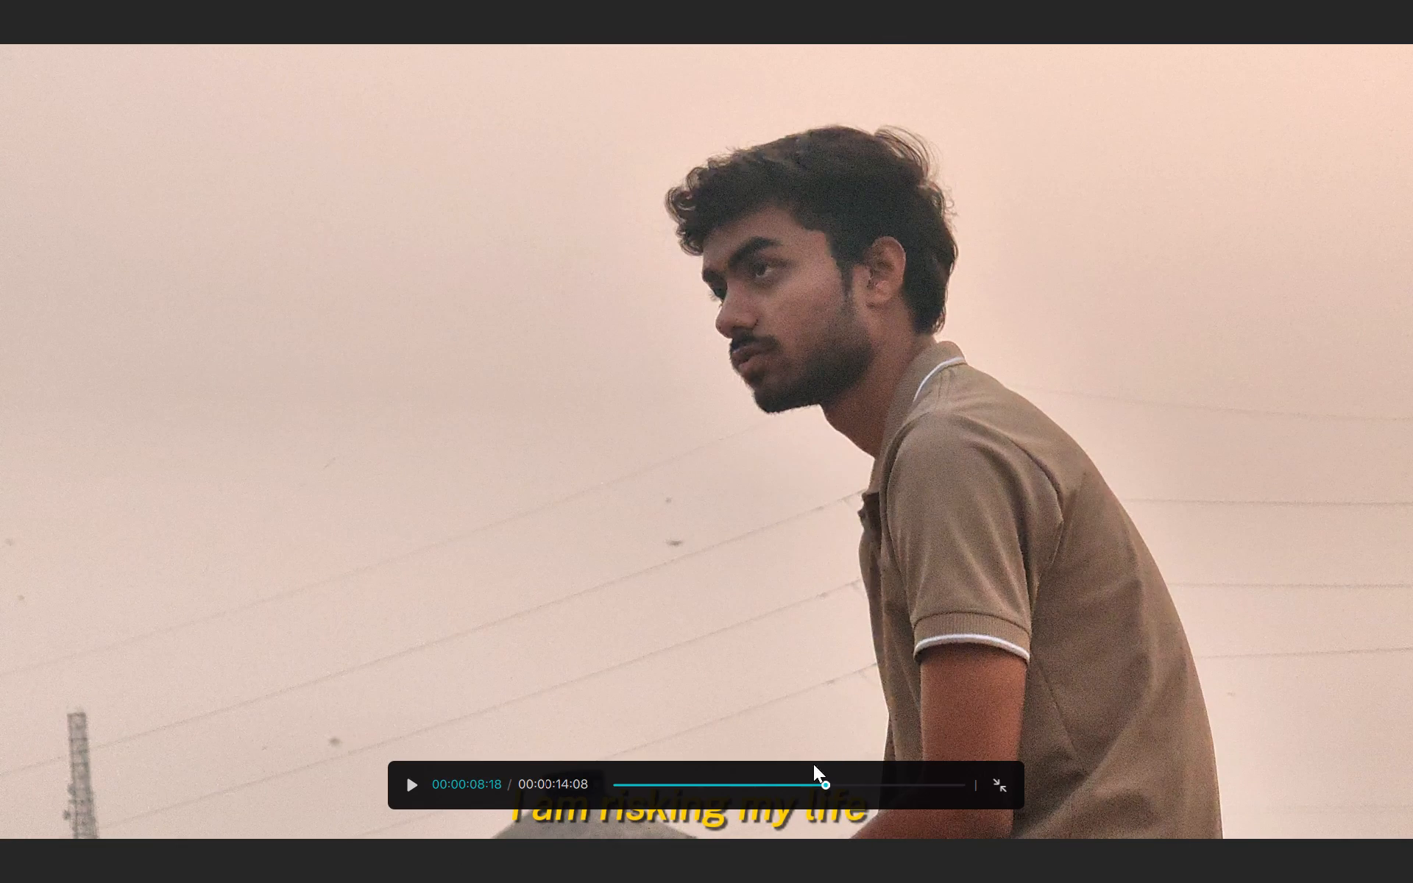
click(813, 781)
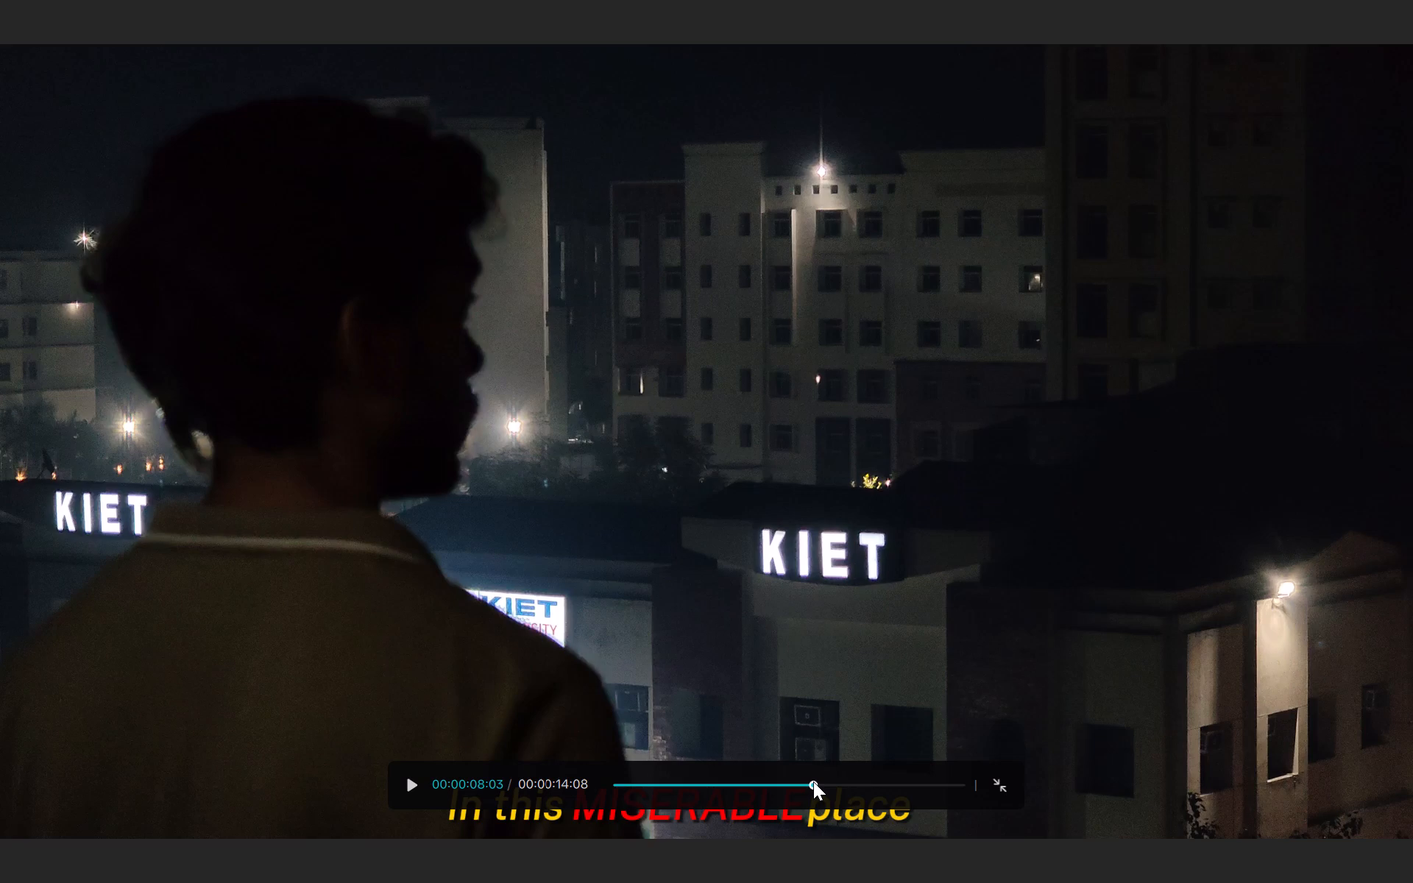
key(space)
key(Escape)
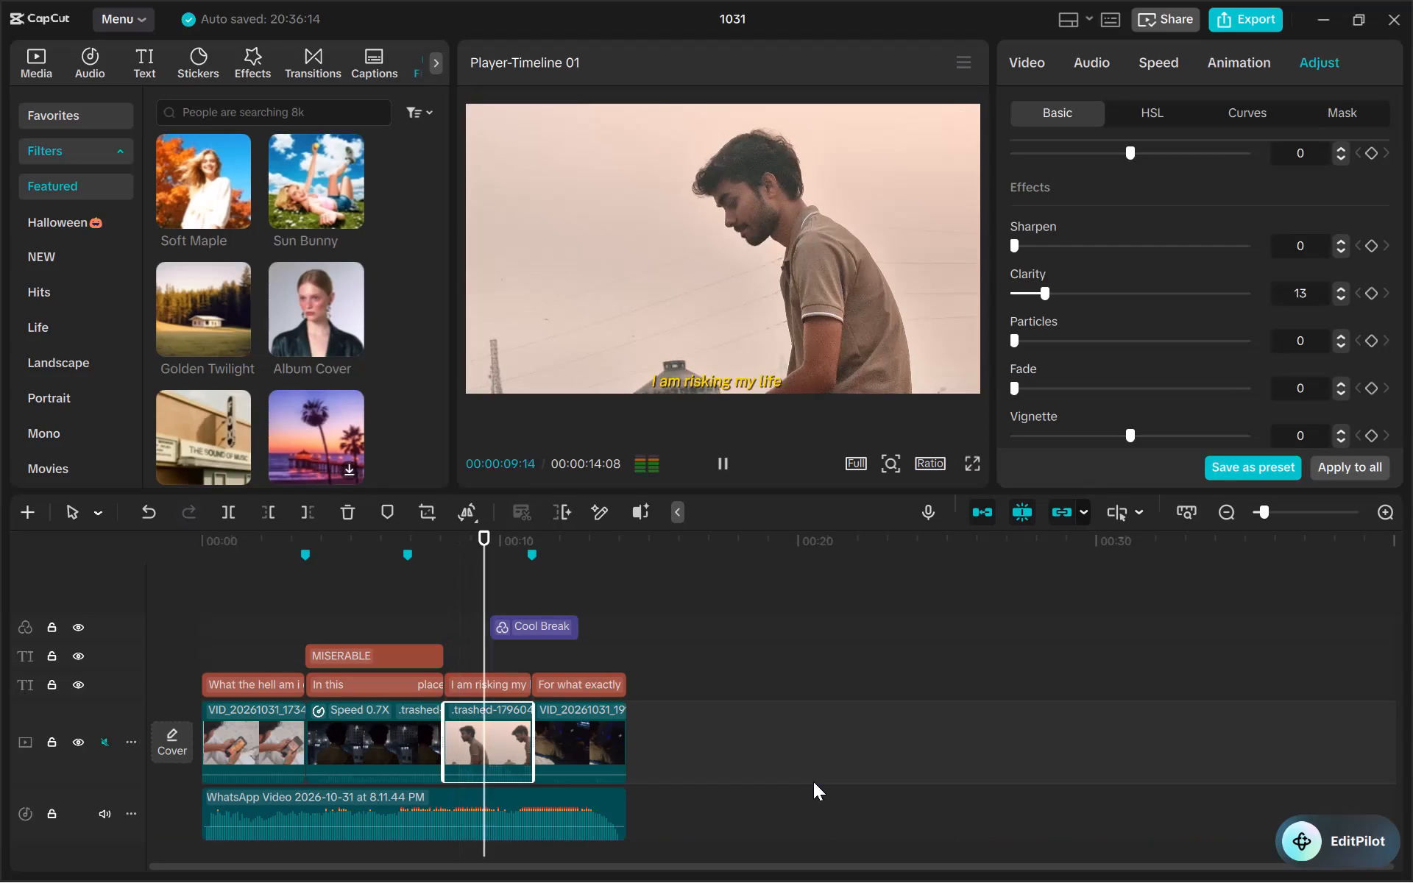
key(space)
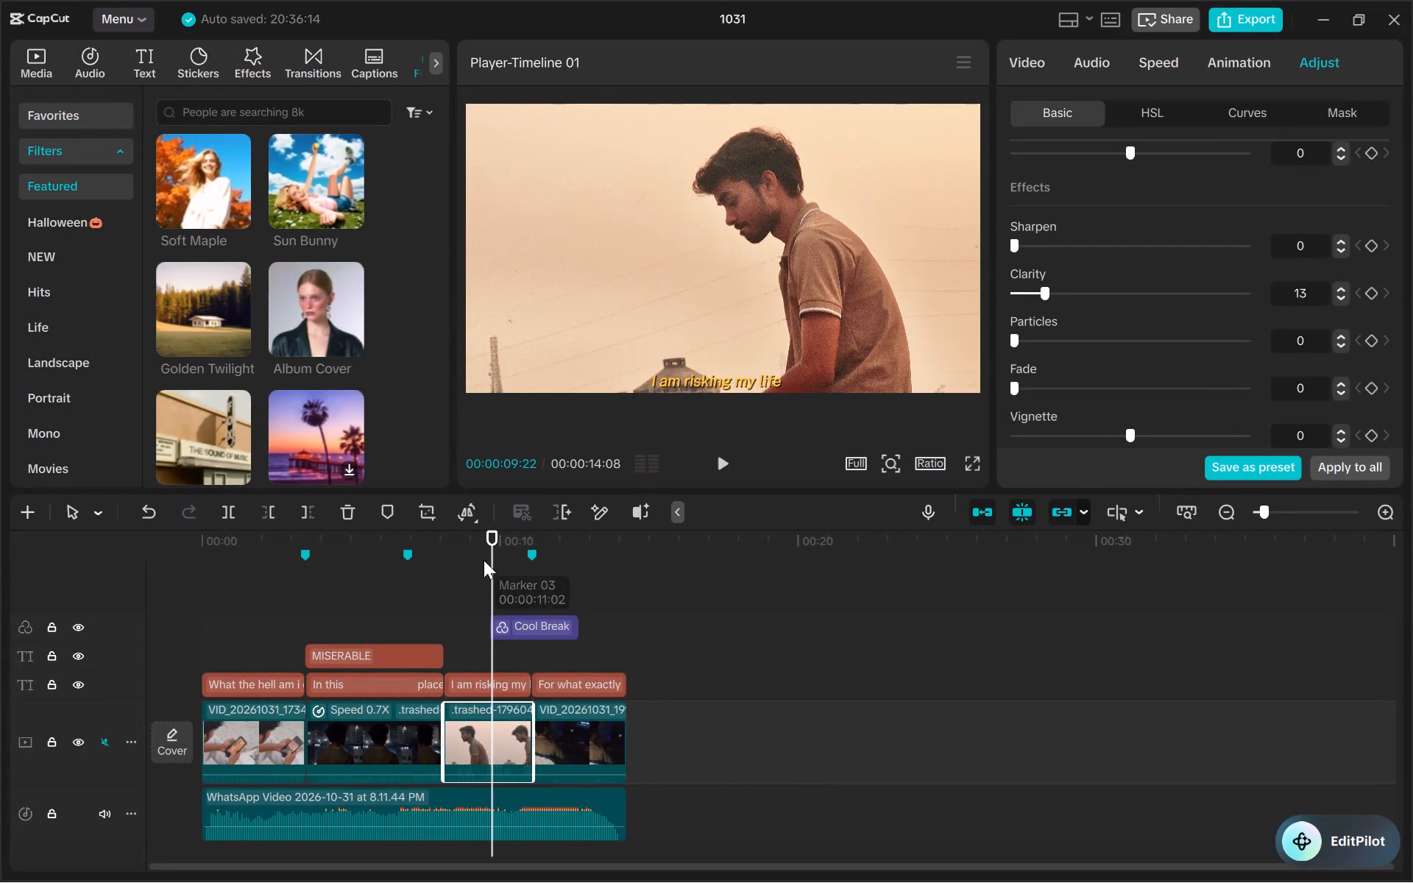
click(472, 560)
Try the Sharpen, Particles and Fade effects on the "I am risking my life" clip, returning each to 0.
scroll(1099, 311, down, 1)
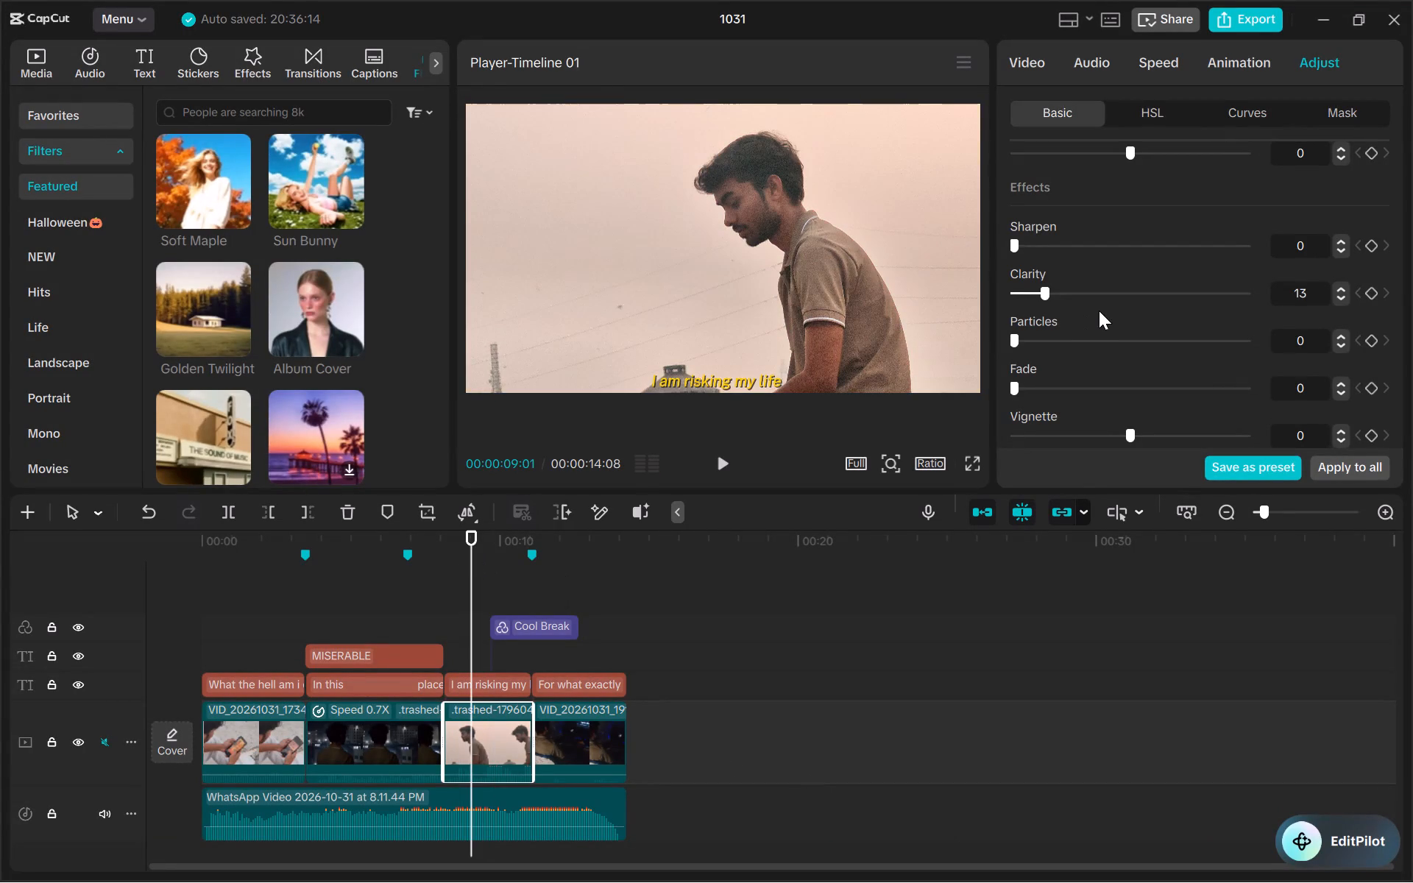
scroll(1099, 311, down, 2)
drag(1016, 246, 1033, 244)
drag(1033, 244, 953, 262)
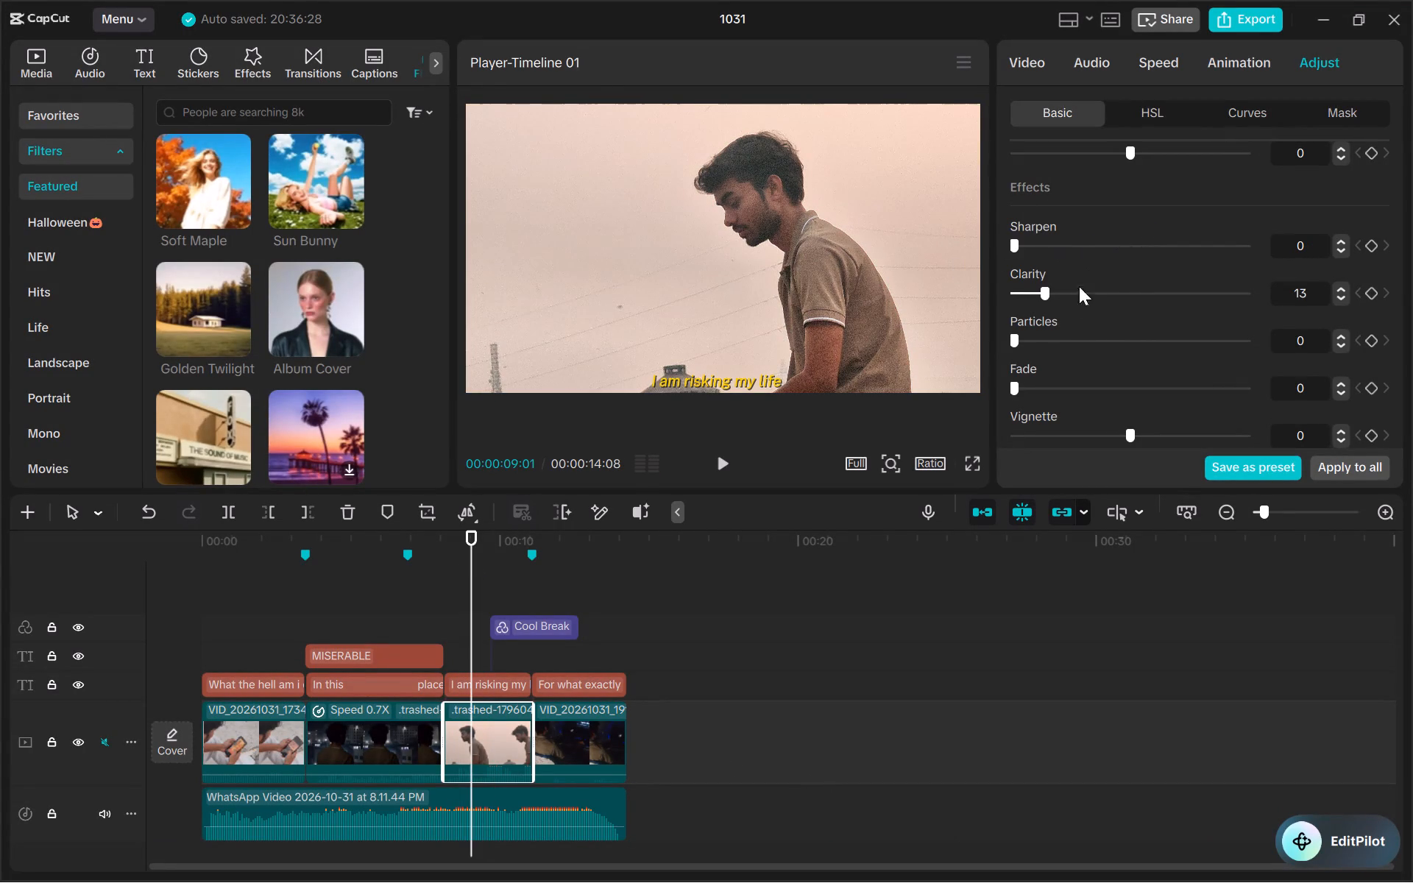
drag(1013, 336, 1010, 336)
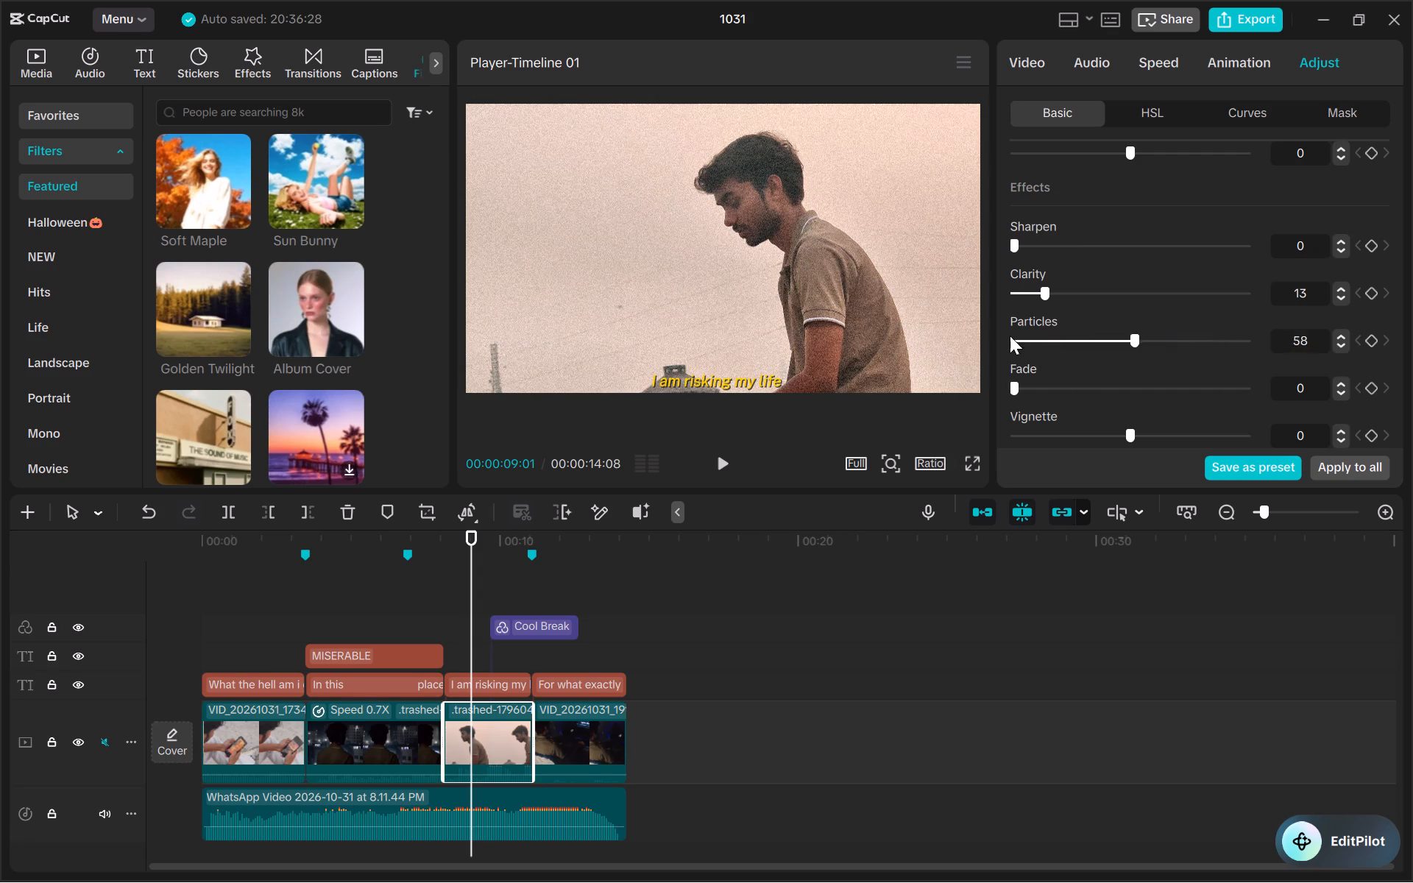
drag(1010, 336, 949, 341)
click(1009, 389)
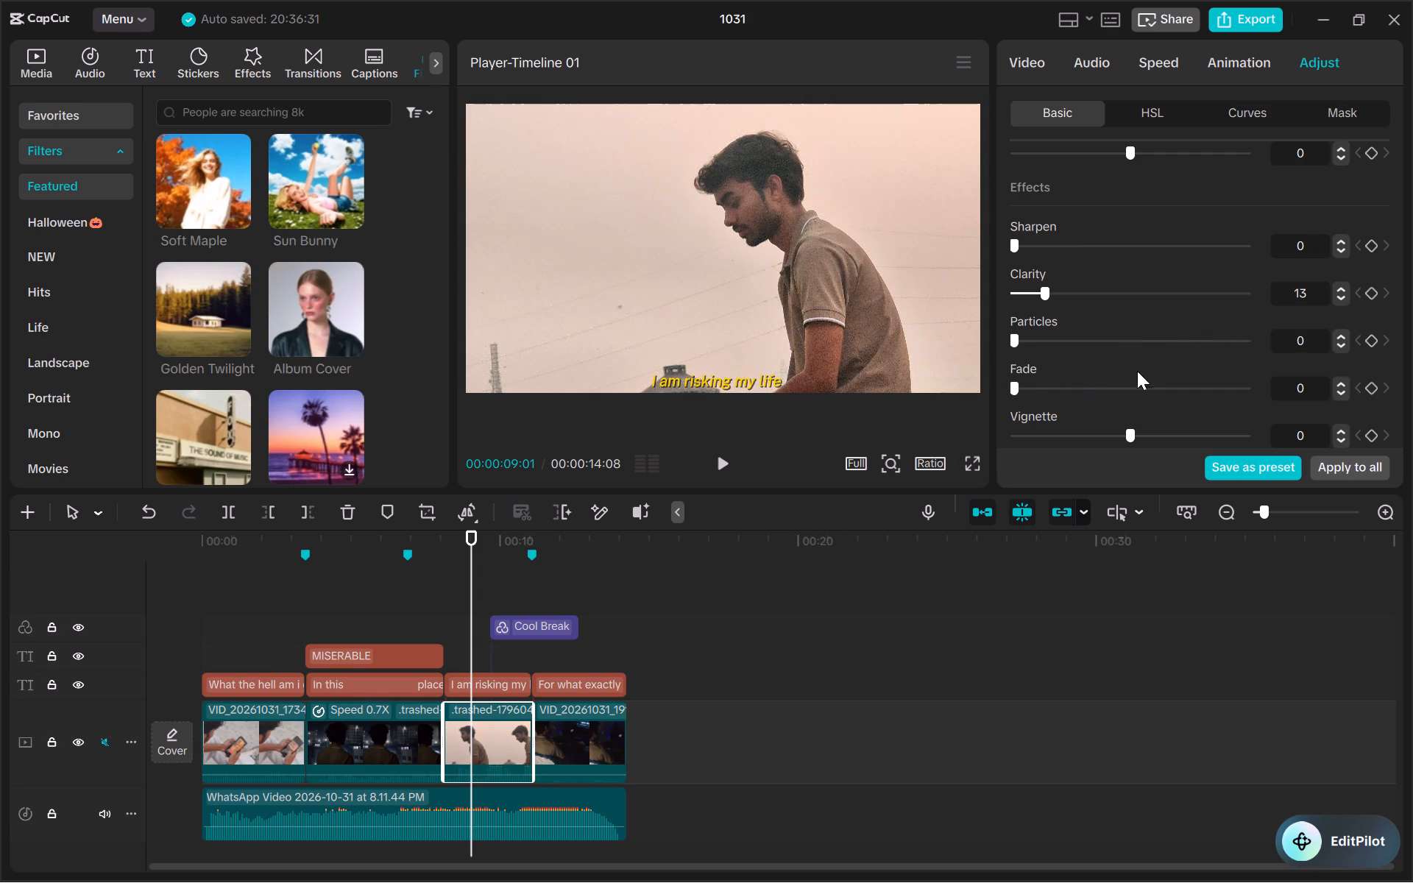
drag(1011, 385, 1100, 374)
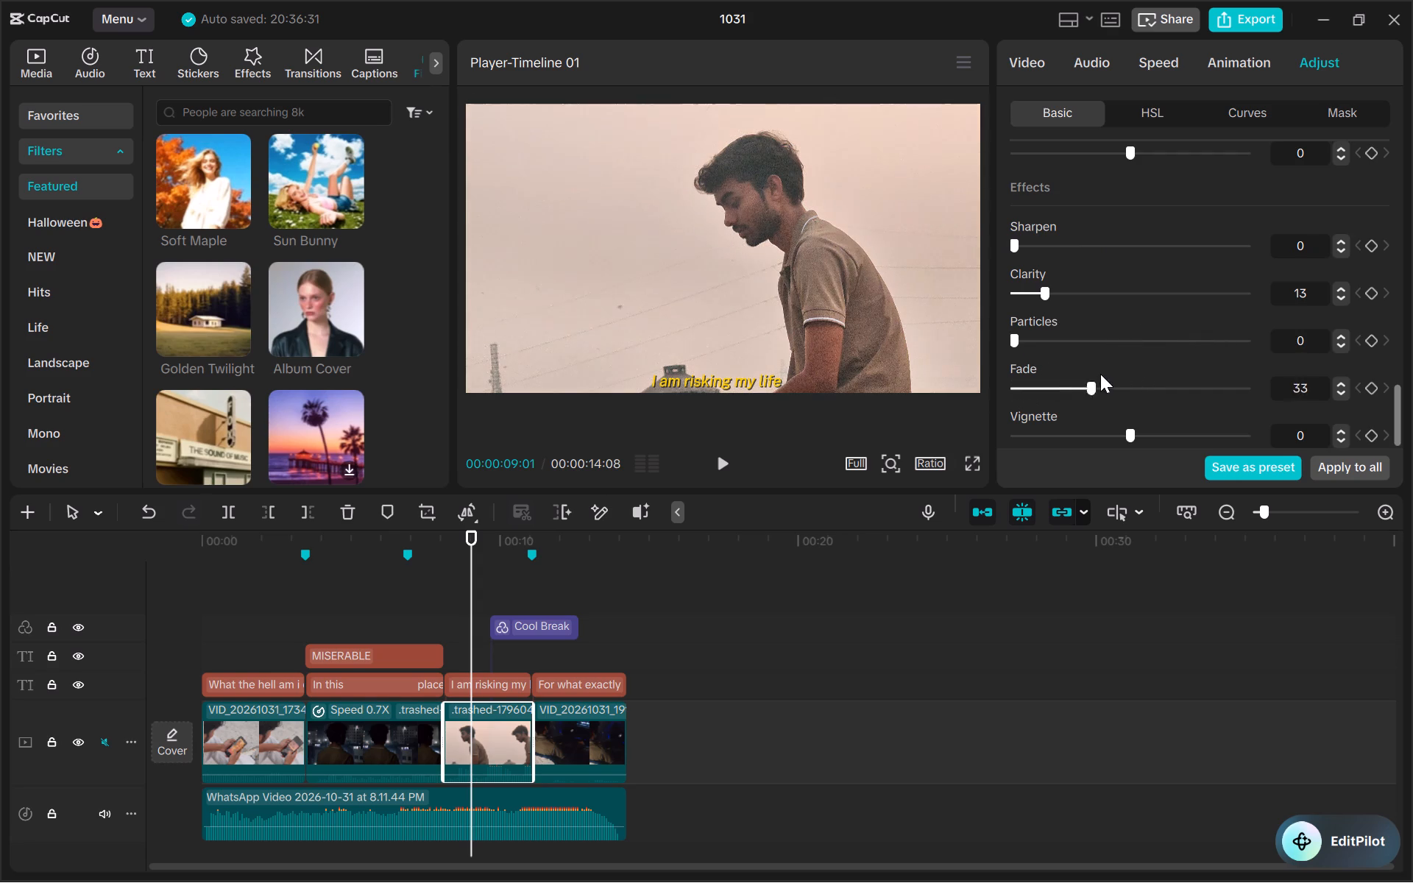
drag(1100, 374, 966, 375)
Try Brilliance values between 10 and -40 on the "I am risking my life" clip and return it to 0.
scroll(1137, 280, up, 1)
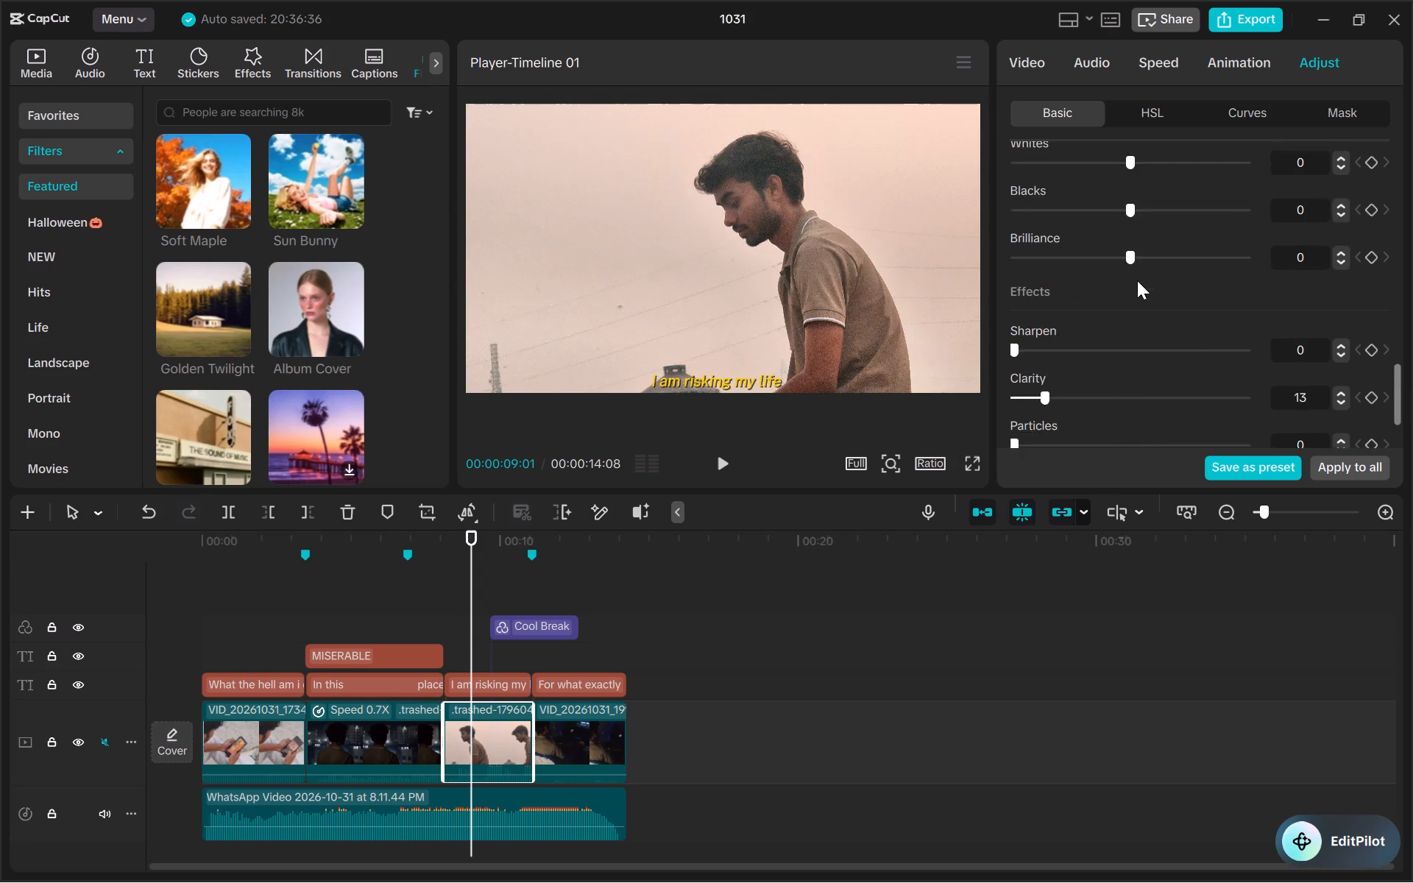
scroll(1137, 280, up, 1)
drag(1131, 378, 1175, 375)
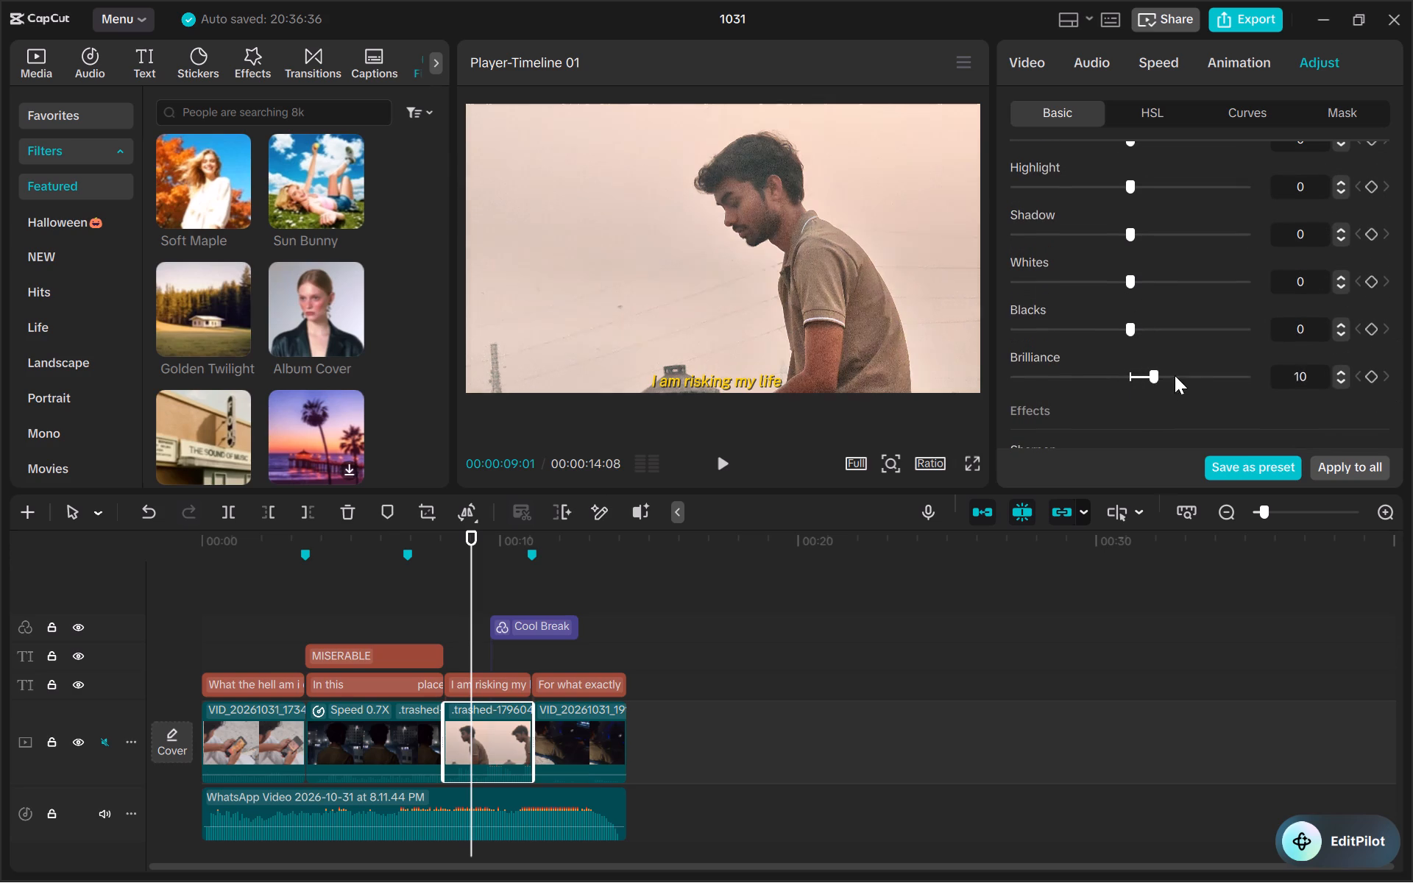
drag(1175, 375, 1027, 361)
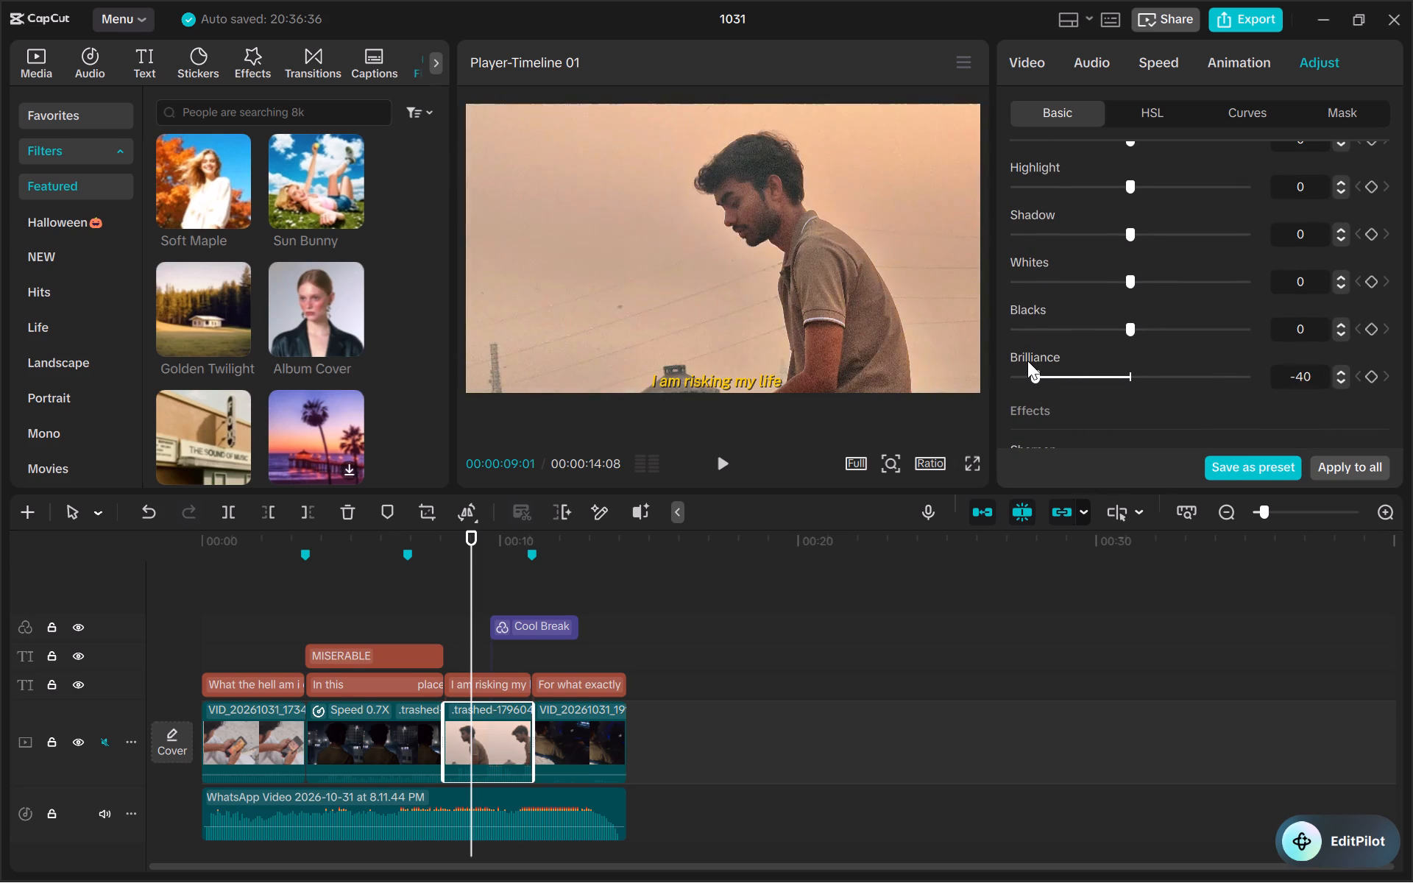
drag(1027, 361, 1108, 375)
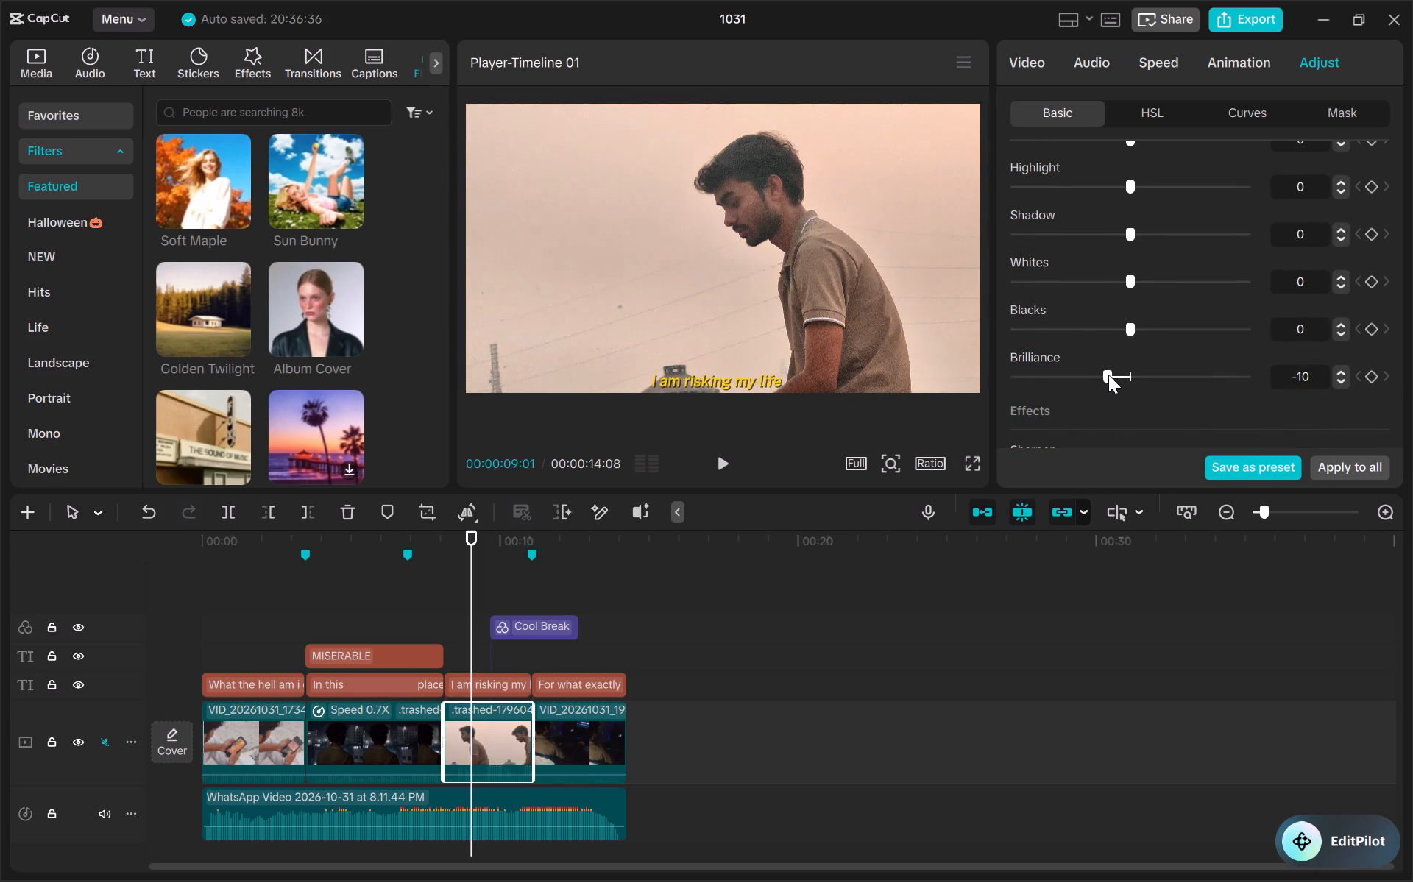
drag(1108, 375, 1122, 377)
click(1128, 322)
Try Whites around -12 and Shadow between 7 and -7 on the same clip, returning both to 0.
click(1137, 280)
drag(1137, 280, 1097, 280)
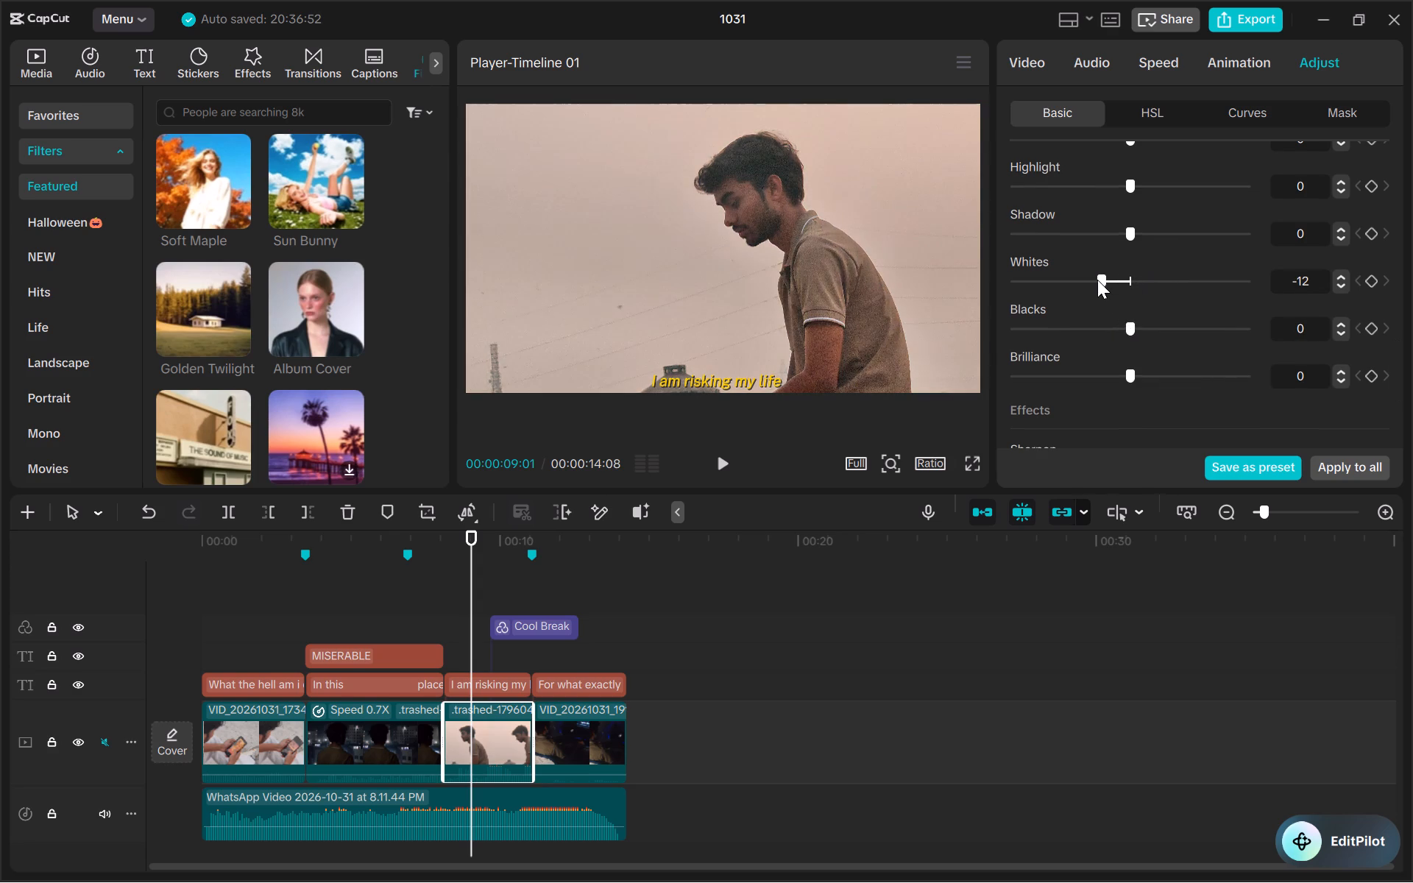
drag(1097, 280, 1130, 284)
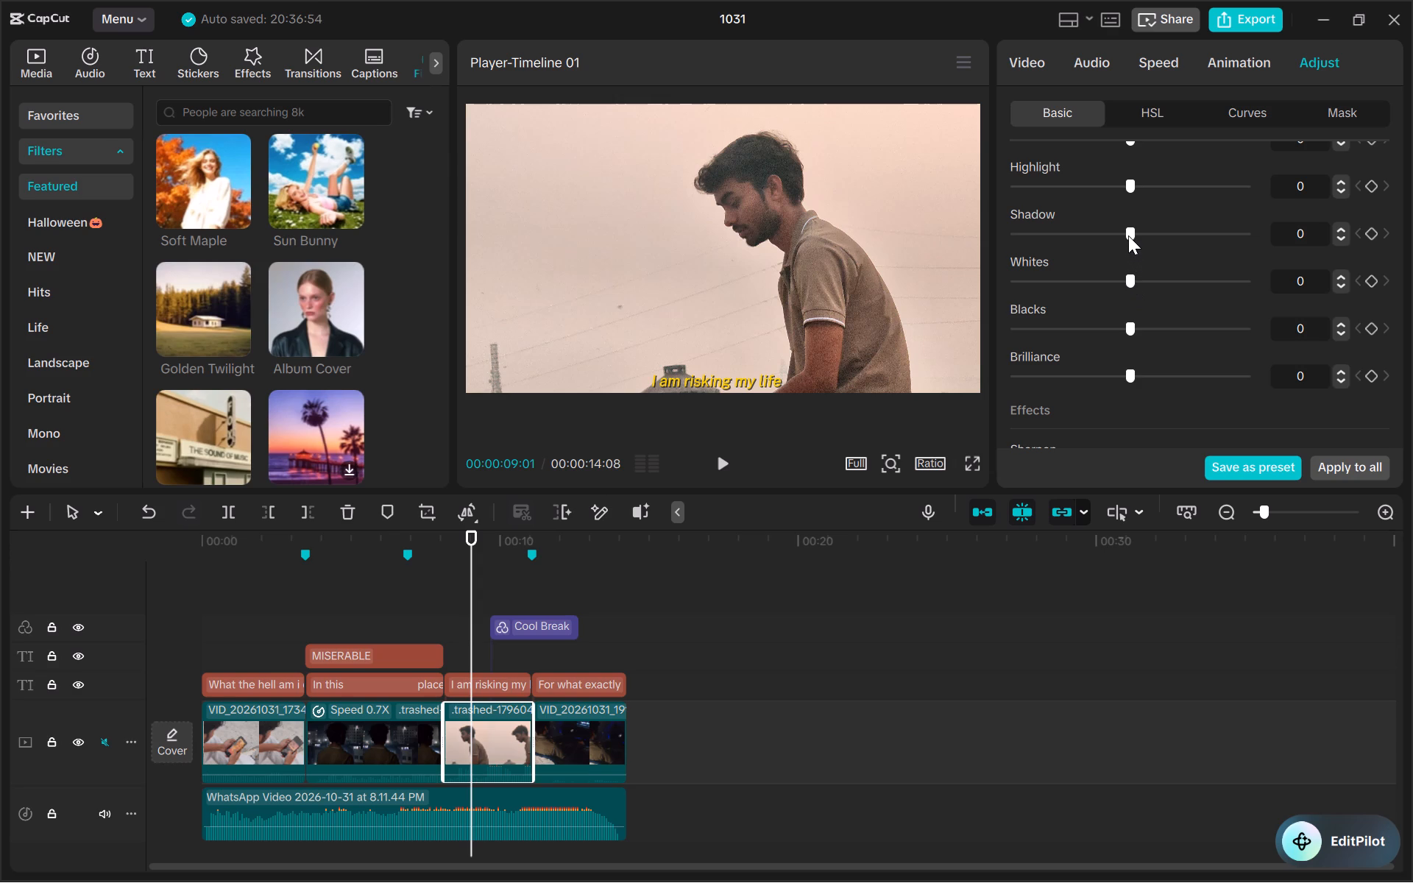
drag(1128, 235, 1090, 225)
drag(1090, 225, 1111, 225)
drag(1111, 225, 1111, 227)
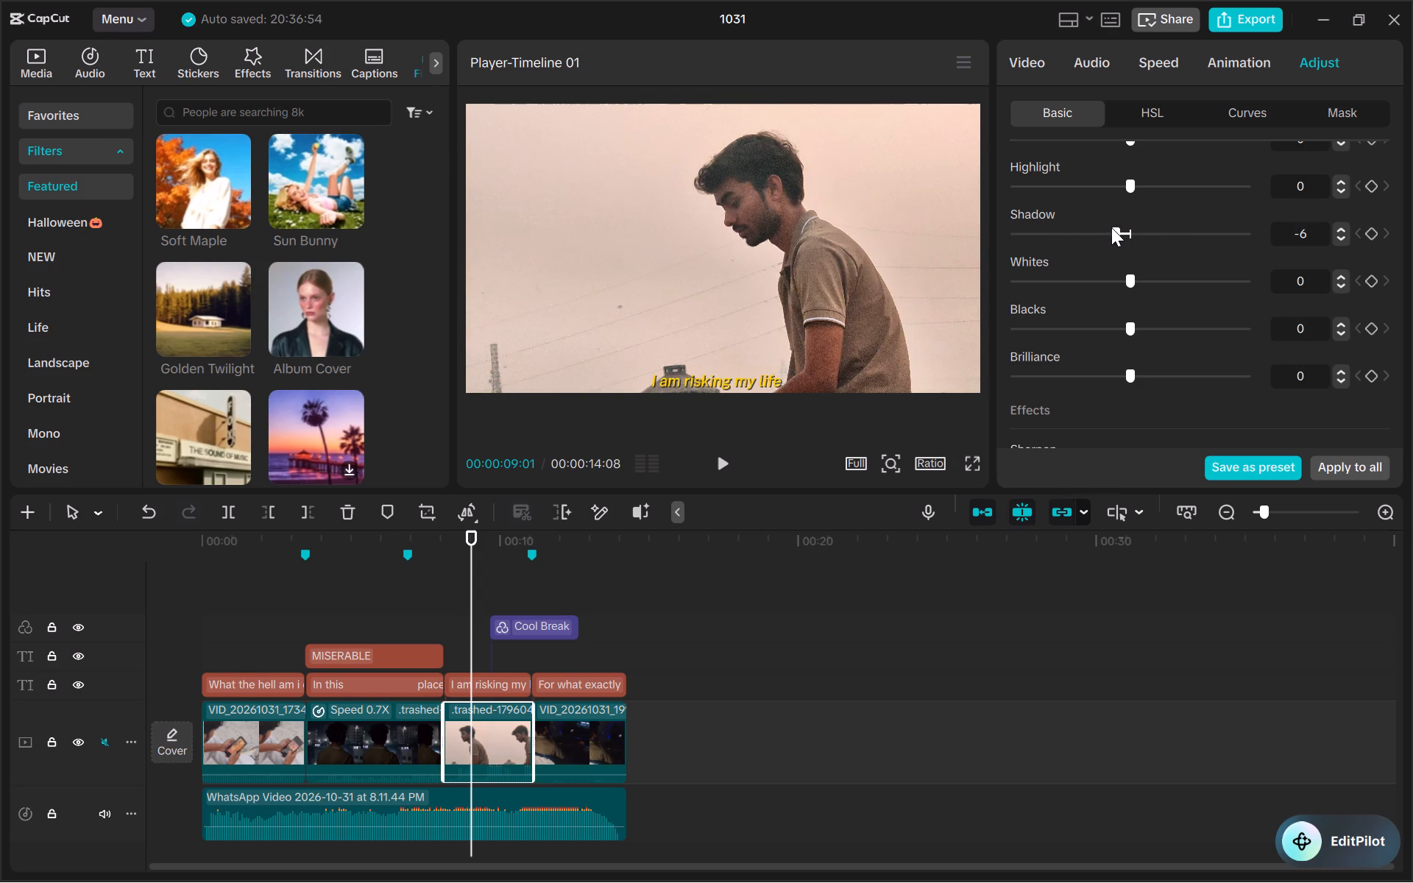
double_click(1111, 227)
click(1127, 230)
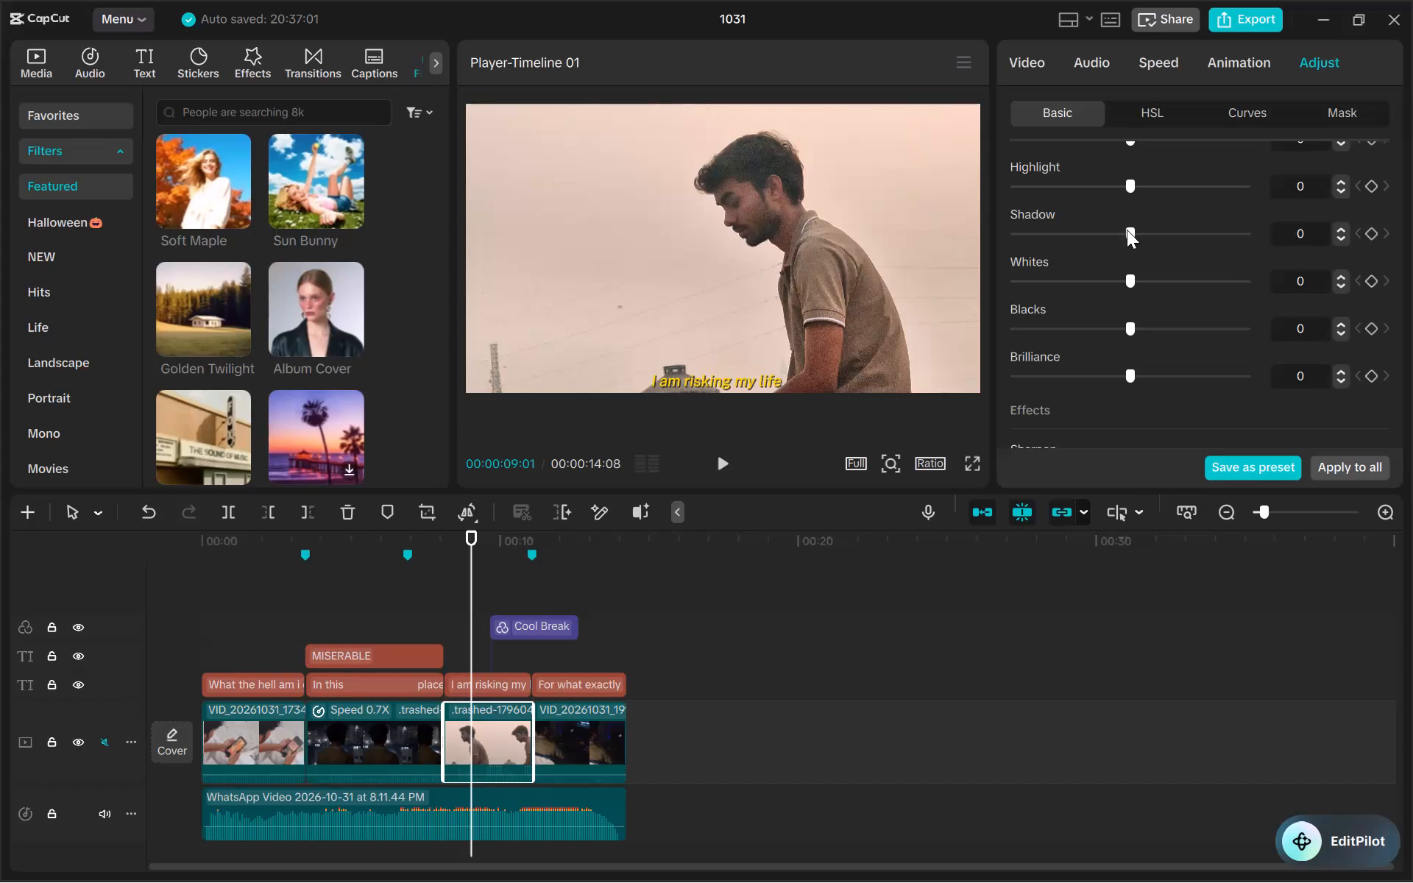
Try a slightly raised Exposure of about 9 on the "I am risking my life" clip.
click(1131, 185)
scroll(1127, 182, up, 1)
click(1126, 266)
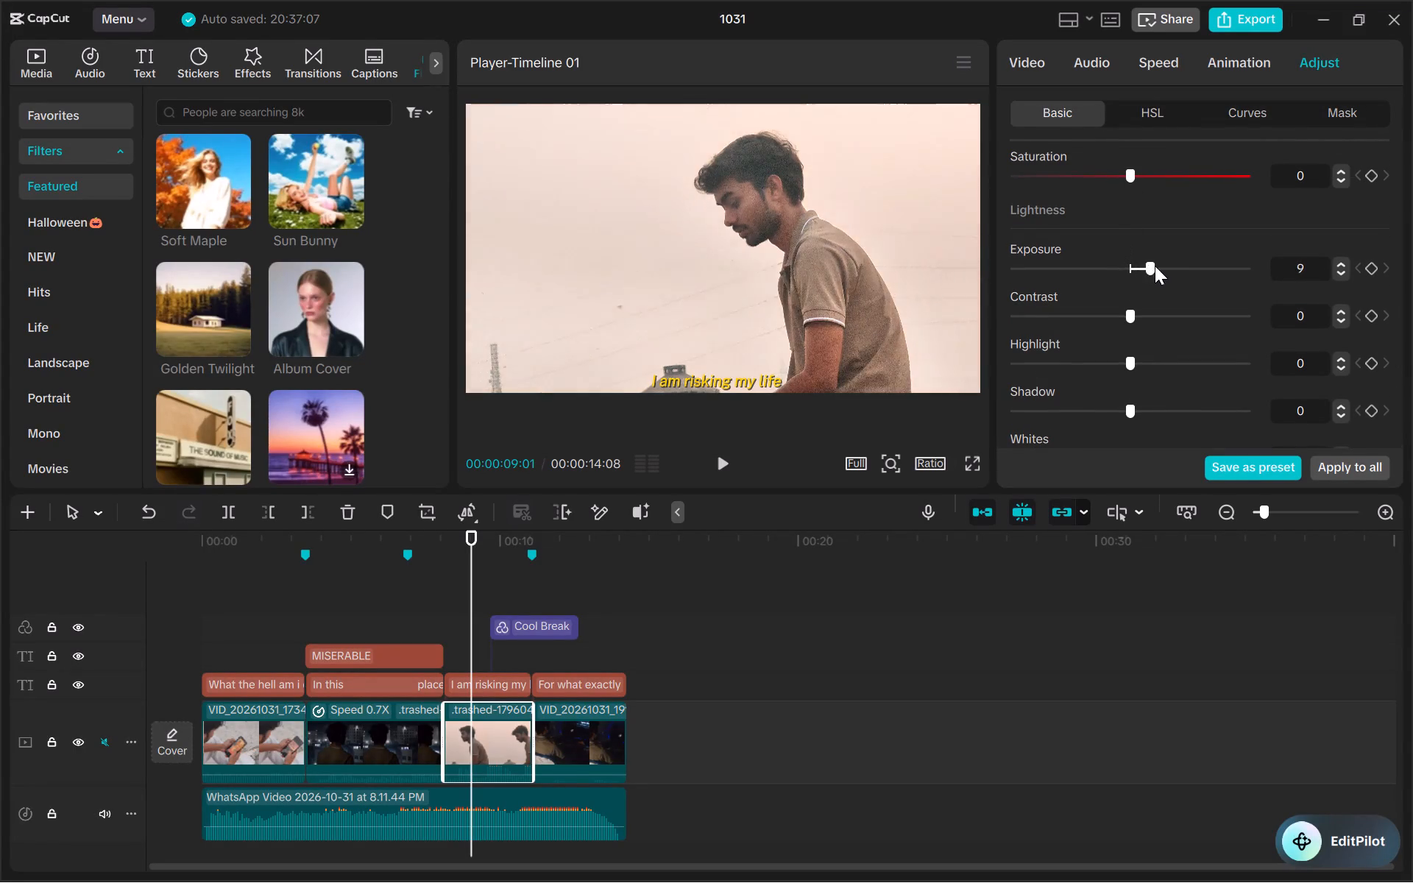
Look through the HSL, Curves and Mask adjustment options for the "I am risking my life" clip.
scroll(1127, 265, up, 1)
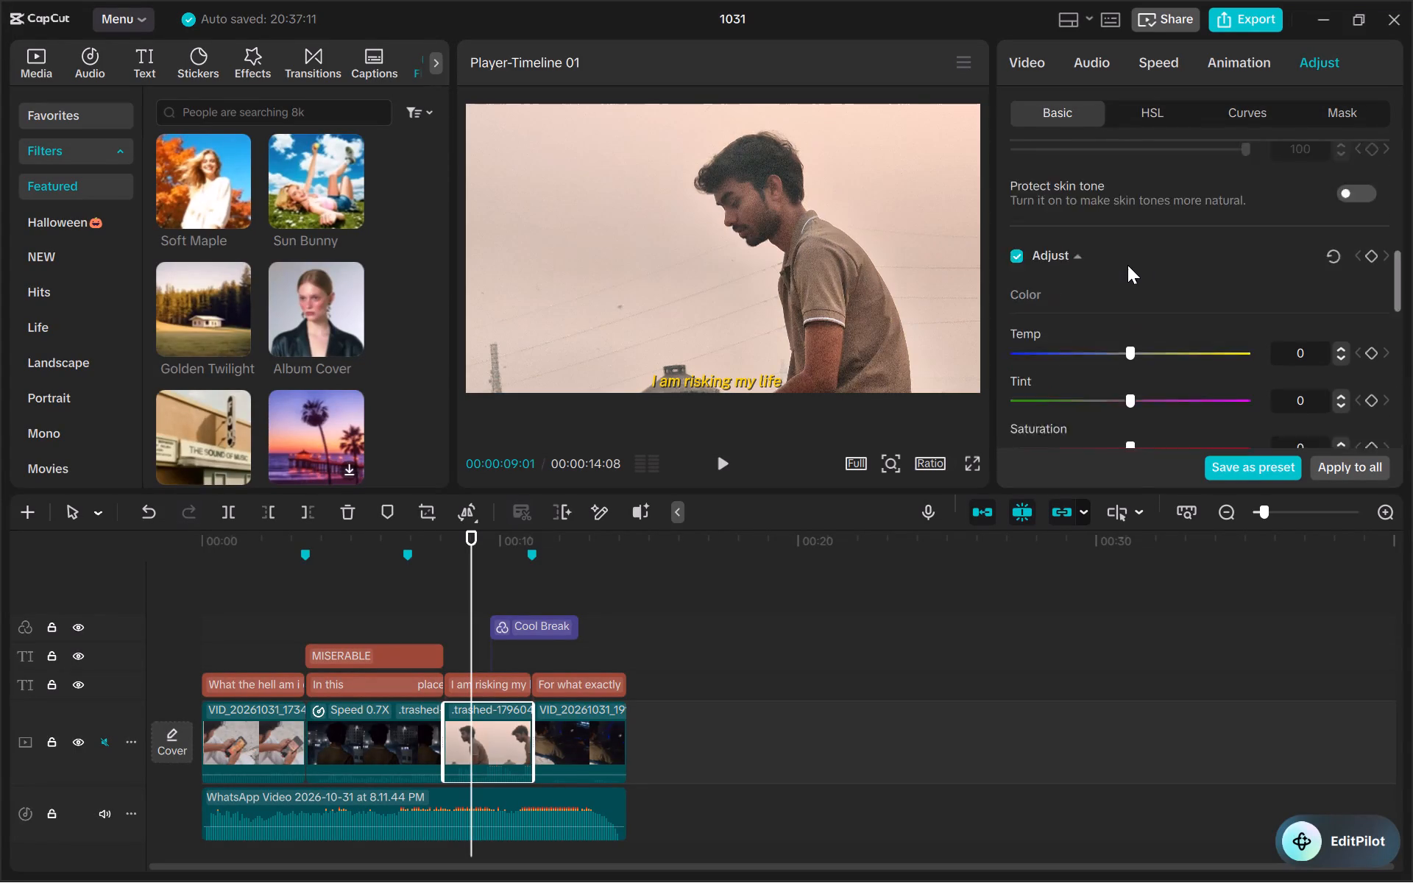
scroll(1127, 265, up, 3)
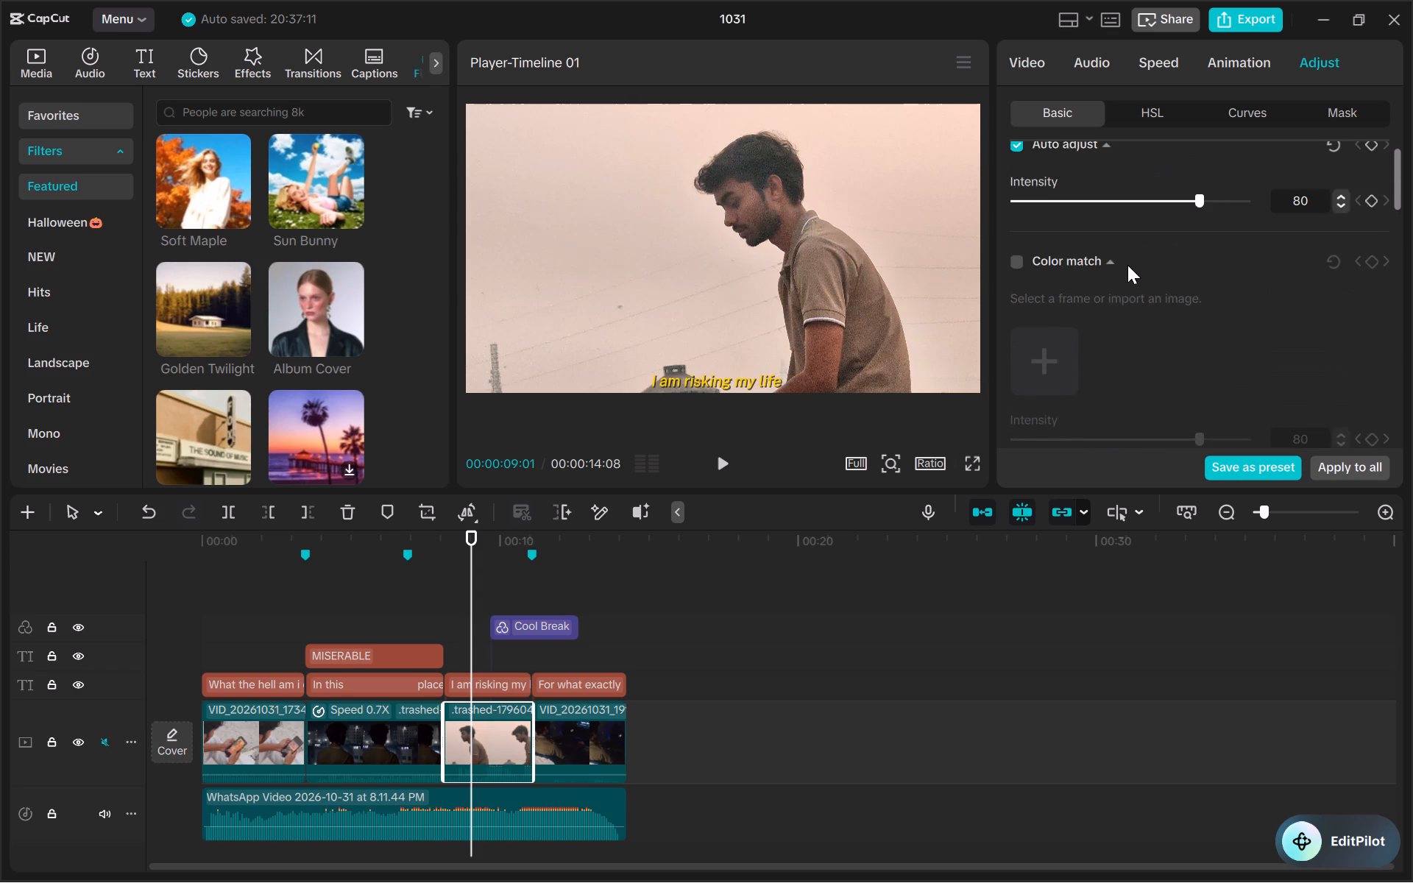
scroll(1127, 265, up, 1)
click(1150, 113)
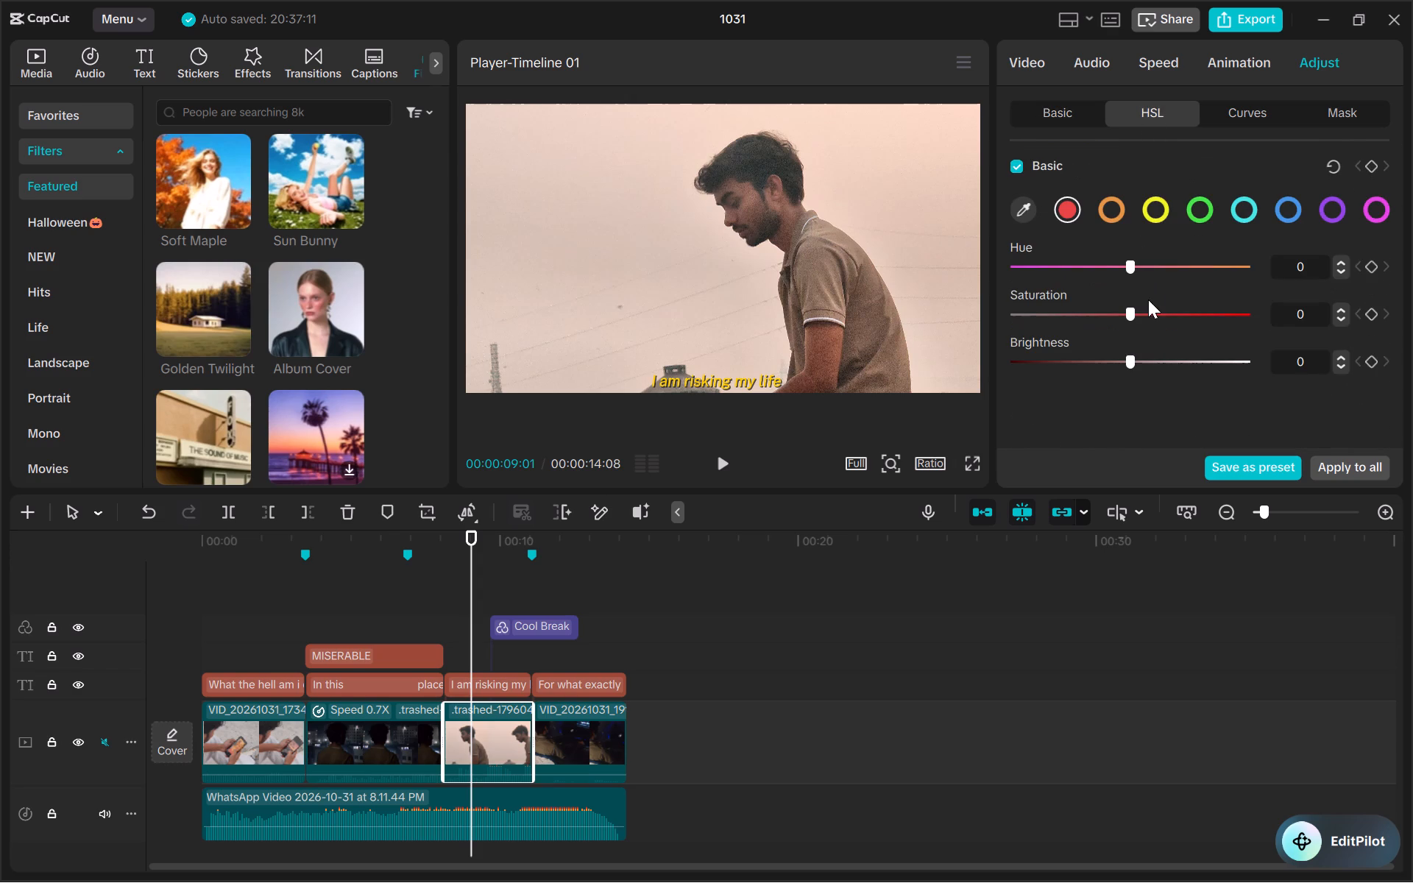
scroll(1148, 299, down, 1)
click(1250, 112)
scroll(1196, 311, down, 1)
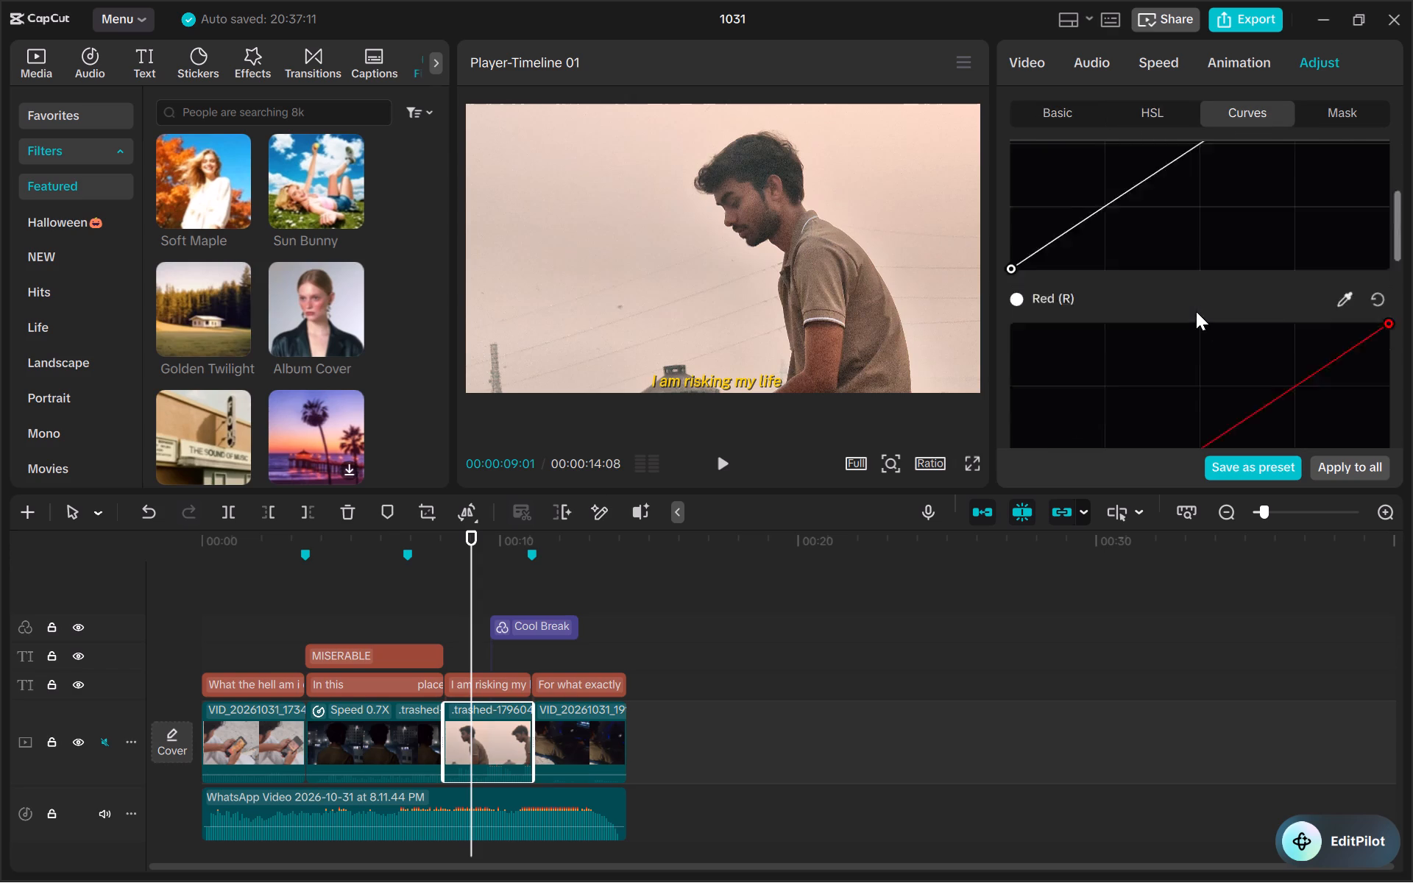
scroll(1196, 311, down, 1)
click(1325, 108)
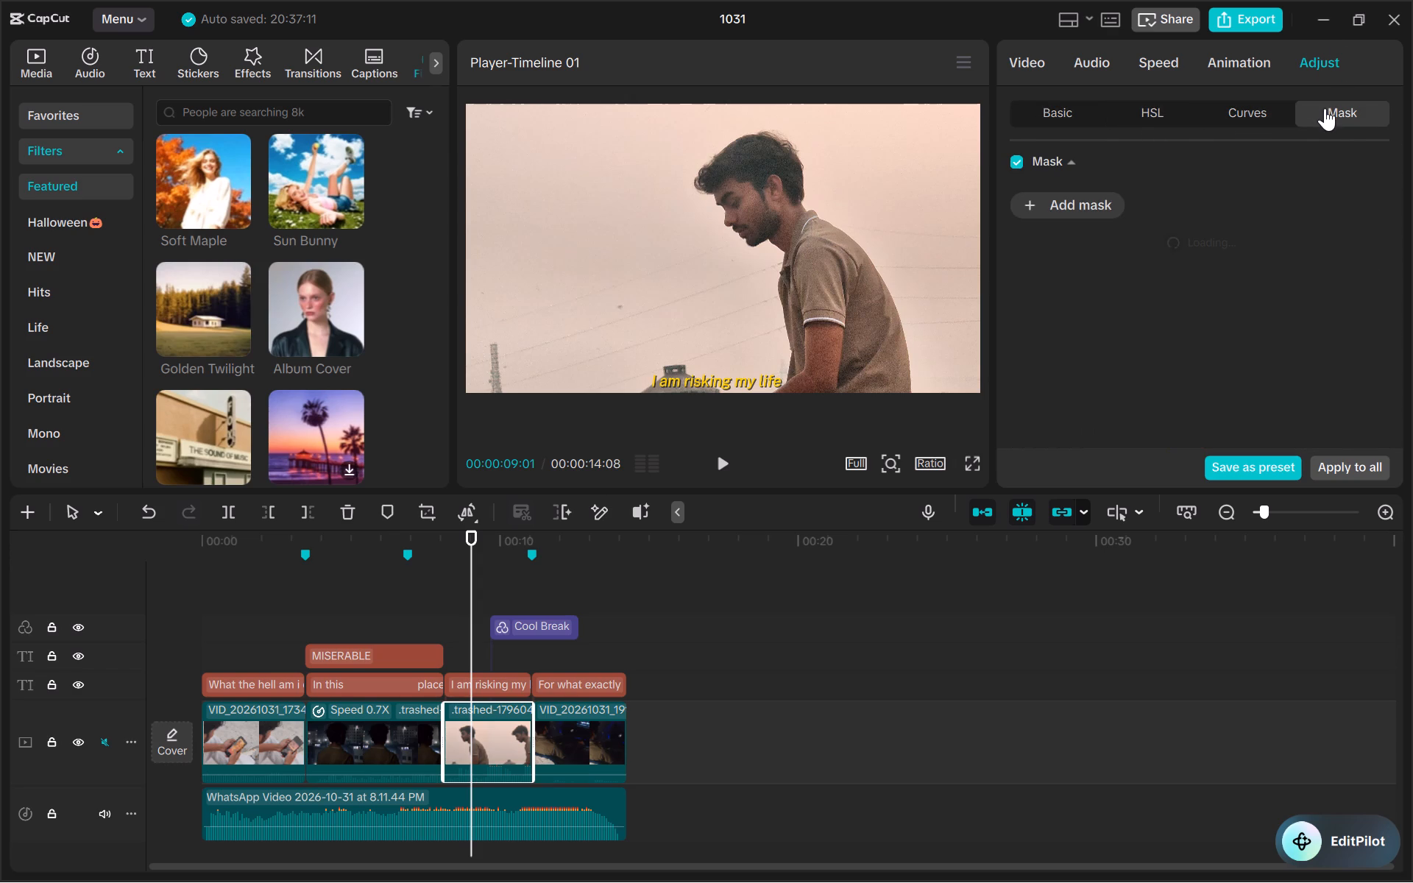
Look through the Basic adjustment, Animation, Speed and Audio settings of the "I am risking my life" clip.
click(1058, 119)
scroll(1192, 347, down, 4)
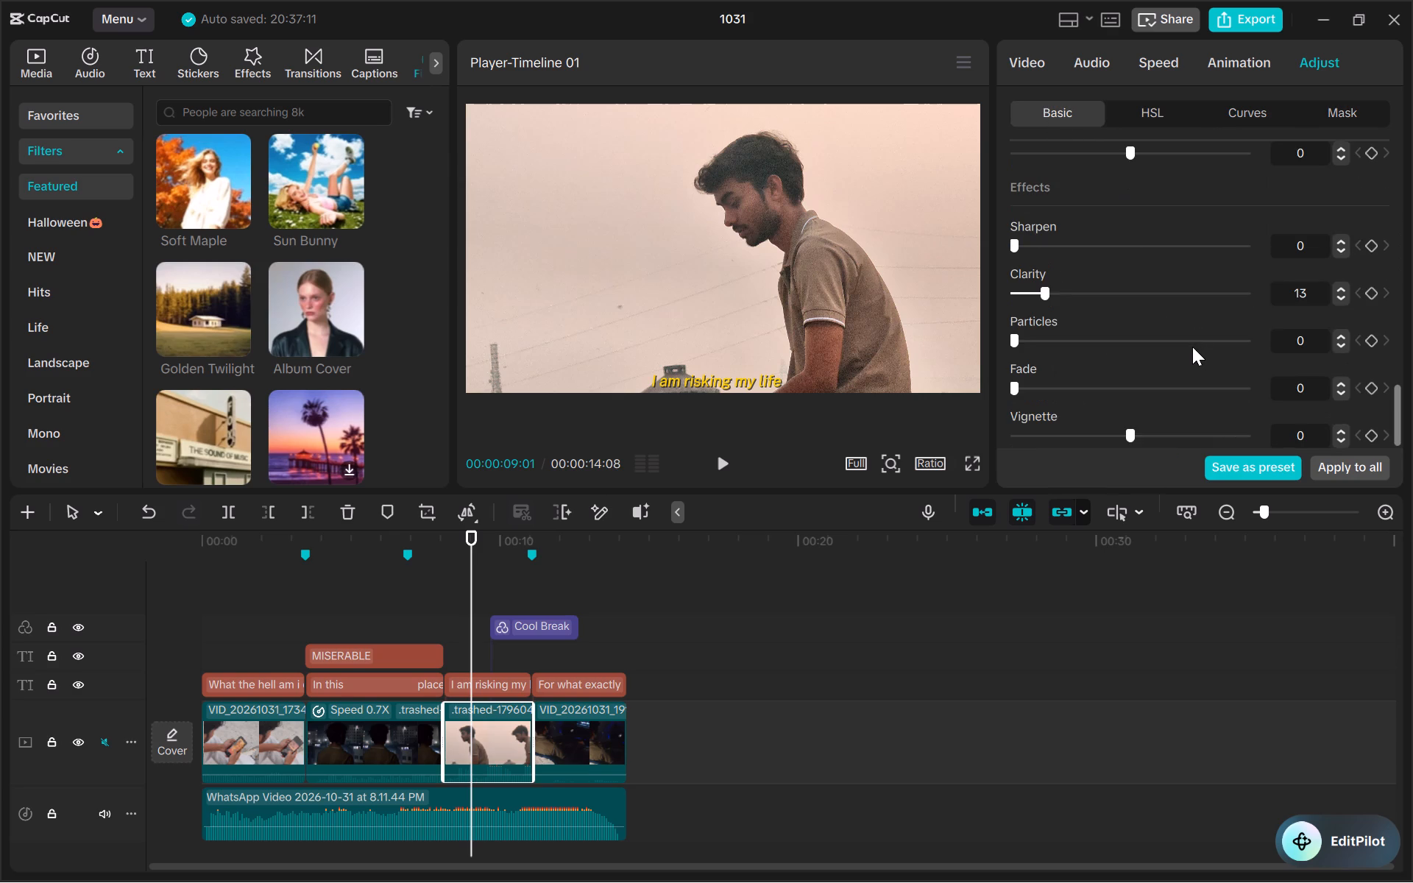
scroll(1192, 347, down, 3)
scroll(1192, 347, up, 5)
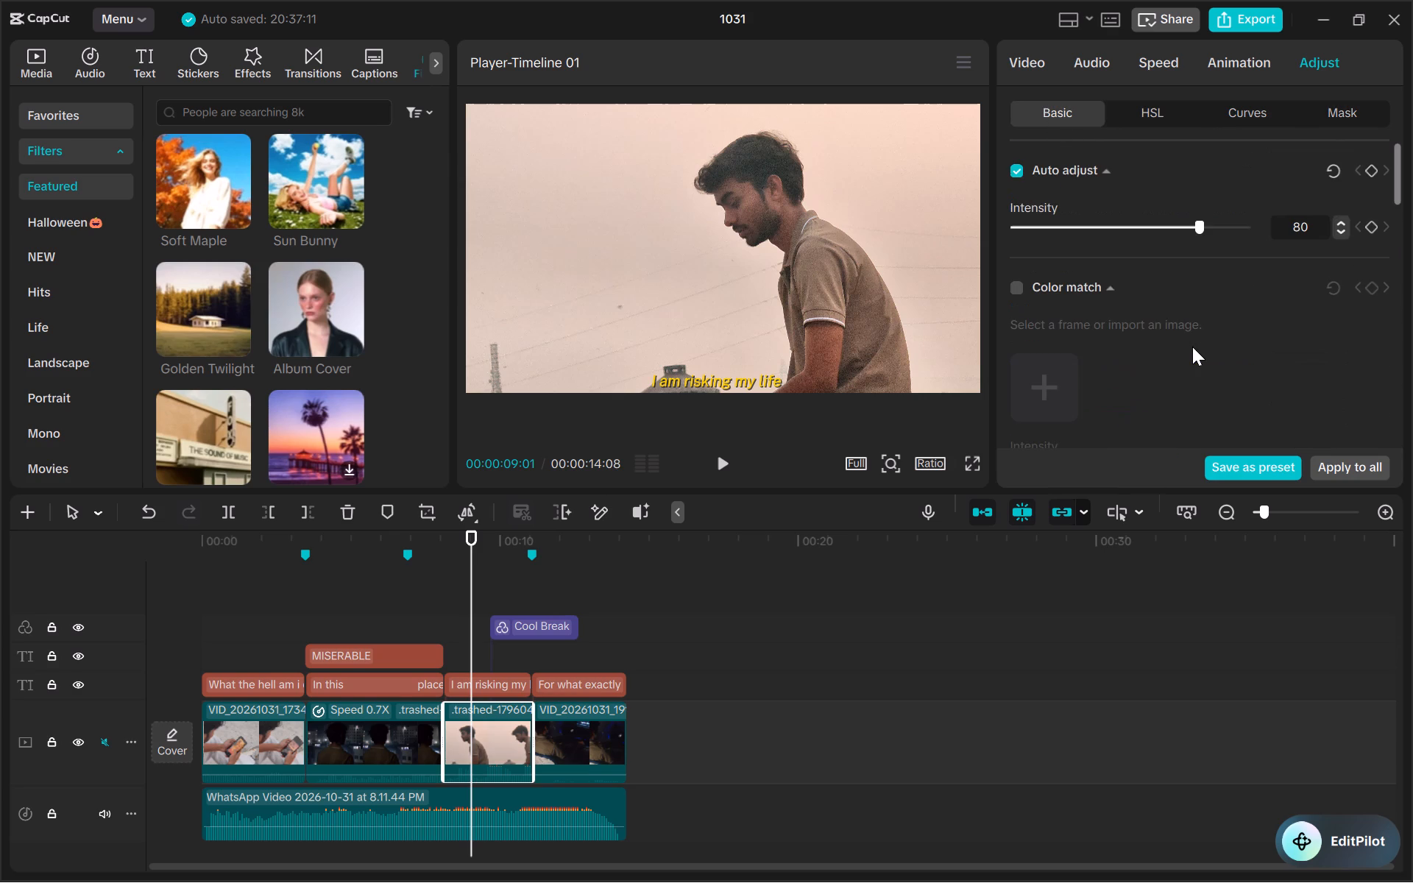
scroll(1192, 347, up, 1)
click(1236, 57)
click(1152, 75)
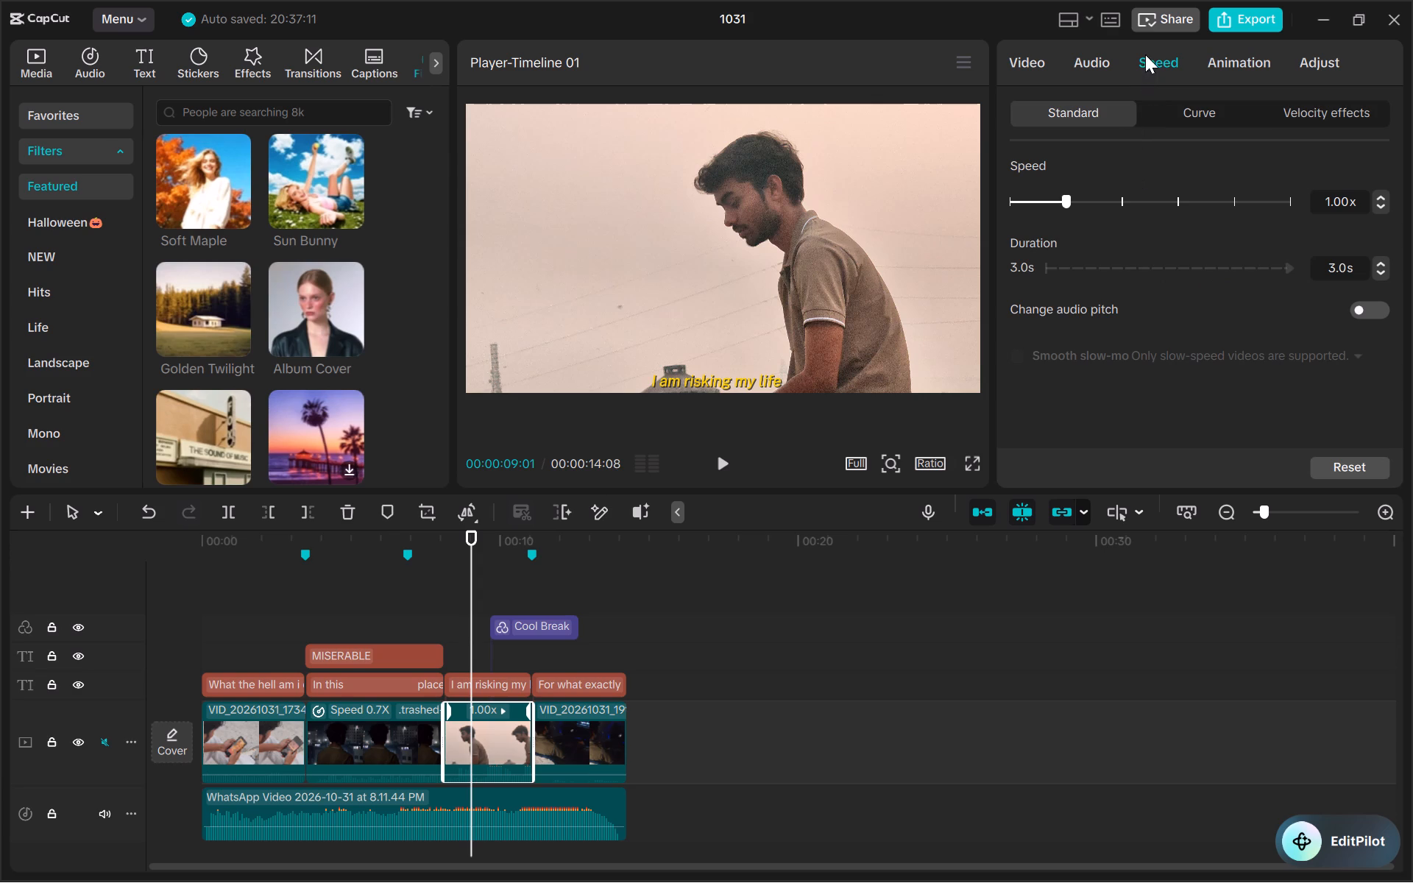
click(1088, 70)
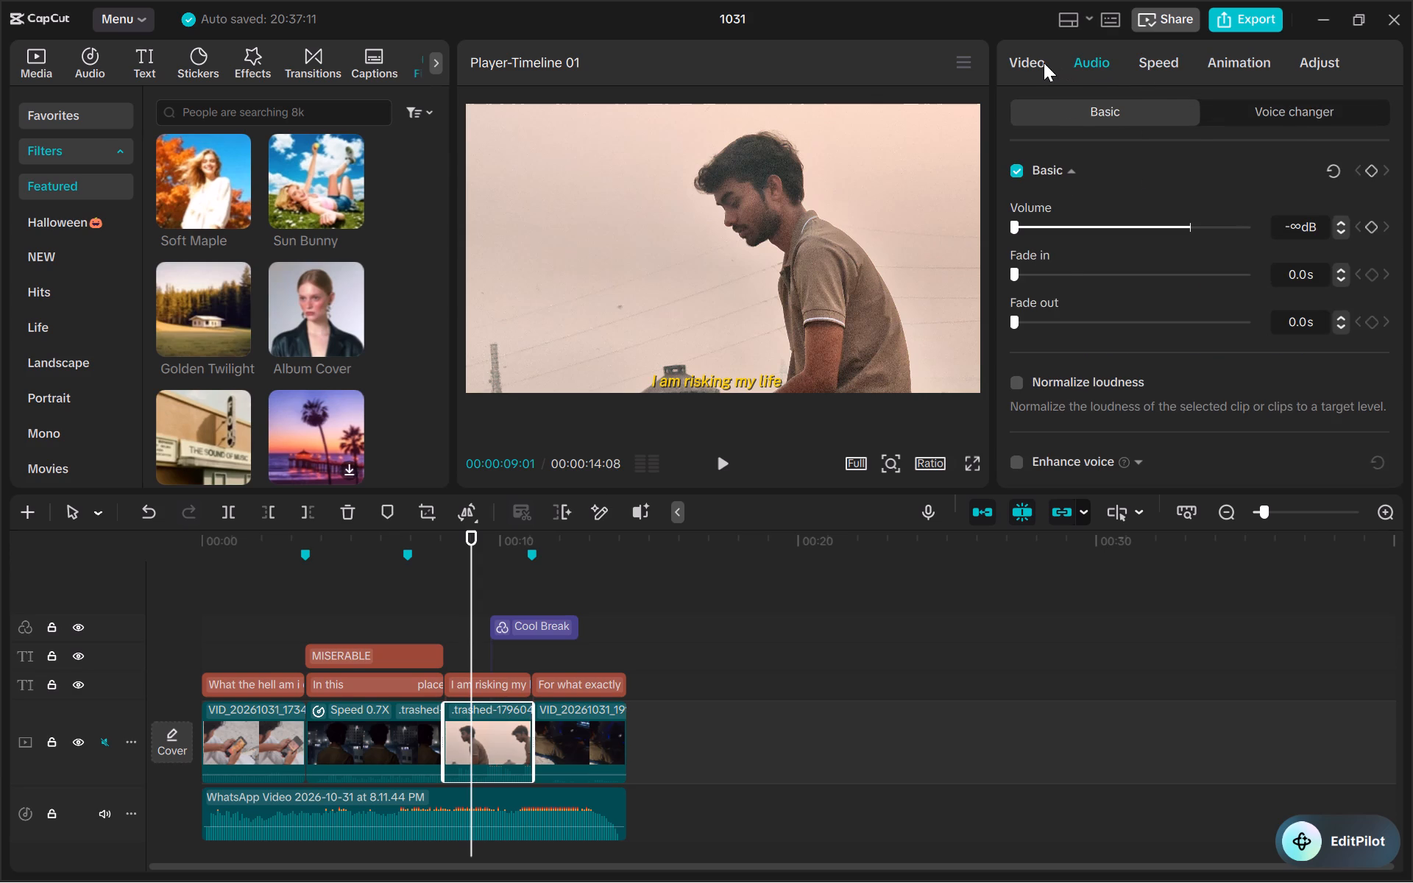
Enable Reduce image noise on the "I am risking my life" clip and set its level to Strong.
click(1038, 62)
scroll(1111, 219, down, 1)
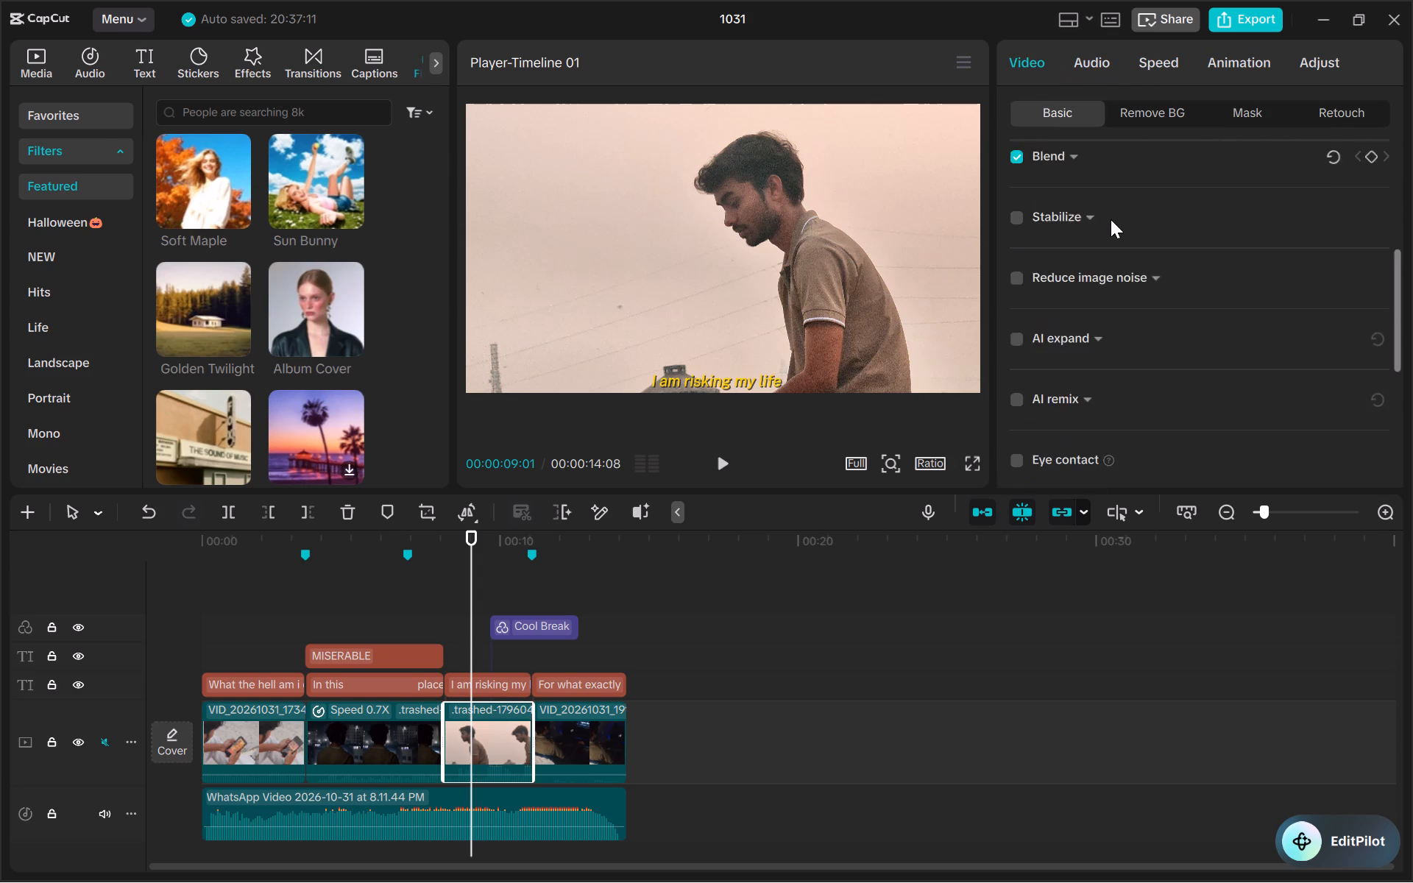
scroll(1111, 219, down, 1)
scroll(1111, 219, up, 1)
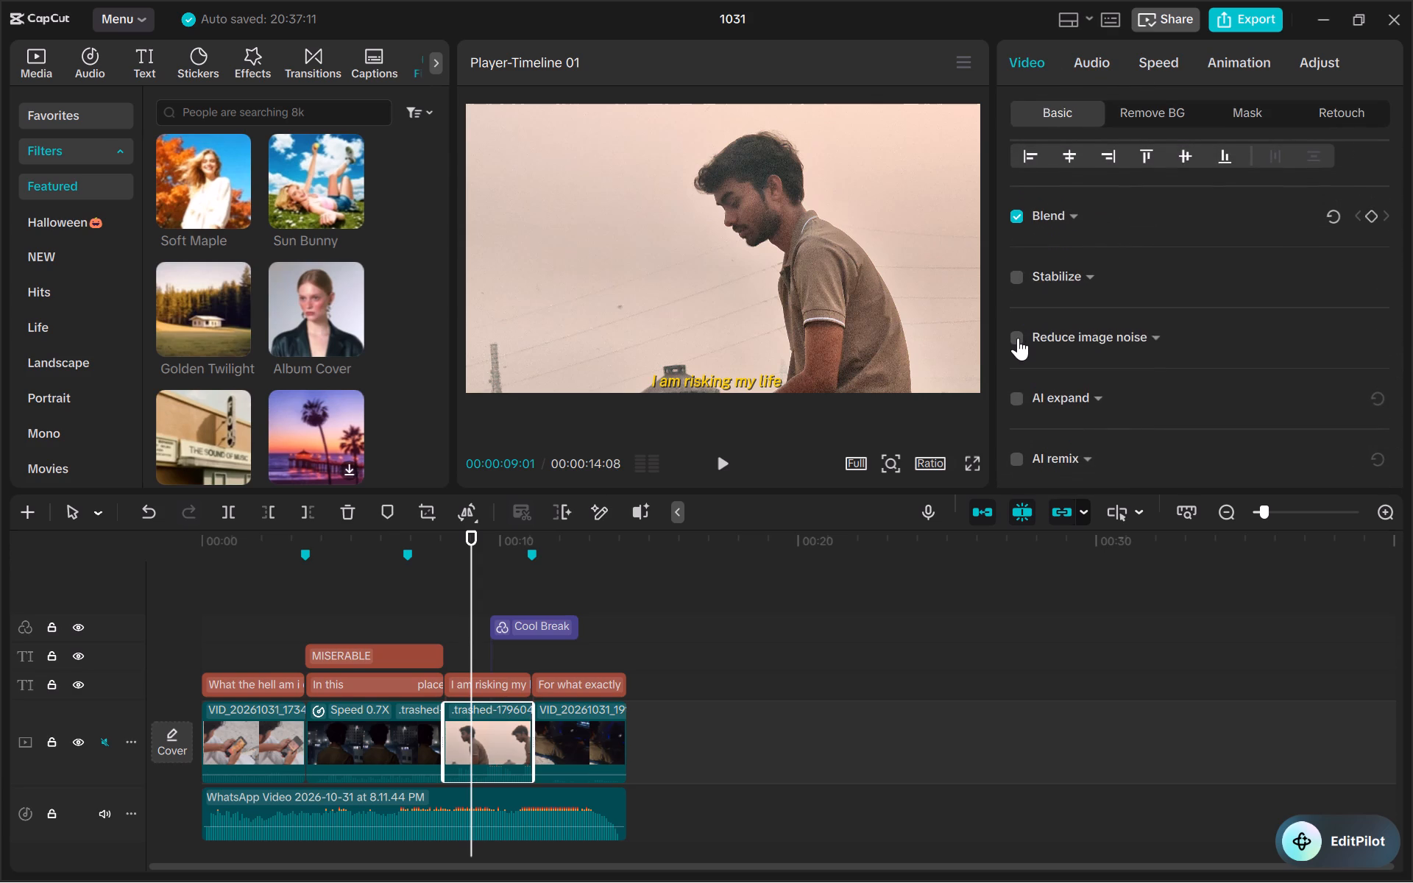
click(1018, 338)
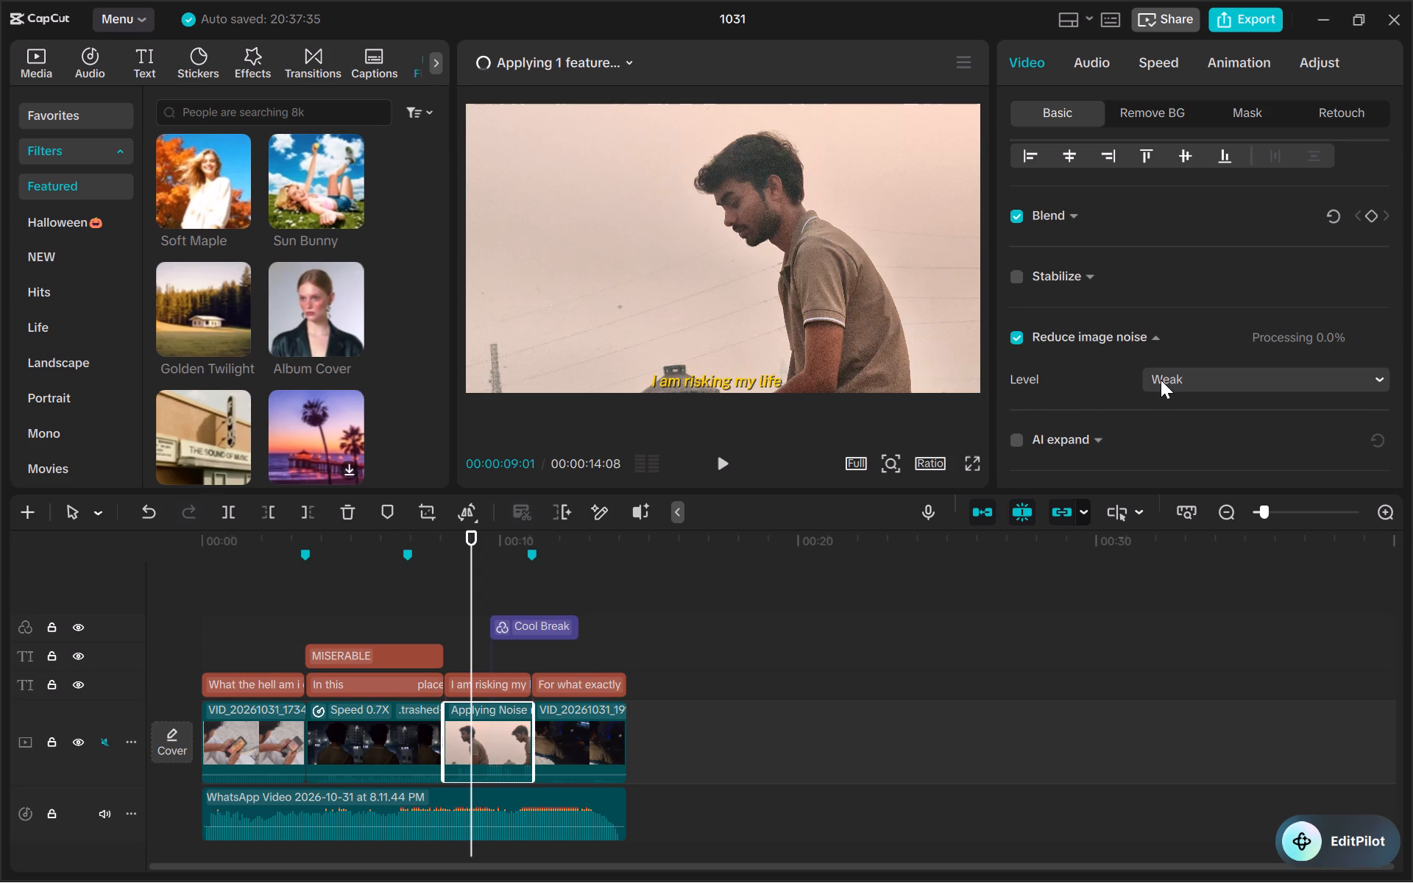
click(1161, 379)
click(1186, 452)
Look through the other basic video options for the clip while the noise reduction is processing.
scroll(1233, 425, down, 3)
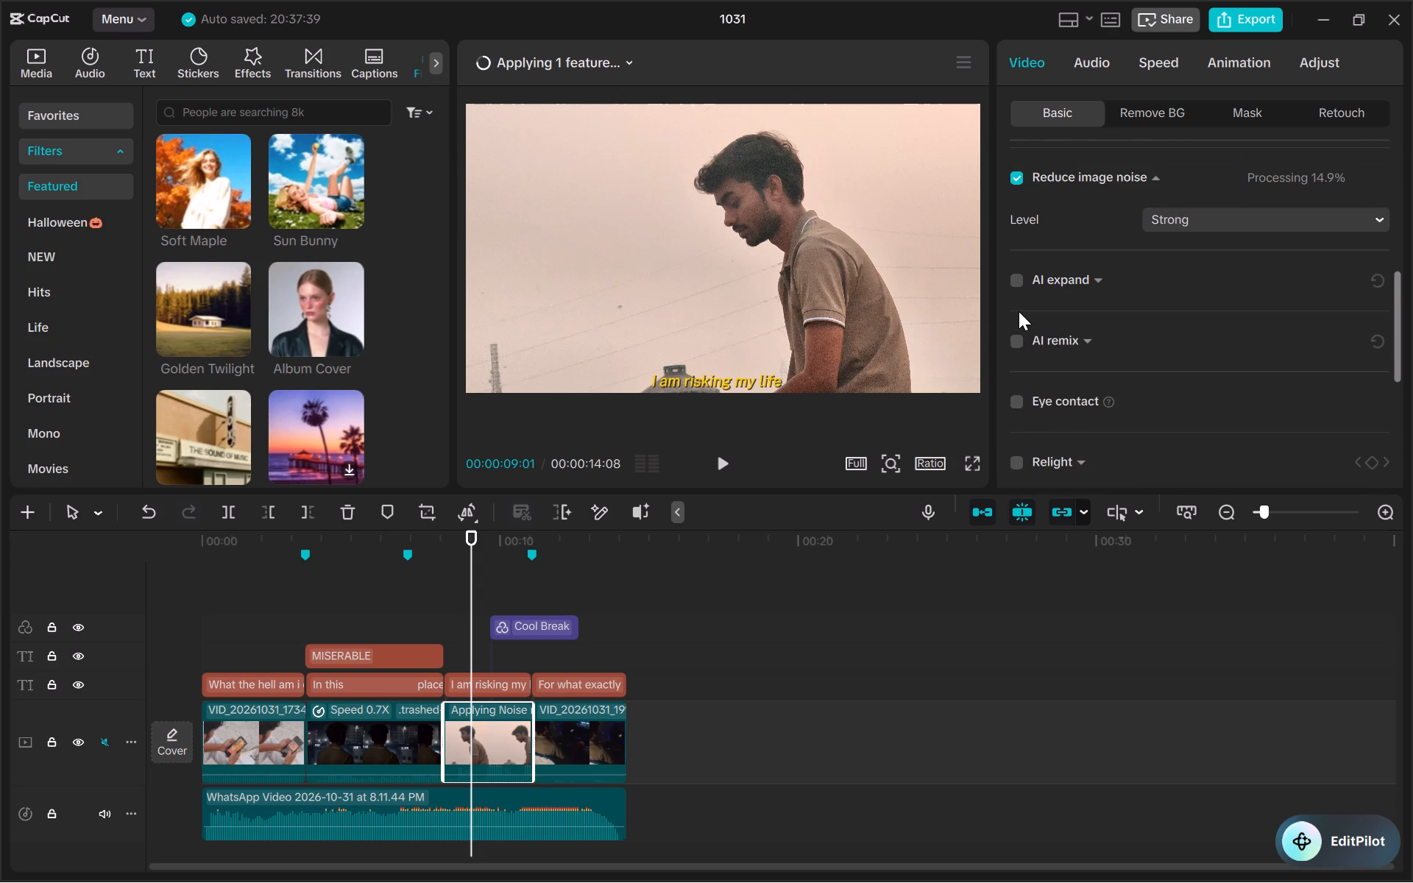
scroll(1030, 391, up, 1)
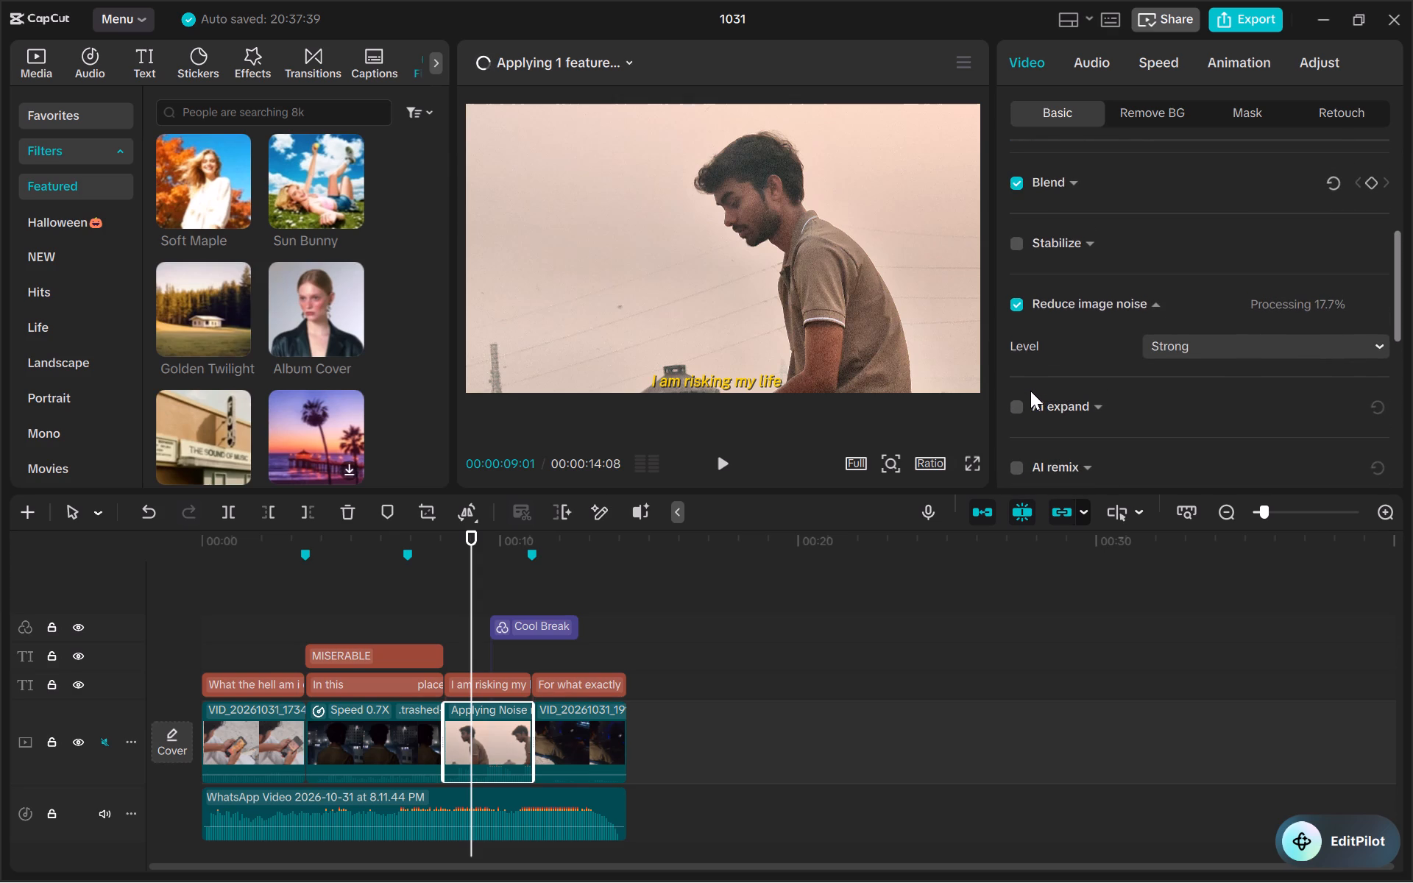
scroll(1030, 391, down, 1)
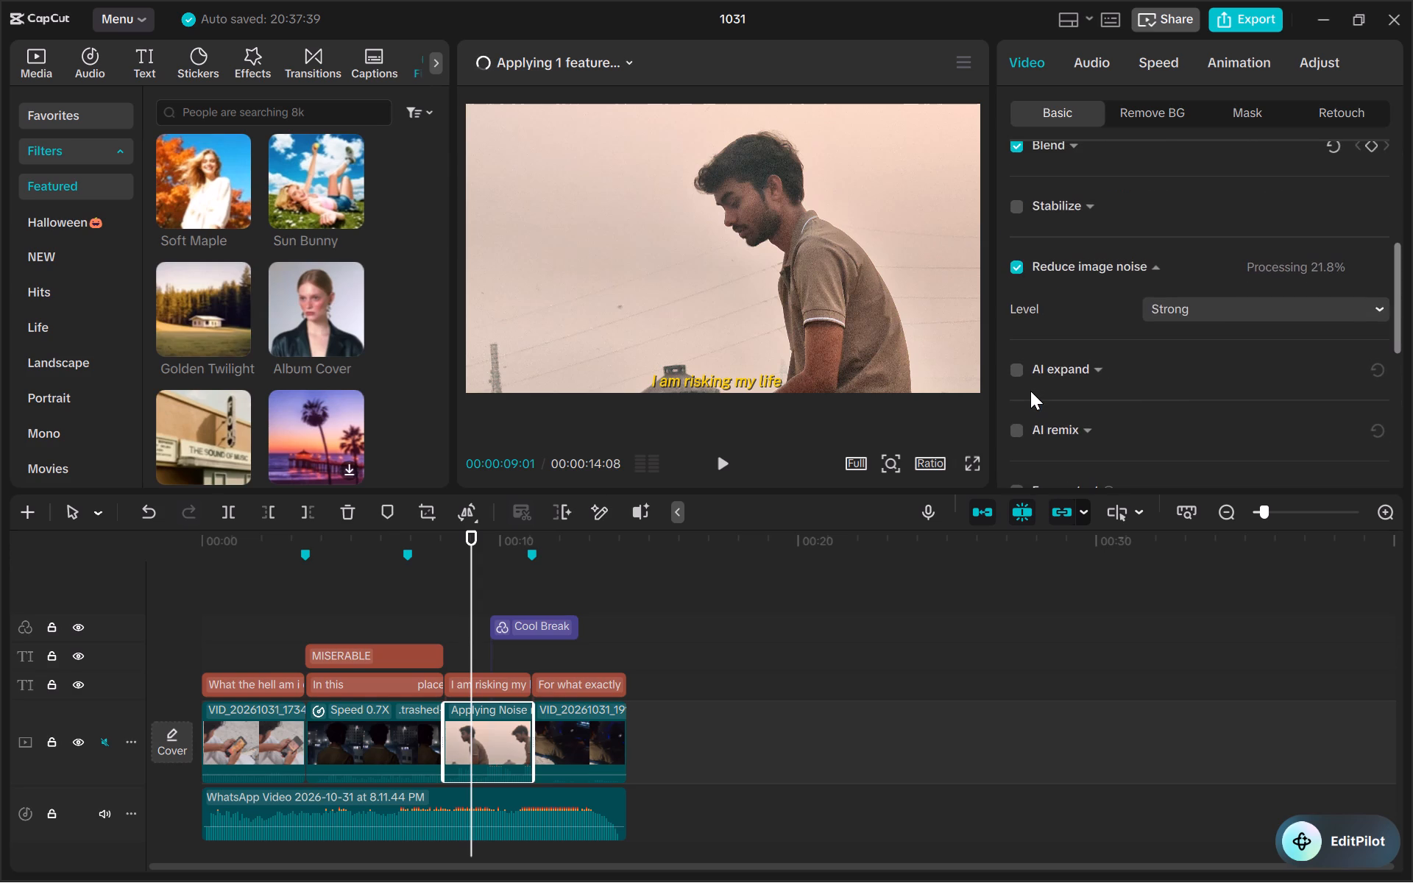
scroll(1030, 391, up, 2)
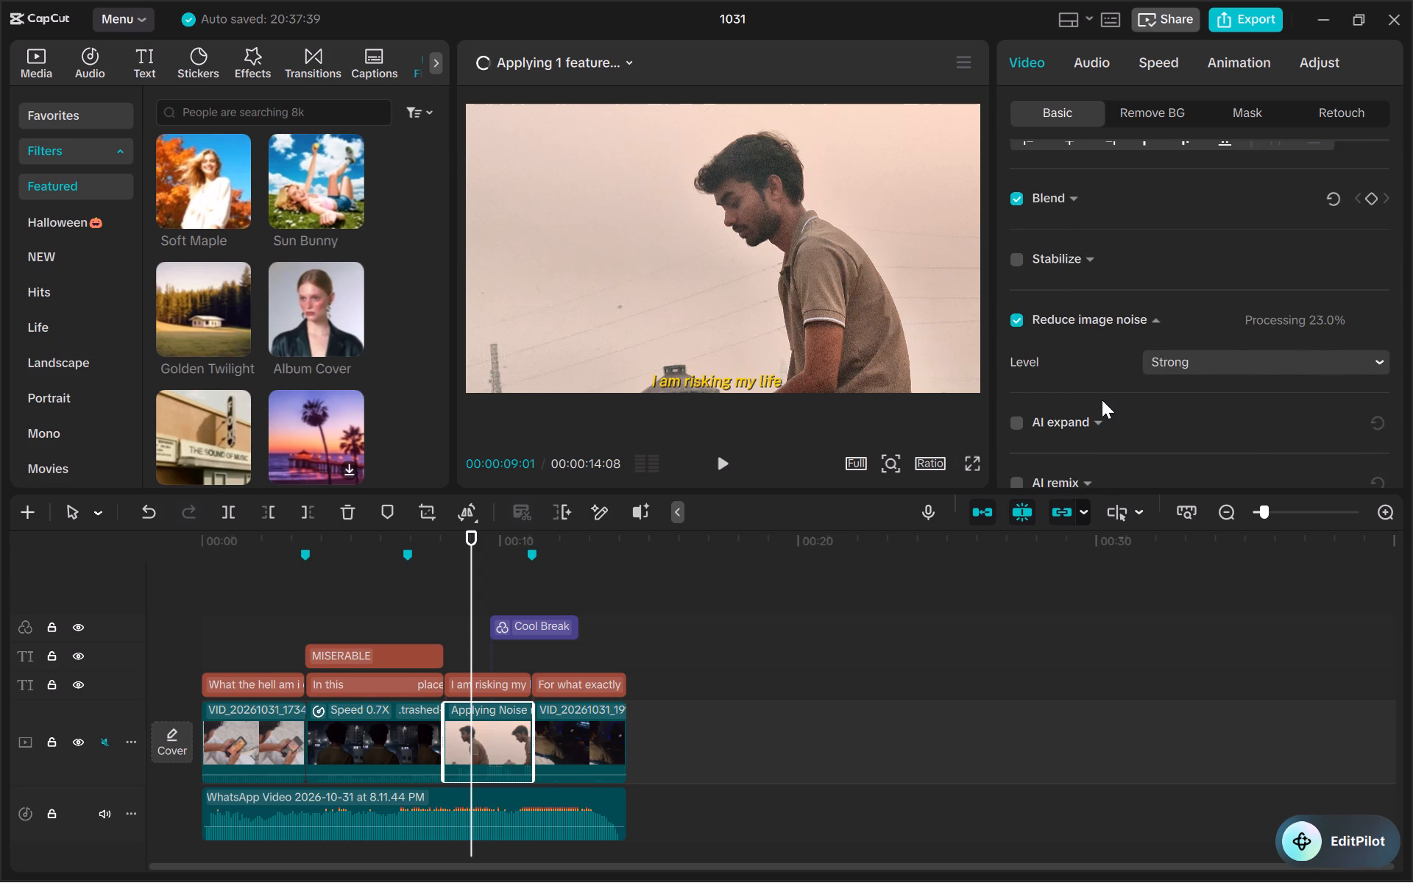
scroll(1102, 400, up, 1)
Play the "I am risking my life" clip in full screen through to the "For what exactly" shot.
click(971, 464)
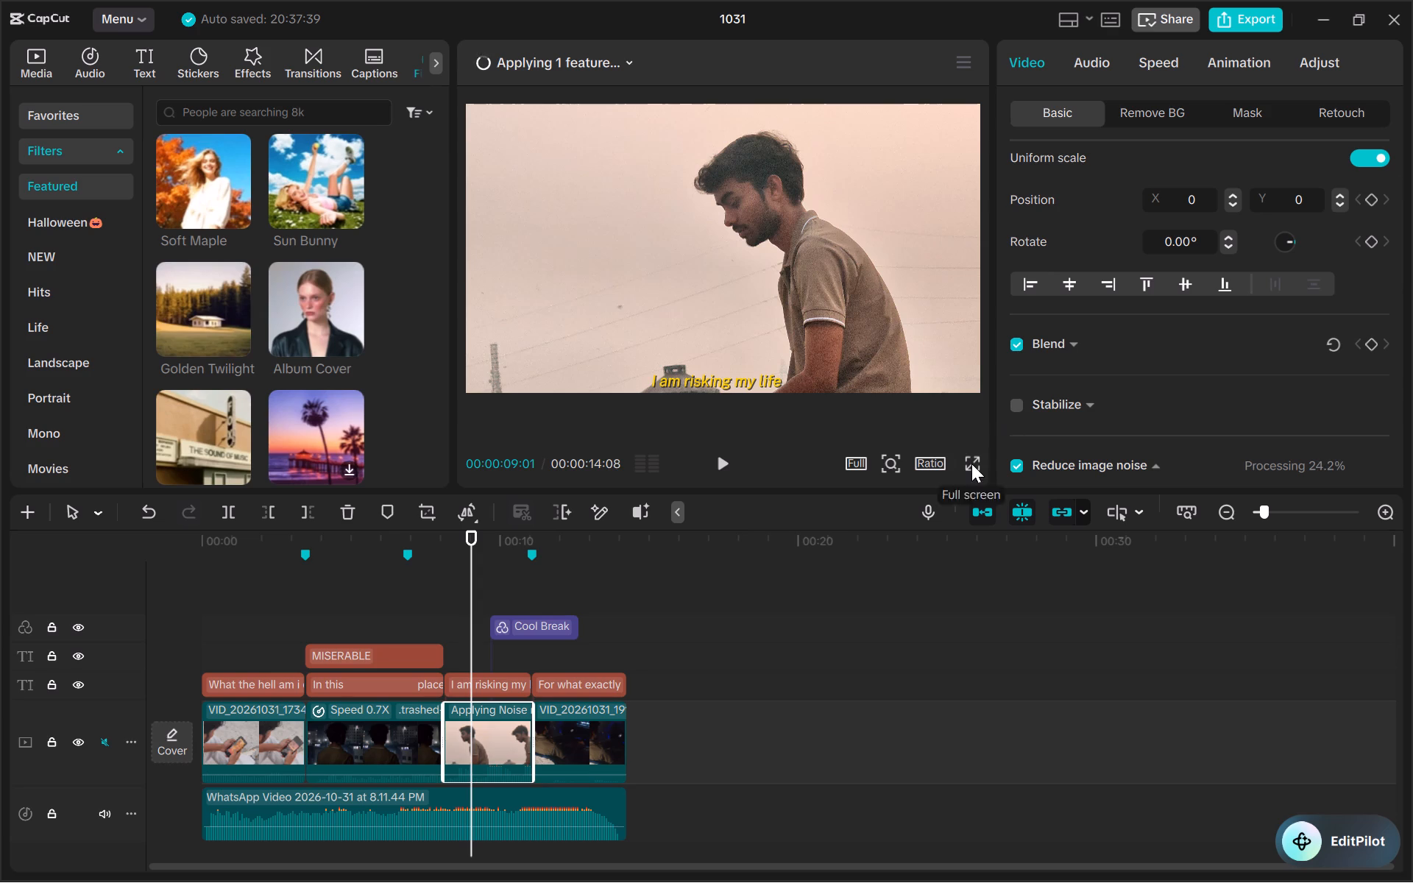
key(space)
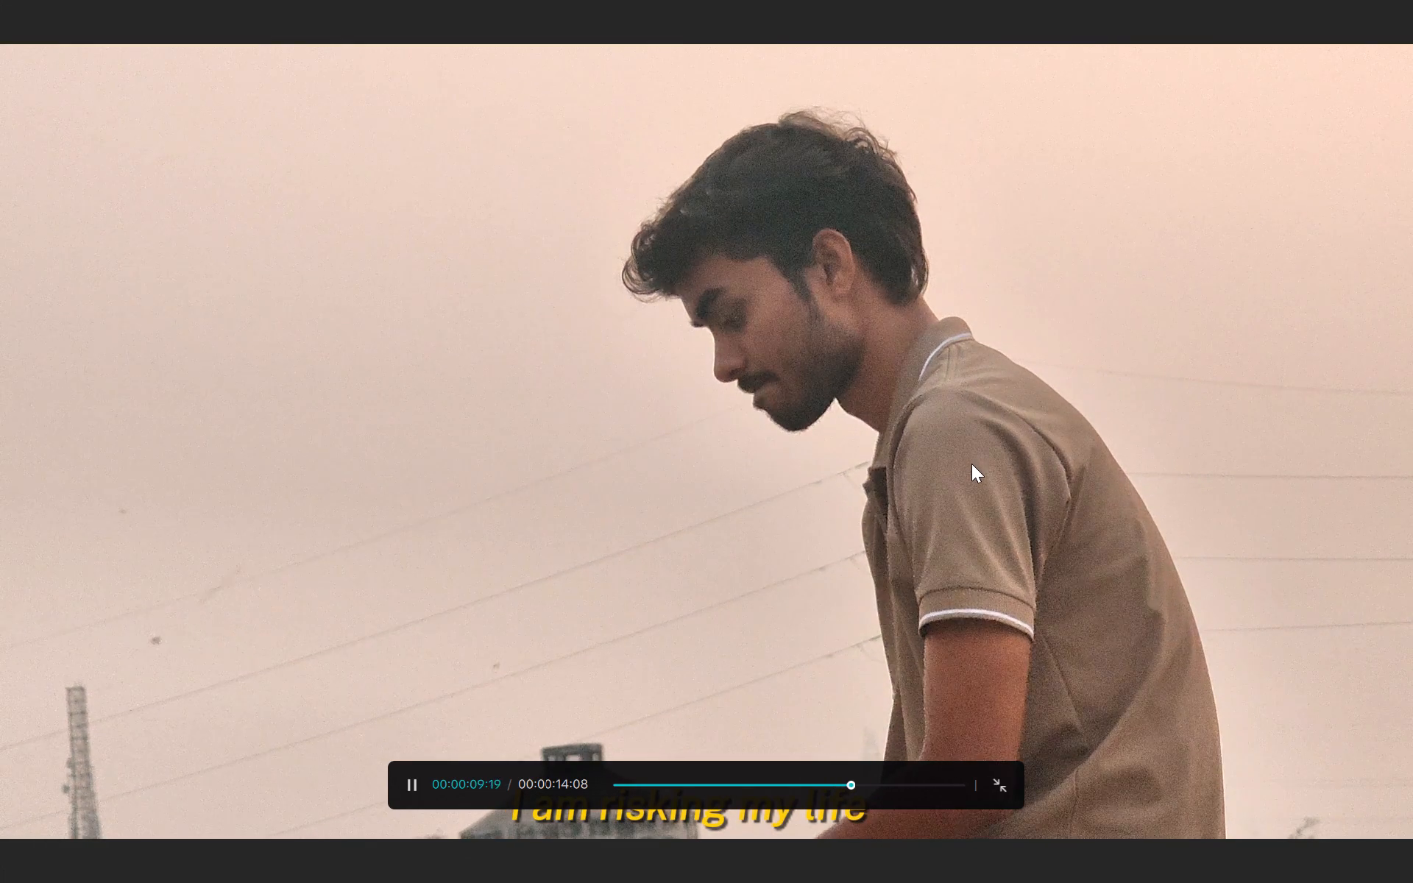
key(space)
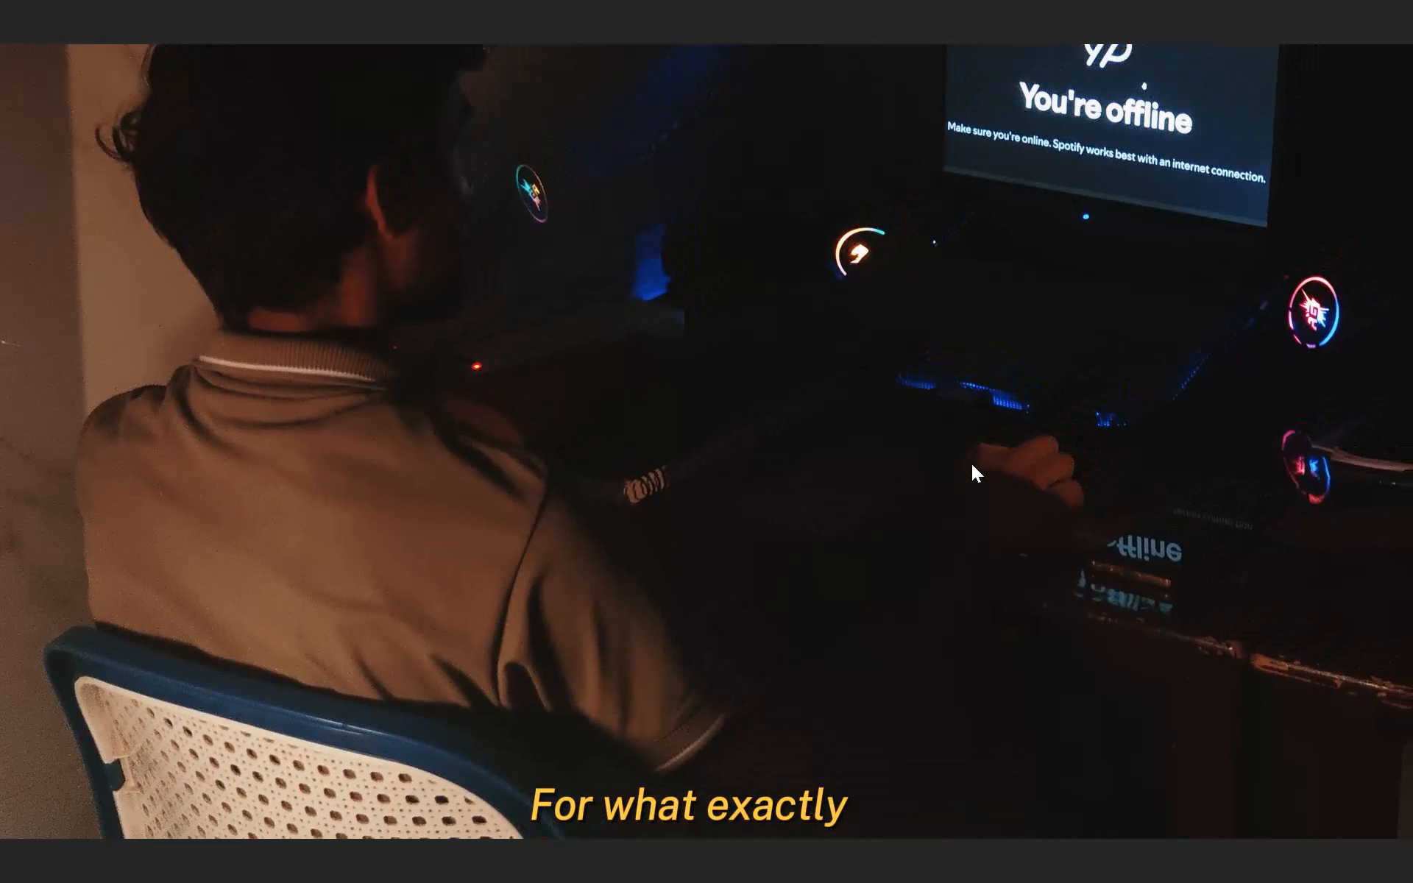
key(Escape)
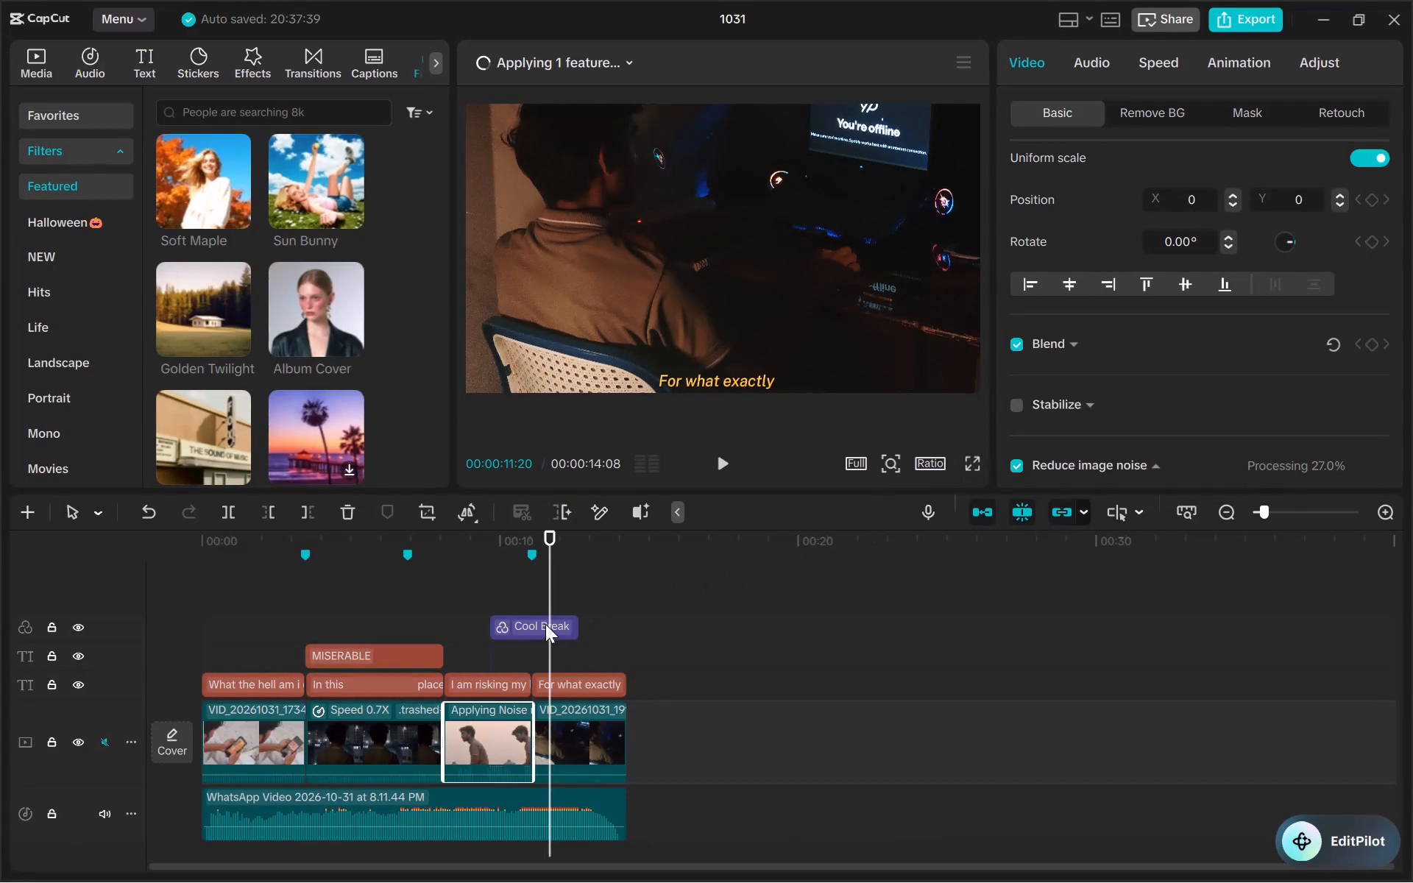
Extend the start of the Cool Break filter back to the beginning of the "I am risking my life" clip.
click(536, 625)
drag(489, 625, 461, 624)
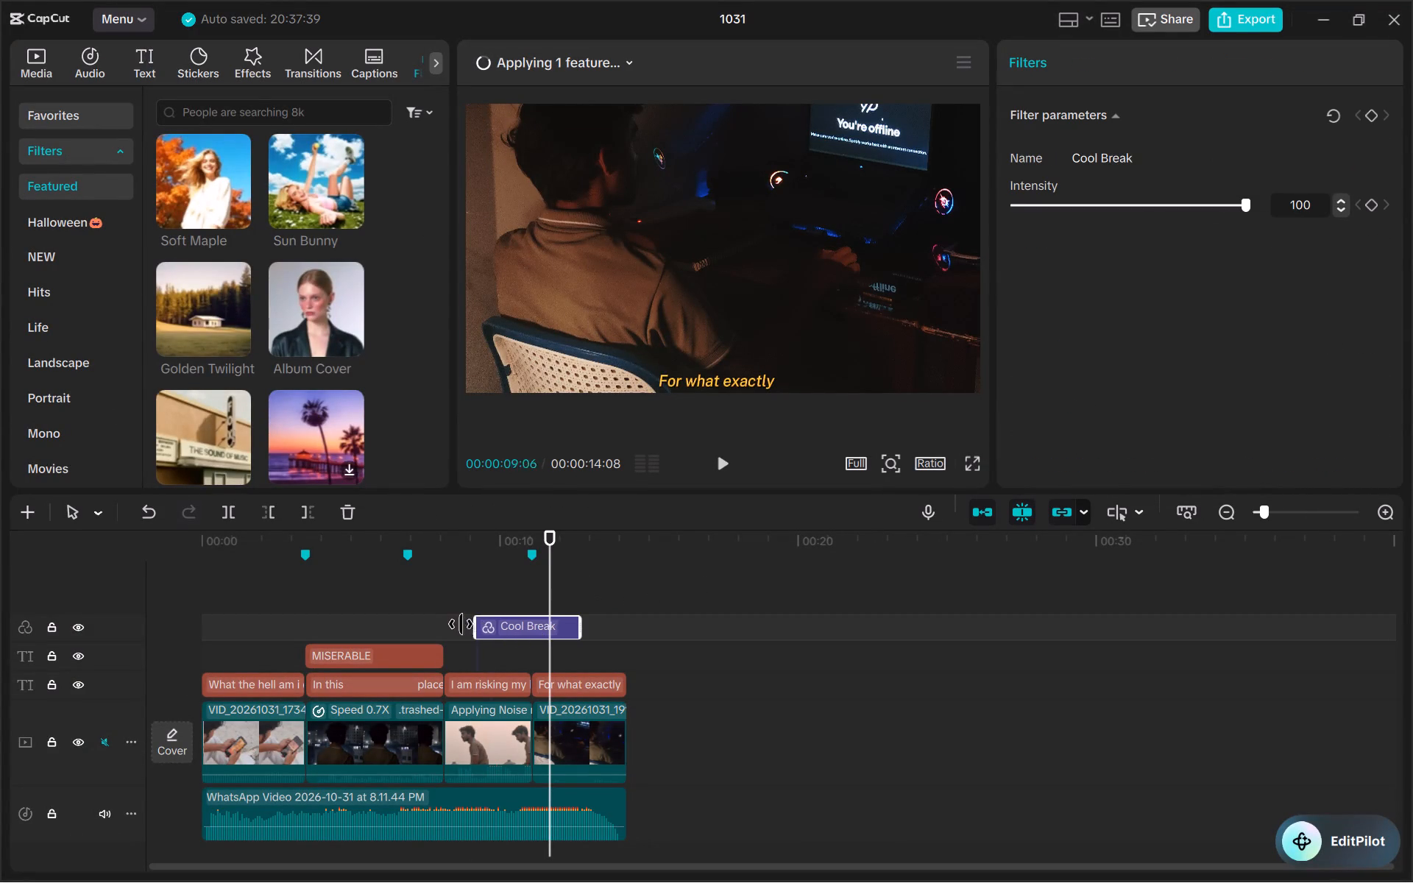
drag(461, 624, 448, 623)
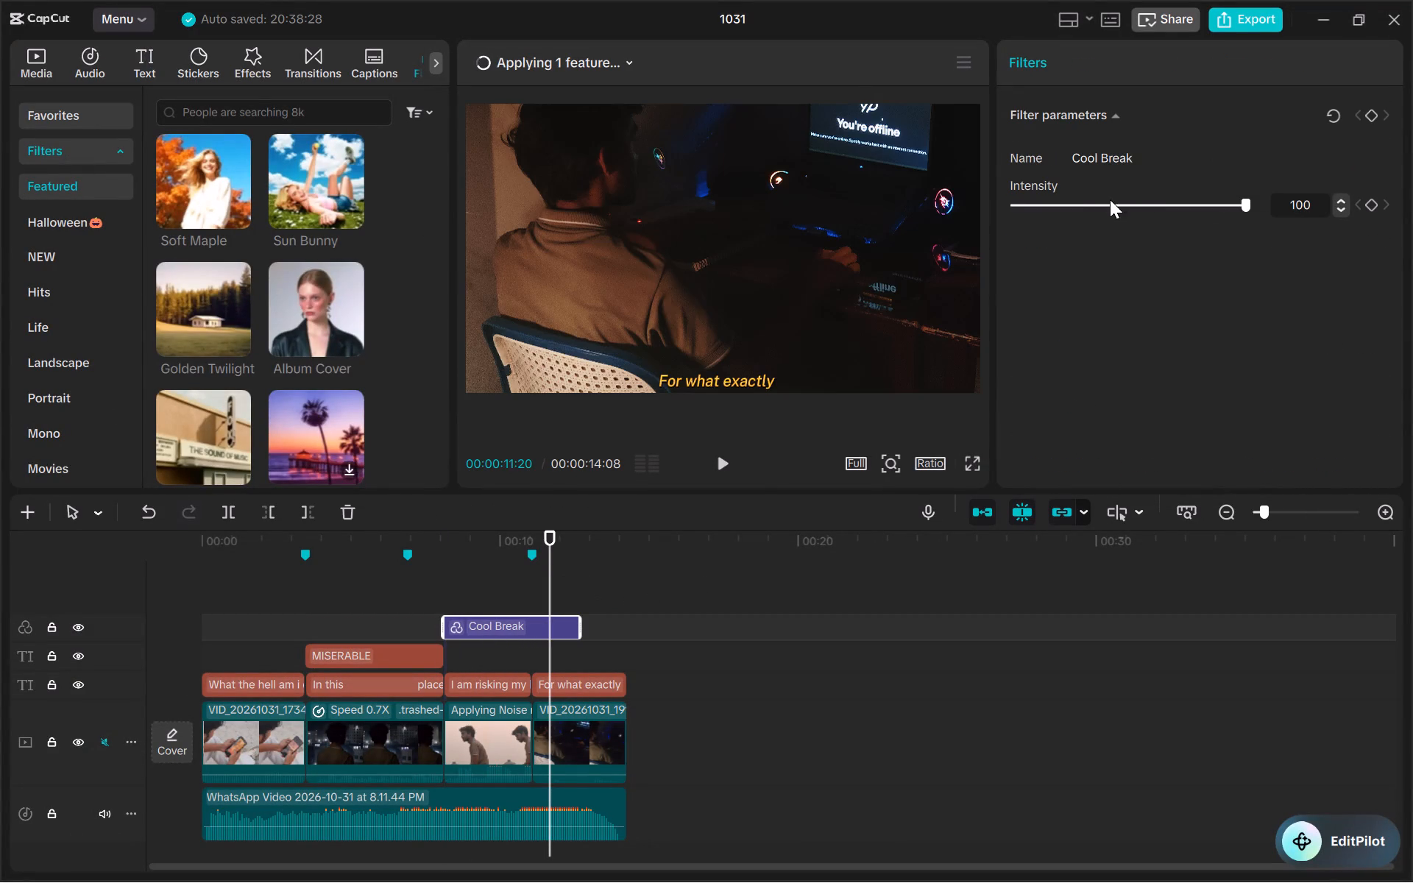
Set the Cool Break filter's intensity to 41 and preview it on the "I am risking my life" clip.
click(1110, 199)
click(497, 548)
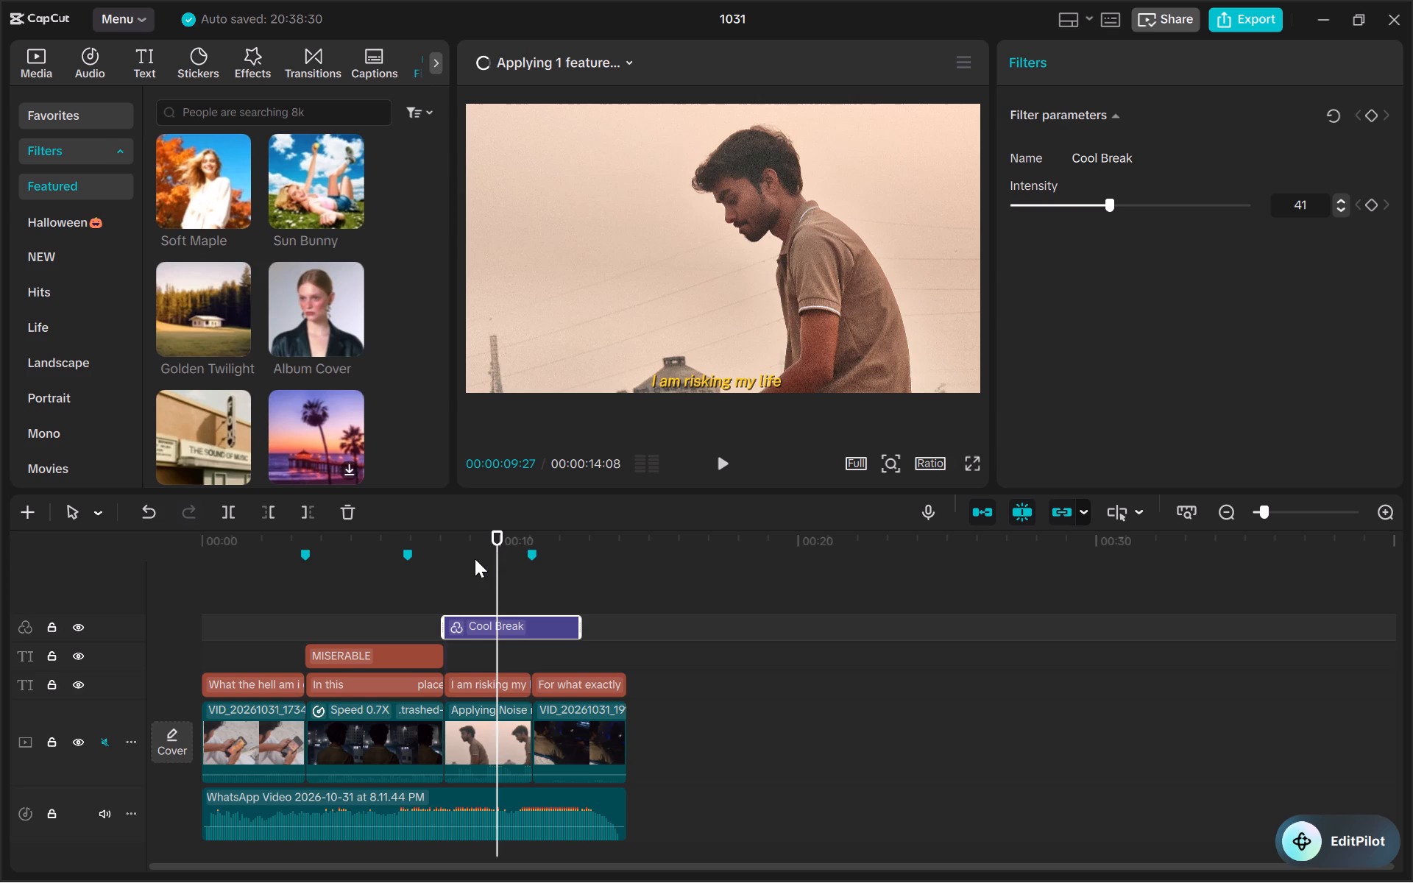
click(470, 553)
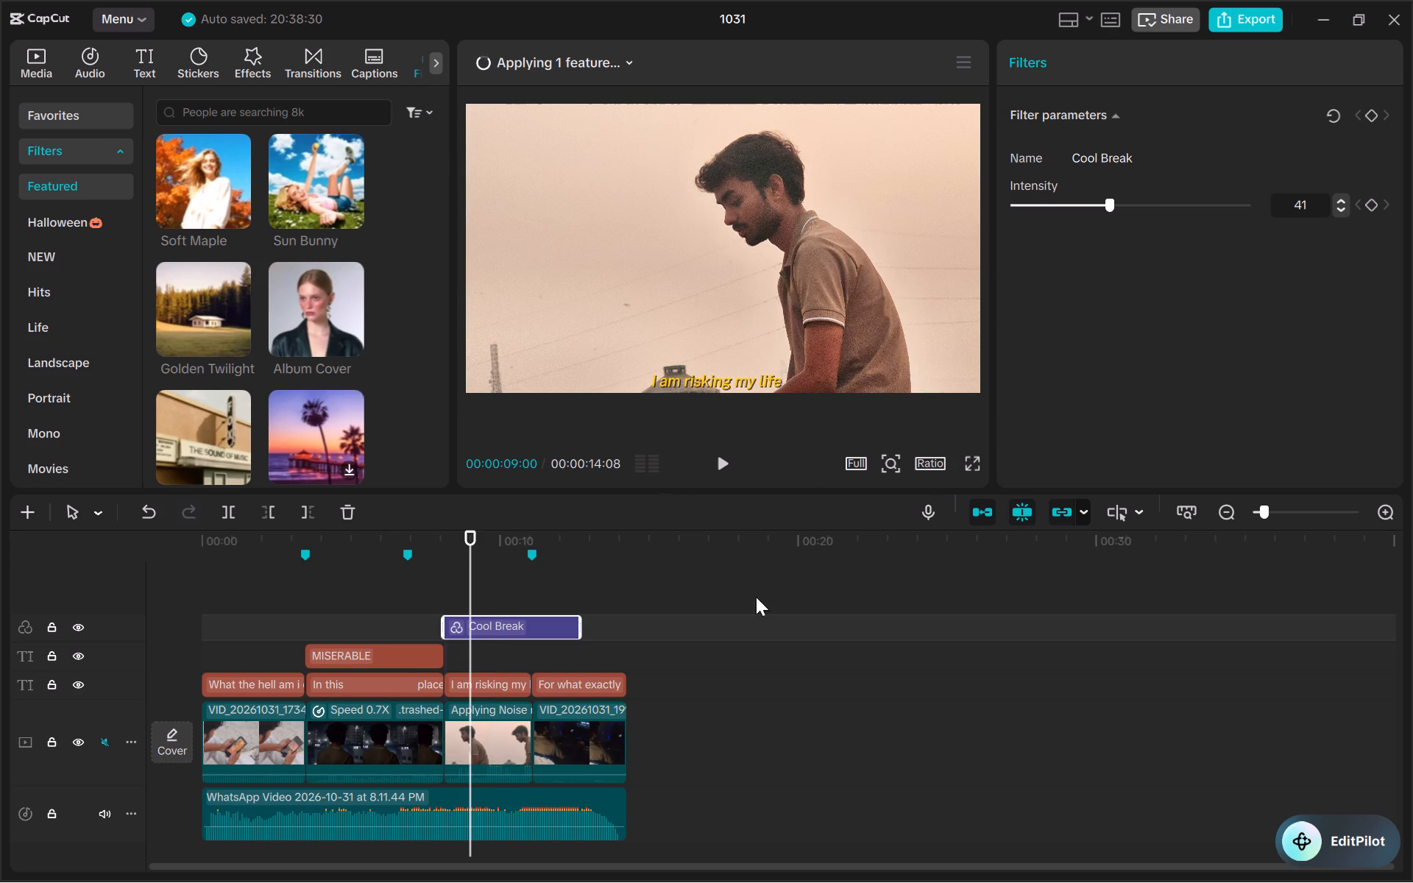
Check the noise-reduction progress on the "I am risking my life" clip and play the filtered shots in full screen from 00:00:08:11.
click(471, 762)
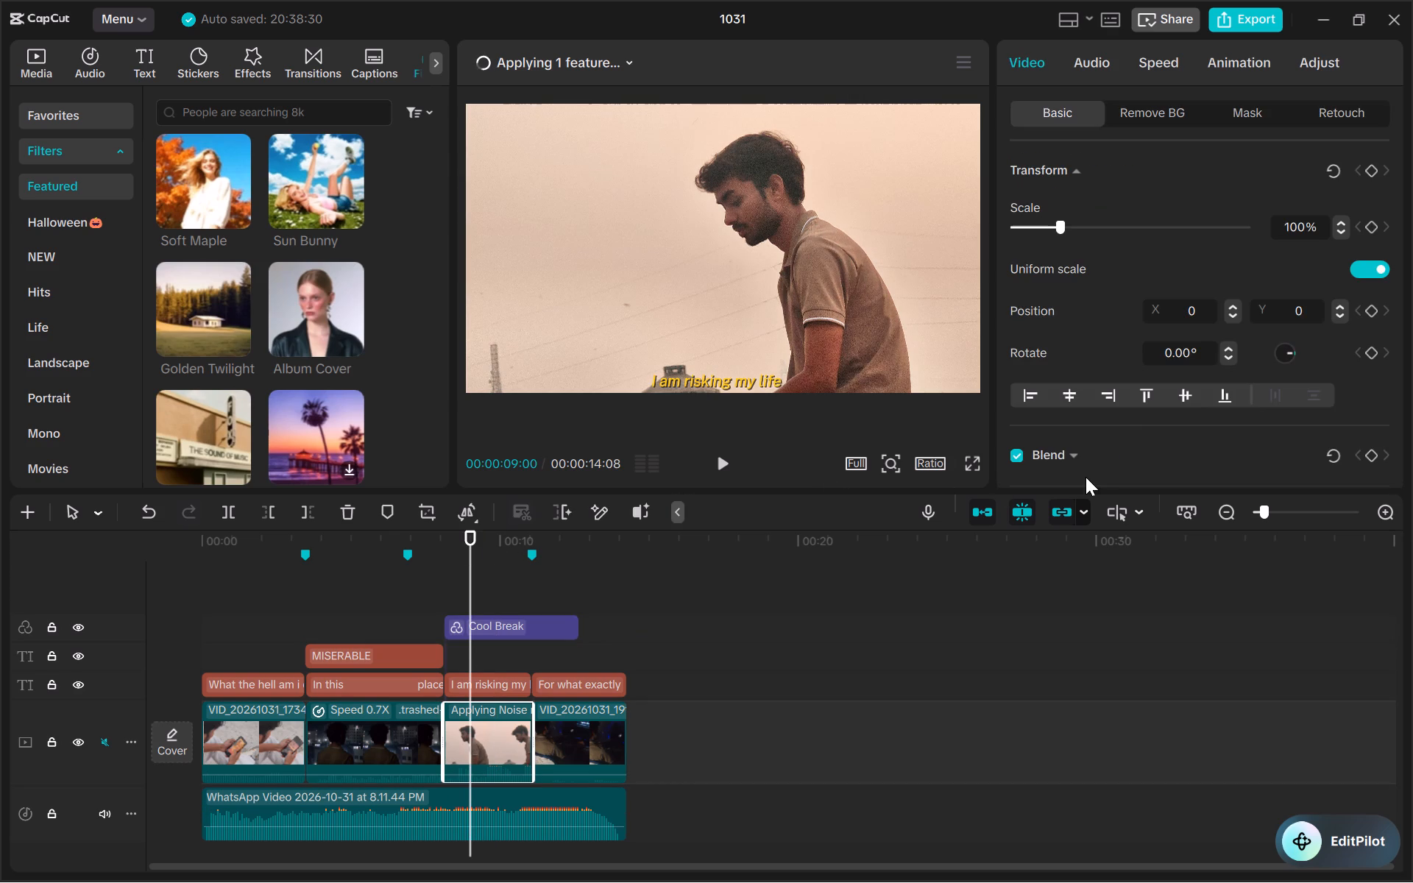
scroll(1114, 408, down, 1)
scroll(1114, 408, up, 1)
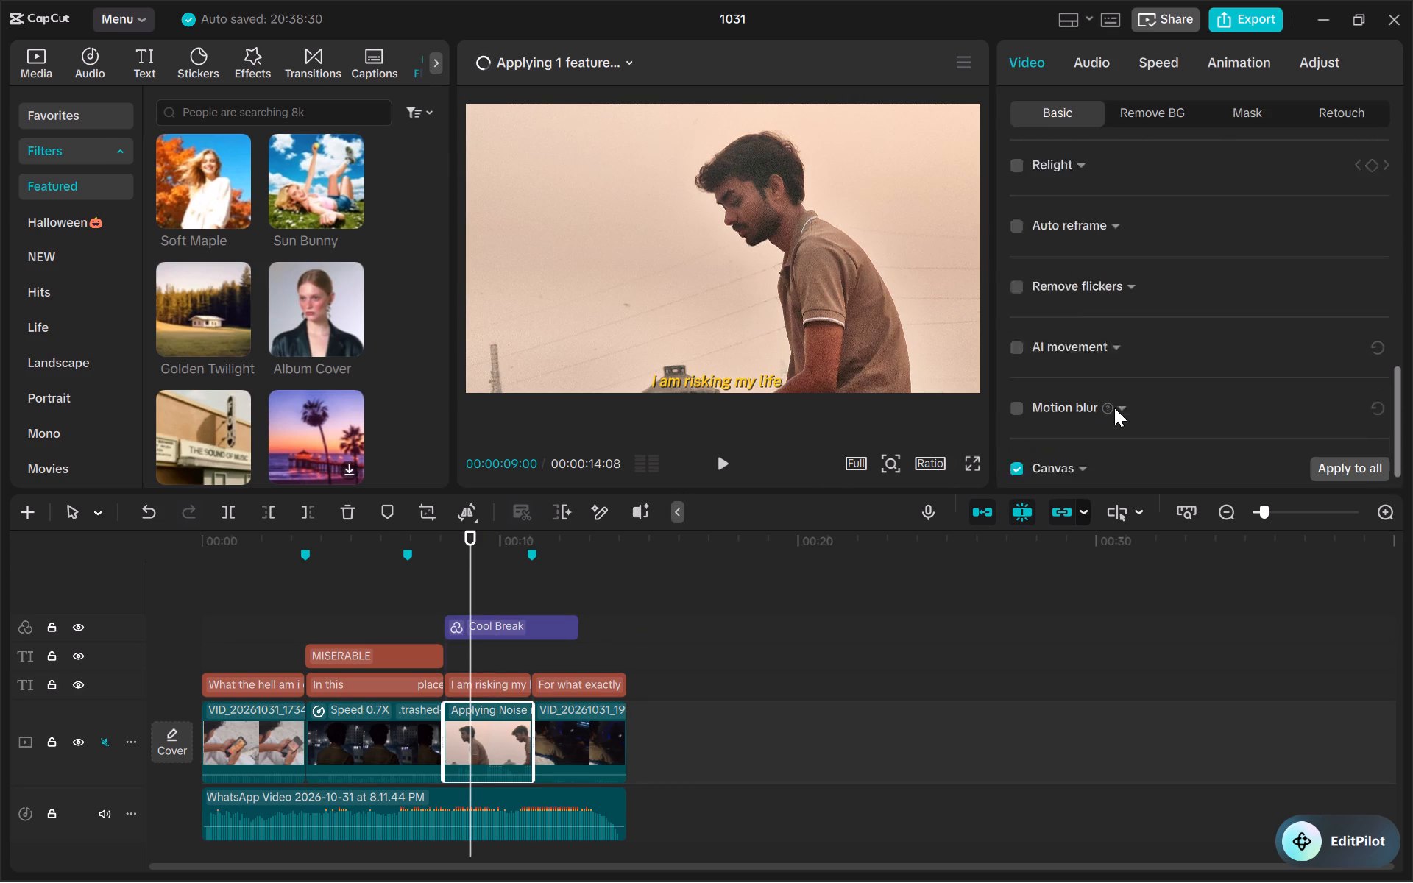
scroll(1114, 408, up, 1)
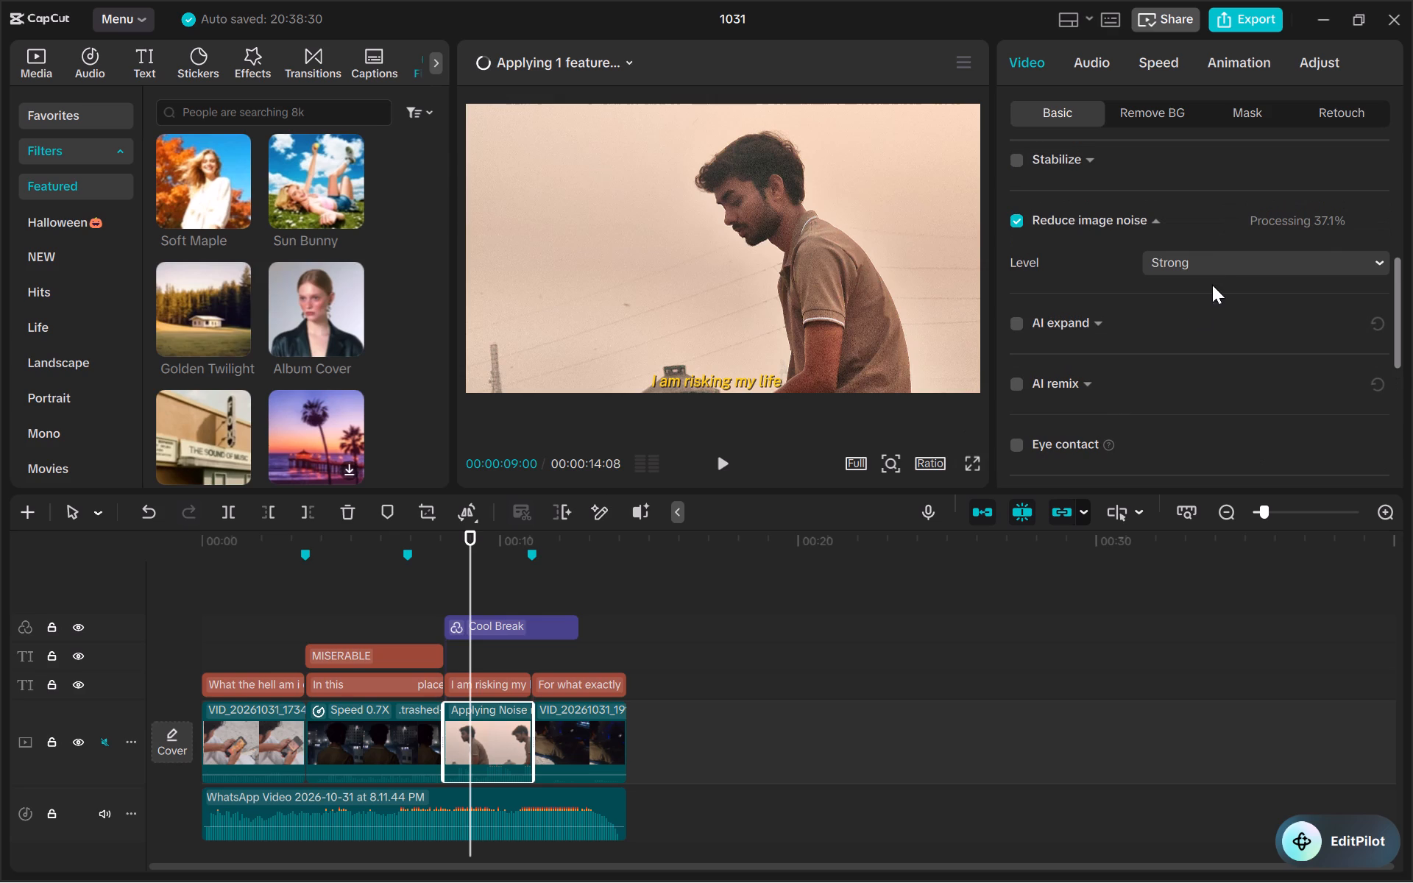
click(451, 550)
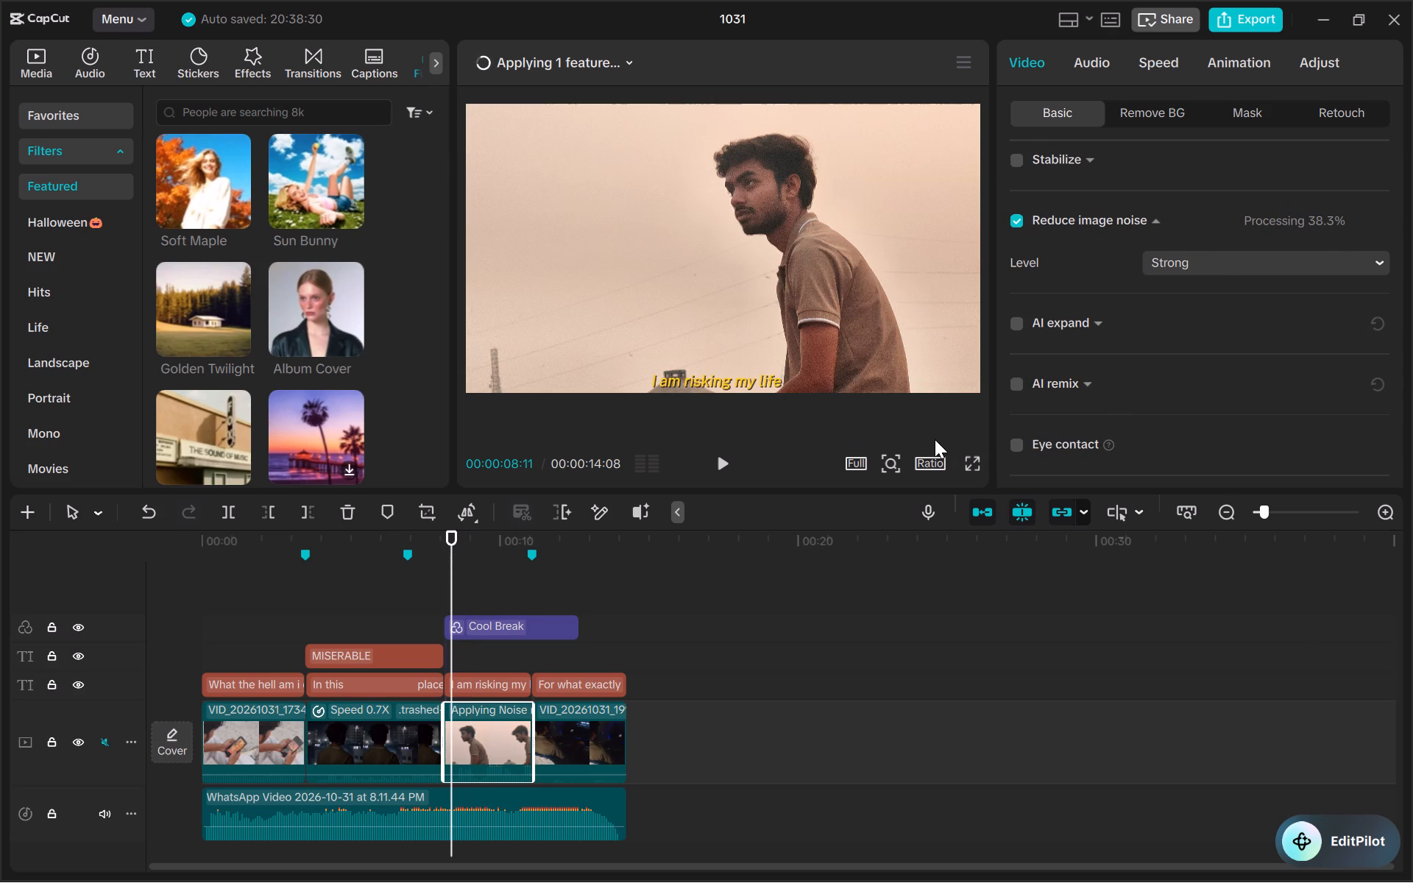
click(967, 460)
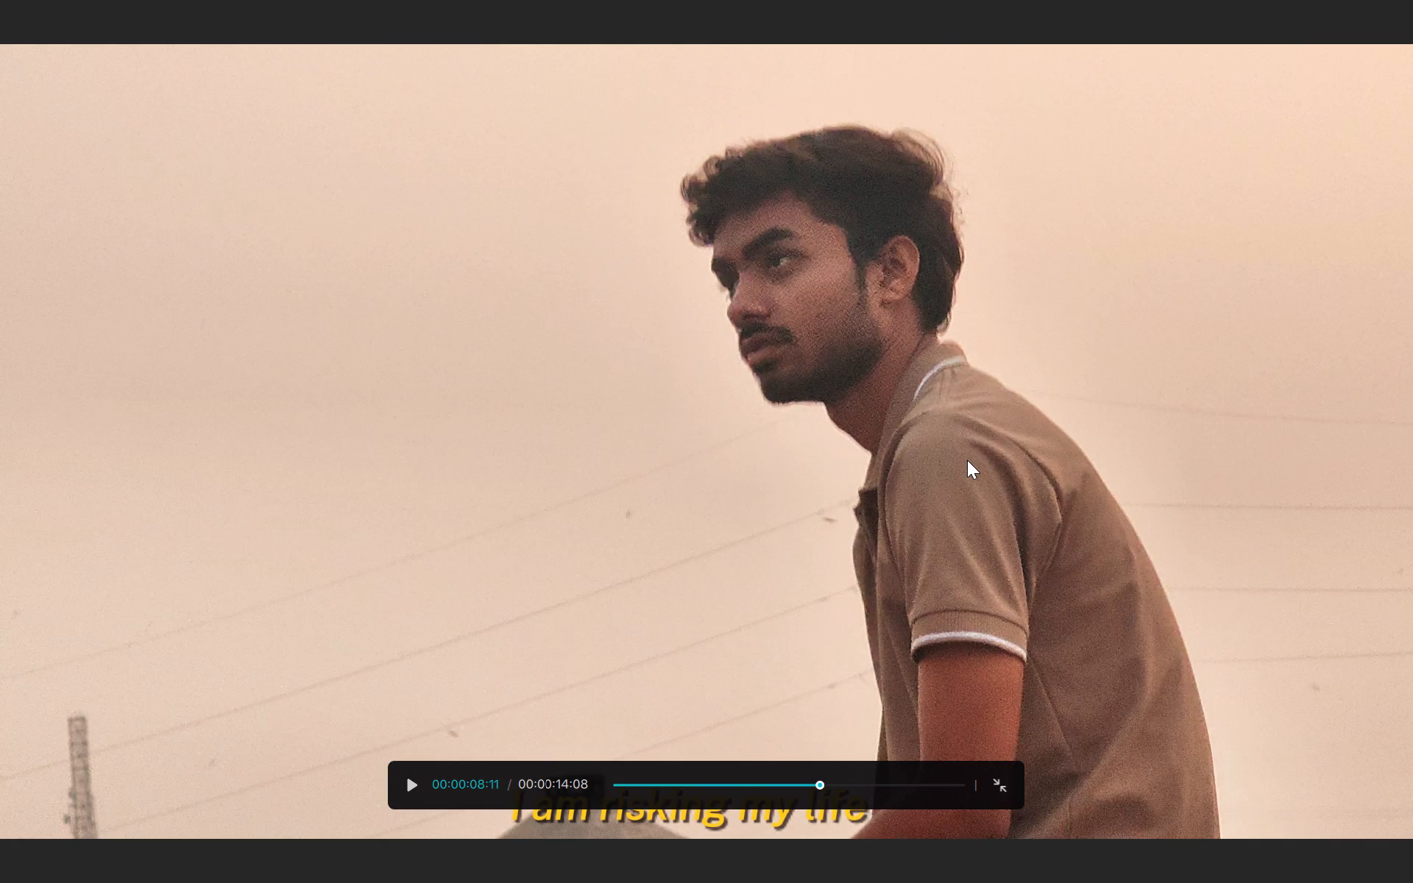
key(space)
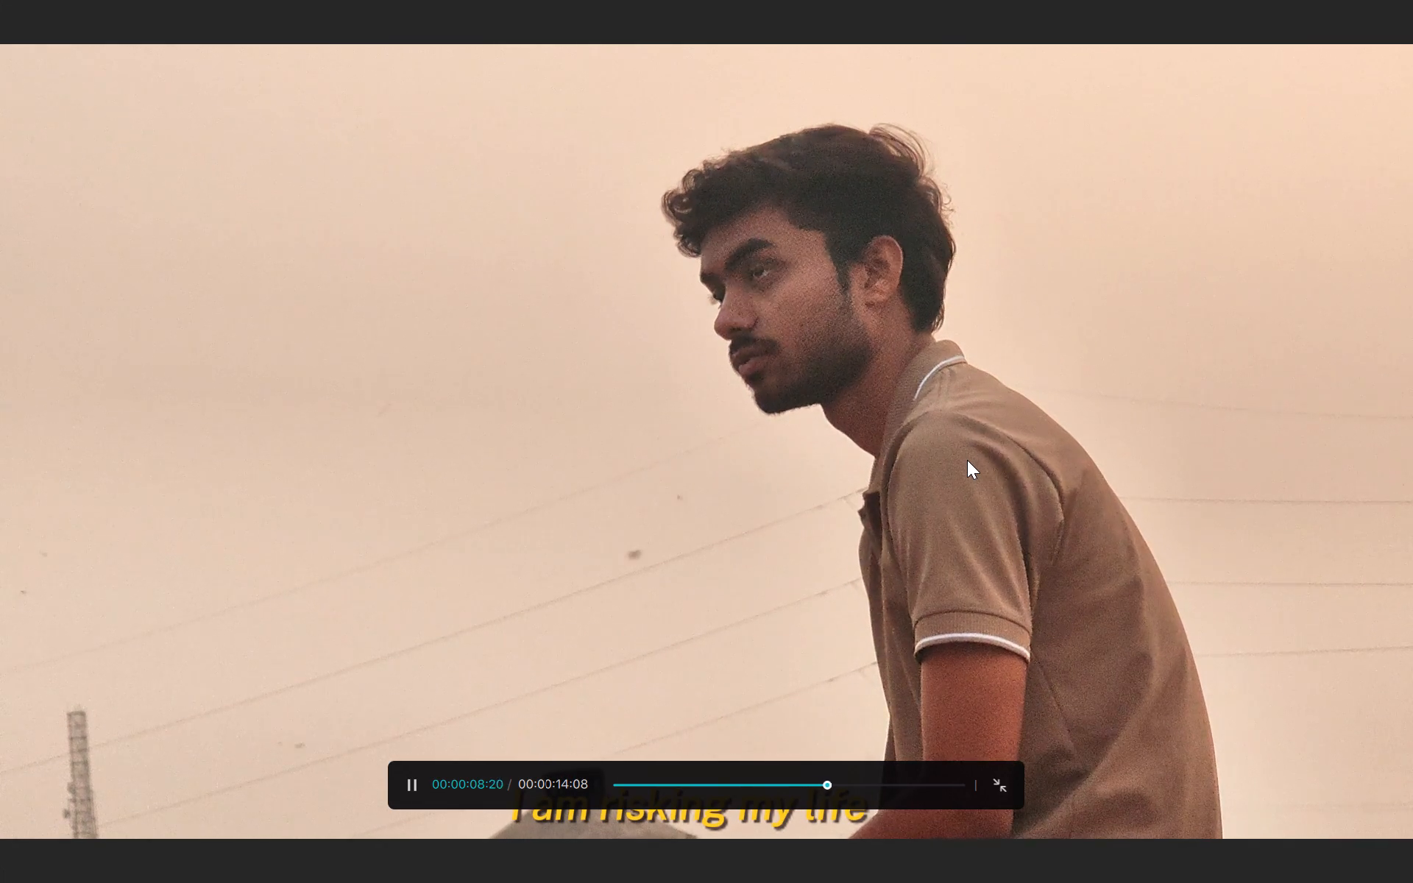
click(967, 460)
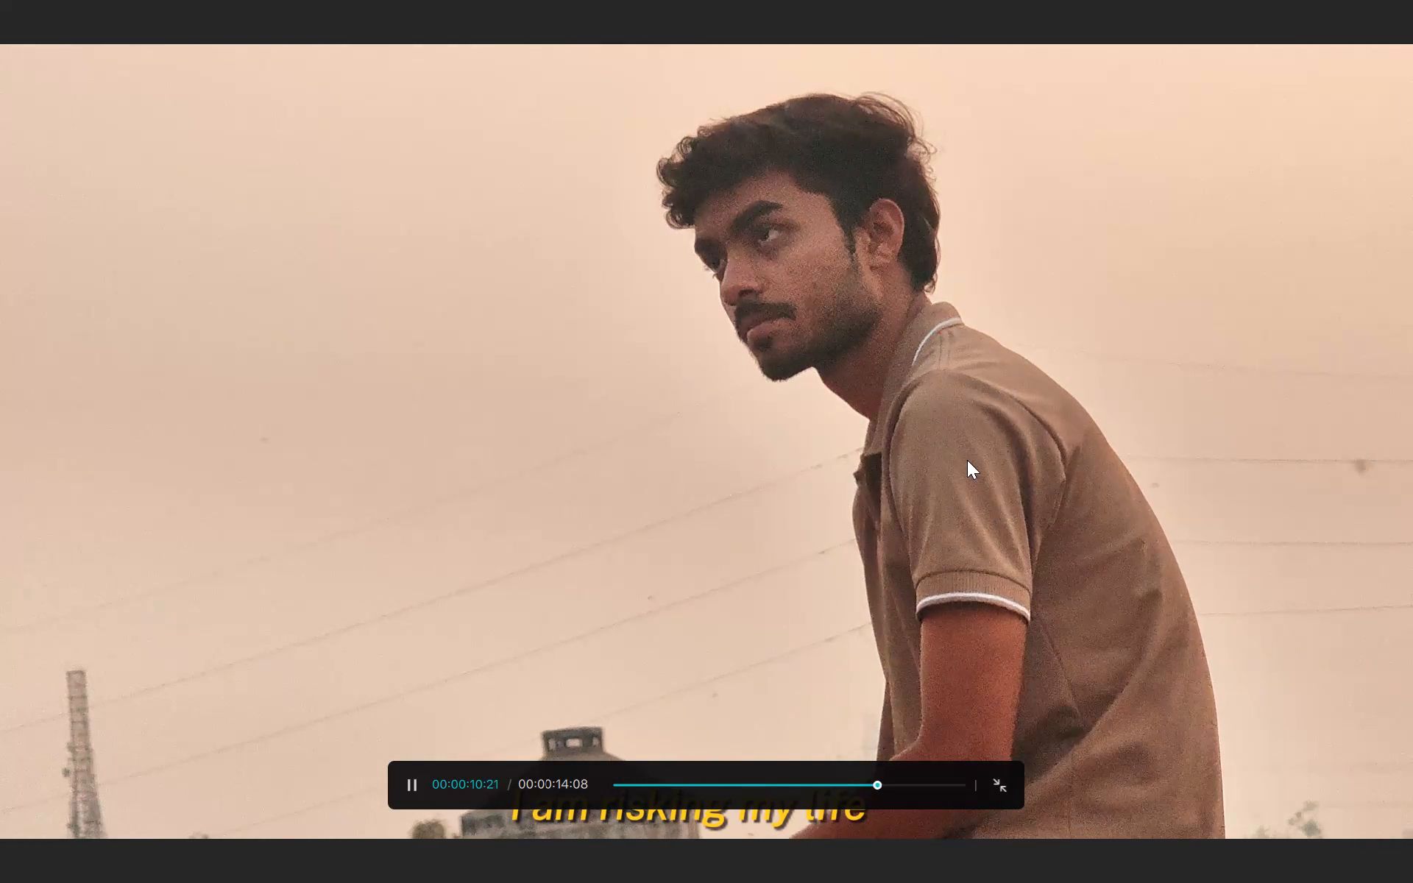
key(space)
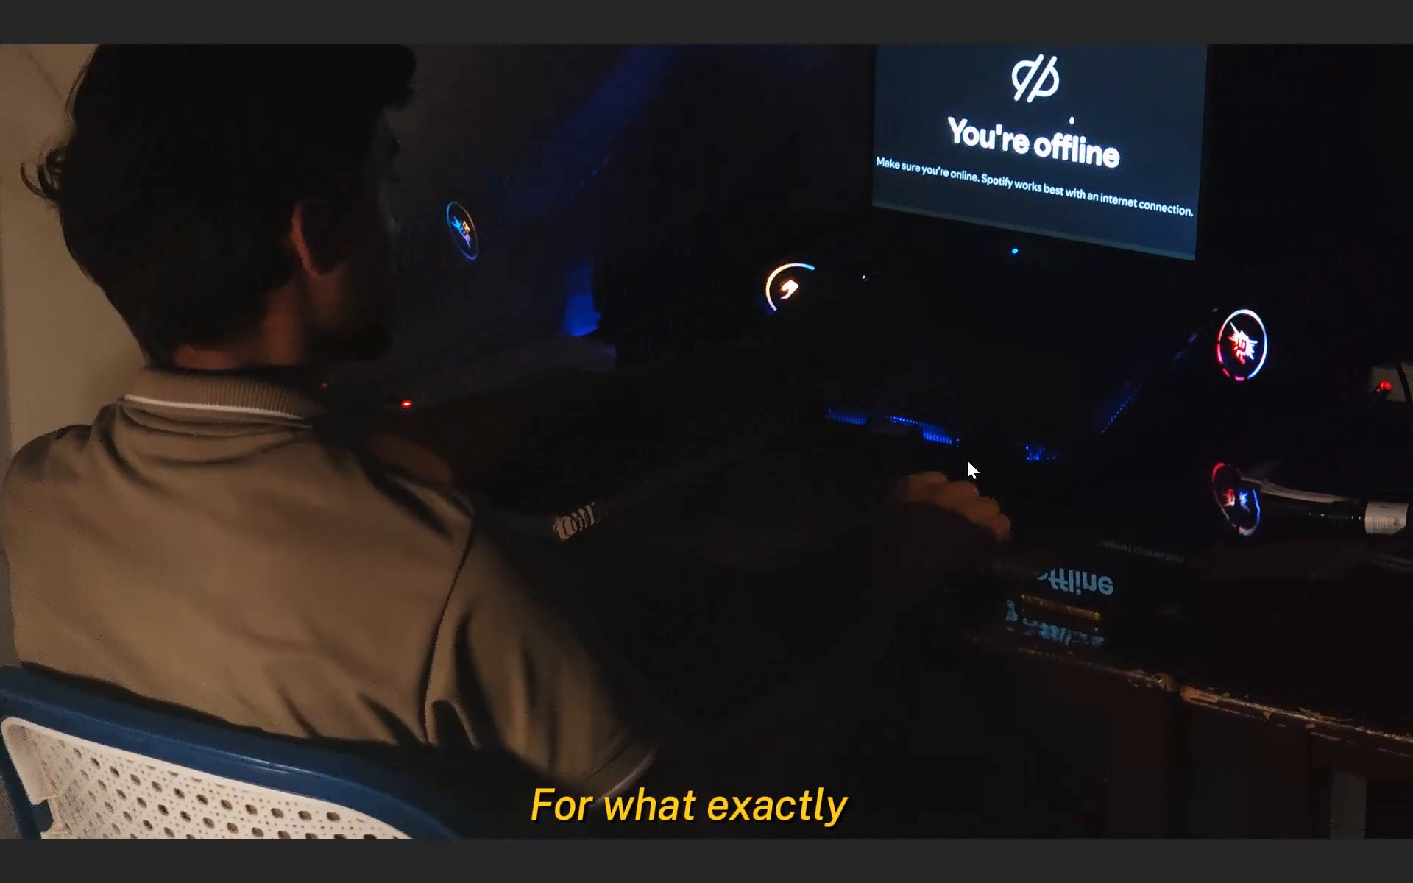
key(Escape)
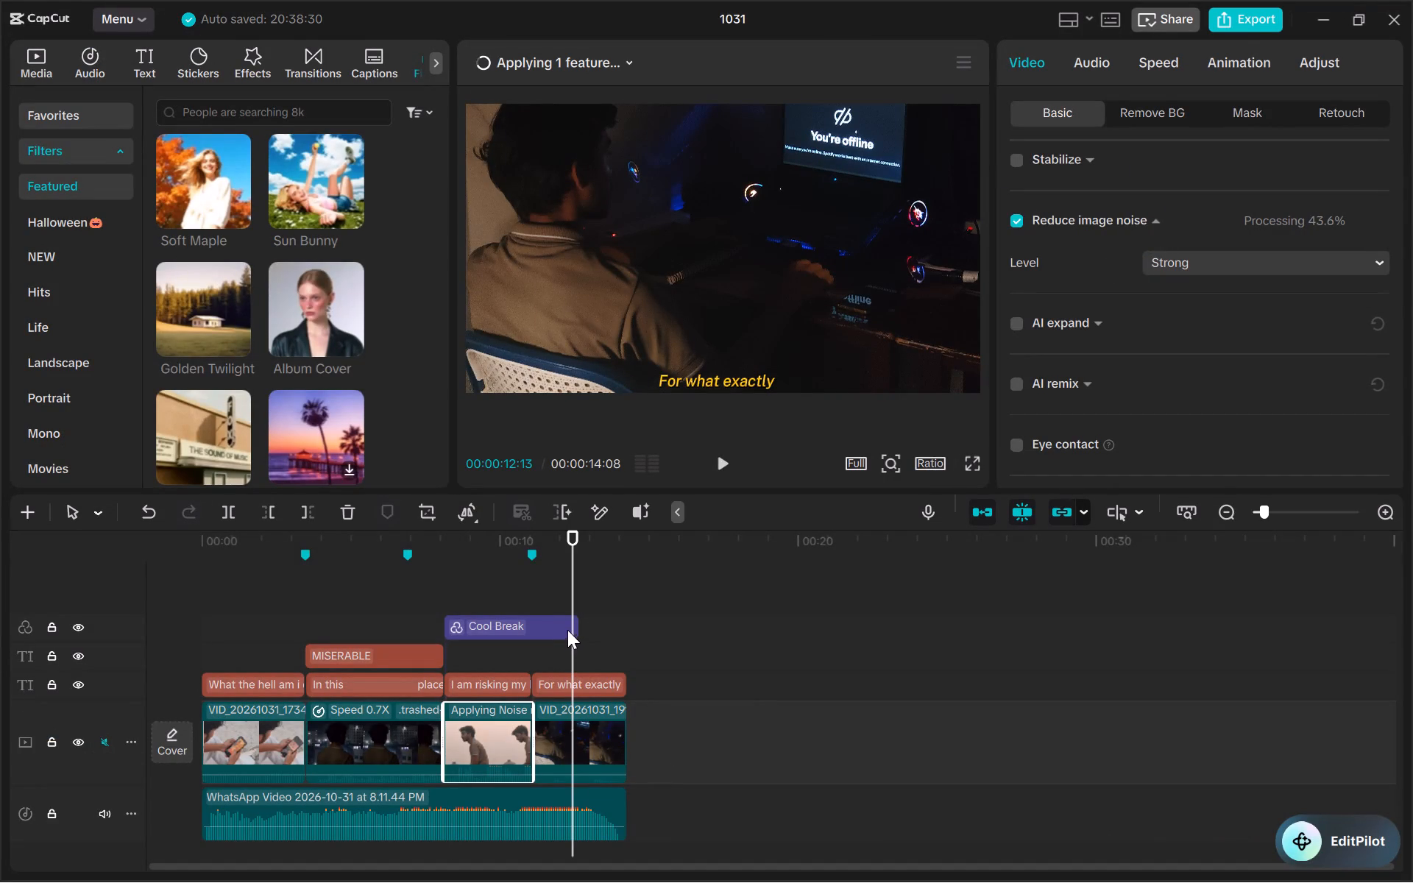
Extend the end of the Cool Break filter to the end of the "For what exactly" clip and check that shot.
click(570, 628)
click(559, 575)
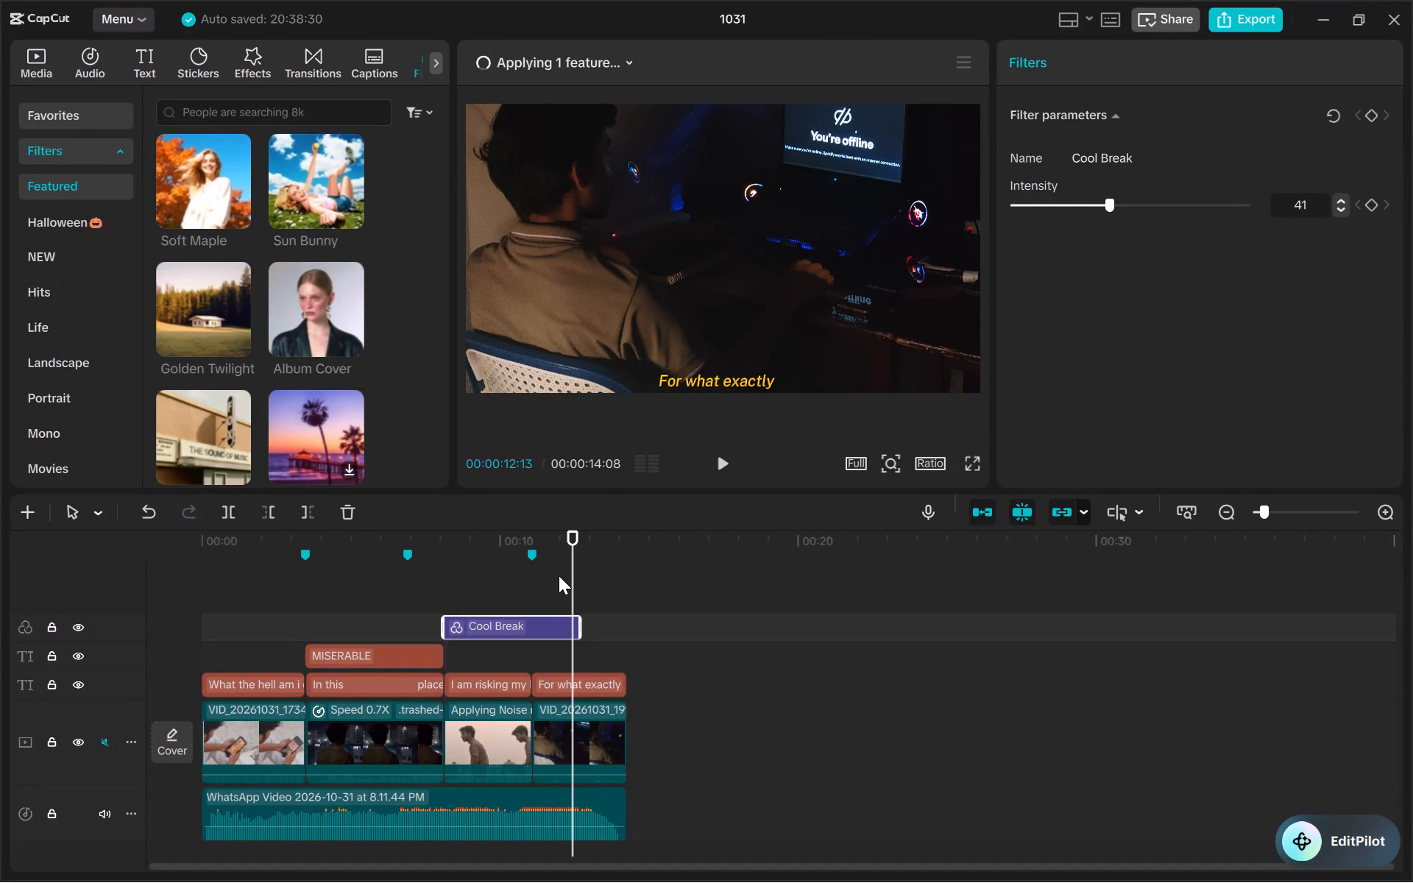
click(564, 630)
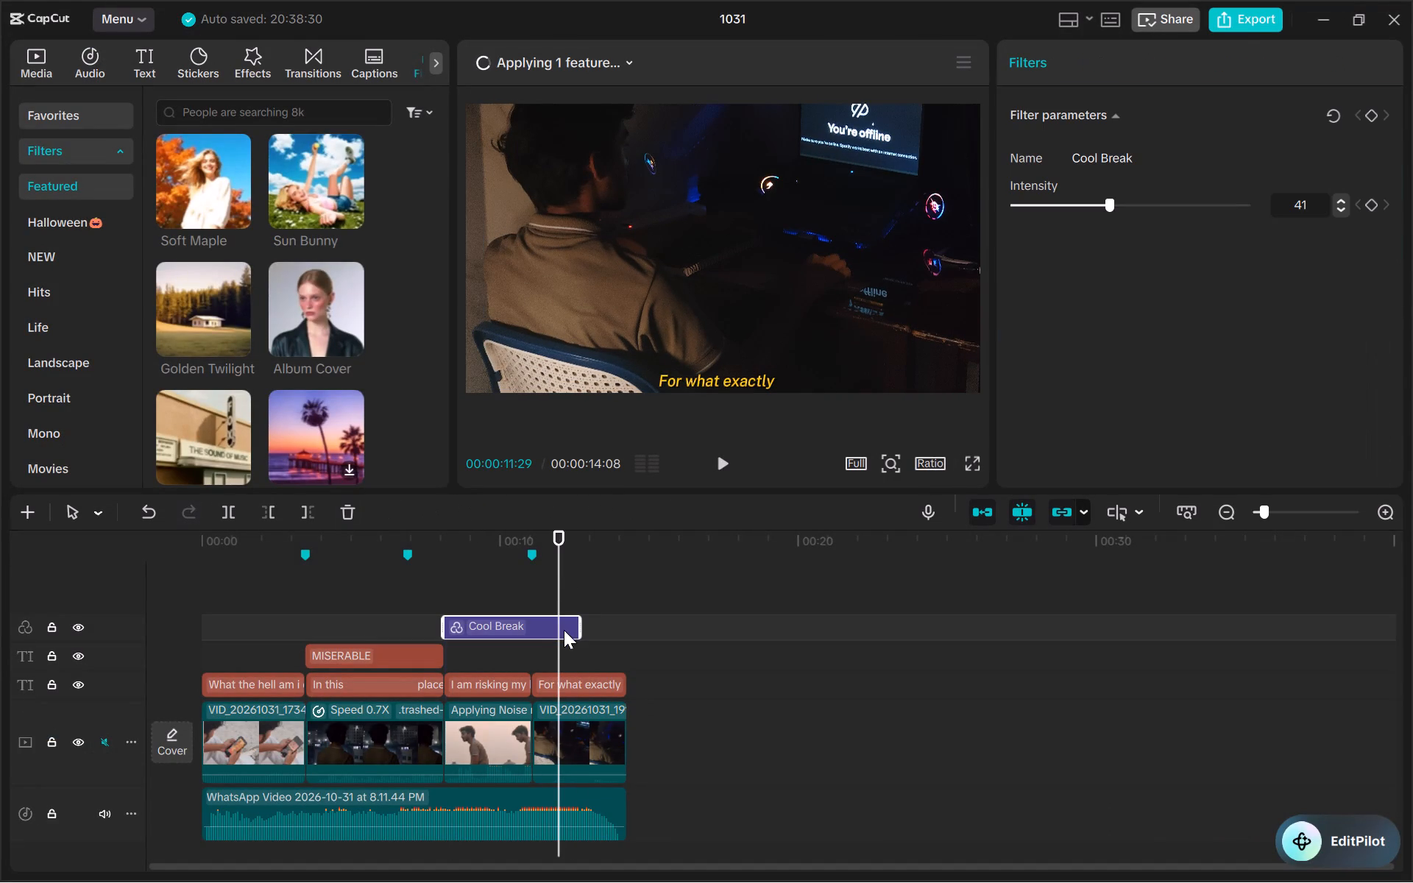
drag(580, 631, 598, 631)
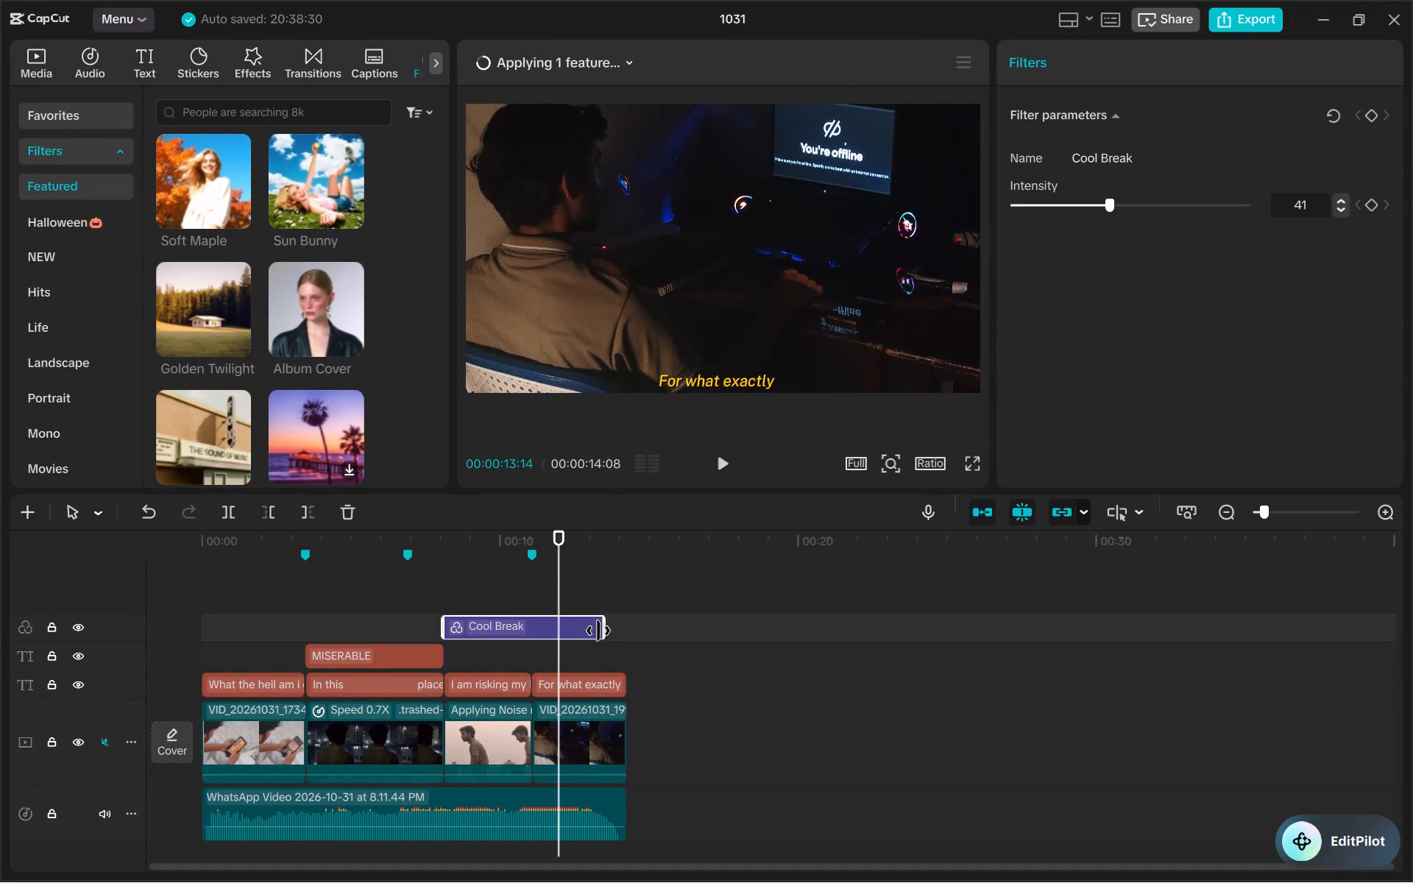
drag(598, 631, 620, 638)
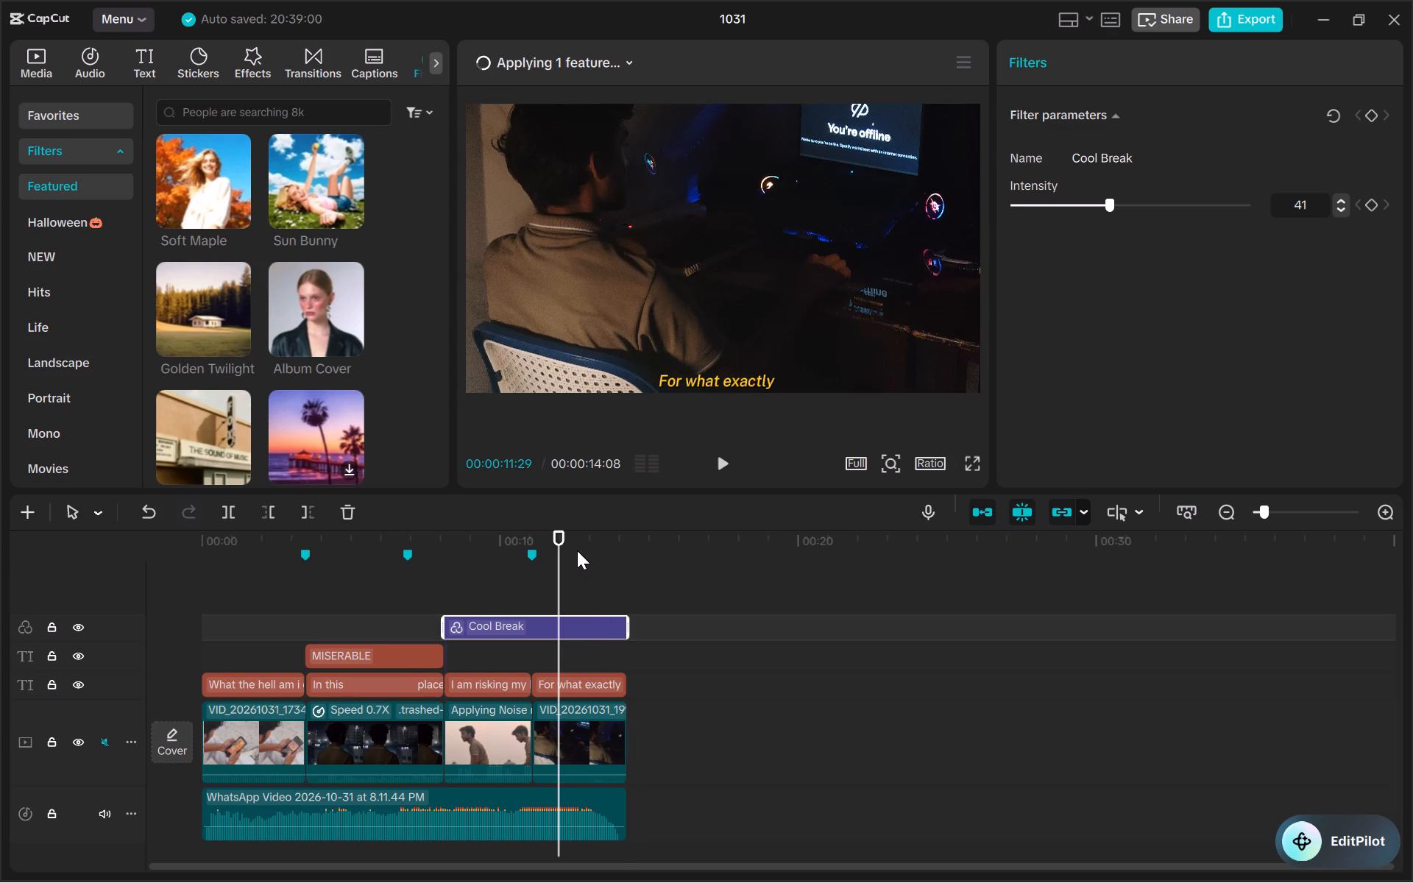
click(584, 547)
click(548, 544)
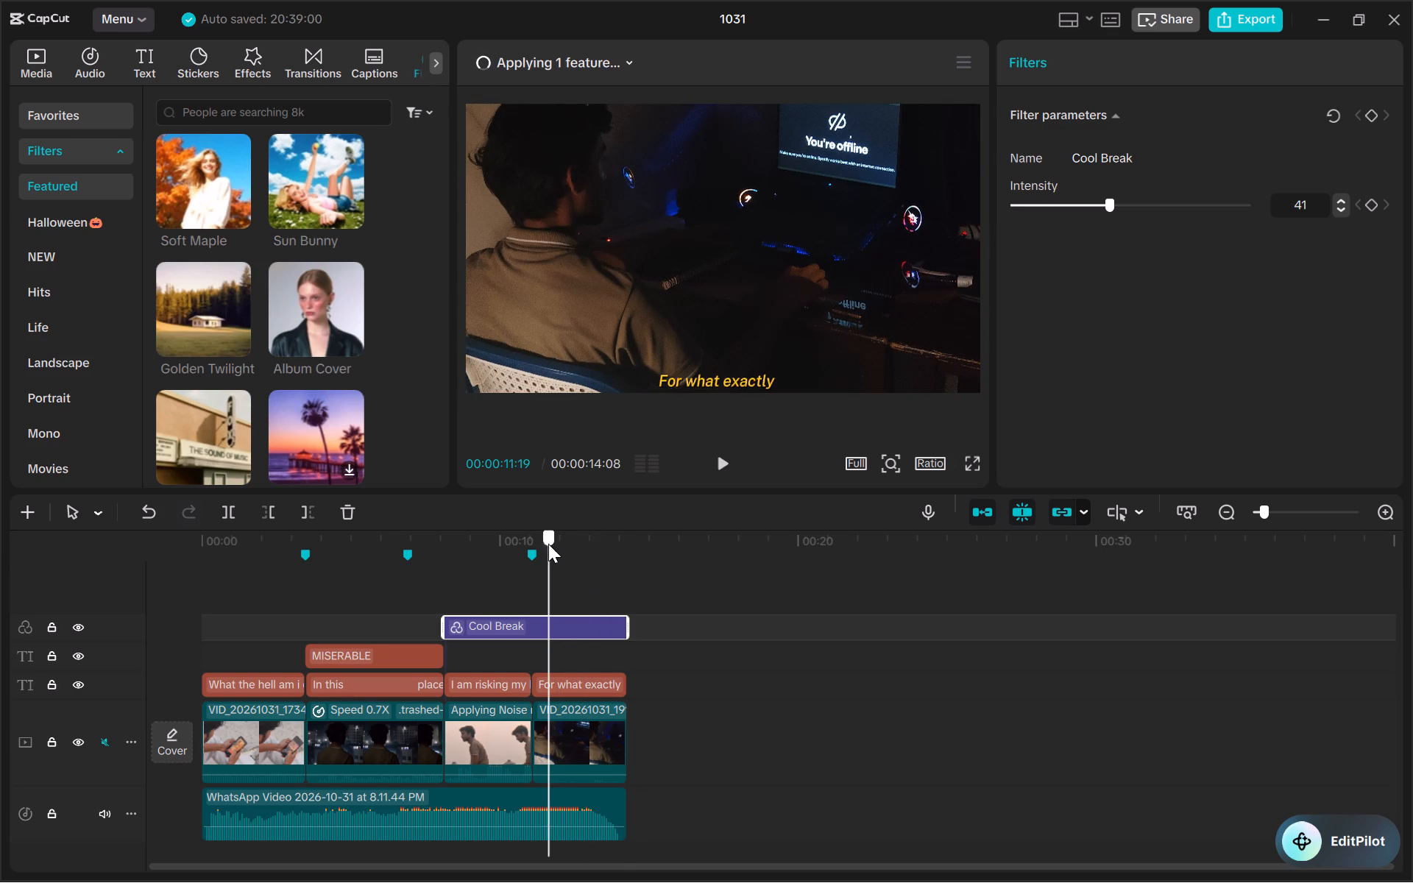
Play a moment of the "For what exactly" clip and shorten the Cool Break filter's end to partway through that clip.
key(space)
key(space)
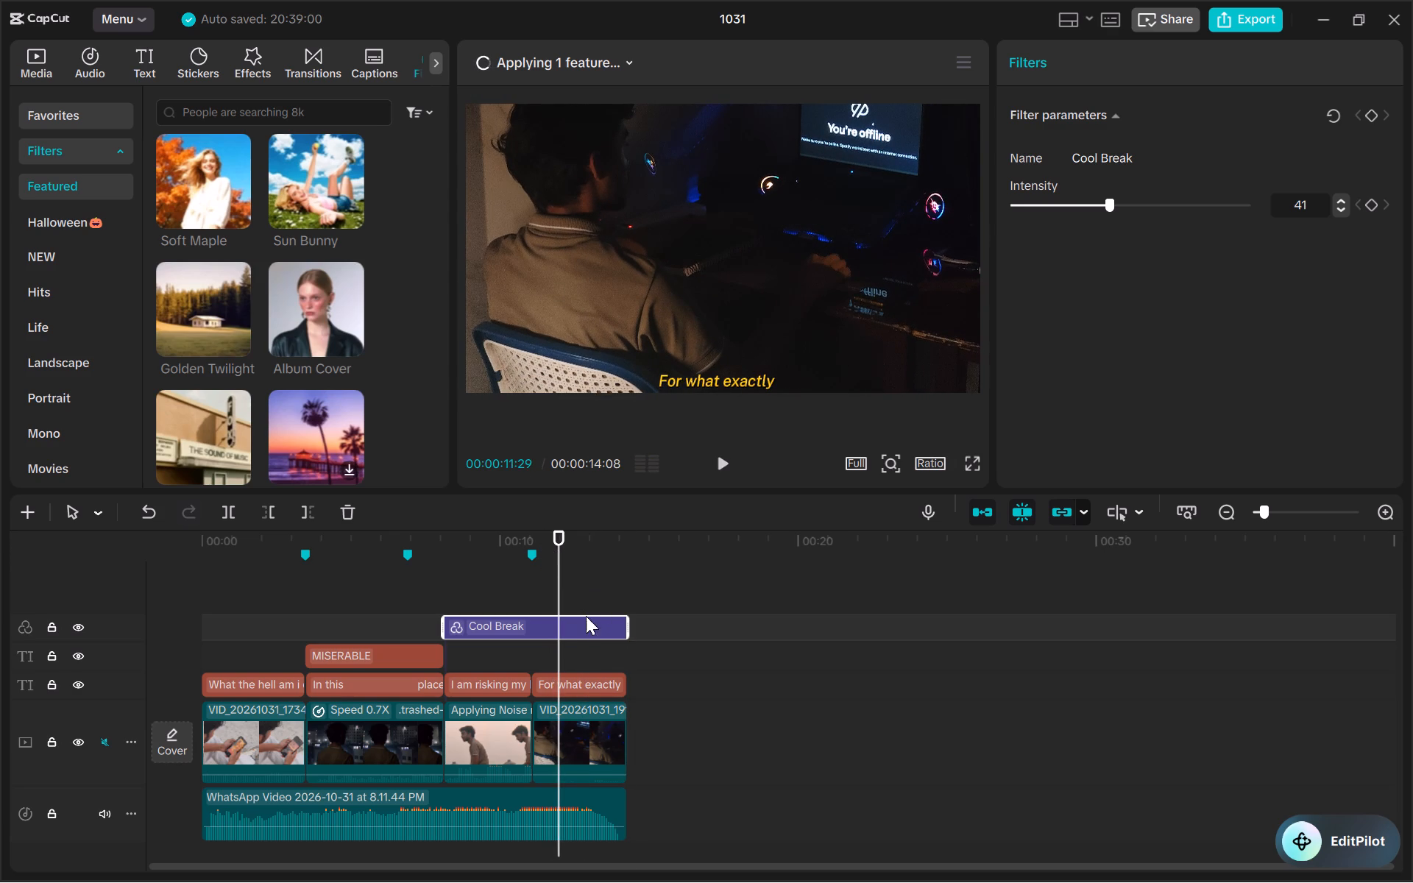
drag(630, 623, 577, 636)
Step through the "For what exactly" and "I am risking my life" clips to compare frames with and without the Cool Break filter.
key(Right)
key(Right)
key(Right)
key(Right)
key(Right)
key(Right)
key(Right)
key(Right)
key(Right)
key(Right)
key(Right)
key(Right)
key(Right)
key(Right)
key(Right)
key(Right)
key(Right)
key(Right)
key(Right)
key(Right)
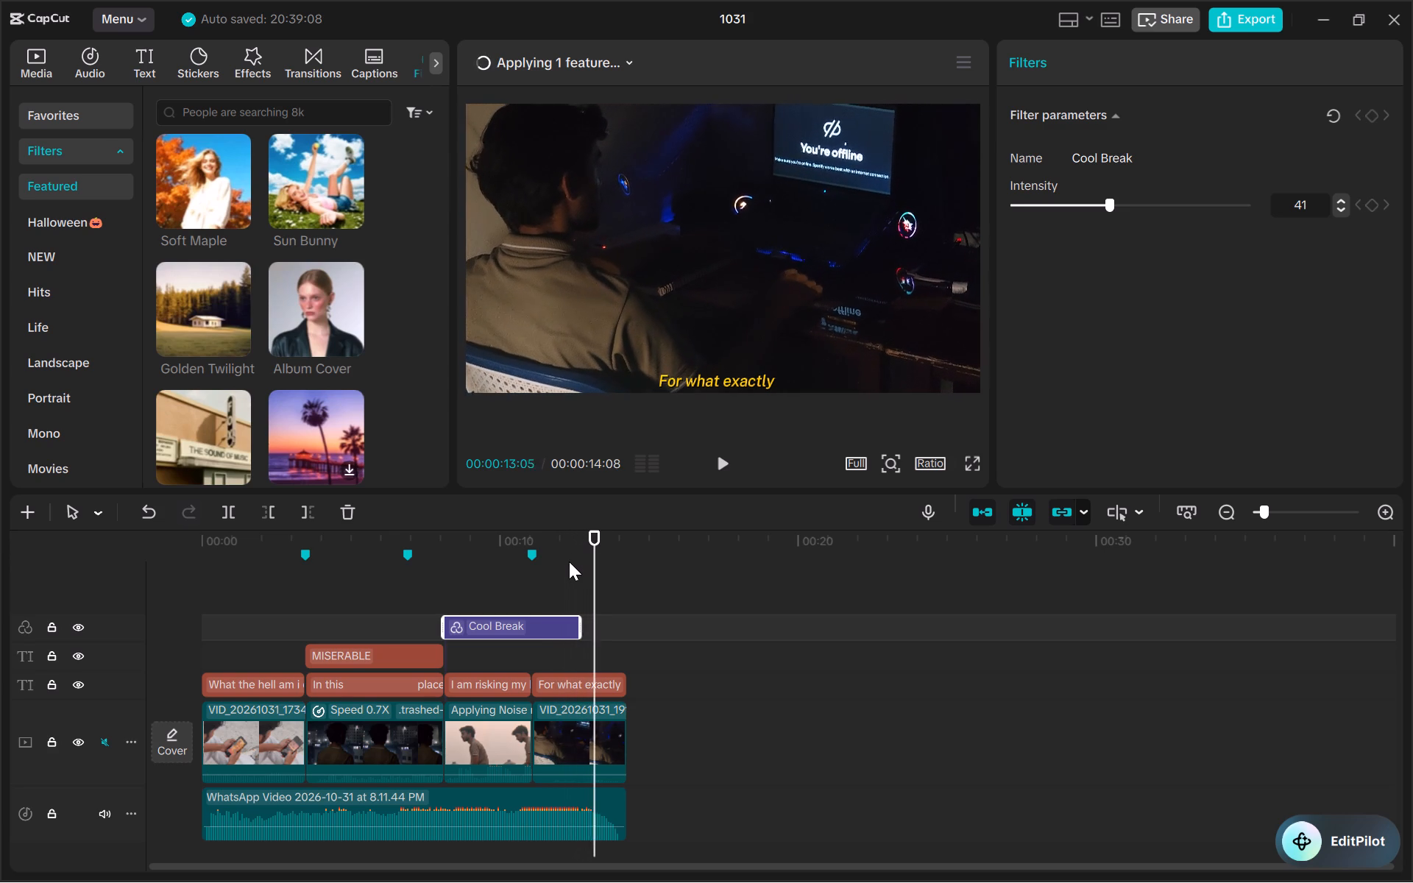
key(Left)
key(Left)
key(Left)
key(Left)
key(Left)
key(Left)
key(Left)
key(Left)
key(Left)
key(Left)
key(Left)
key(Left)
key(Left)
key(Left)
key(Left)
key(Left)
key(Left)
key(Left)
key(Left)
key(Left)
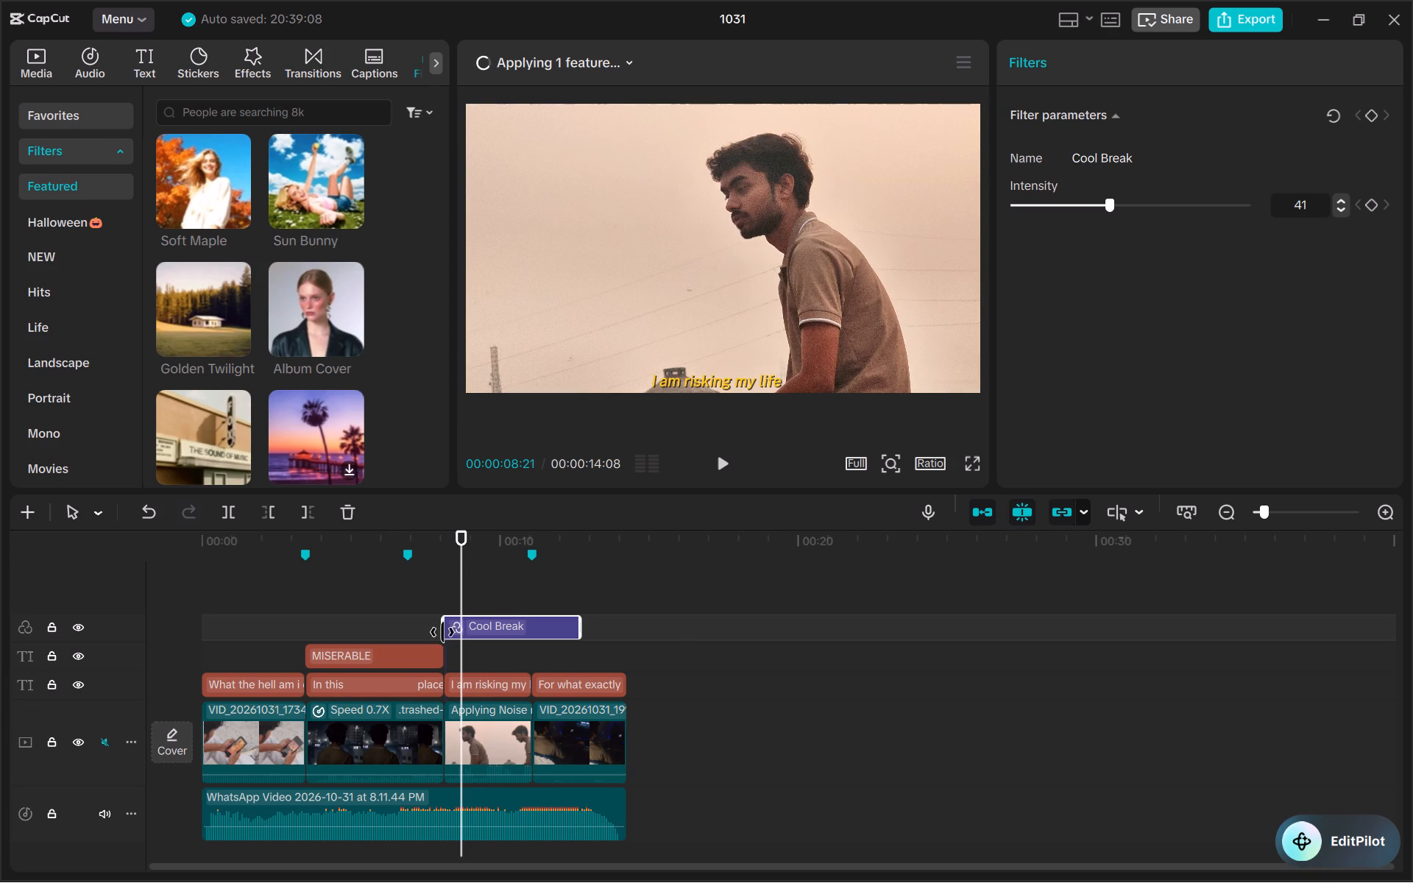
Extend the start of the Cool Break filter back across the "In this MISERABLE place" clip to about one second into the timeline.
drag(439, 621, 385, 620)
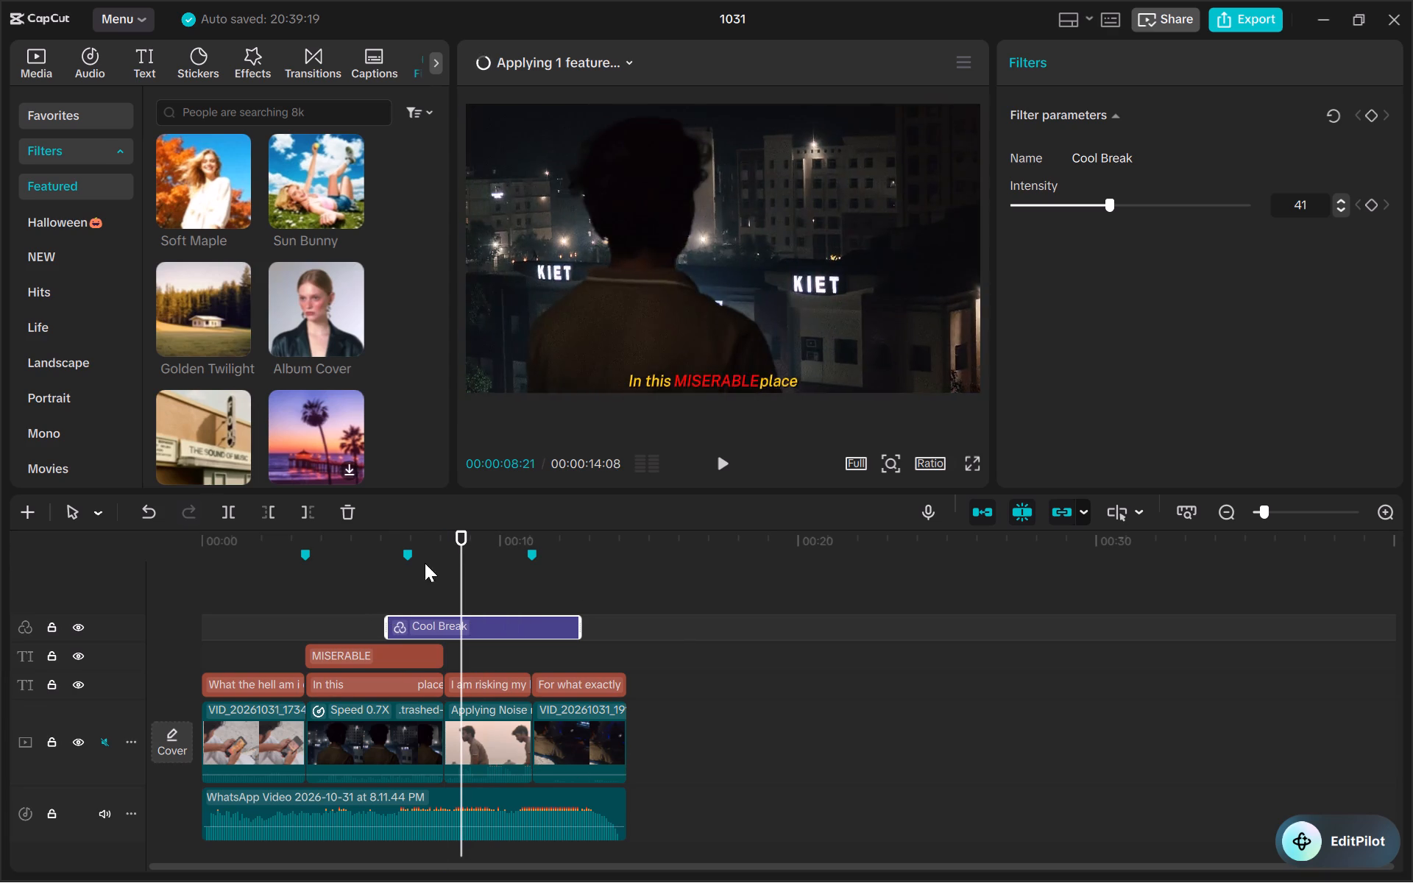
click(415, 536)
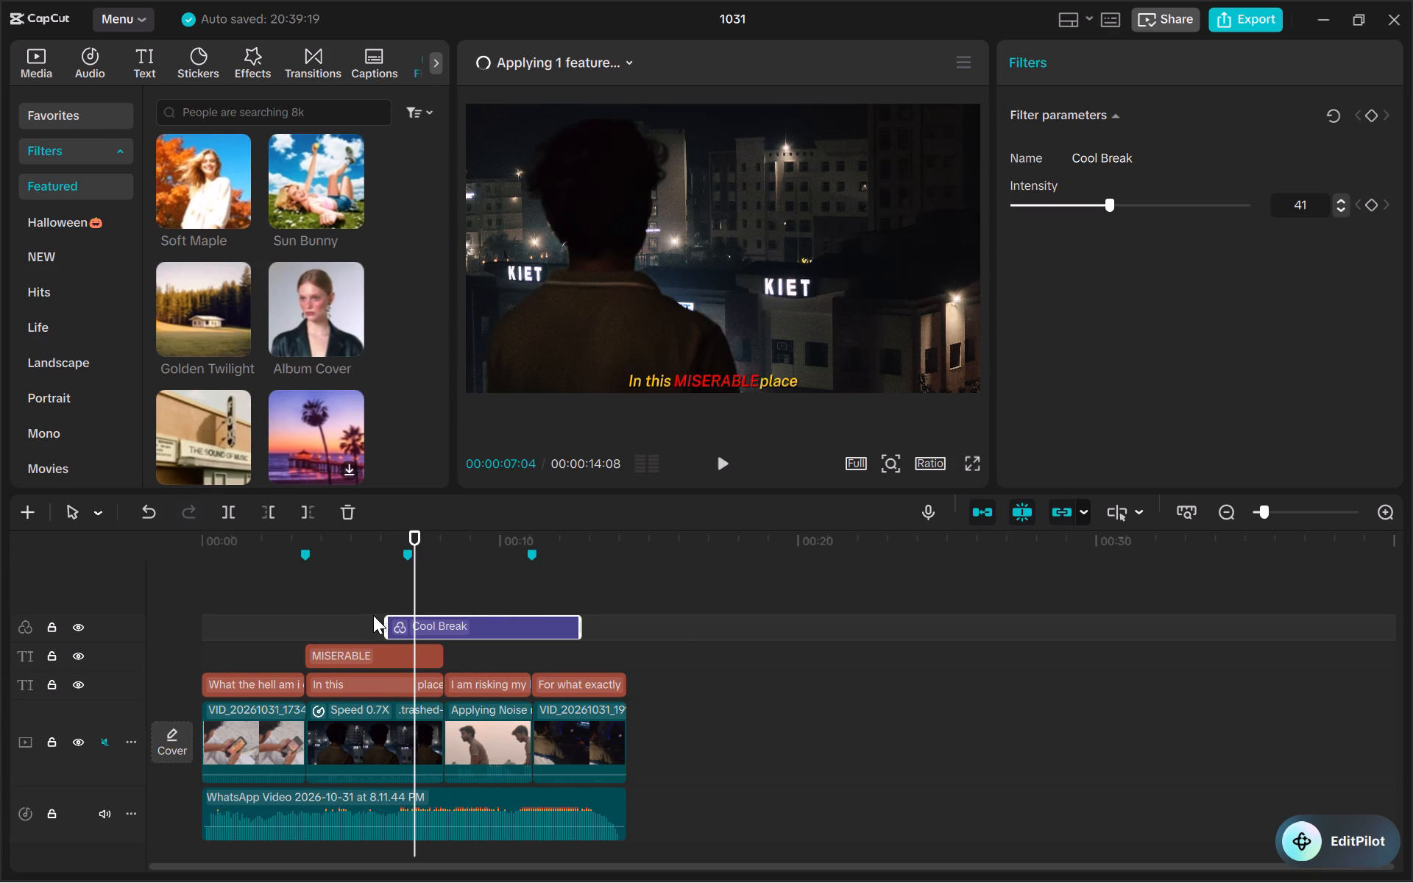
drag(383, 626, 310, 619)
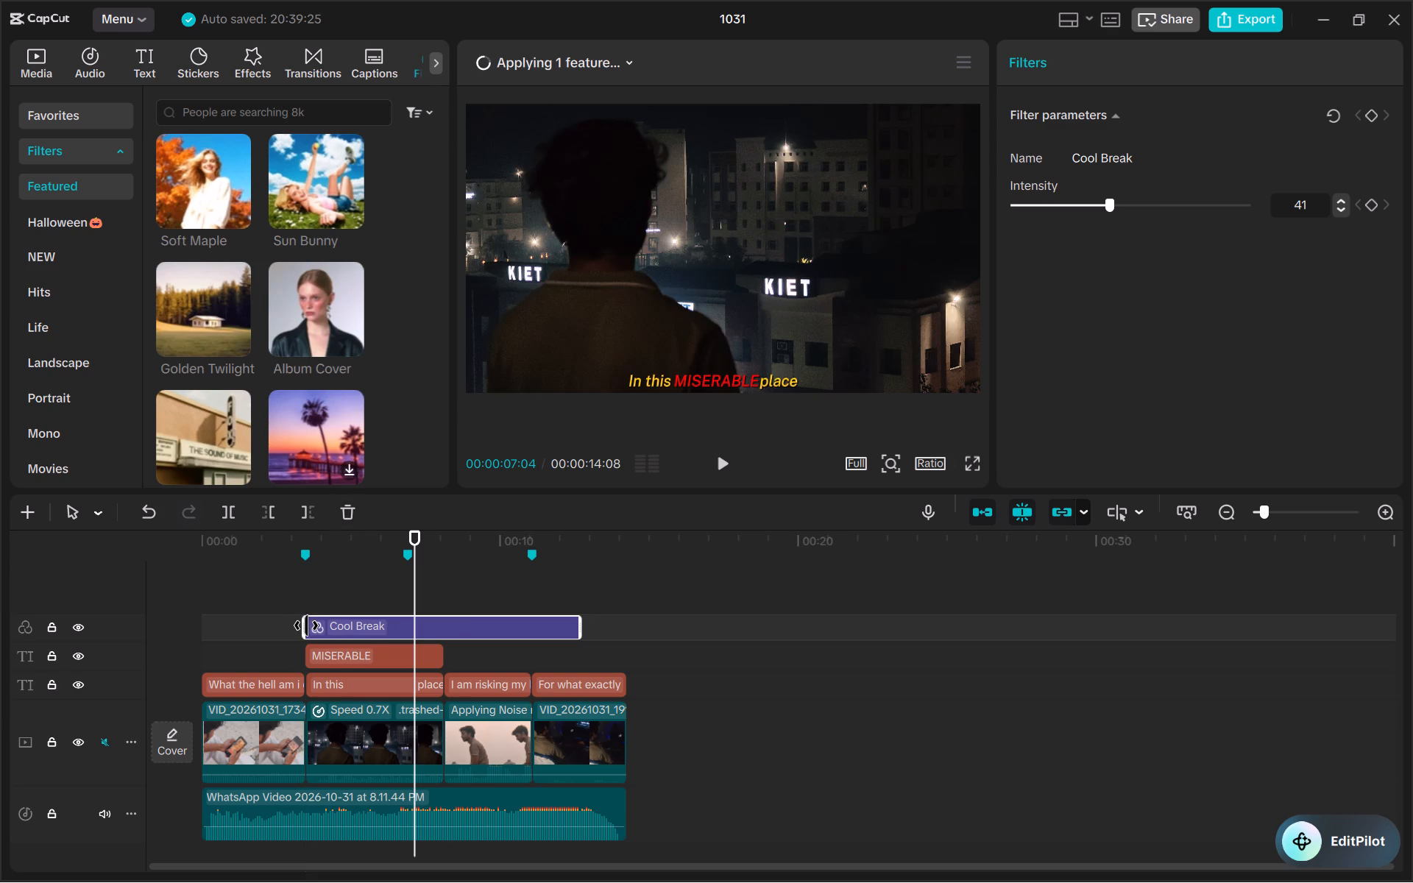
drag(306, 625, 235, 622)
Play the filtered "What the hell am i doing here" shot in full screen from 00:00:01:19.
click(251, 563)
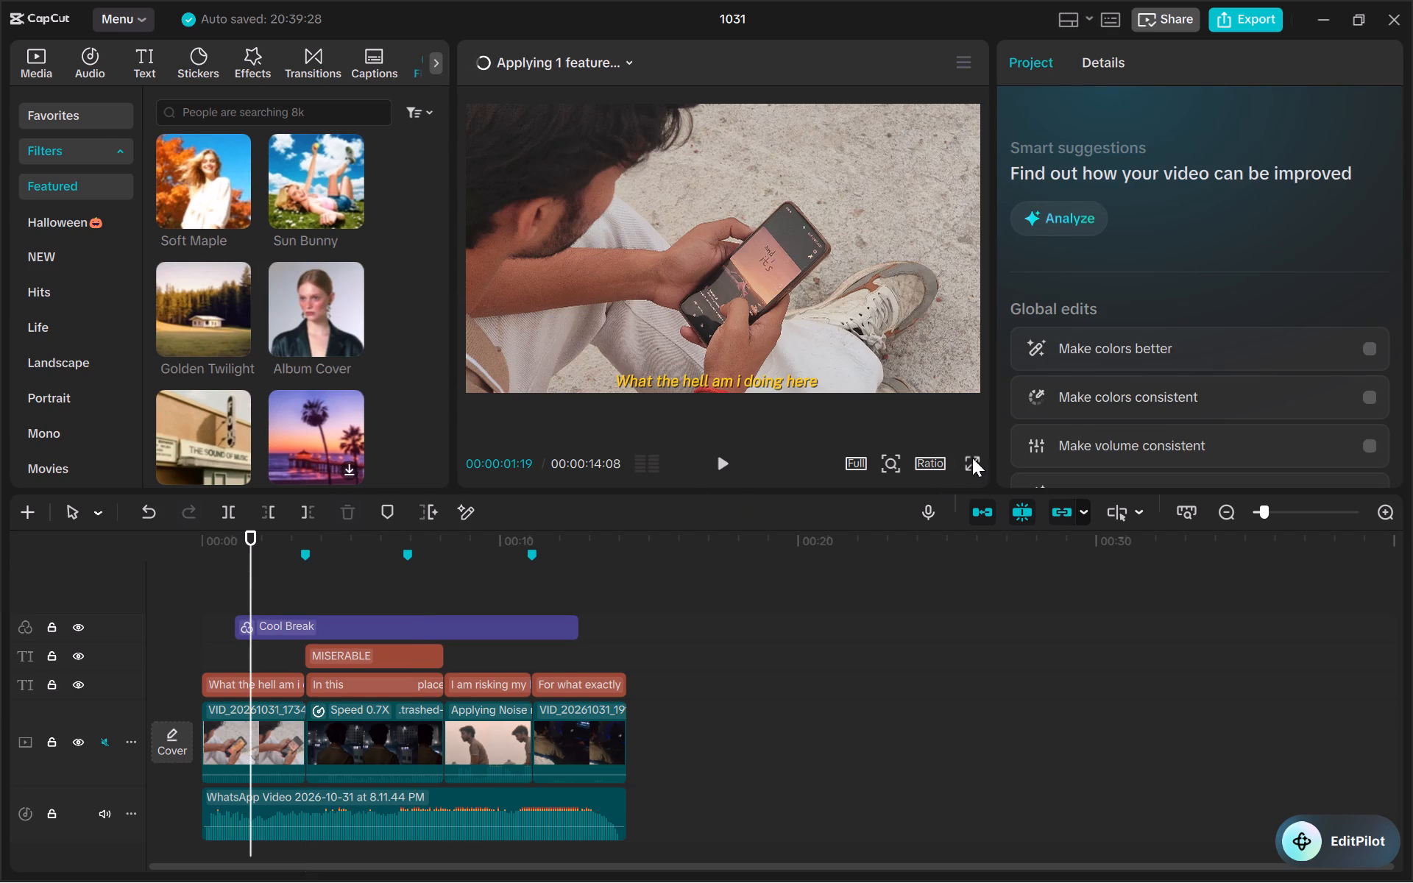
click(972, 458)
key(space)
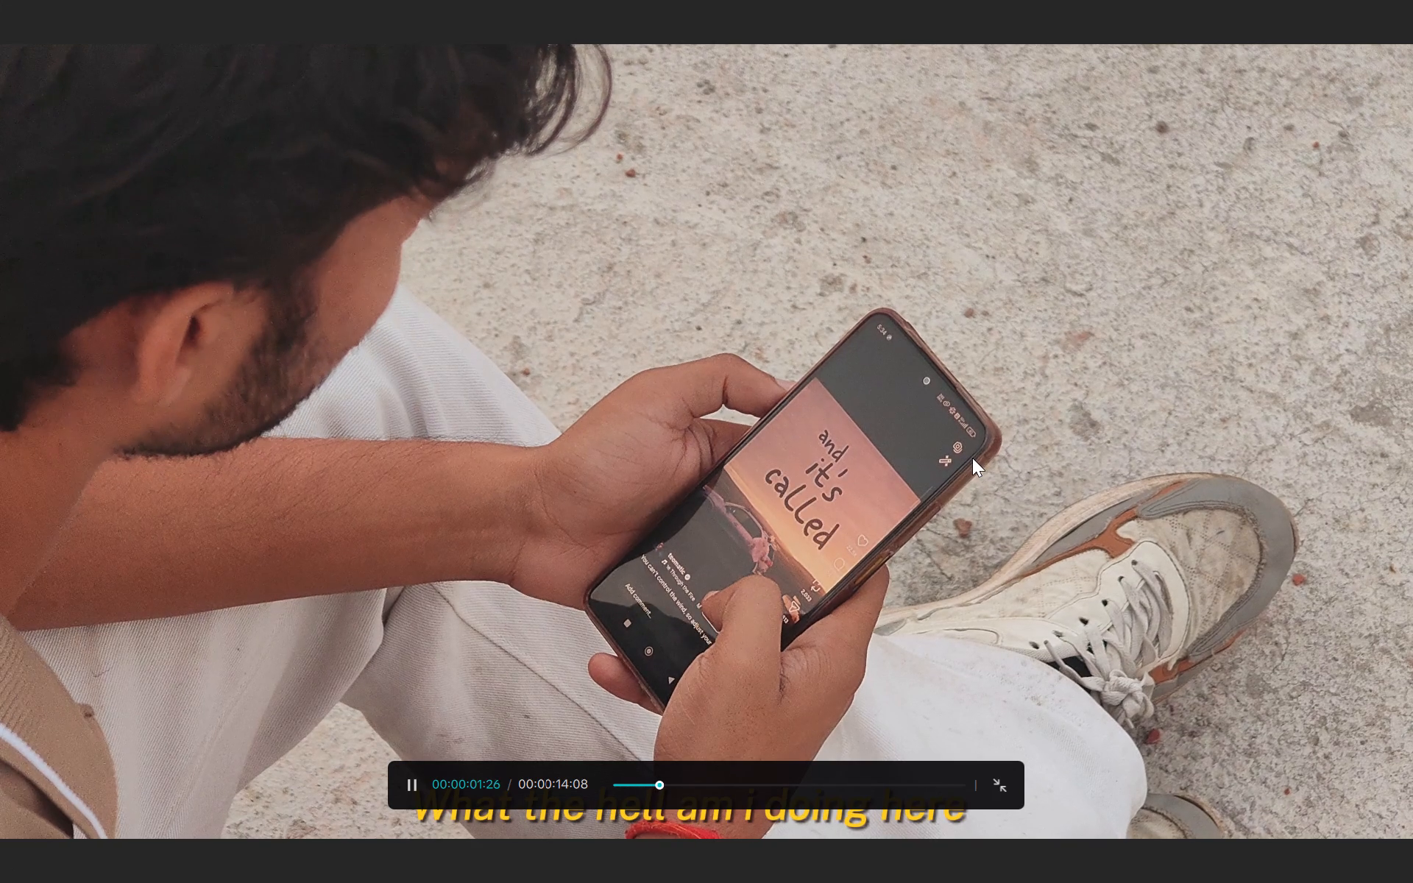
key(space)
key(Escape)
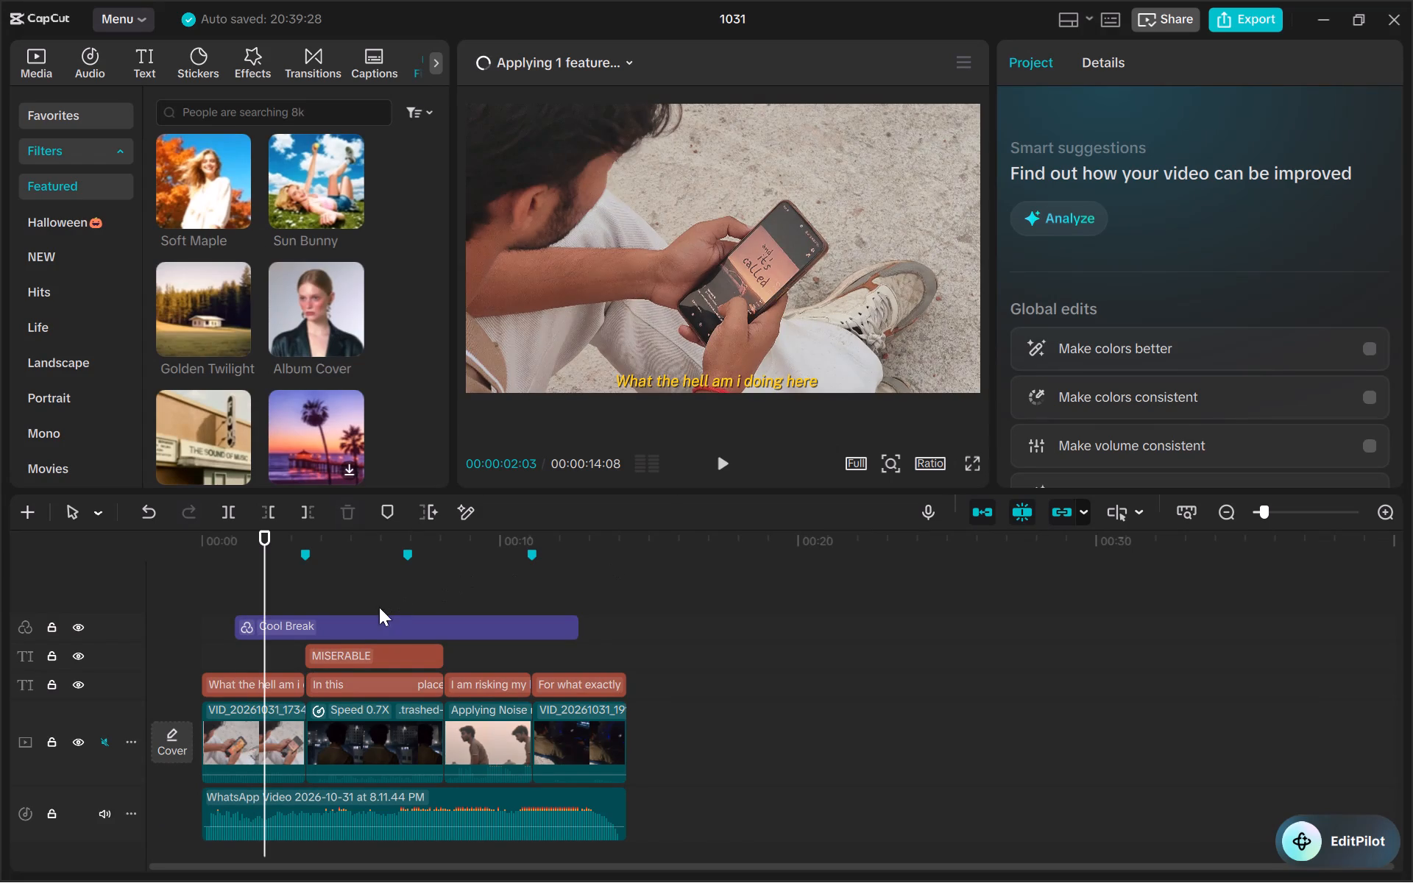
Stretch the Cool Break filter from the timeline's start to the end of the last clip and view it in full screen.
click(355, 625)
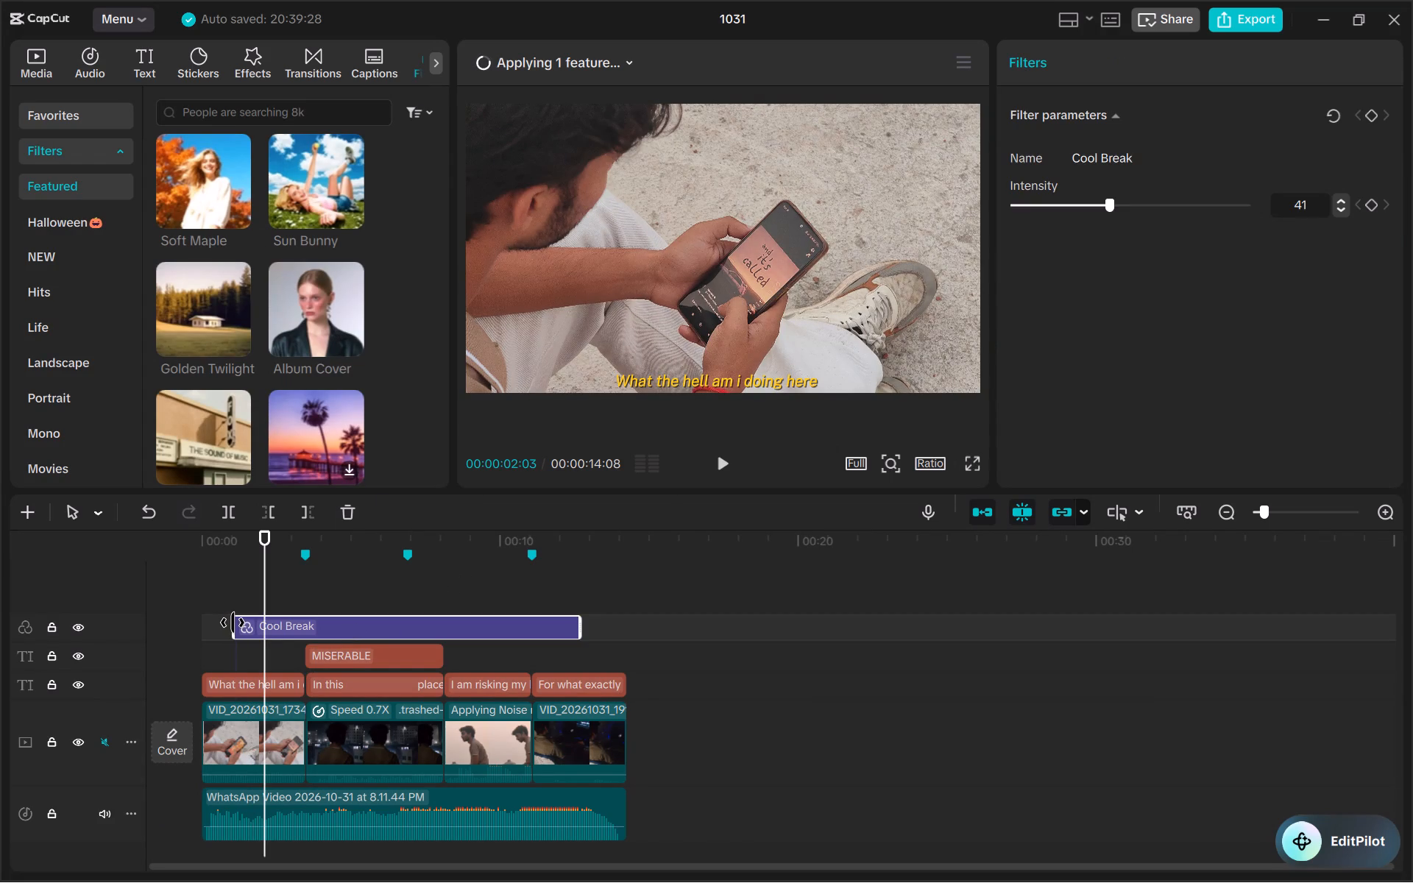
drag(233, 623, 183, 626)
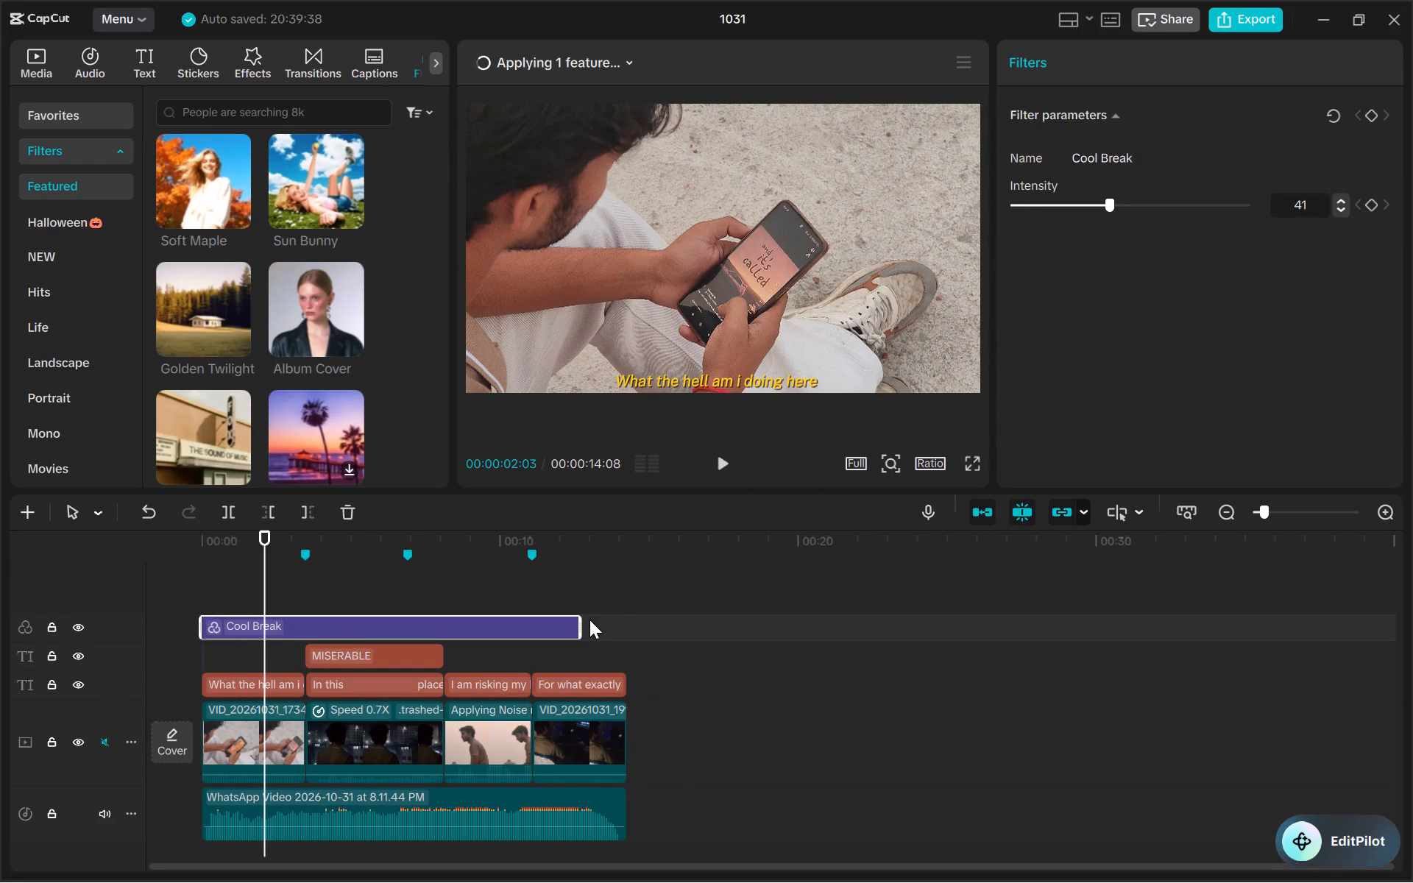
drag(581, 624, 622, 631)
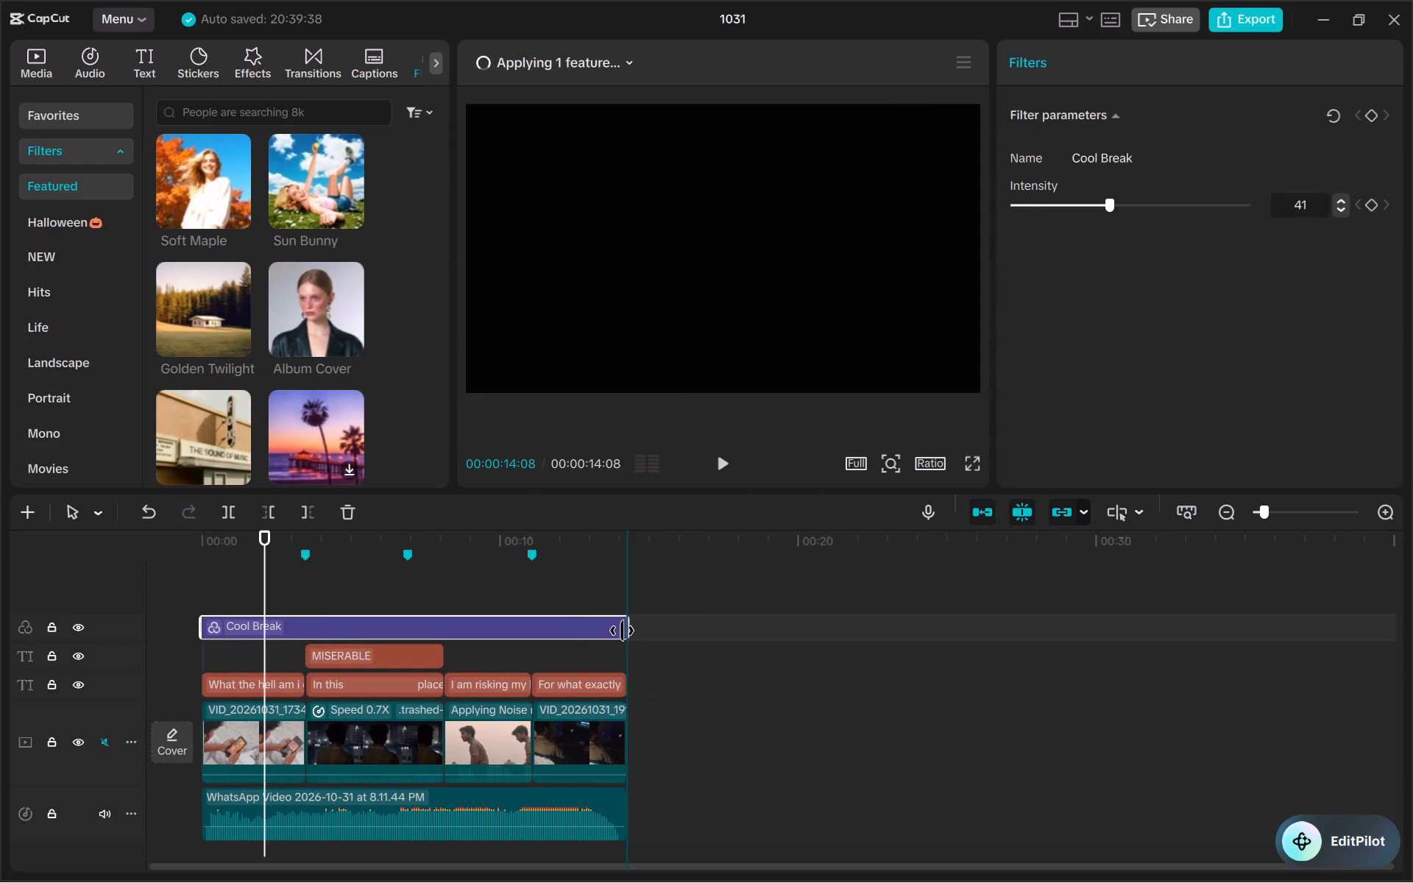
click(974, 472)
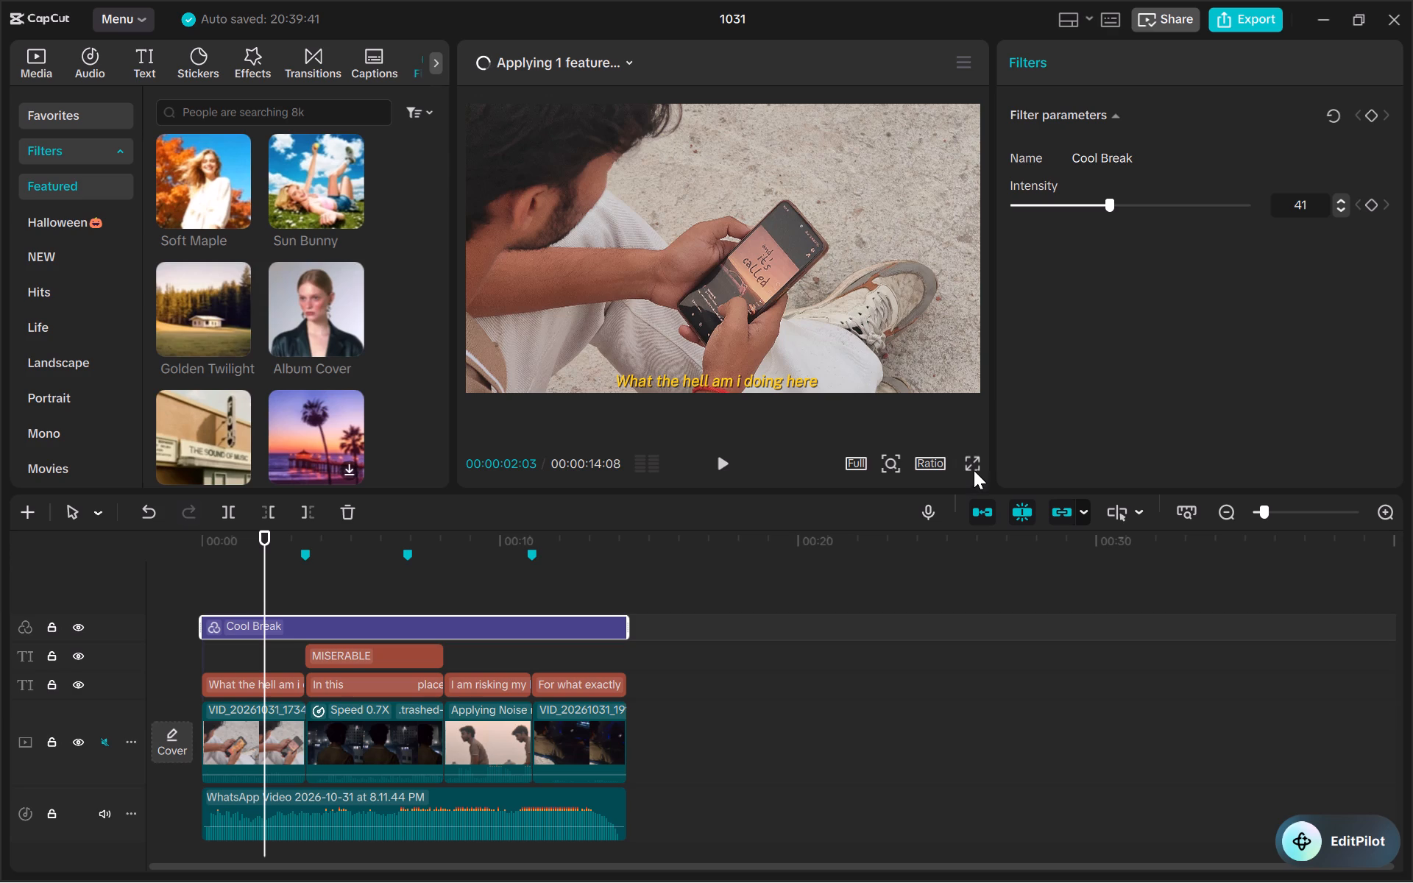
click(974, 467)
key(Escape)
Undo the Cool Break filter's recent range extensions and its intensity change.
key(ctrl+z)
key(ctrl+z)
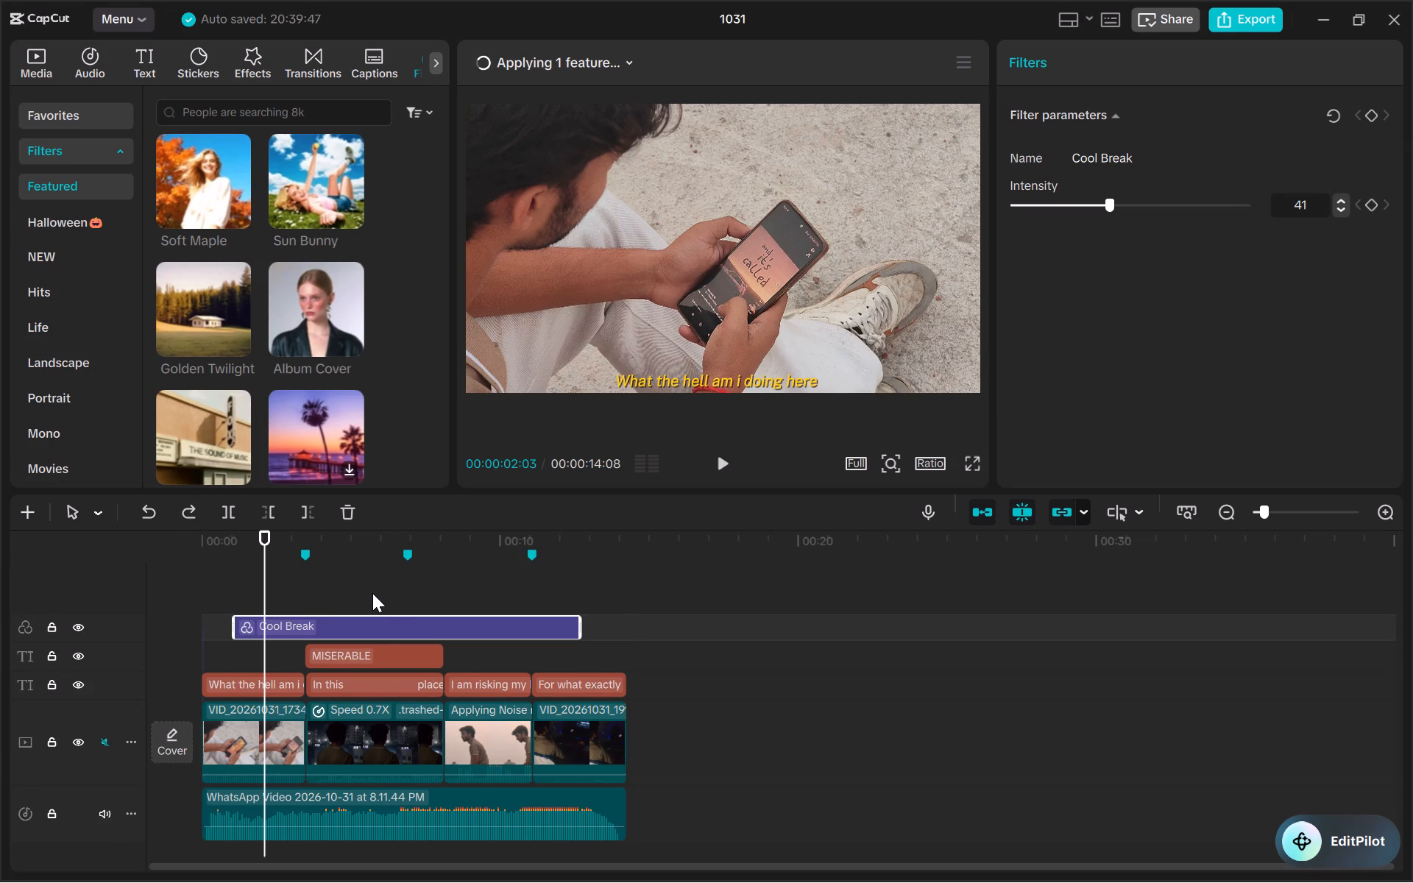
key(ctrl+z)
key(ctrl+z)
key(ctrl+z)
key(ctrl+z)
key(ctrl+z)
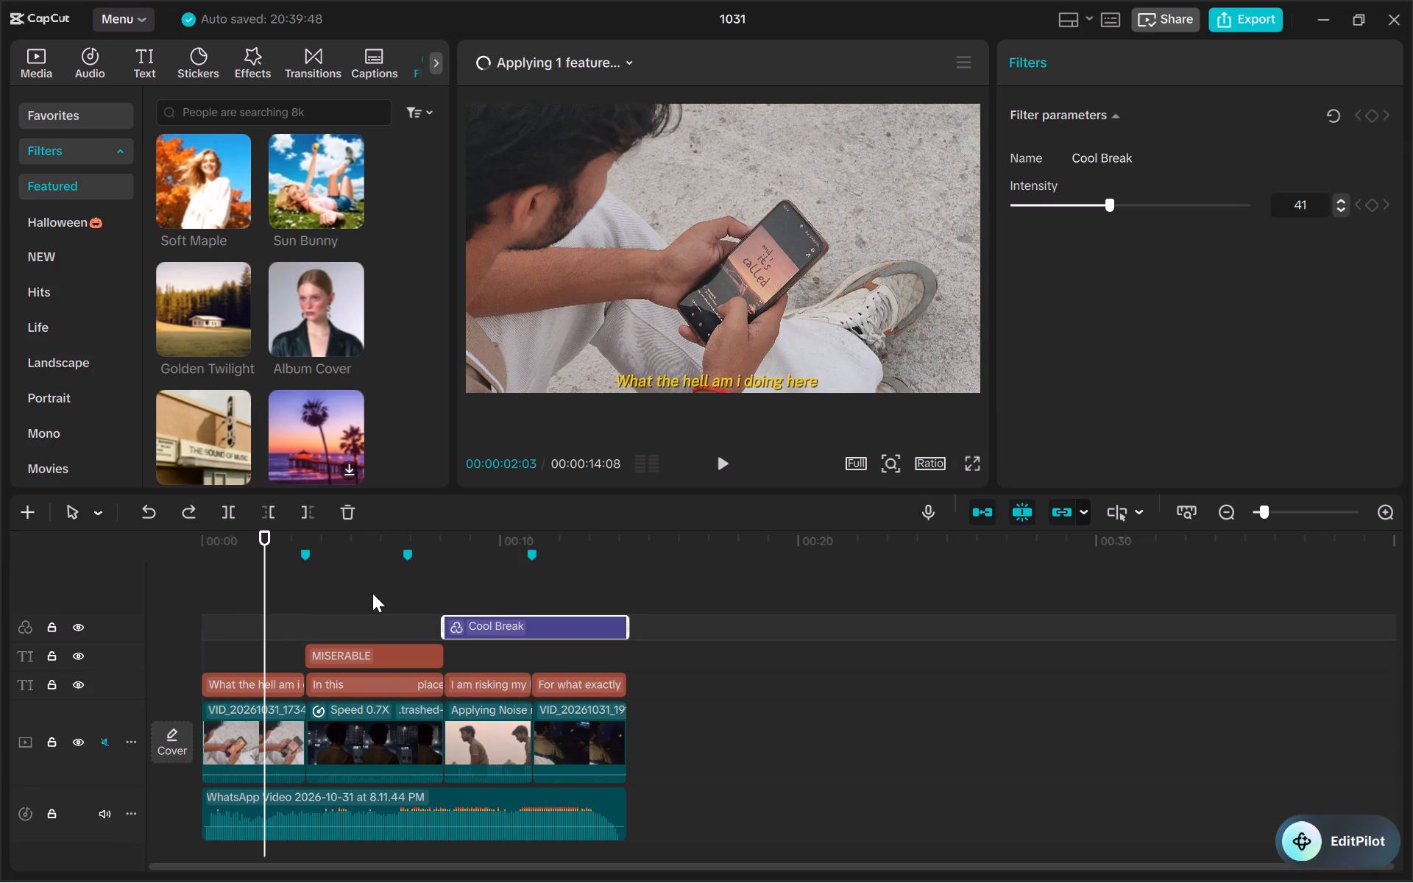
key(ctrl+z)
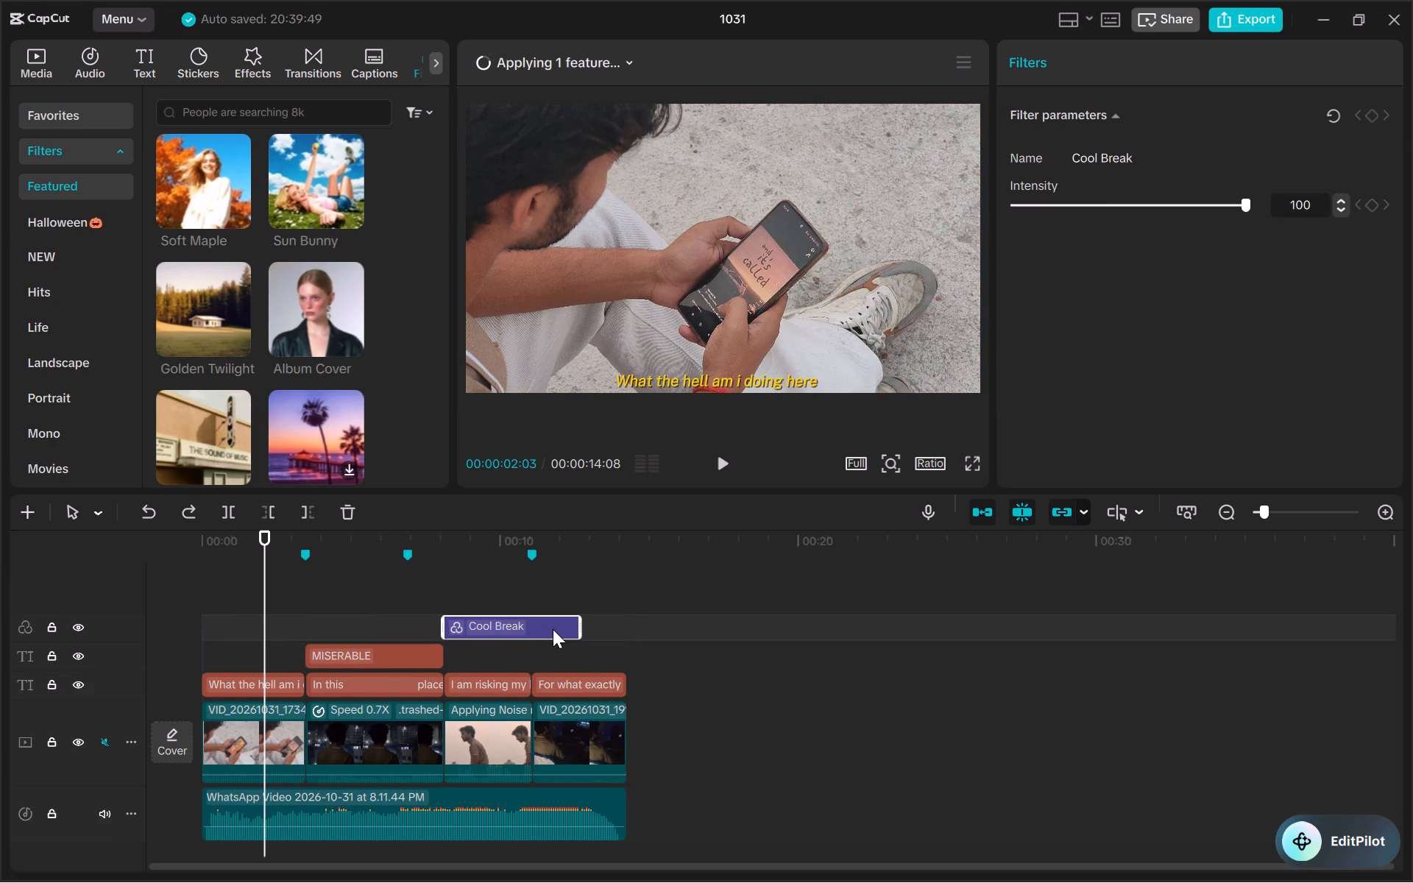
Check the filtered shots and trim the Cool Break filter's end to the end of the "I am risking my life" clip.
click(495, 549)
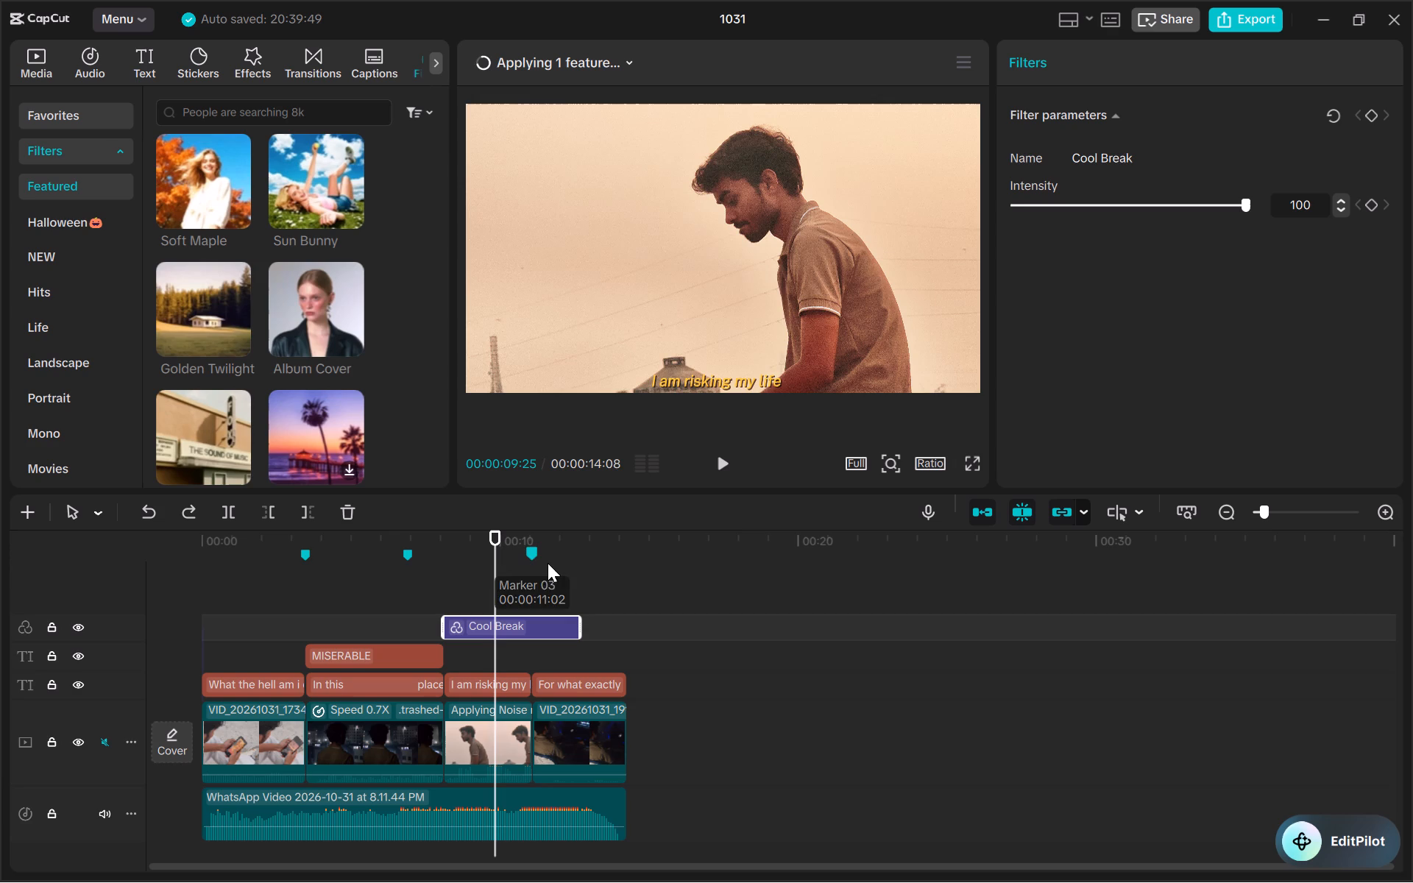
click(559, 547)
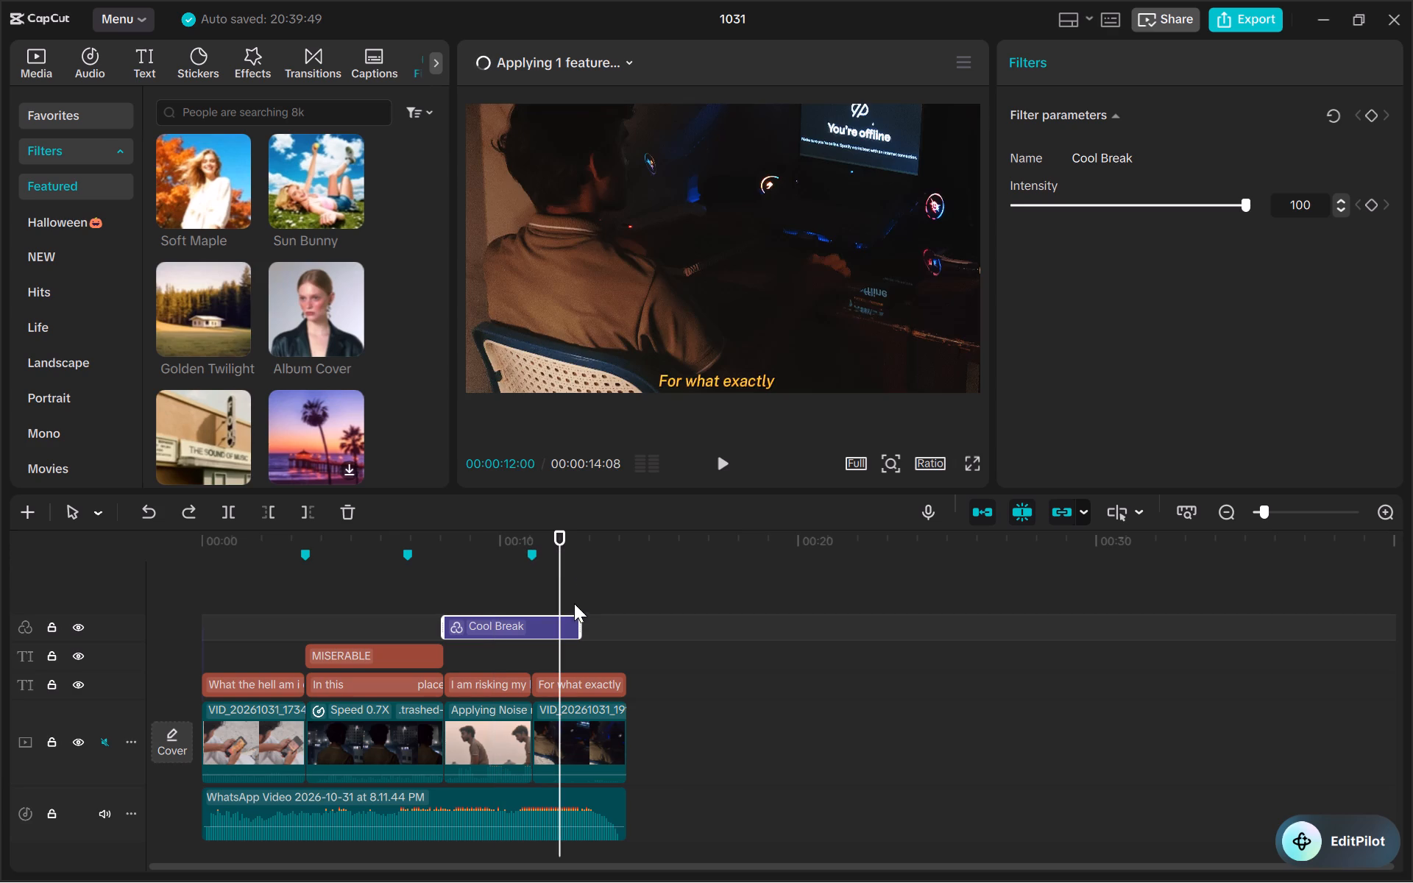
click(583, 616)
drag(581, 621, 535, 631)
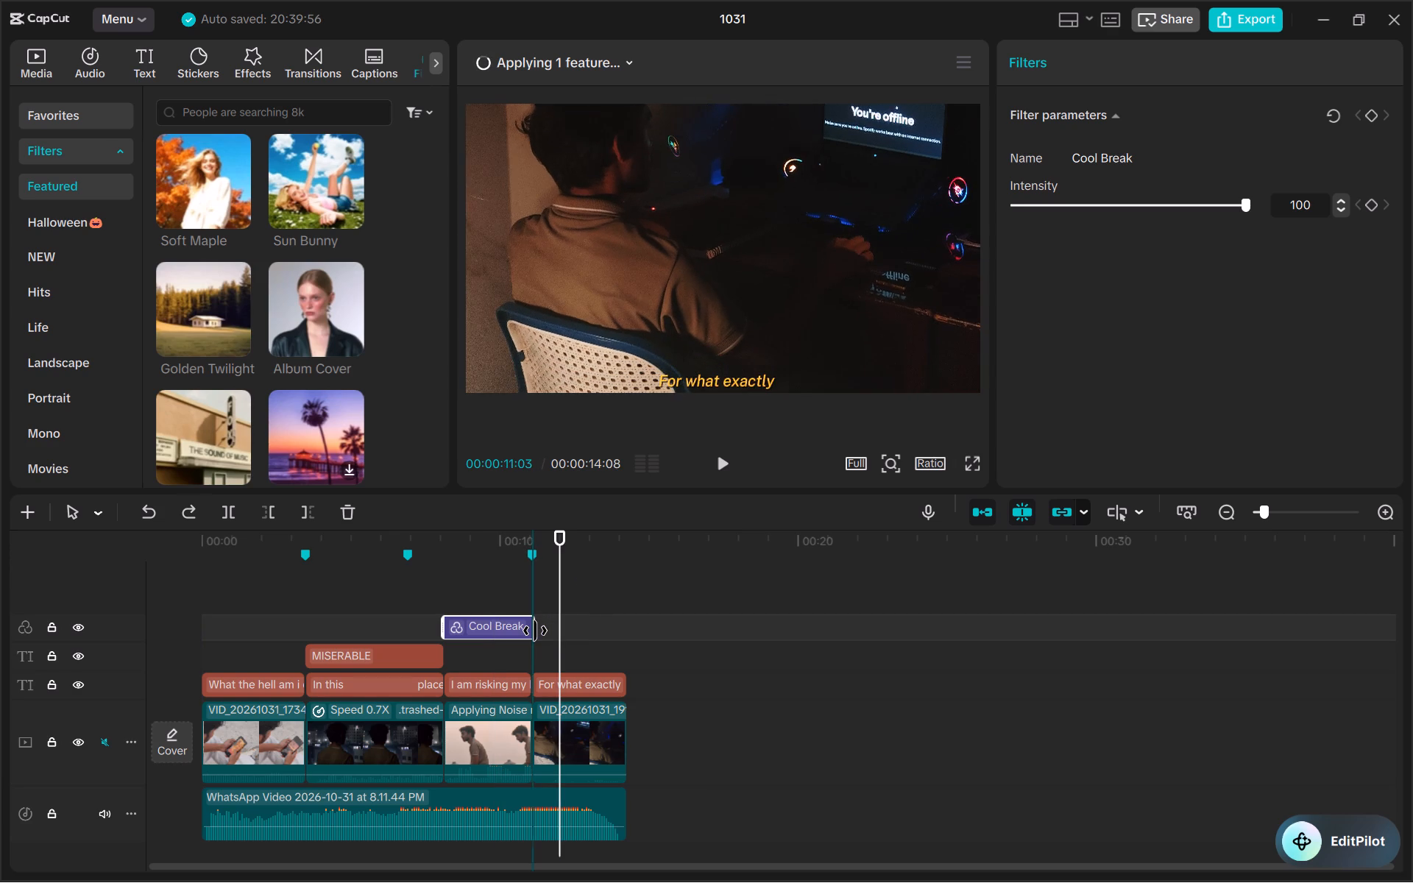
Copy the Cool Break filter onto the "What the hell am i doing here" clip and fit it to that clip's full length.
click(525, 631)
key(ctrl+c)
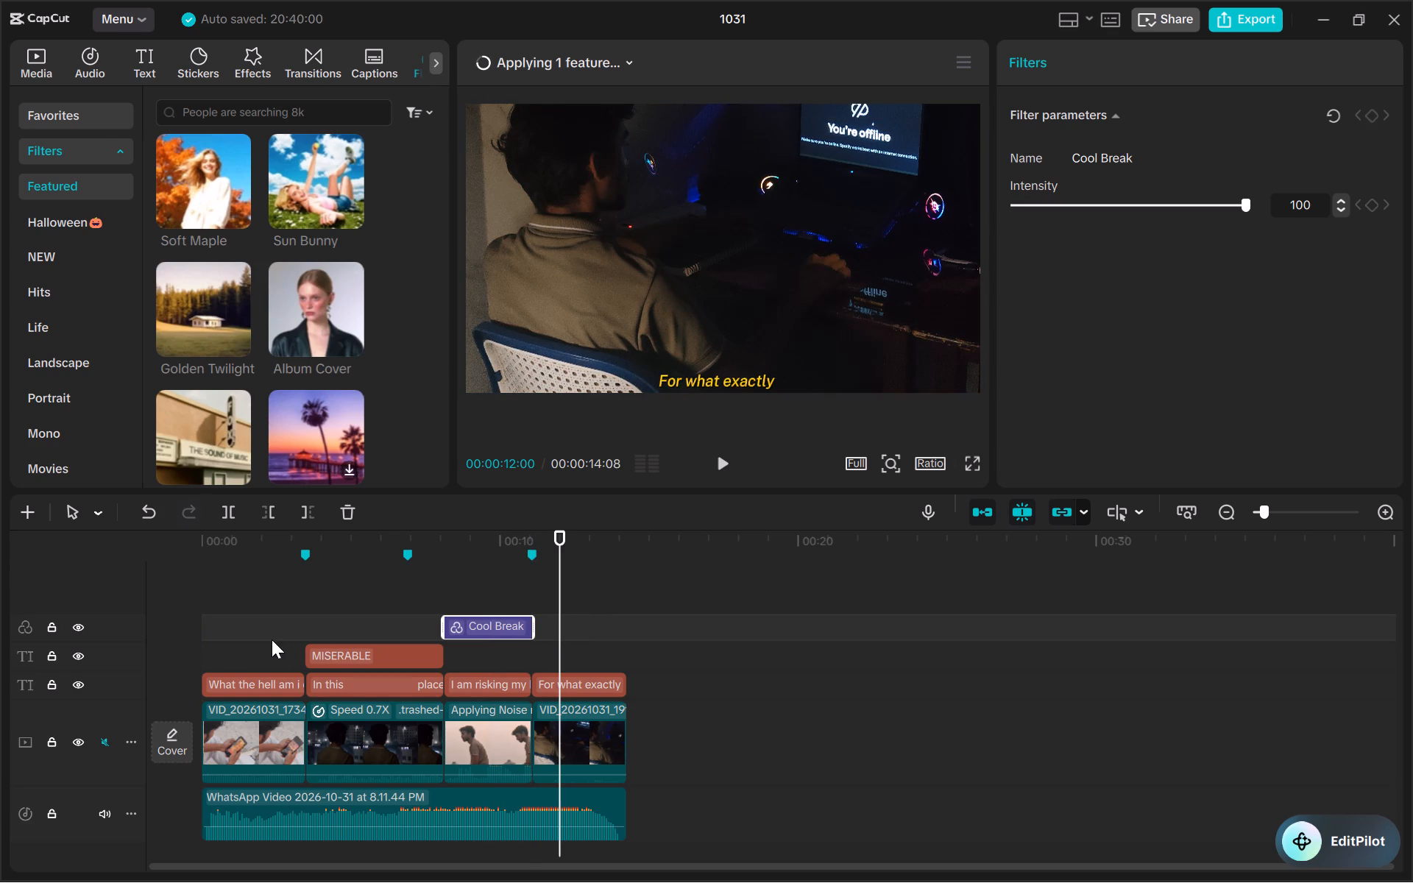
ctrl+click(233, 636)
key(ctrl+c)
key(ctrl+c)
key(ctrl+c)
key(ctrl+c)
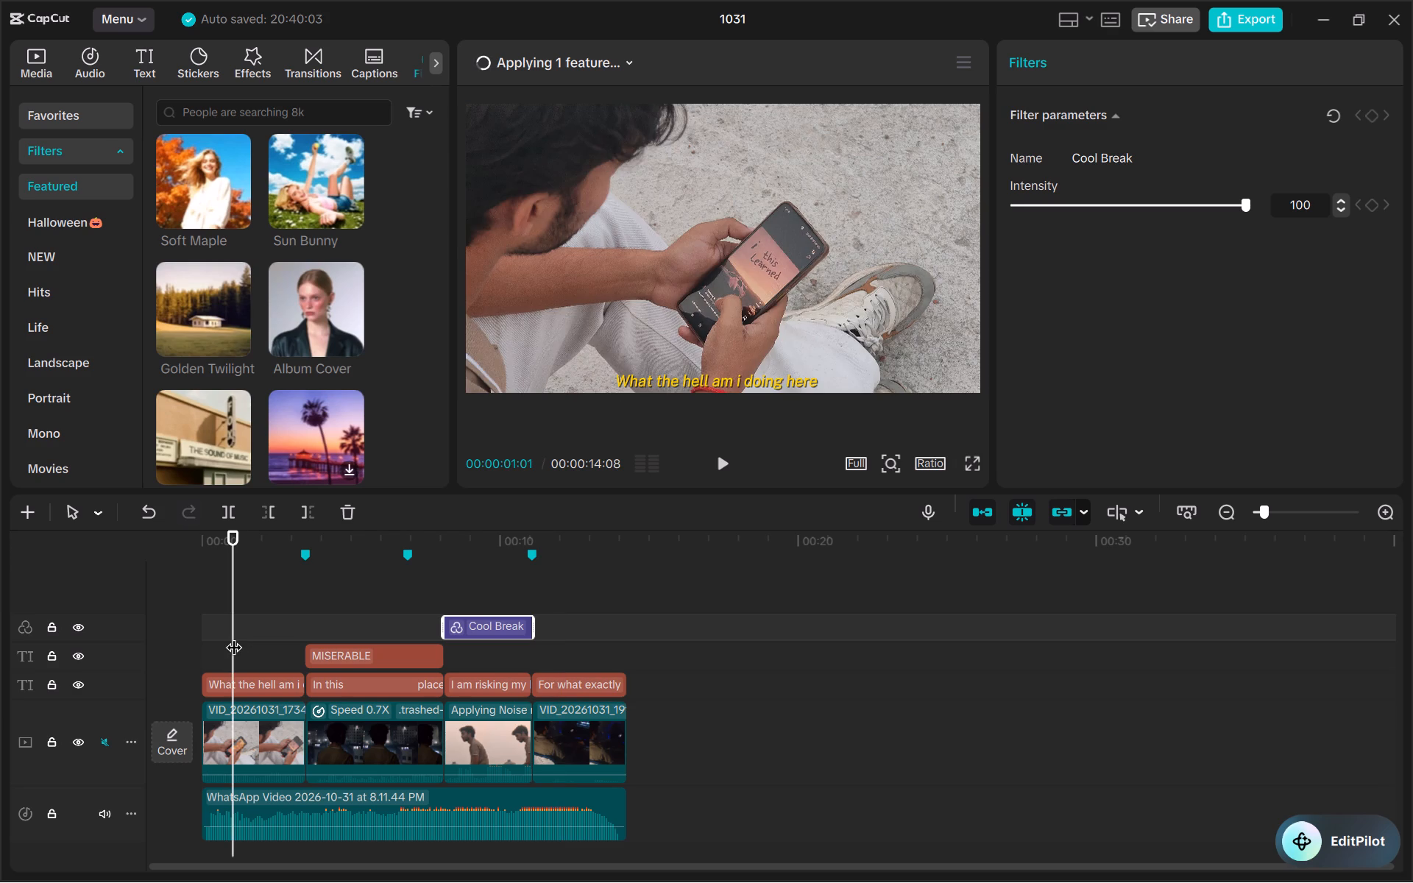
key(ctrl+v)
click(247, 632)
drag(247, 632, 233, 632)
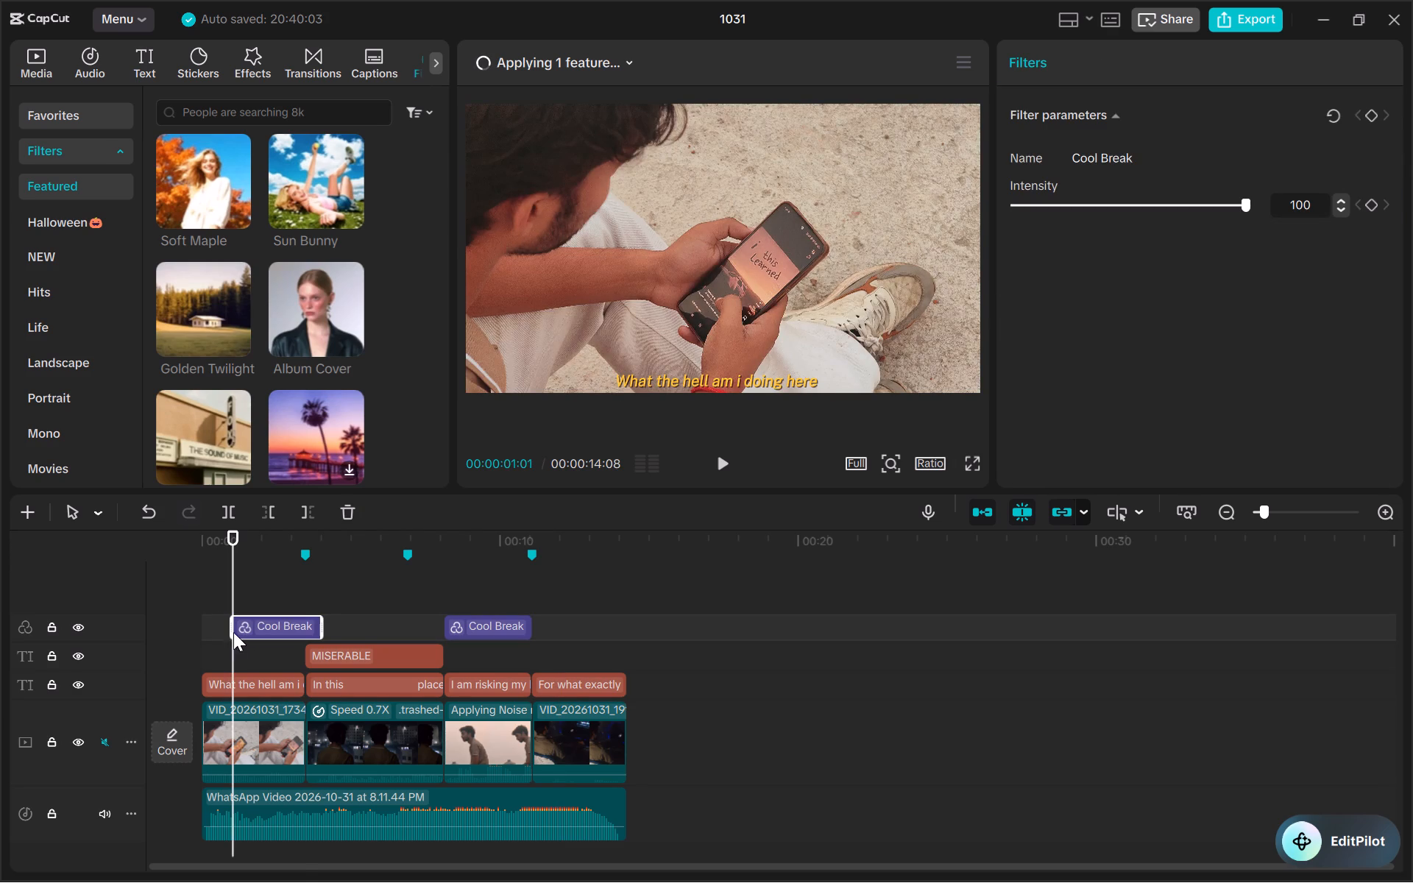
drag(233, 632, 229, 632)
drag(213, 623, 182, 632)
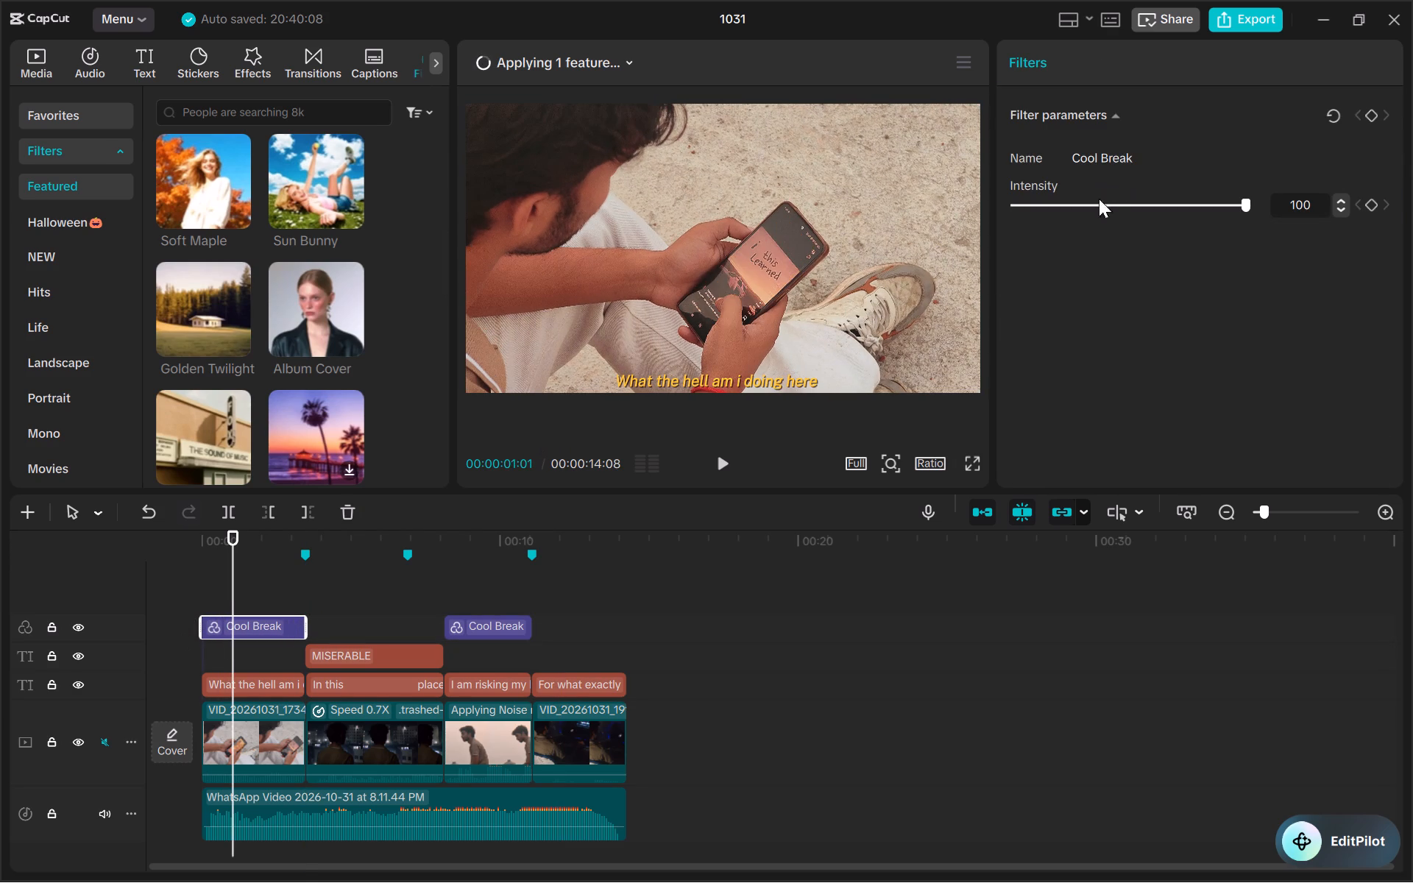
Play the filtered "What the hell am i doing here" shot in full screen from 00:00:01:01 into the next clip.
click(973, 462)
key(space)
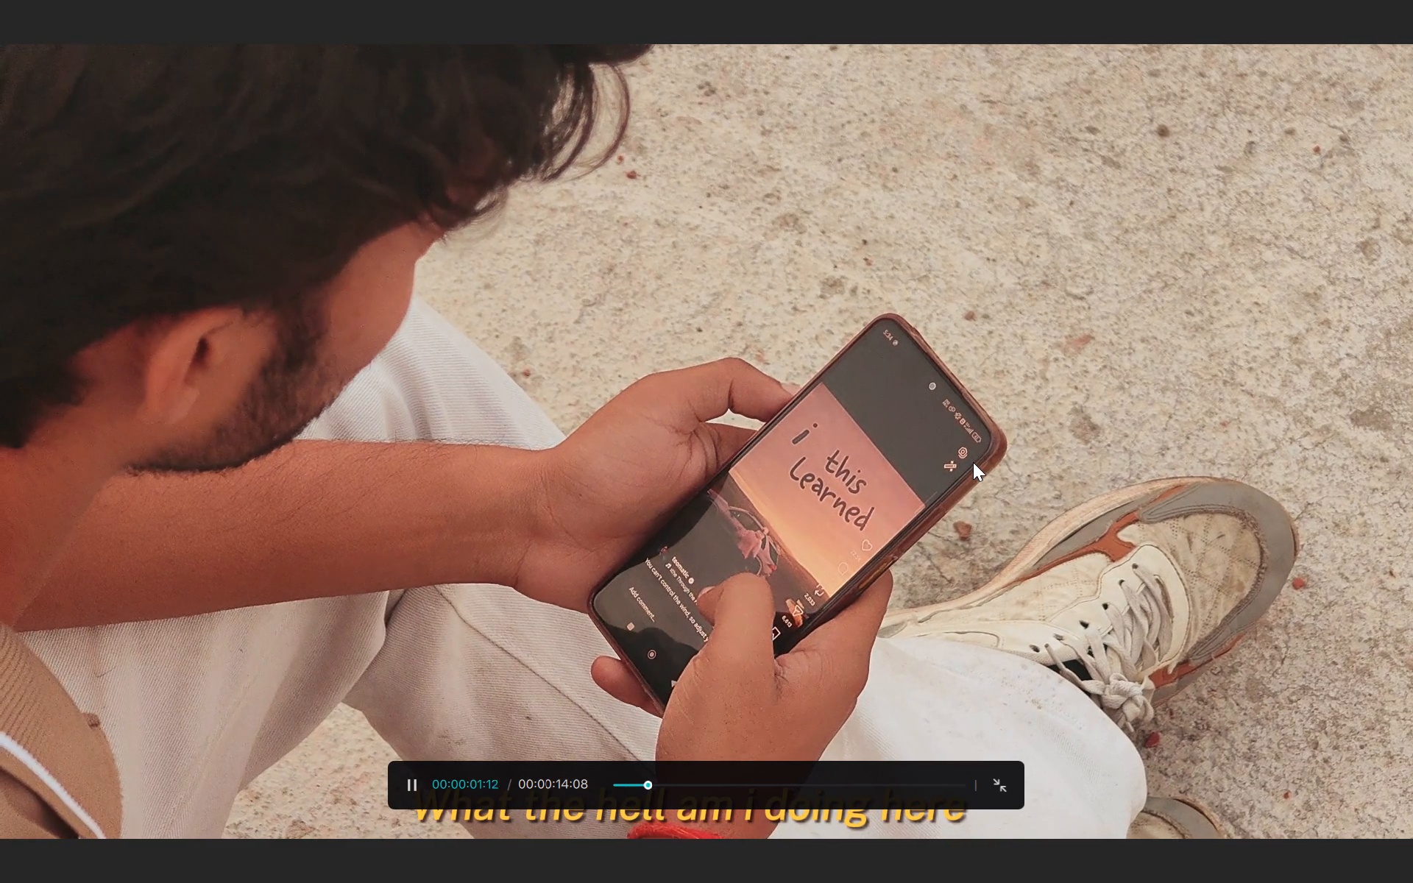
key(Escape)
key(space)
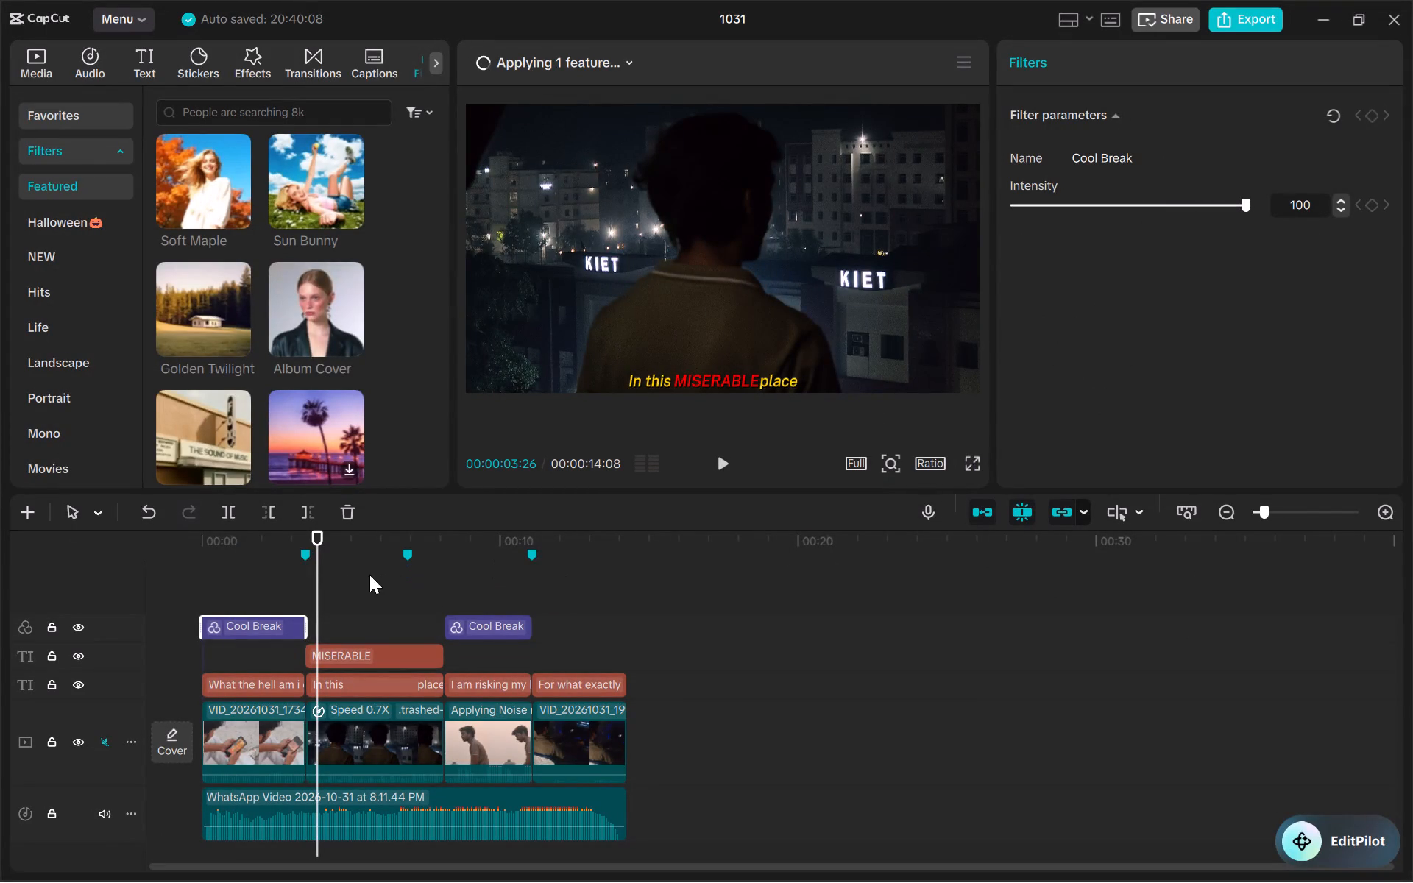
Extend the end of the first Cool Break filter to the second marker, within the "In this MISERABLE place" clip.
drag(310, 621, 396, 618)
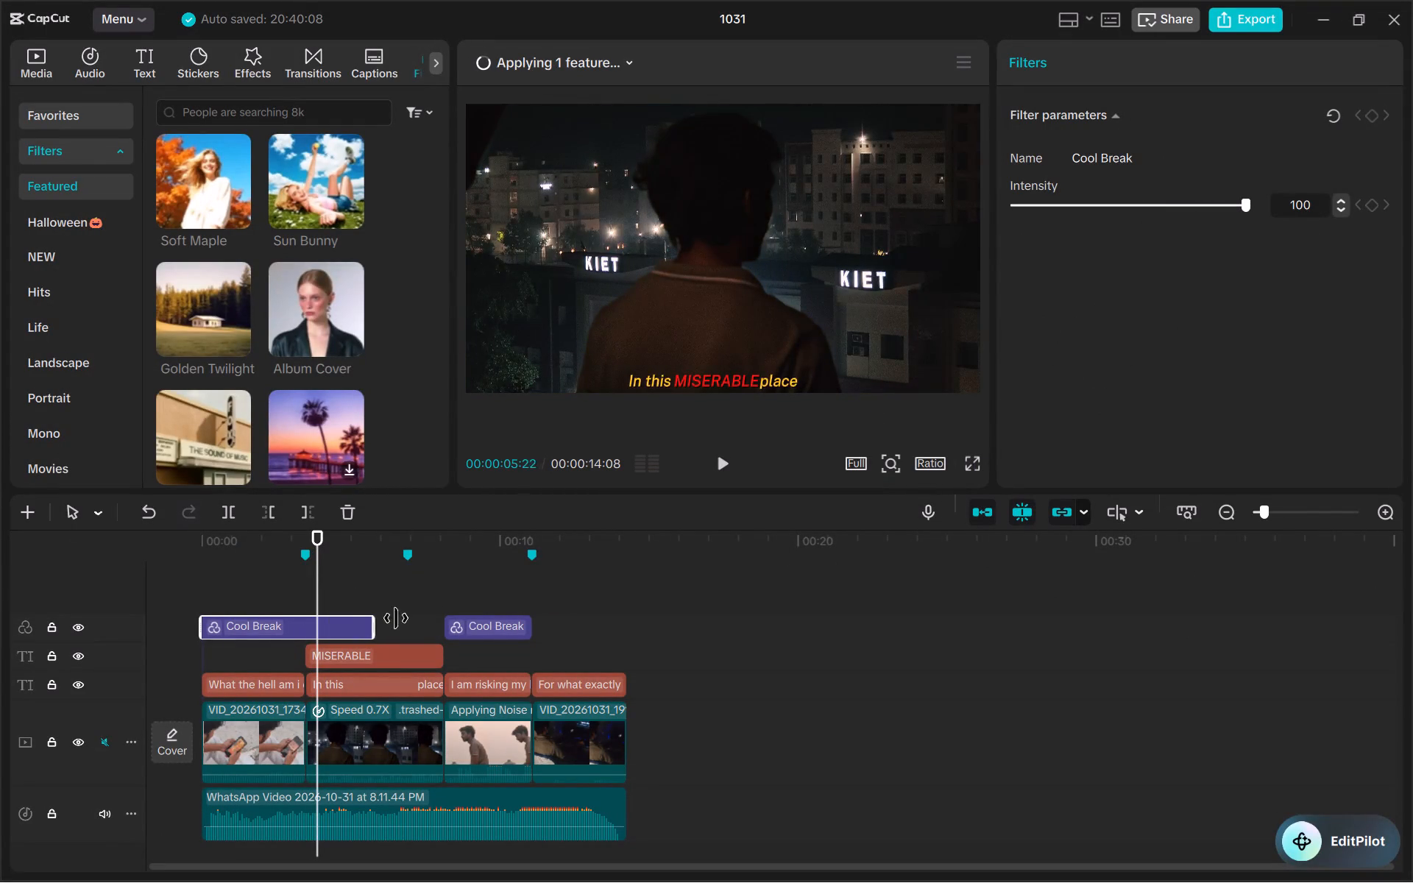
drag(396, 618, 403, 617)
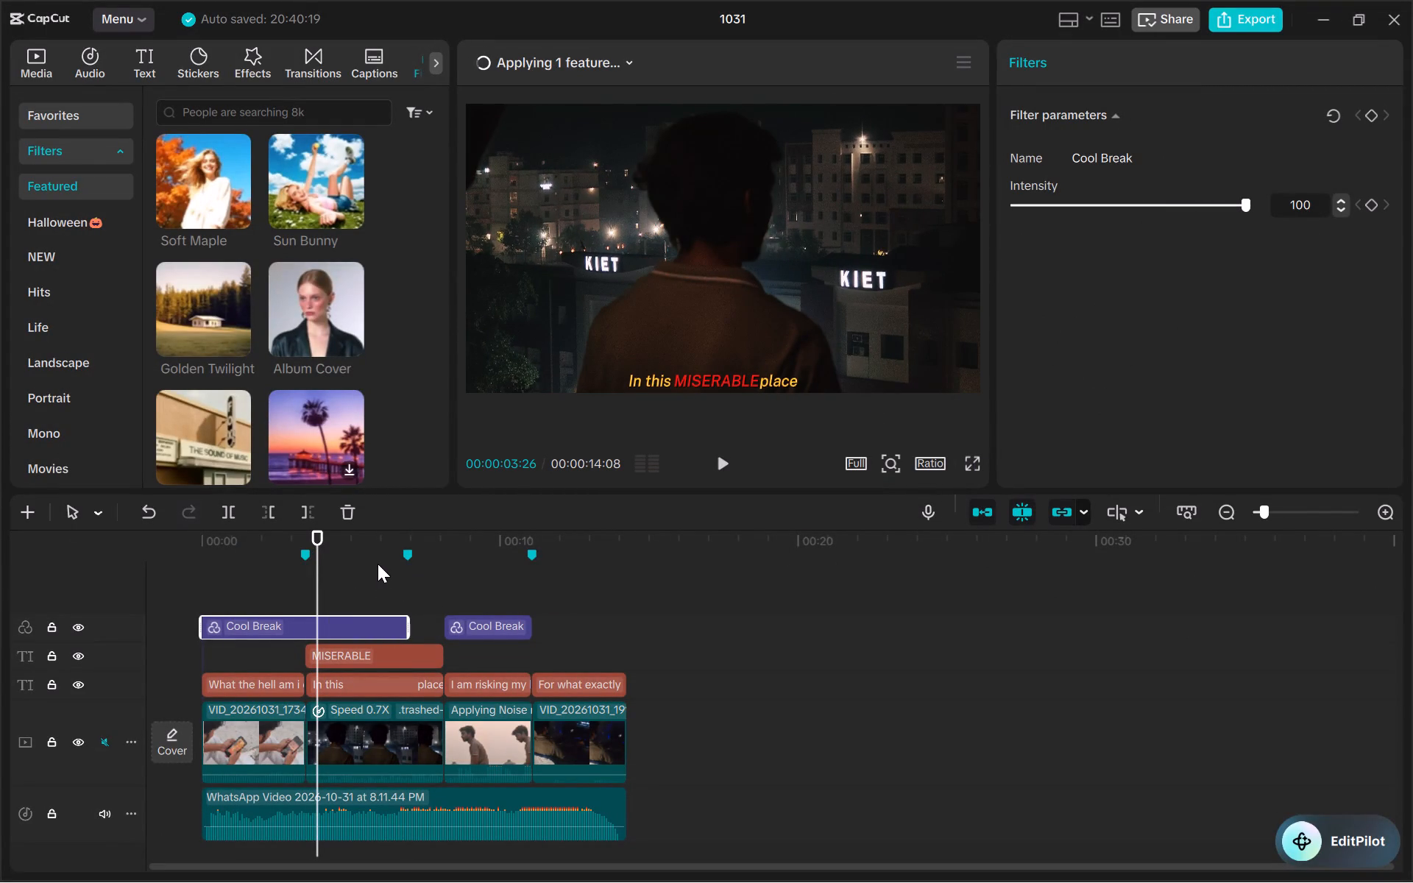
Preview the Santorini Sky filter on the "In this MISERABLE place" shot and add another Cool Break filter at 00:00:03:26.
scroll(328, 280, up, 4)
double_click(199, 210)
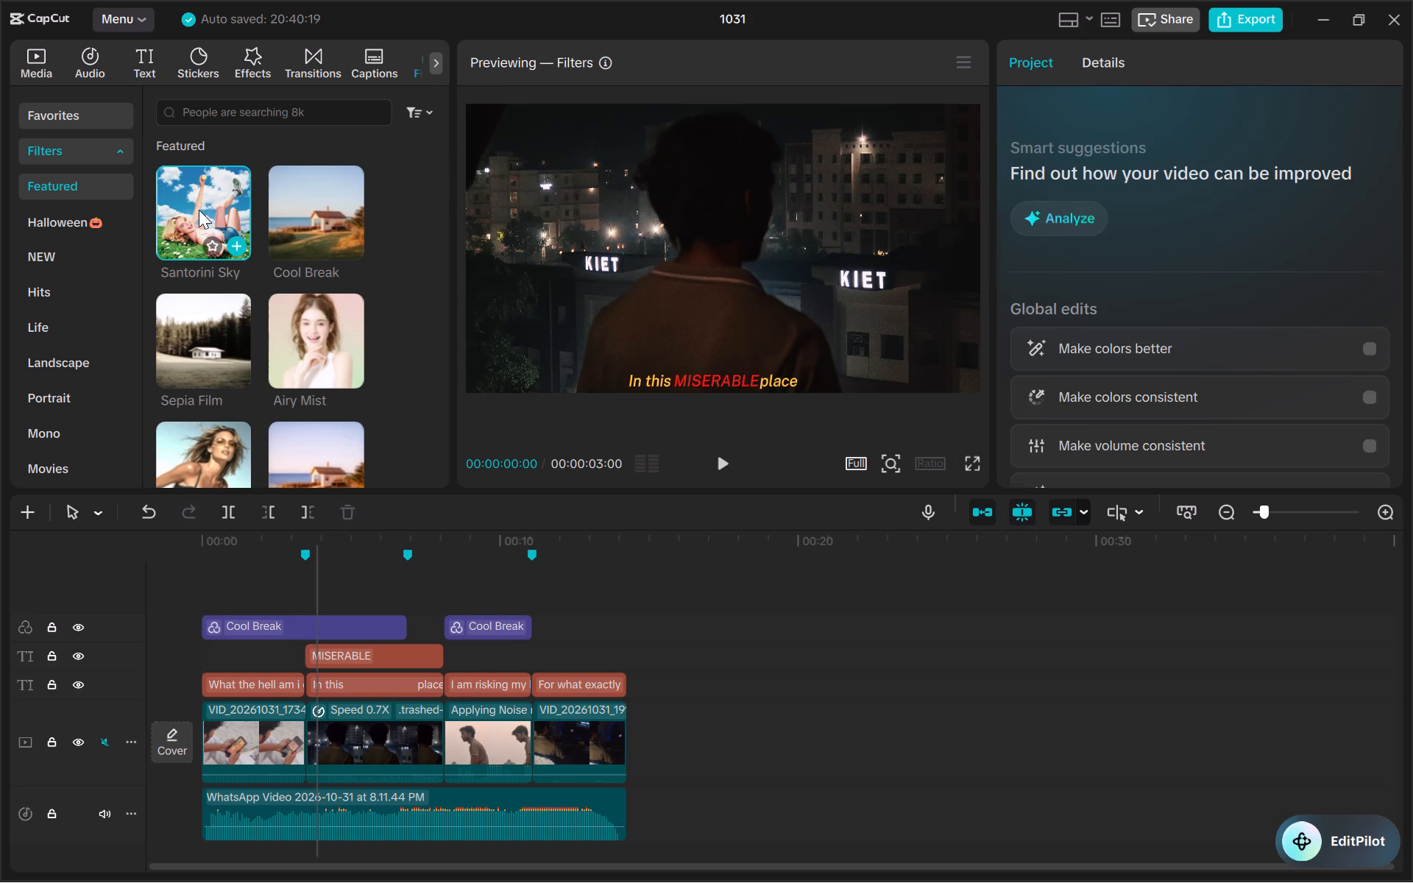
double_click(302, 196)
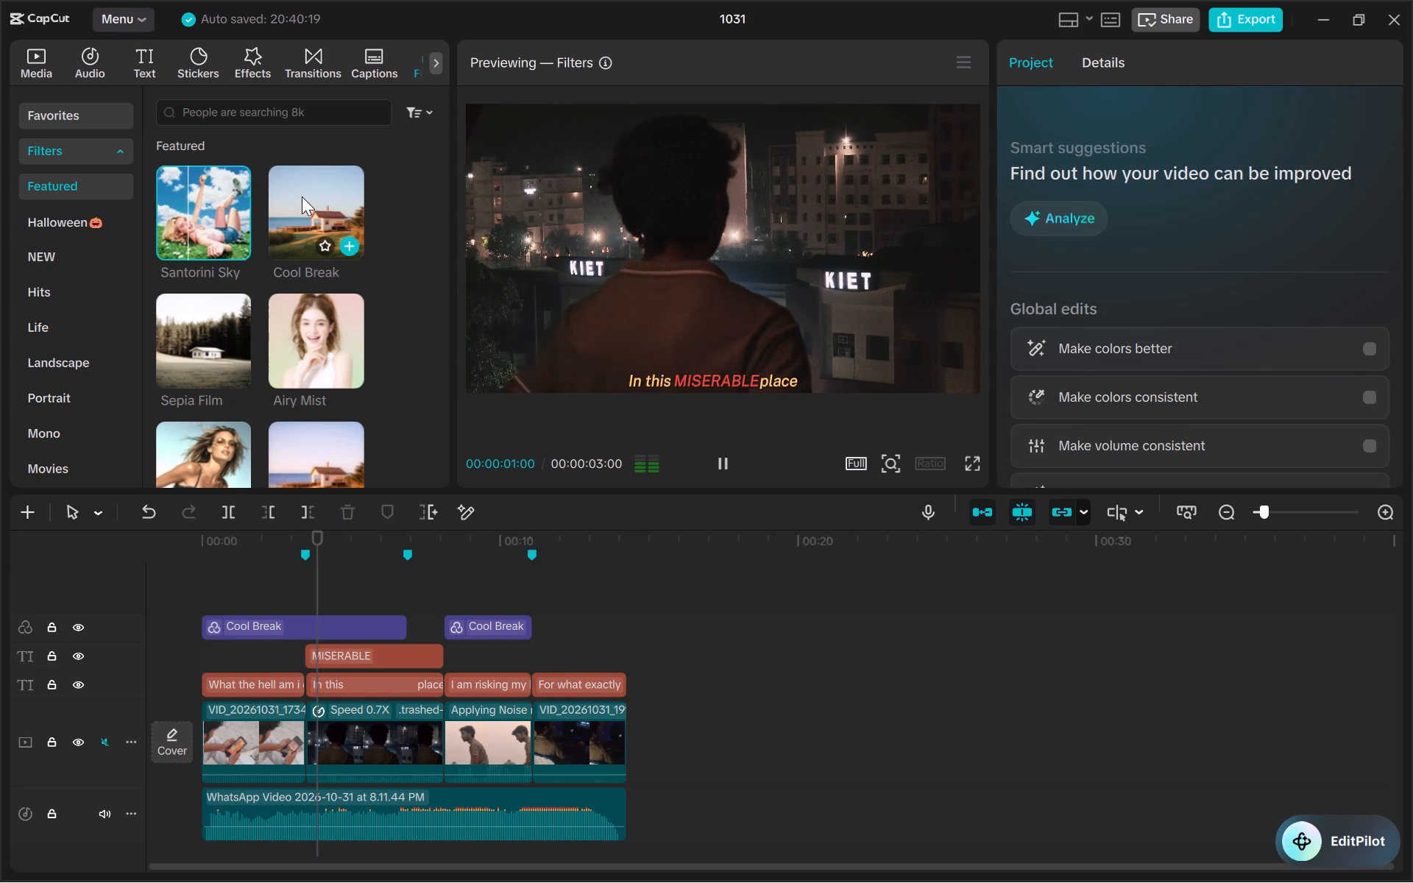
double_click(291, 238)
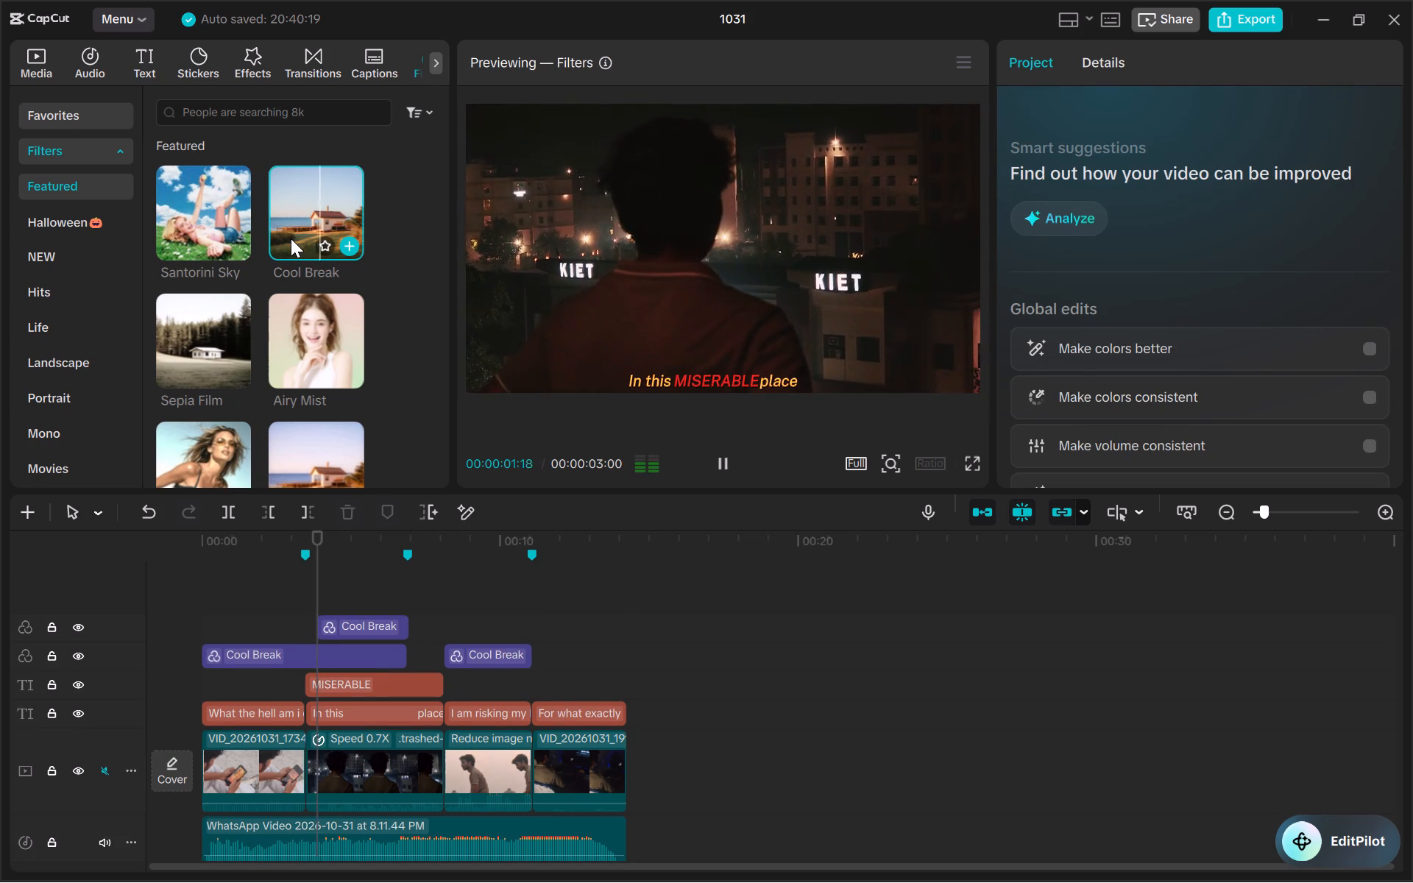
Preview the Sepia Film, Airy Mist, Soft Ivory, Golden Beam, Moody Amber and Witch Fog filters on the "In this MISERABLE place" shot.
double_click(205, 338)
scroll(205, 338, down, 1)
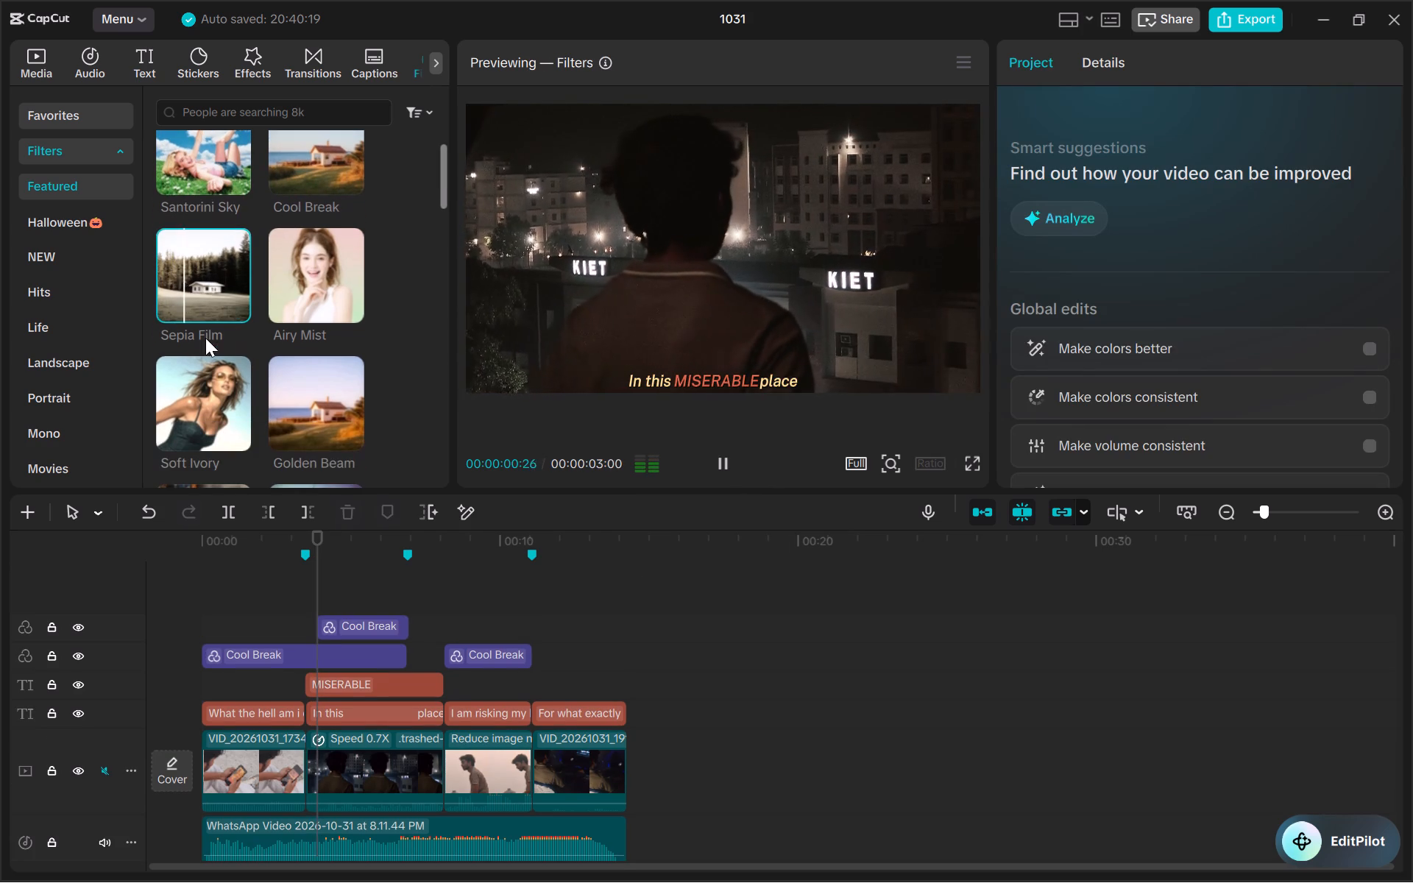
double_click(317, 266)
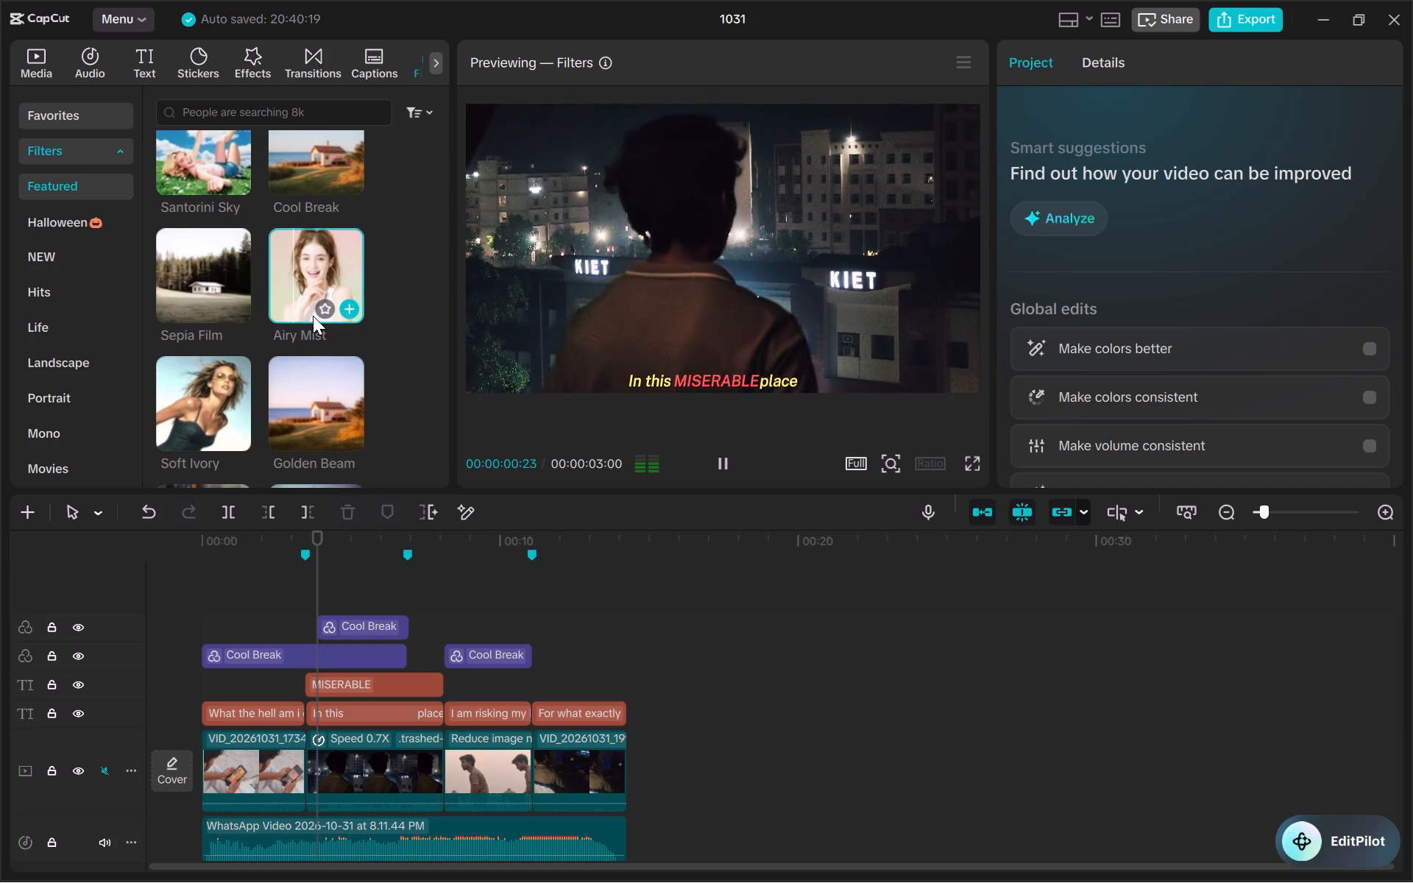
double_click(233, 369)
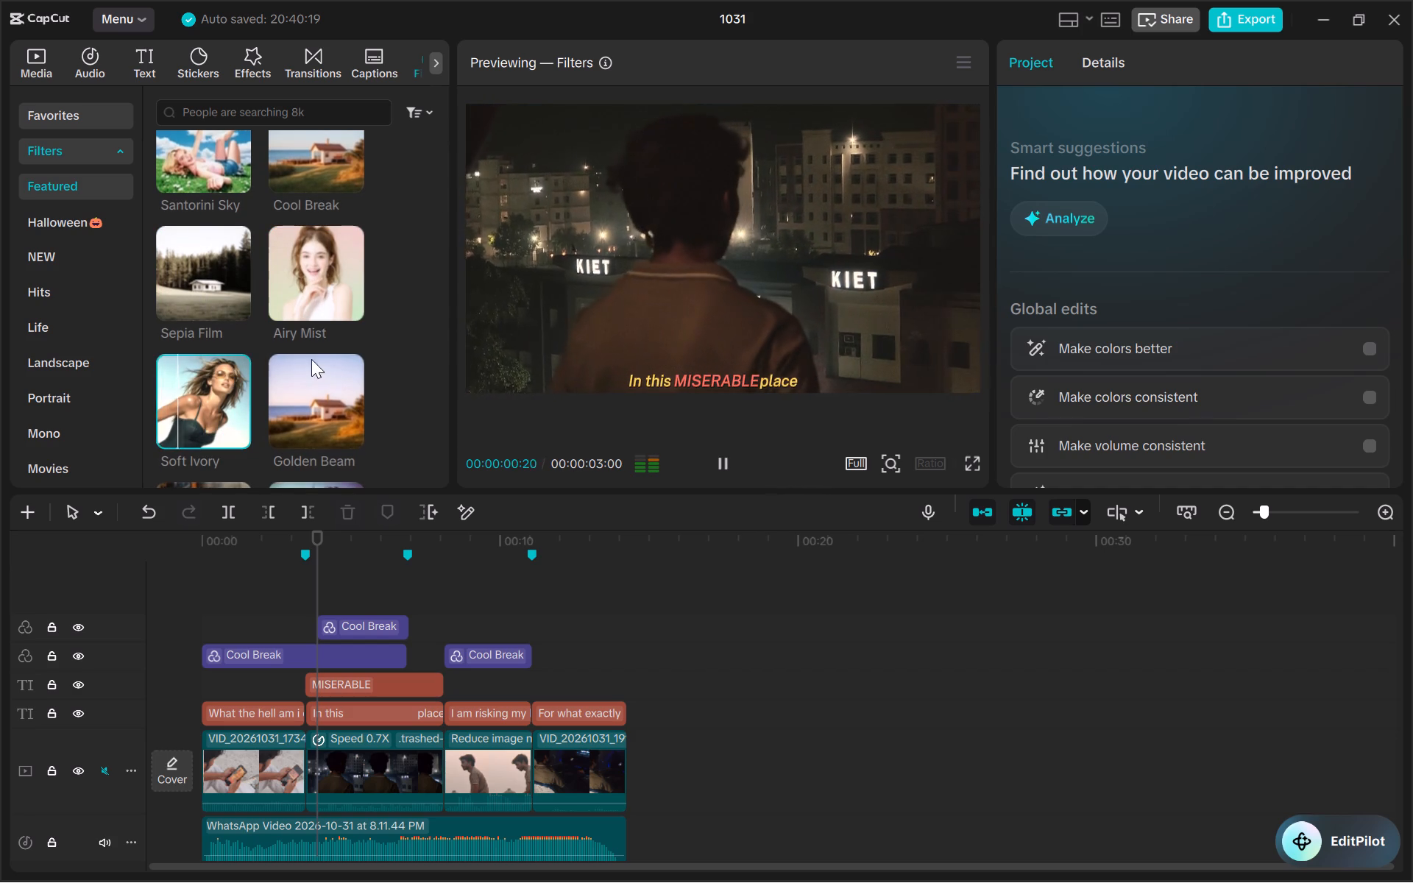
double_click(332, 369)
scroll(332, 369, down, 1)
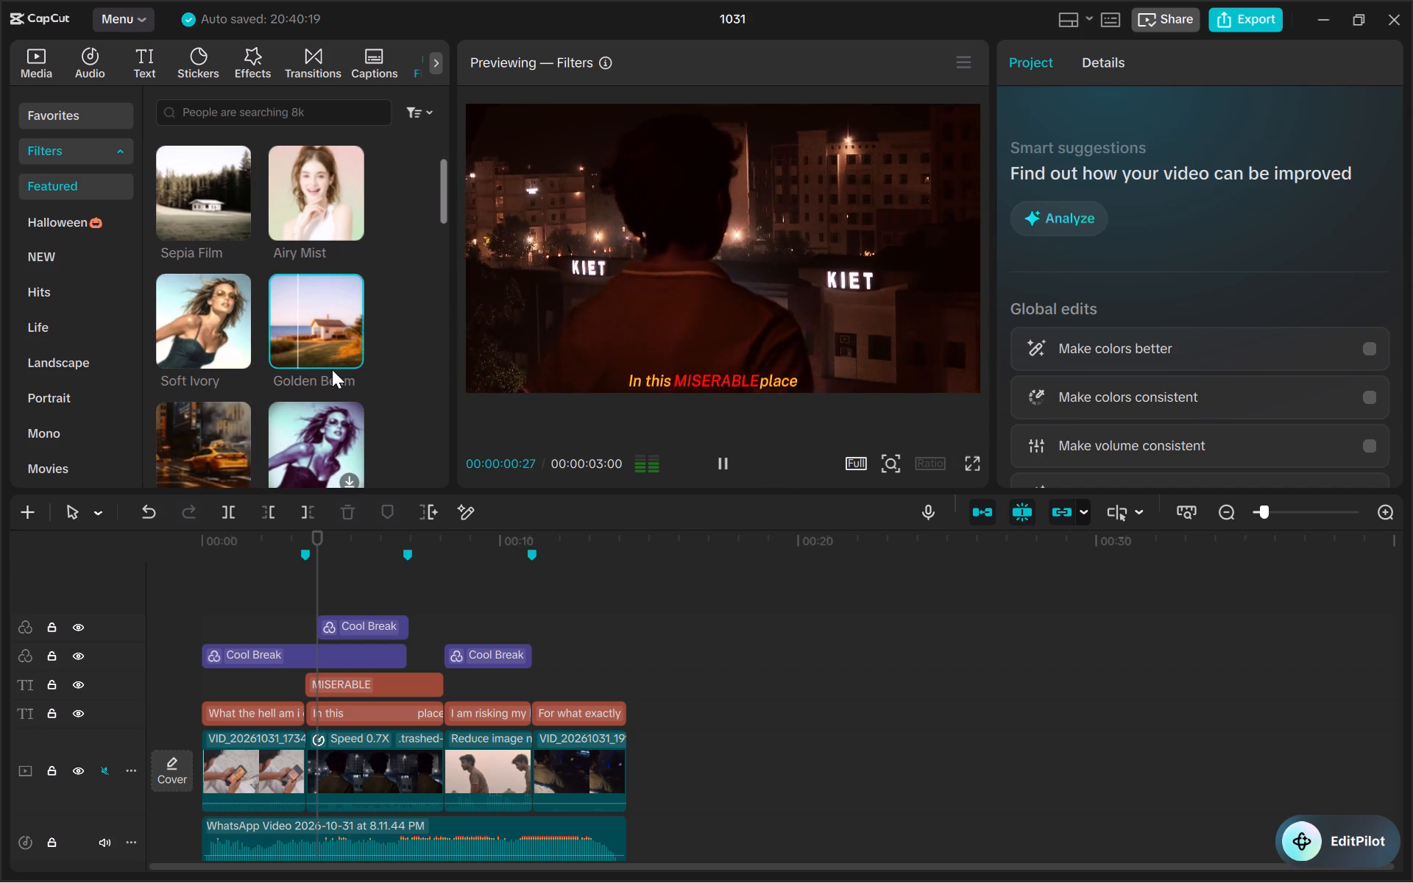
double_click(199, 433)
scroll(199, 433, down, 1)
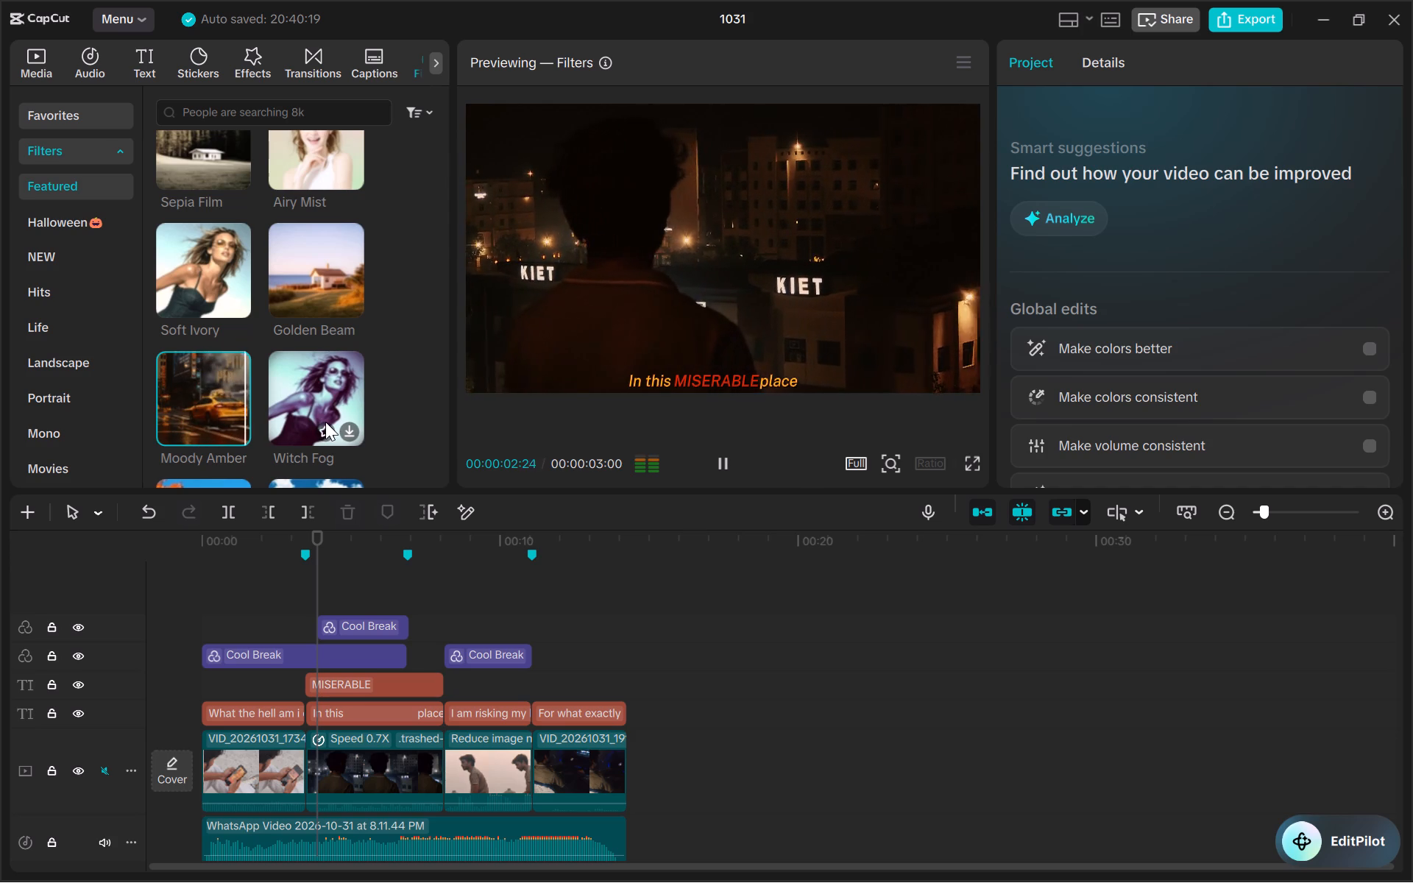
double_click(321, 402)
Try the featured filters from Soft Maple through Dreamy Pink on the "In this MISERABLE place" shot.
scroll(321, 402, down, 1)
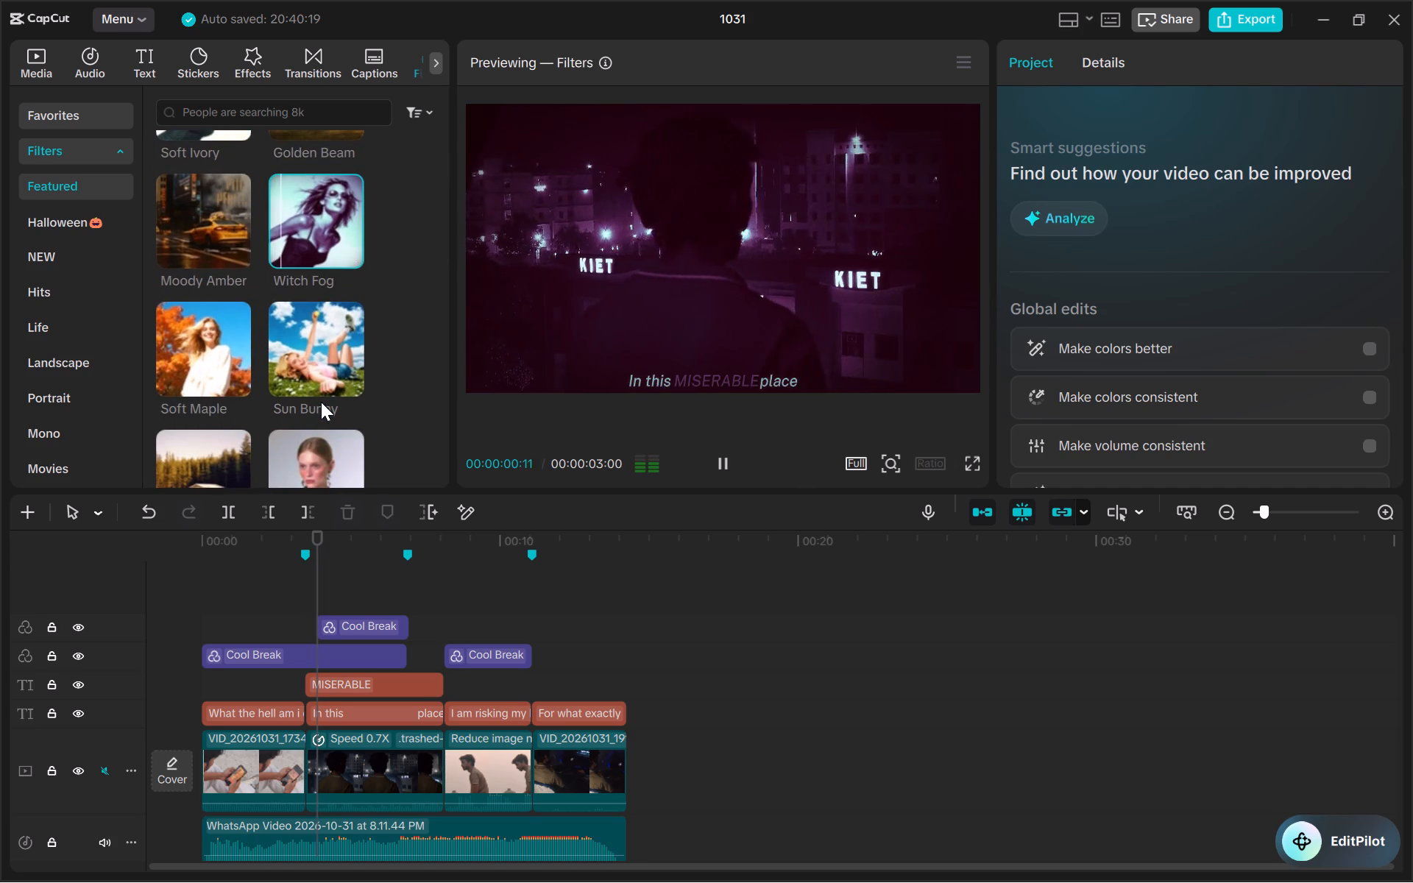
double_click(222, 366)
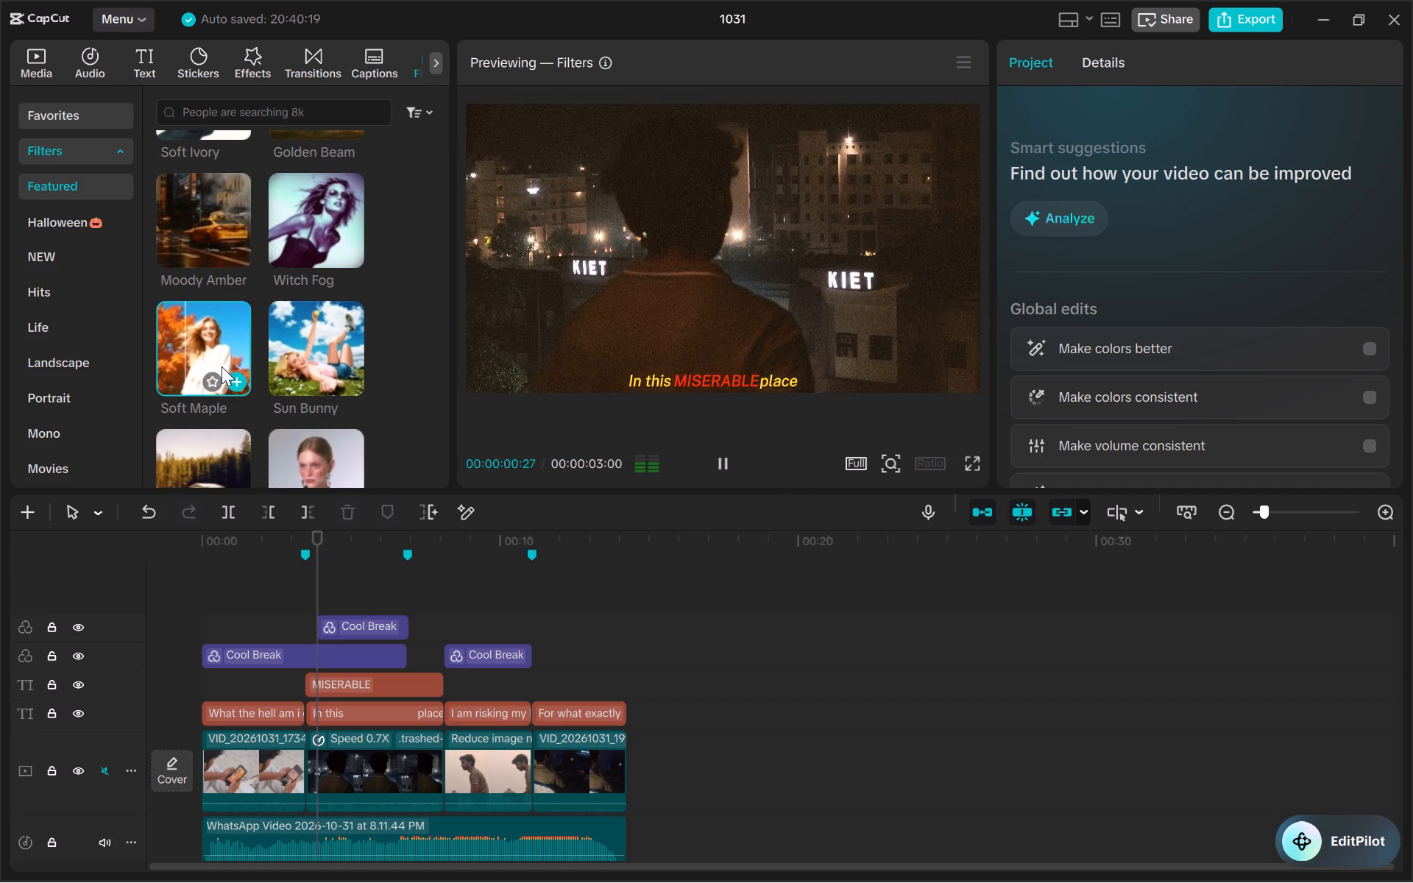
double_click(281, 333)
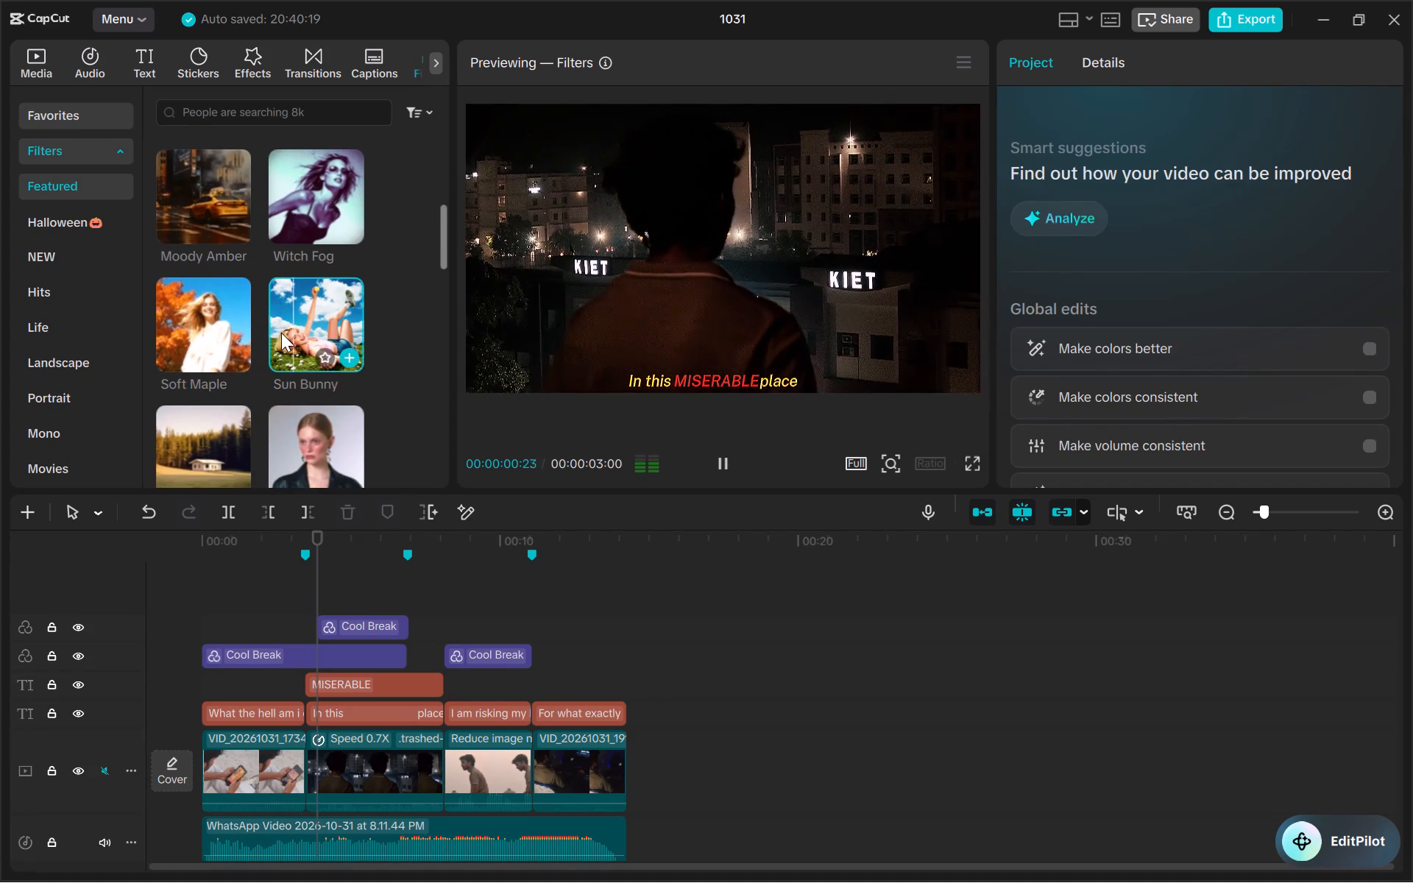
double_click(184, 430)
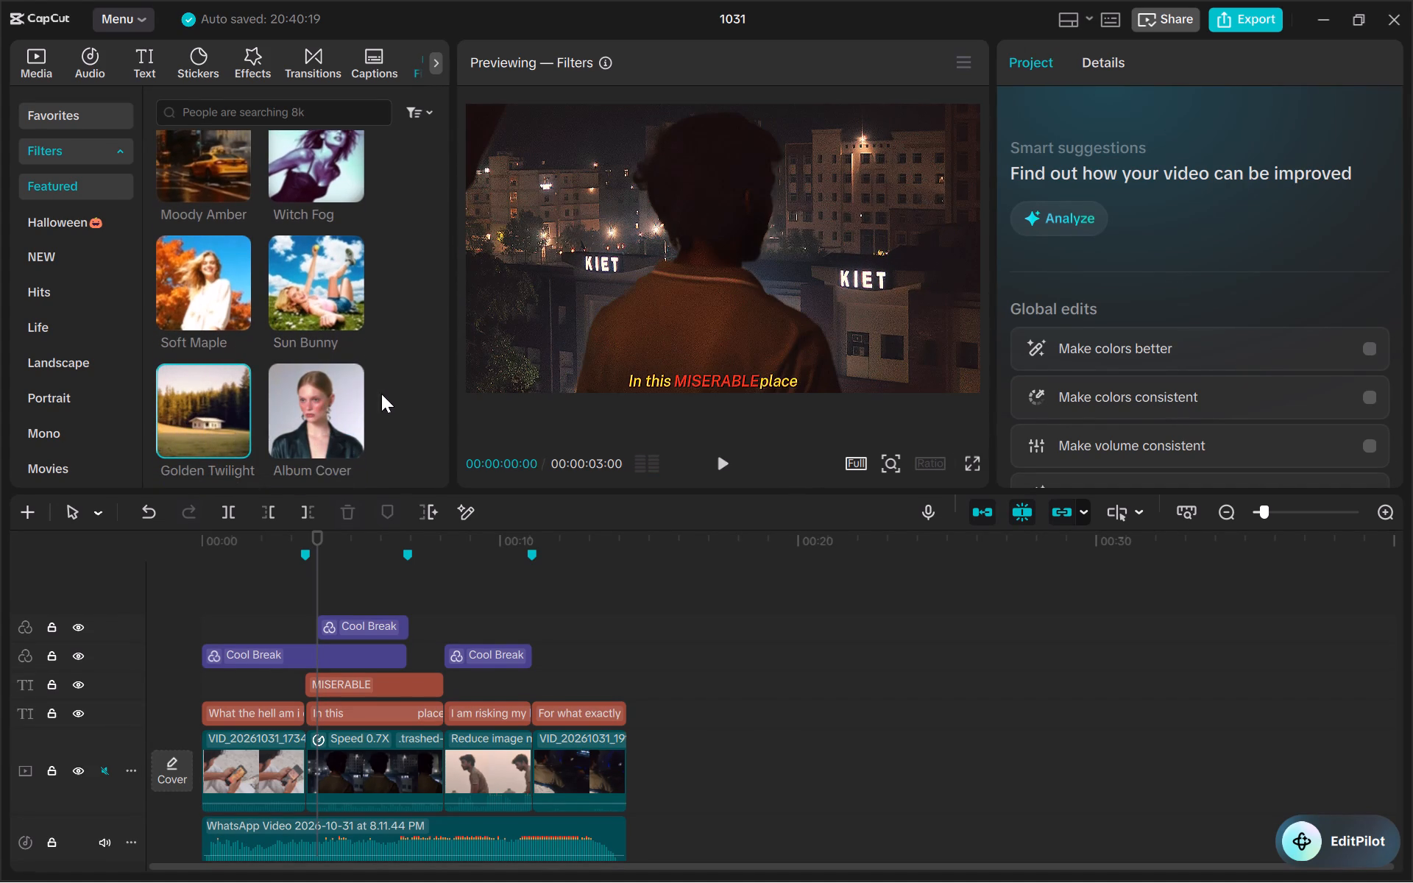
double_click(311, 403)
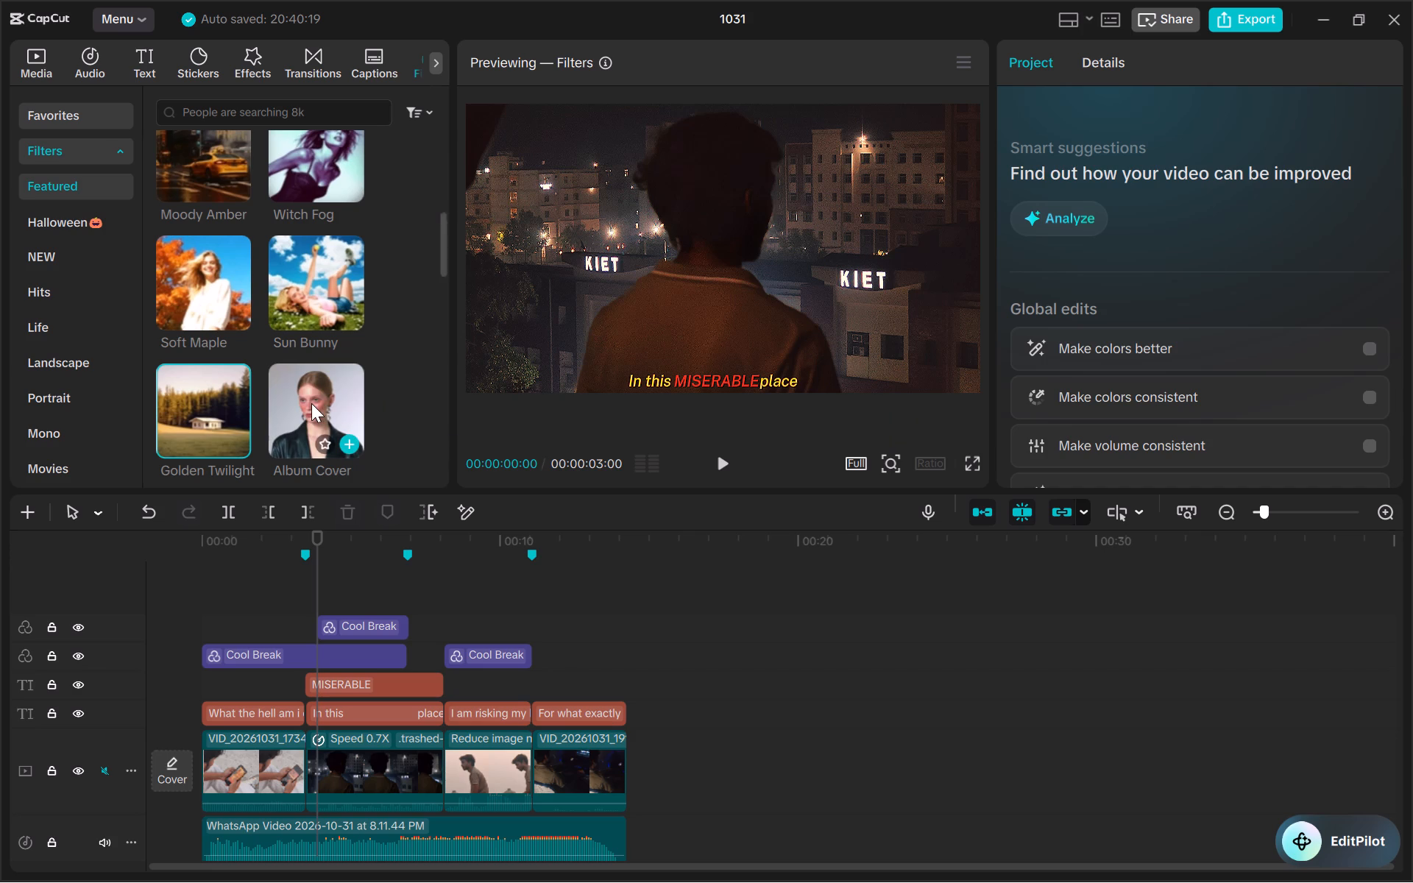
scroll(311, 403, down, 1)
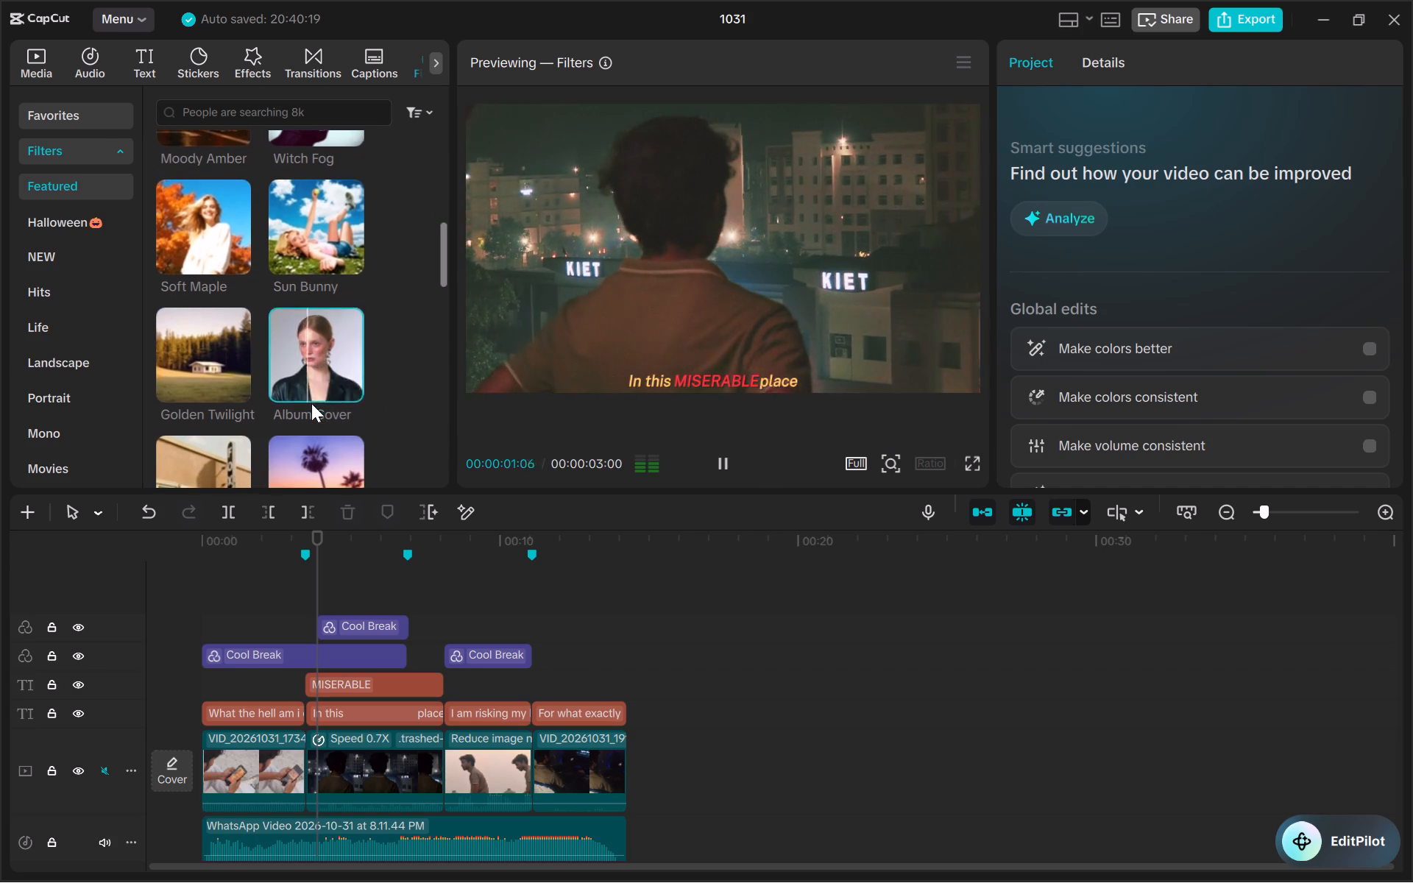
double_click(179, 475)
scroll(179, 475, down, 1)
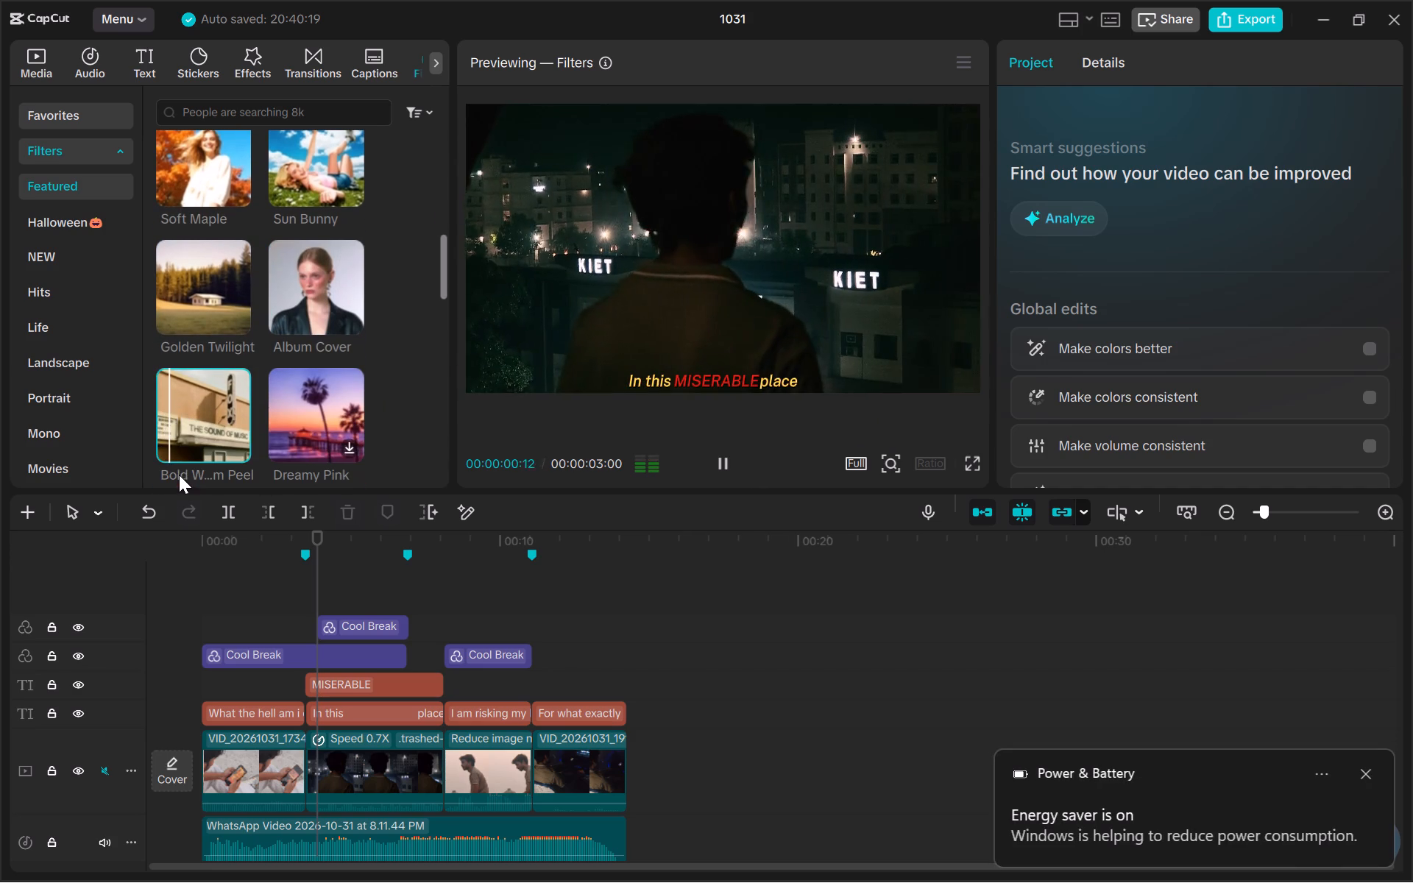
double_click(286, 418)
Try the Polaroid 680, Bouquet Love, Sweetie Pie, Coast Flash, Muted Rose and Soft Peel Pink filters on the "In this MISERABLE place" shot.
scroll(286, 418, down, 1)
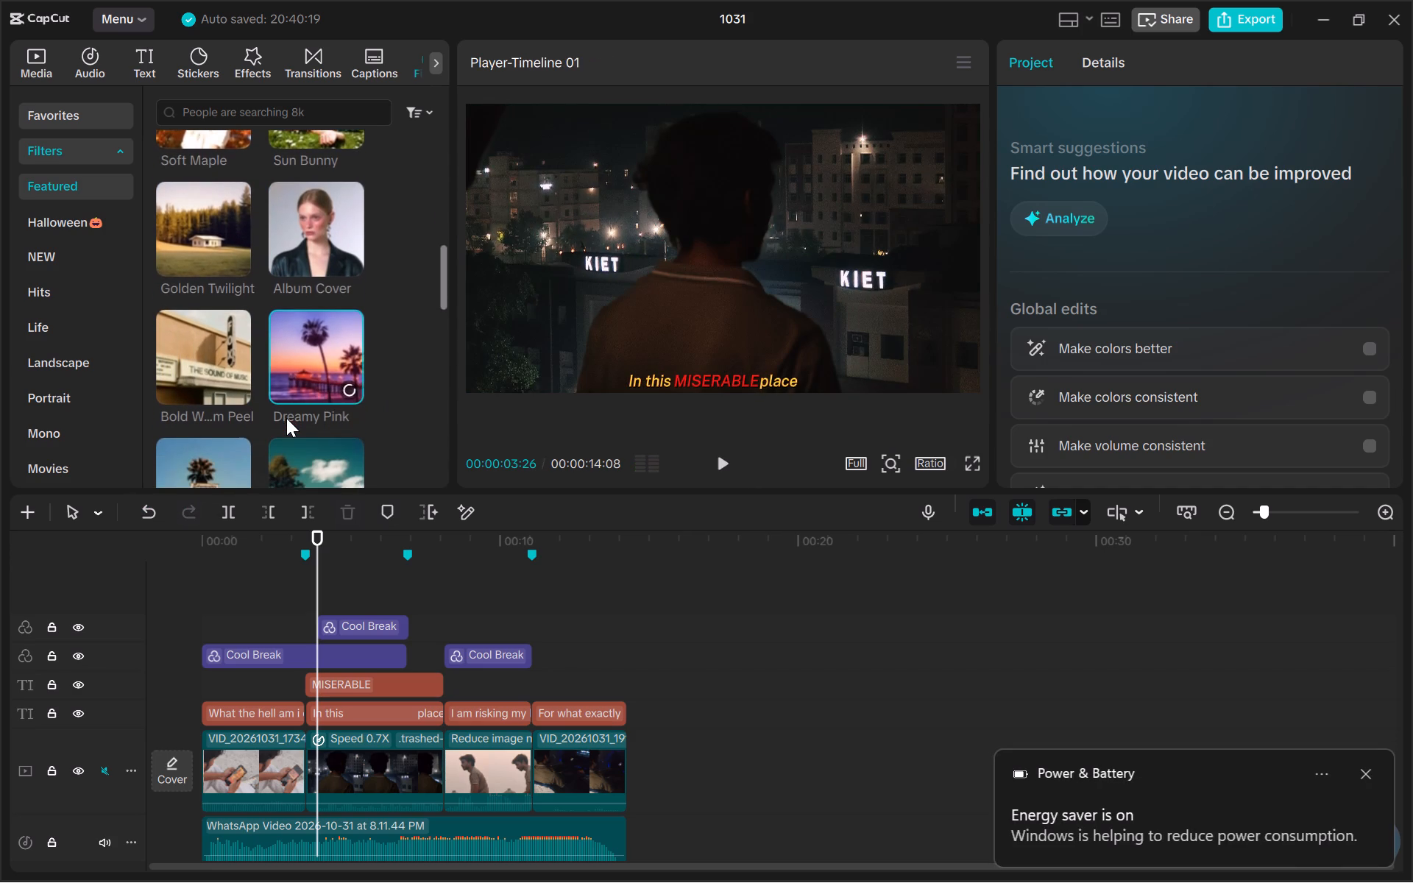
double_click(178, 423)
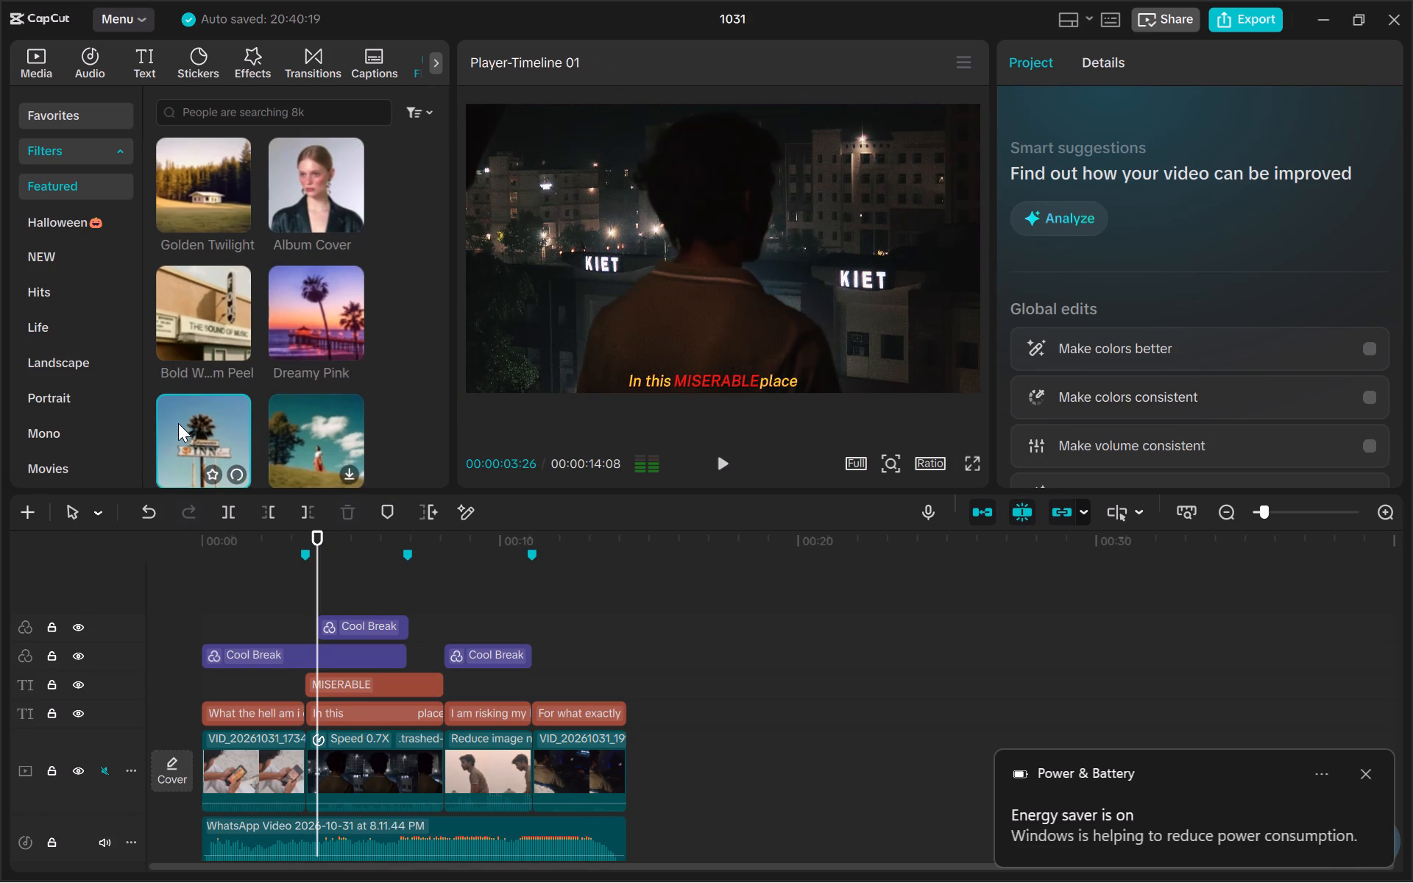
scroll(178, 423, down, 1)
double_click(300, 394)
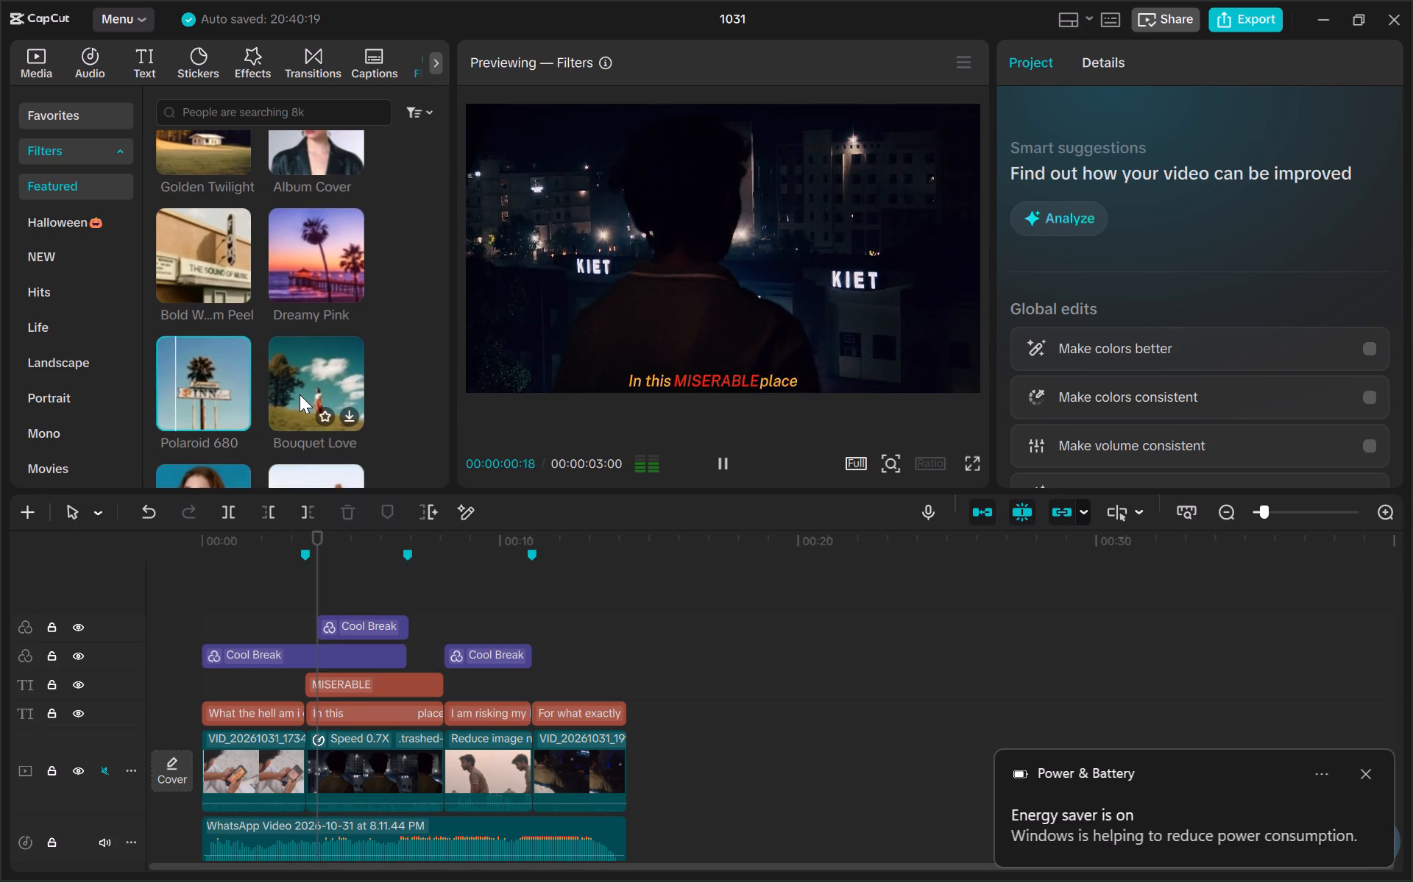
scroll(300, 394, down, 1)
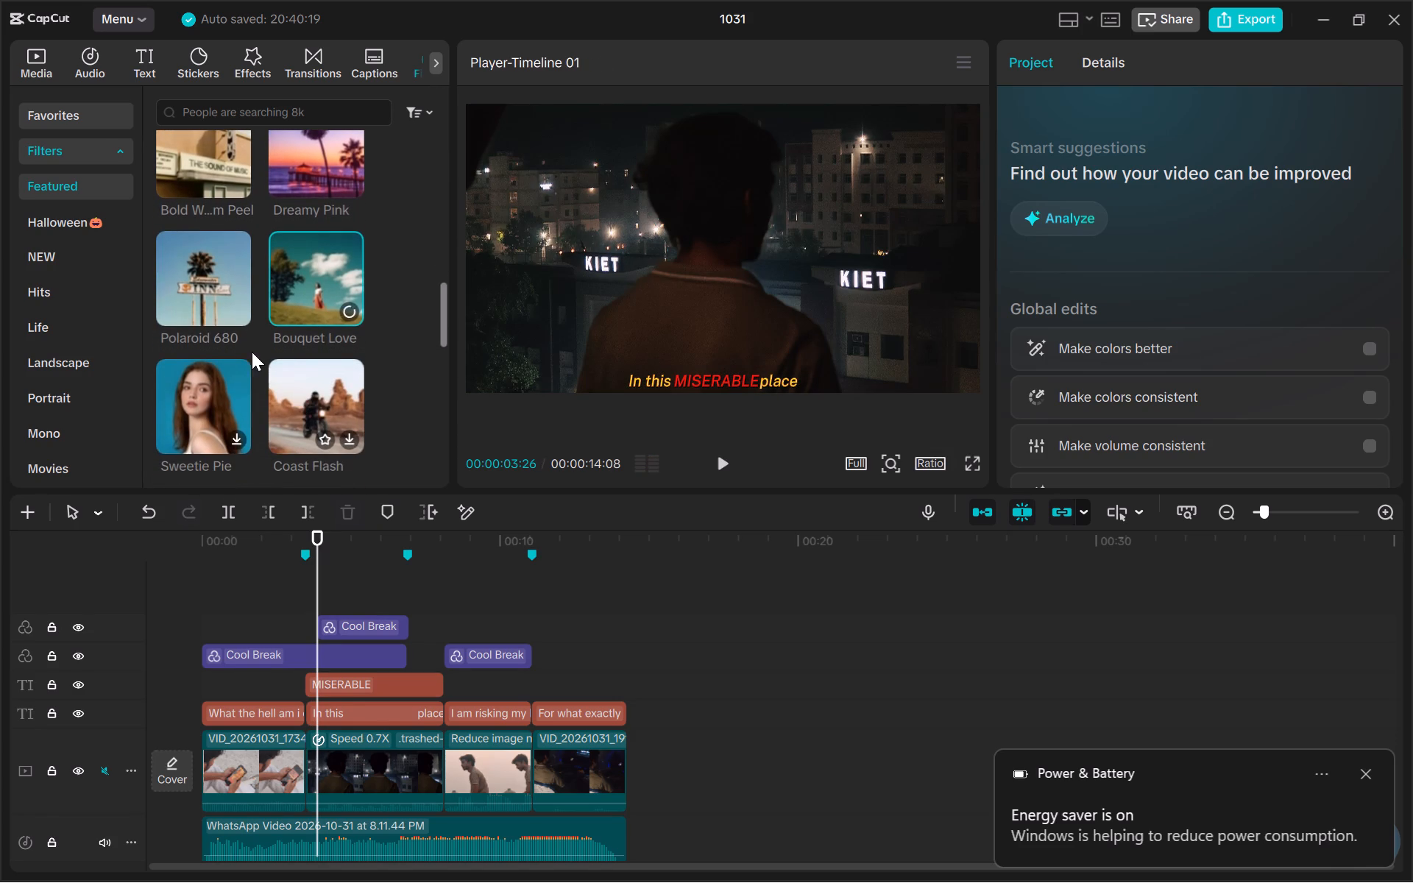
double_click(199, 387)
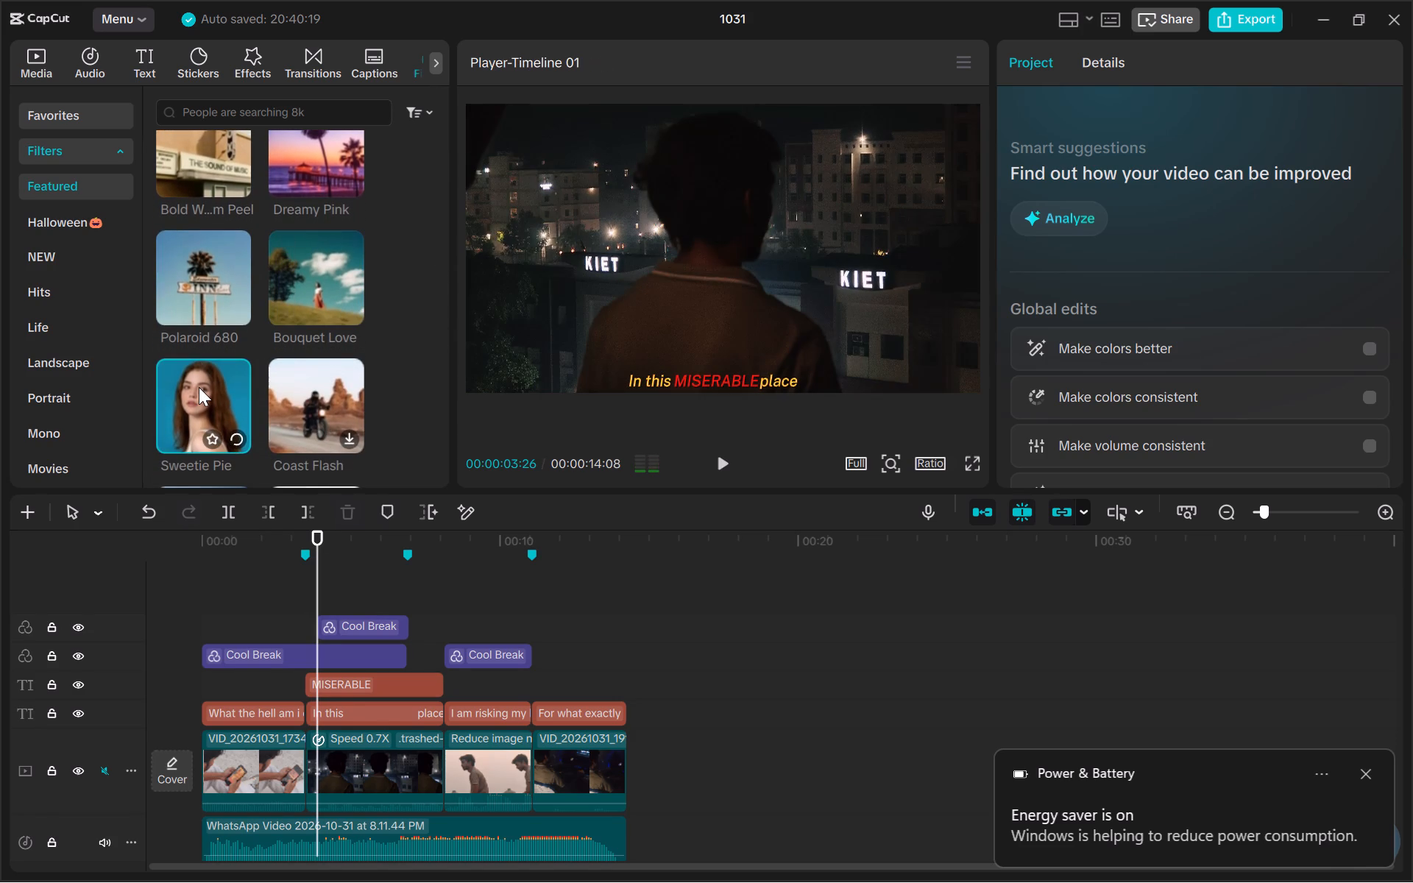
scroll(199, 387, down, 1)
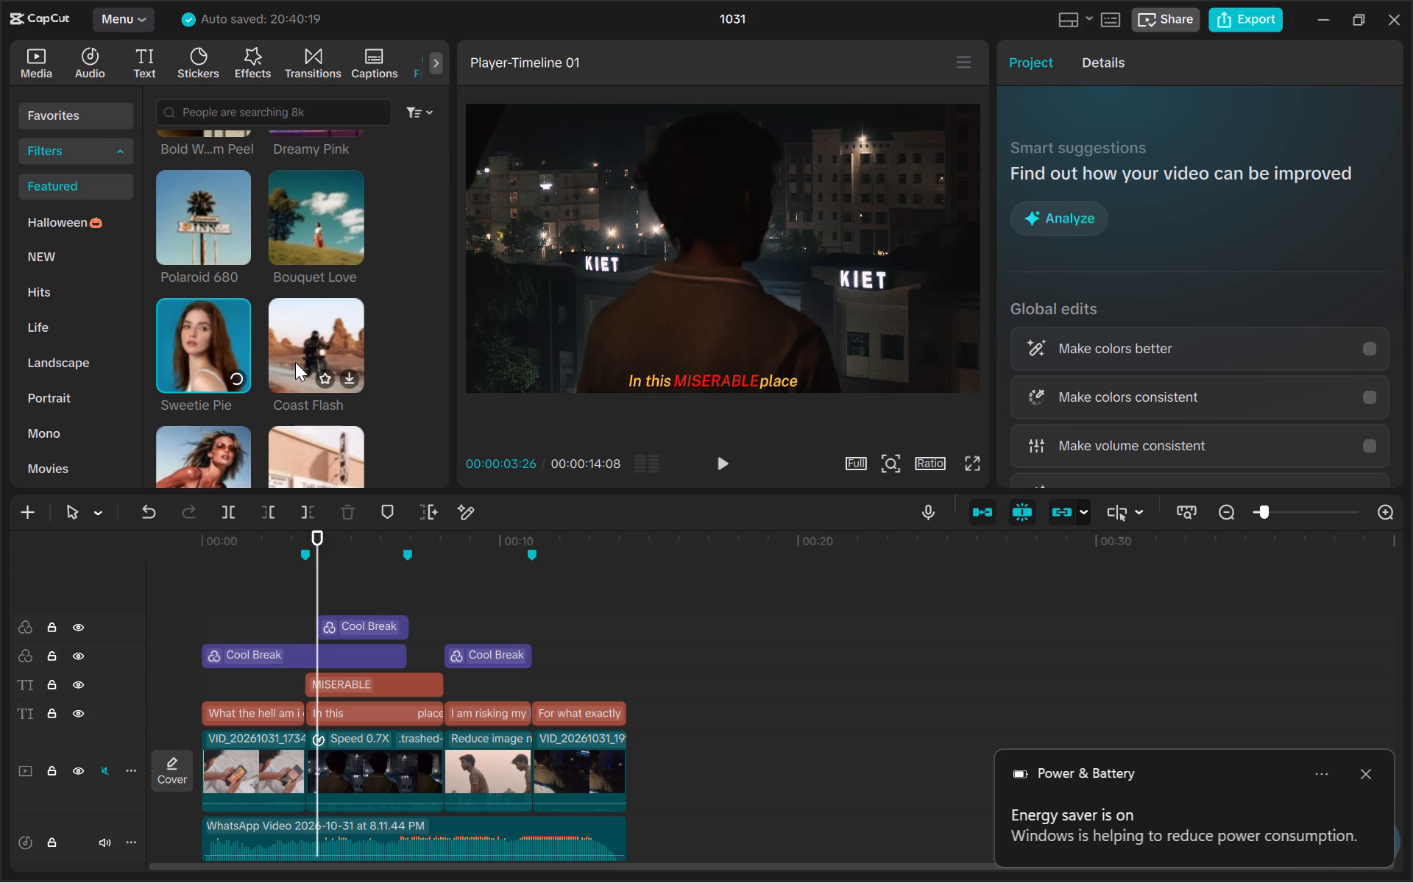
double_click(308, 340)
scroll(308, 340, down, 1)
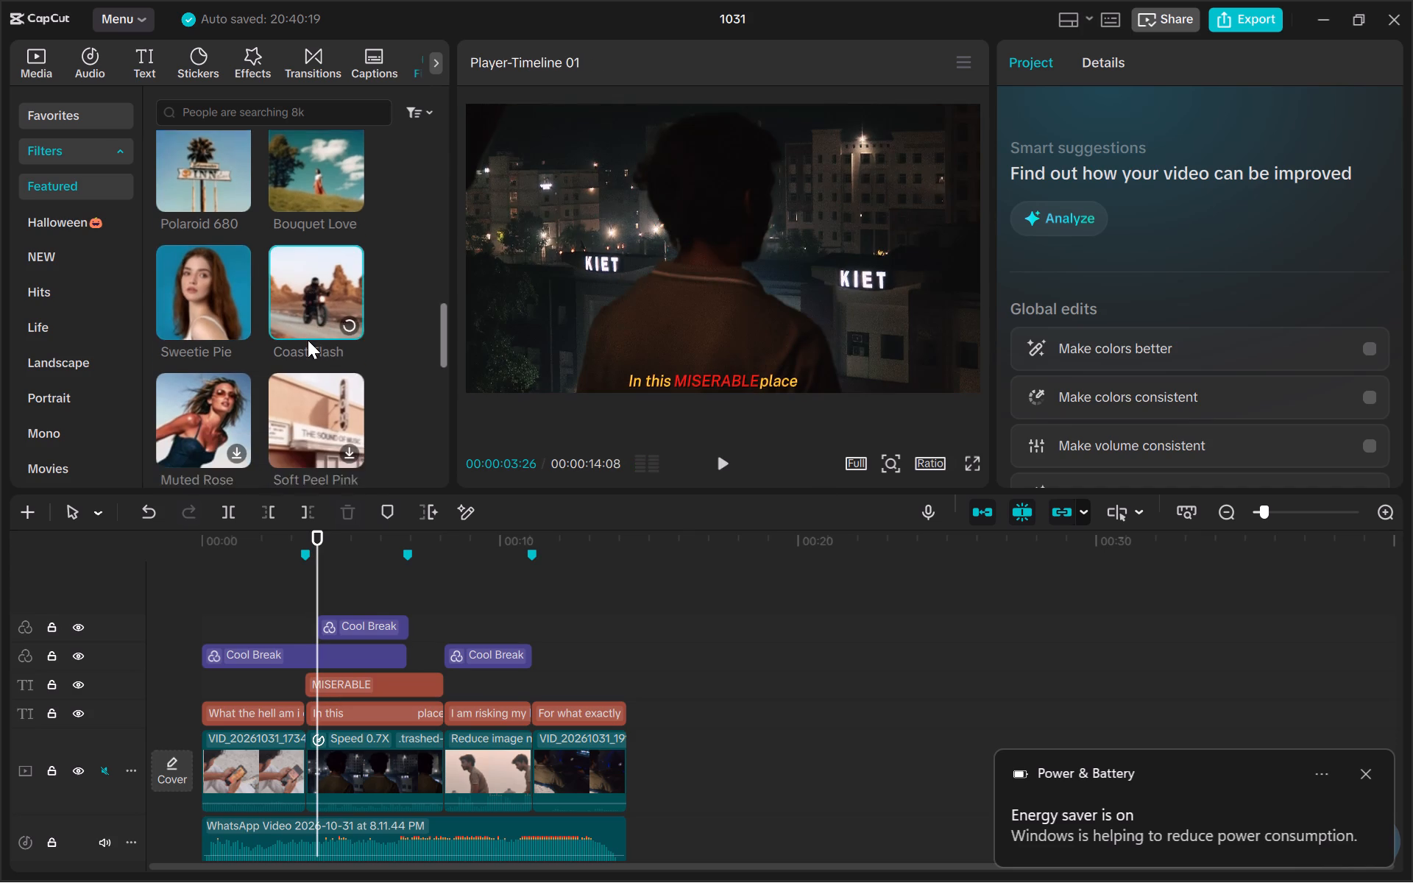
scroll(308, 340, down, 1)
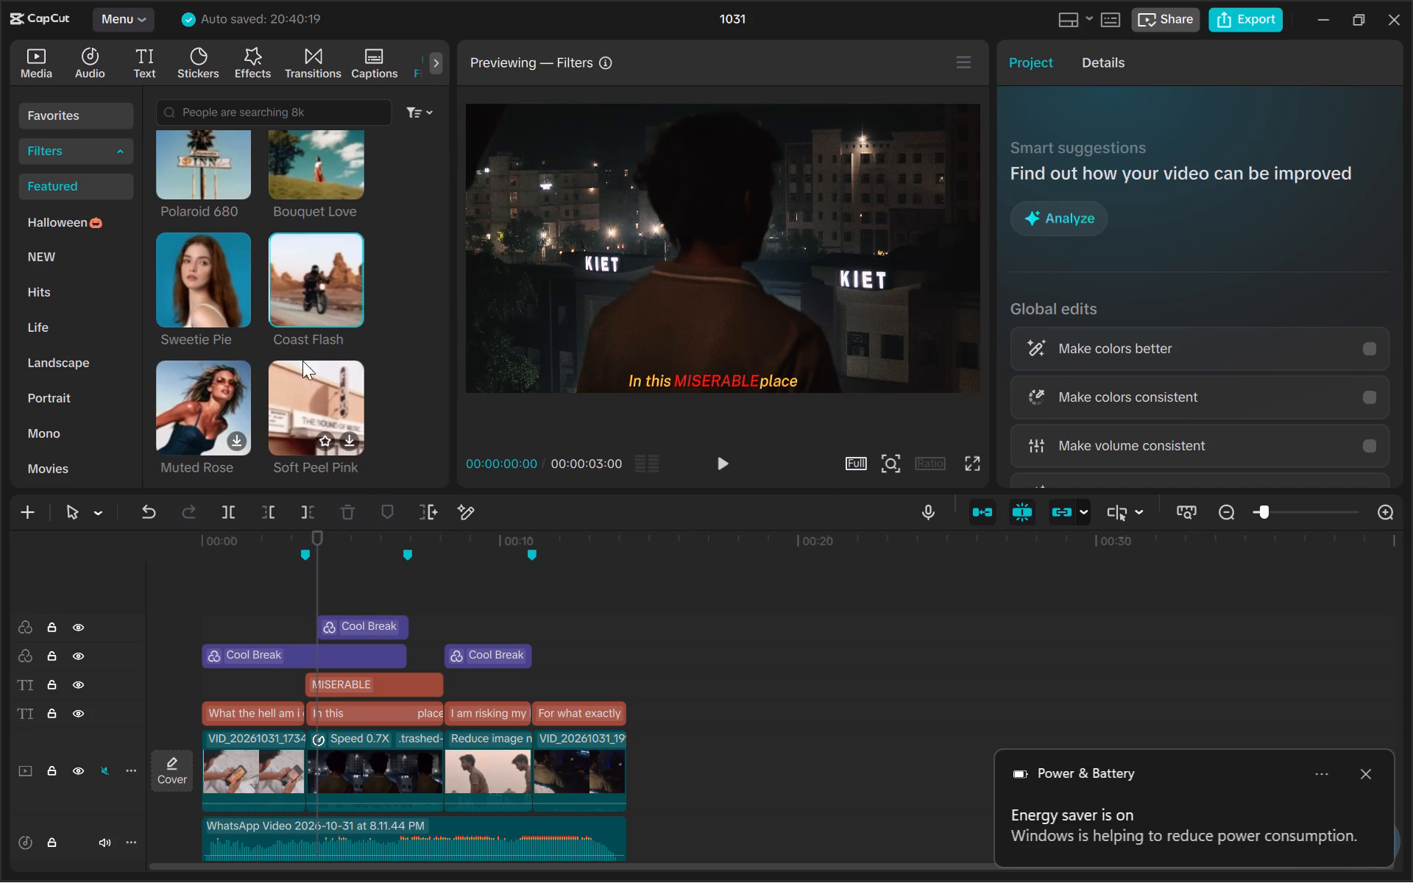
double_click(211, 270)
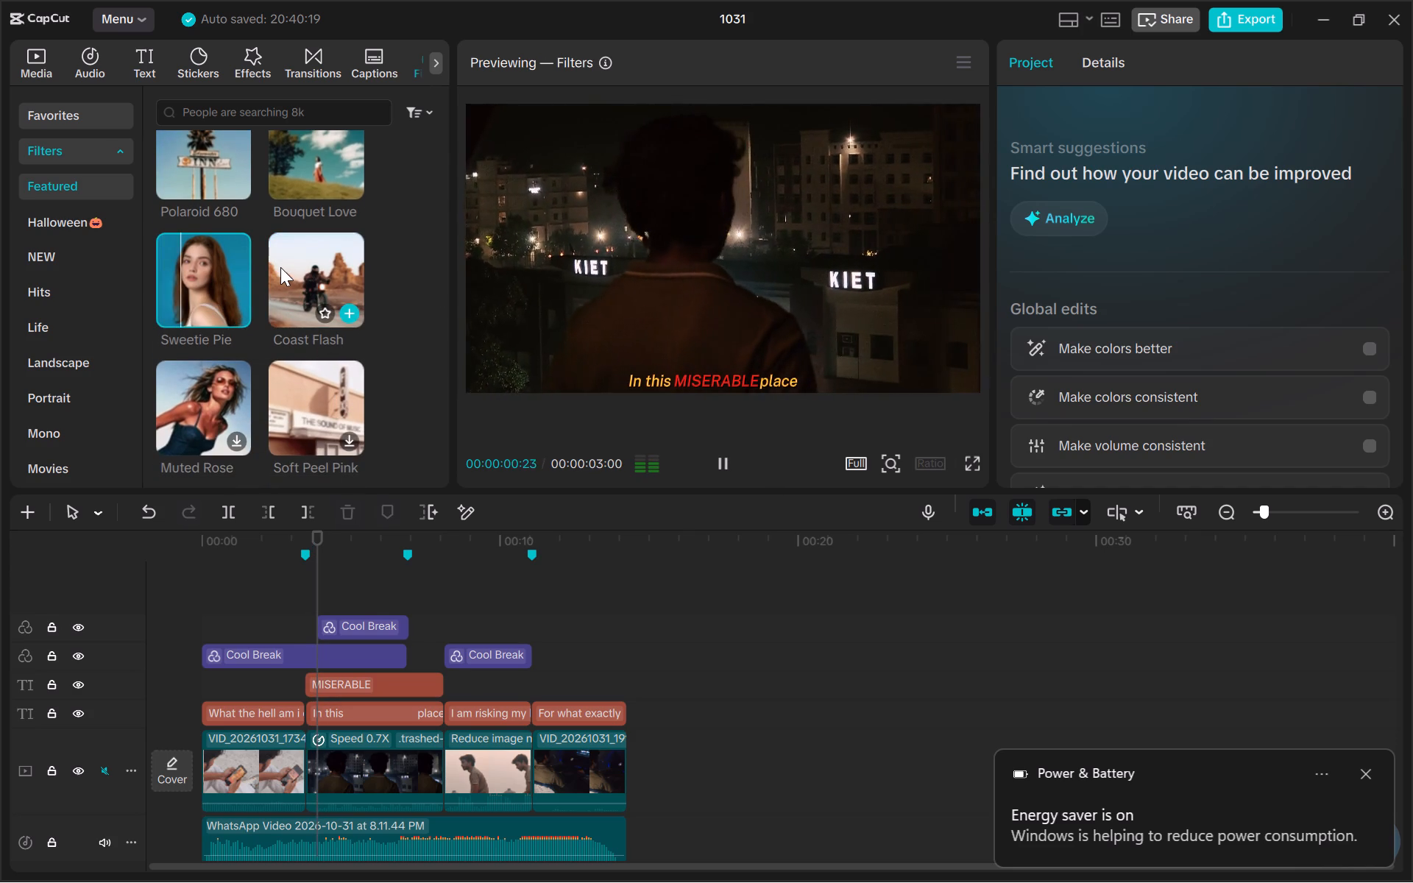
double_click(280, 267)
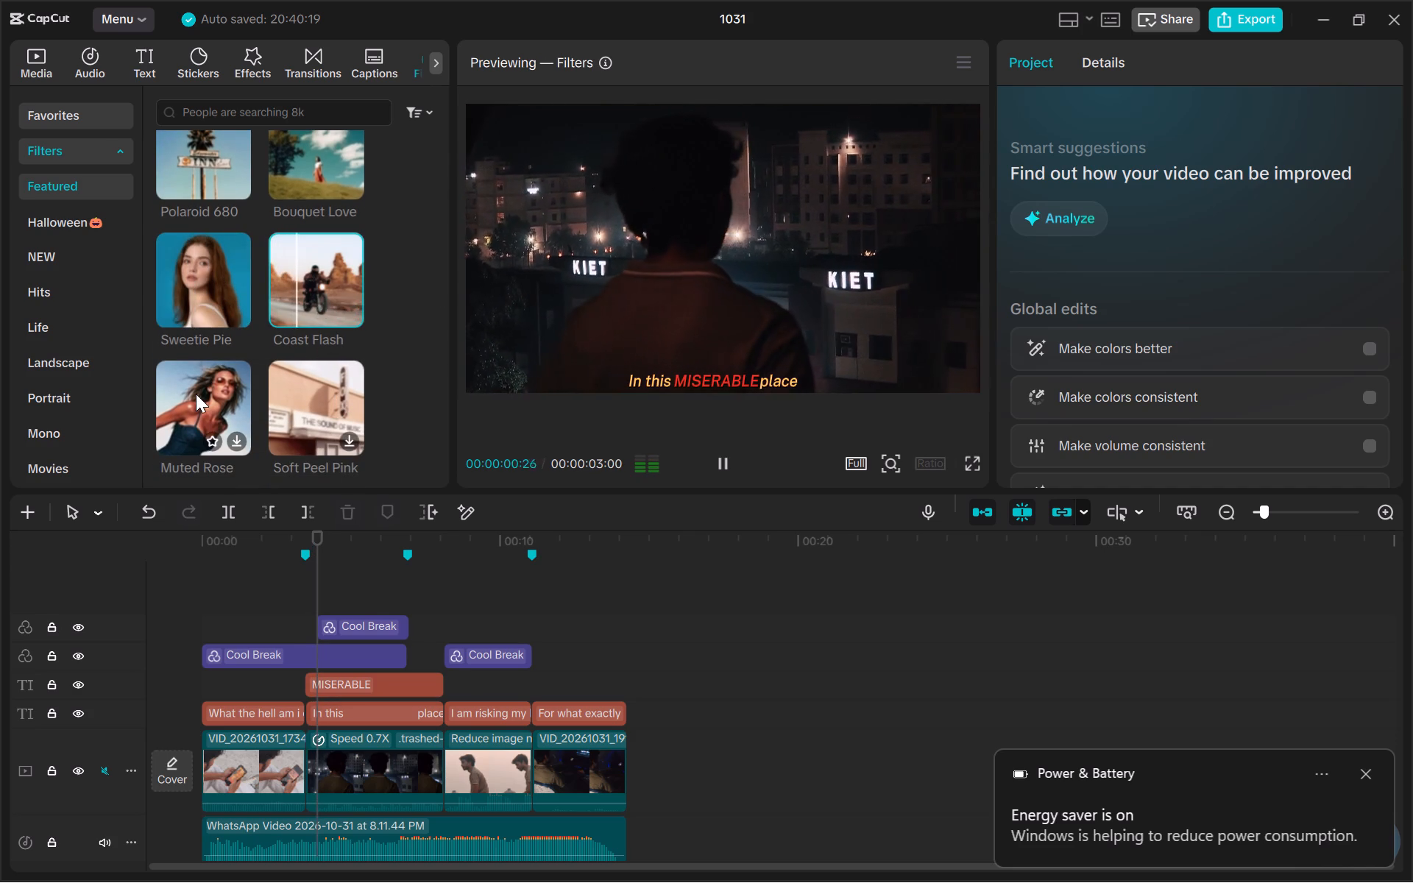
double_click(196, 394)
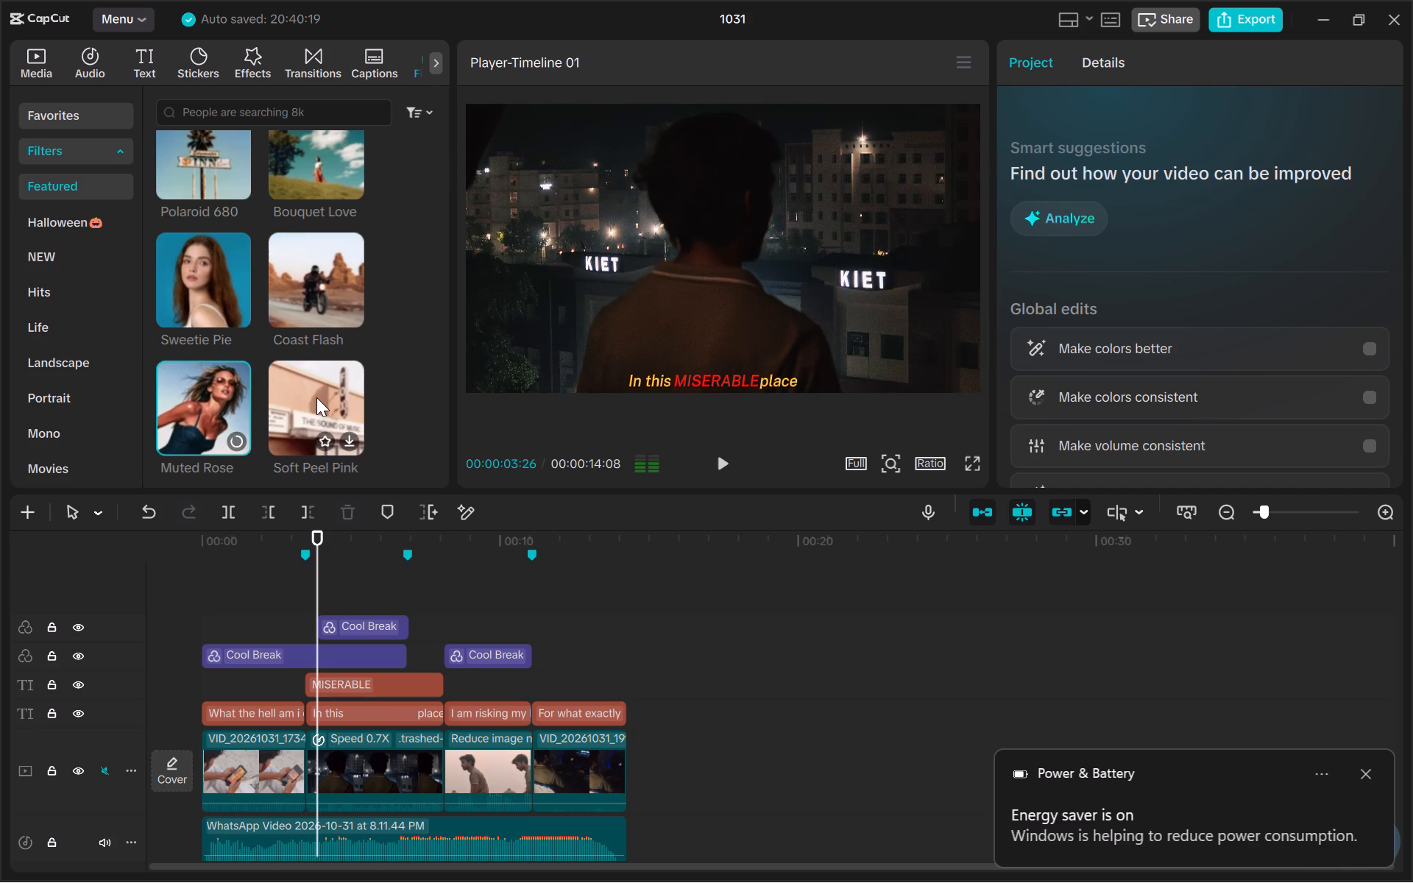
double_click(316, 397)
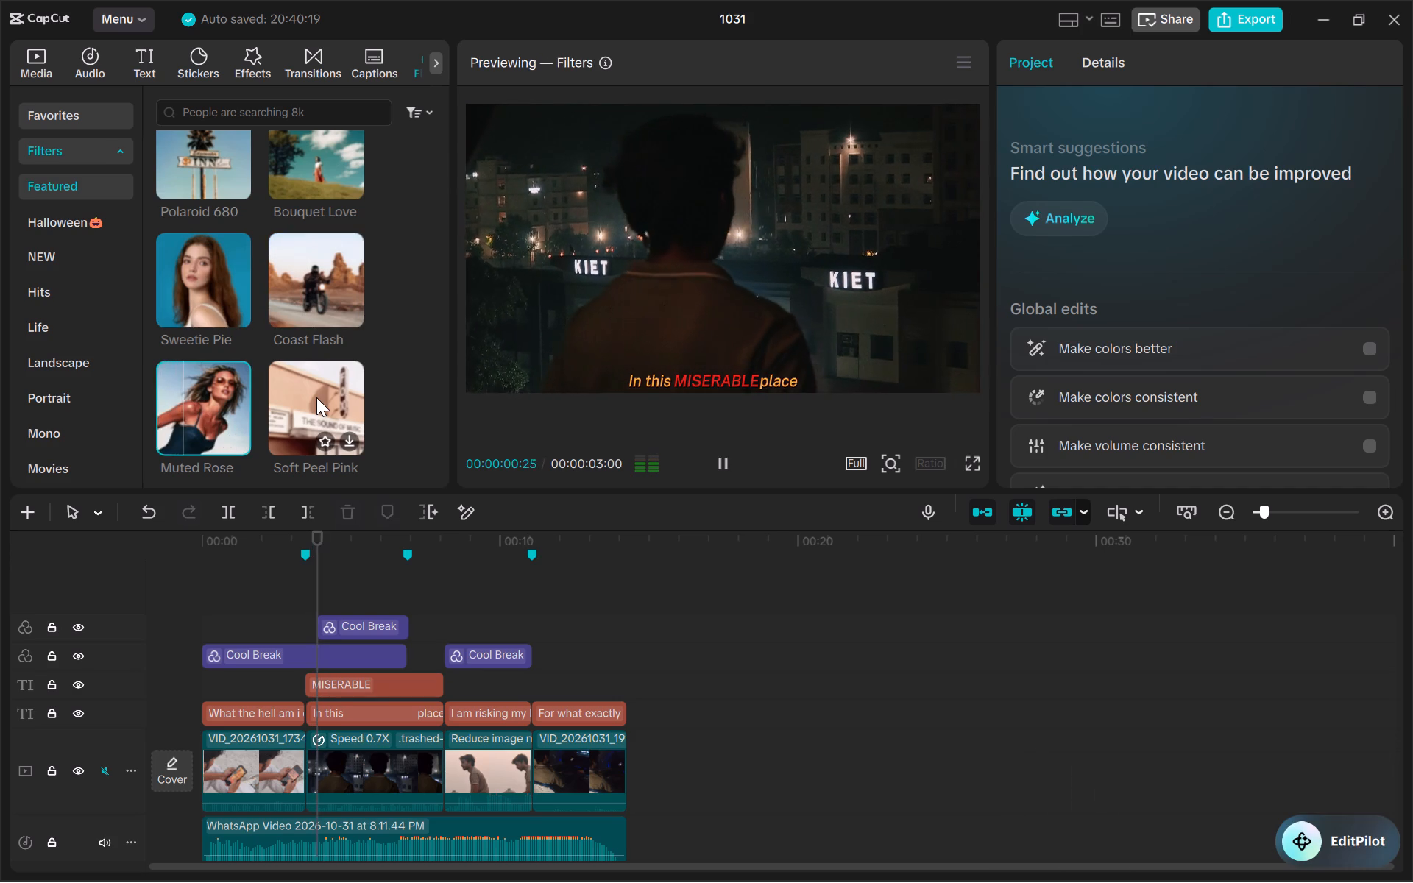
Preview the Maroon Veil, Shades Cool, Honey Glow and Noon Glow filters on the "In this MISERABLE place" shot.
scroll(316, 397, down, 1)
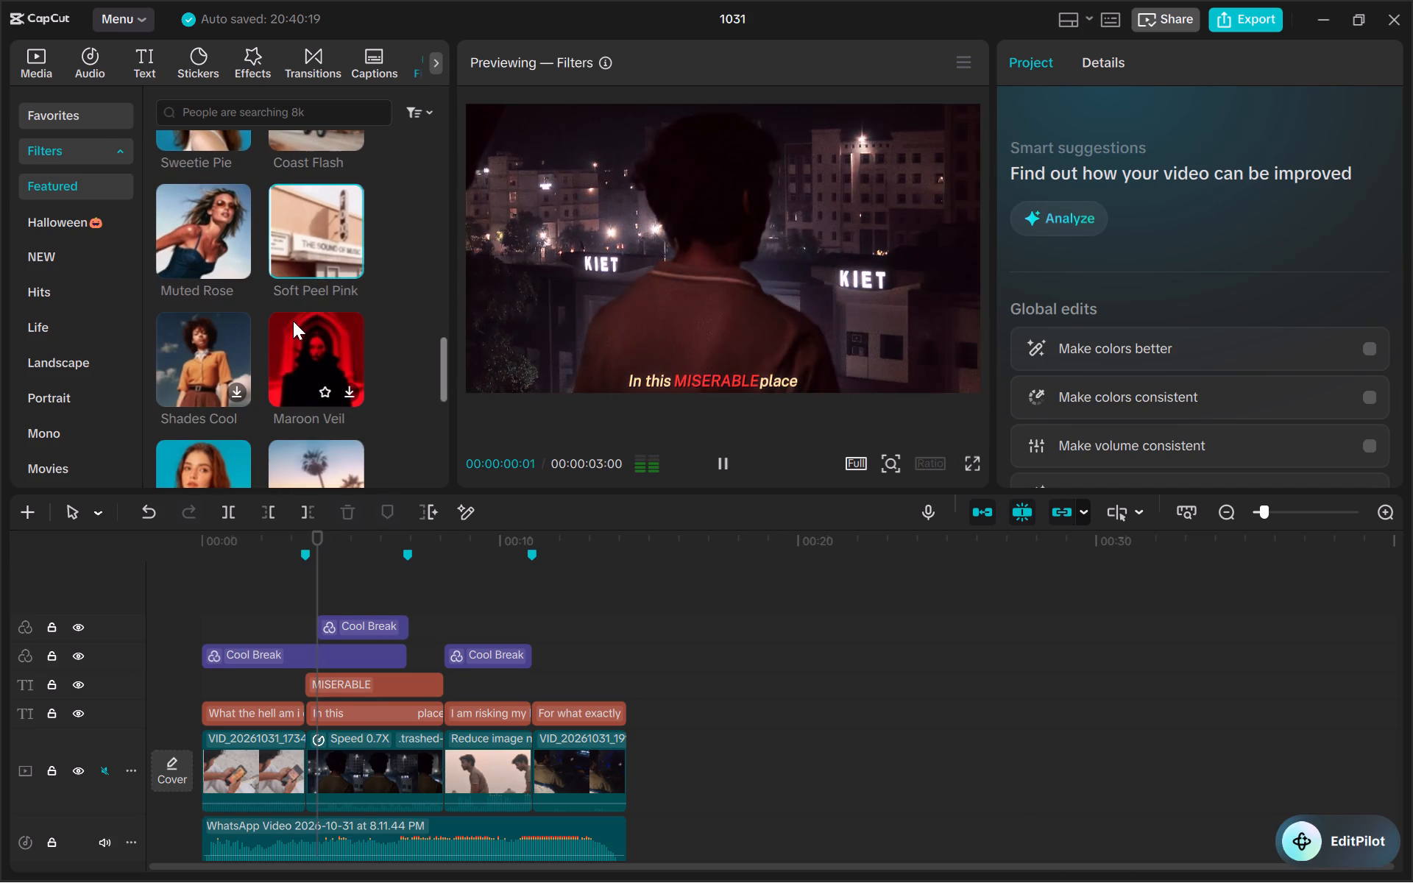
double_click(300, 335)
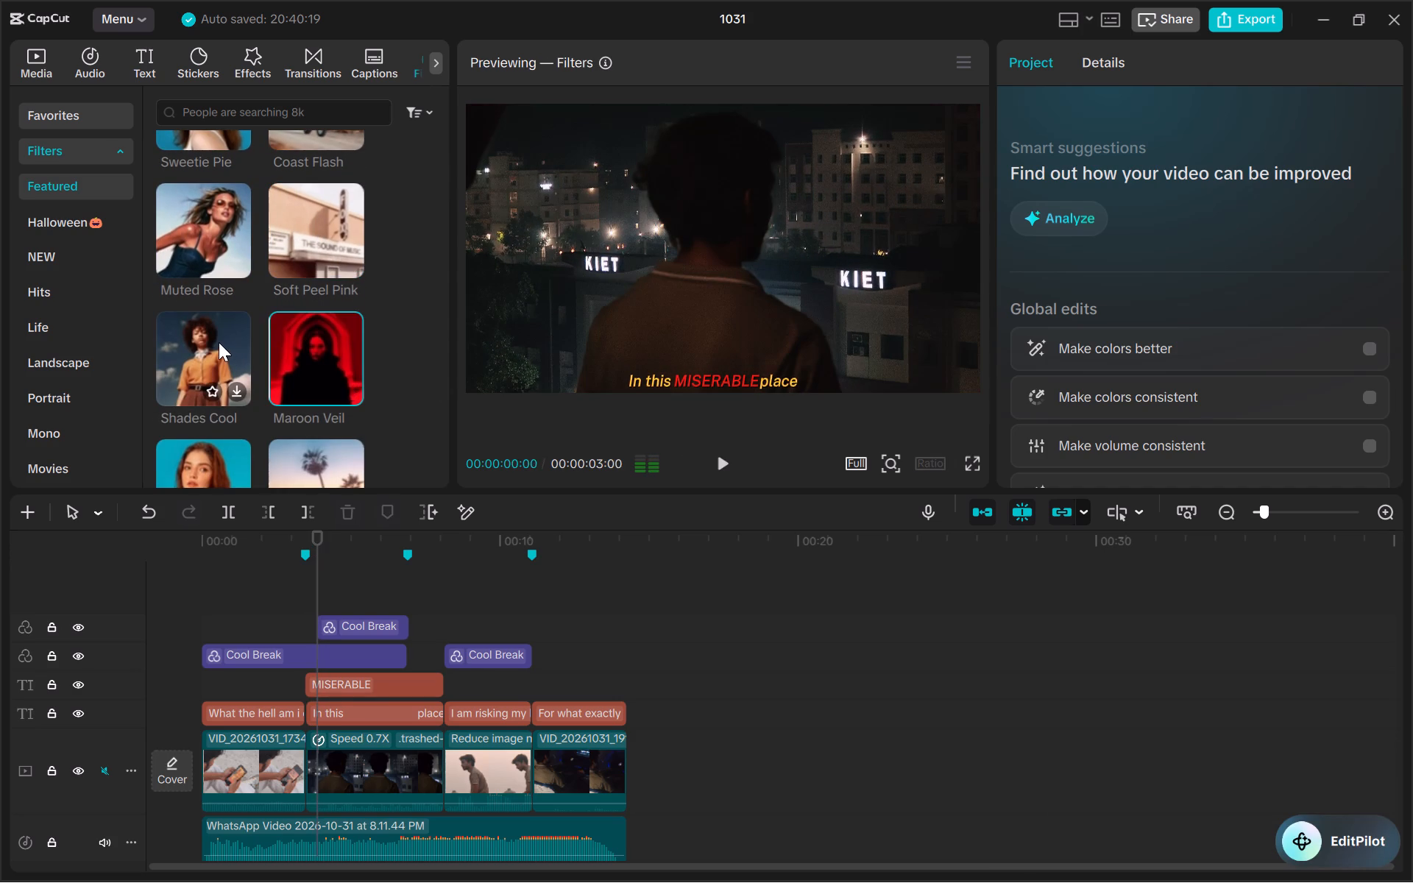
double_click(219, 342)
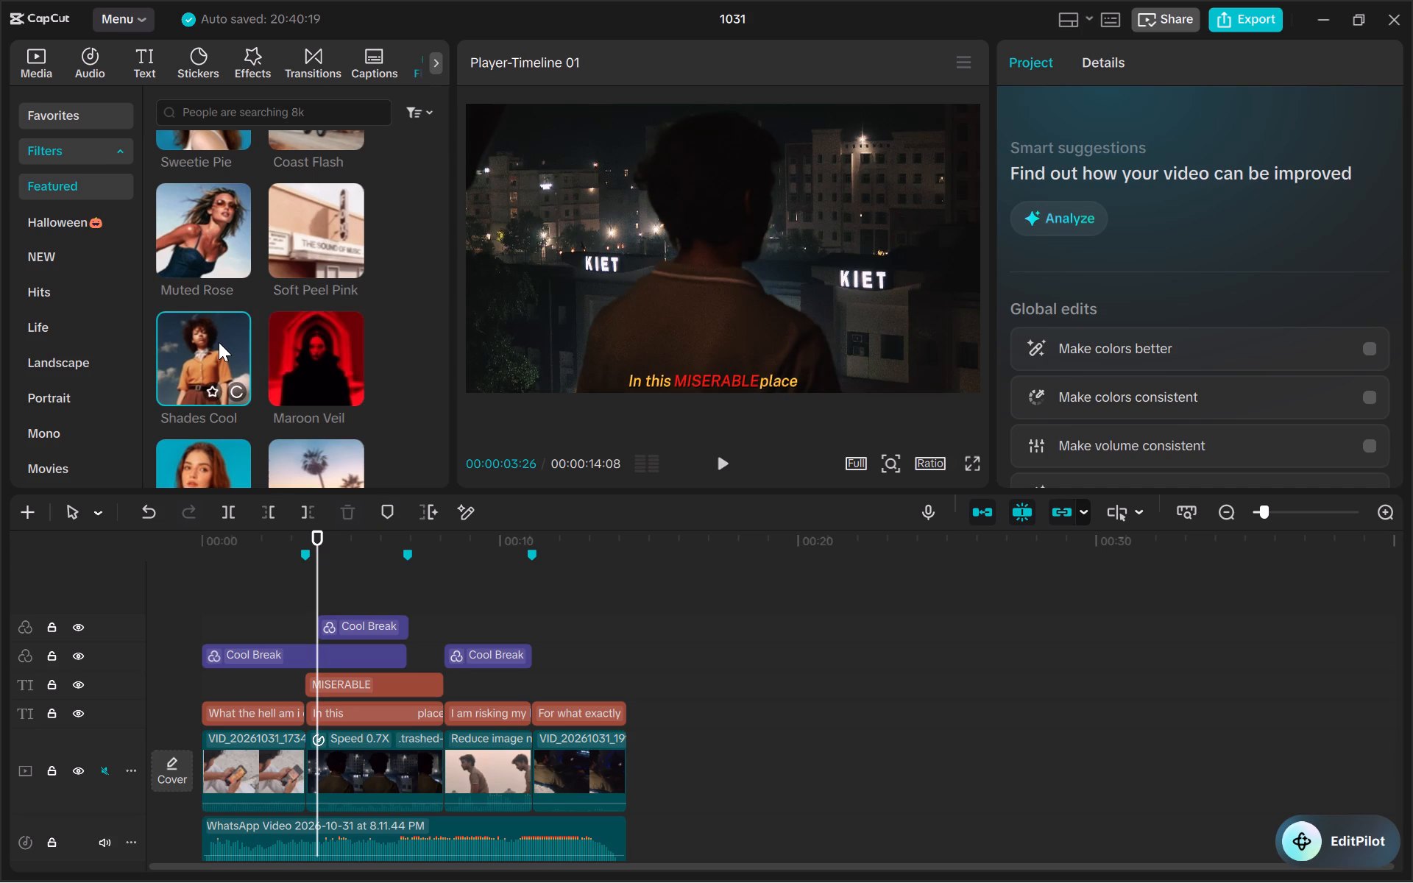
double_click(333, 327)
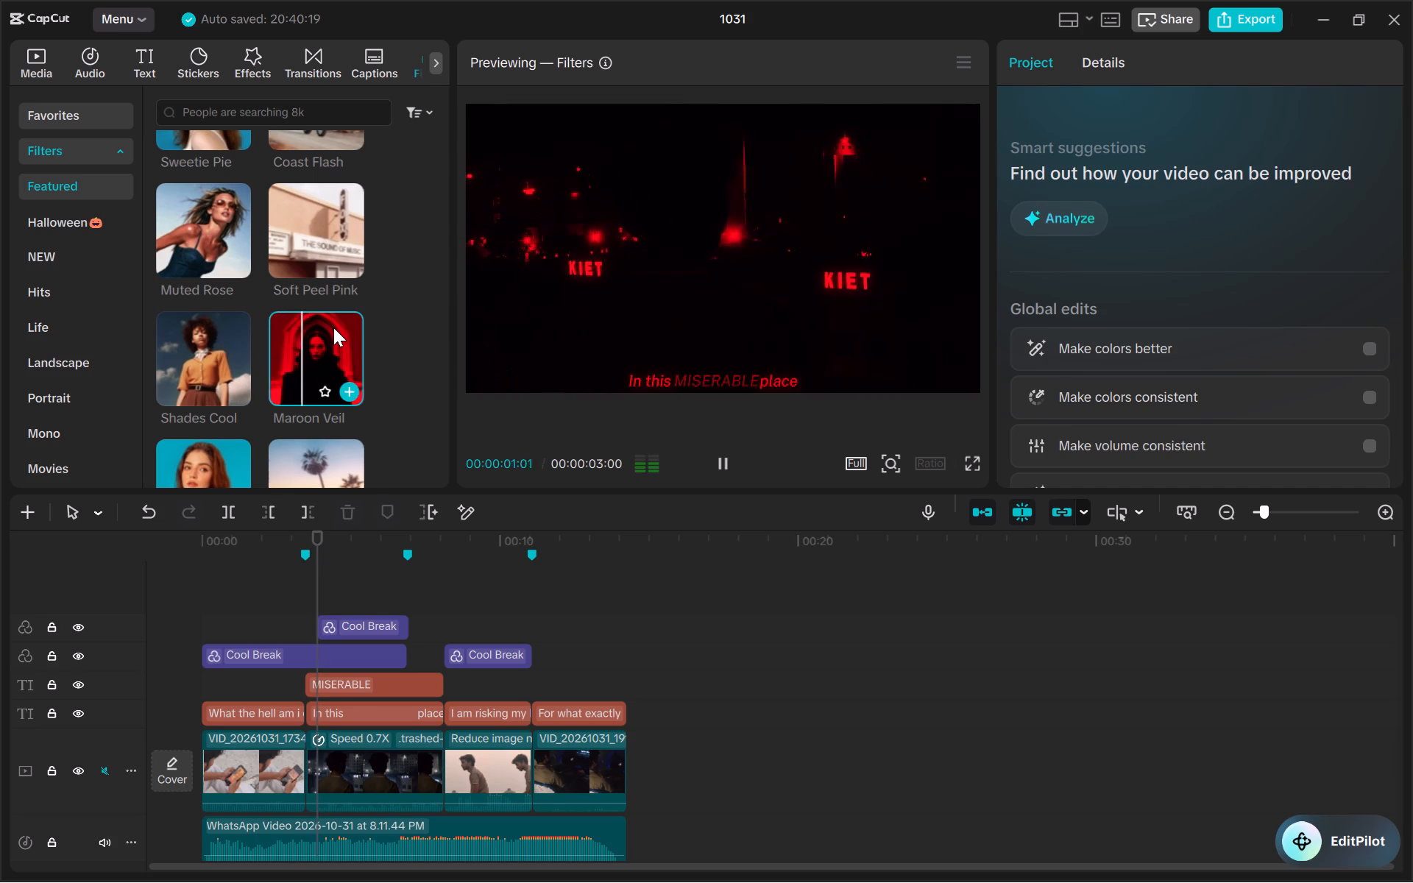
double_click(241, 343)
scroll(241, 343, down, 1)
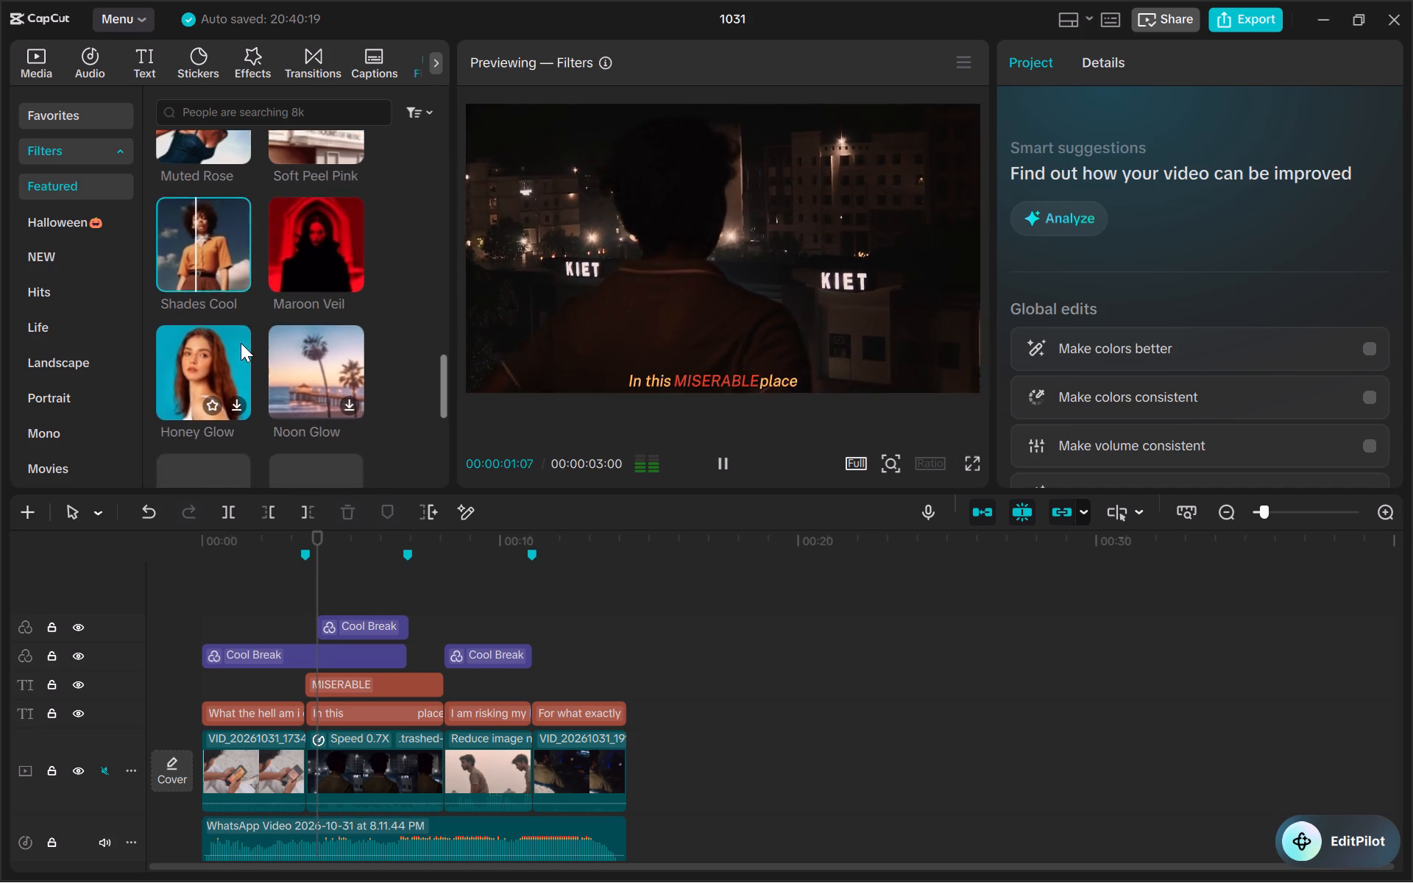
double_click(199, 353)
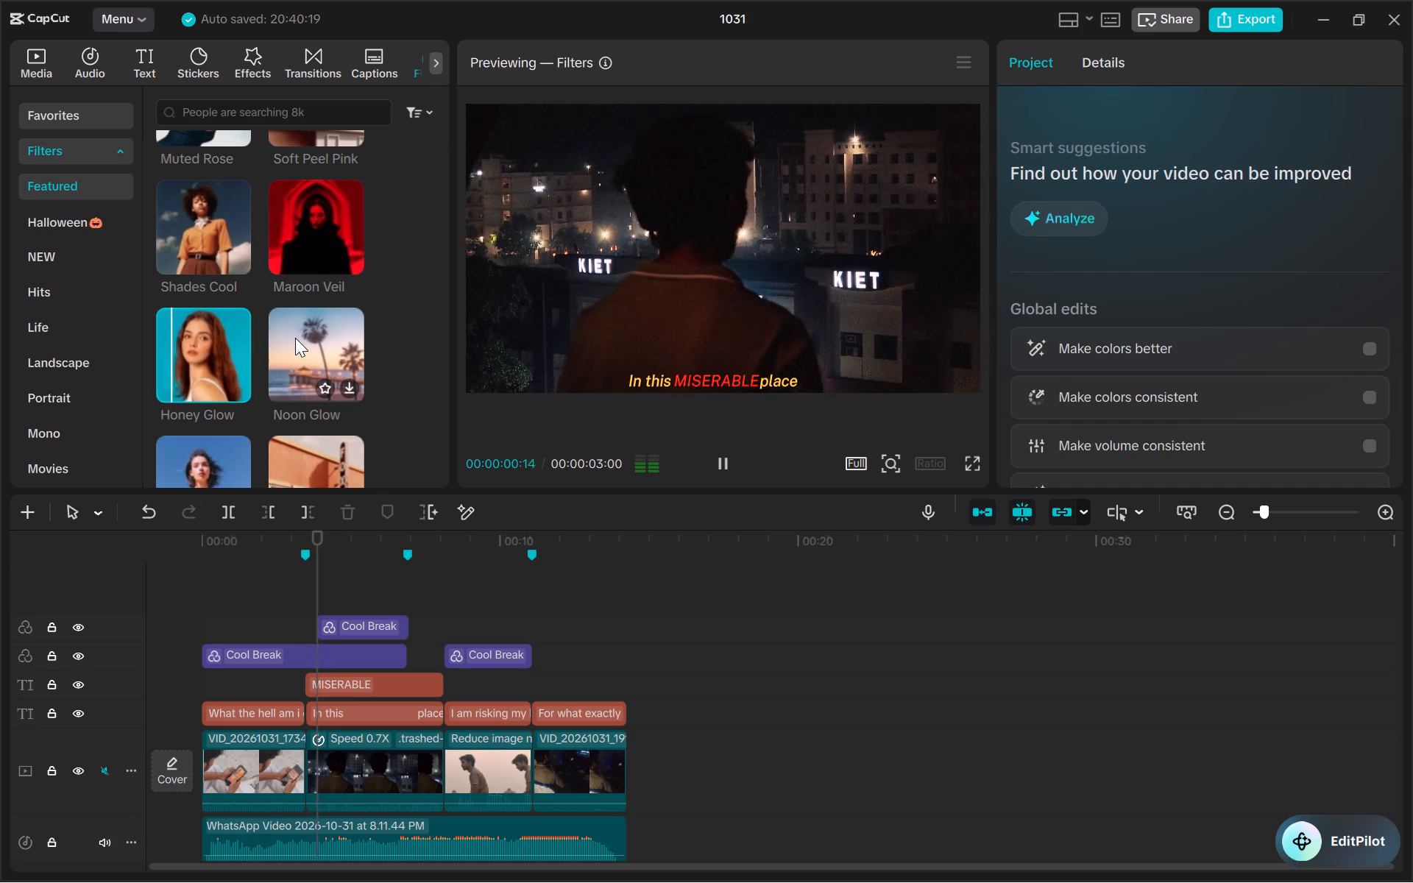
double_click(295, 338)
Return to the first featured filters and compare Santorini Sky with Cool Break on the "In this MISERABLE place" shot.
scroll(295, 338, up, 1)
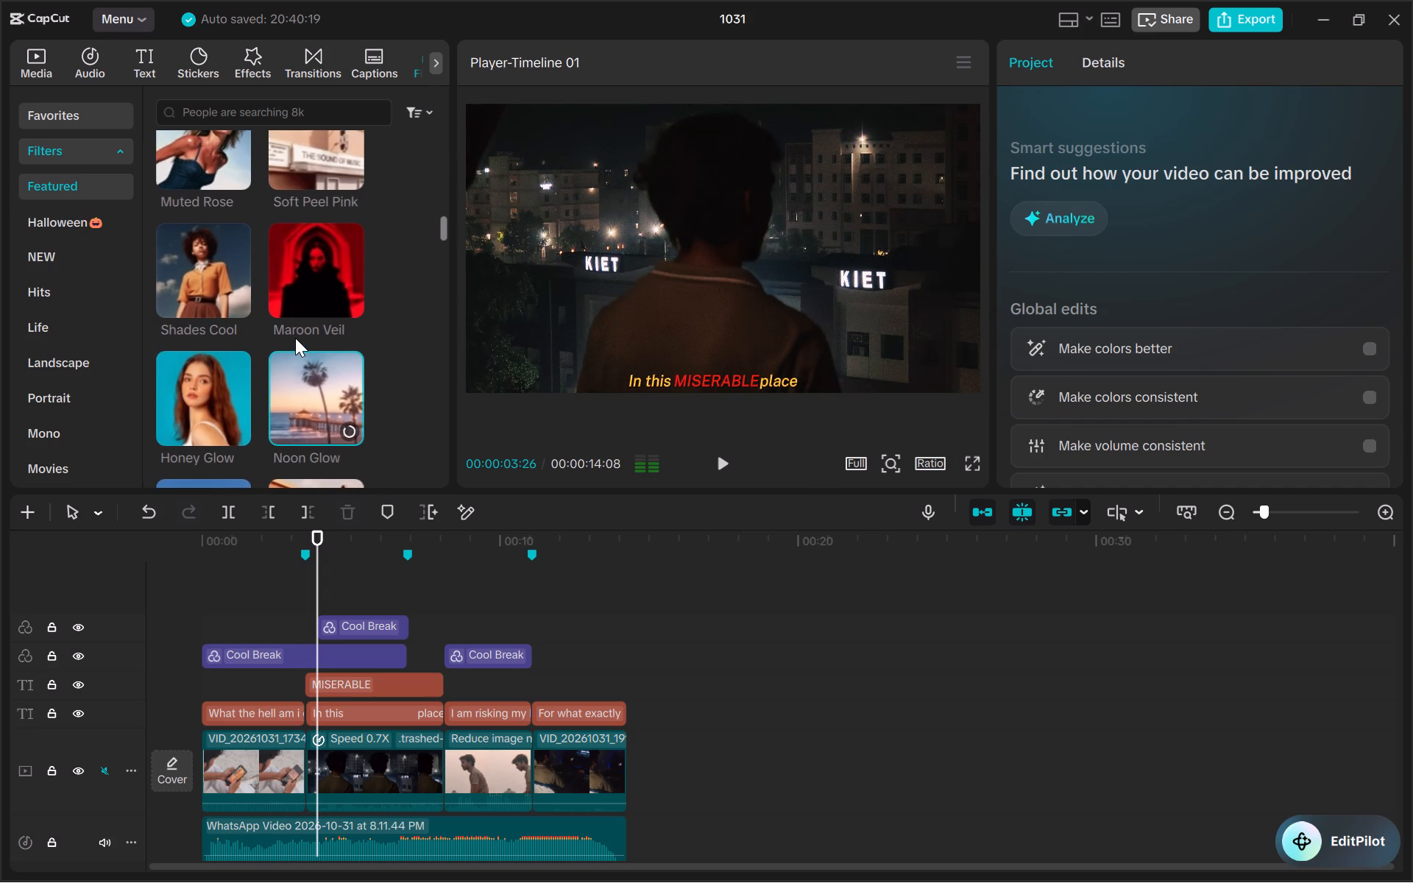
scroll(295, 338, up, 4)
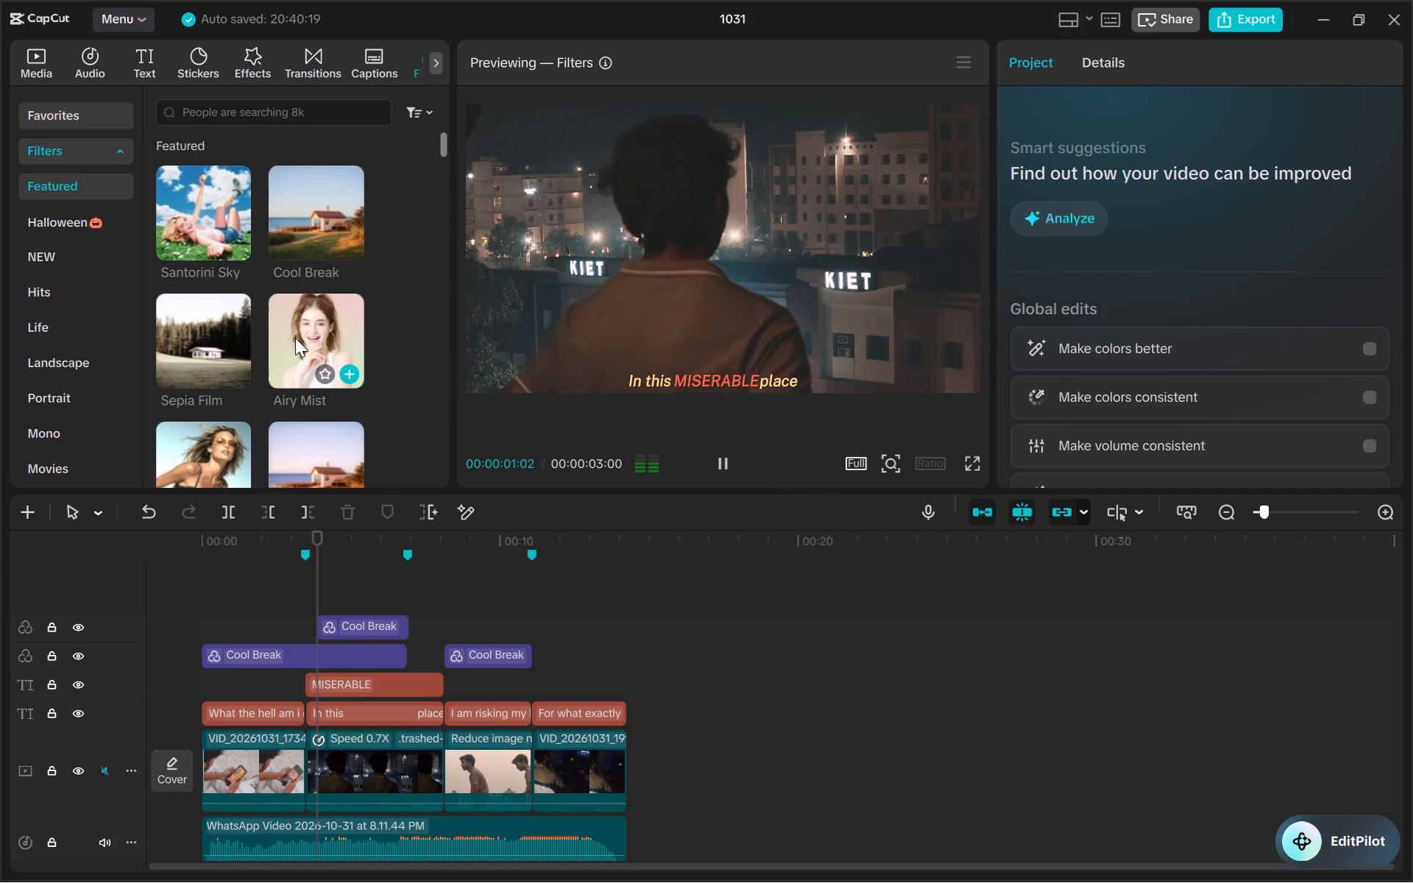
scroll(295, 338, up, 1)
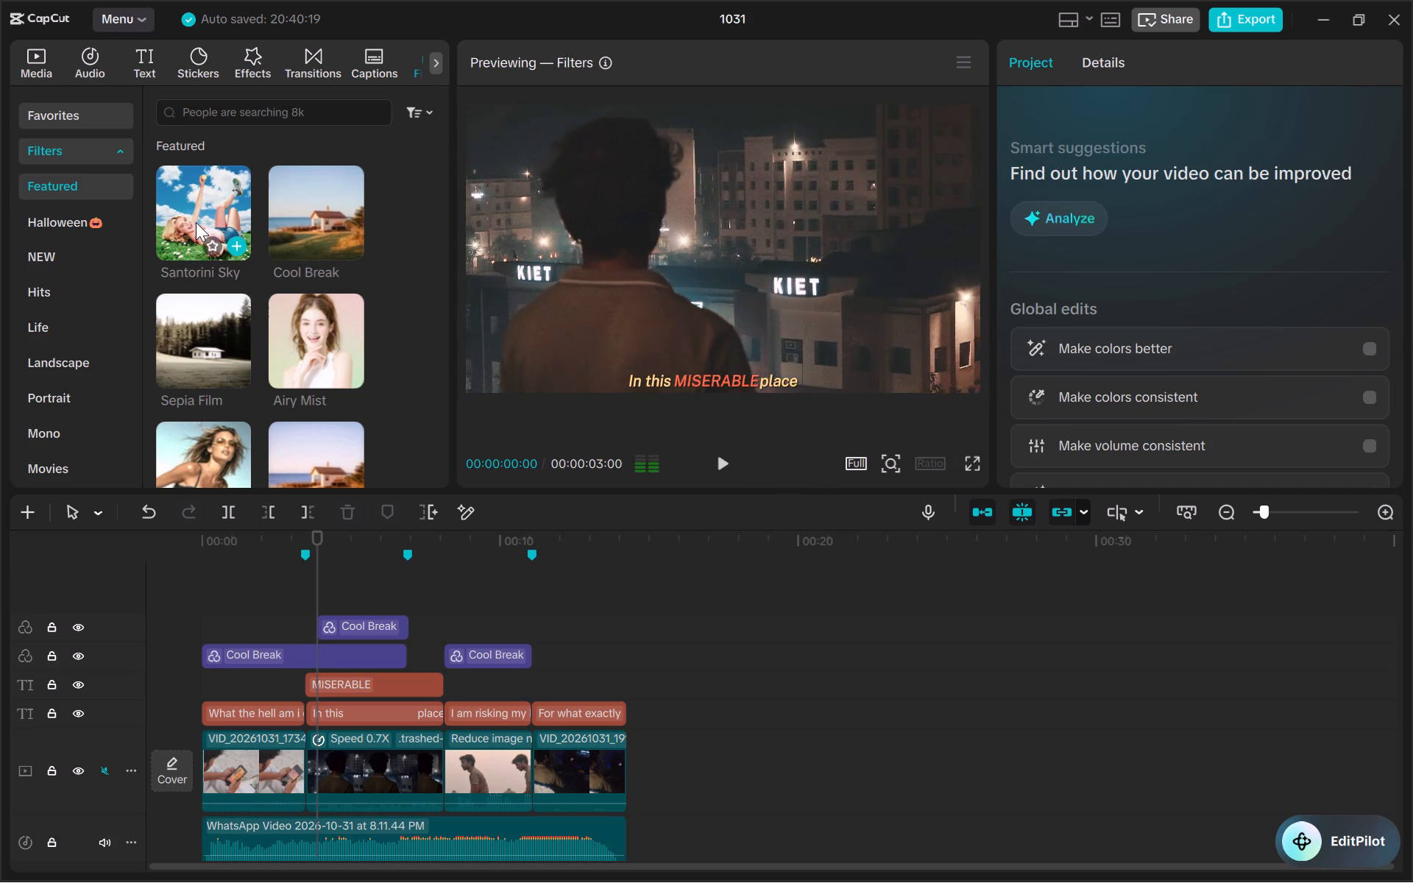
double_click(196, 222)
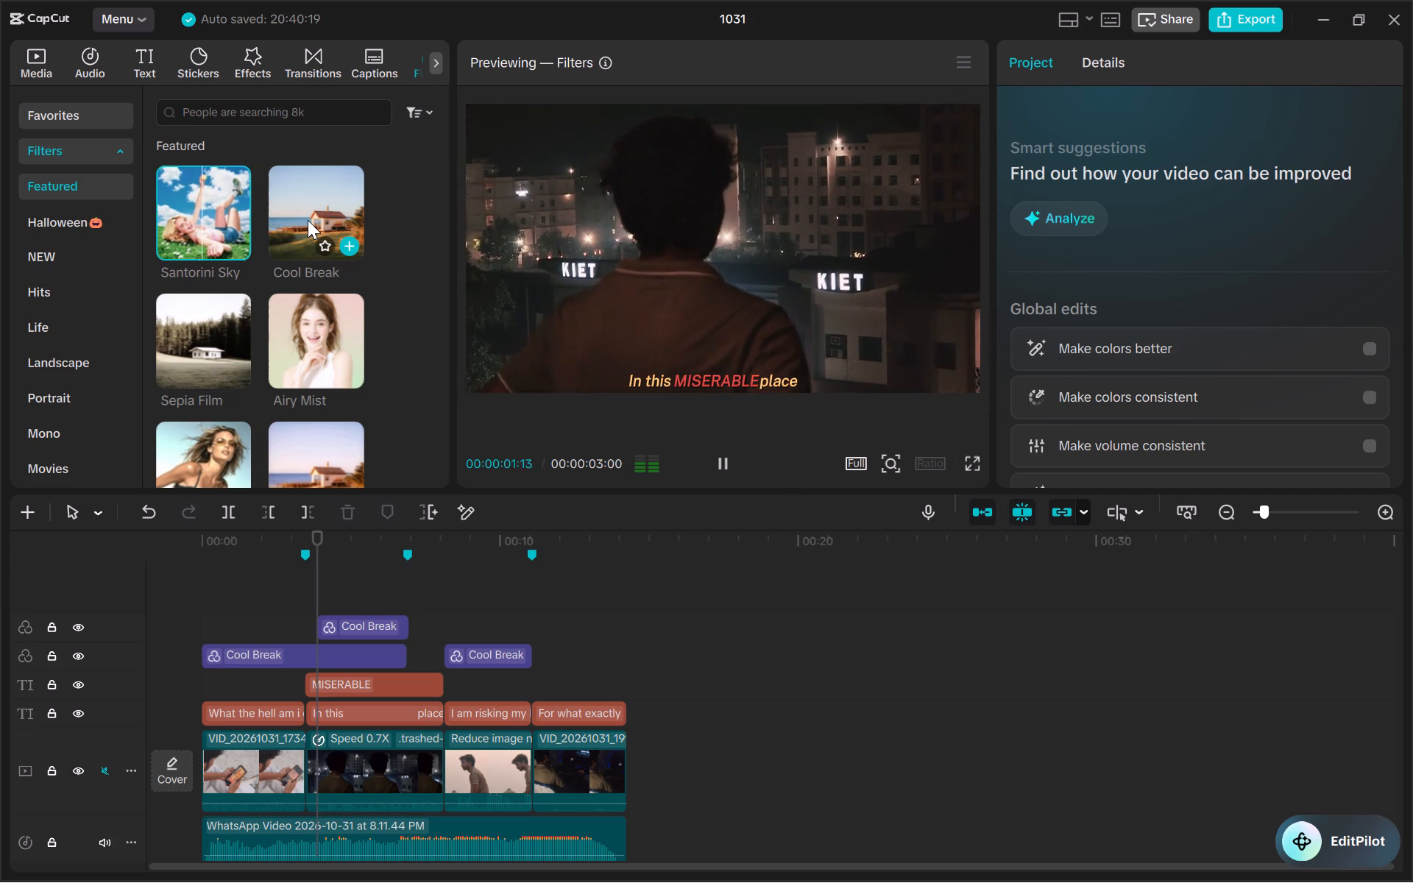
double_click(308, 220)
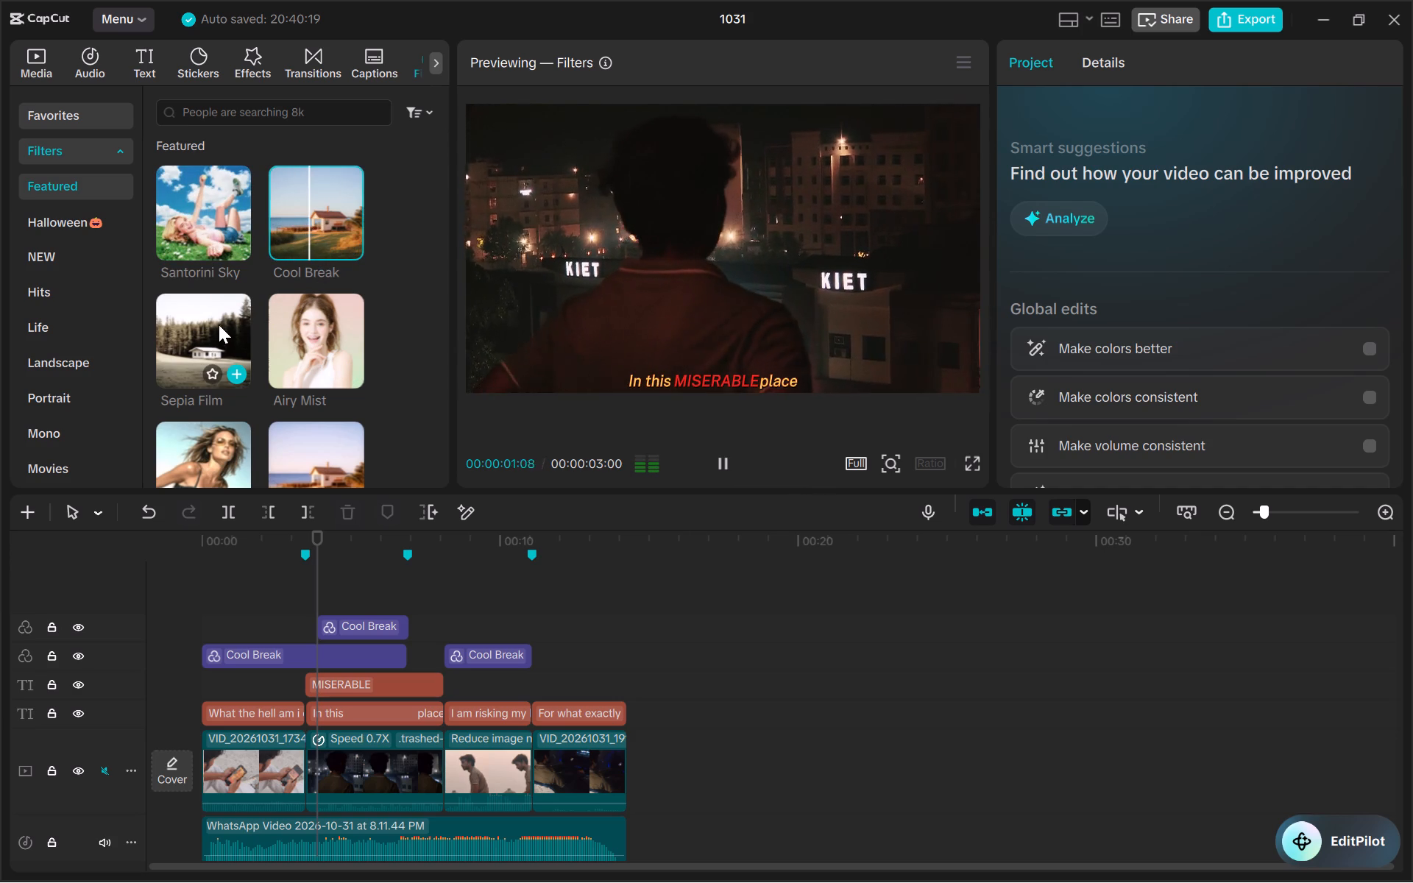
Preview the Sepia Film, Airy Mist, Golden Beam and Soft Ivory filters on the "In this MISERABLE place" shot.
double_click(216, 327)
double_click(335, 322)
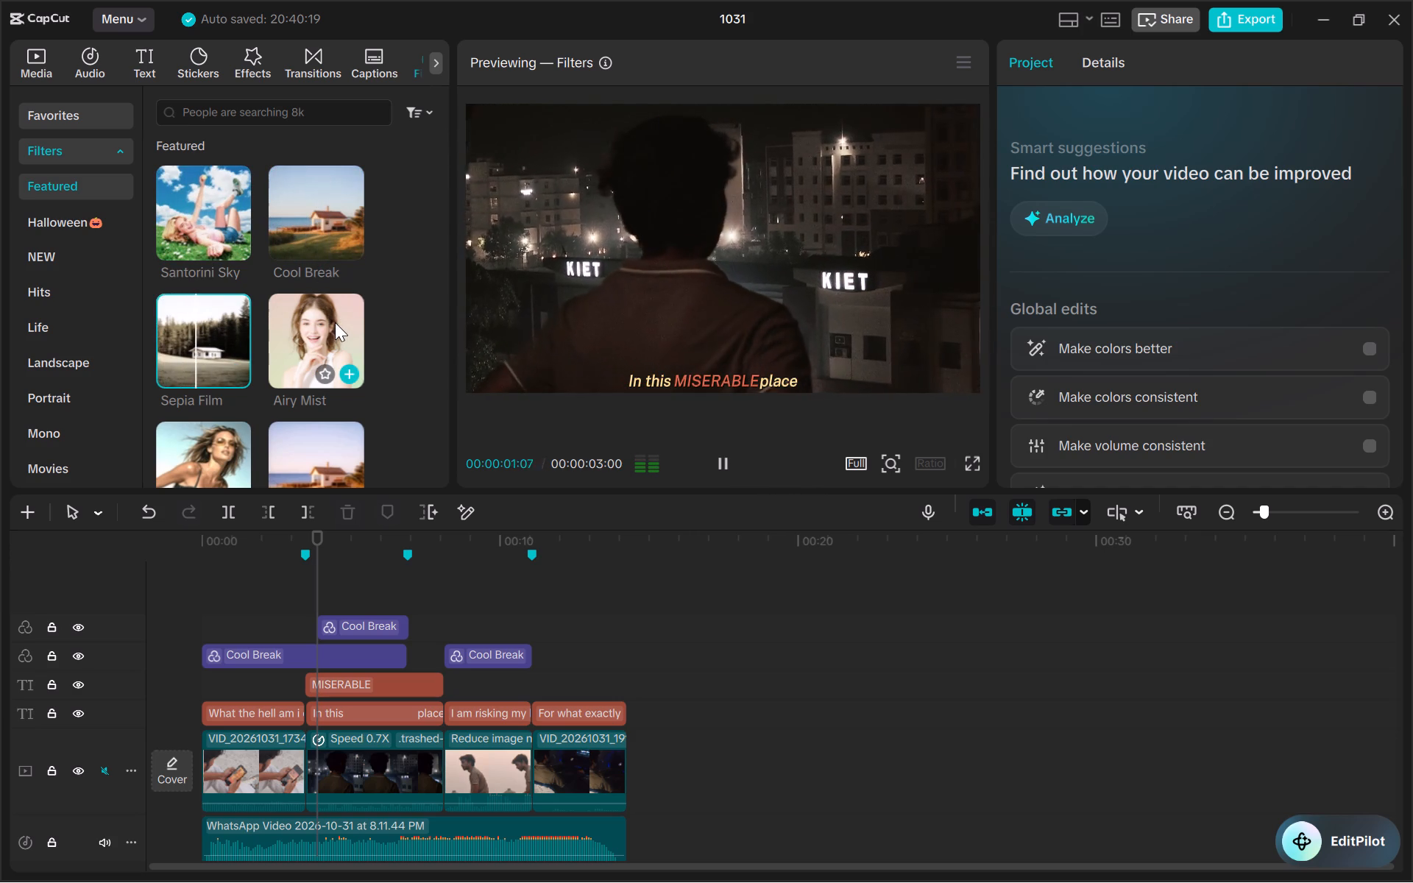
scroll(335, 322, down, 1)
double_click(335, 322)
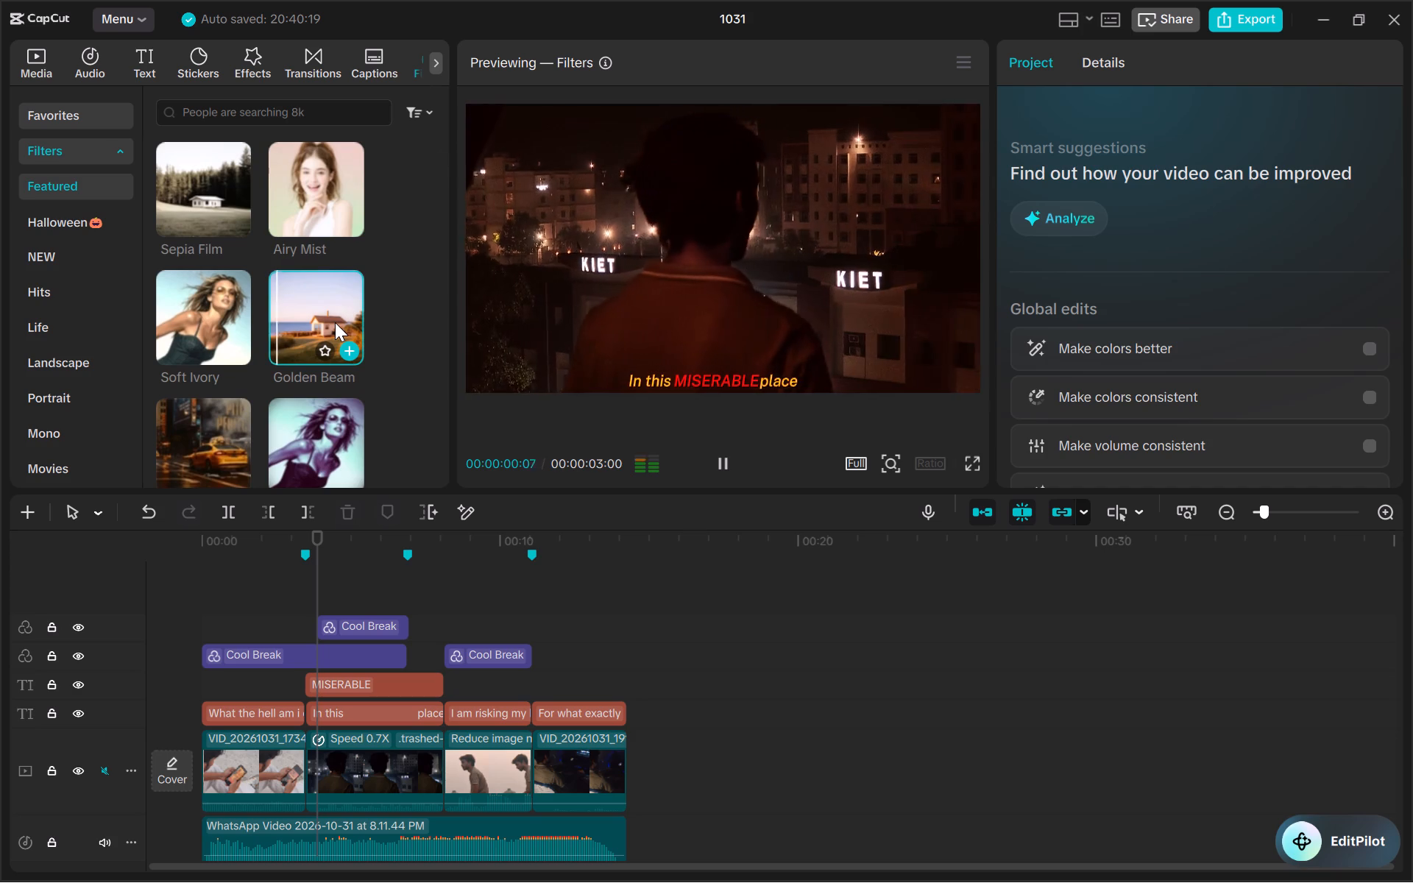
click(221, 307)
double_click(221, 307)
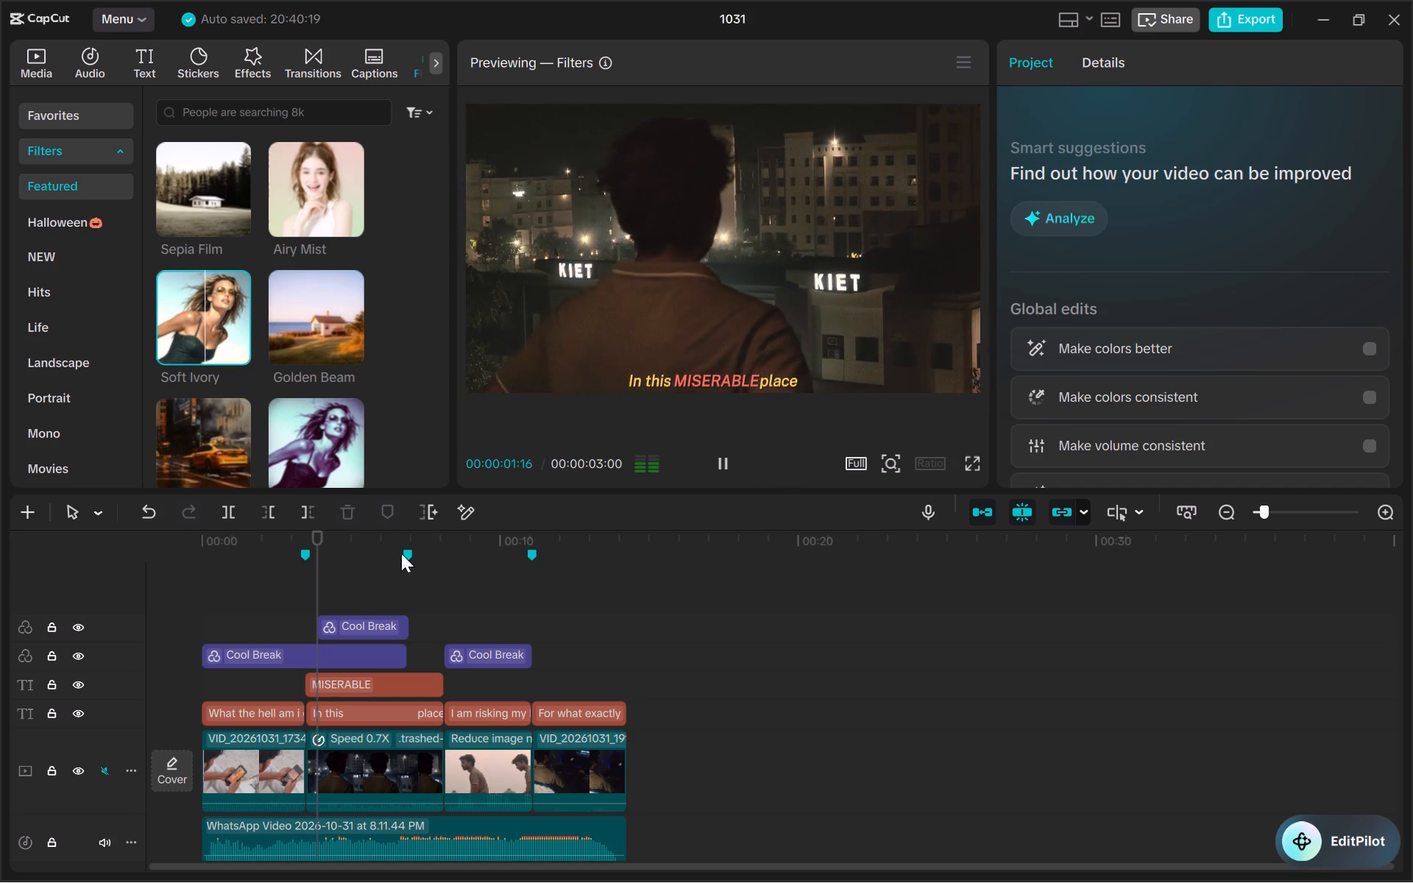
Remove the overlapping upper Cool Break filter and trim the first Cool Break filter to end with the "What the hell am i doing here" shot.
click(377, 631)
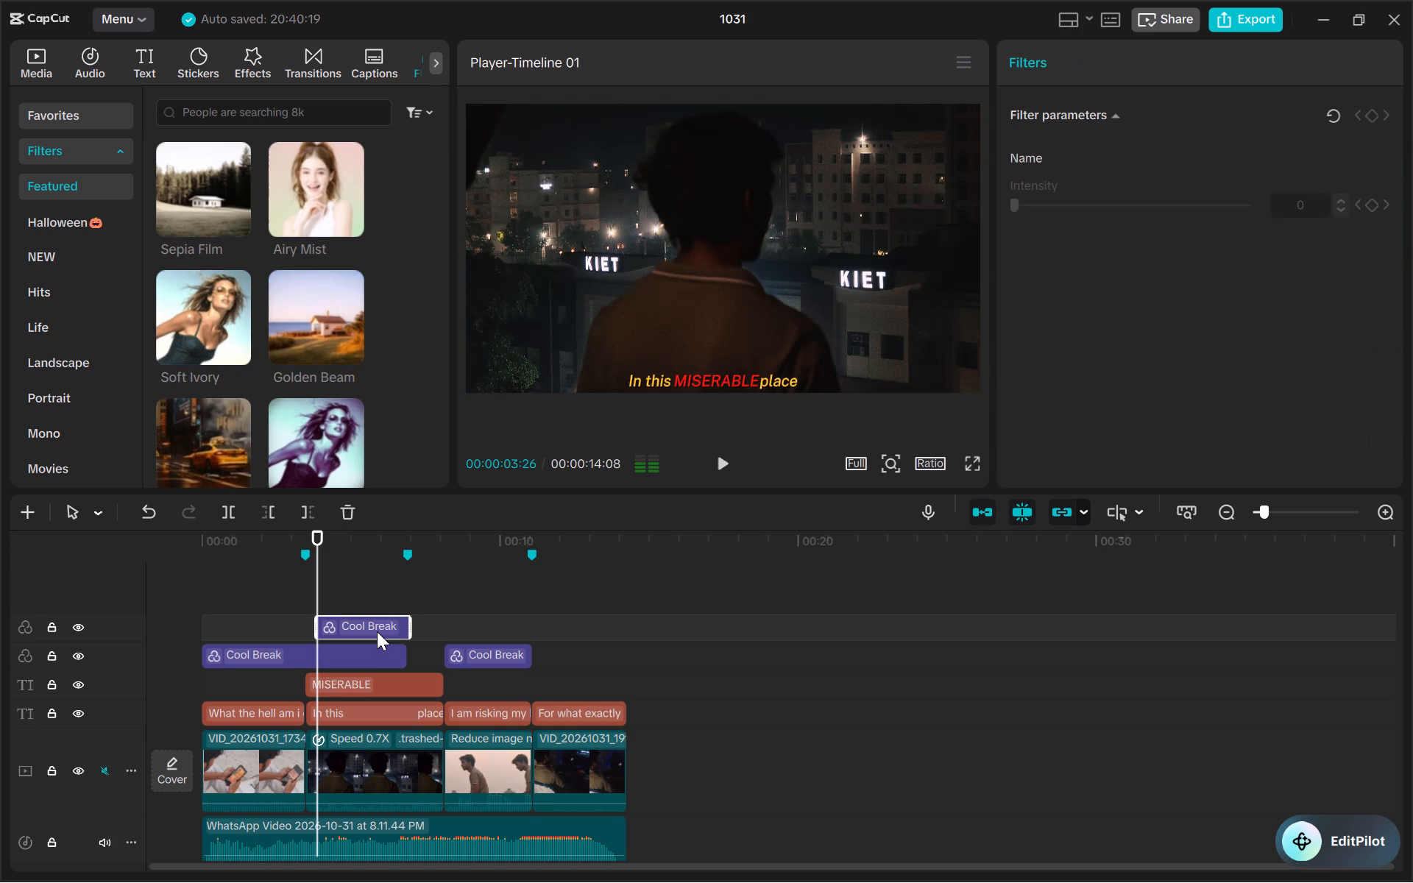
click(372, 587)
click(363, 651)
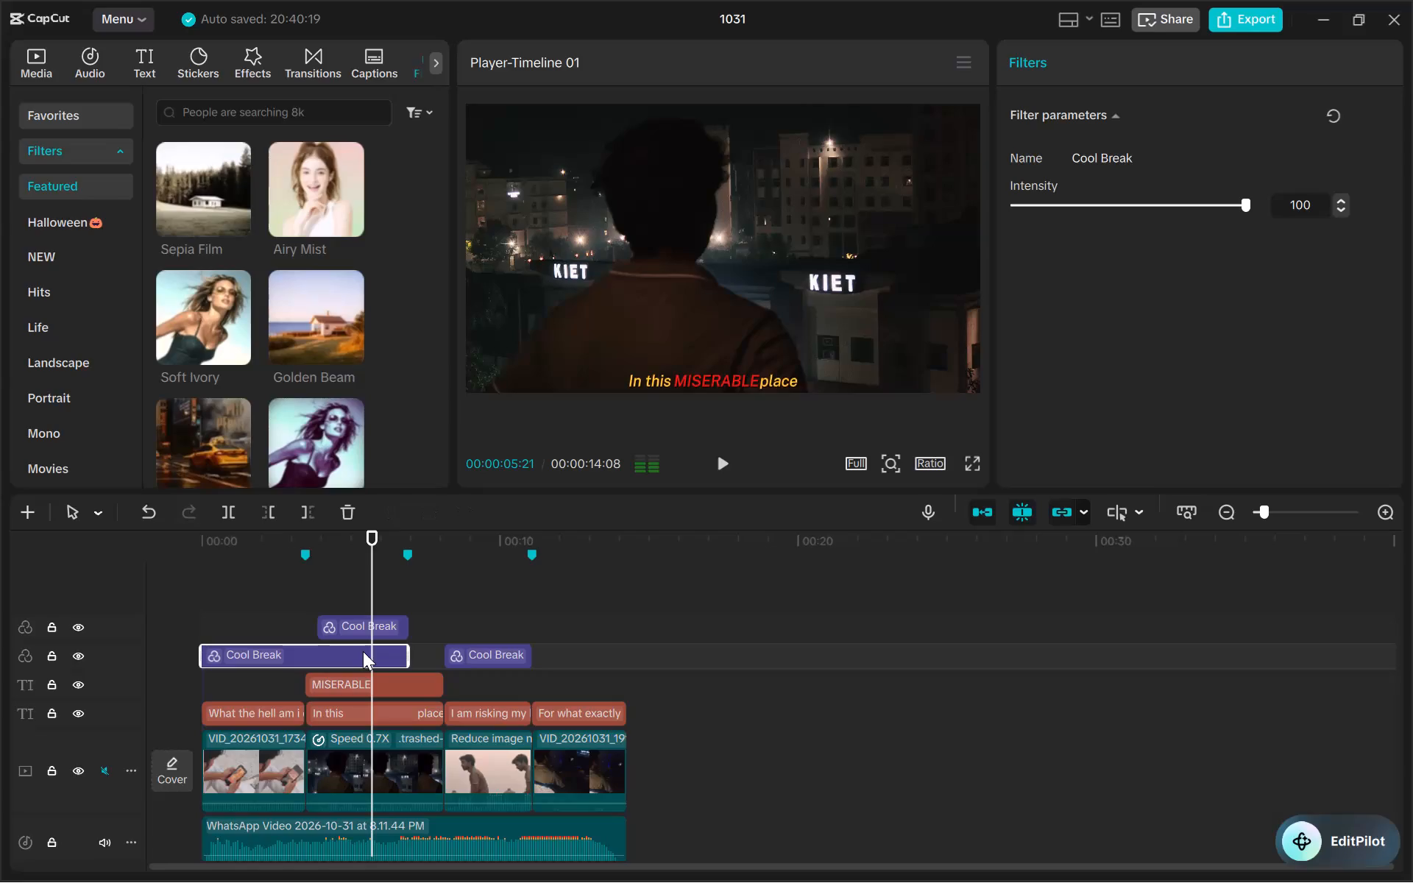
drag(408, 659, 302, 648)
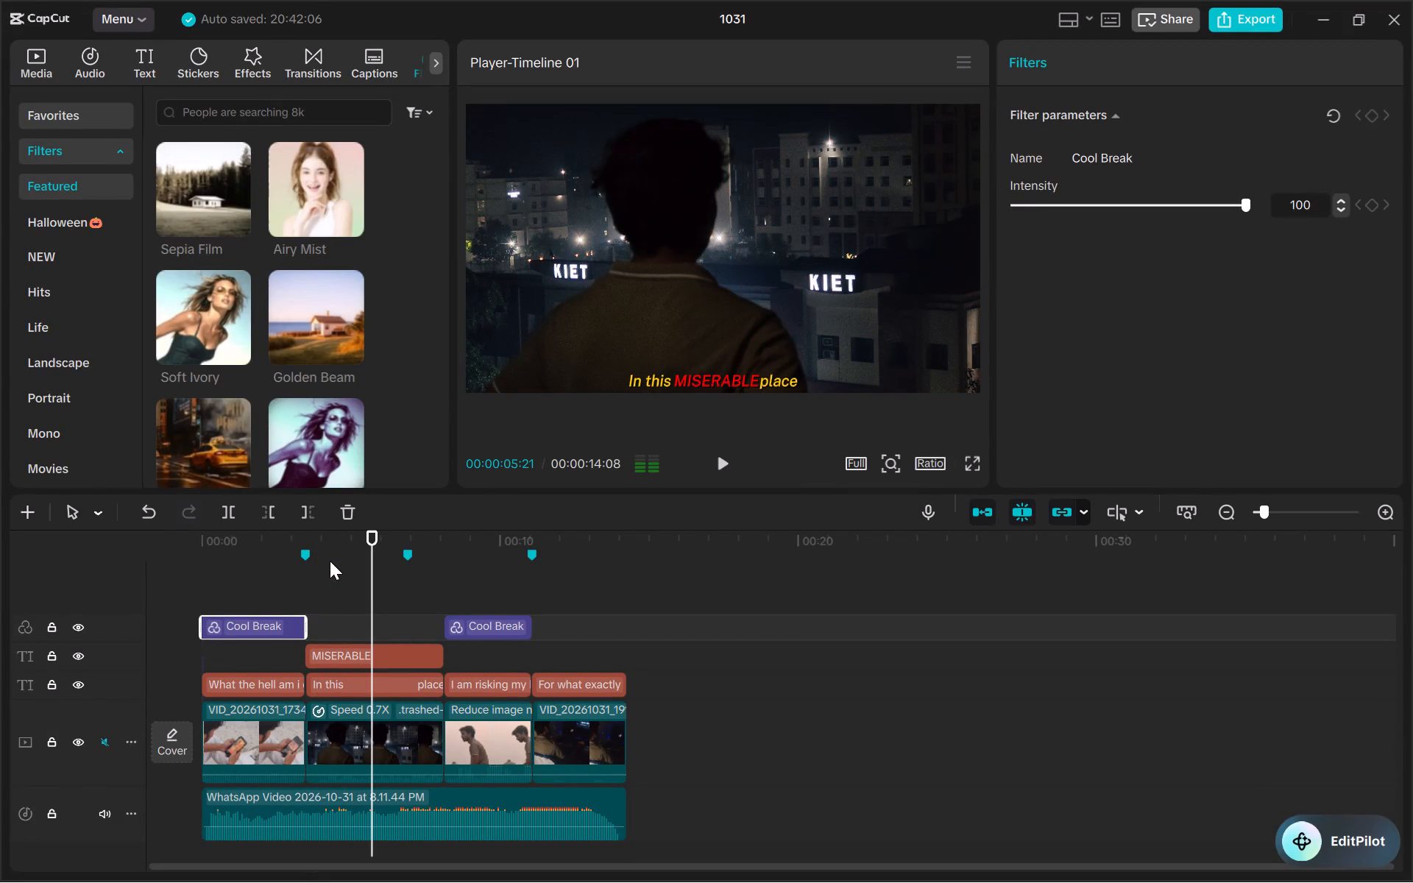
Compare the Soft Ivory, Santorini Sky, Cool Break and Sepia Film filters on the "In this MISERABLE place" shot.
double_click(208, 323)
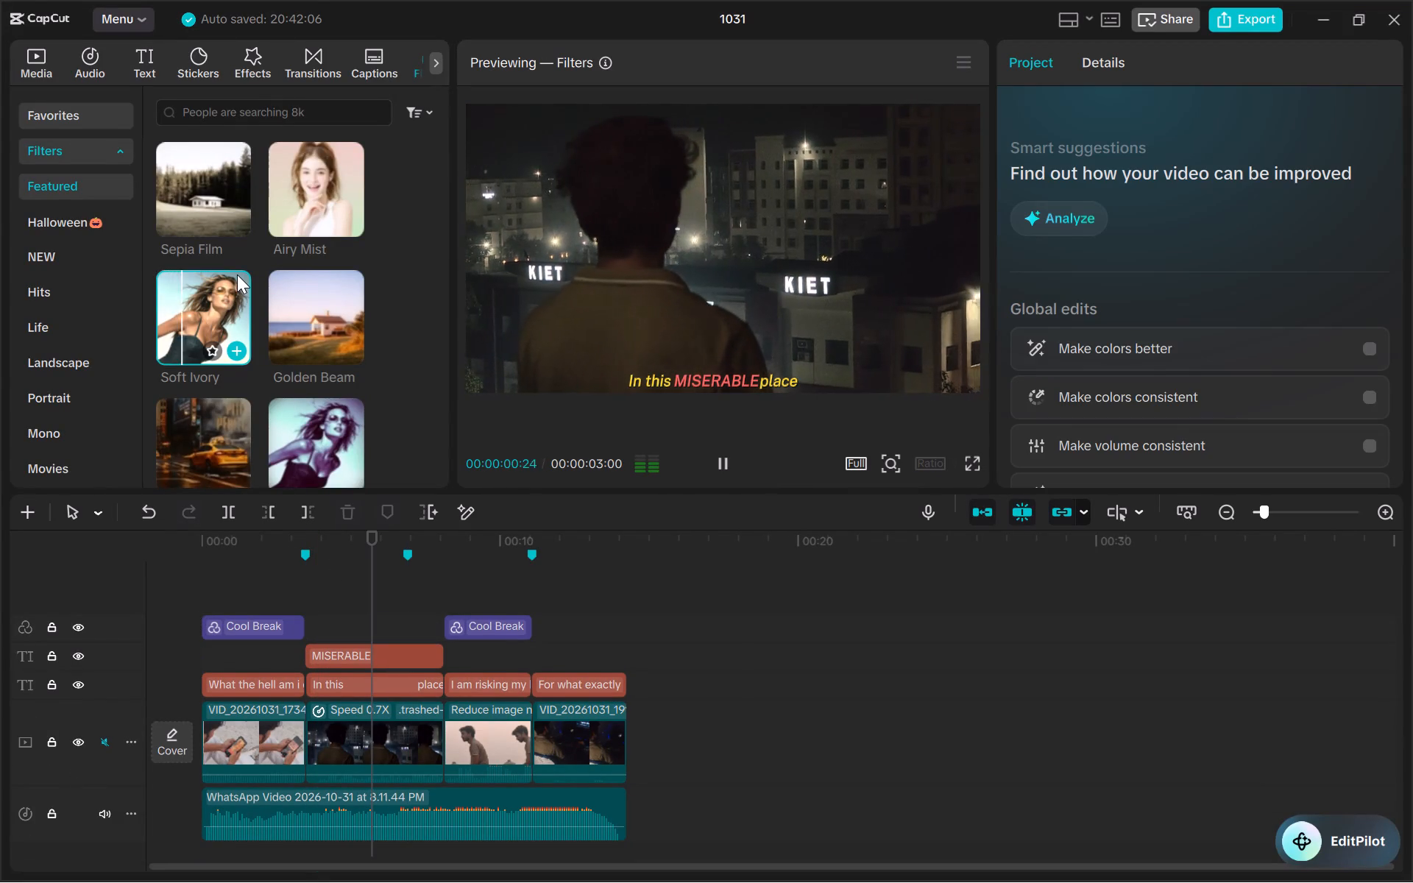
scroll(237, 274, up, 1)
double_click(216, 209)
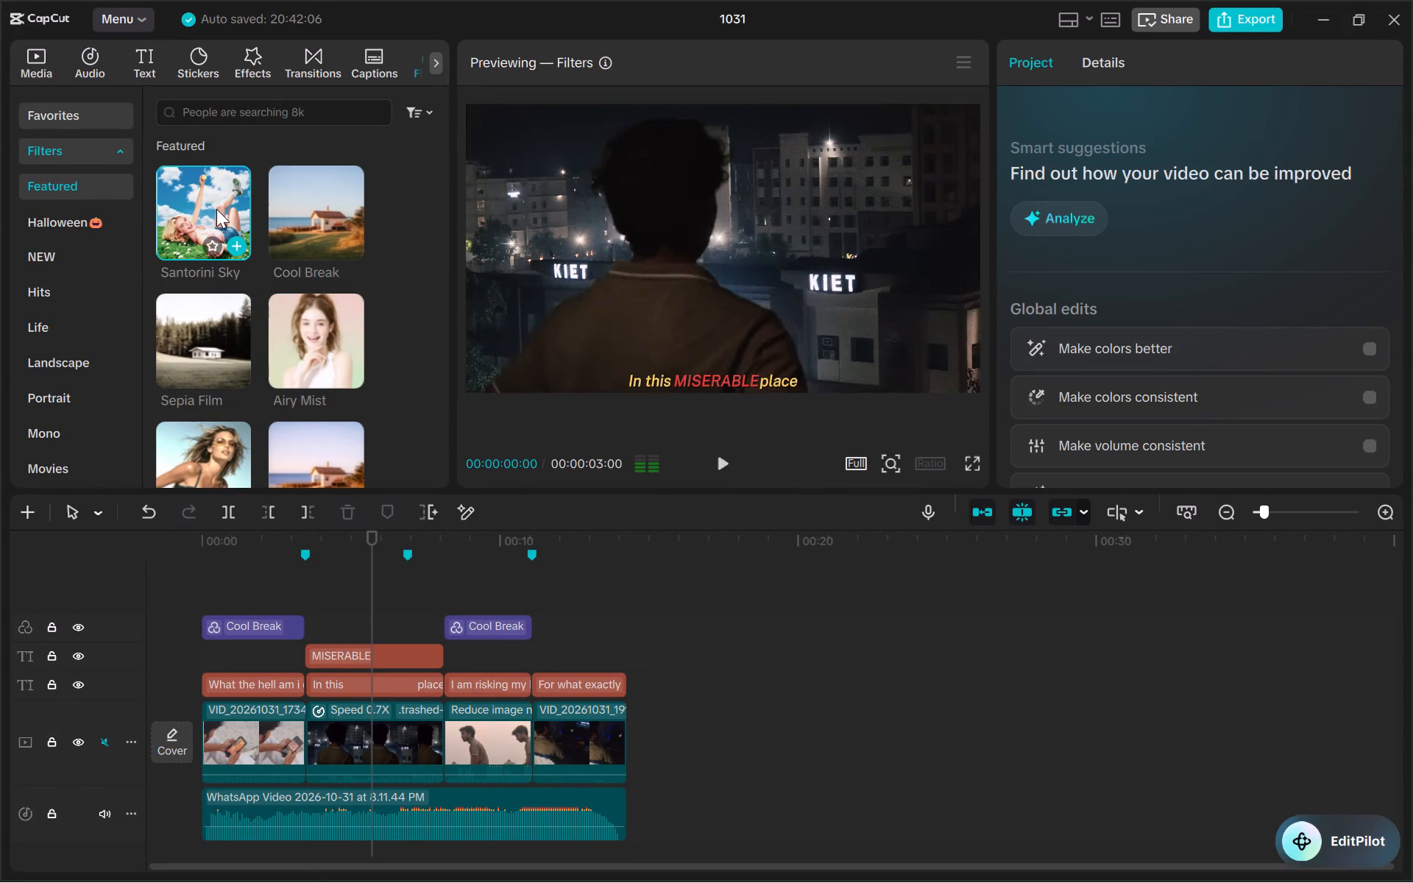
double_click(327, 199)
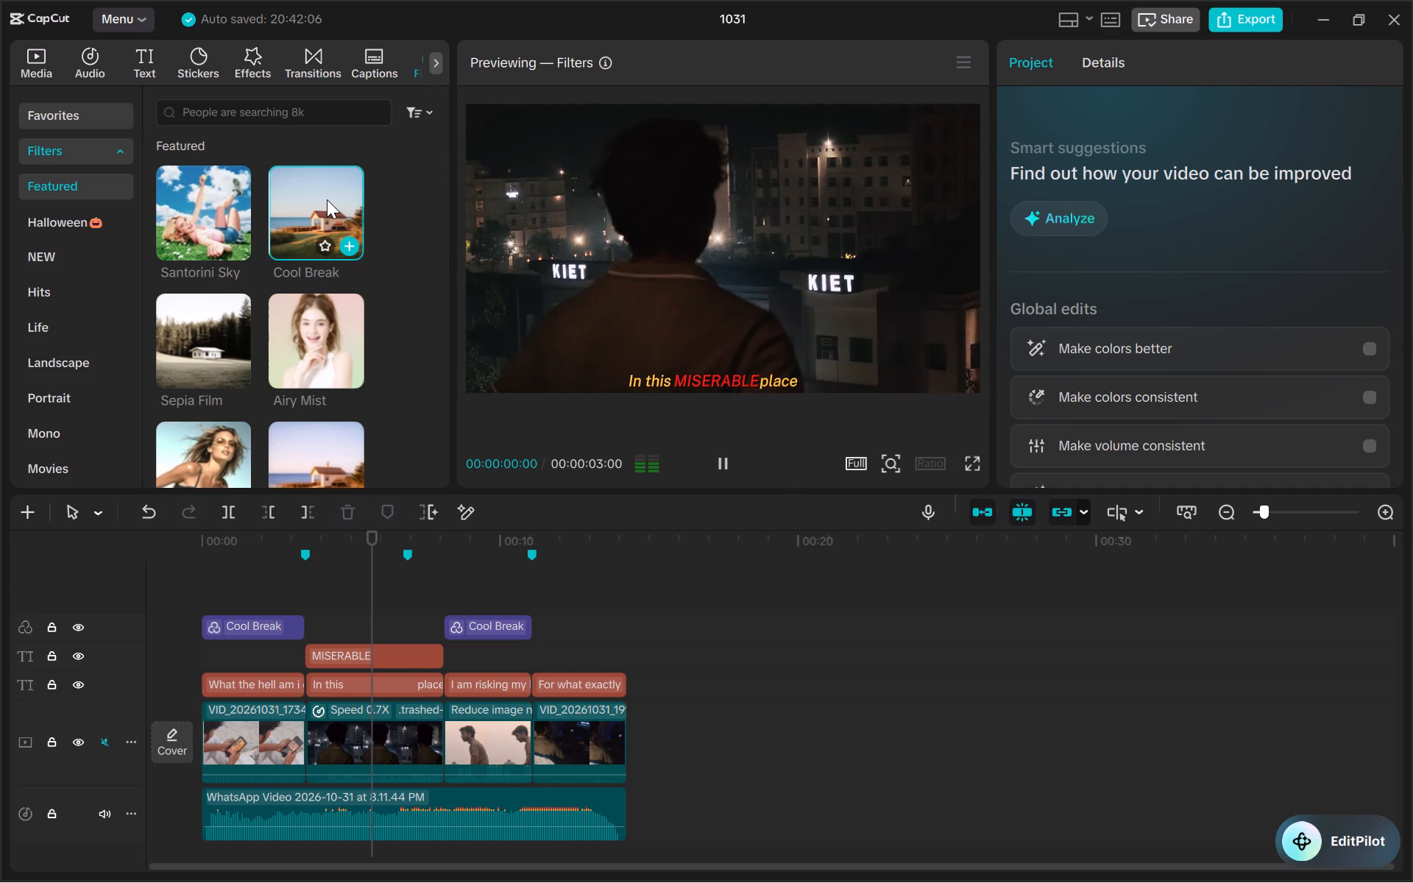
double_click(224, 319)
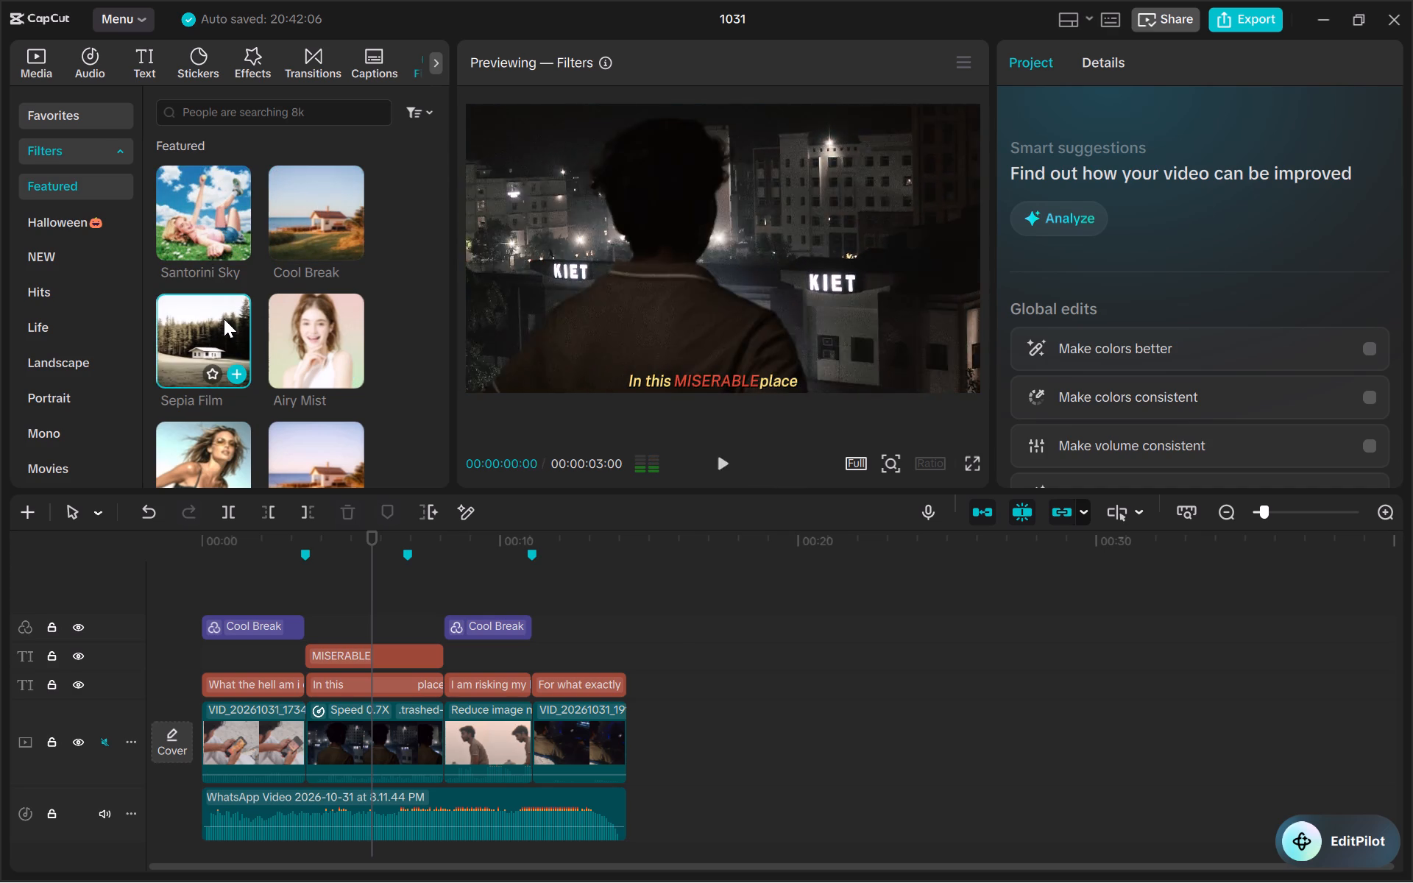
Add a Cool Break filter between the two existing ones, starting at the beginning of the "In this MISERABLE place" shot.
drag(317, 198, 339, 611)
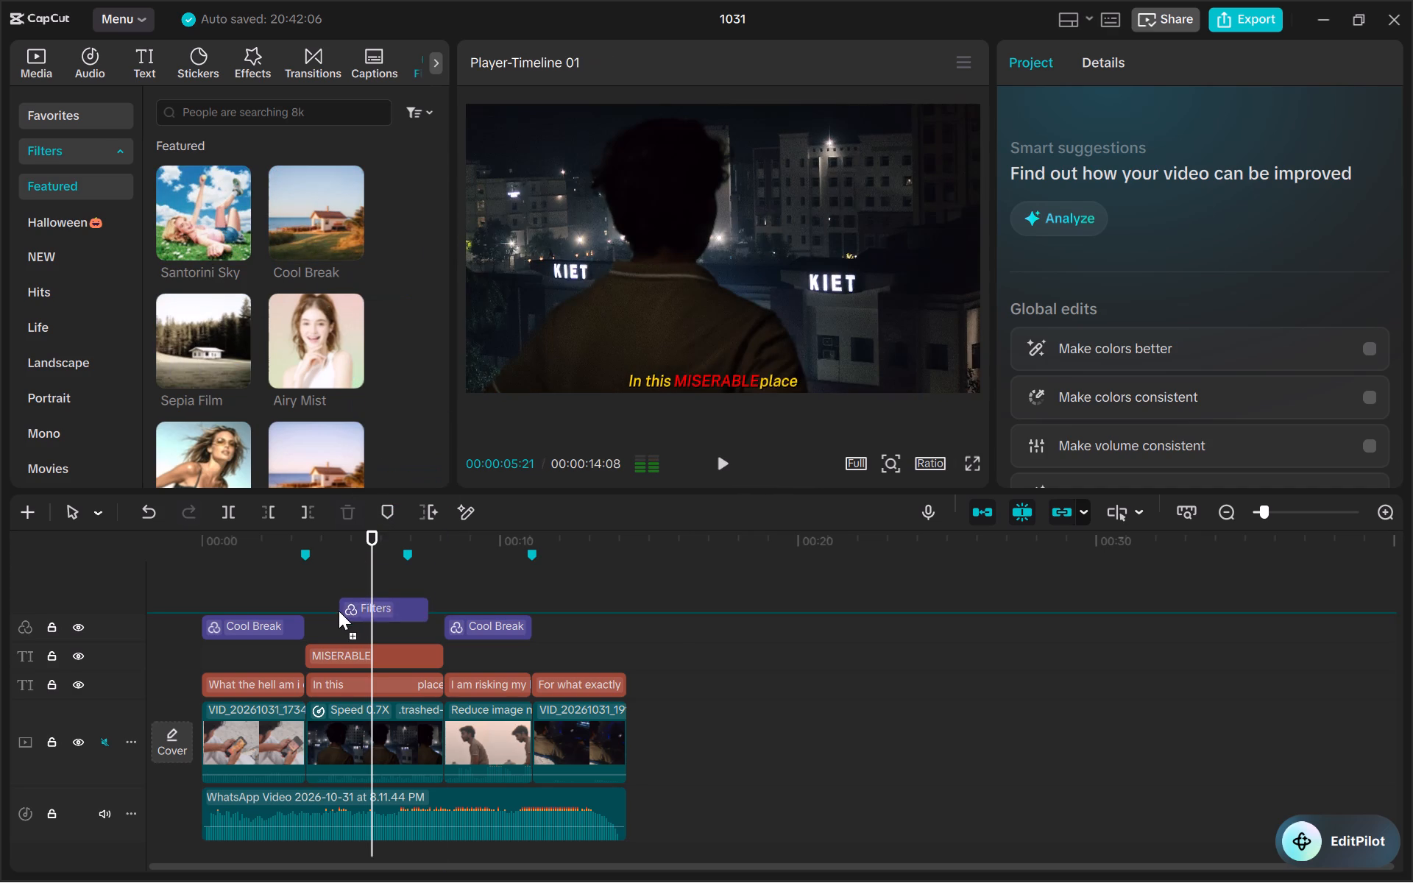
drag(339, 611, 308, 625)
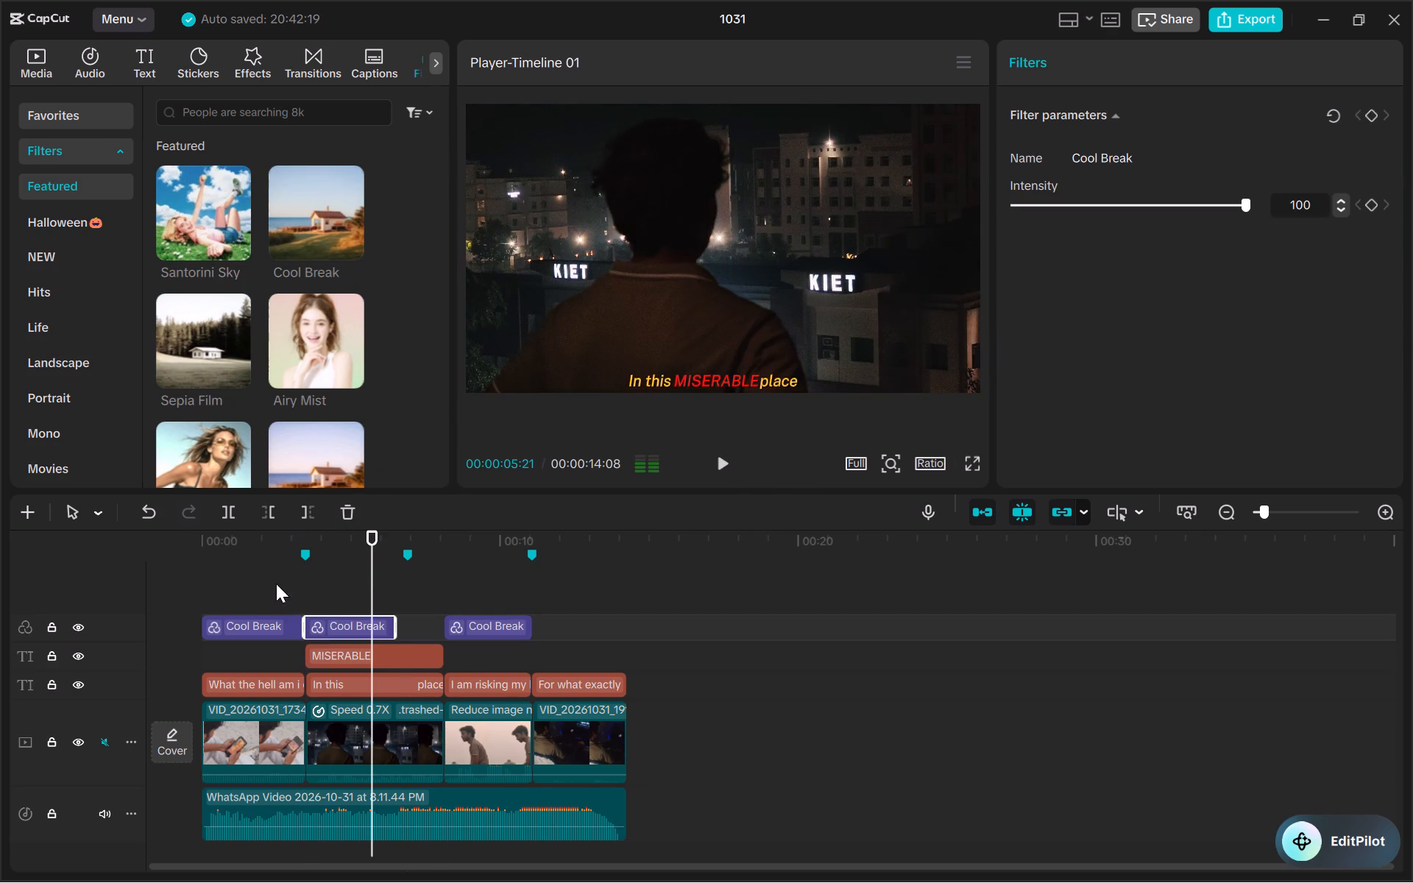
Play the cut full screen from near the start through the "In this MISERABLE place" shot to check the filters.
click(267, 579)
key(space)
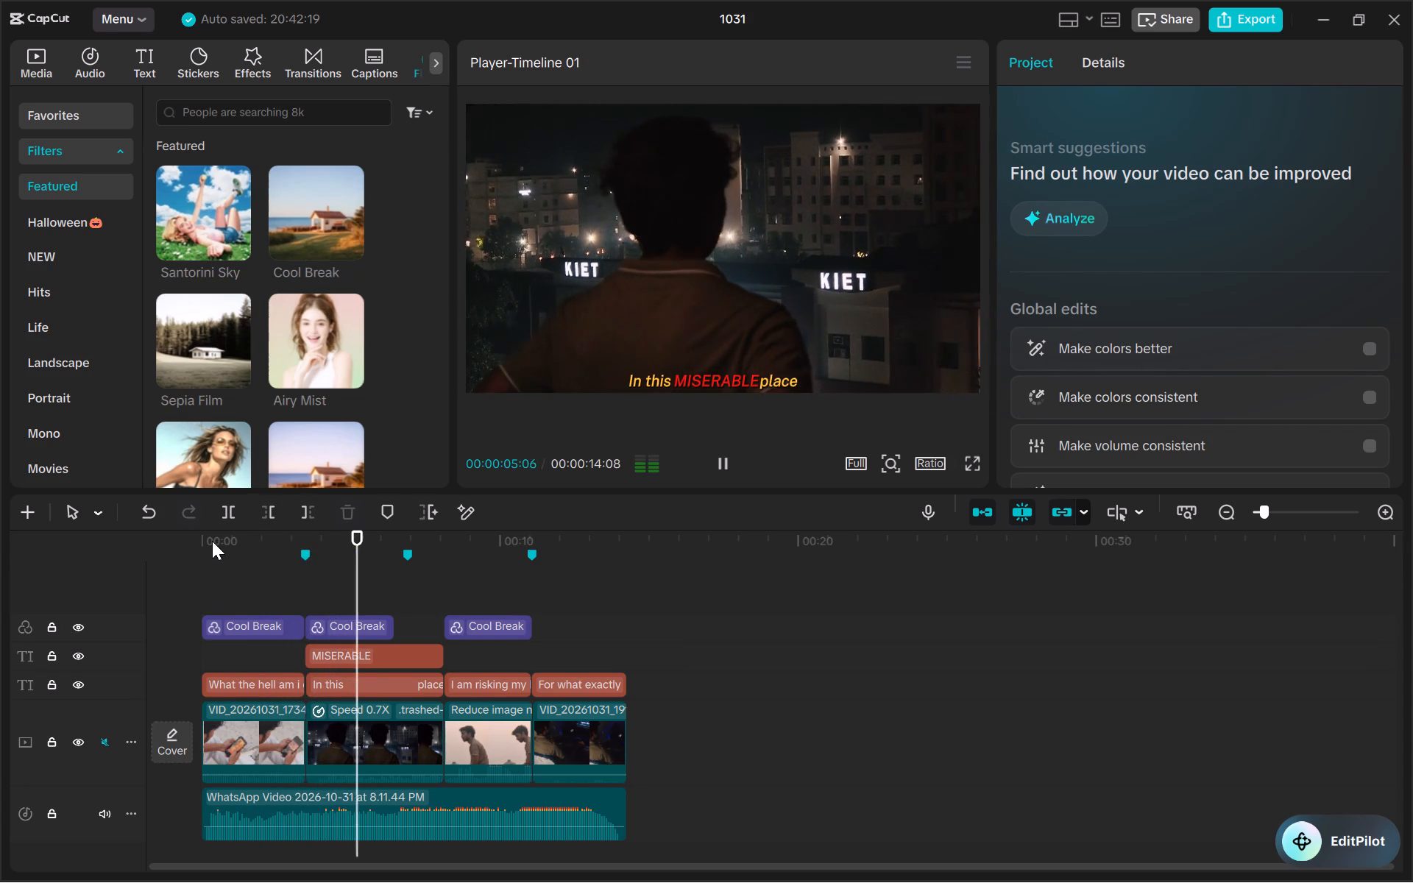
click(212, 541)
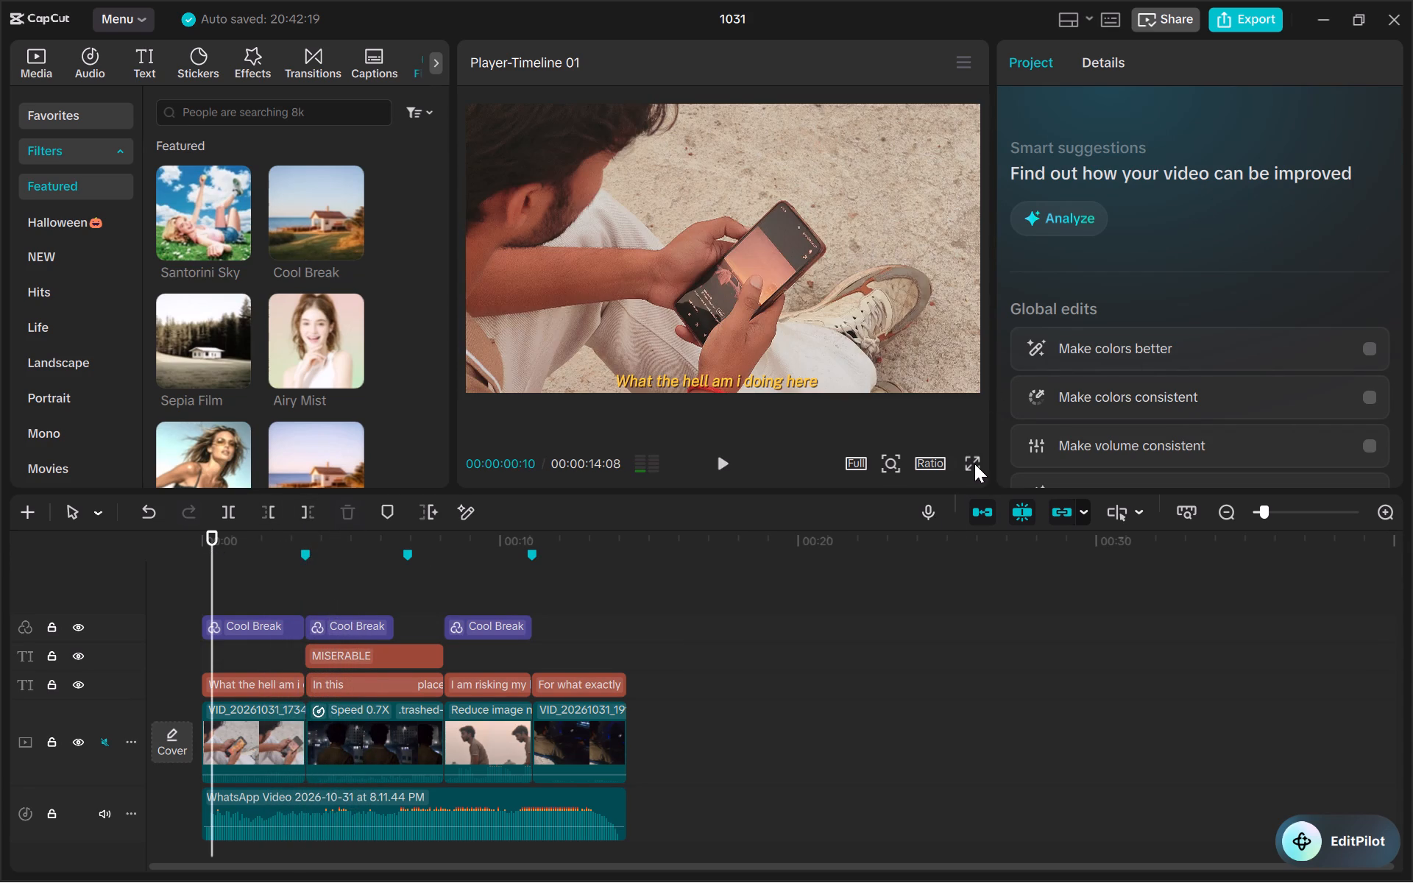
click(974, 464)
key(space)
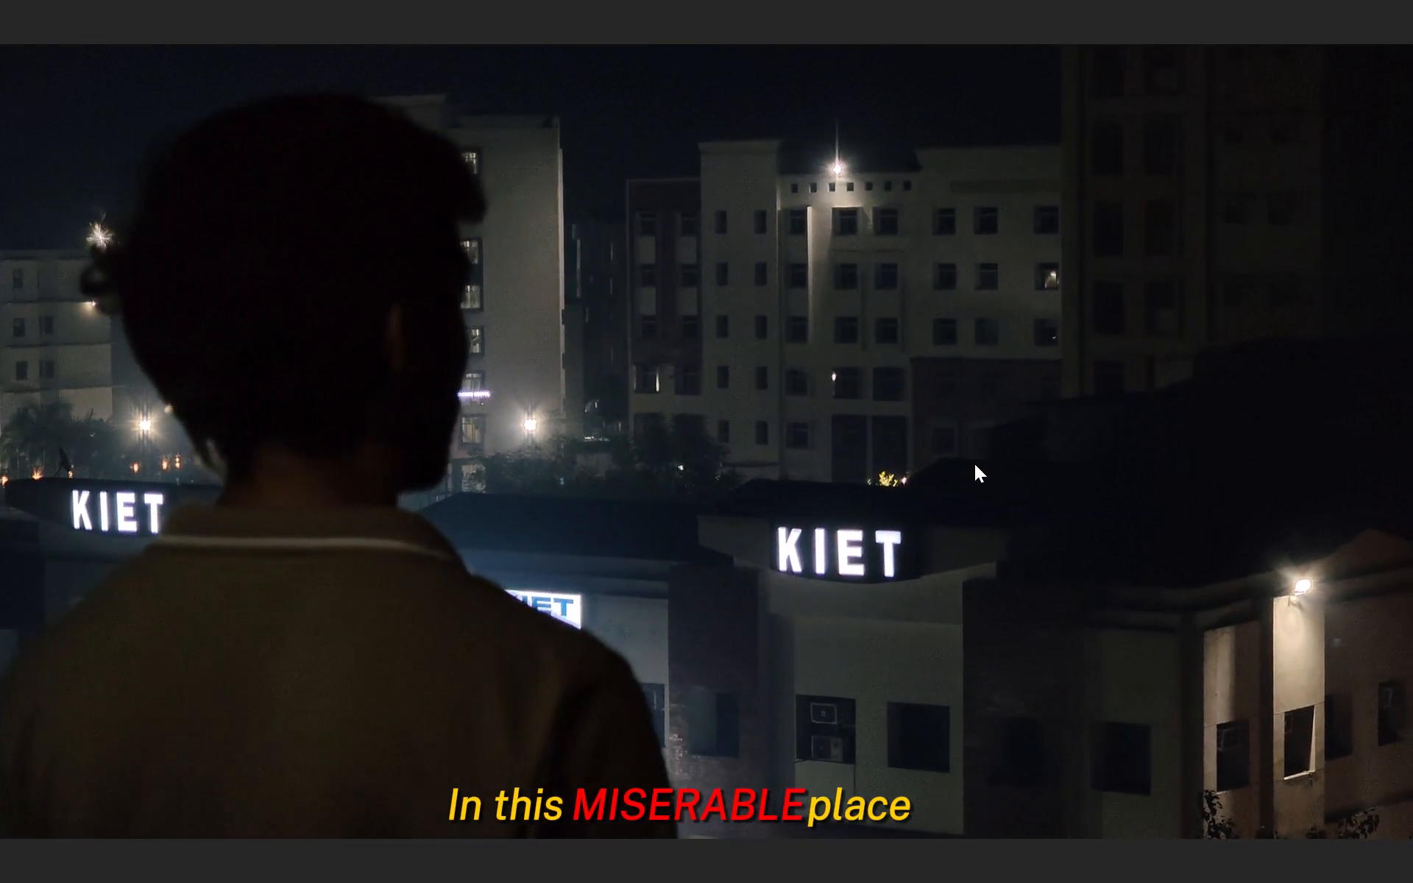
key(Escape)
key(space)
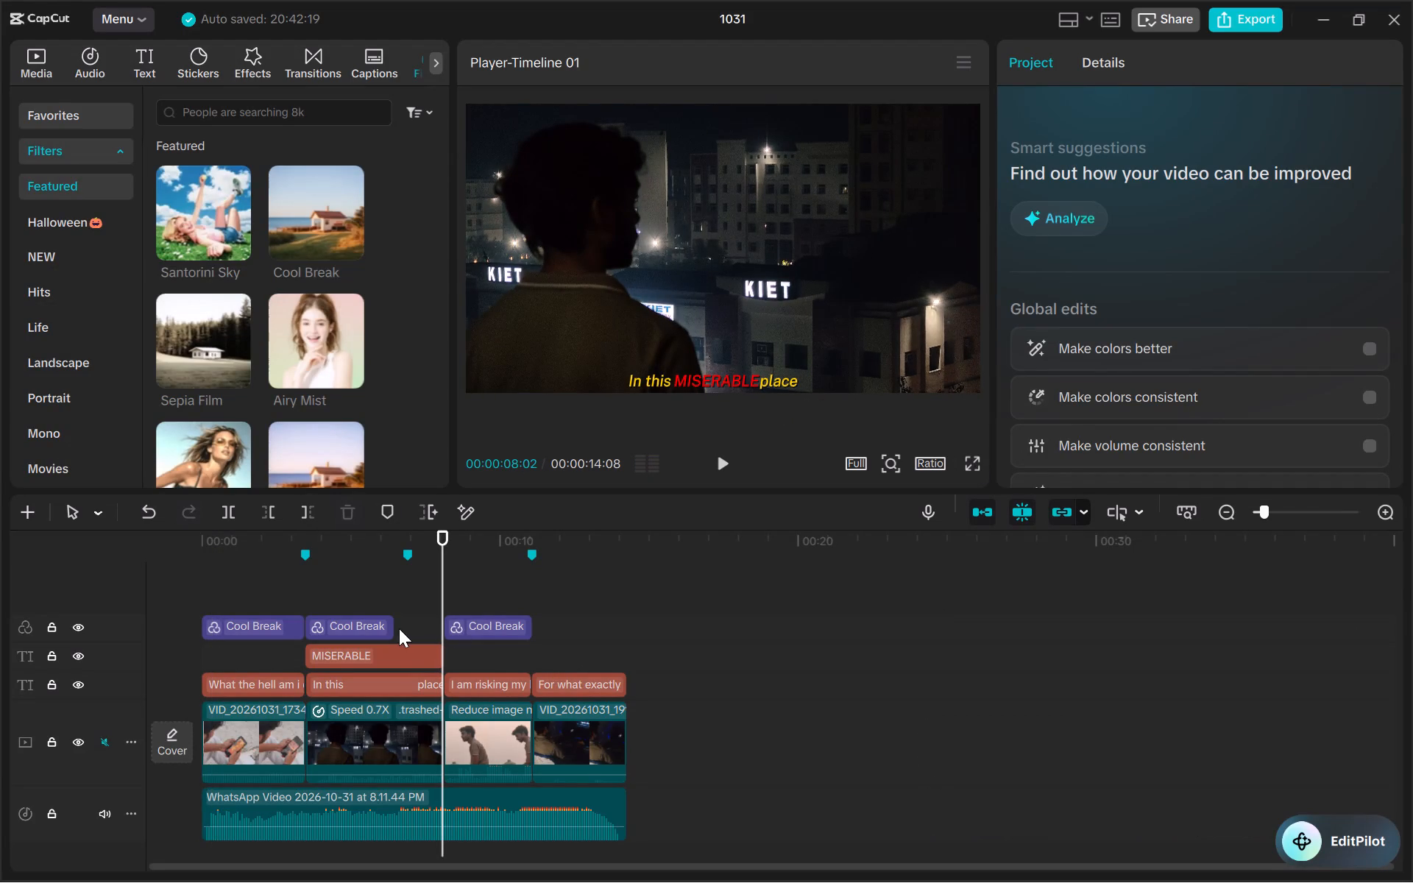
Extend the middle Cool Break filter to the end of the "In this MISERABLE place" shot.
click(391, 625)
drag(391, 625, 443, 622)
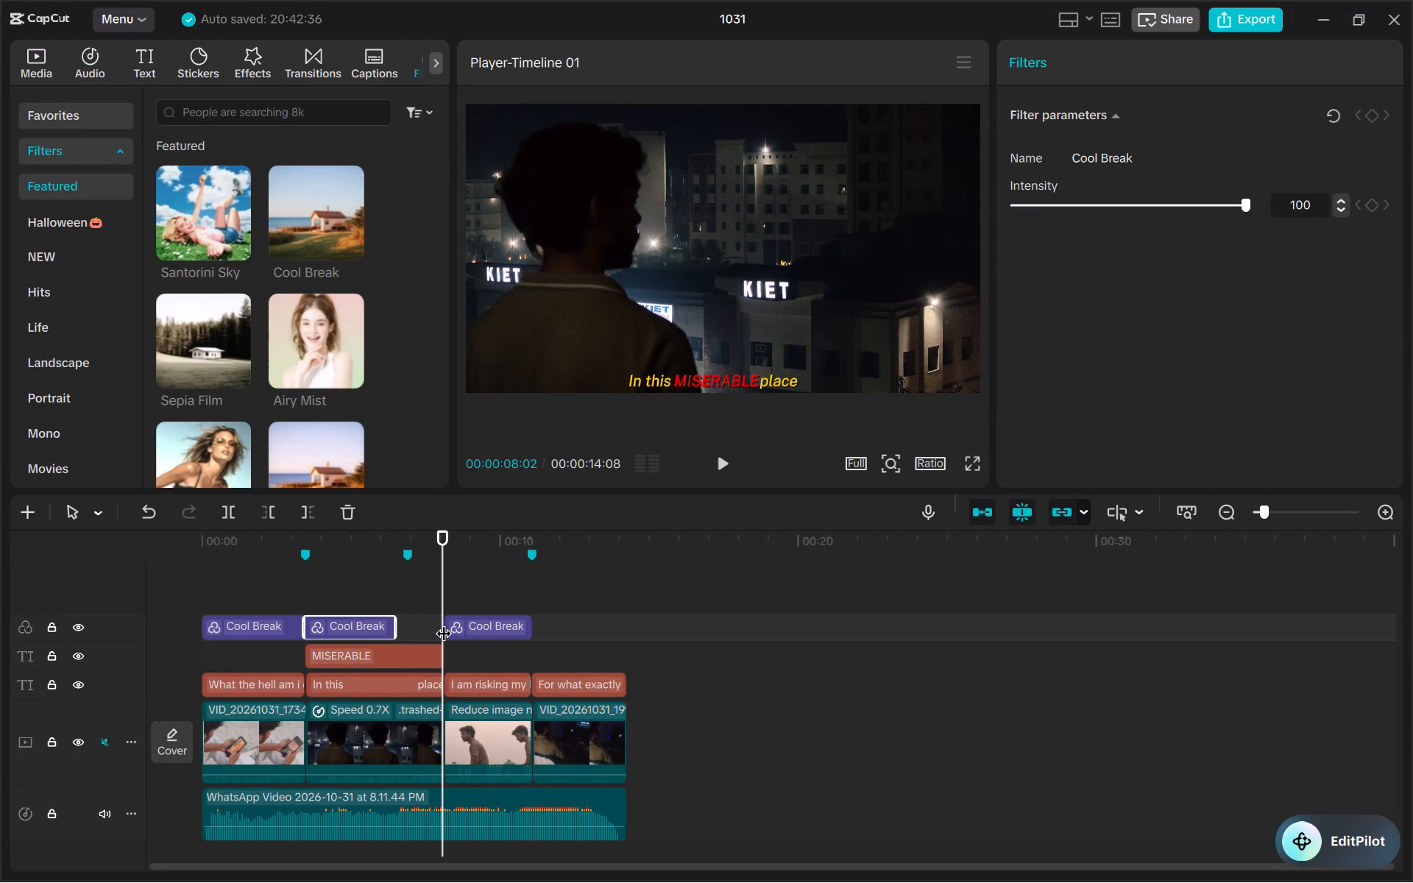
drag(396, 620, 451, 612)
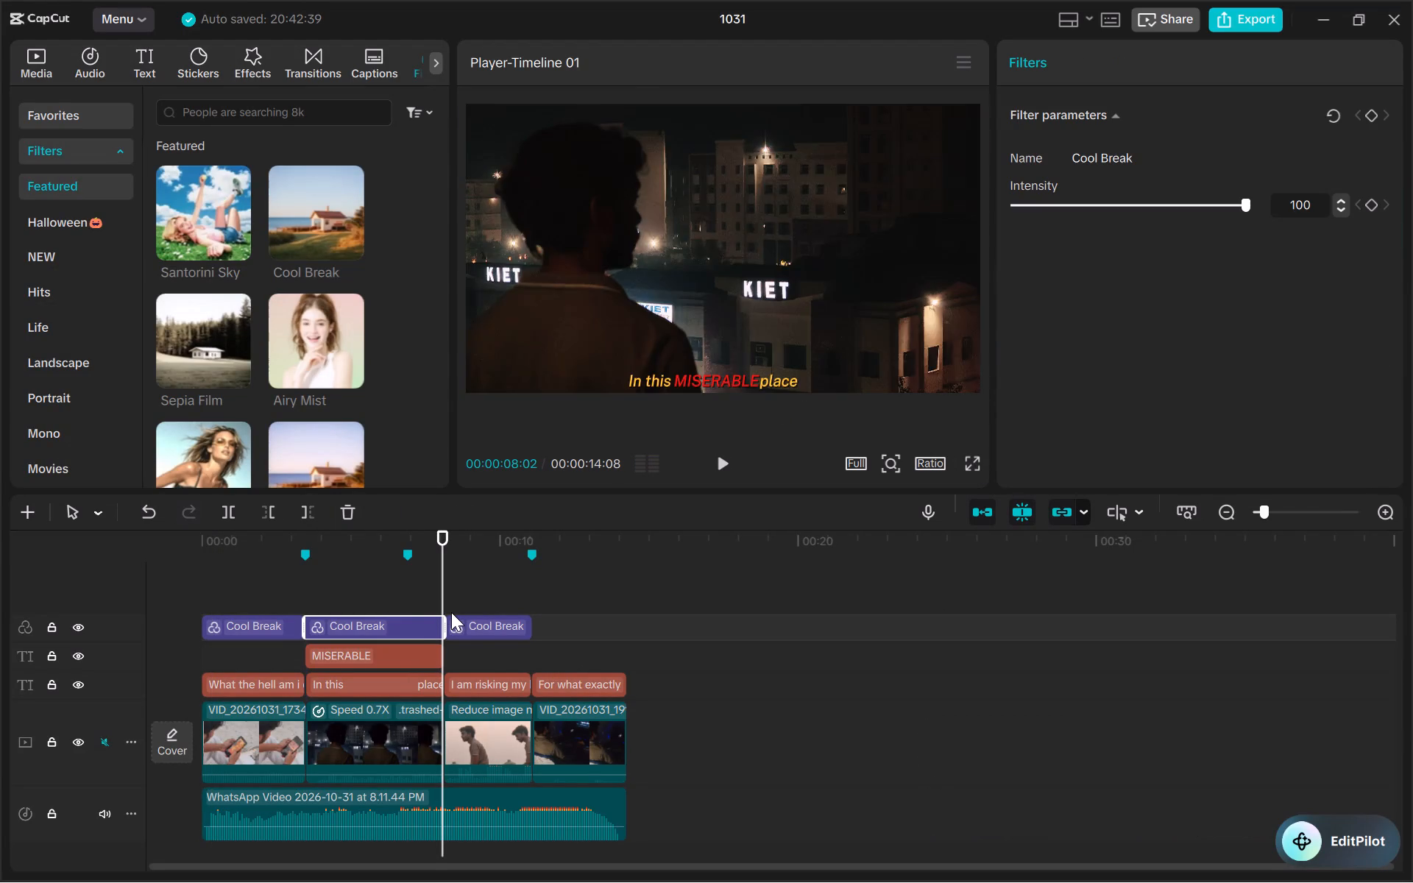
Play back the "I am risking my life" and "For what exactly" shots, partly full screen, to compare their grading.
key(space)
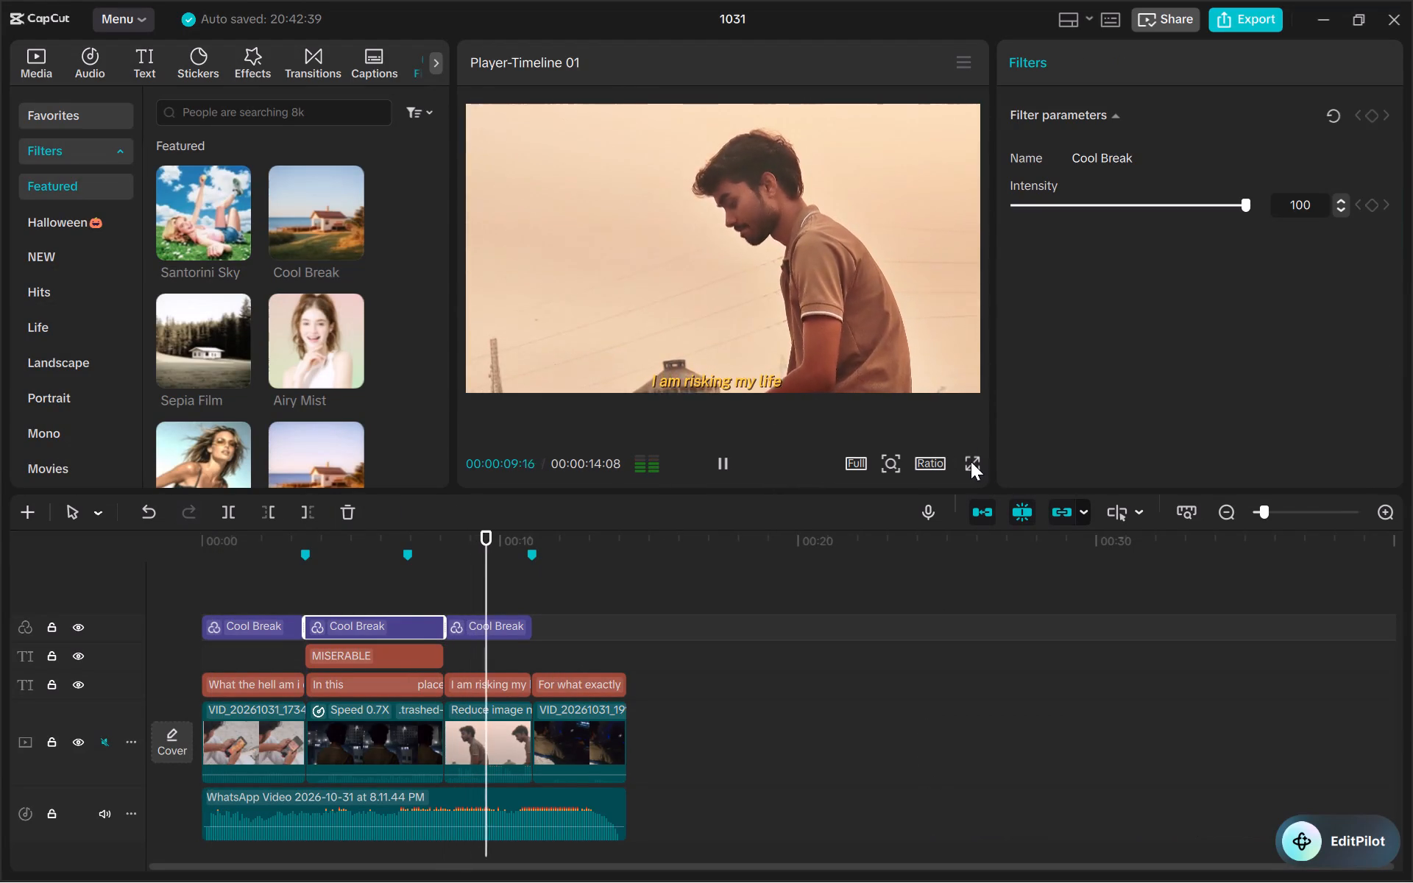
click(966, 461)
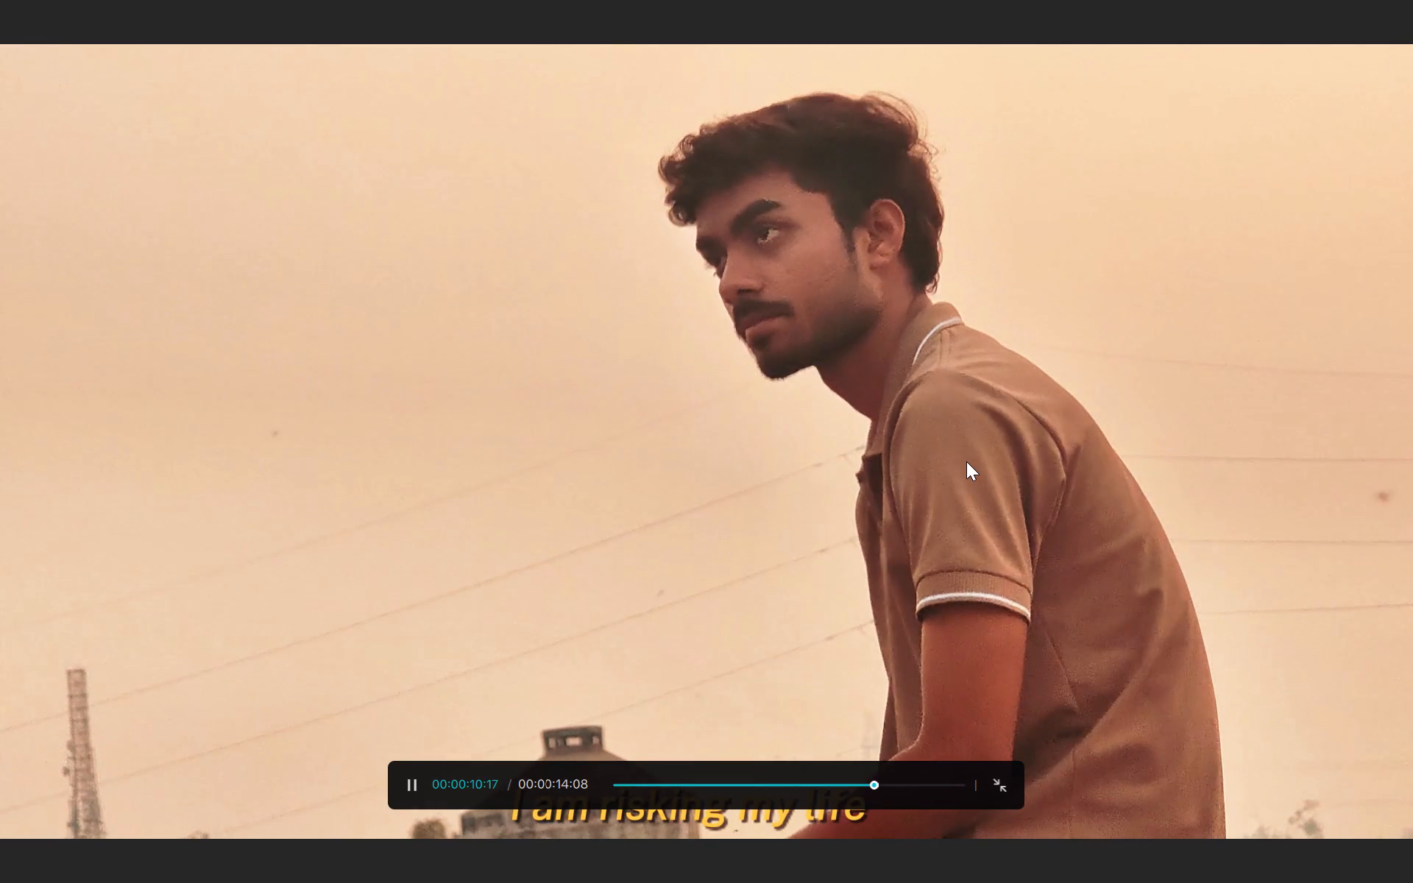
key(space)
key(Escape)
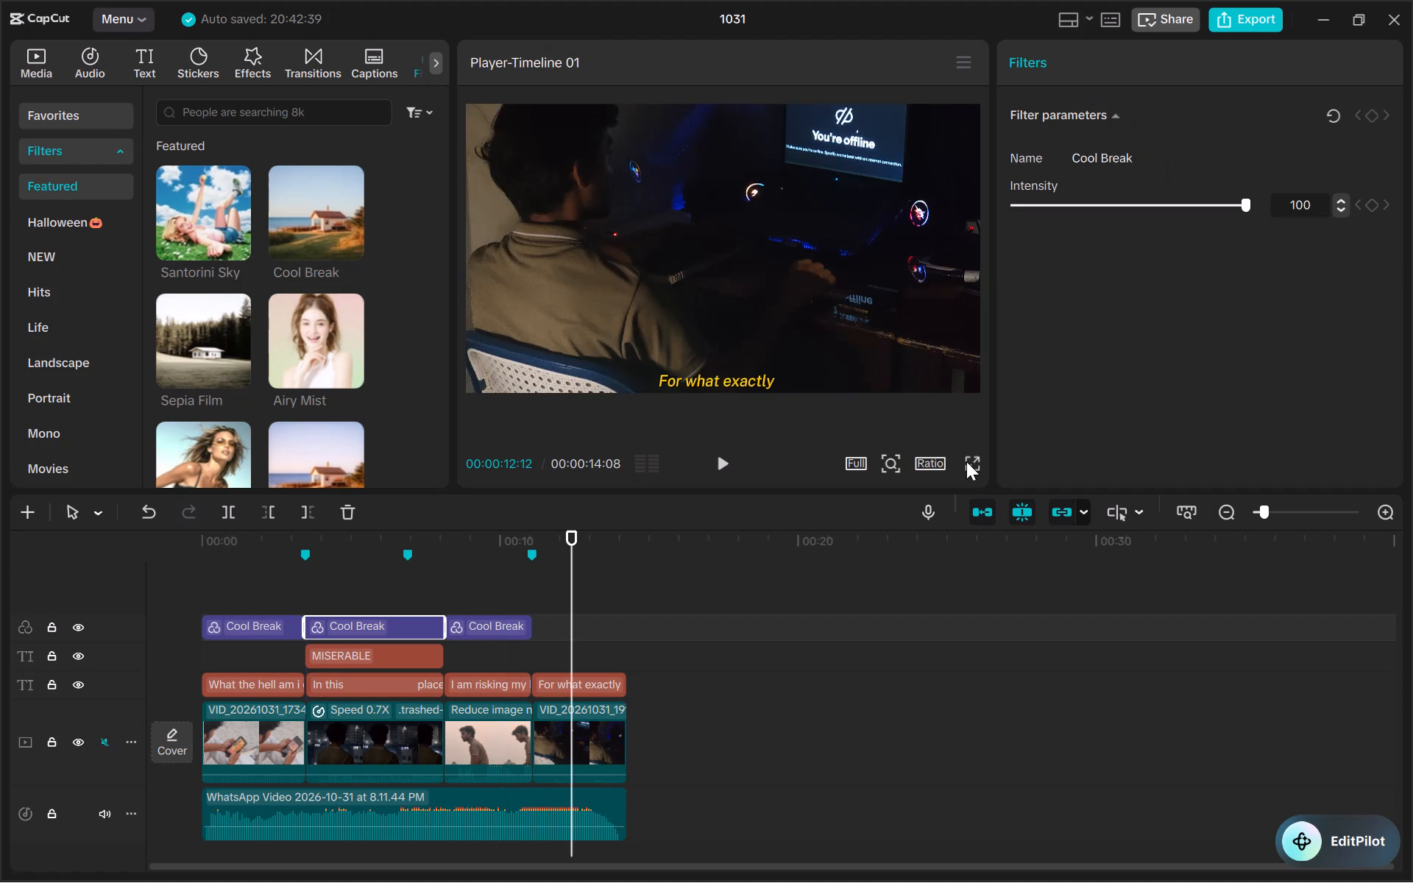
click(443, 553)
key(space)
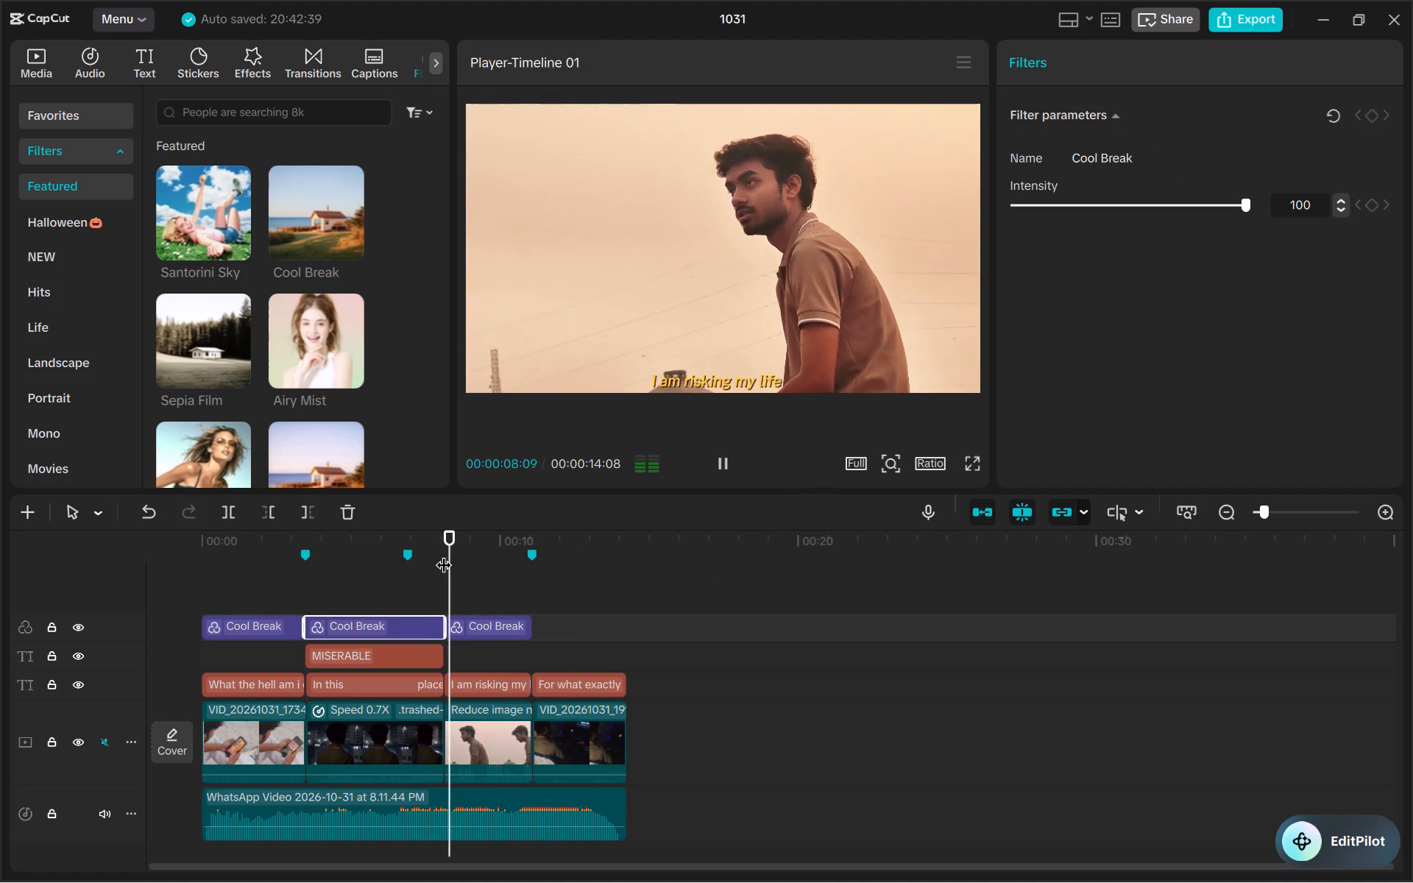
click(518, 743)
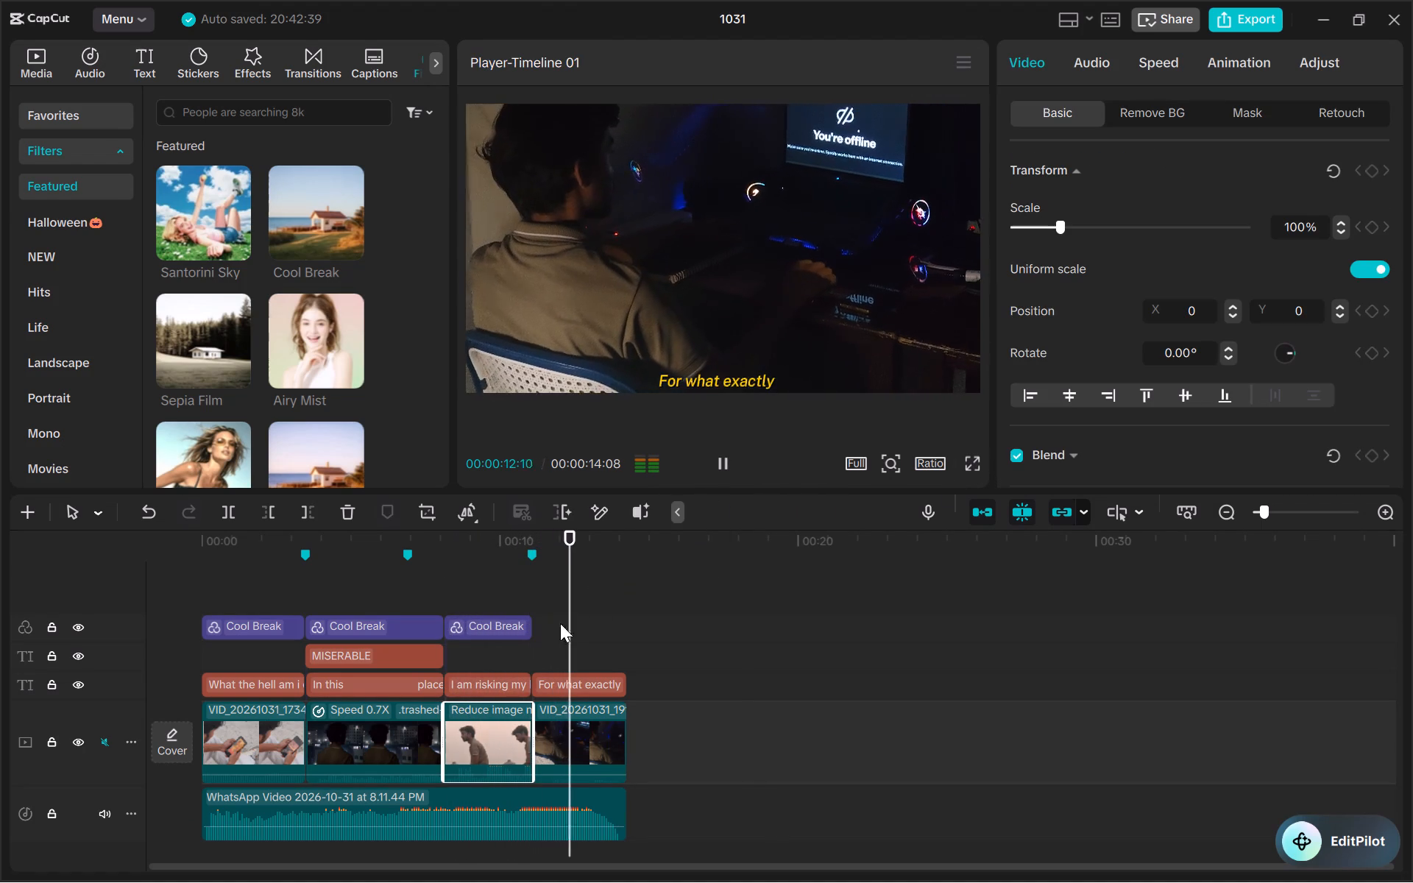
click(523, 628)
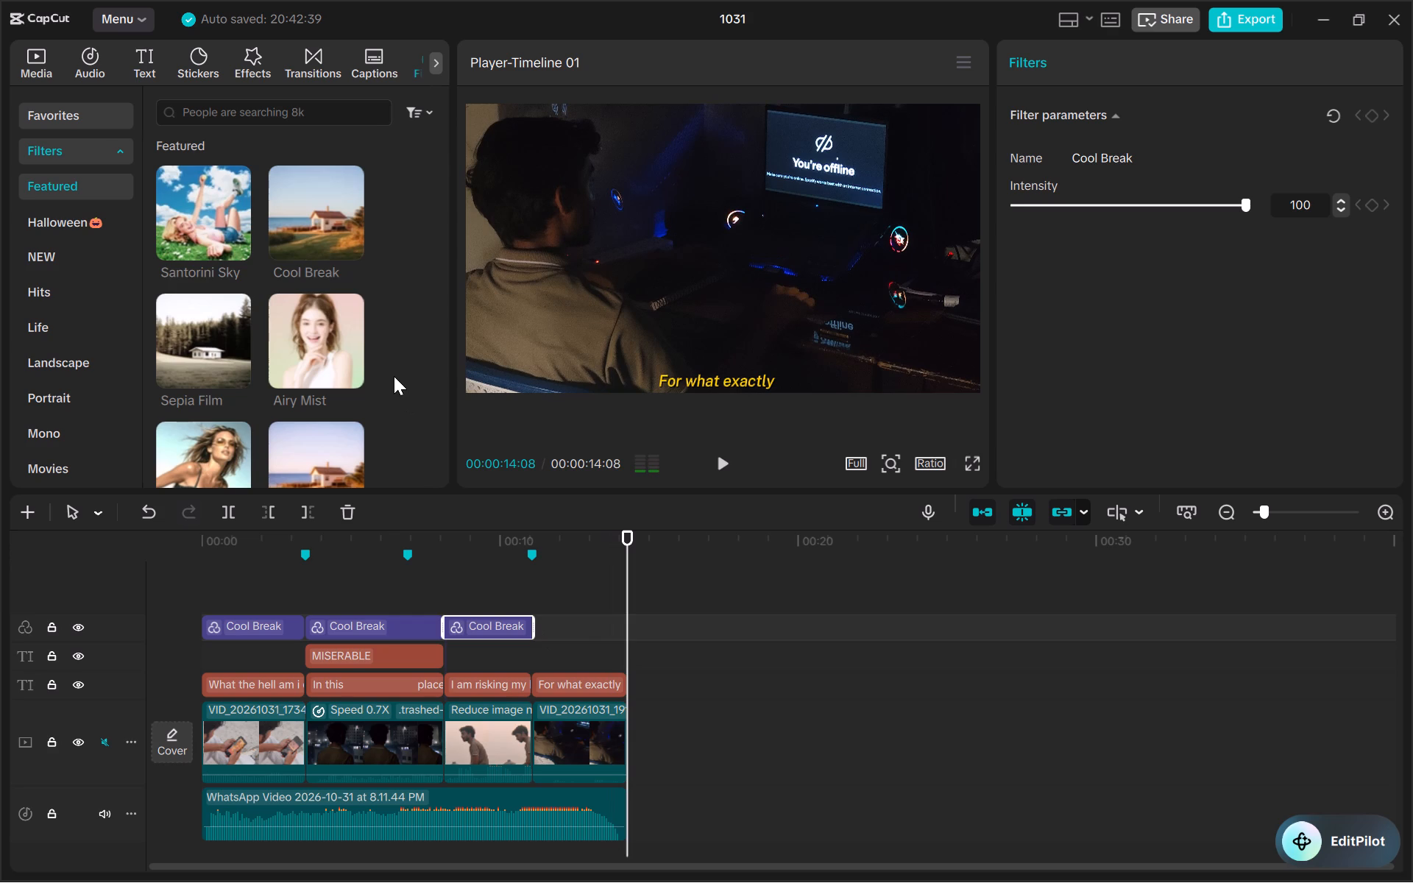
Preview the Santorini Sky, Cool Break, Airy Mist, Sepia Film, Soft Ivory and Golden Beam filters on the "For what exactly" shot.
click(570, 542)
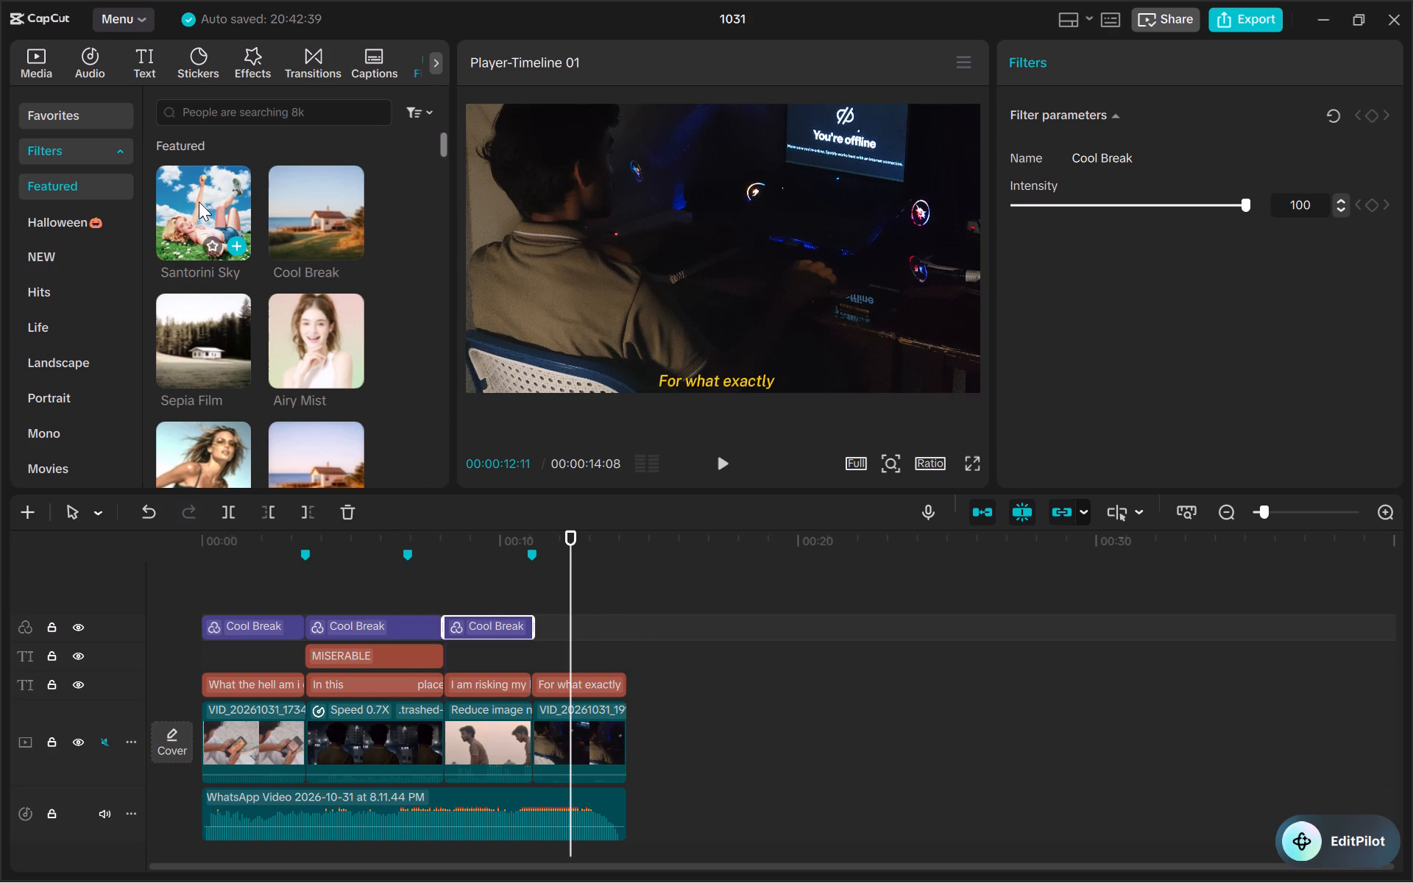
double_click(199, 202)
double_click(322, 209)
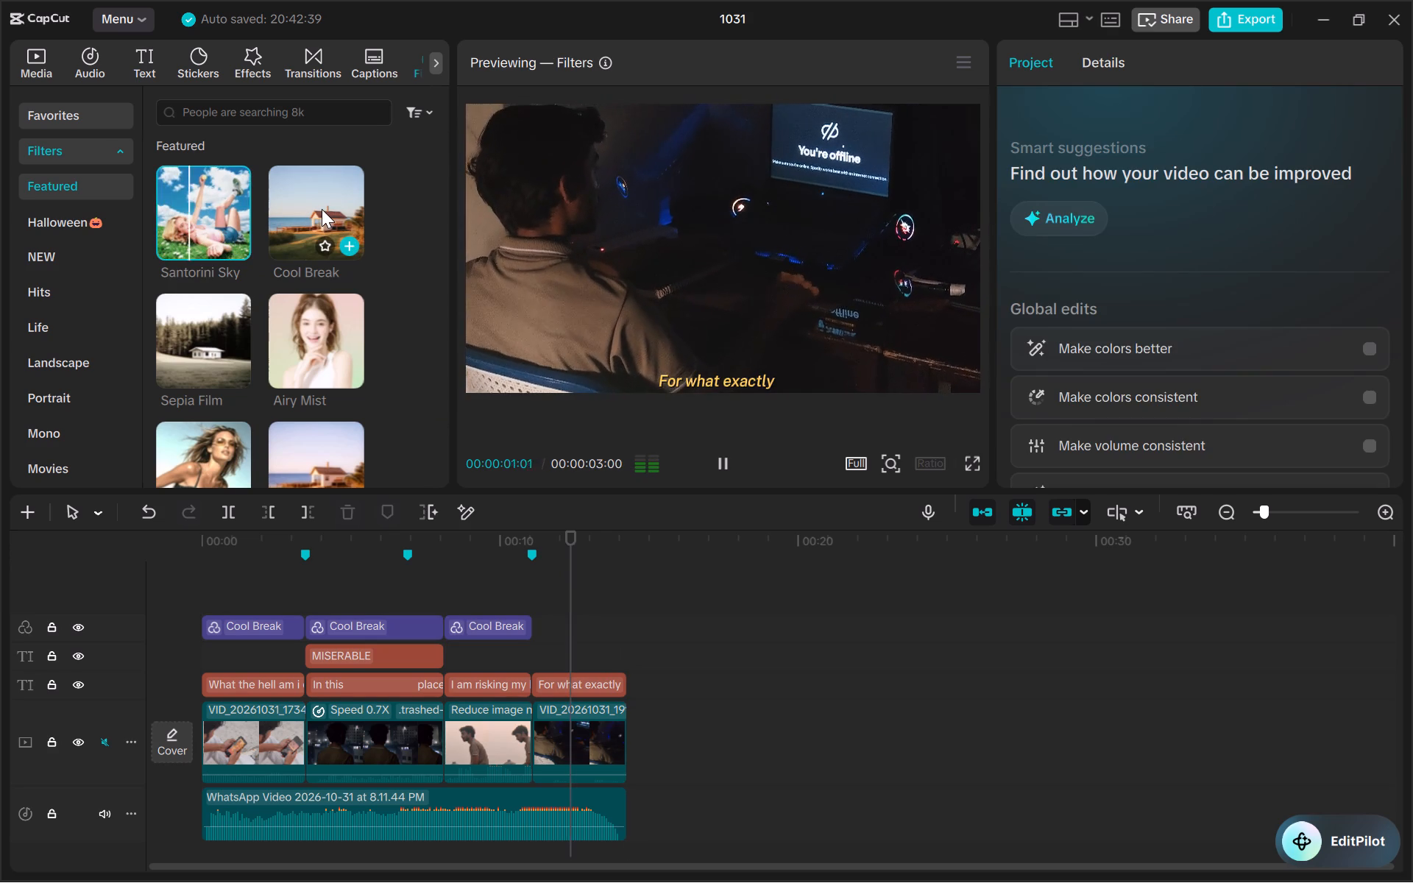
double_click(315, 325)
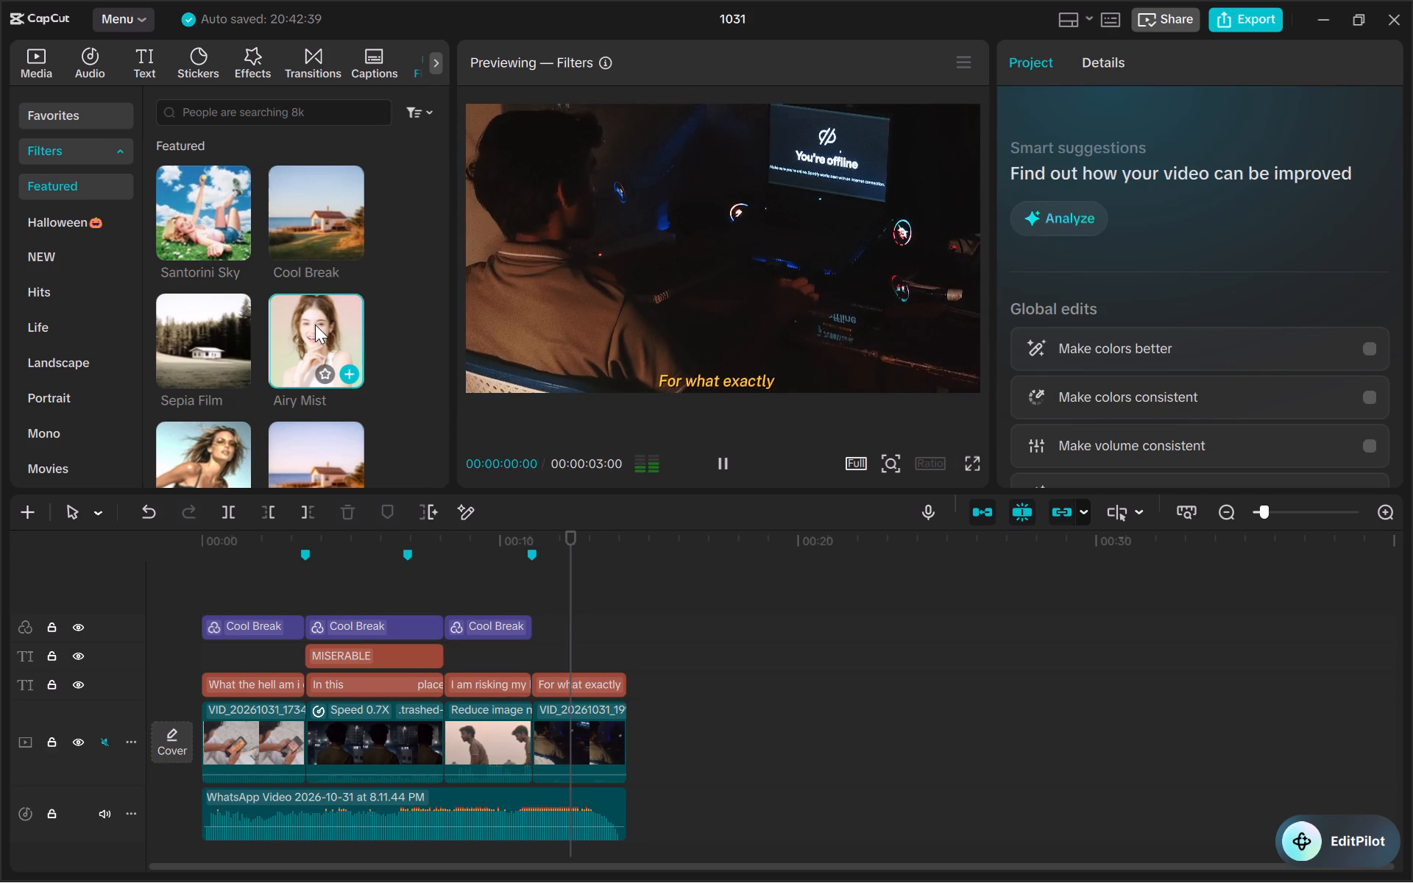
double_click(207, 340)
scroll(207, 340, down, 1)
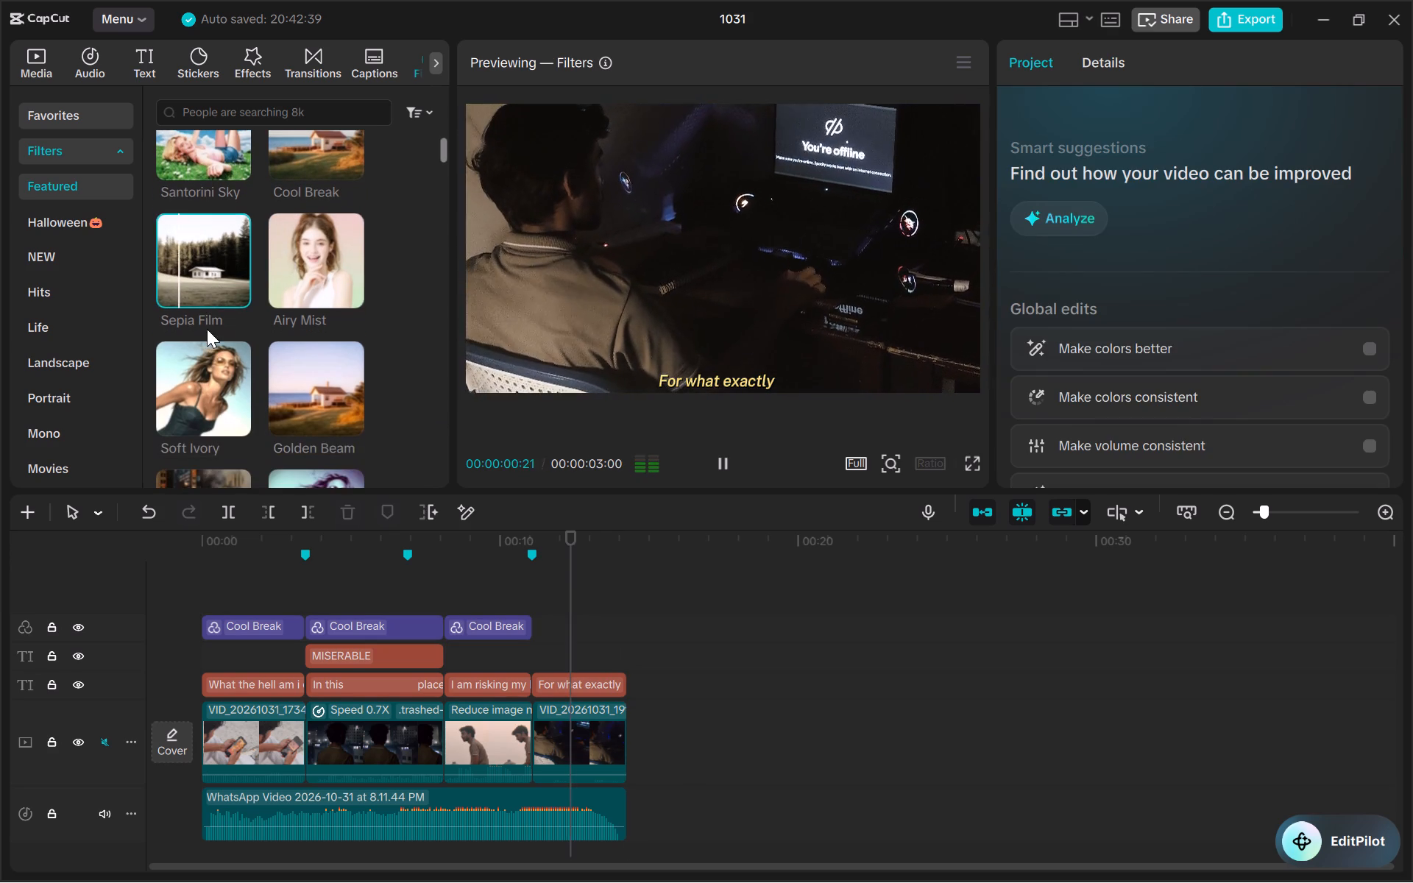
double_click(213, 372)
double_click(314, 360)
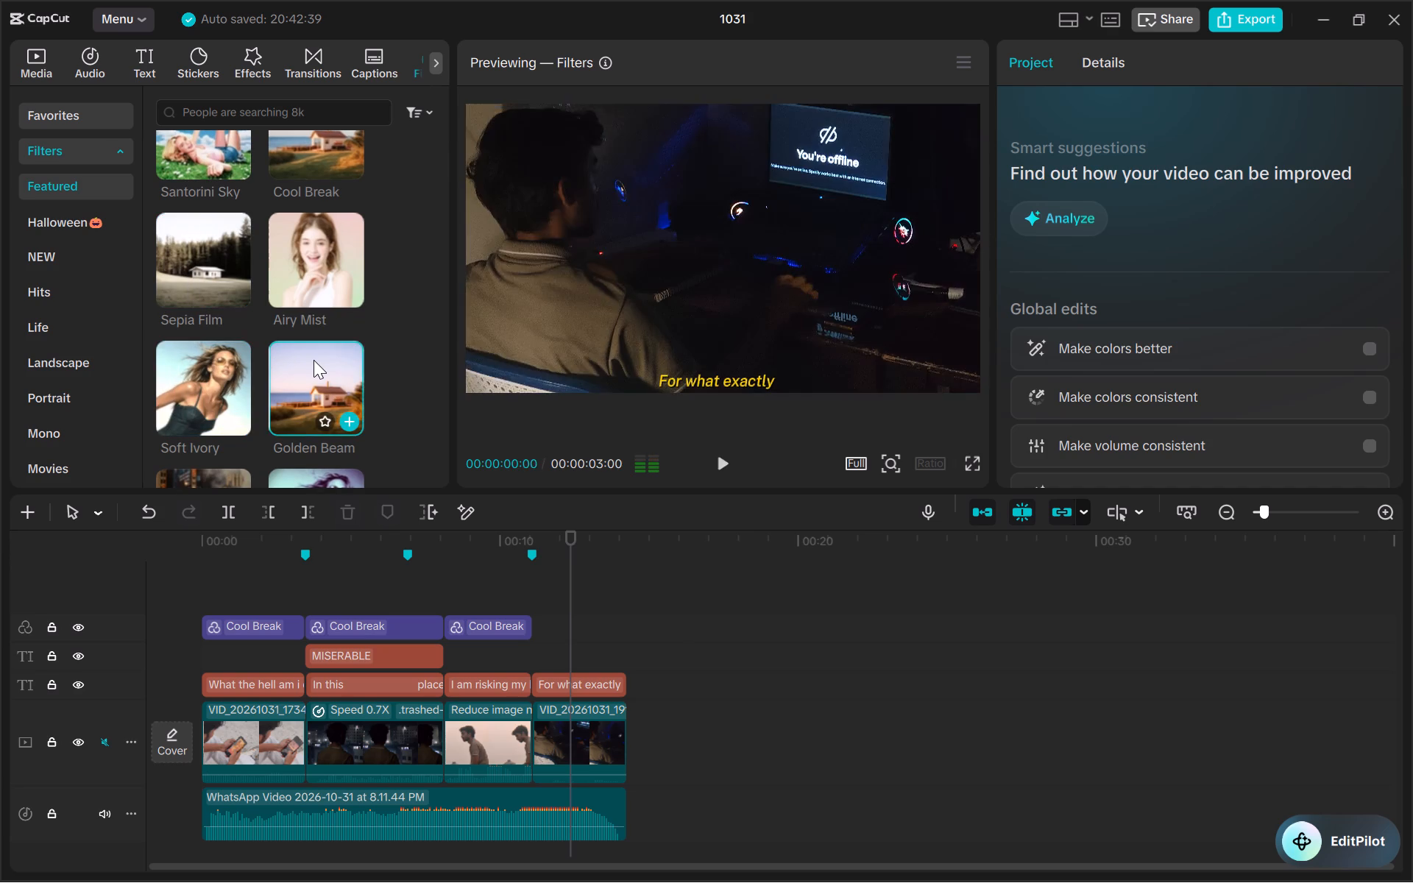
Preview the Witch Fog, Moody Amber, Soft Maple, Sun Bunny, Album Cover and Golden Twilight filters on the "For what exactly" shot.
scroll(314, 360, down, 1)
double_click(314, 360)
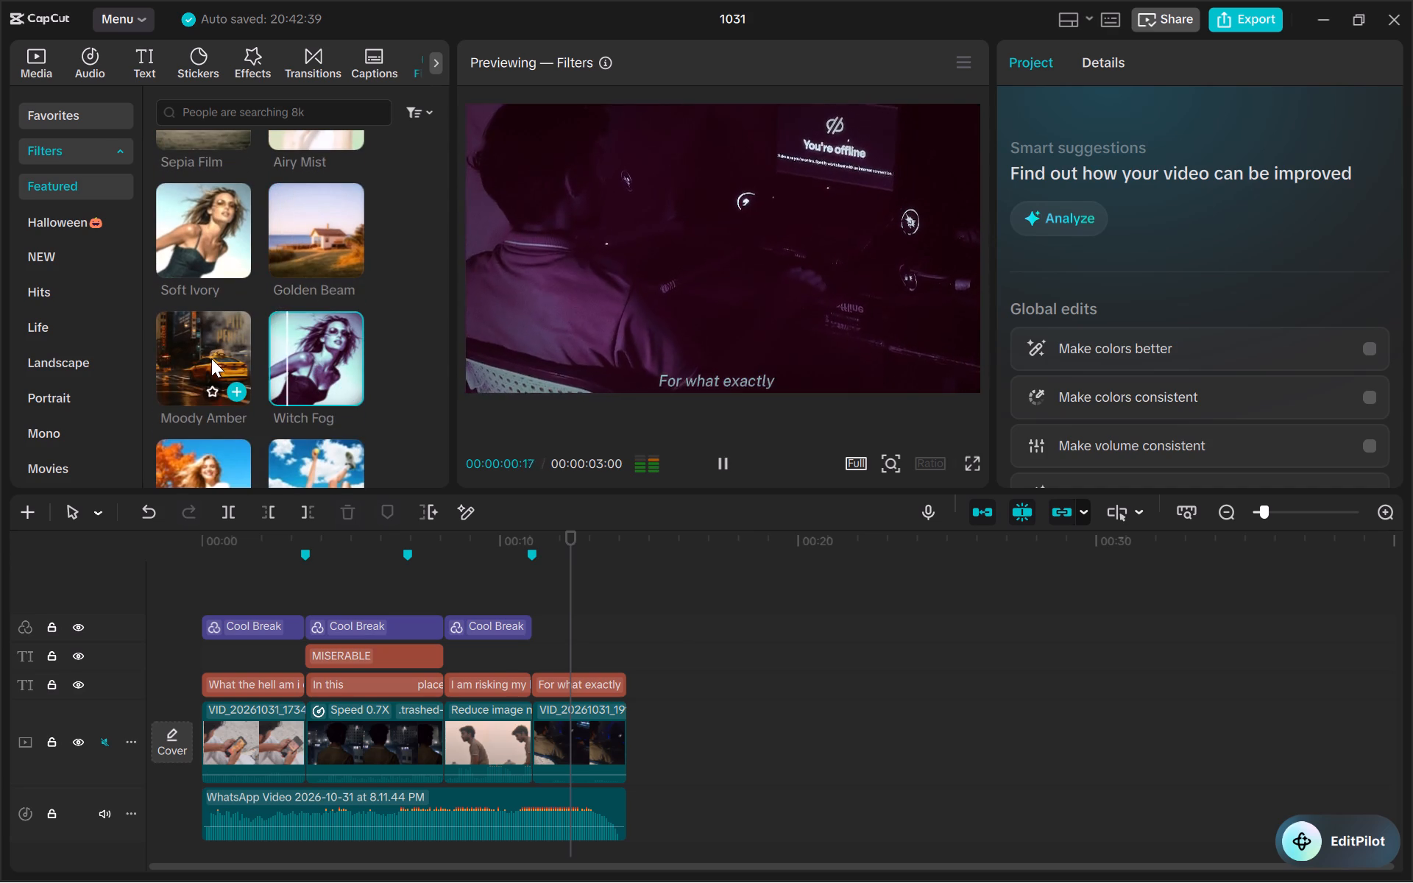
double_click(211, 358)
scroll(211, 358, down, 1)
double_click(208, 375)
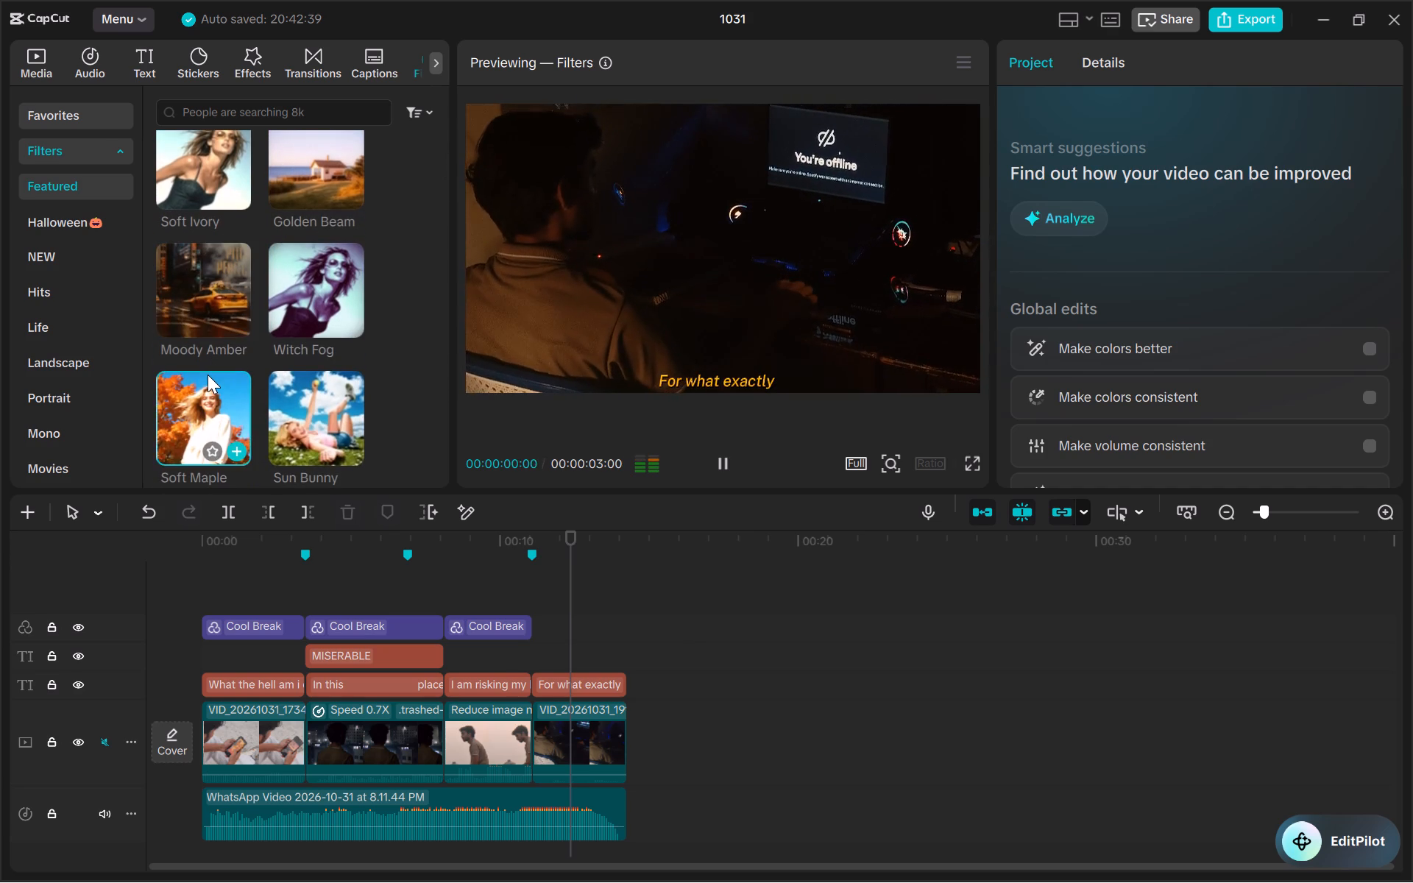
scroll(208, 375, down, 1)
double_click(300, 213)
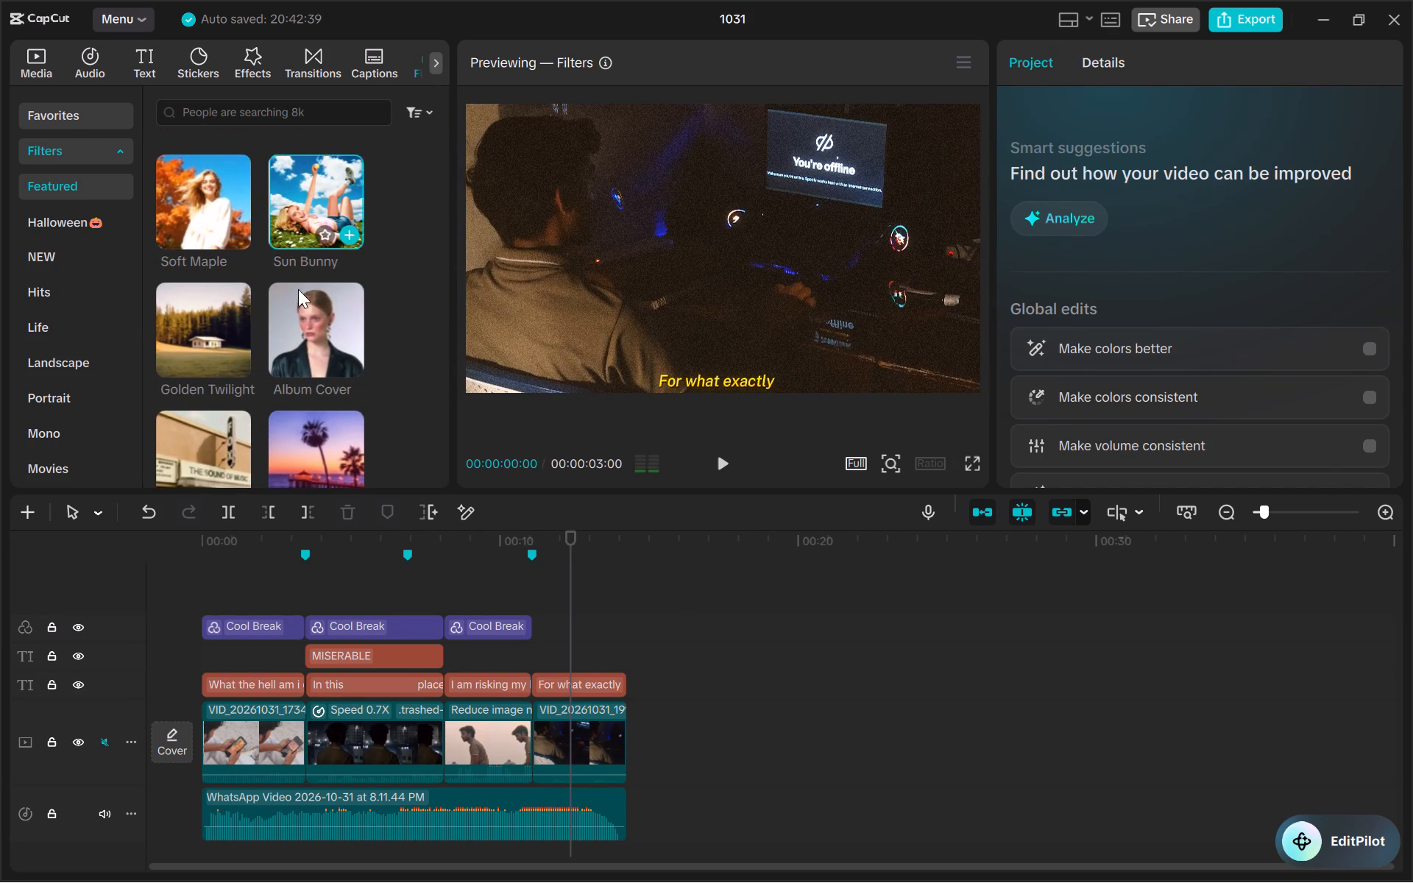
double_click(308, 332)
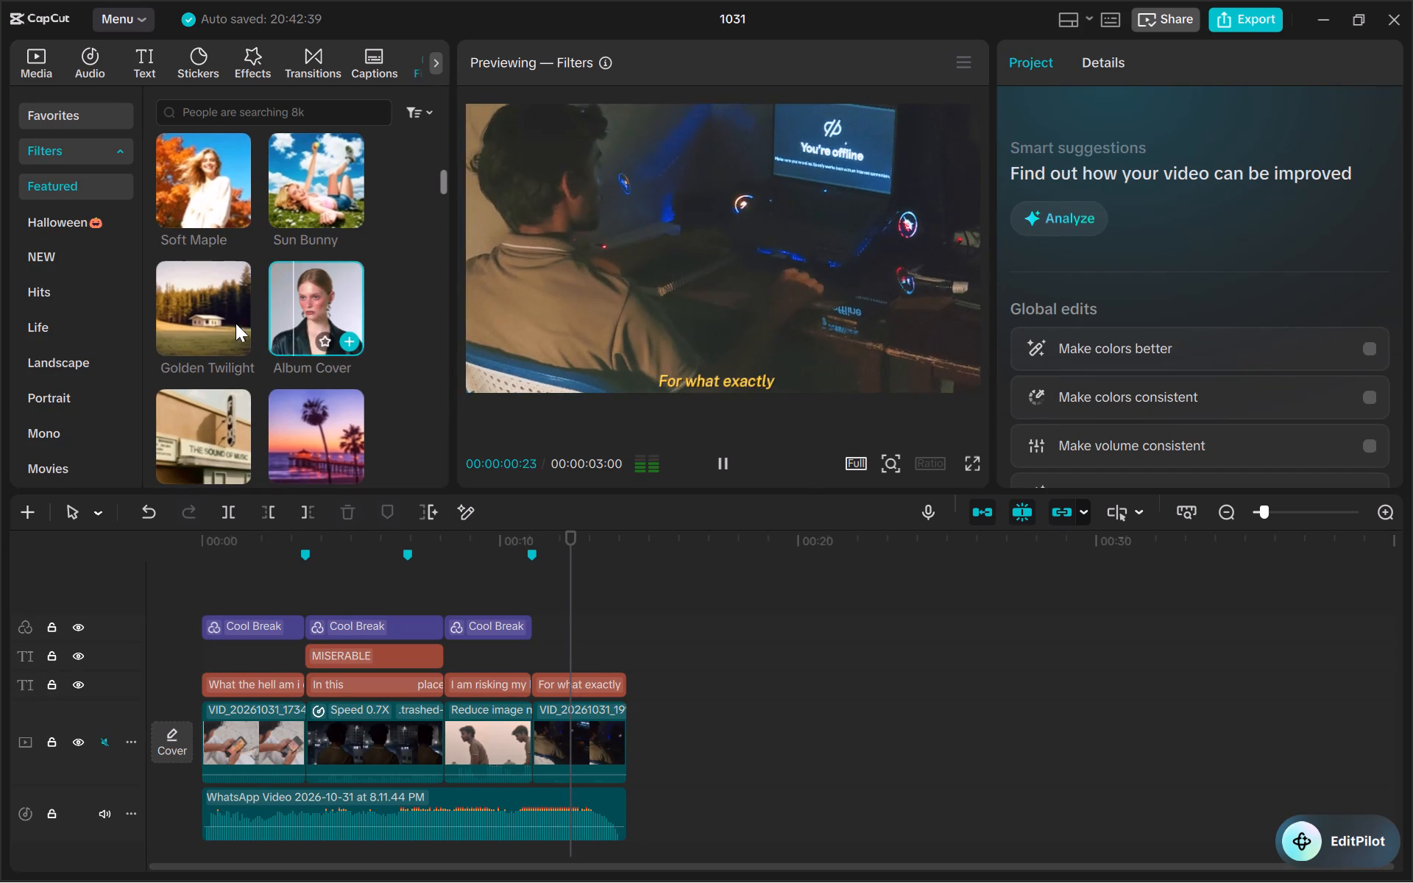
double_click(205, 331)
Preview the Bold W...m Peel, Dreamy Pink, Polaroid 680, Bouquet Love, Sweetie Pie and Coast Flash filters on the "For what exactly" shot.
scroll(205, 331, down, 1)
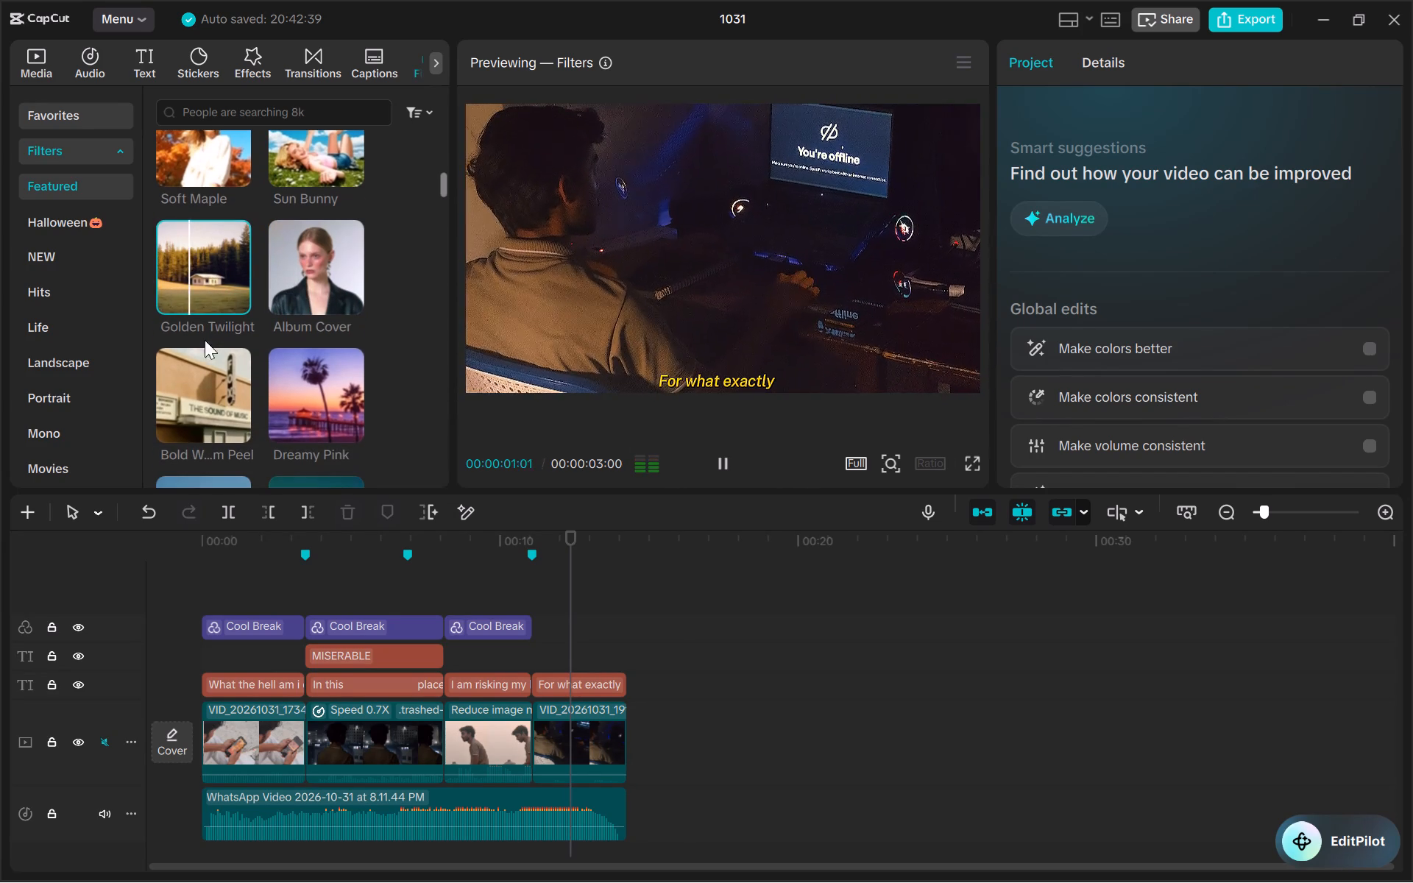
double_click(194, 390)
scroll(194, 390, down, 1)
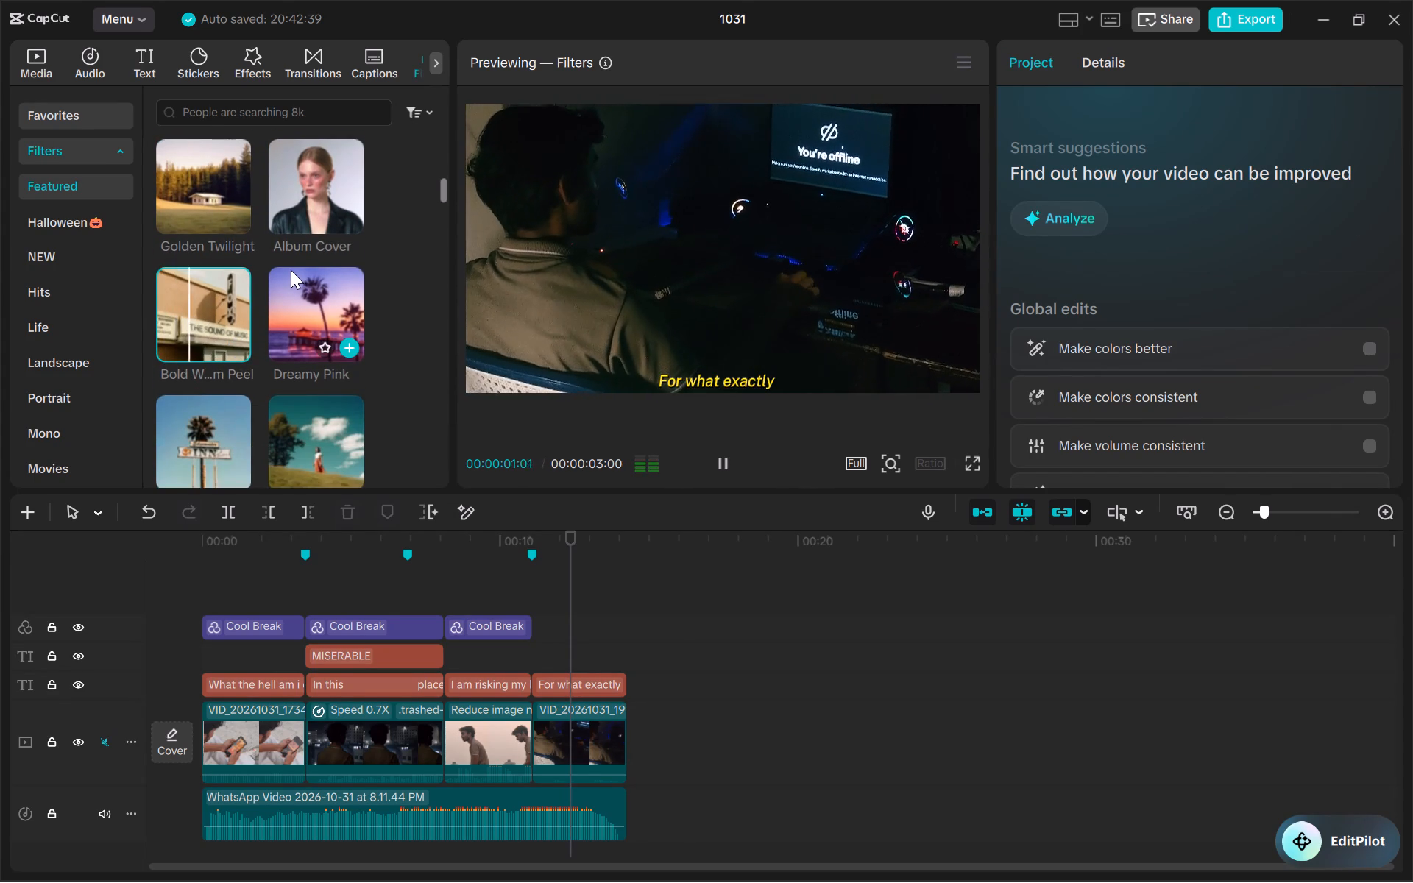
double_click(301, 289)
scroll(301, 289, down, 1)
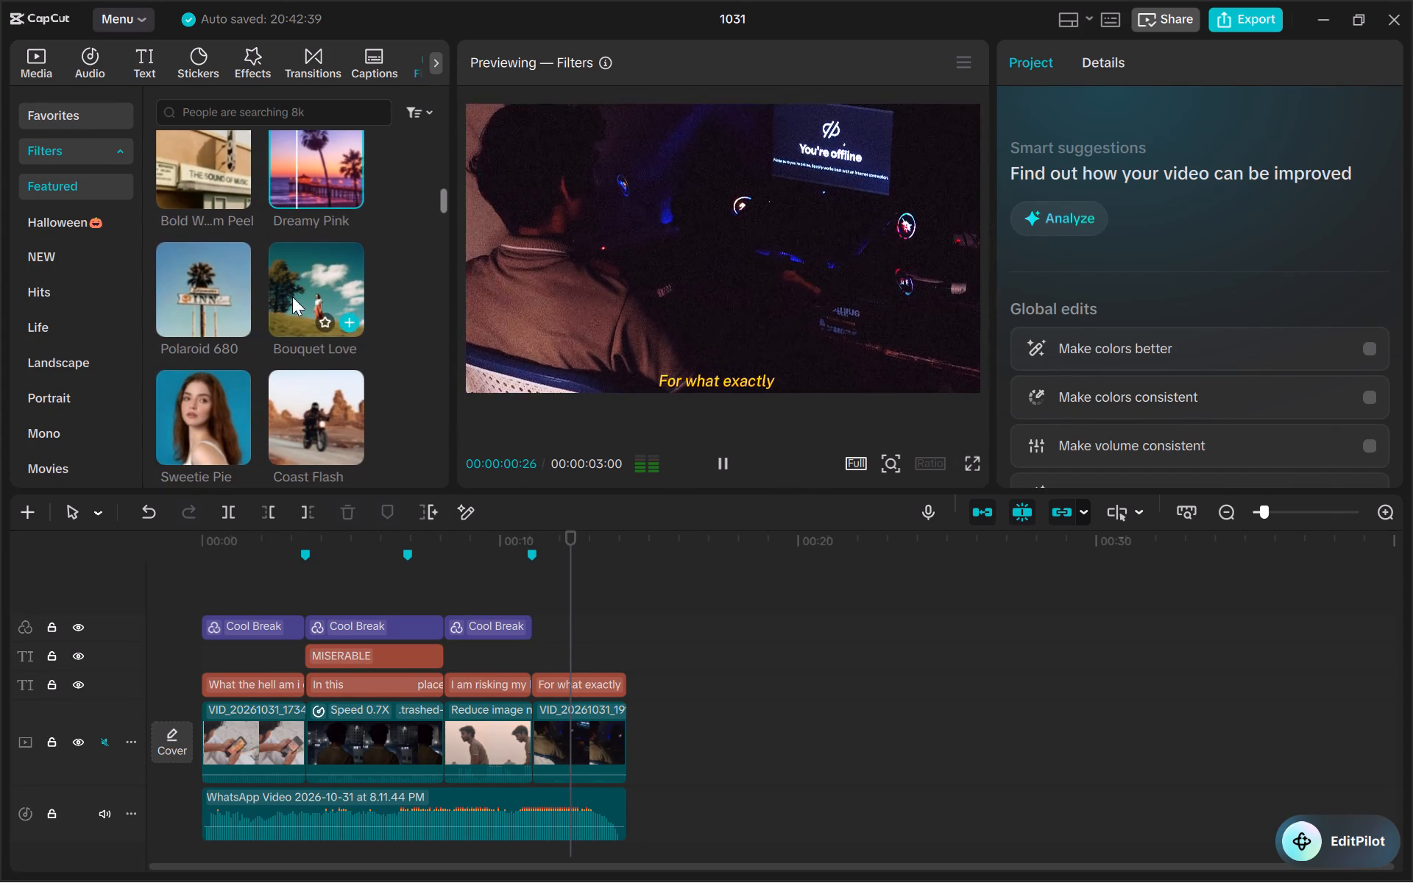
double_click(199, 301)
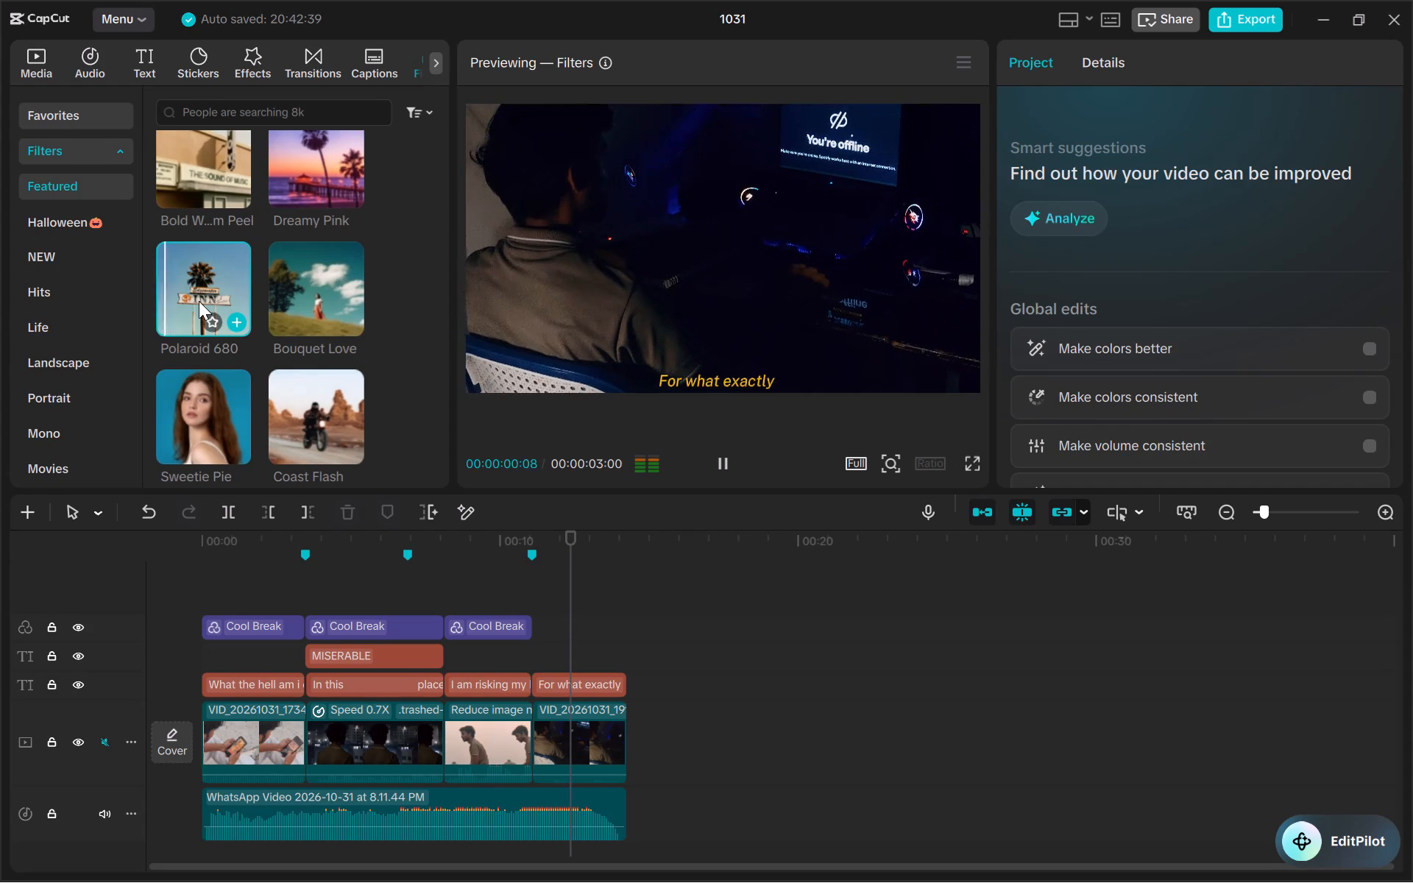
double_click(305, 267)
scroll(305, 267, down, 1)
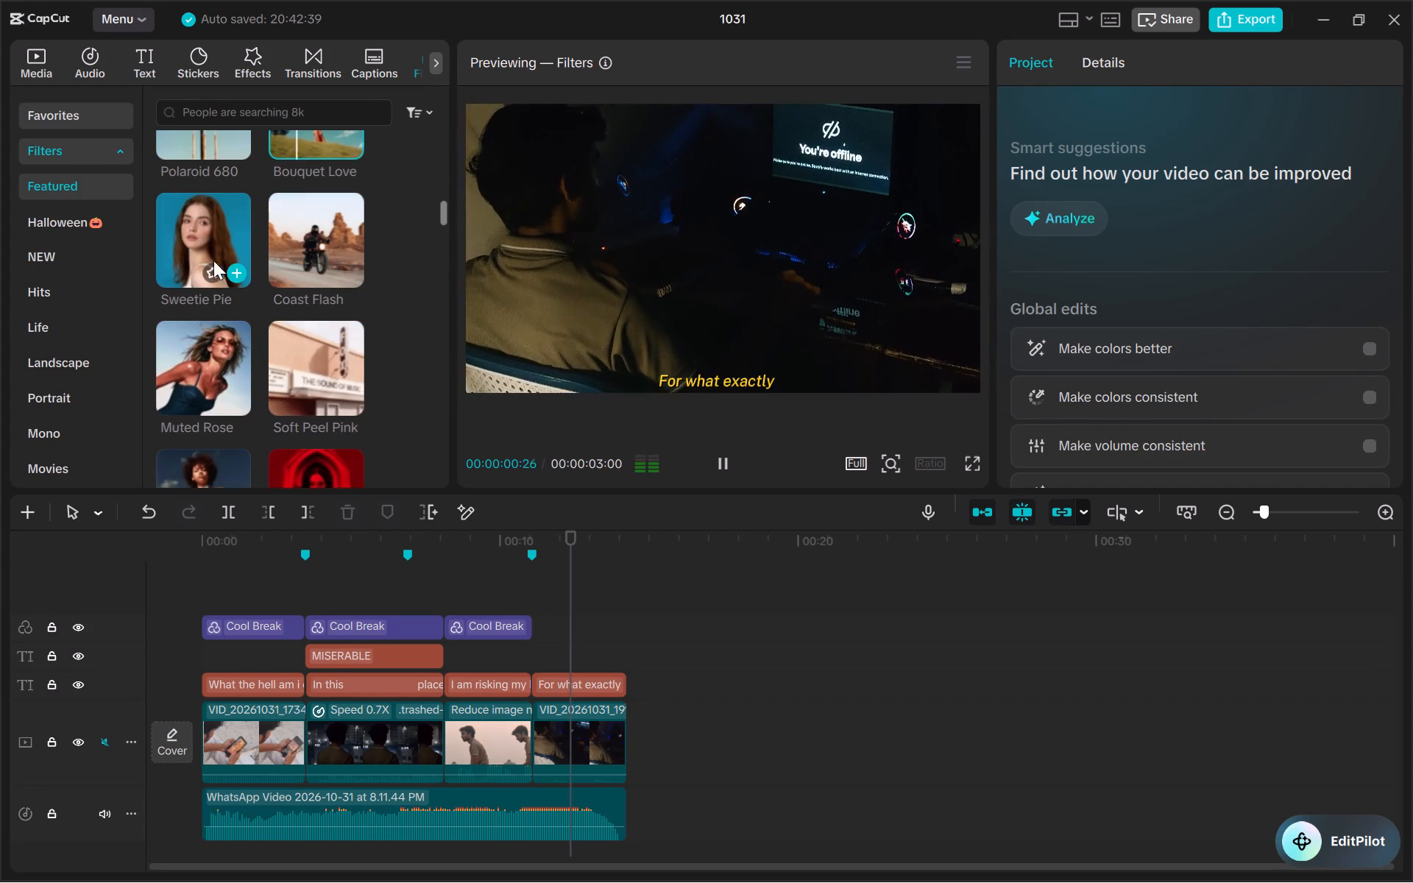
double_click(188, 242)
double_click(335, 209)
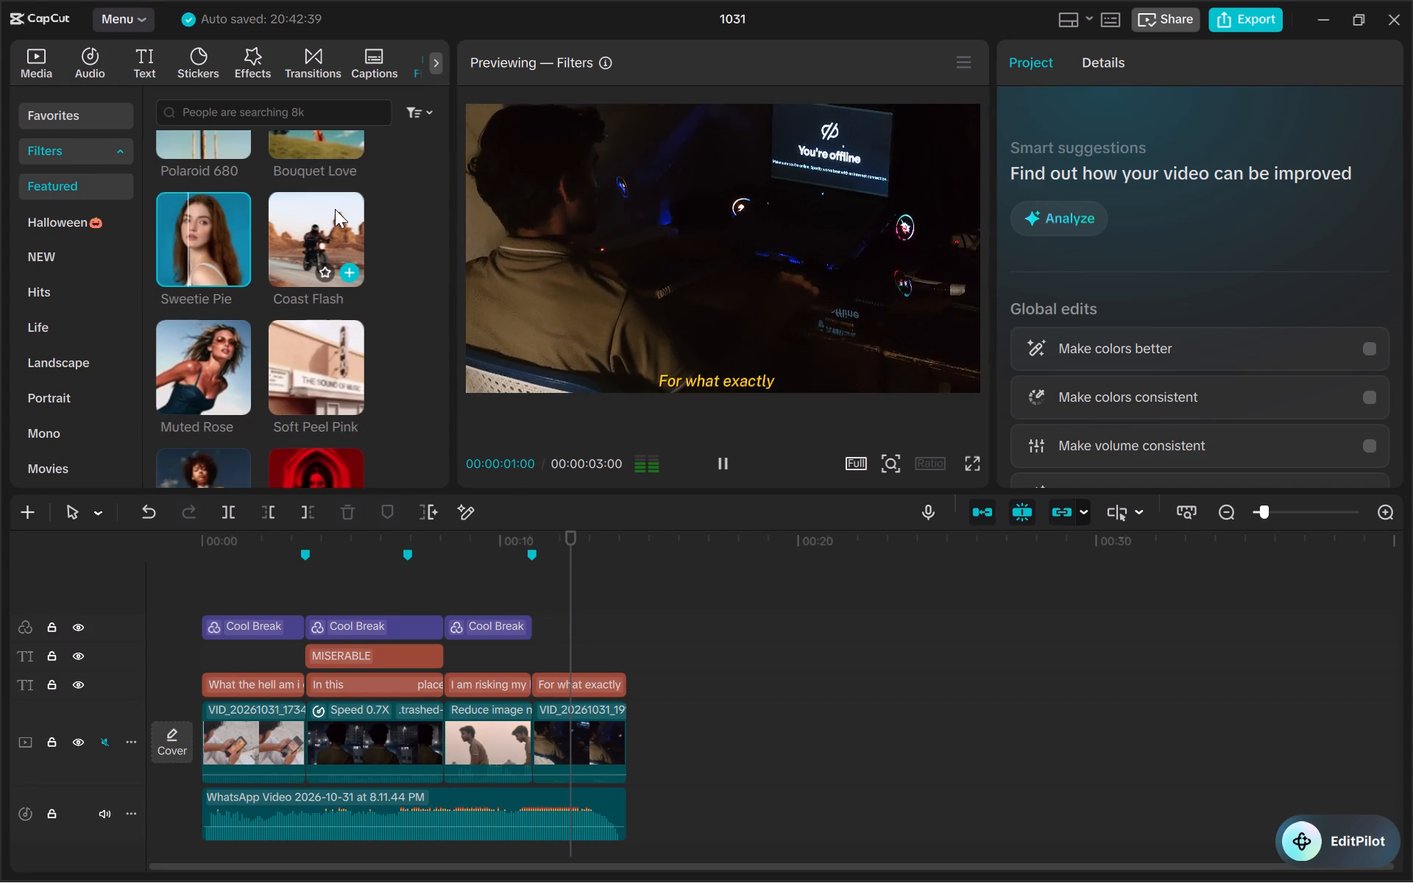
Preview the Soft Peel Pink, Muted Rose, Shades Cool, Maroon Veil and Honey Glow filters on the "For what exactly" shot.
scroll(335, 209, down, 1)
double_click(328, 290)
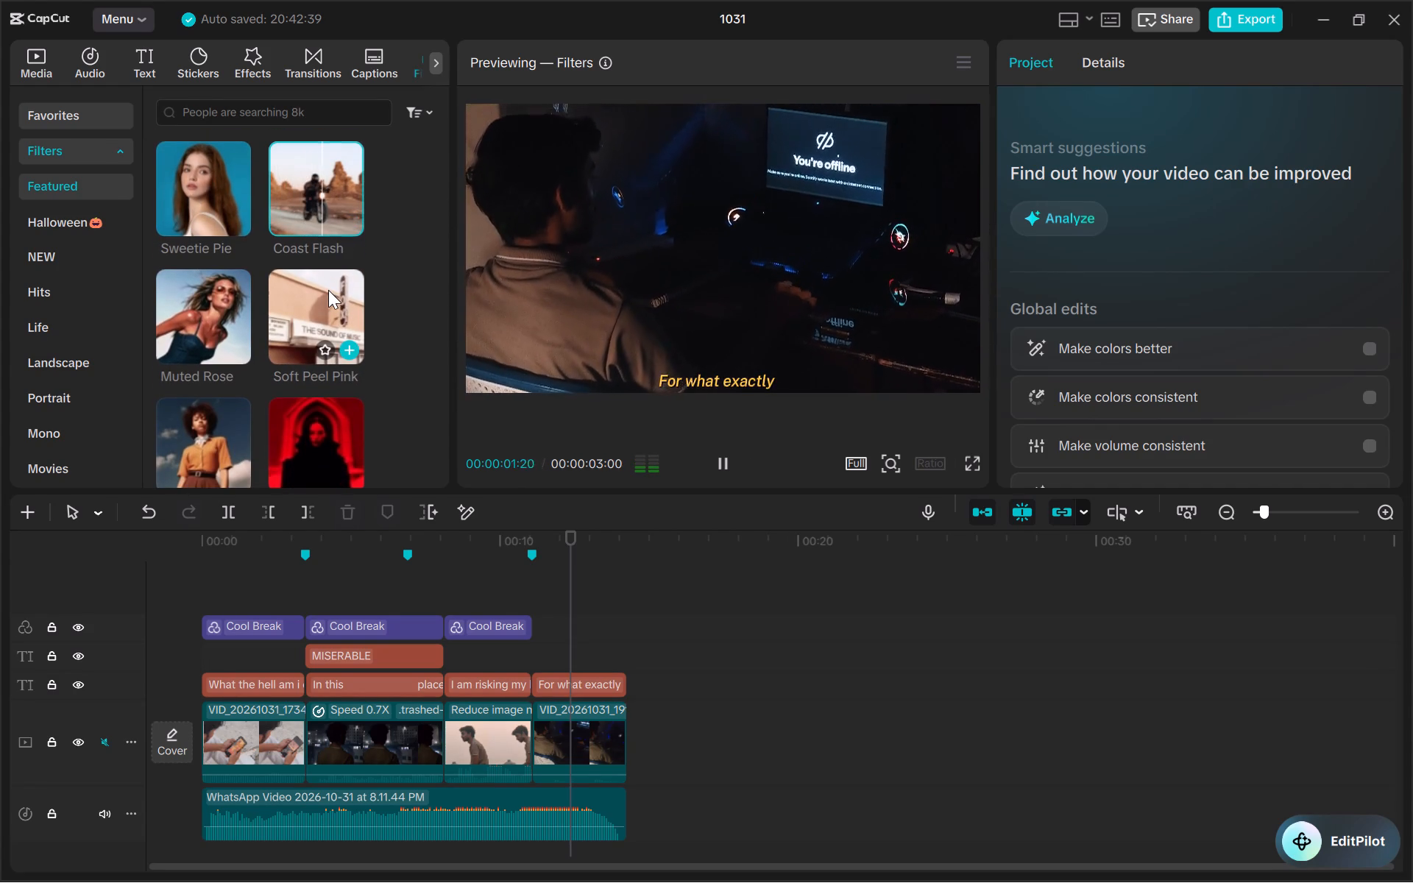
double_click(172, 325)
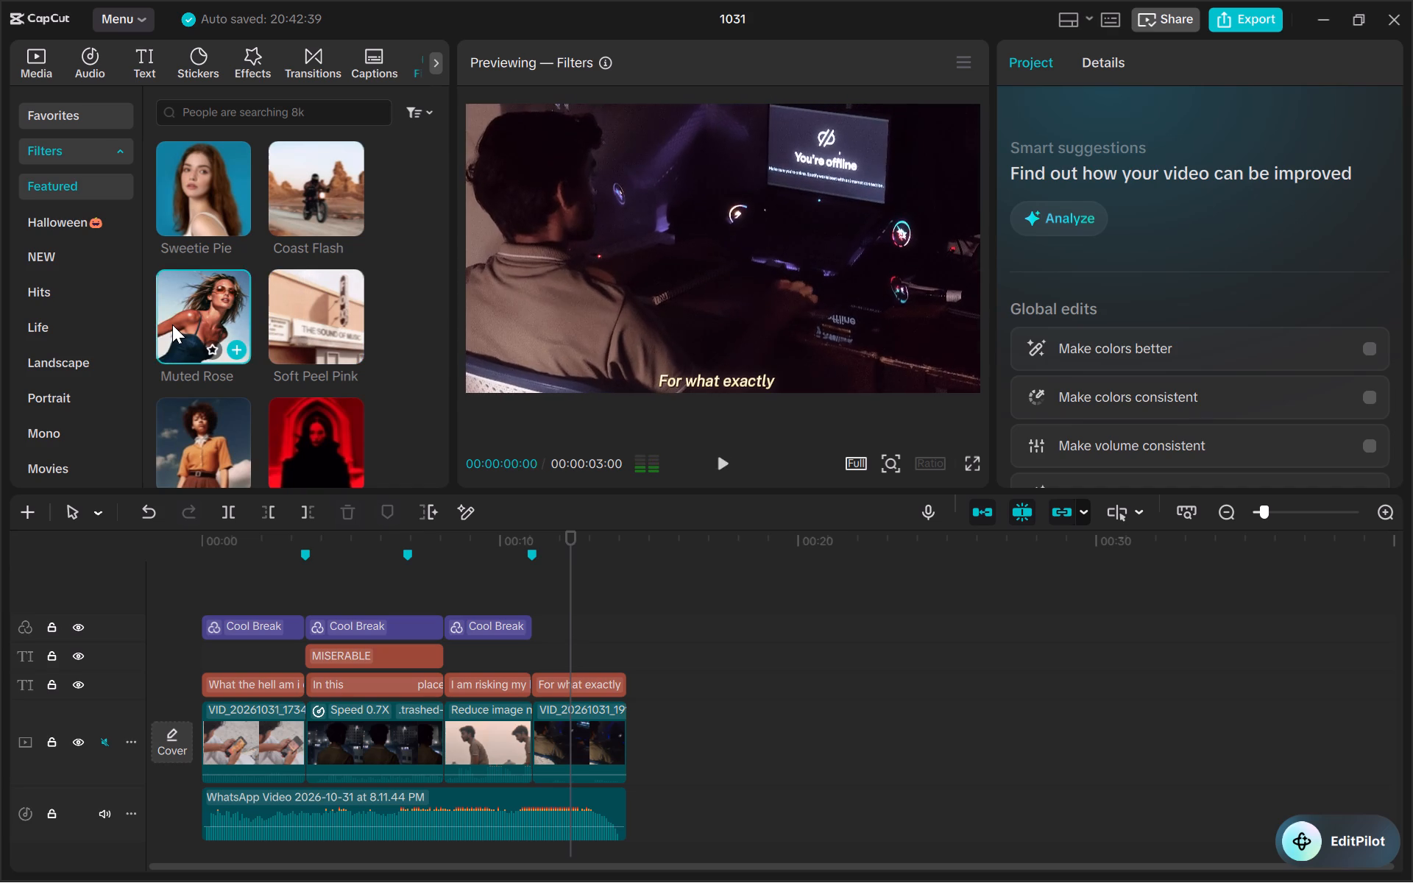
scroll(172, 325, down, 1)
double_click(176, 365)
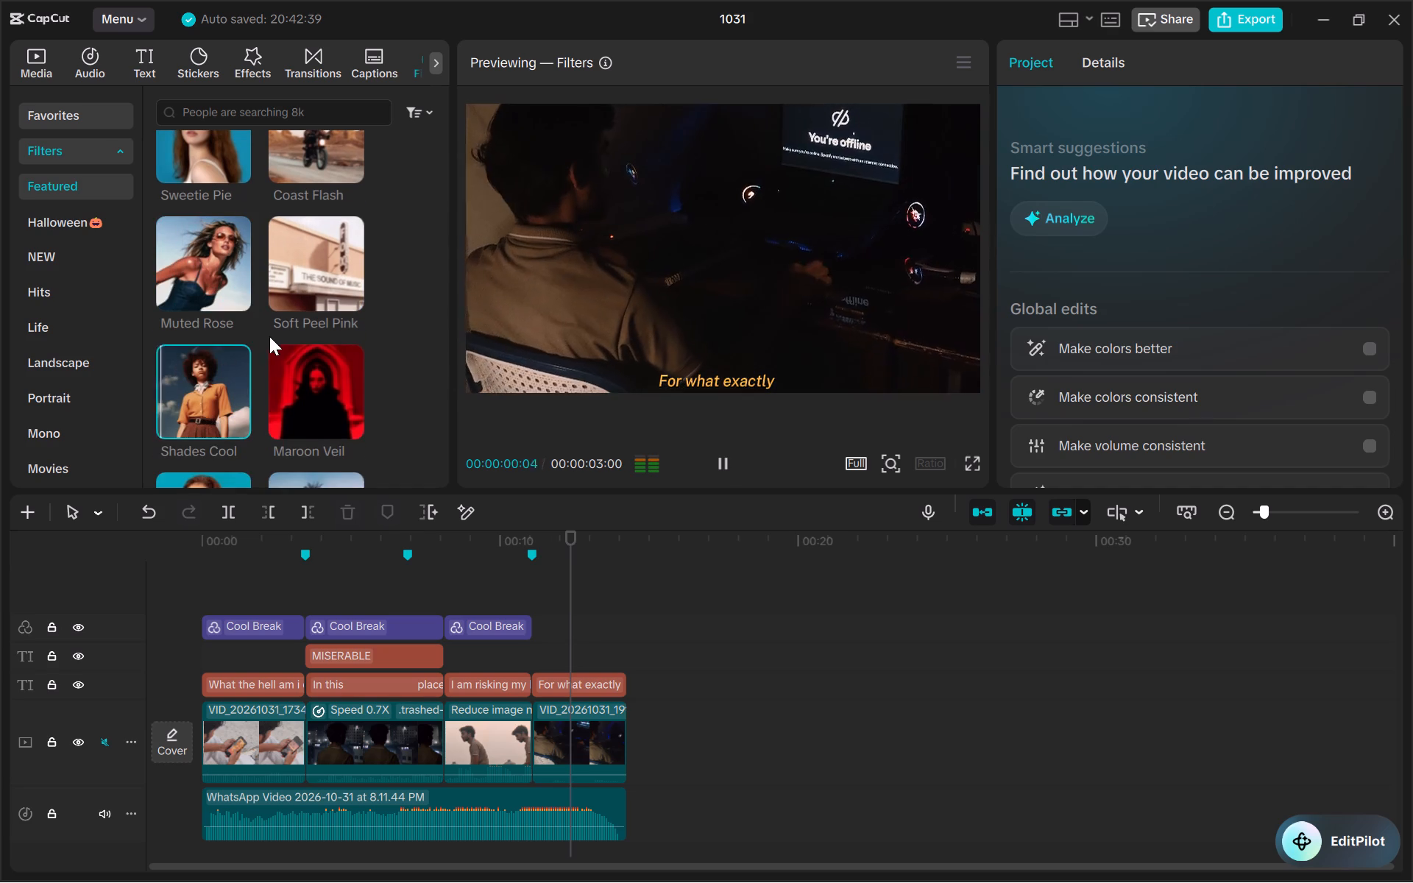
double_click(288, 365)
scroll(288, 365, down, 1)
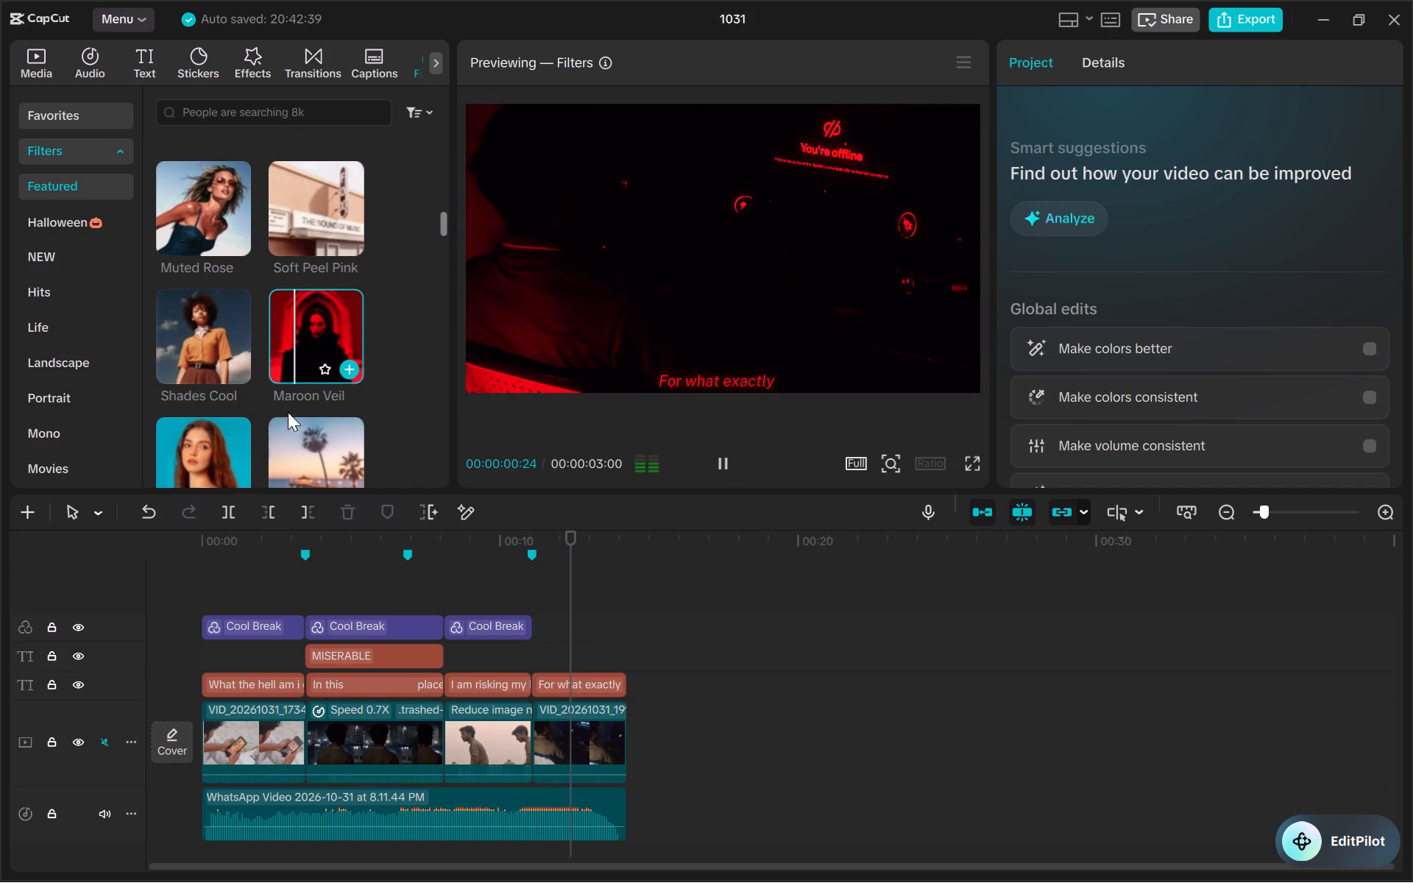
double_click(289, 430)
right_click(289, 430)
double_click(293, 347)
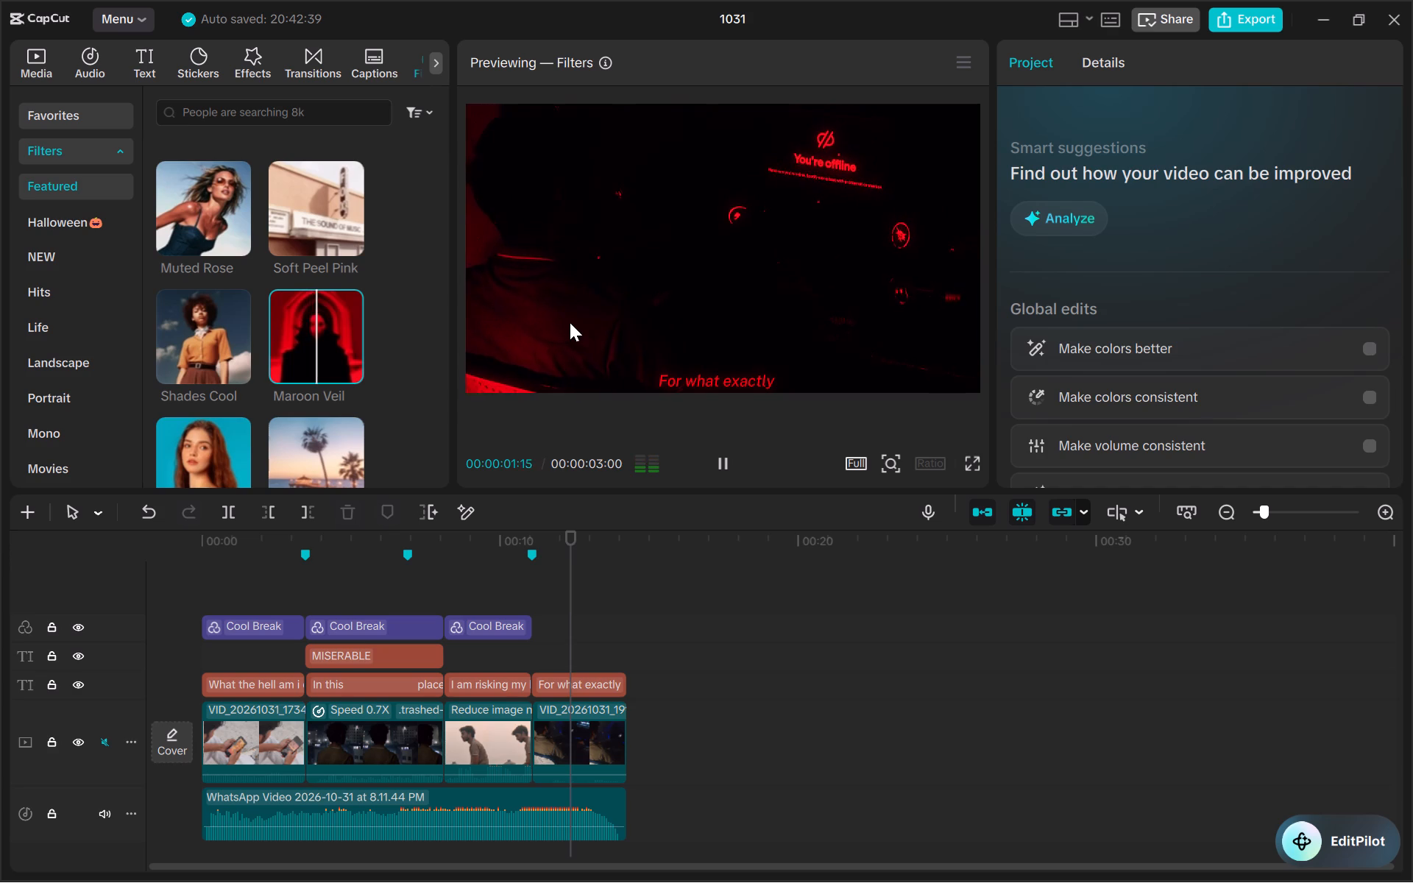
scroll(443, 336, down, 1)
double_click(230, 365)
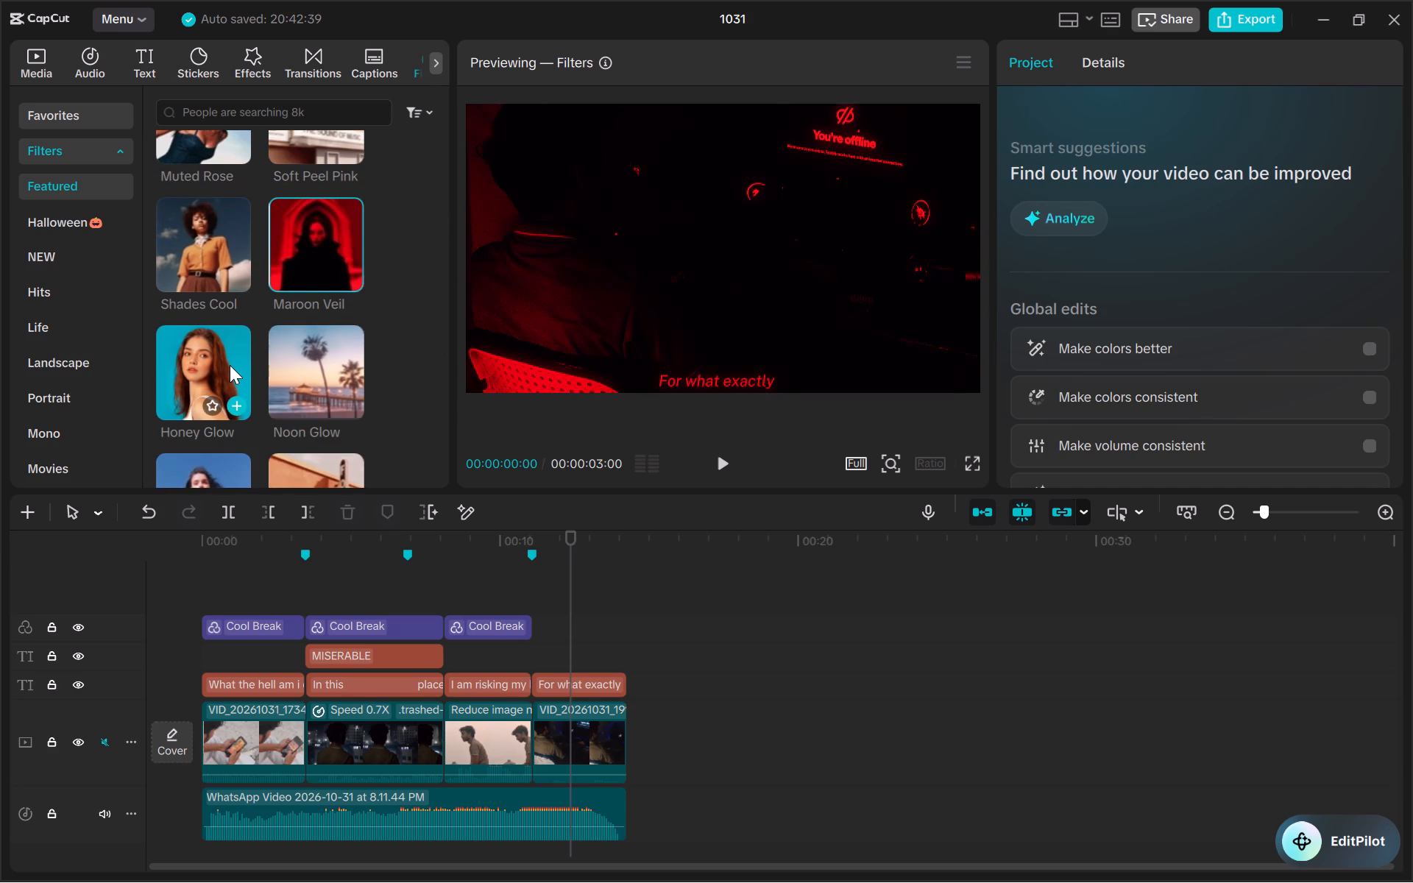
Preview the Warm N...talgia, Pink Glitters, Hot Summer and Soft Golden filters on the "For what exactly" shot.
scroll(230, 365, down, 1)
double_click(325, 391)
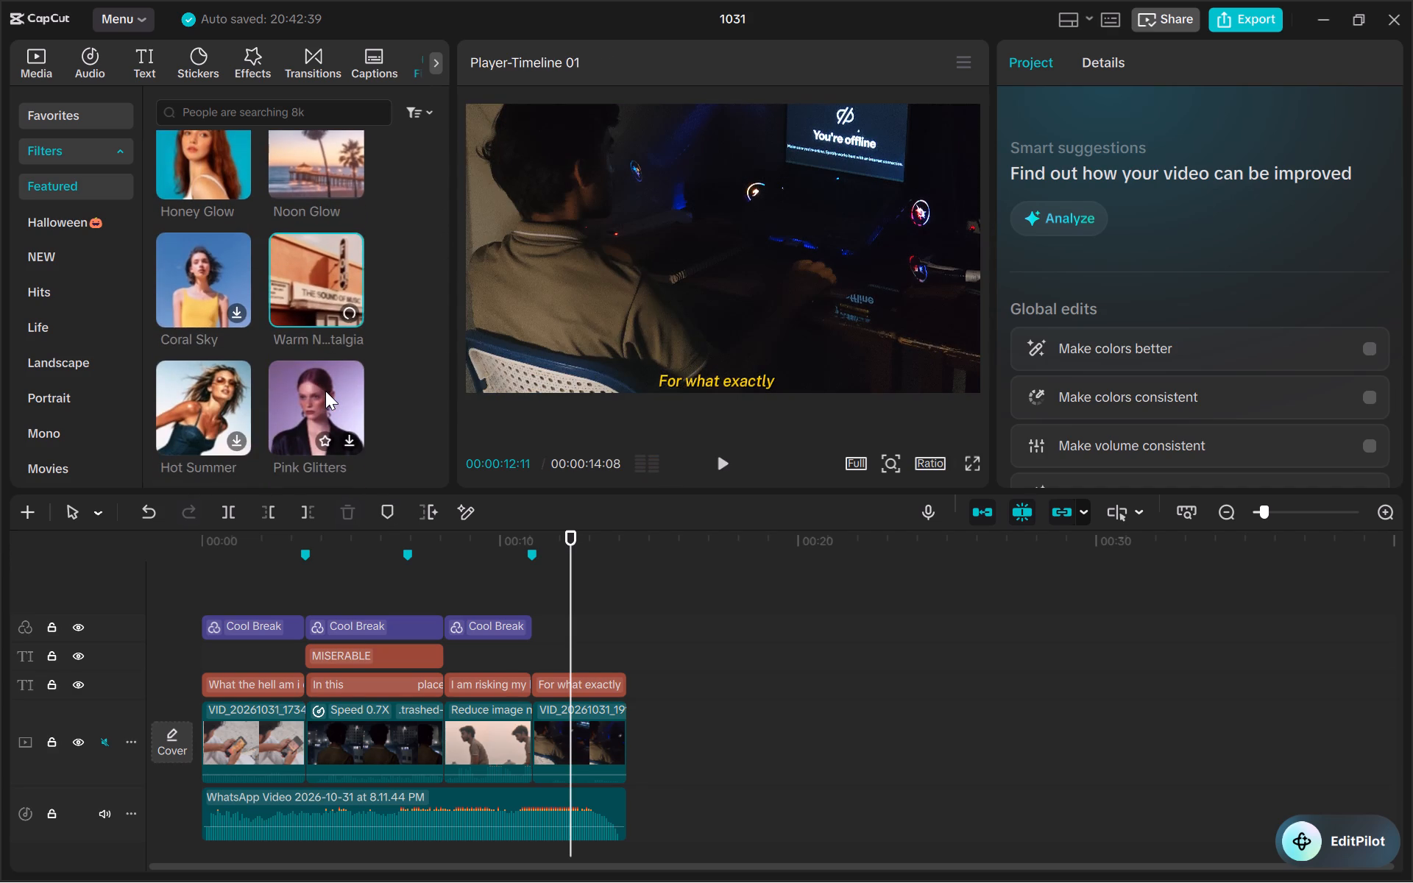
scroll(303, 358, down, 1)
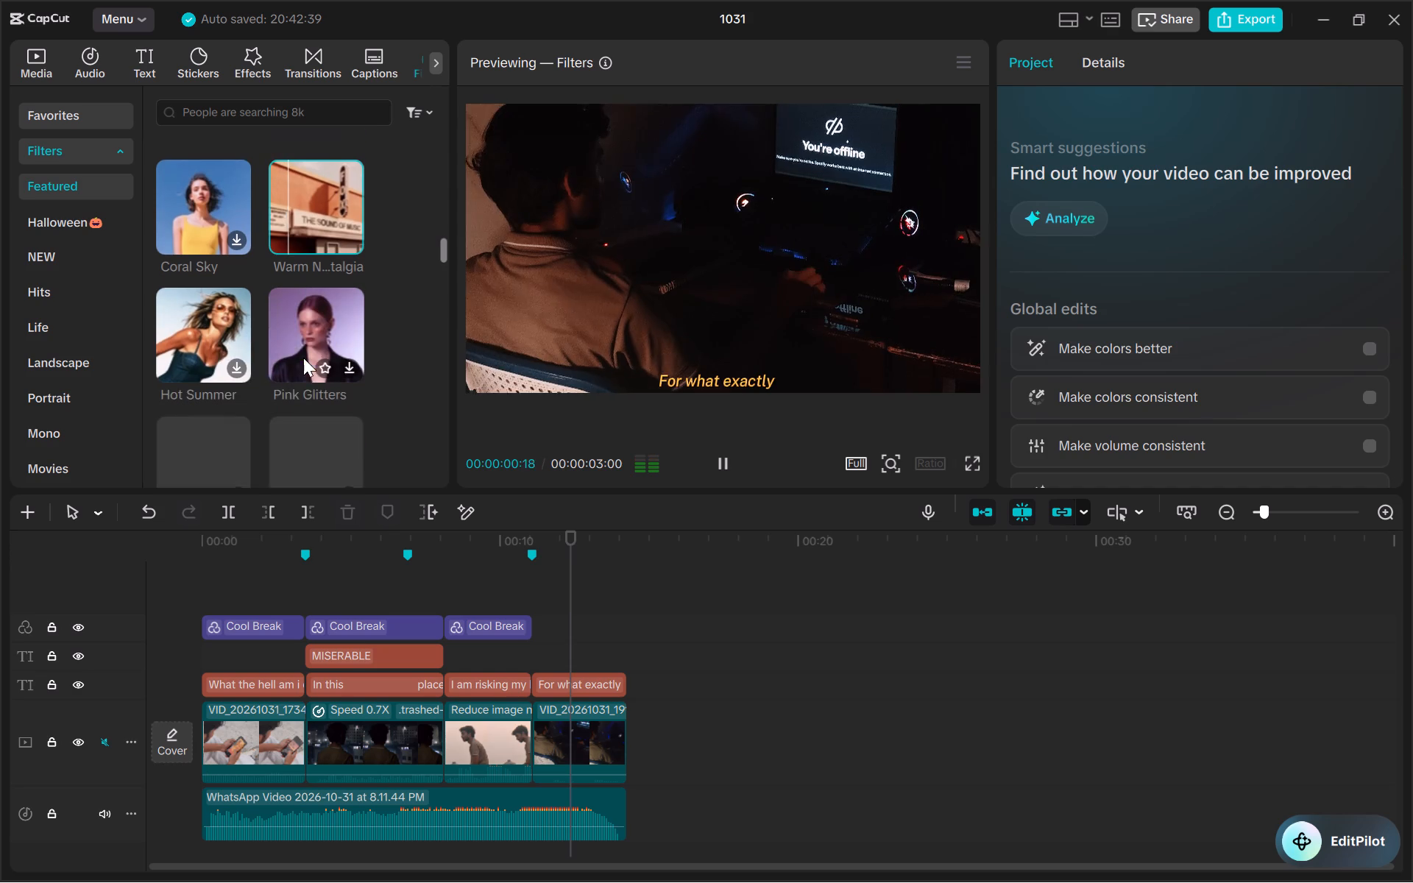
scroll(303, 358, down, 1)
double_click(294, 313)
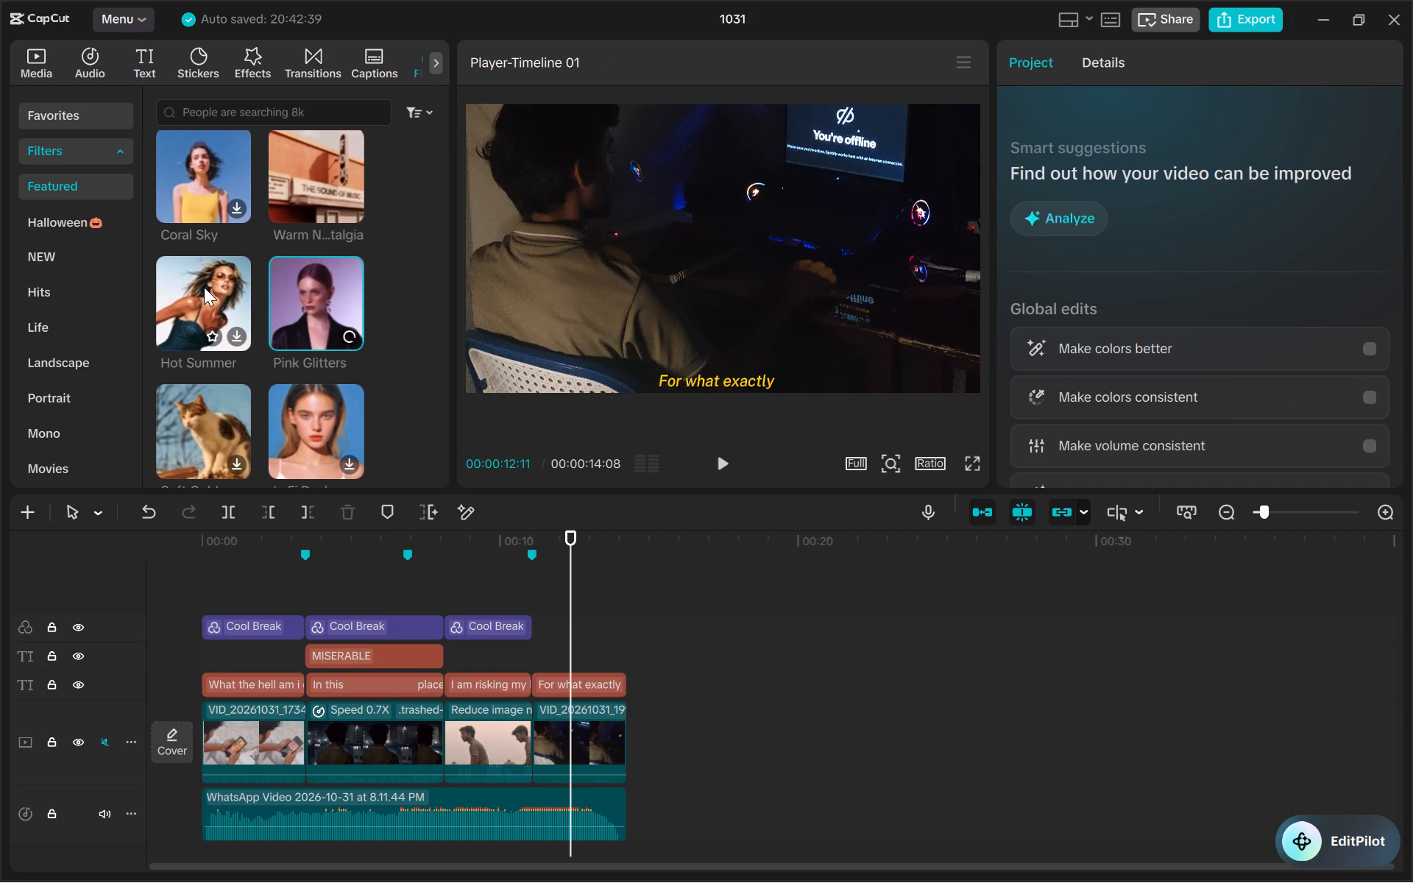
double_click(200, 313)
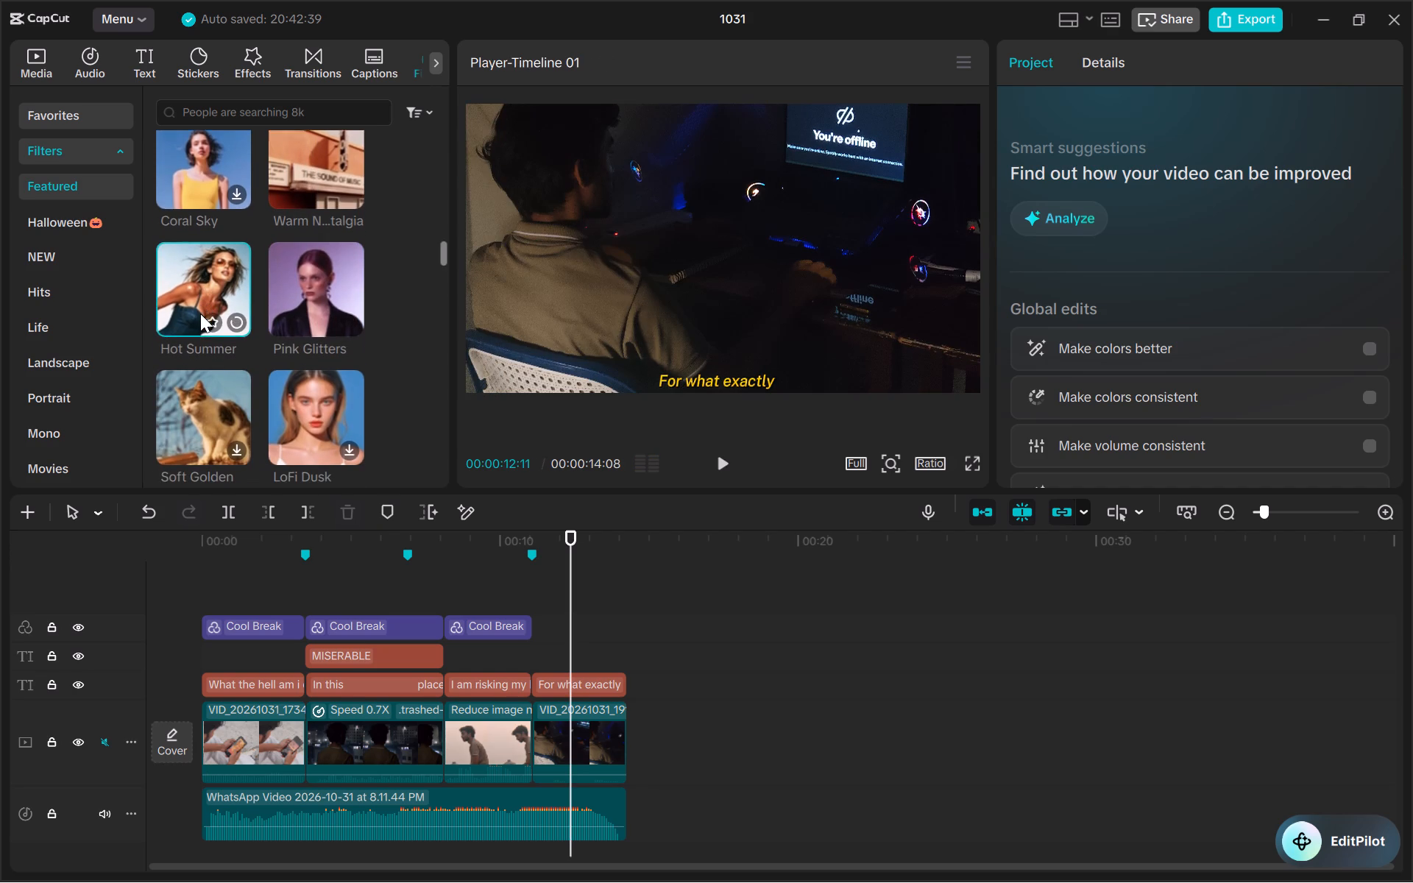
double_click(216, 385)
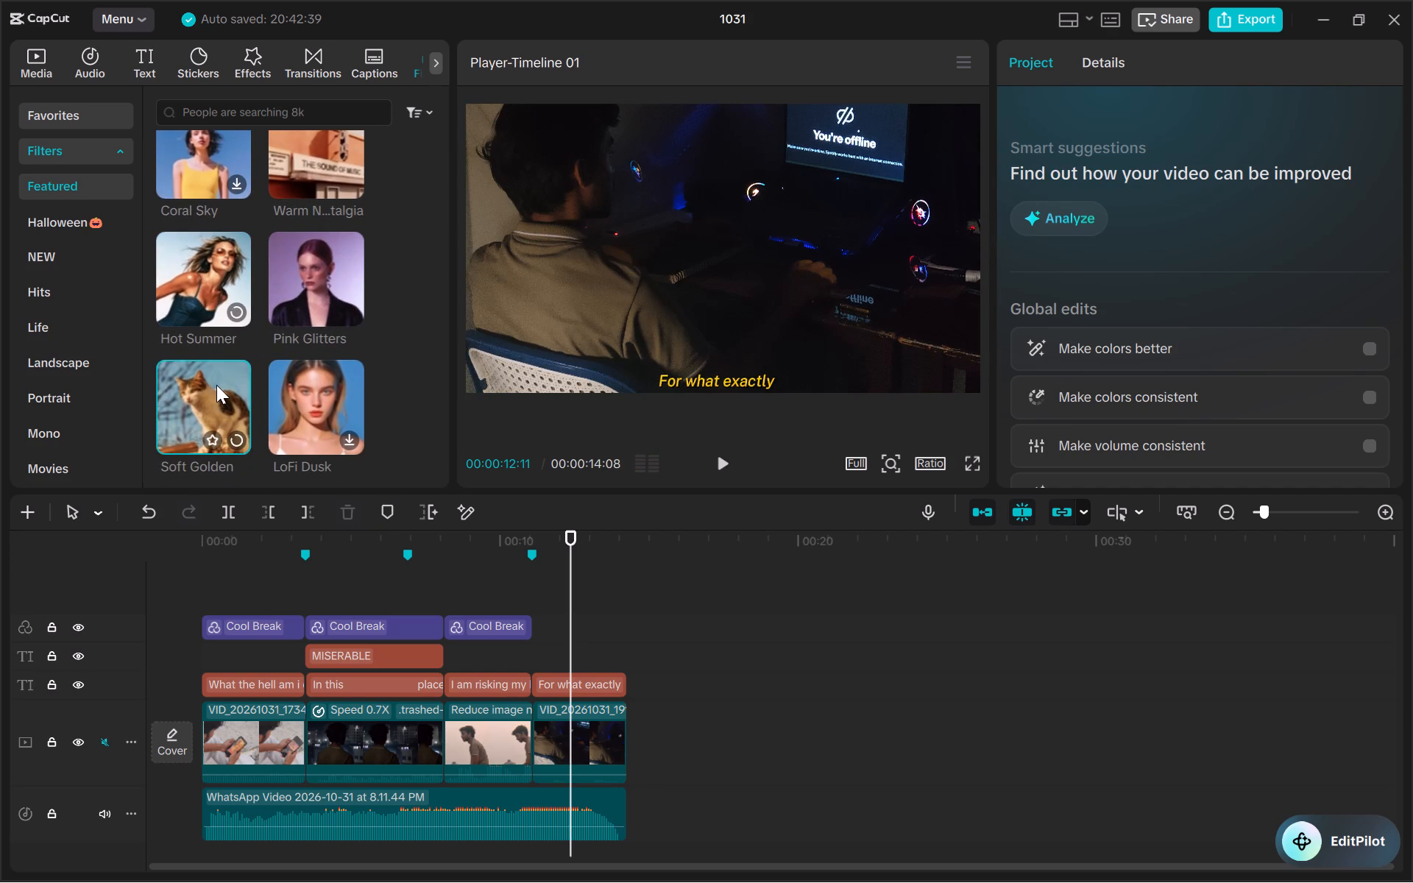
click(206, 299)
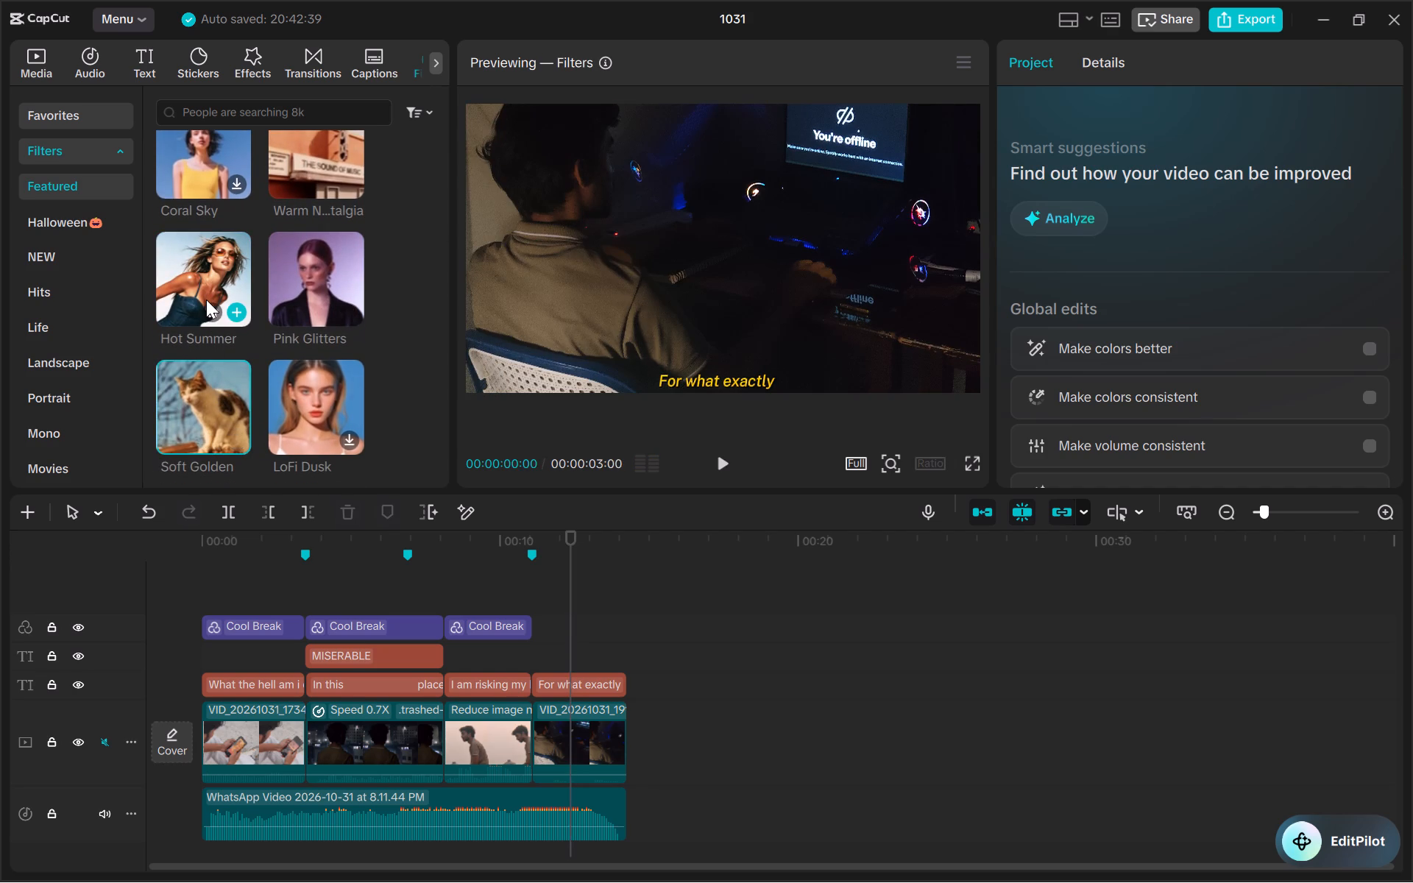
click(301, 281)
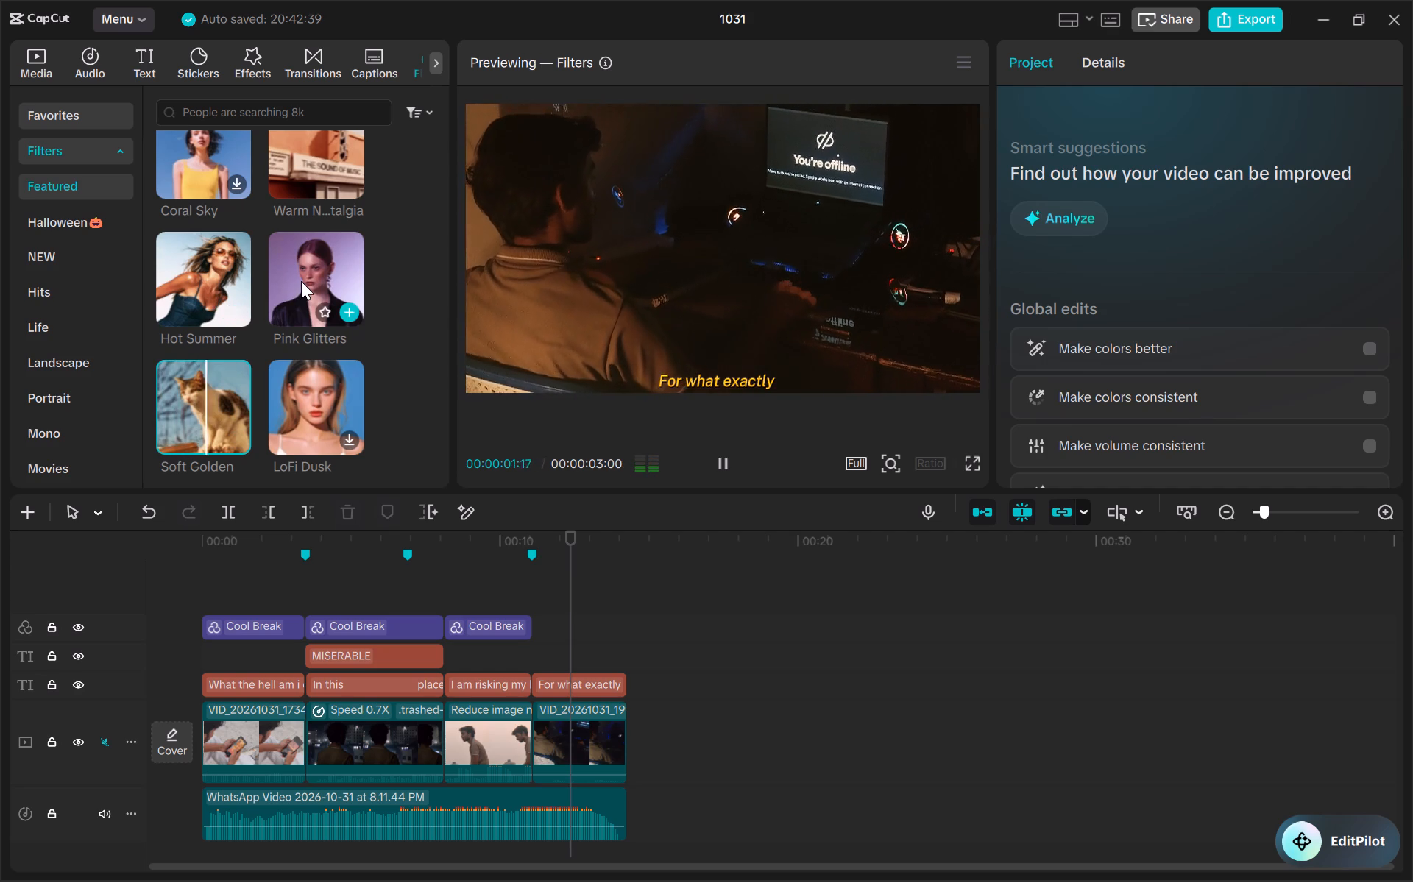
double_click(301, 281)
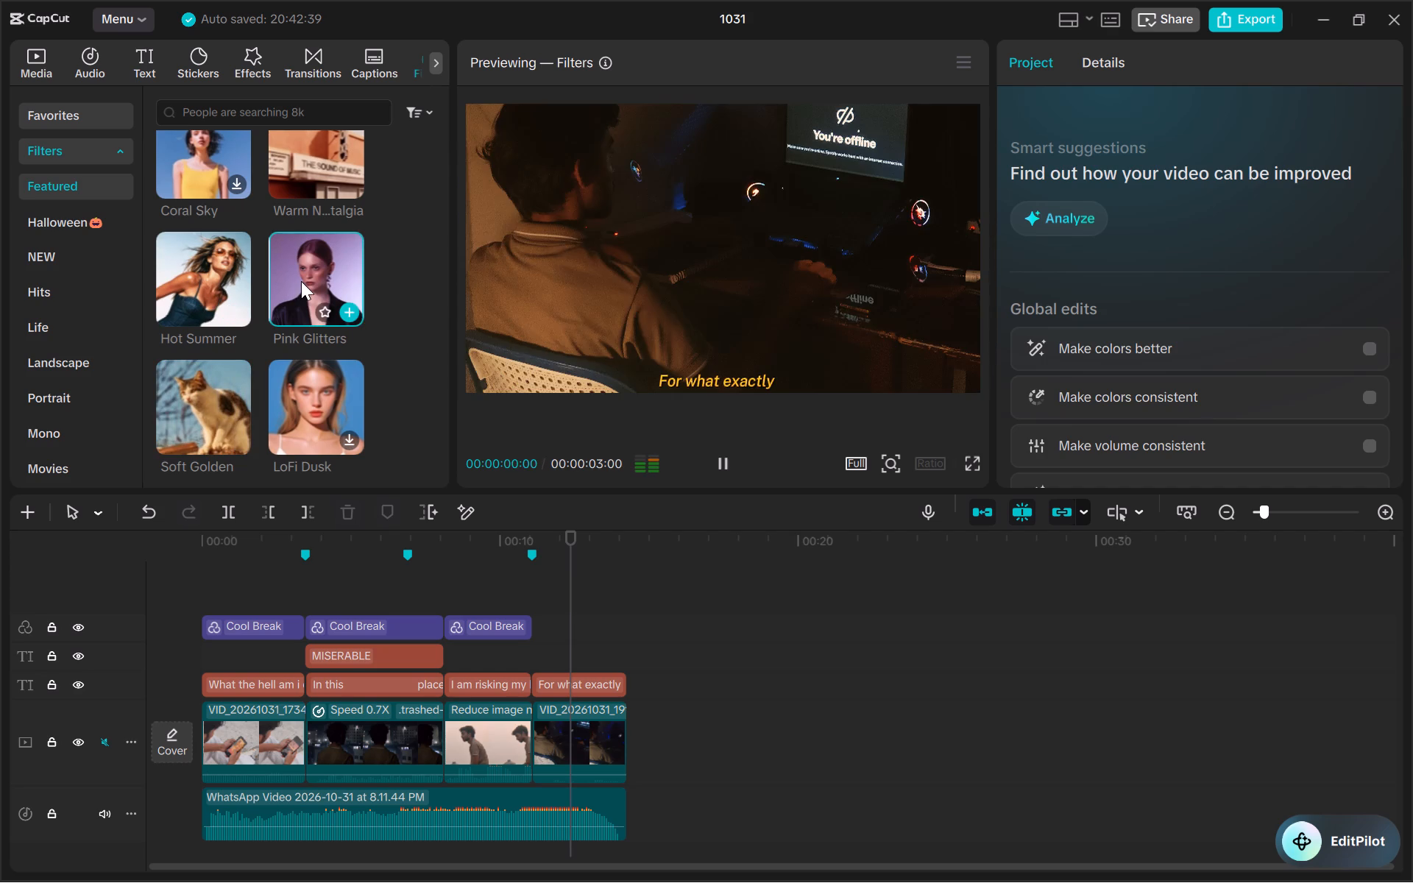
double_click(202, 400)
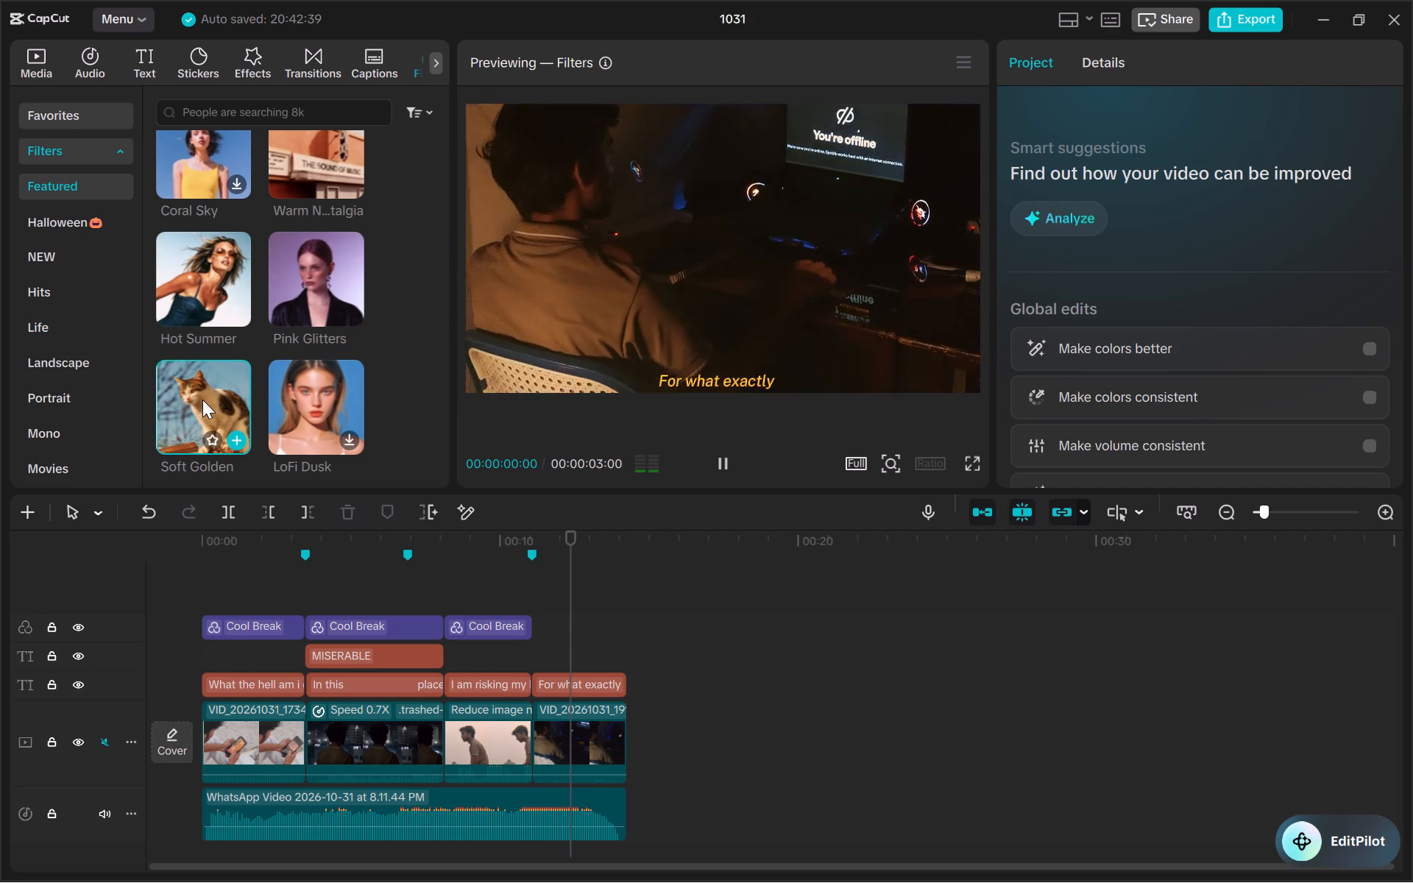
Preview the LoFi Dusk, Cool Aqua, Sunny Street, Space Odyssey and Cozy Winter filters on the "For what exactly" shot.
scroll(202, 400, down, 1)
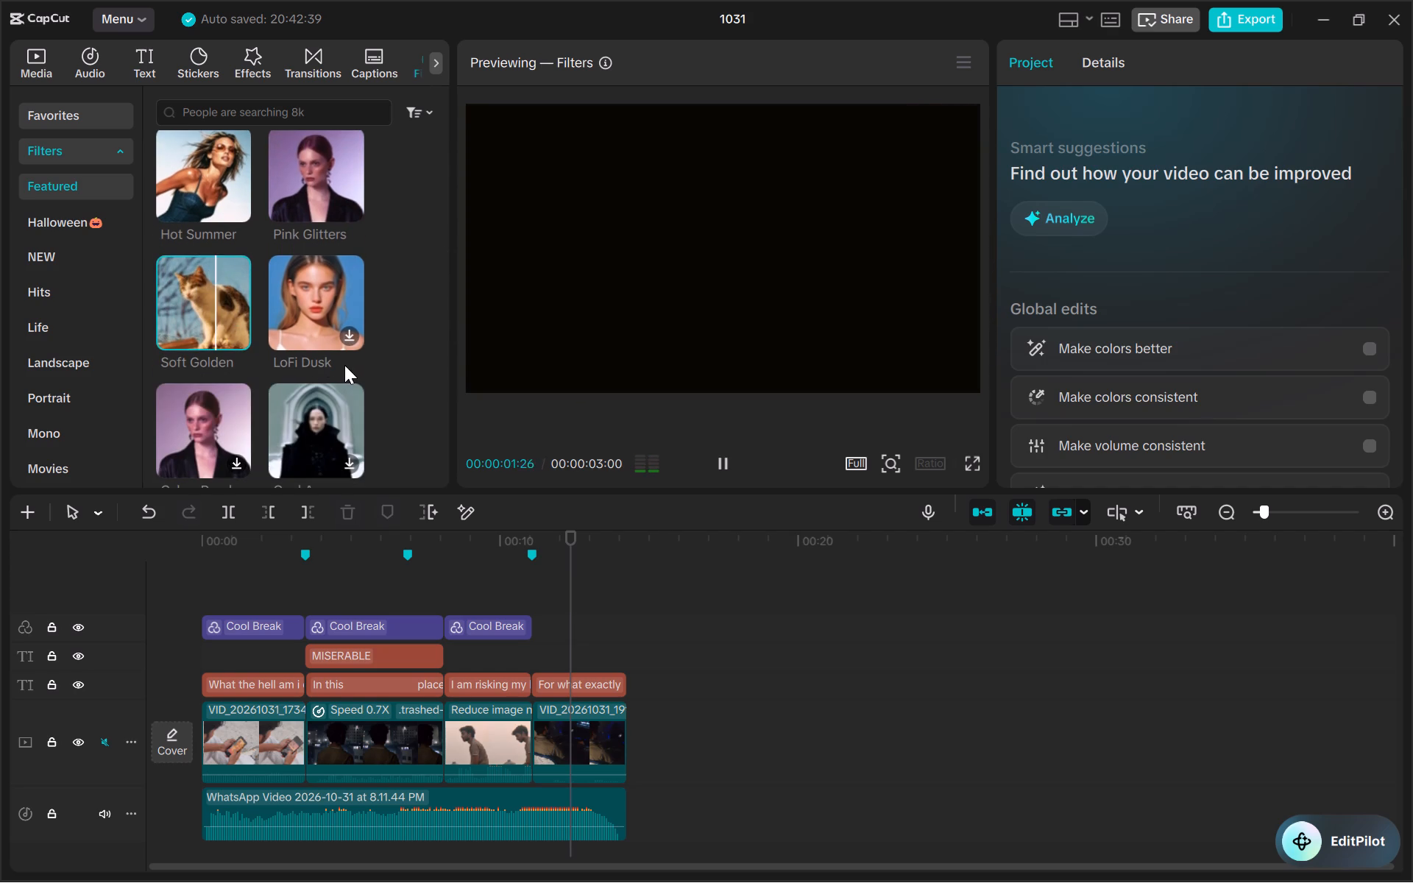
double_click(302, 302)
scroll(302, 302, down, 1)
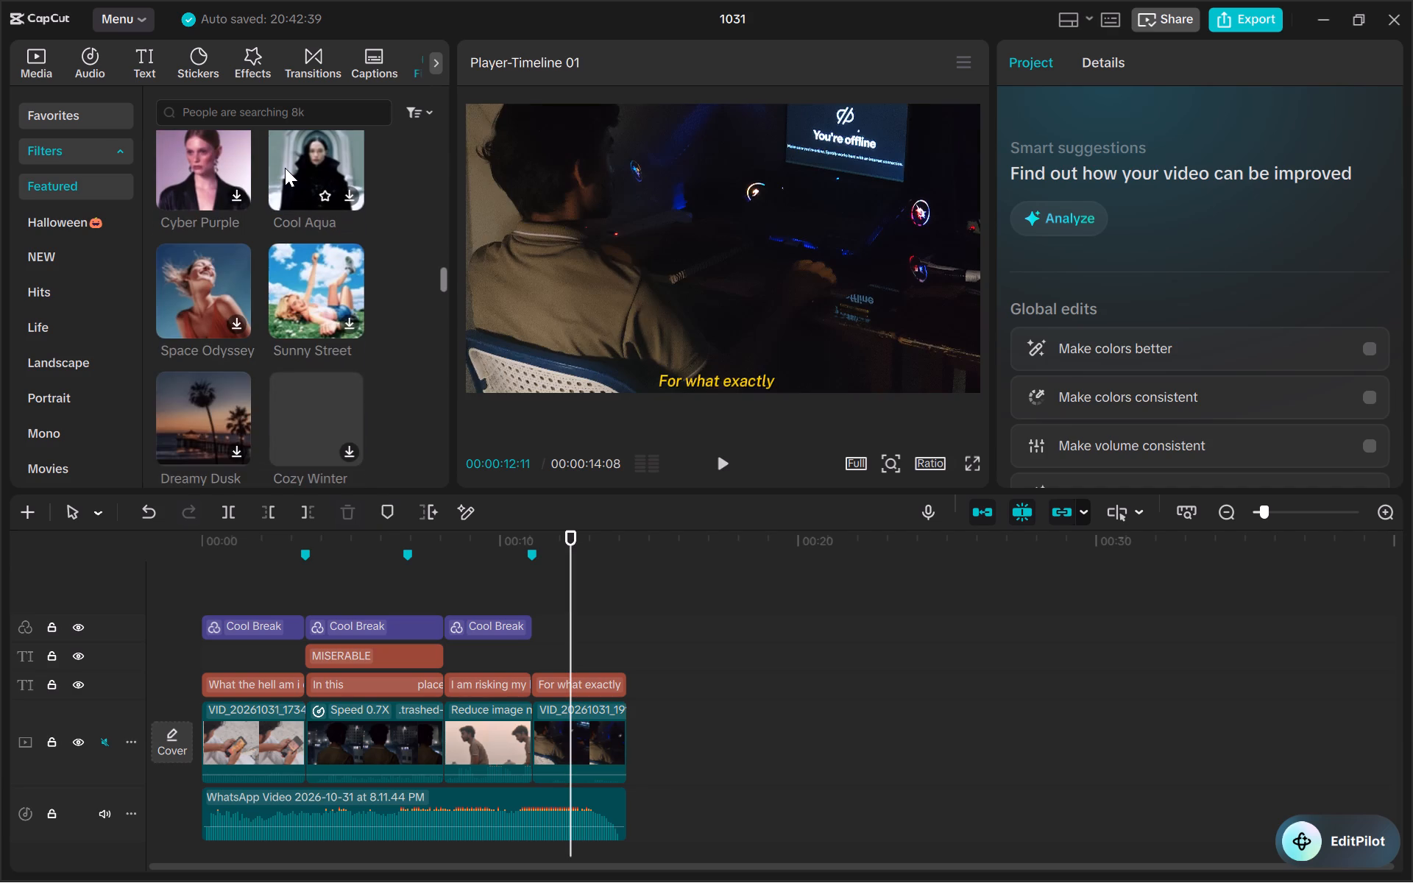
double_click(285, 166)
double_click(298, 324)
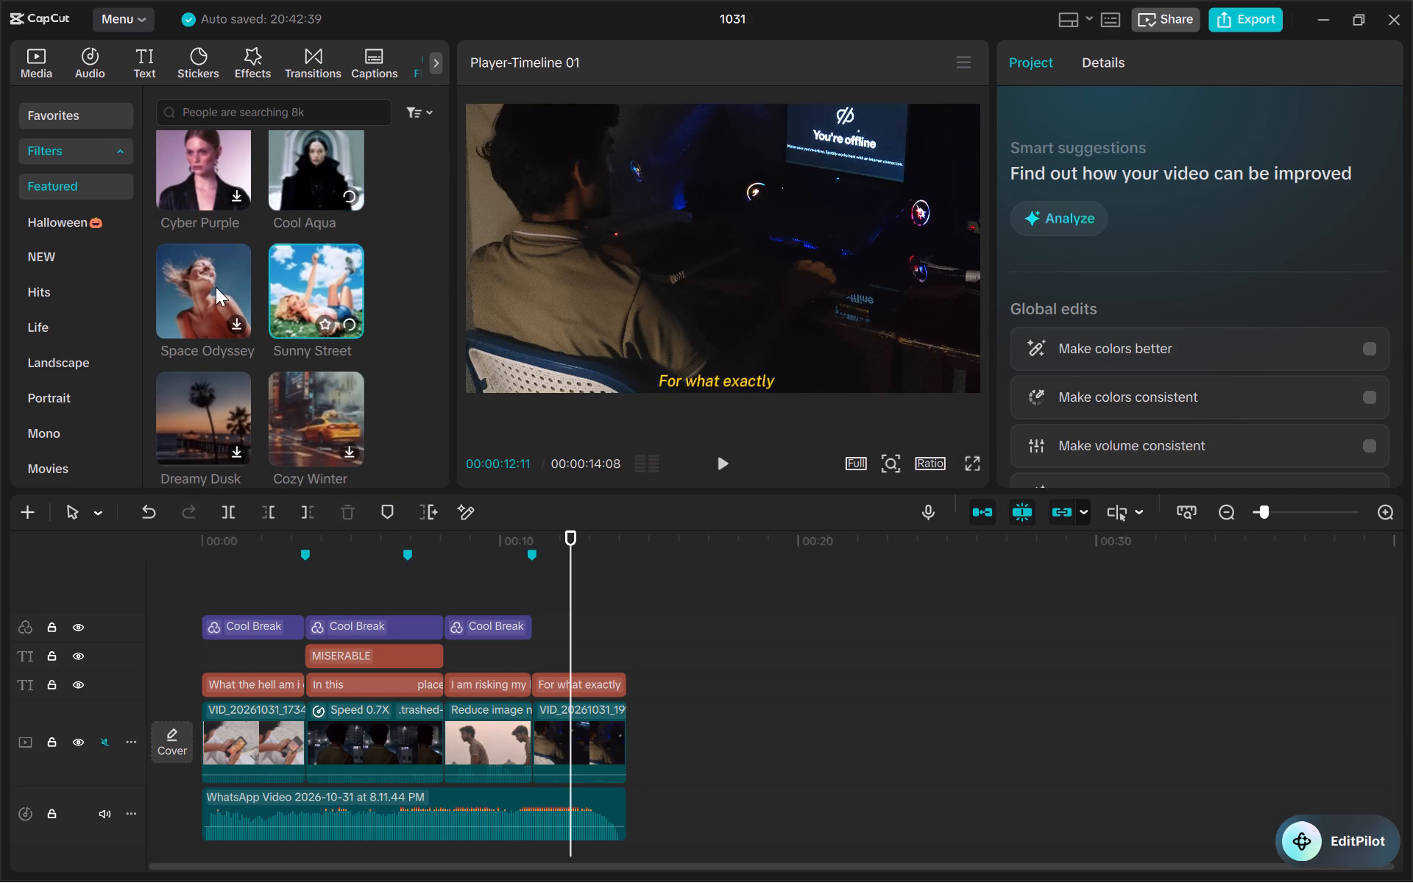
double_click(194, 276)
click(296, 365)
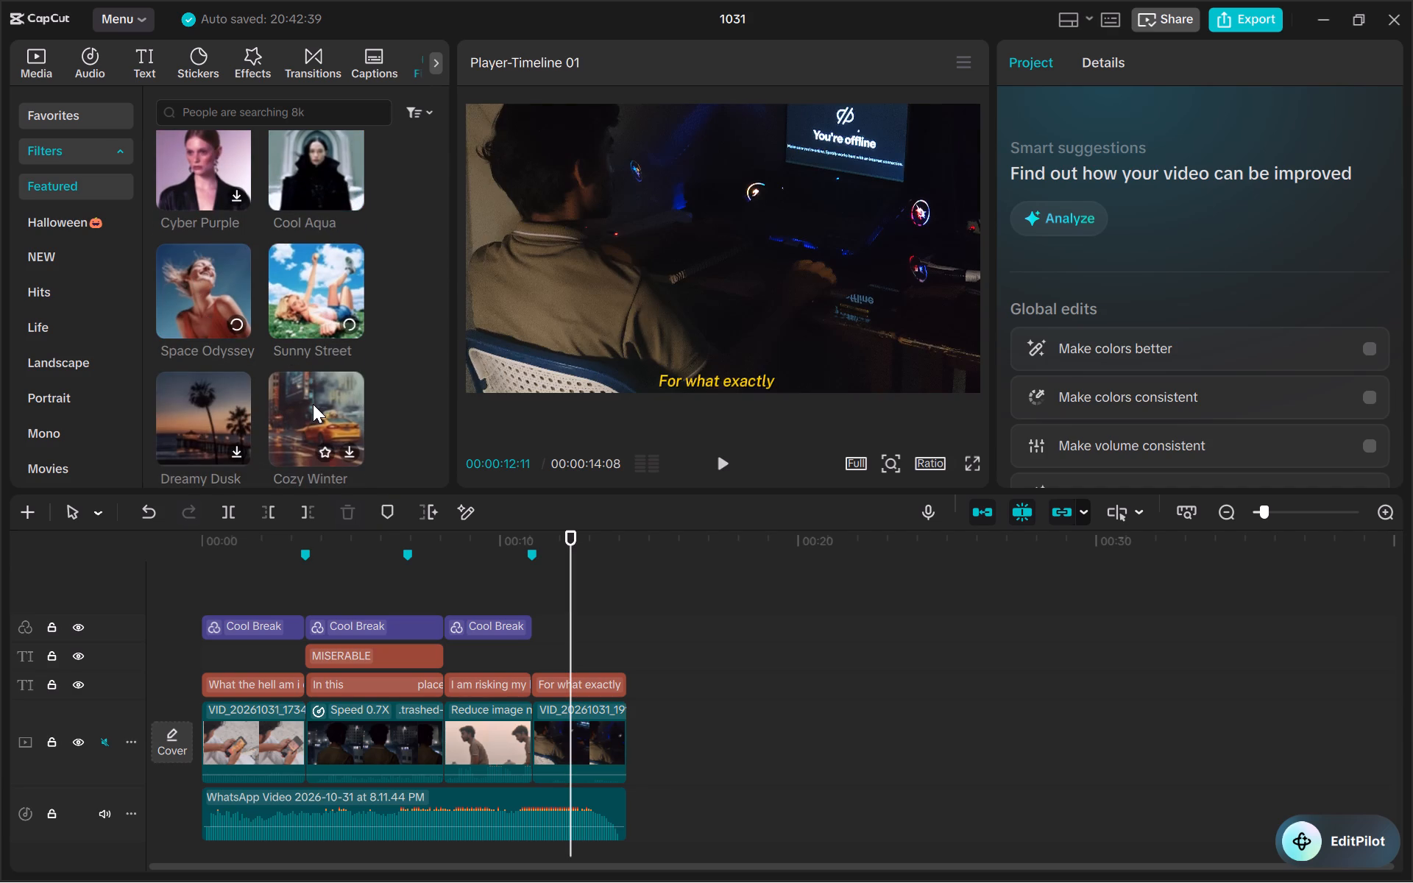
double_click(313, 404)
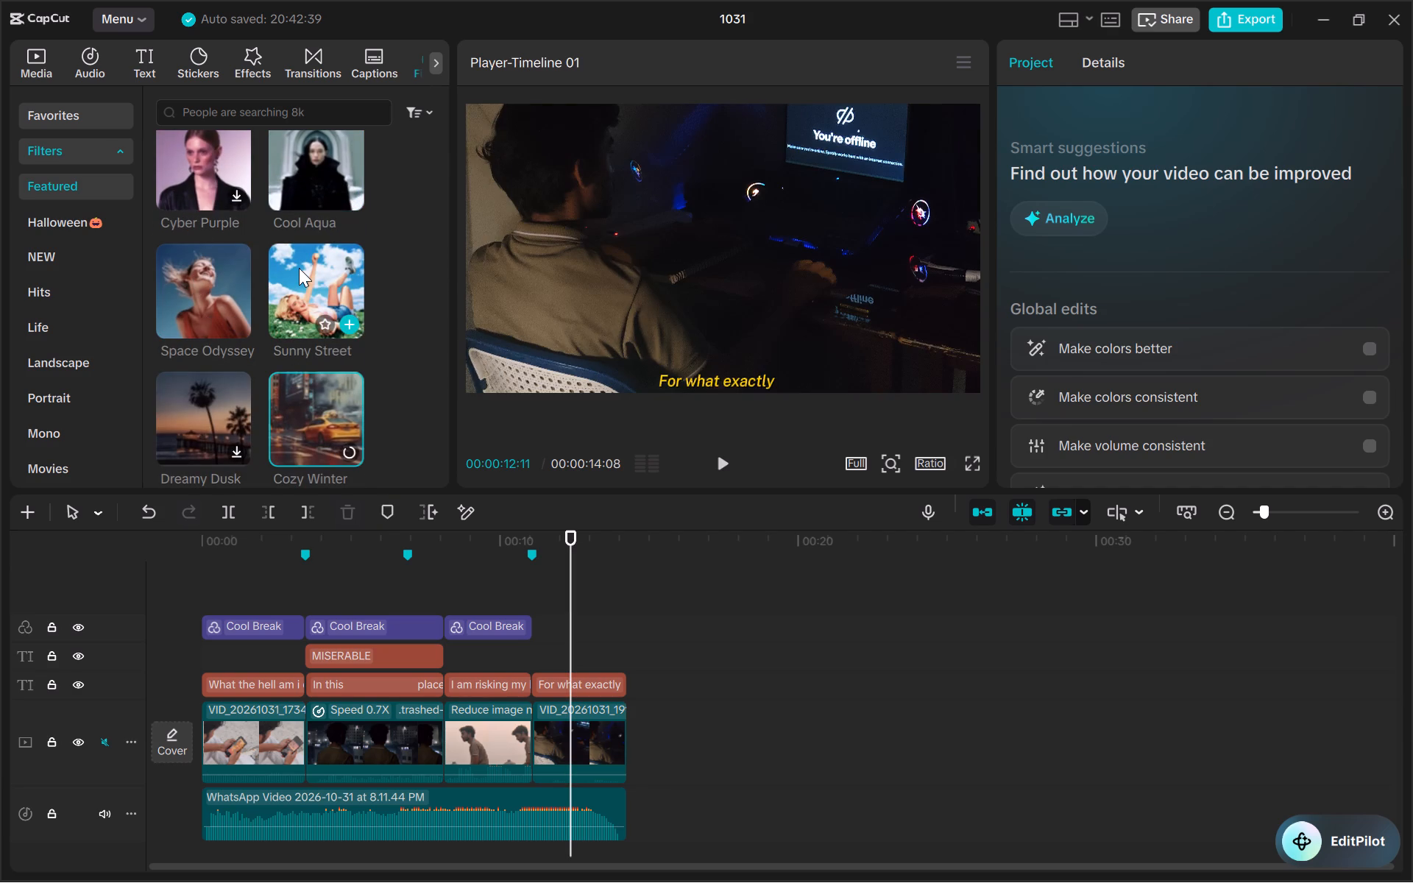
Preview the Sunny Street, Space Odyssey, Cool Aqua, Cozy Winter and Dreamy Dusk filters on the "For what exactly" shot.
click(299, 268)
click(233, 268)
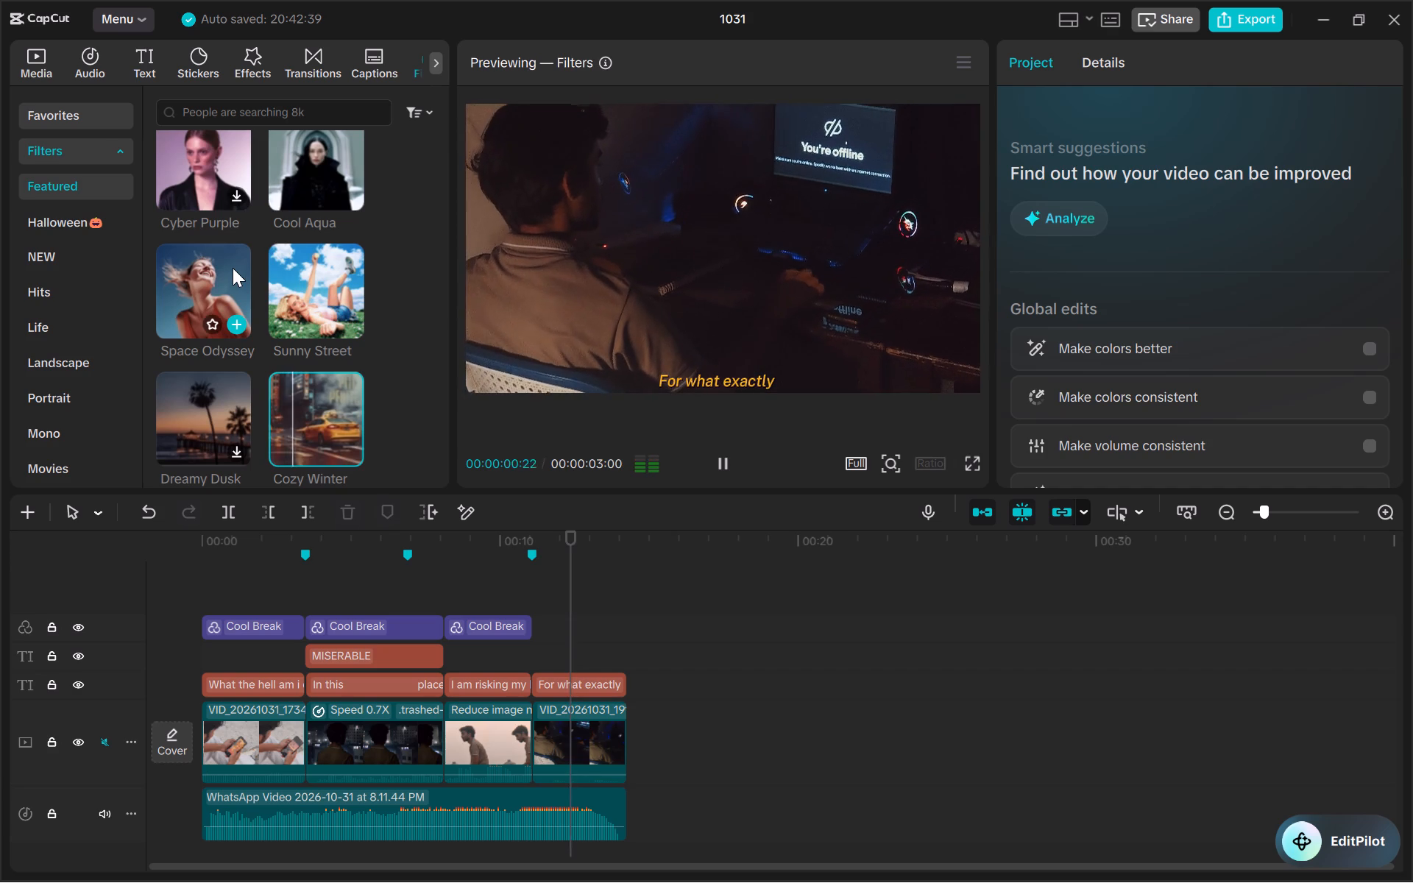
double_click(231, 280)
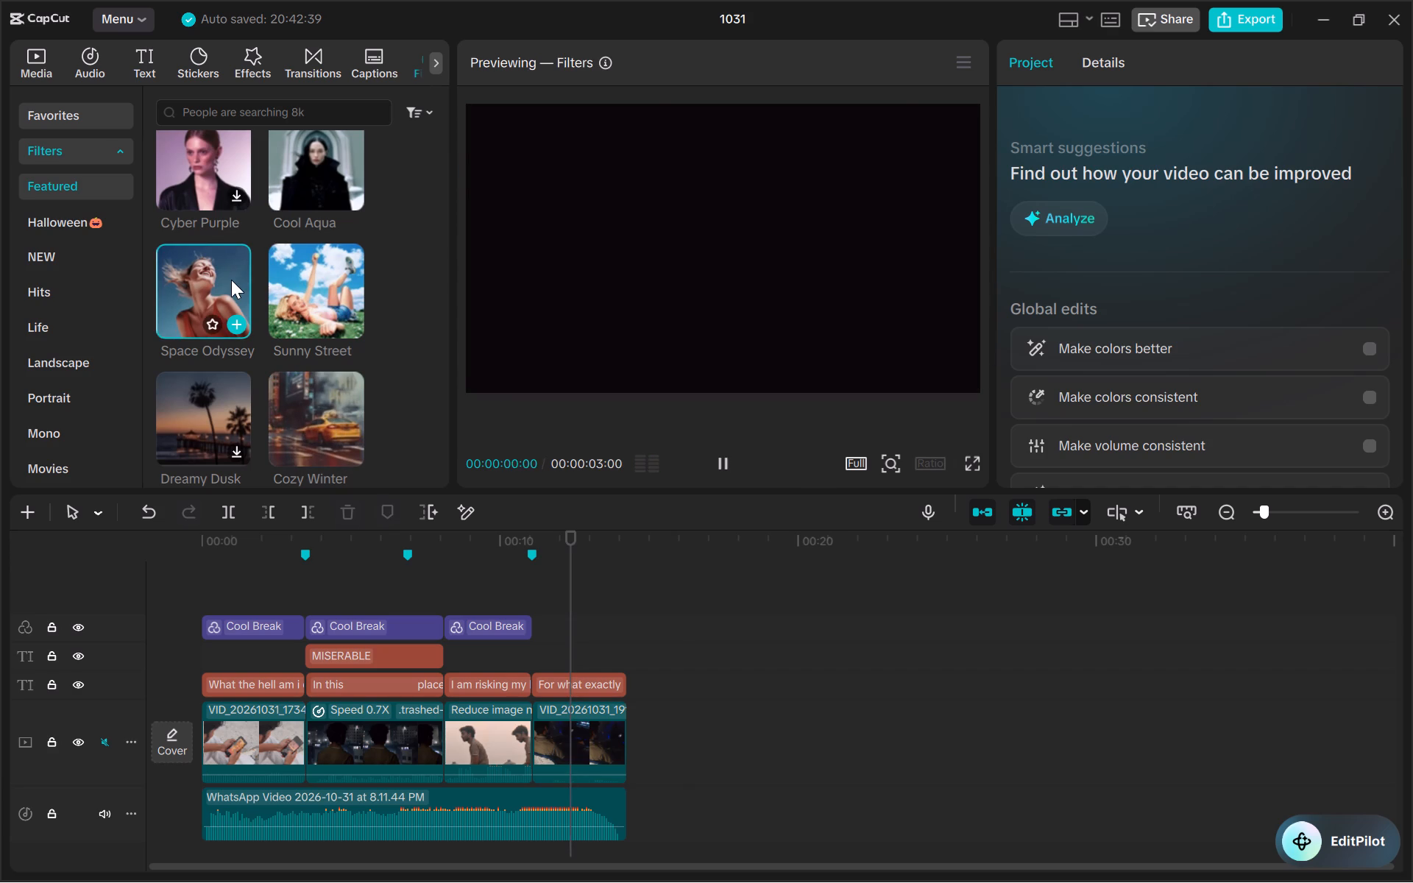
double_click(295, 193)
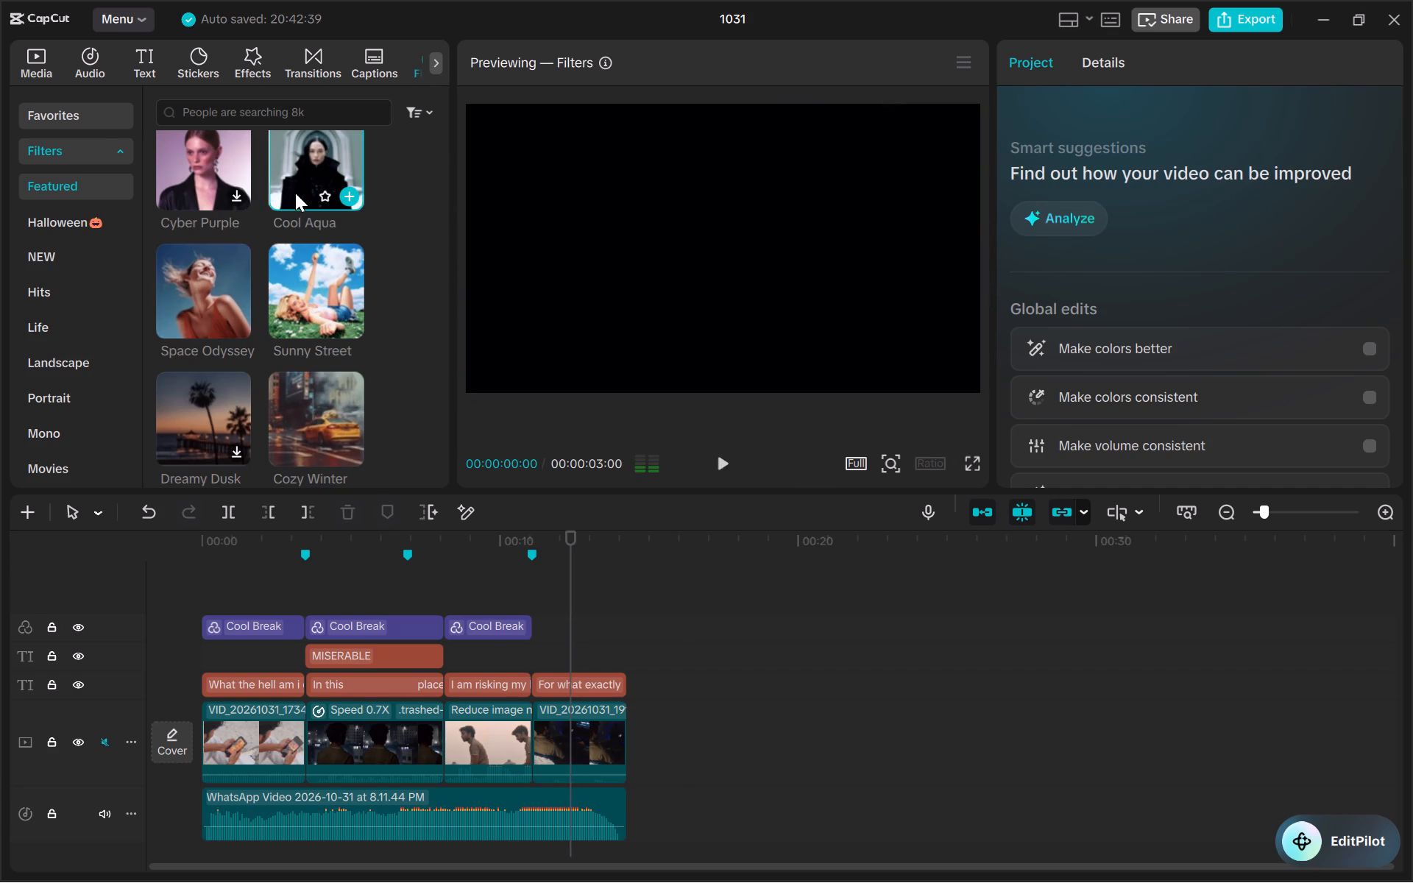
double_click(321, 411)
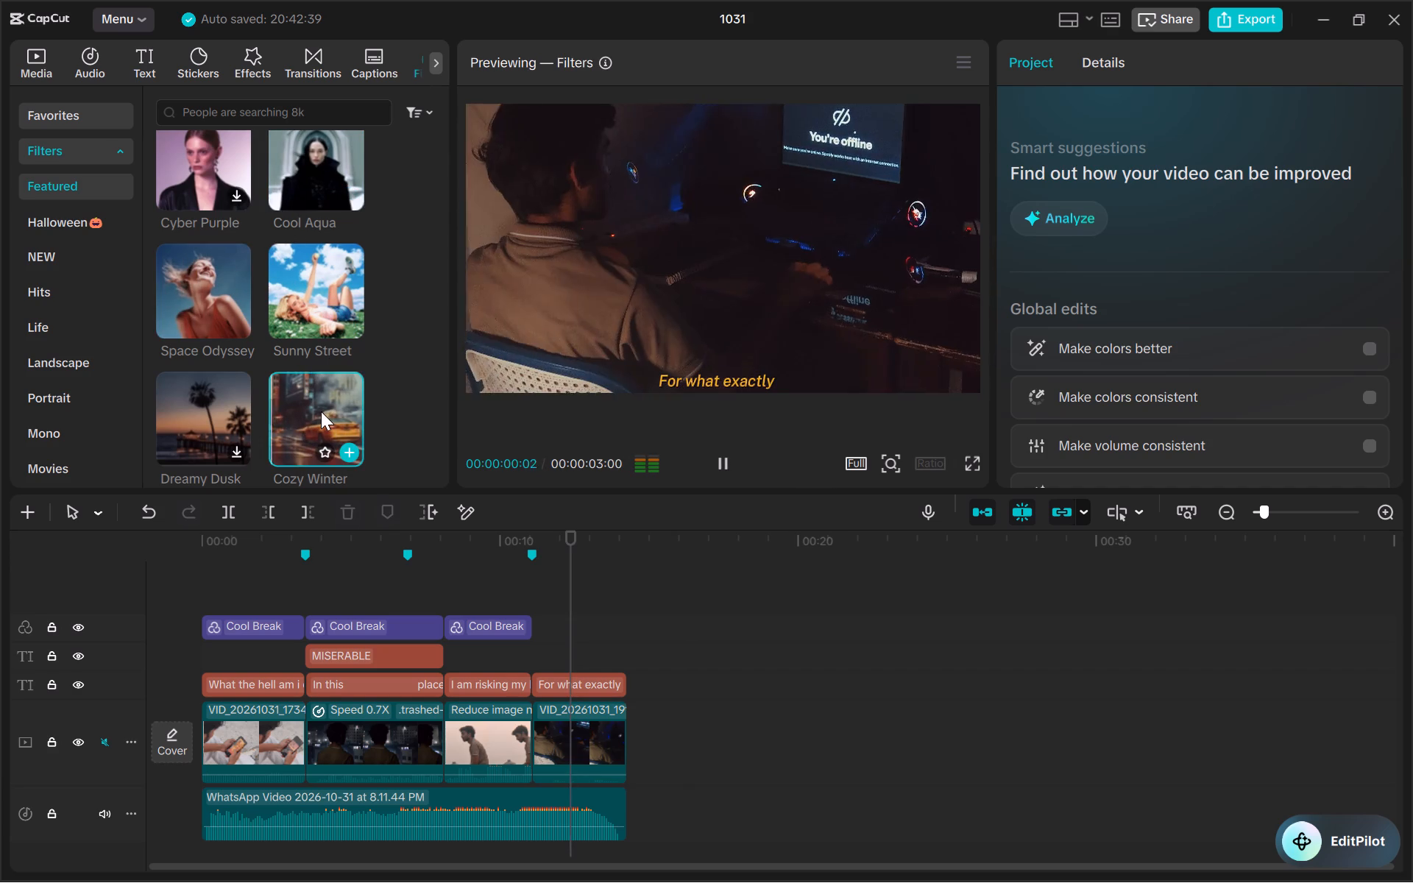
scroll(321, 411, down, 1)
double_click(193, 341)
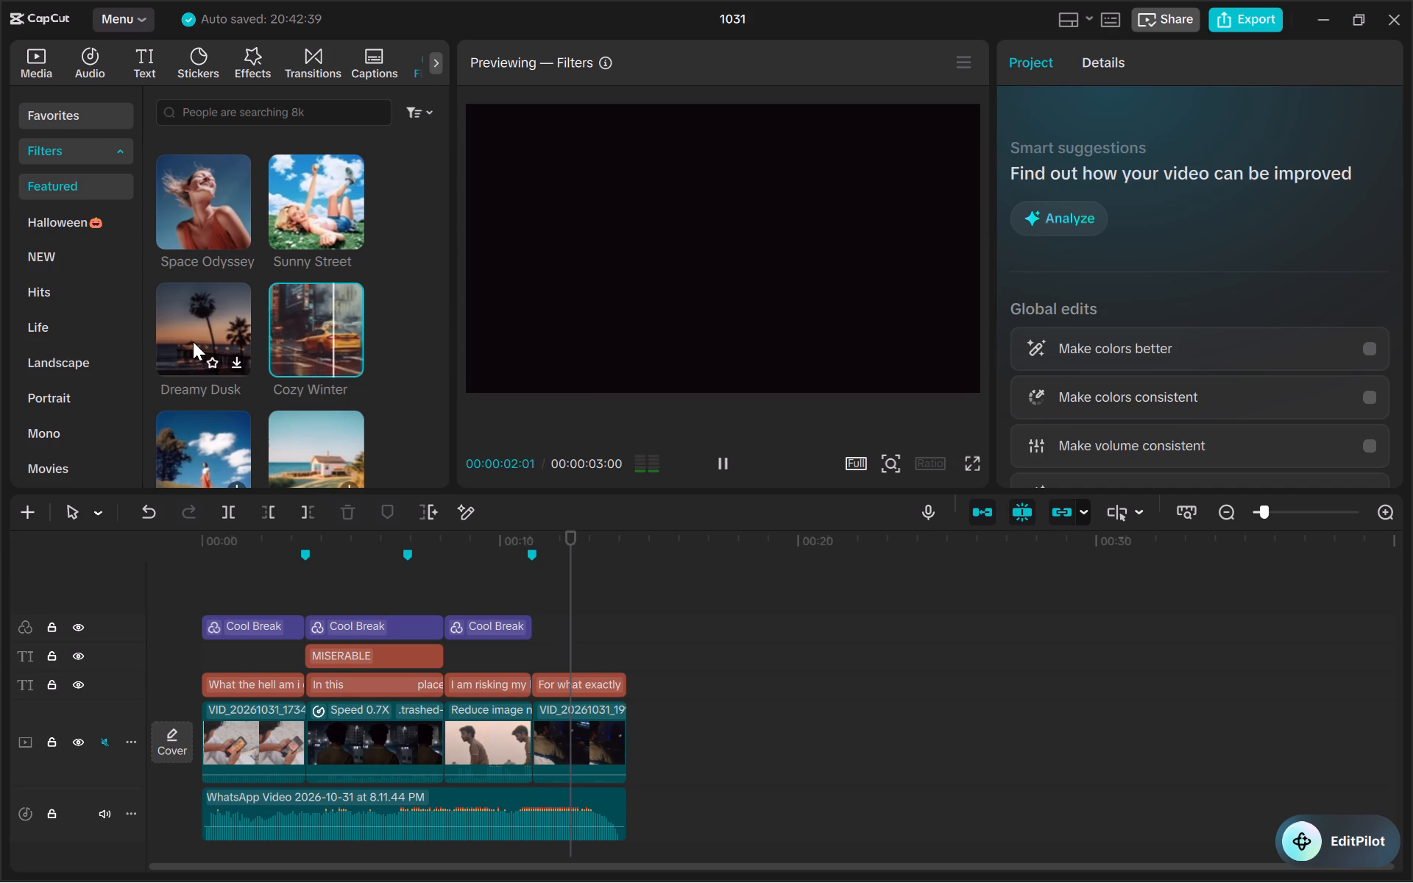
scroll(193, 341, up, 1)
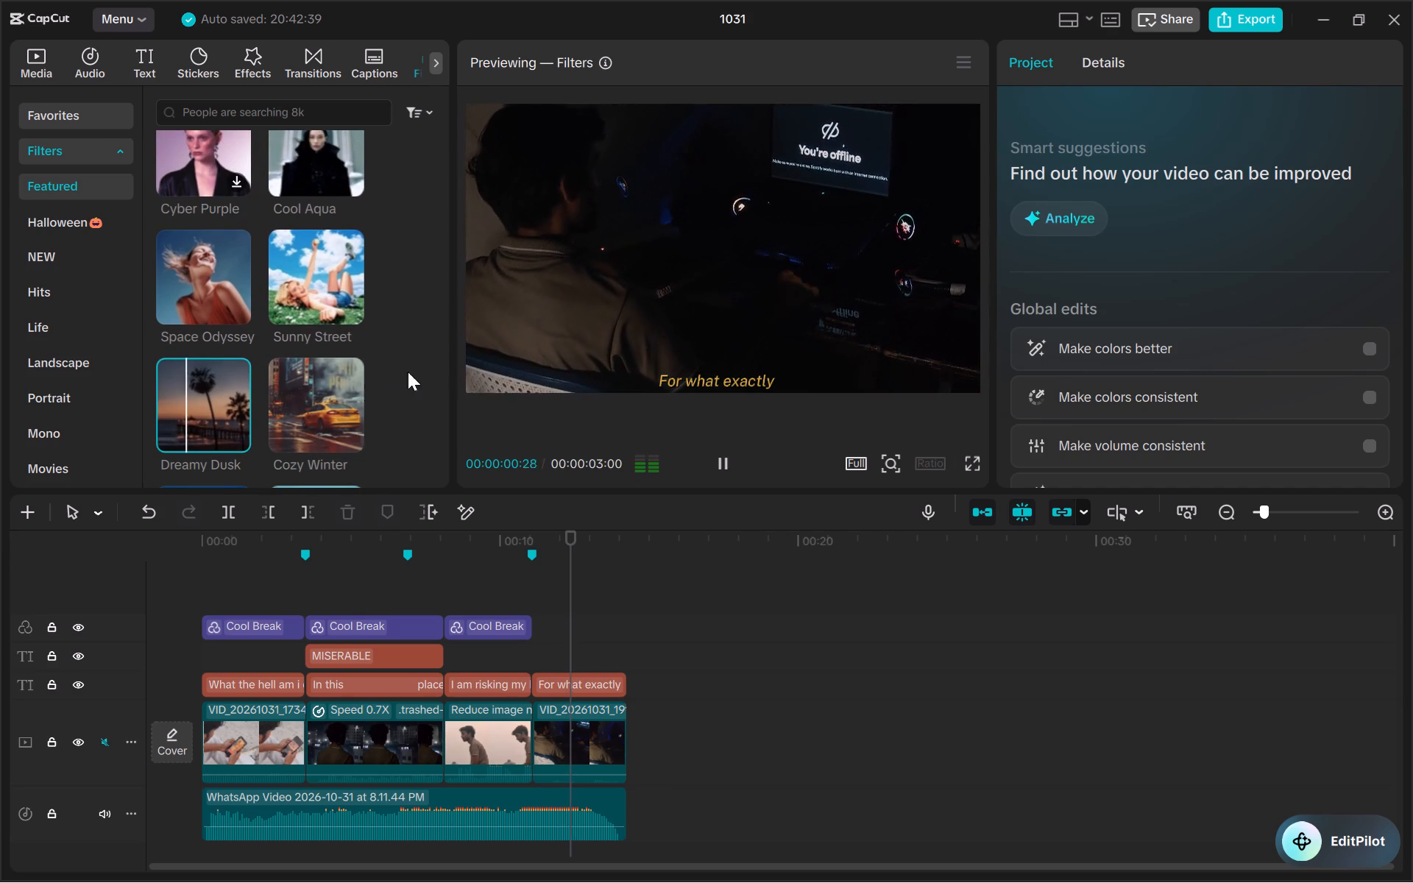
Preview the Cozy Winter filter on the "For what exactly" shot in full screen.
double_click(272, 419)
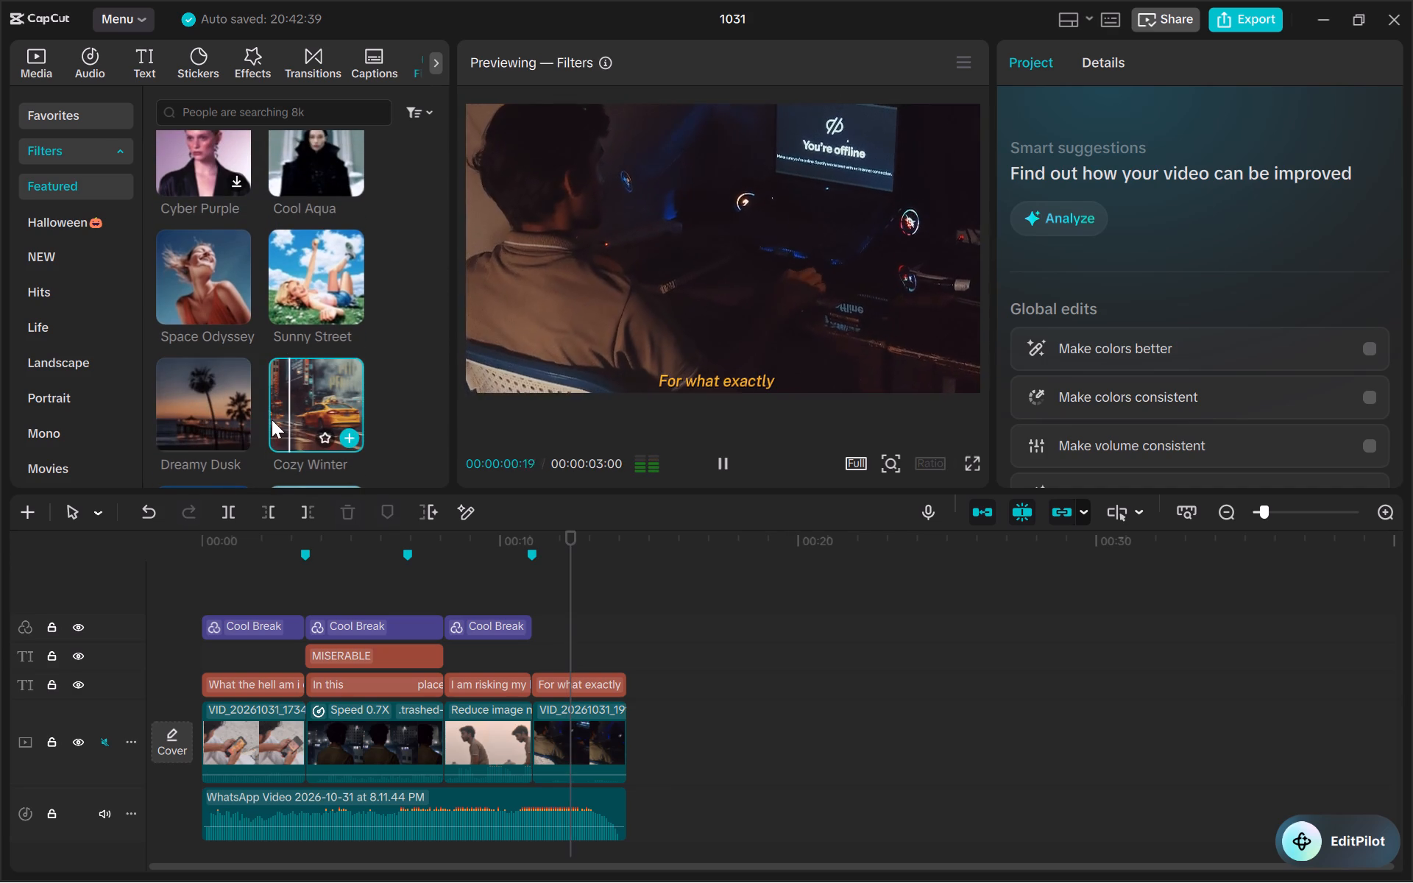
click(975, 463)
key(space)
key(space)
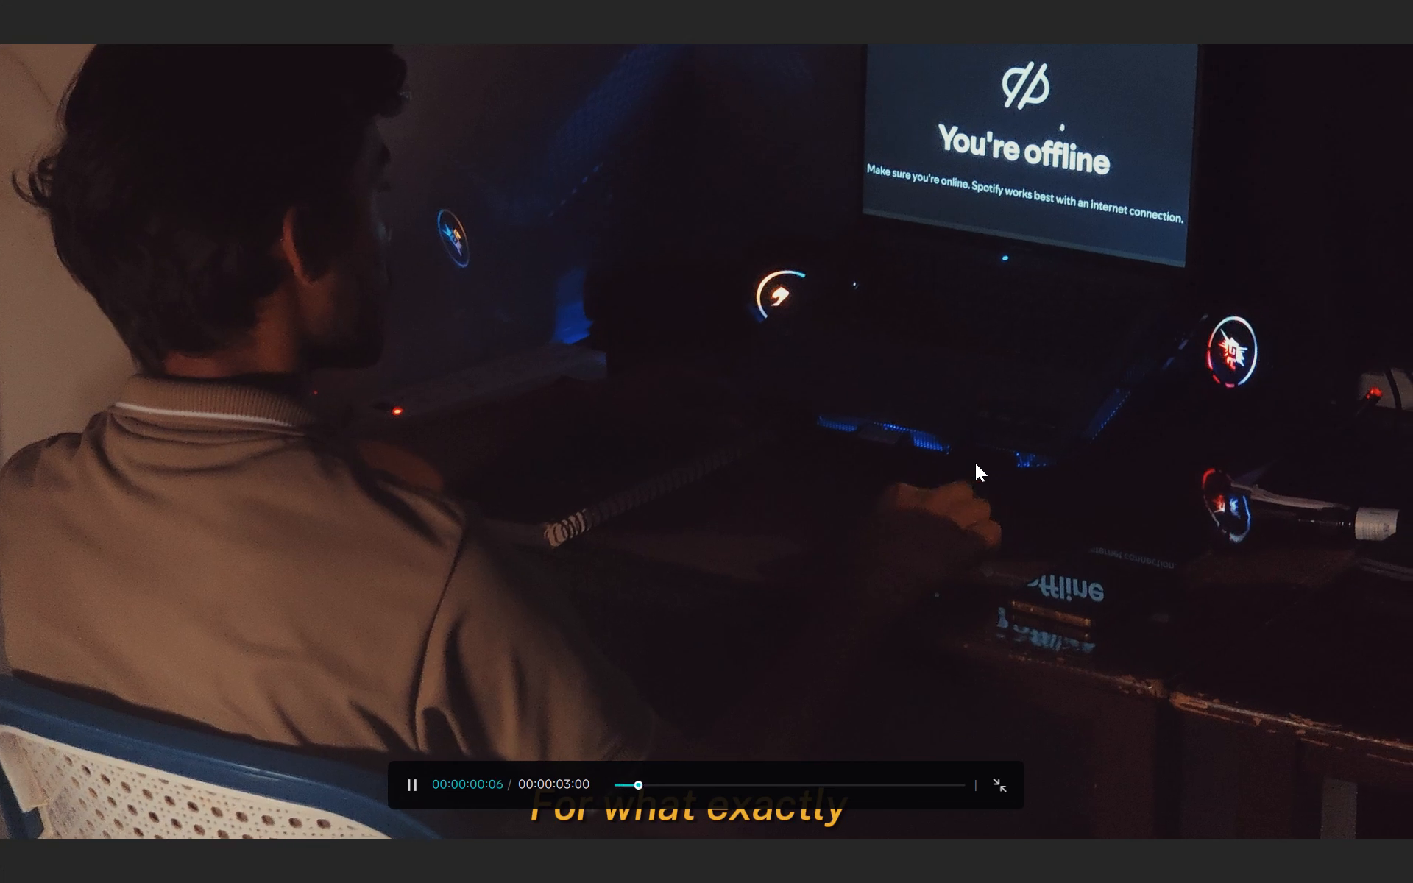
key(Escape)
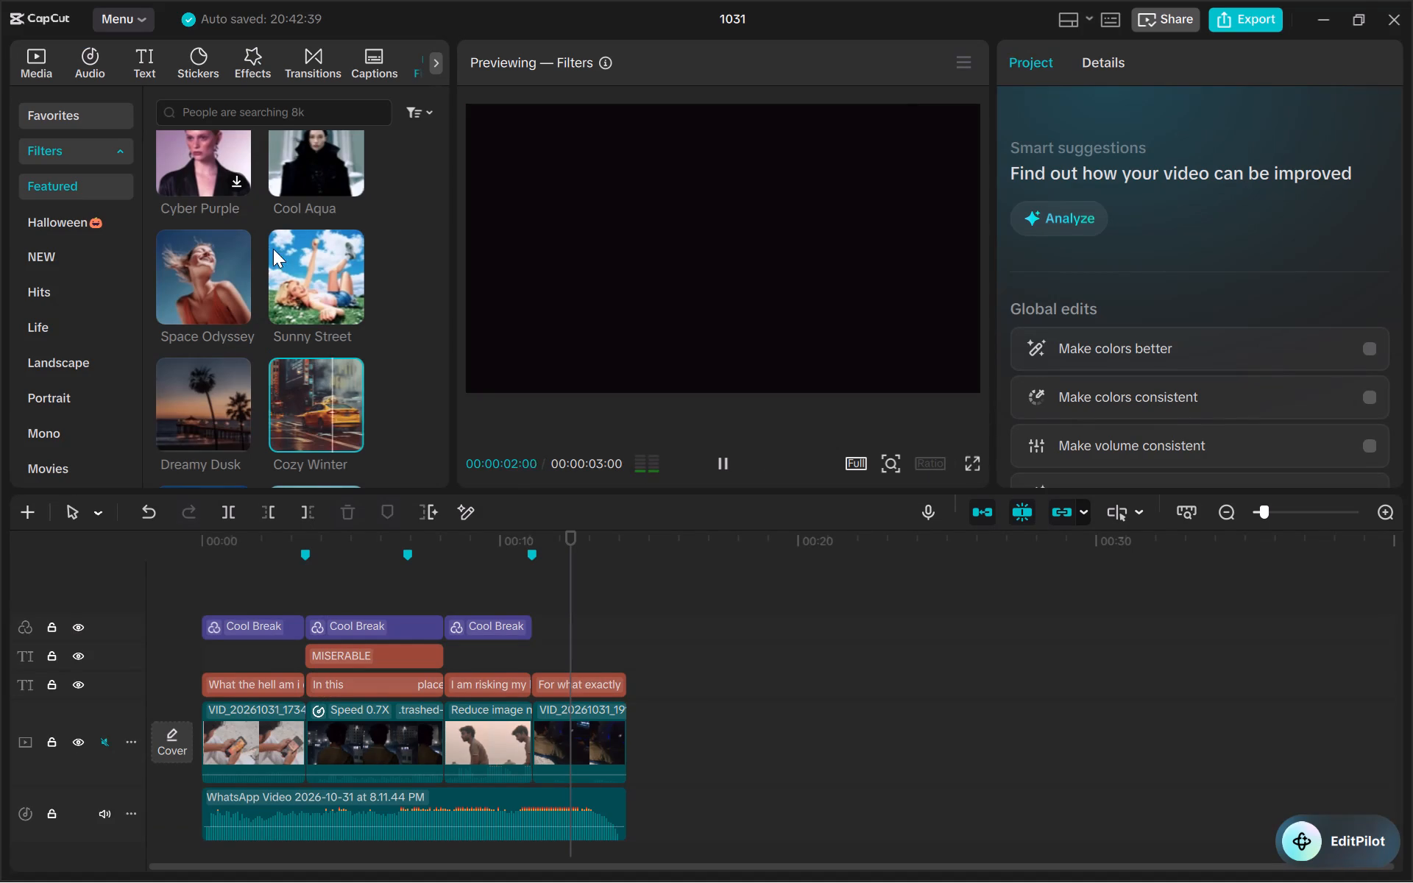
Preview the Sunny Street and LoFi Dusk filters on the "For what exactly" shot.
double_click(312, 232)
scroll(312, 232, up, 2)
double_click(308, 211)
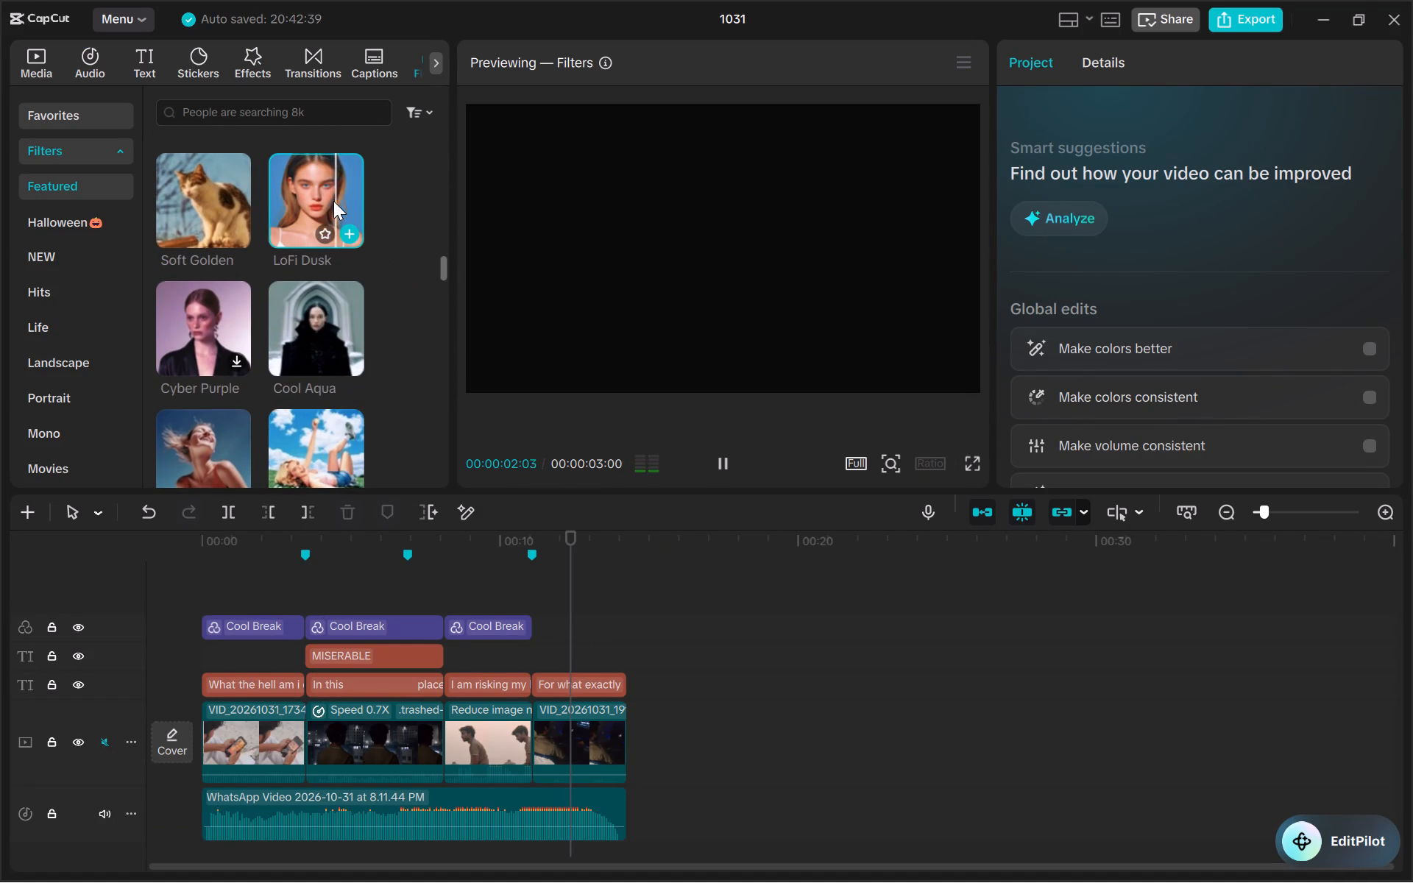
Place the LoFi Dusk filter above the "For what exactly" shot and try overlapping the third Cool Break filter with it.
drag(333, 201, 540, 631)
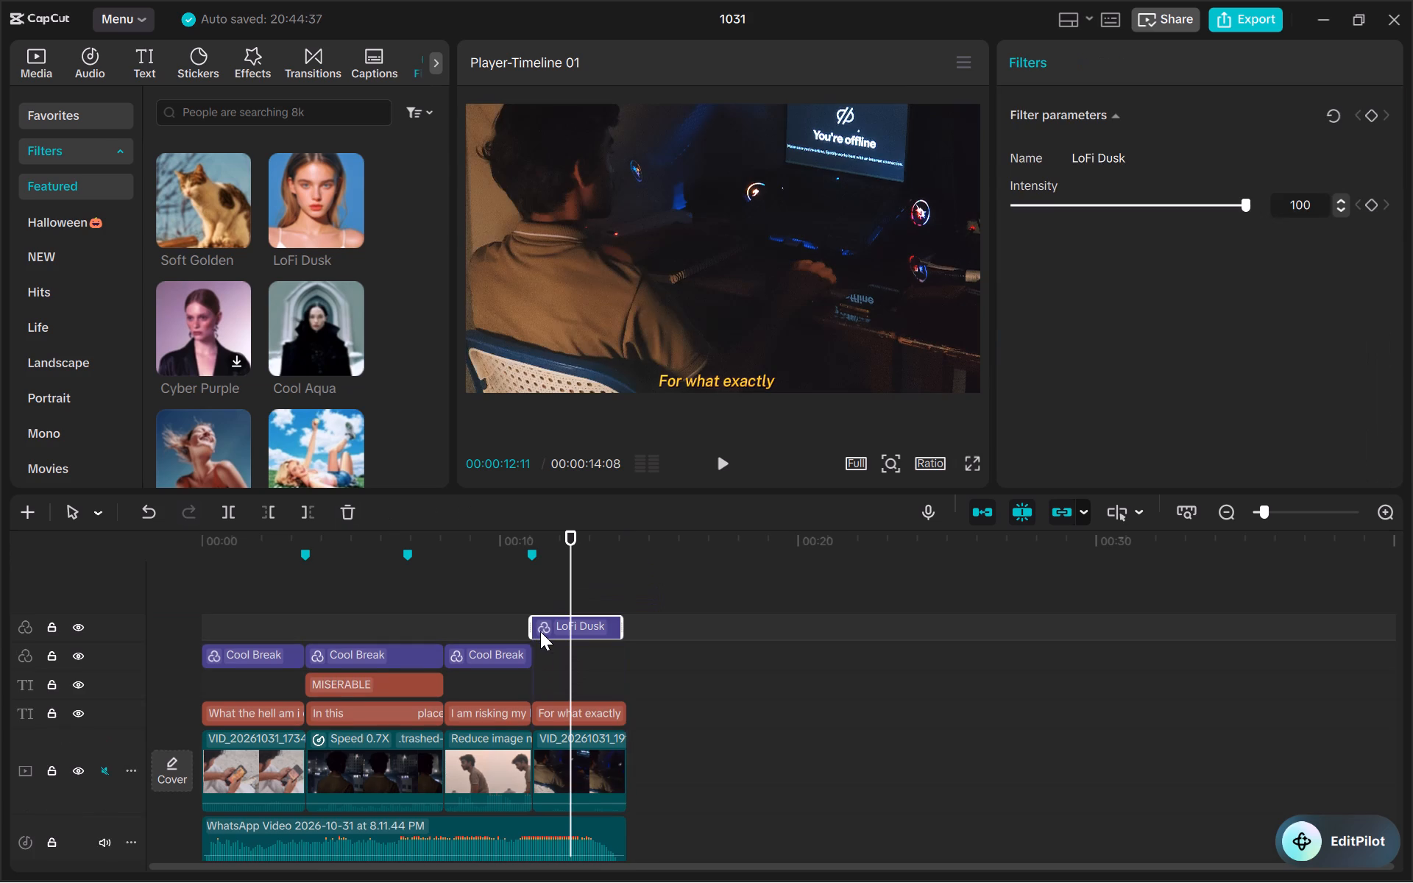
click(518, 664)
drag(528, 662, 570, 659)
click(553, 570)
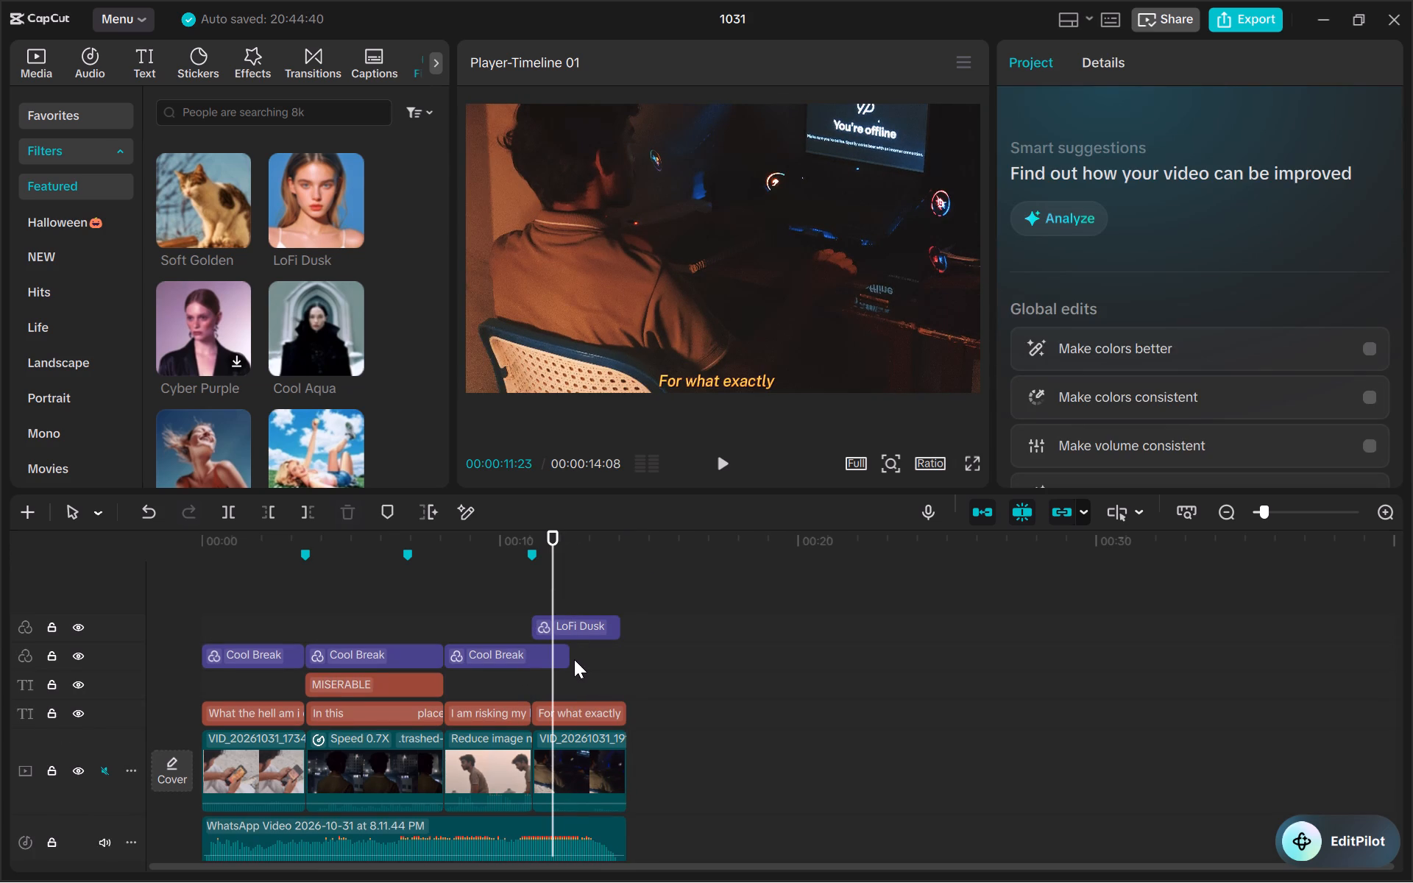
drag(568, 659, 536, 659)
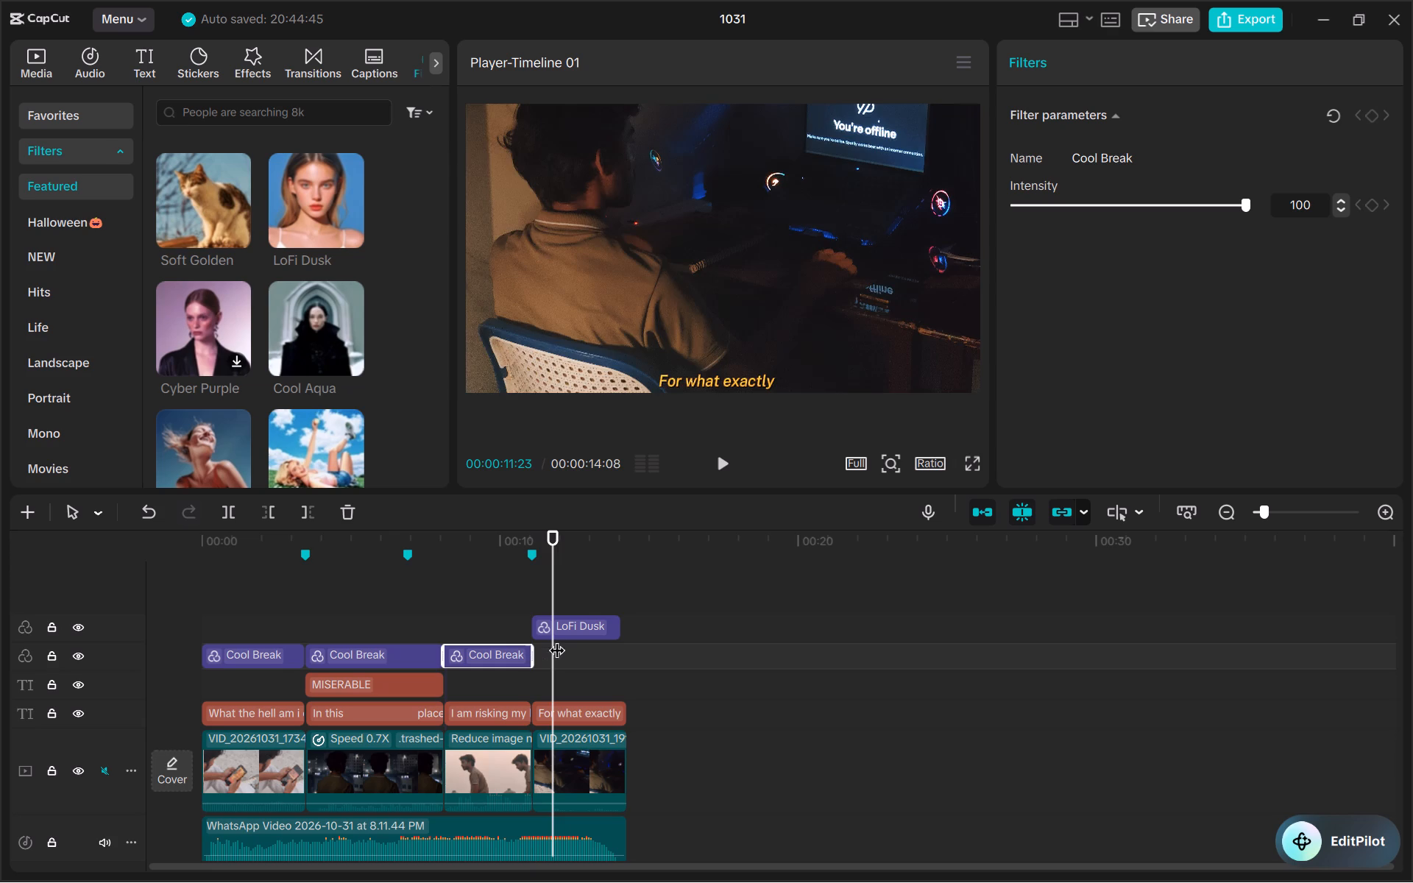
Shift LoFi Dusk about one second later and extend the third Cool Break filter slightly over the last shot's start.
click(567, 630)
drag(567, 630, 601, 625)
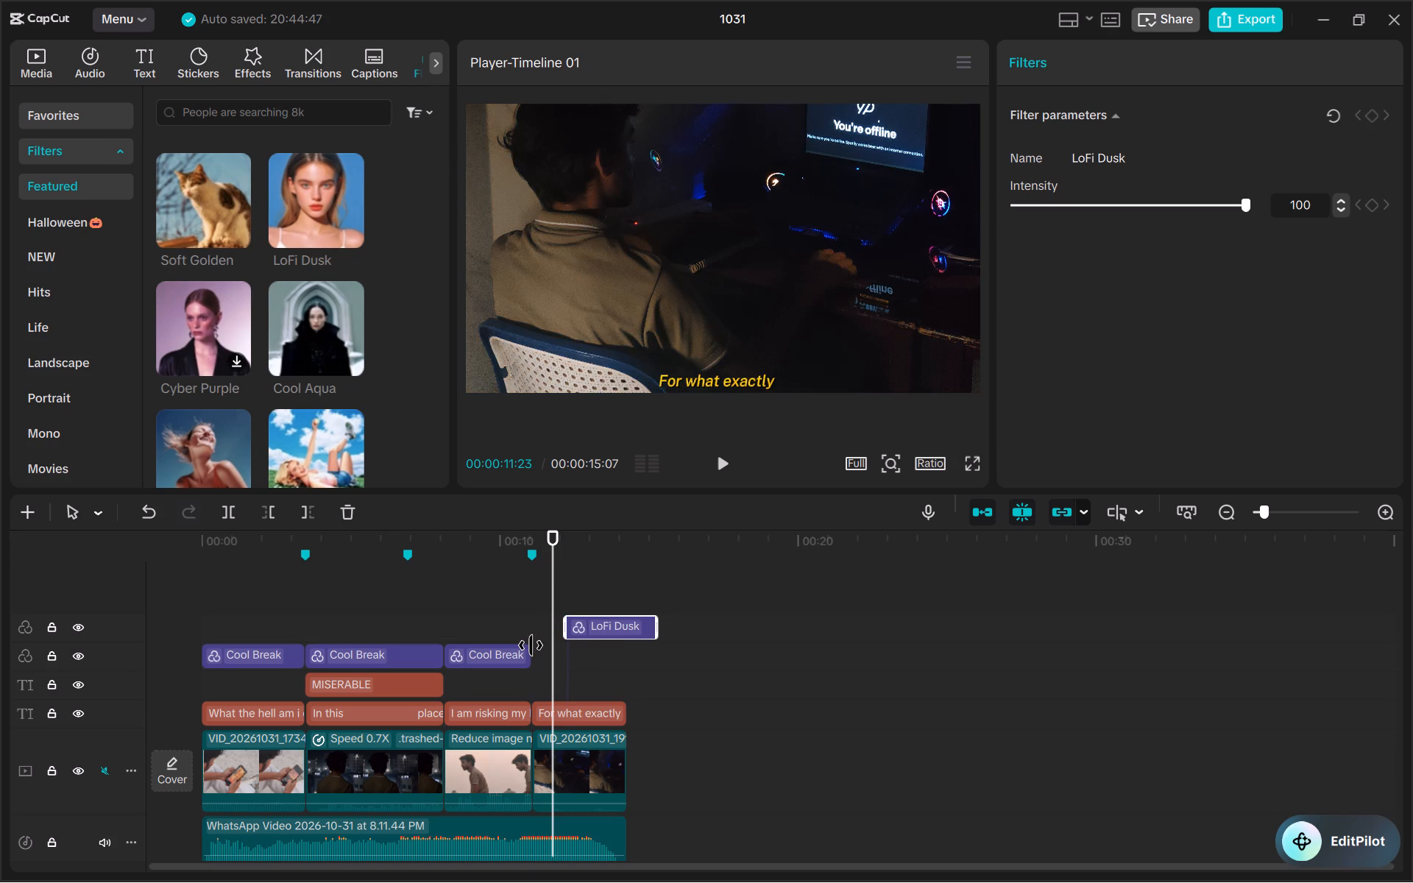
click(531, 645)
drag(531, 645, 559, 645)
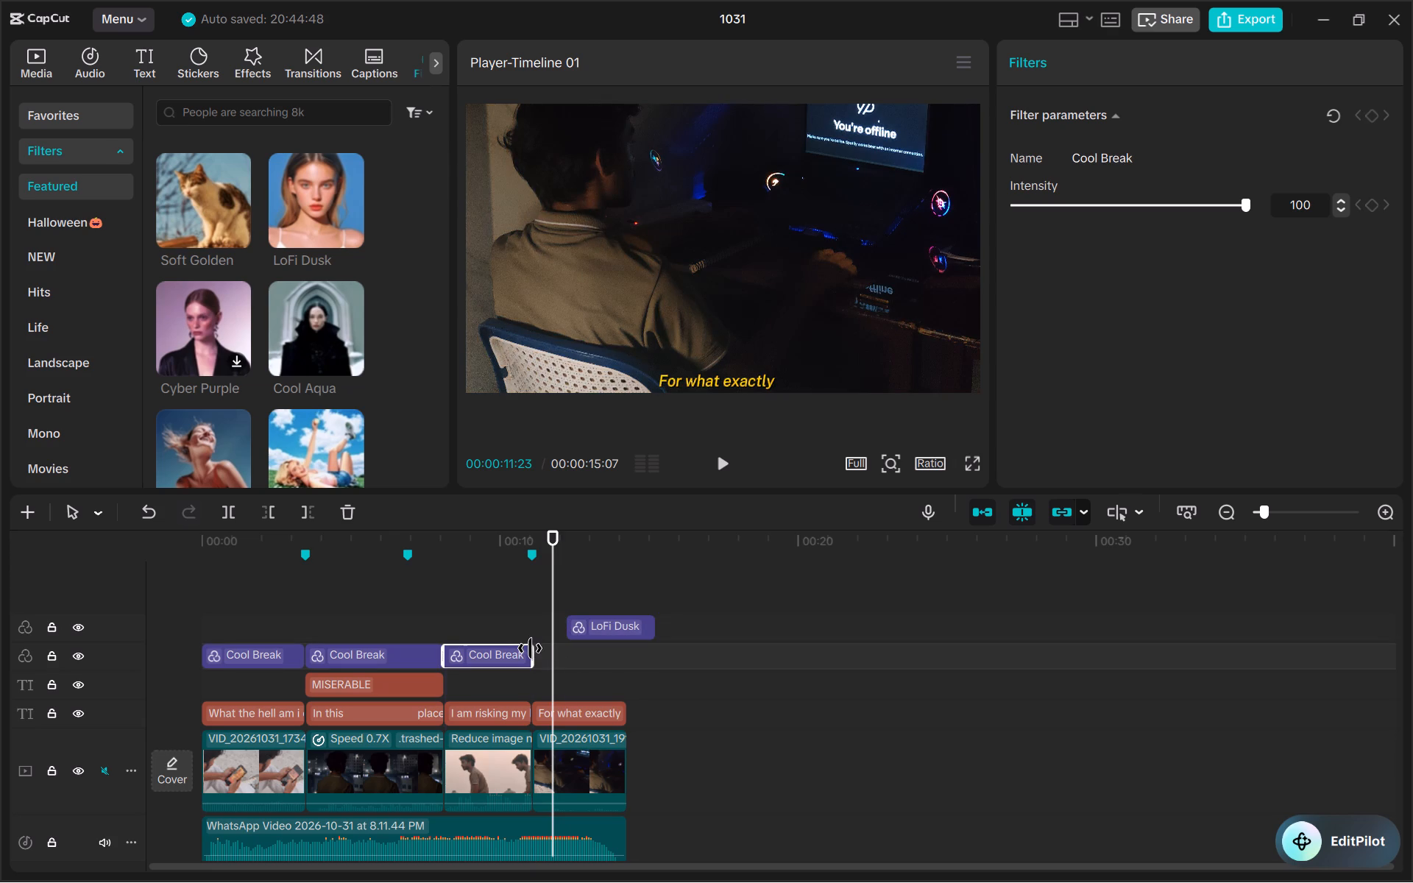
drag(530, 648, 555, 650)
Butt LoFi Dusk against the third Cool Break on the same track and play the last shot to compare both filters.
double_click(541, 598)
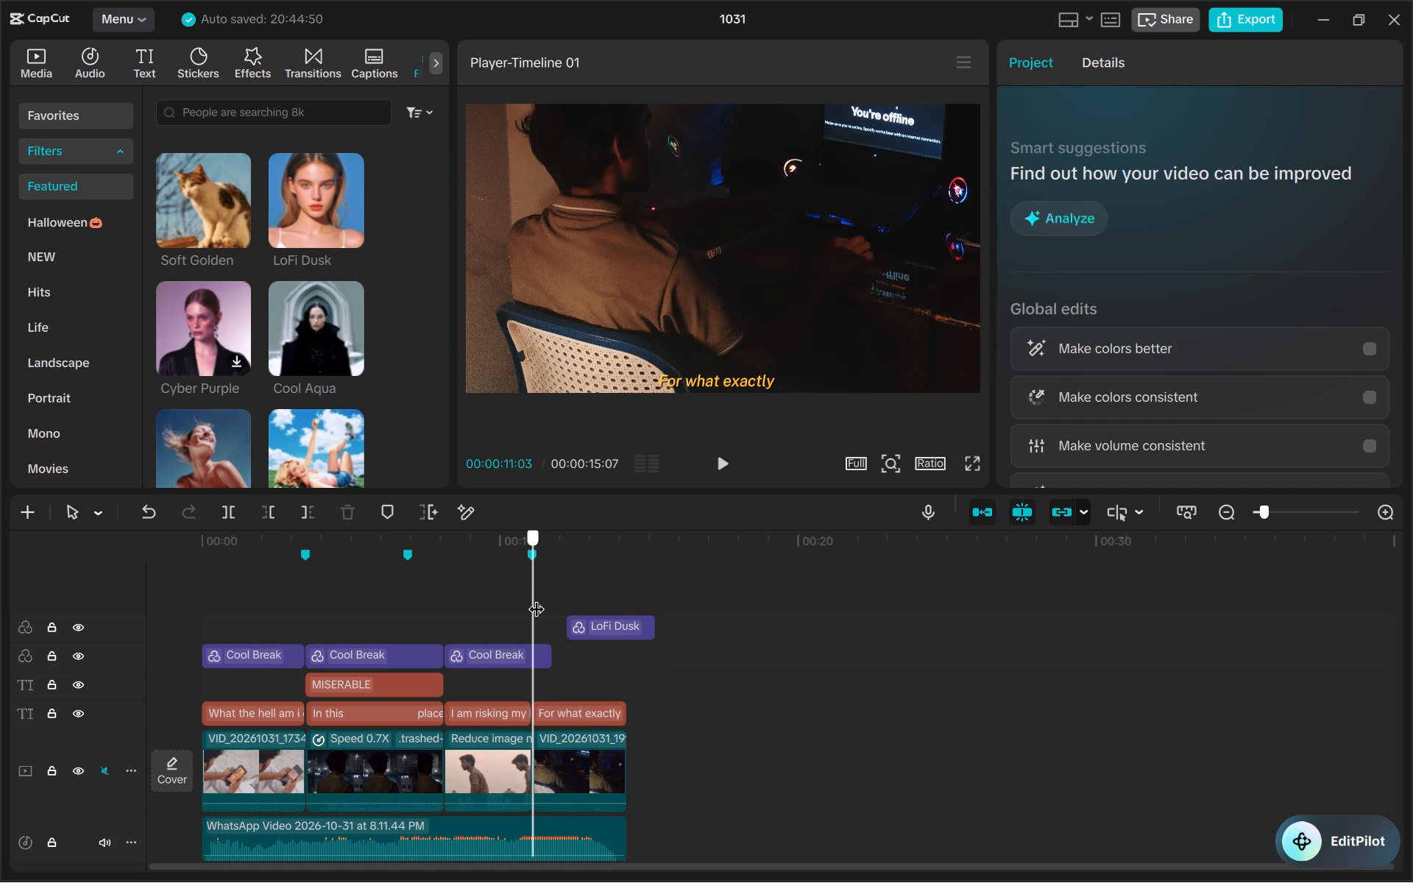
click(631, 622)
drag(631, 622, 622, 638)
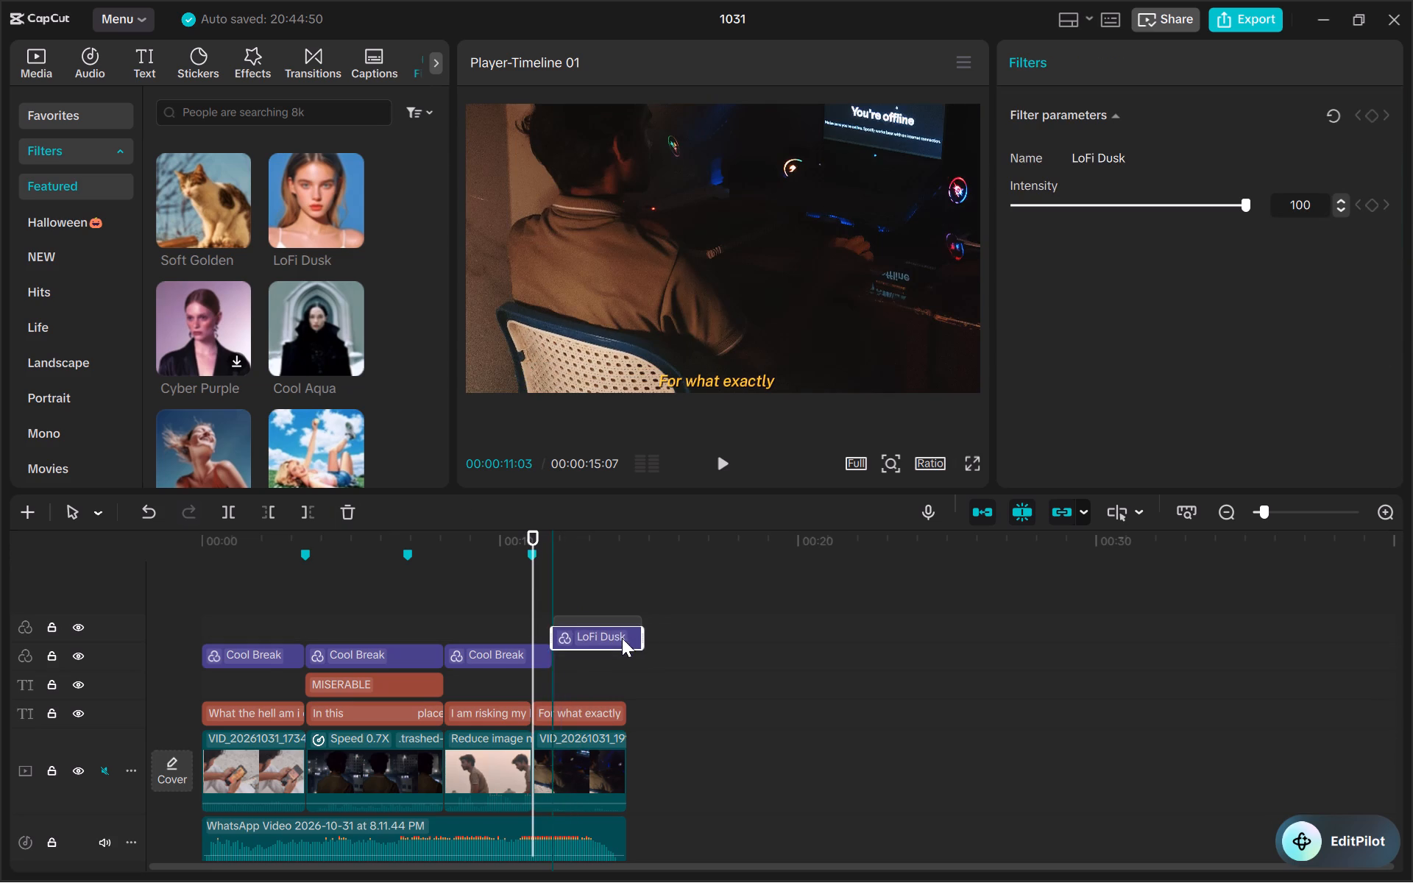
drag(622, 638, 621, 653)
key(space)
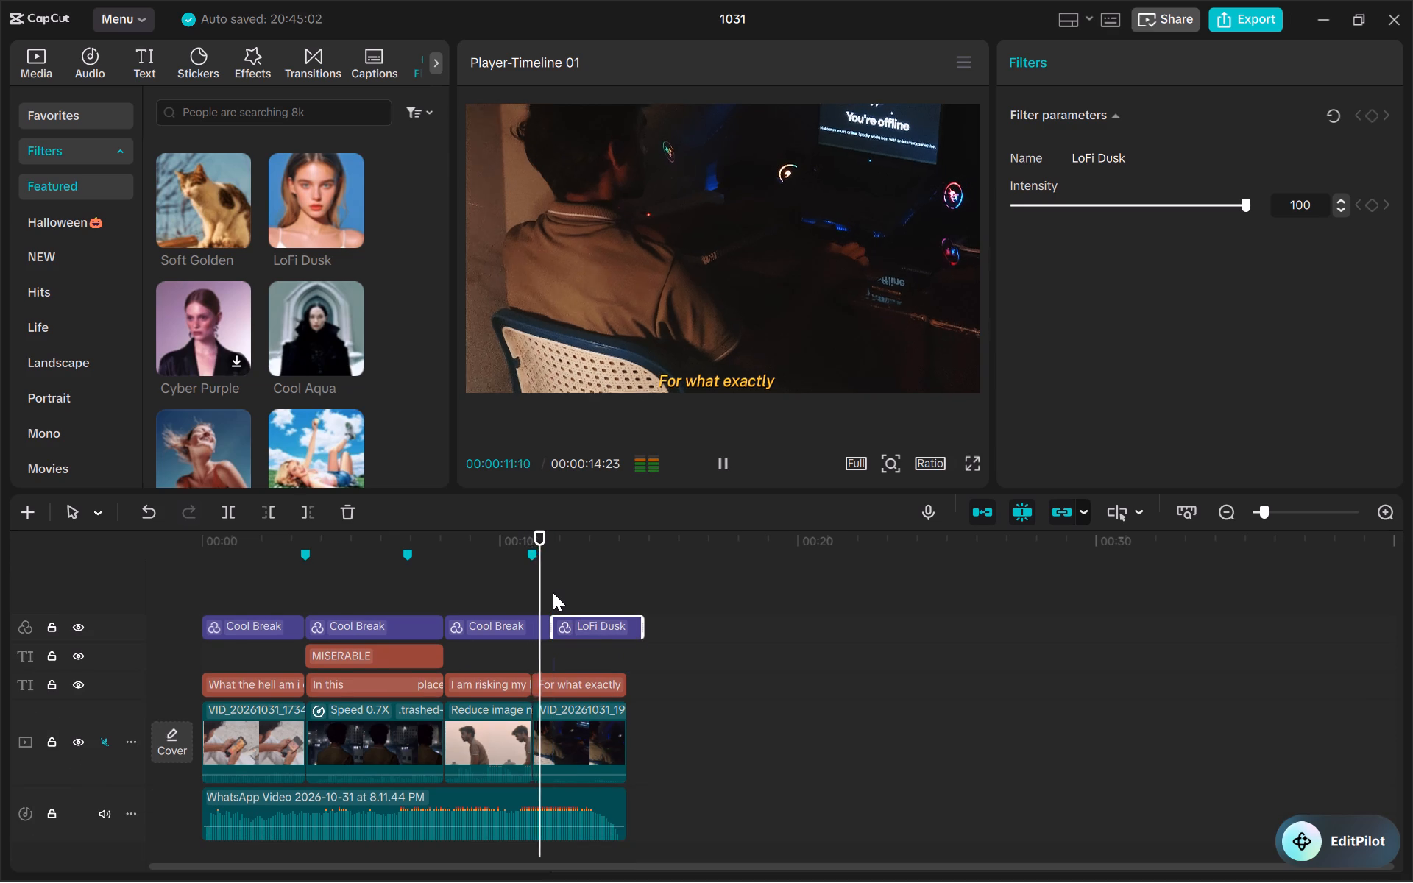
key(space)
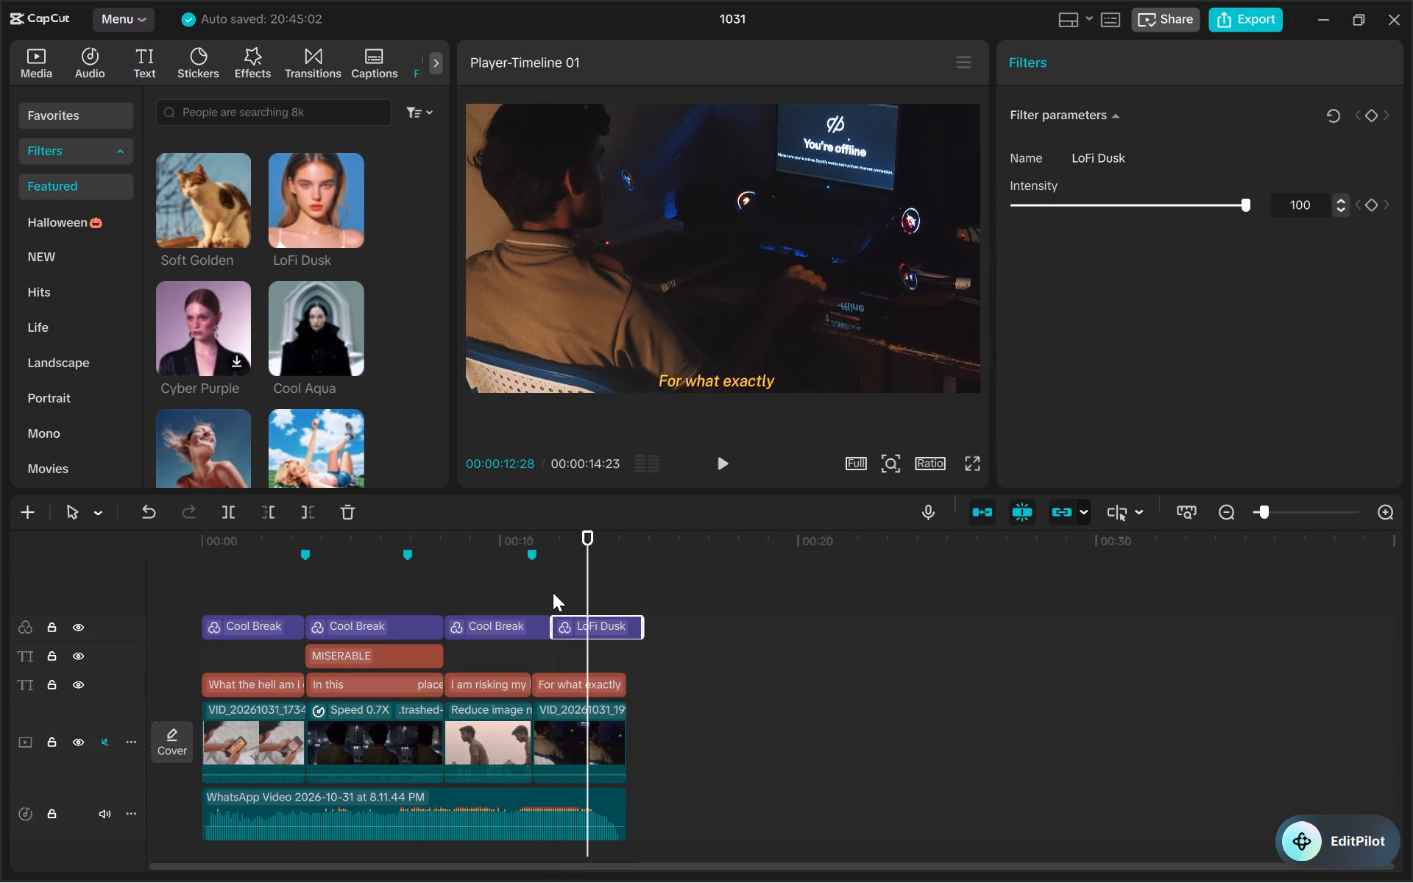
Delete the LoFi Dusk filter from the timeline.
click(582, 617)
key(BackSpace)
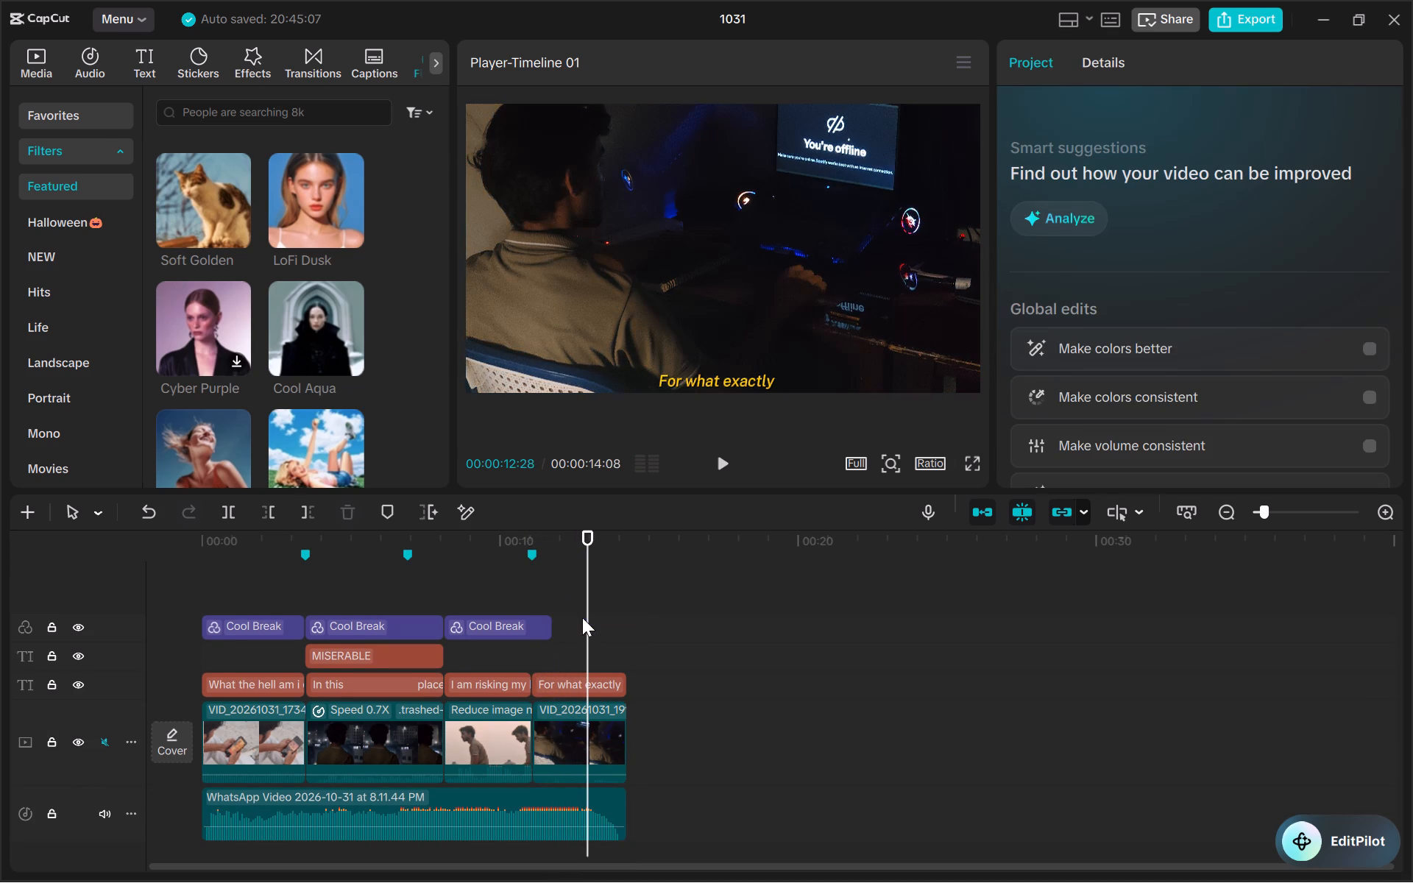
Extend the third Cool Break filter to the end of the "For what exactly" shot.
click(551, 617)
drag(551, 617, 554, 624)
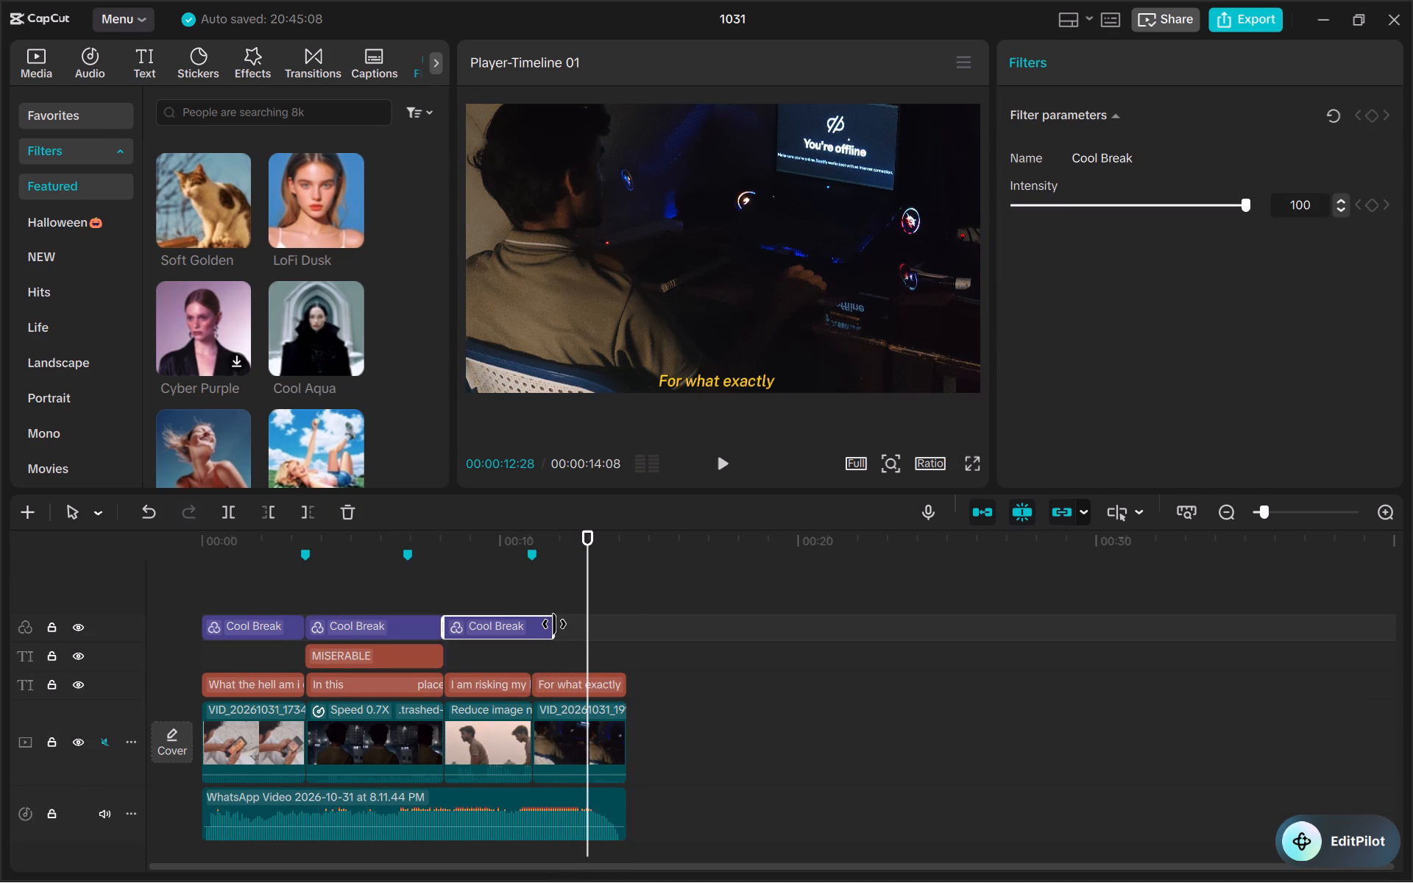
drag(554, 624, 620, 628)
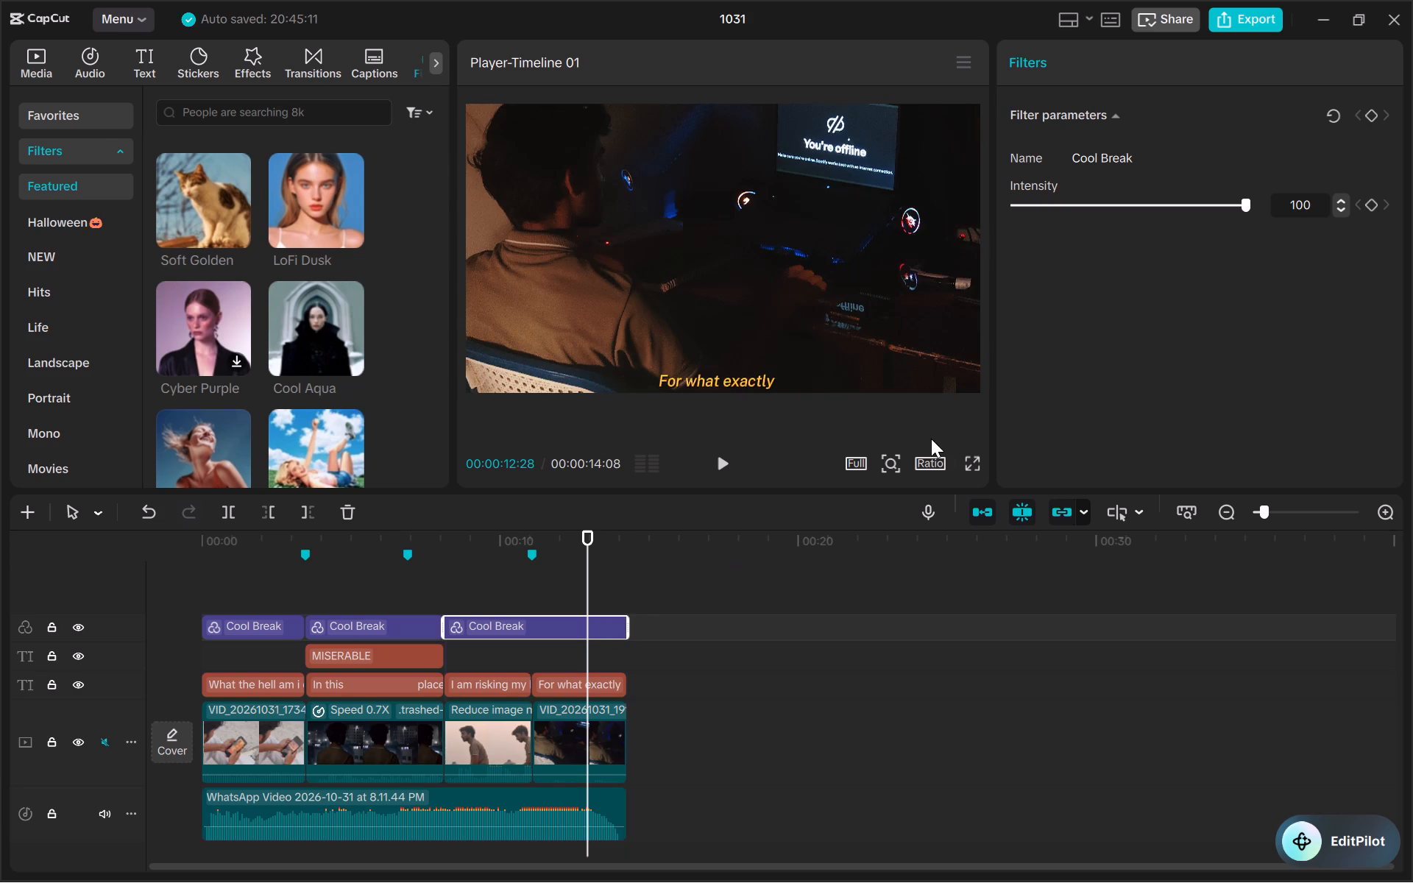
Play the end of the Cool Break-graded last shot in full screen.
click(971, 458)
key(space)
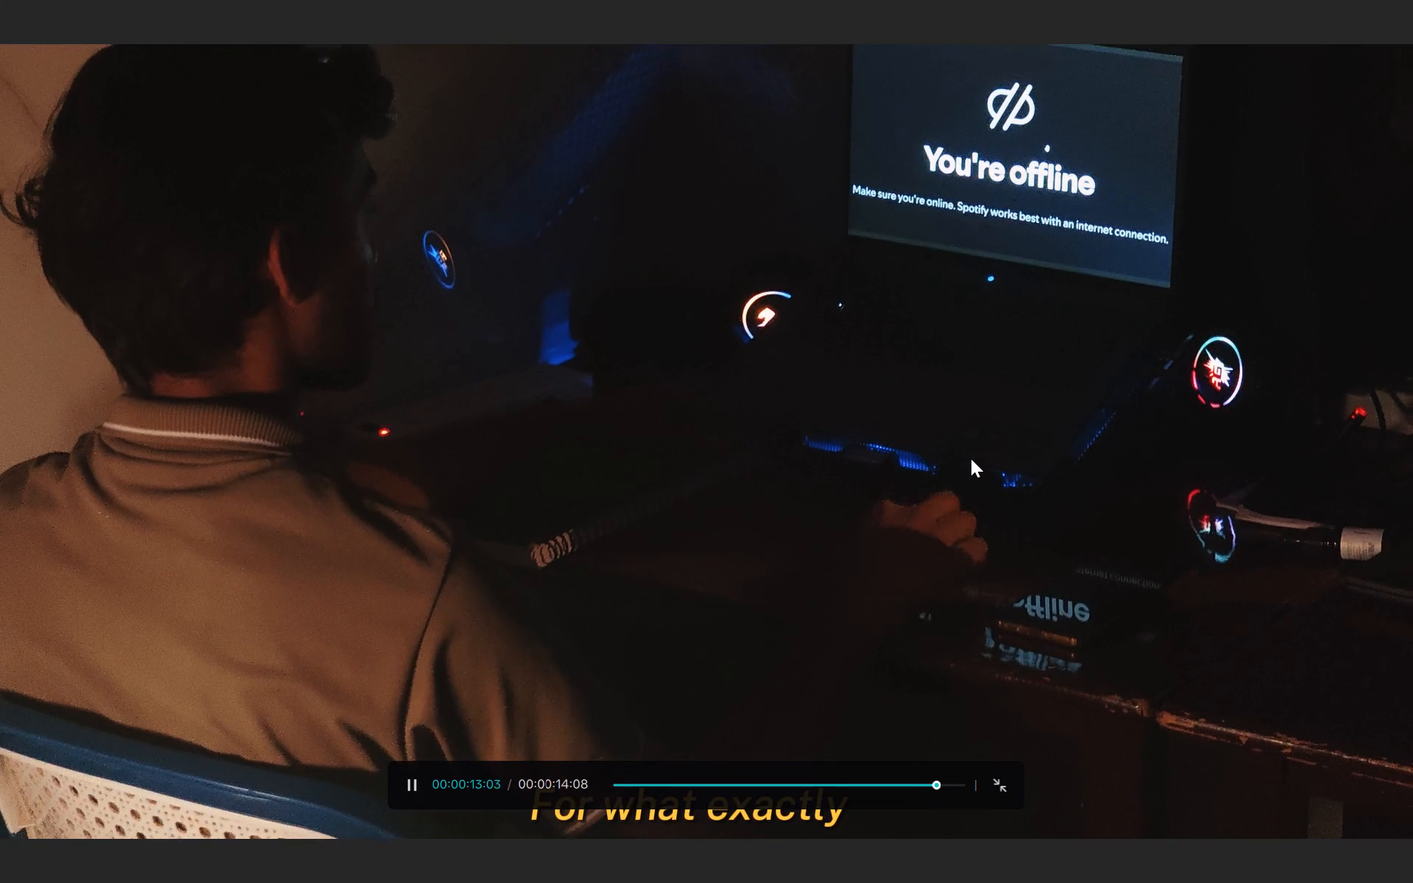
key(space)
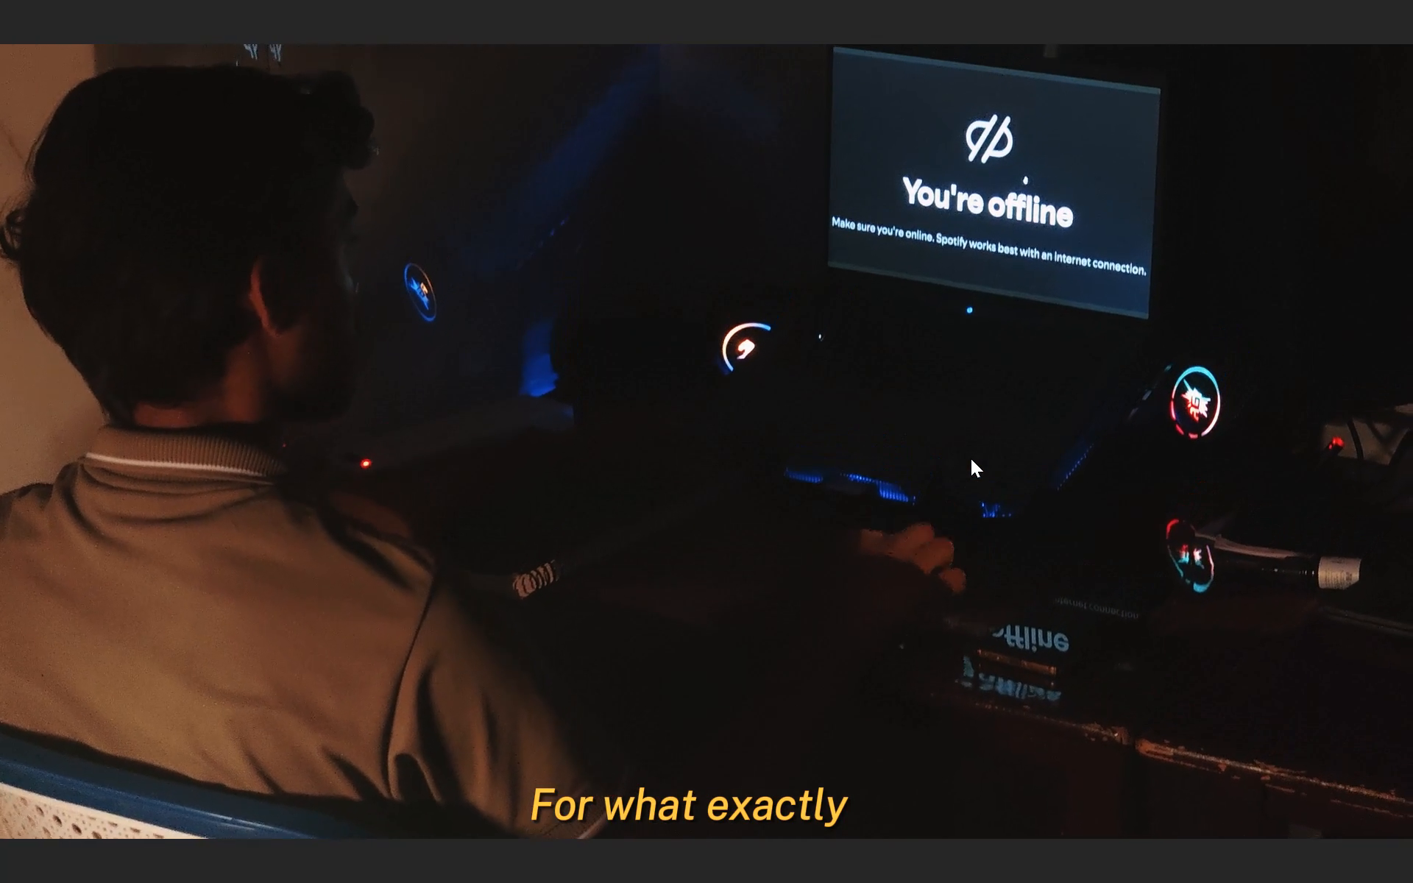
key(Escape)
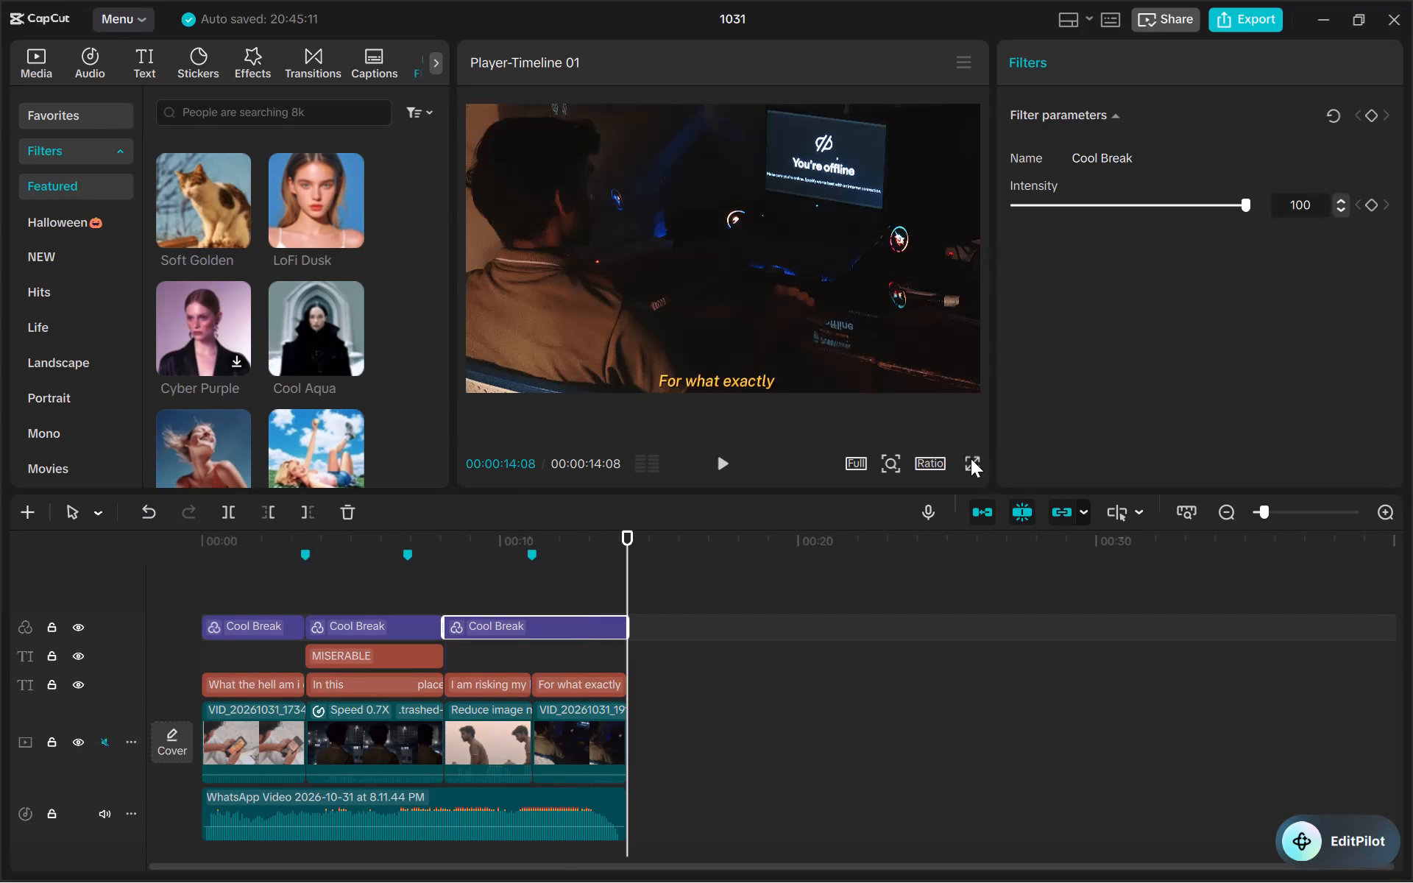
Turn on Stabilize for the "For what exactly" video clip at the Recommended level.
click(564, 717)
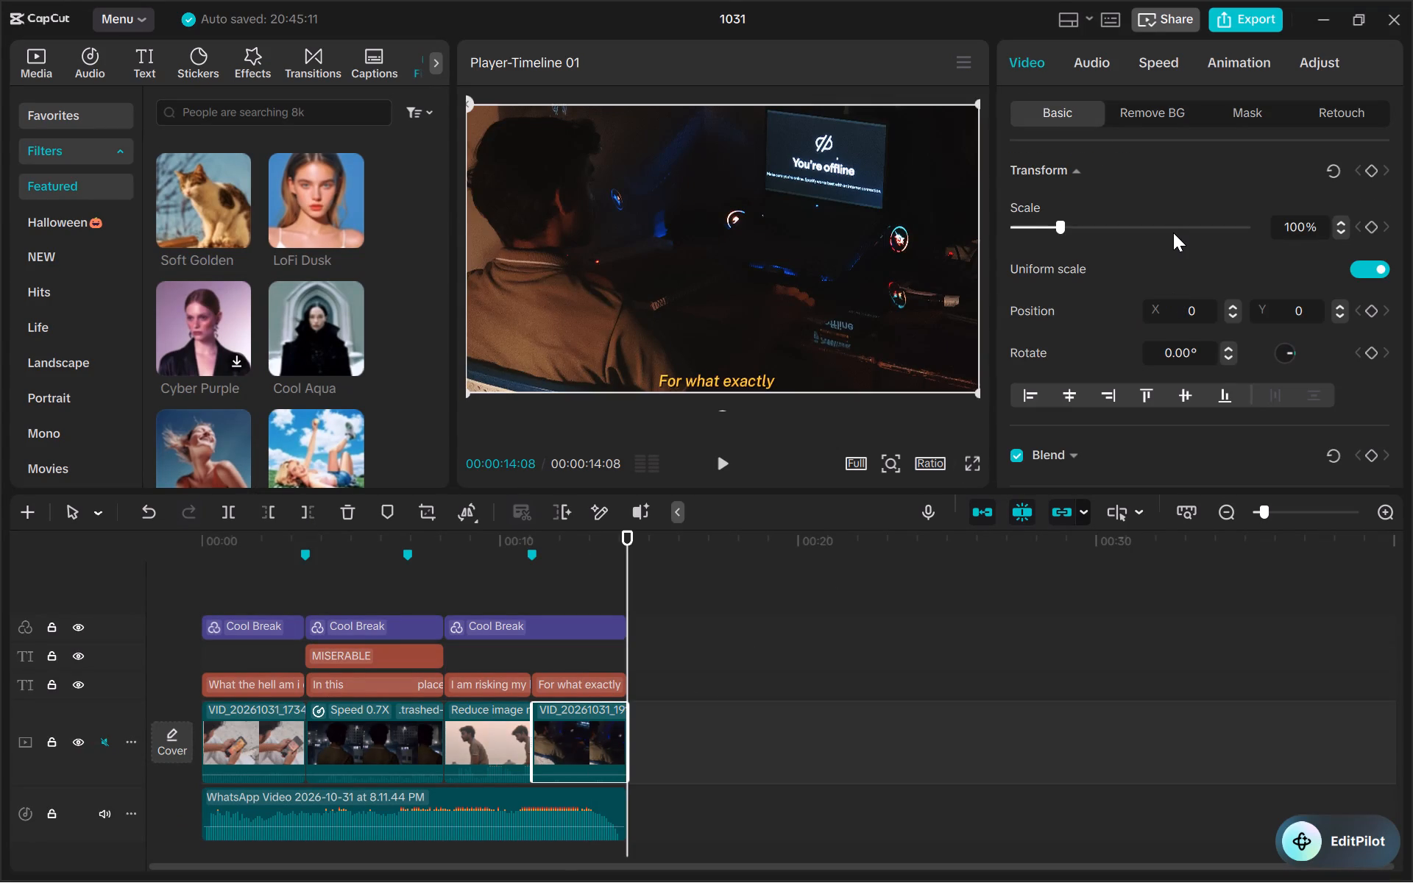
scroll(1173, 233, down, 1)
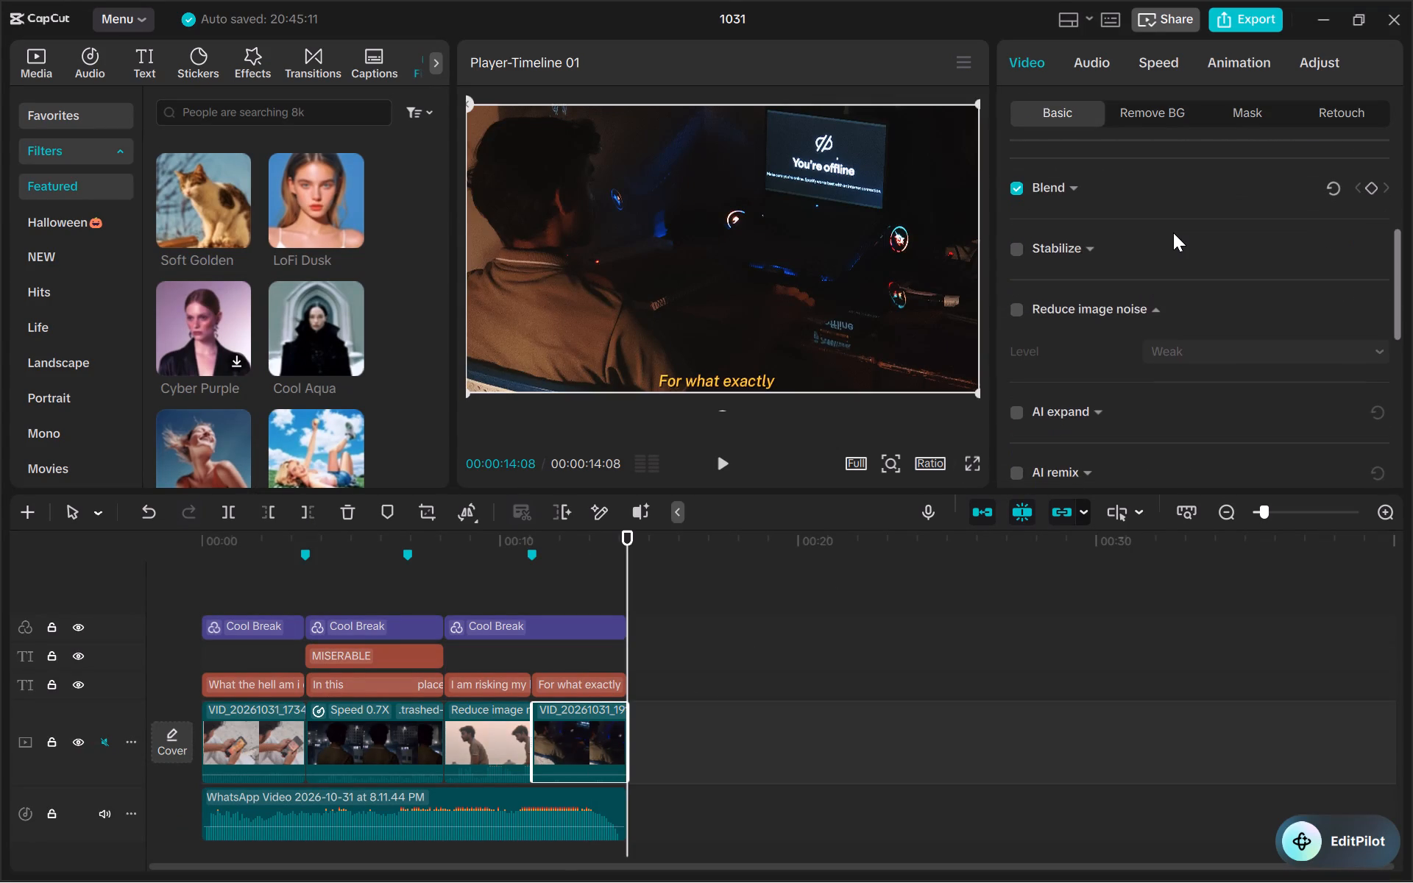
click(1020, 242)
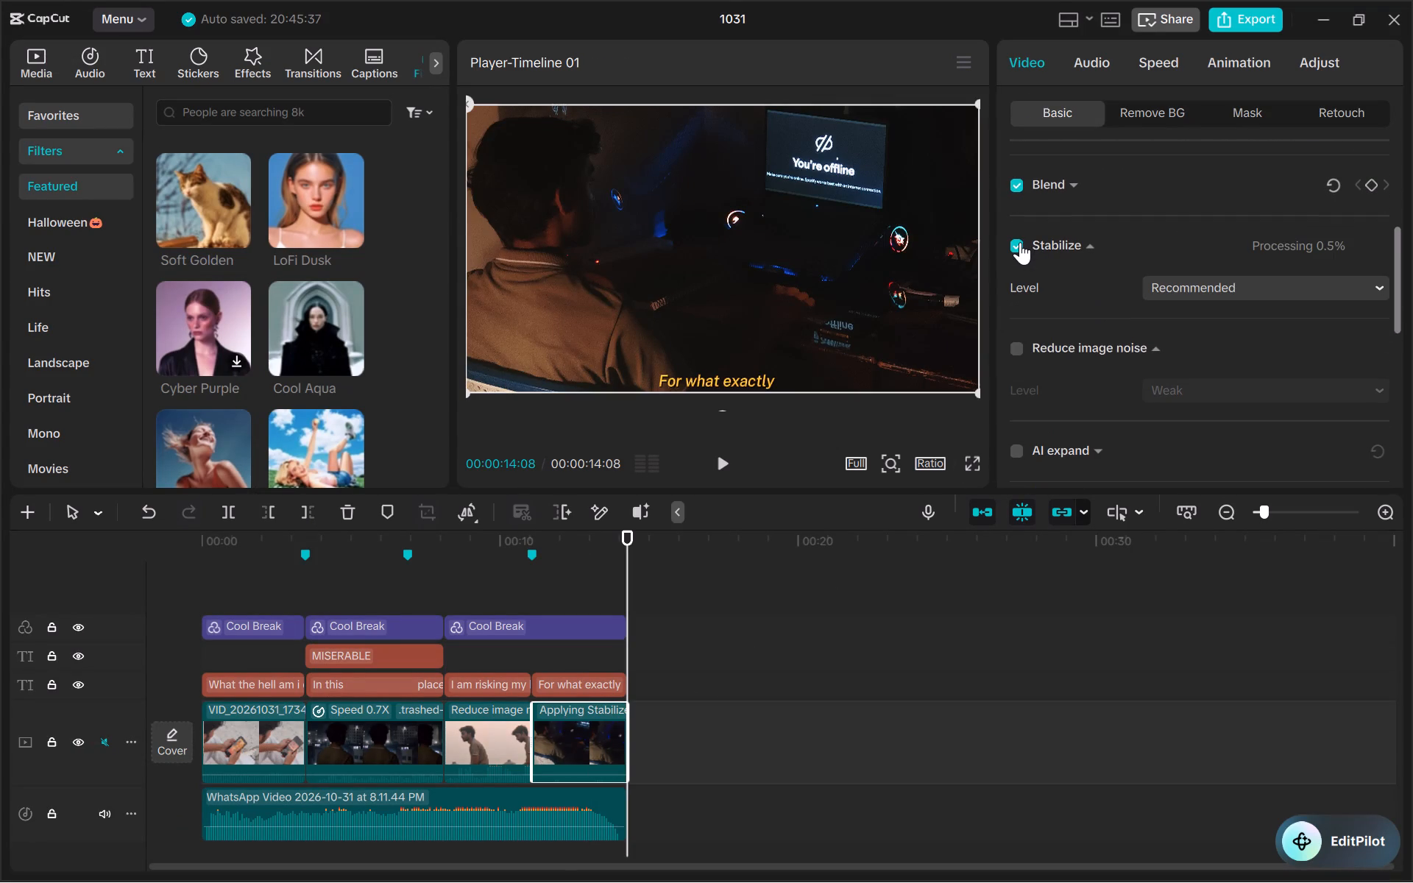
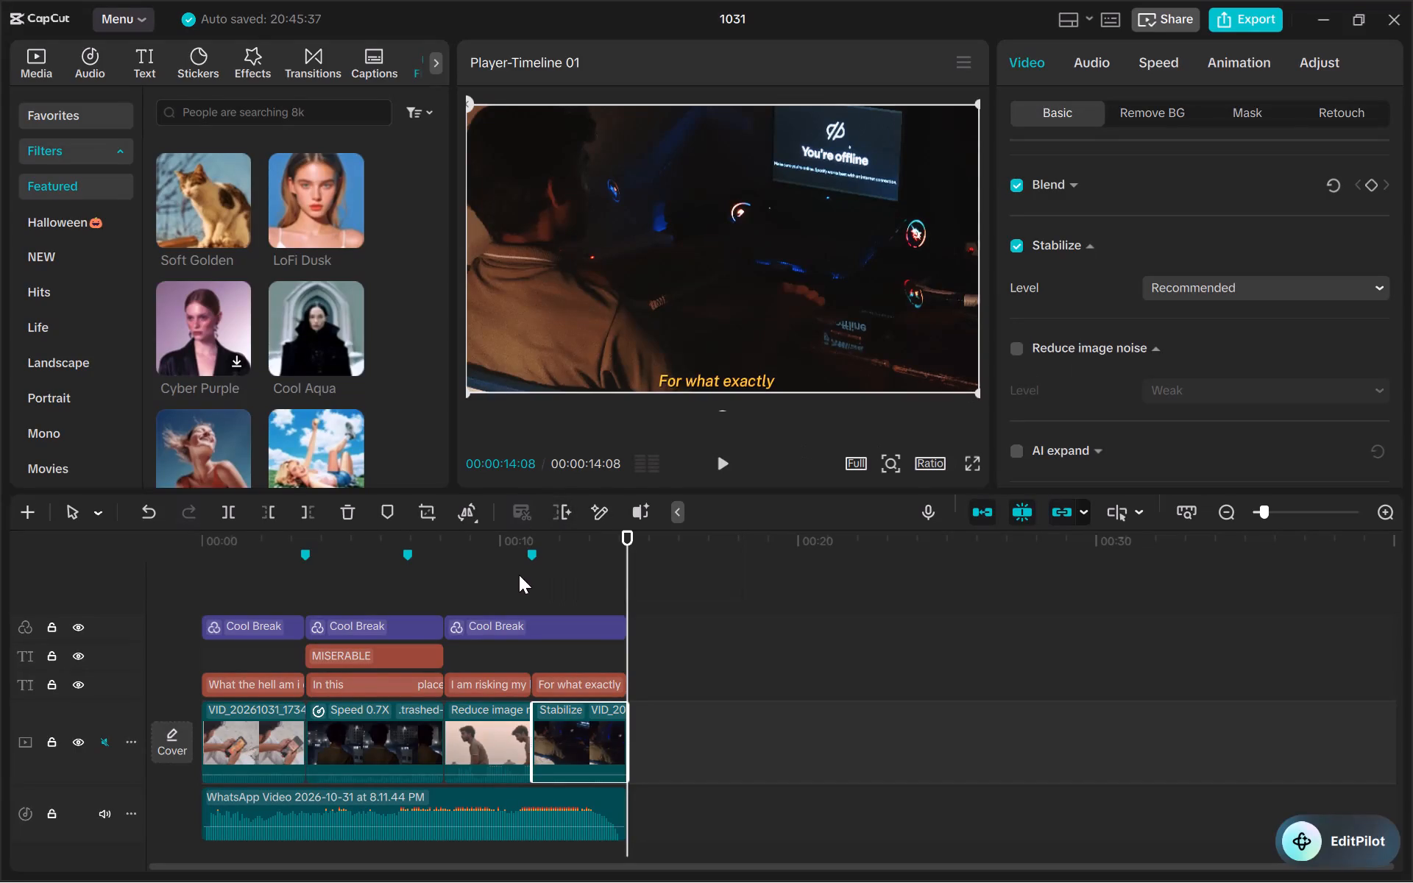
Play back the last stabilized clip from the third timeline marker, where the "For what exactly" caption starts.
click(531, 534)
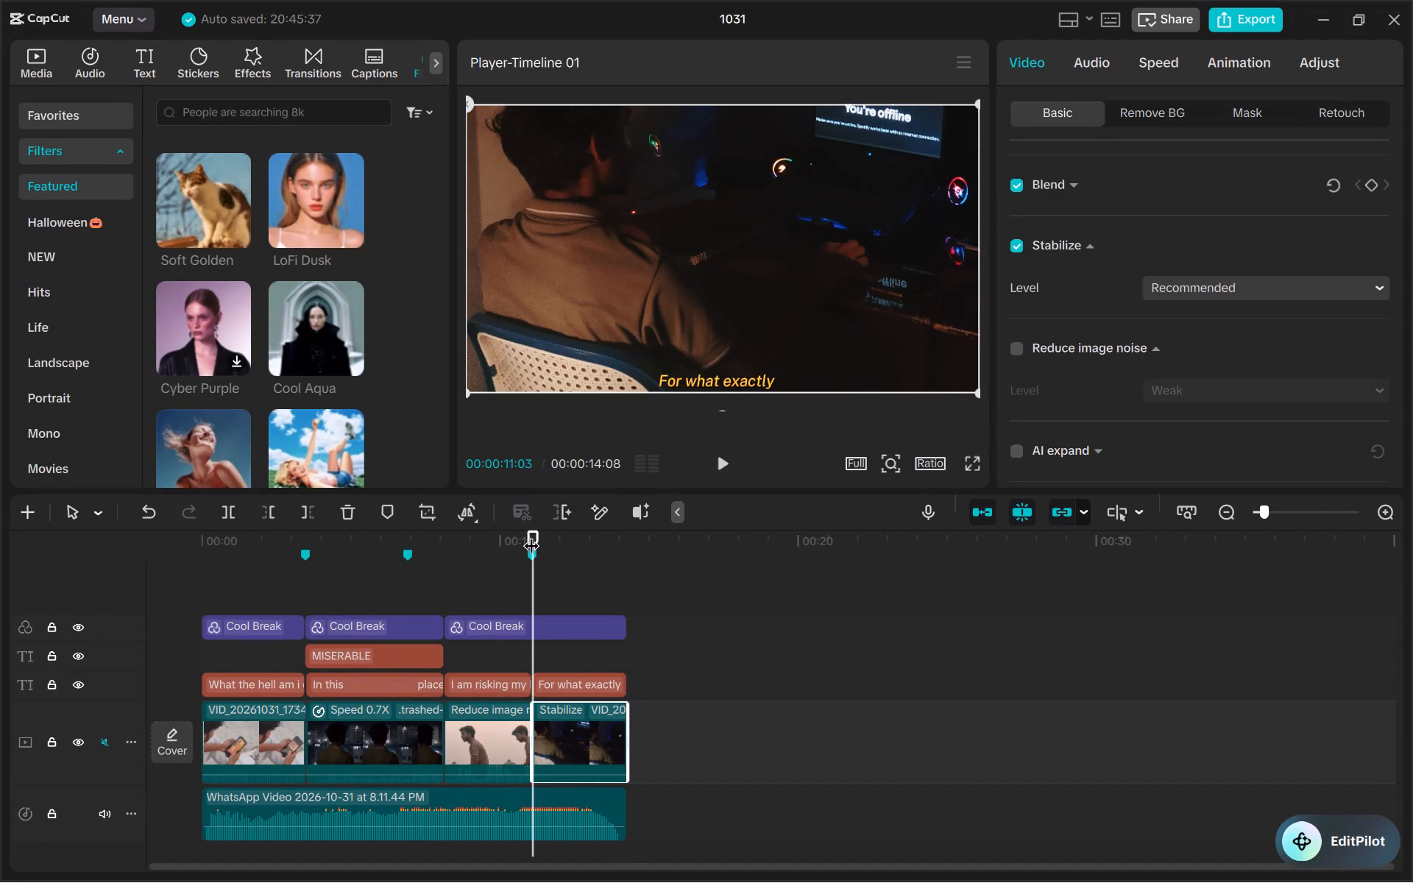
key(space)
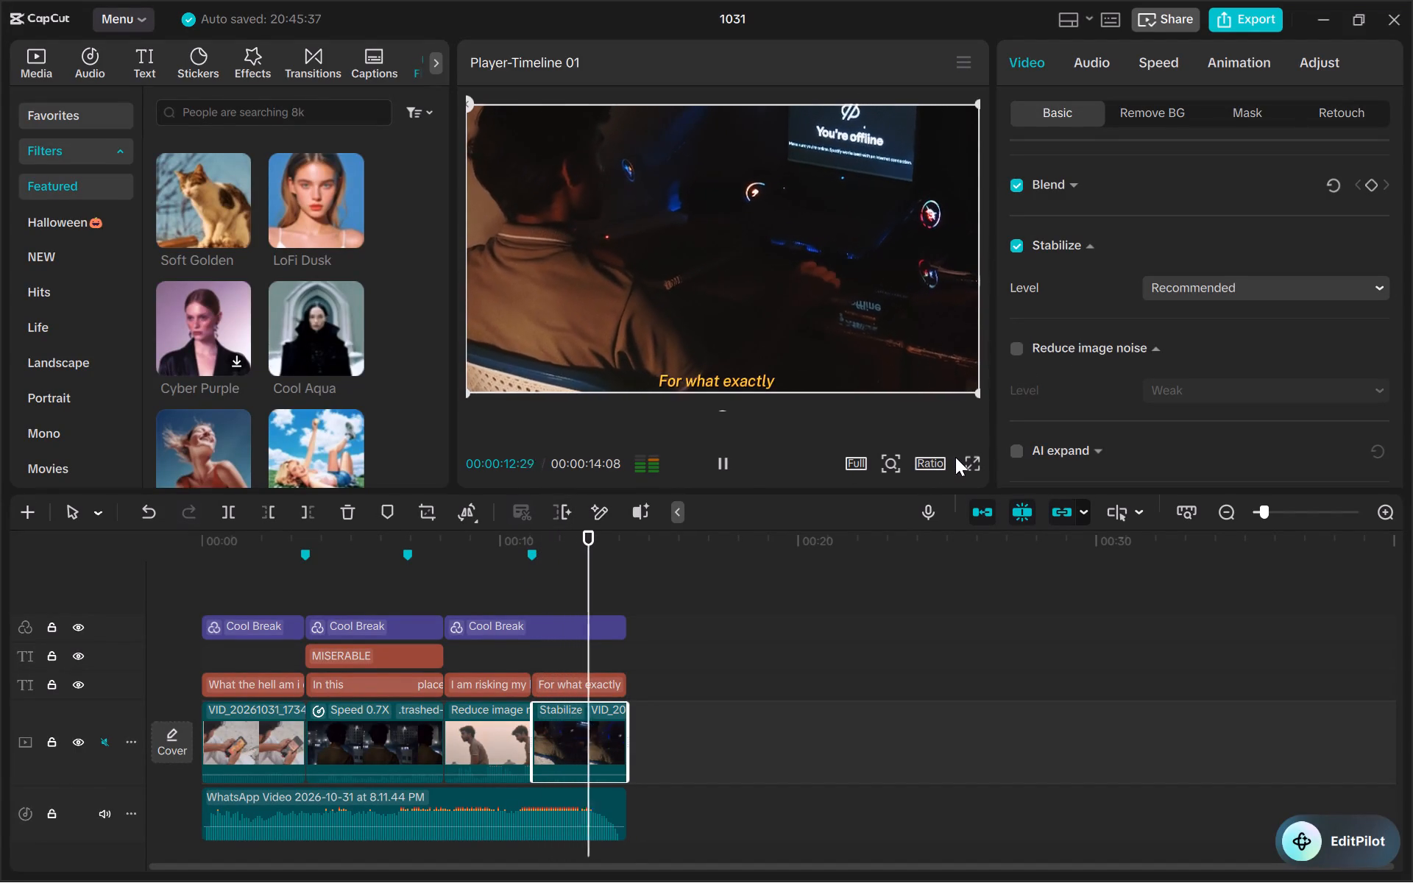
Expand the player to full screen and play the whole edit from the beginning.
click(963, 459)
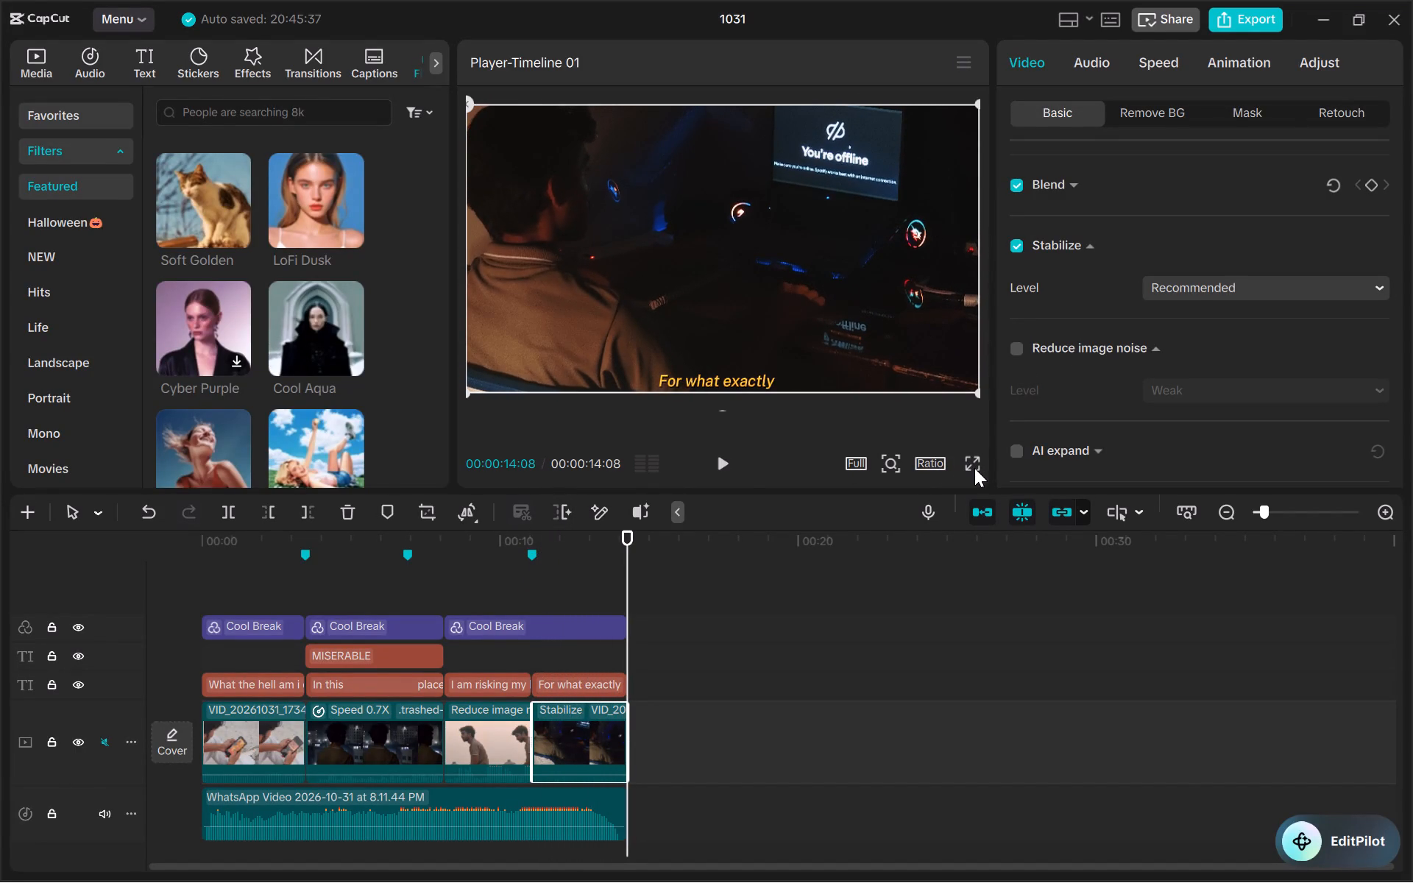
click(974, 468)
key(space)
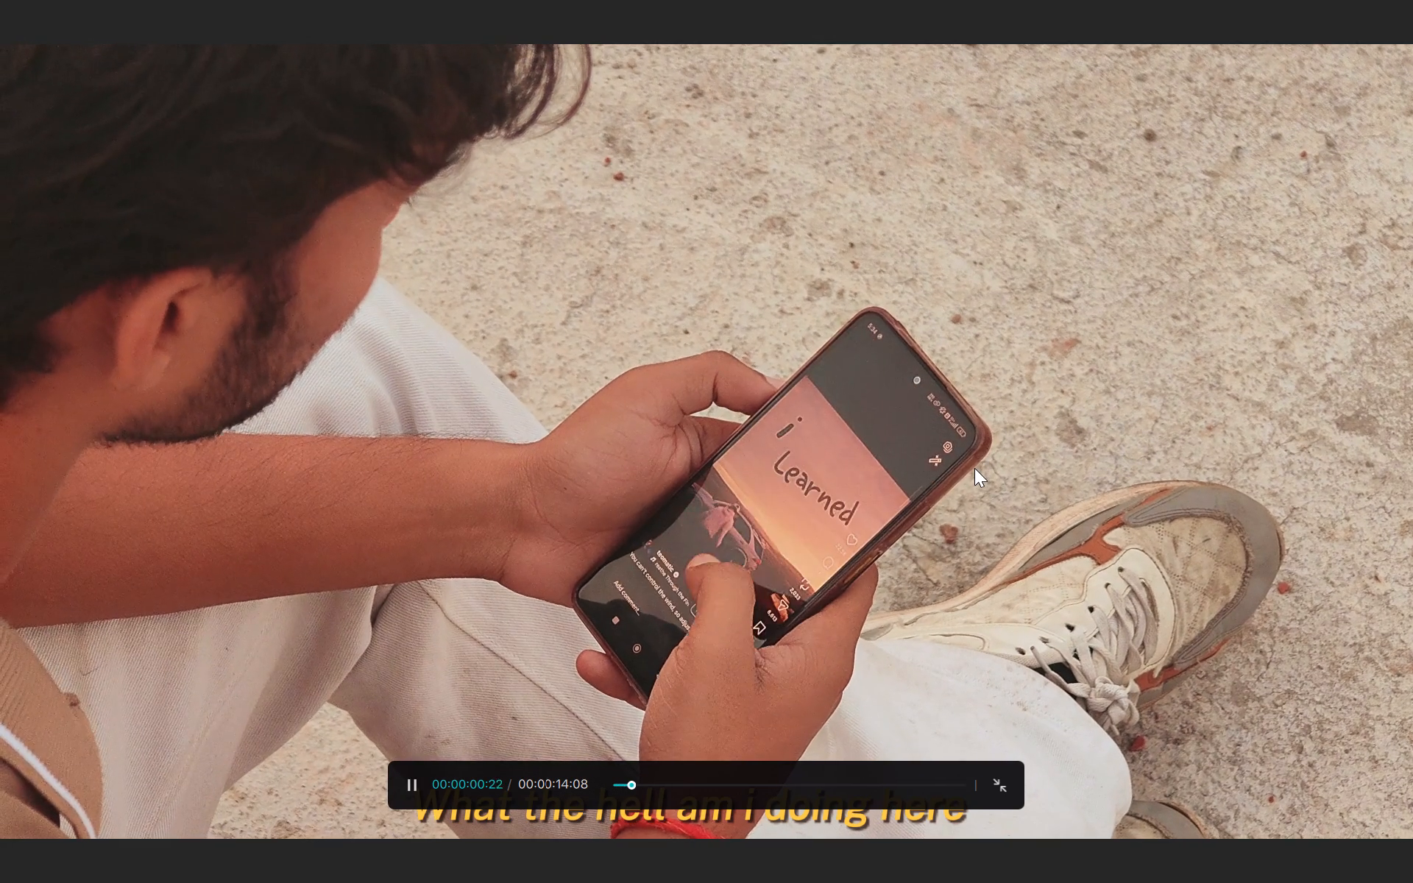
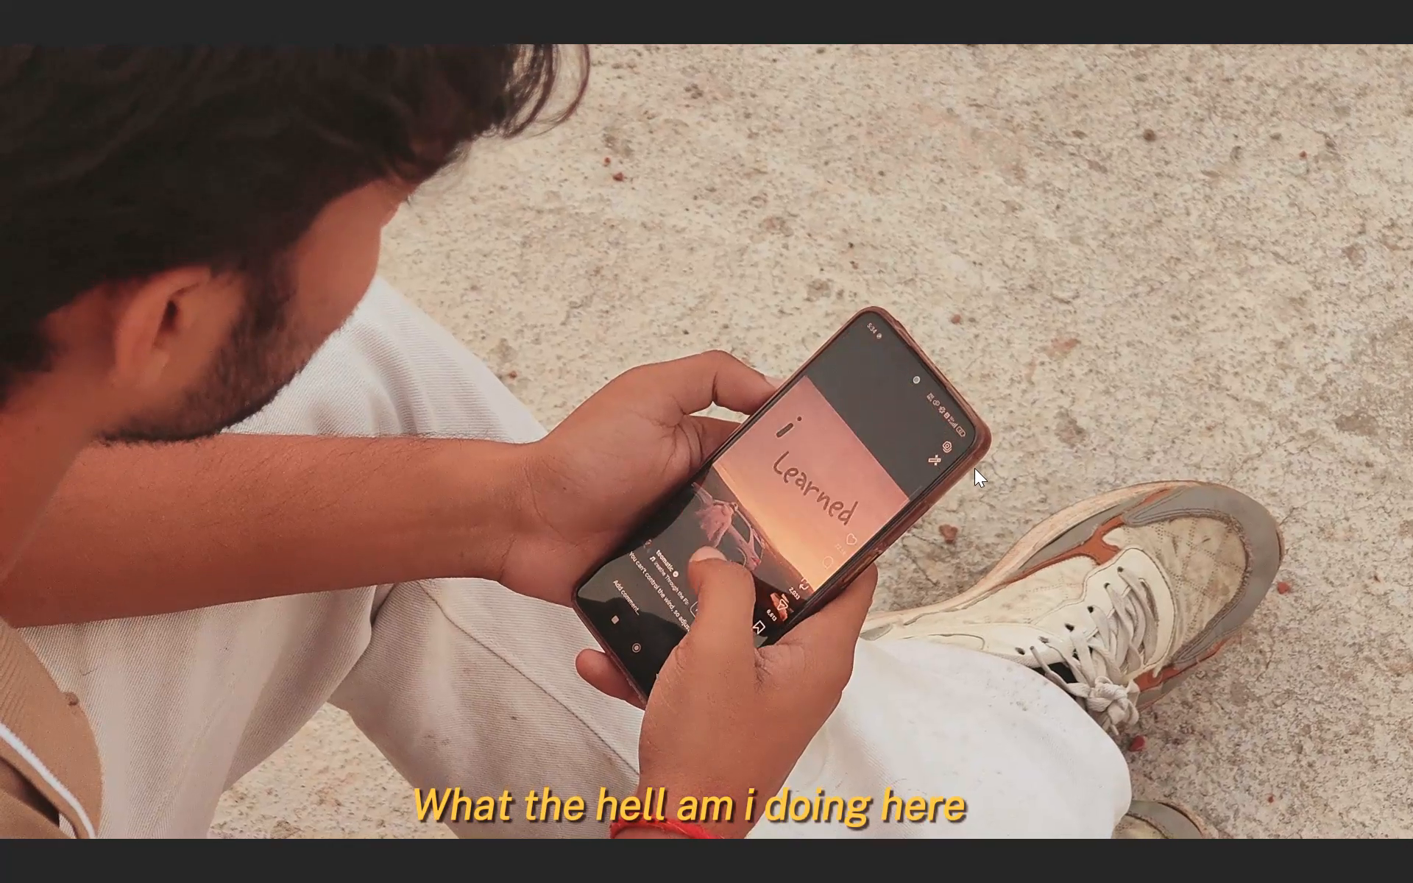
Replay the captioned edit in full screen, then return to the timeline and pause within the "In this MISERABLE place" clip.
key(space)
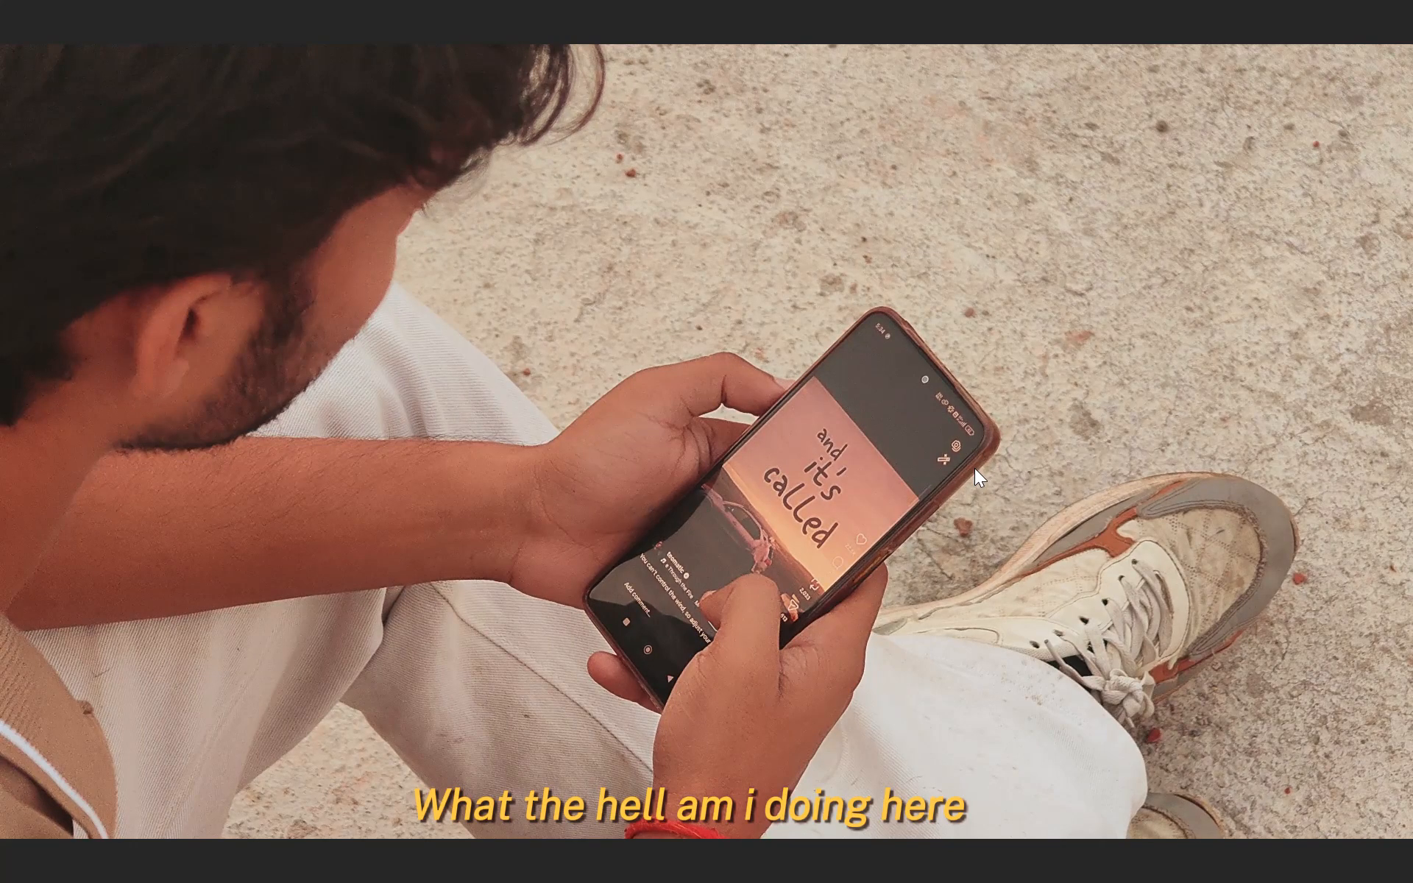
key(space)
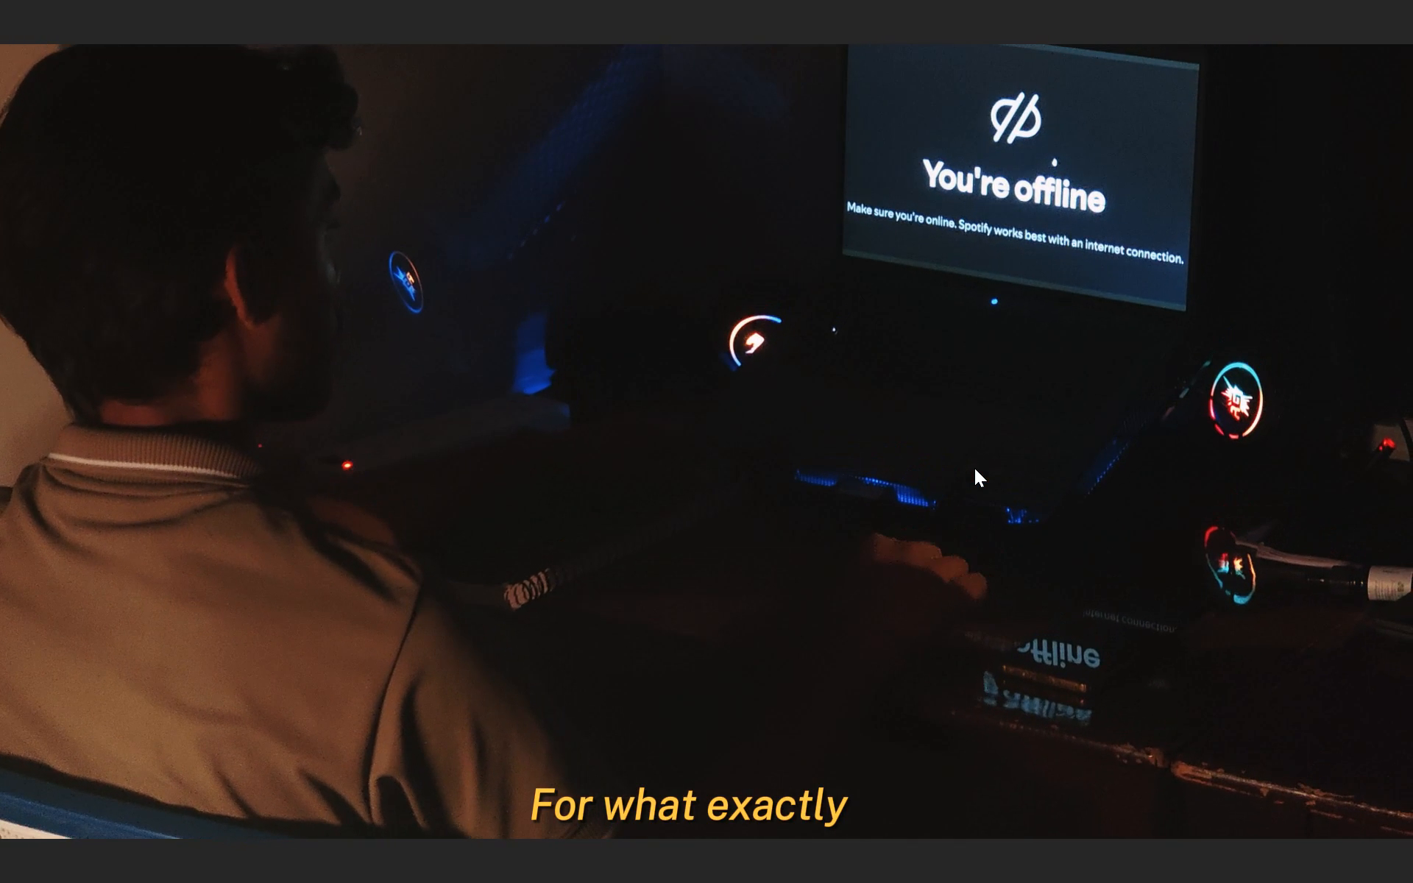
key(space)
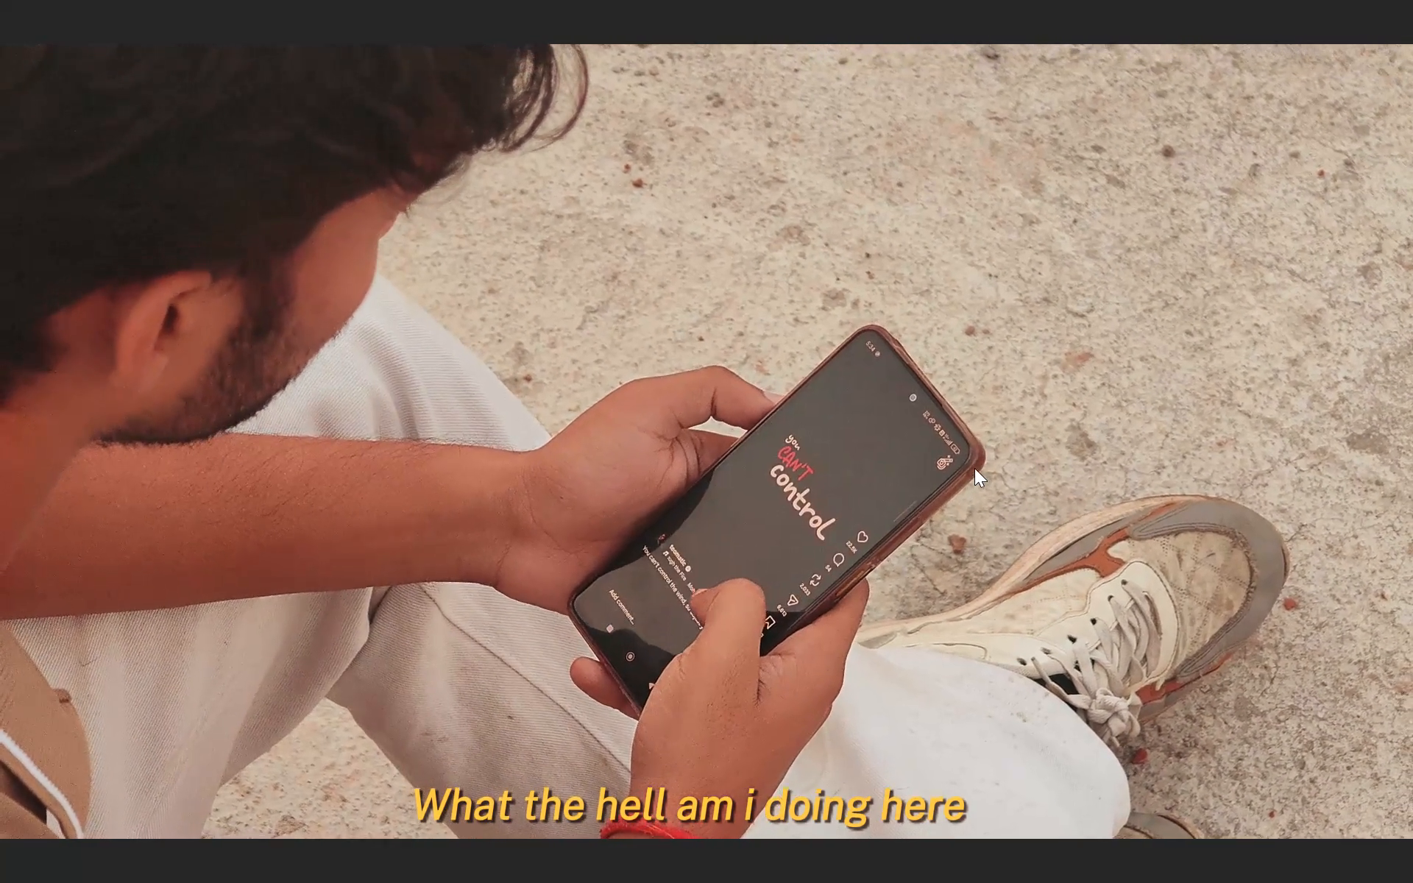
key(space)
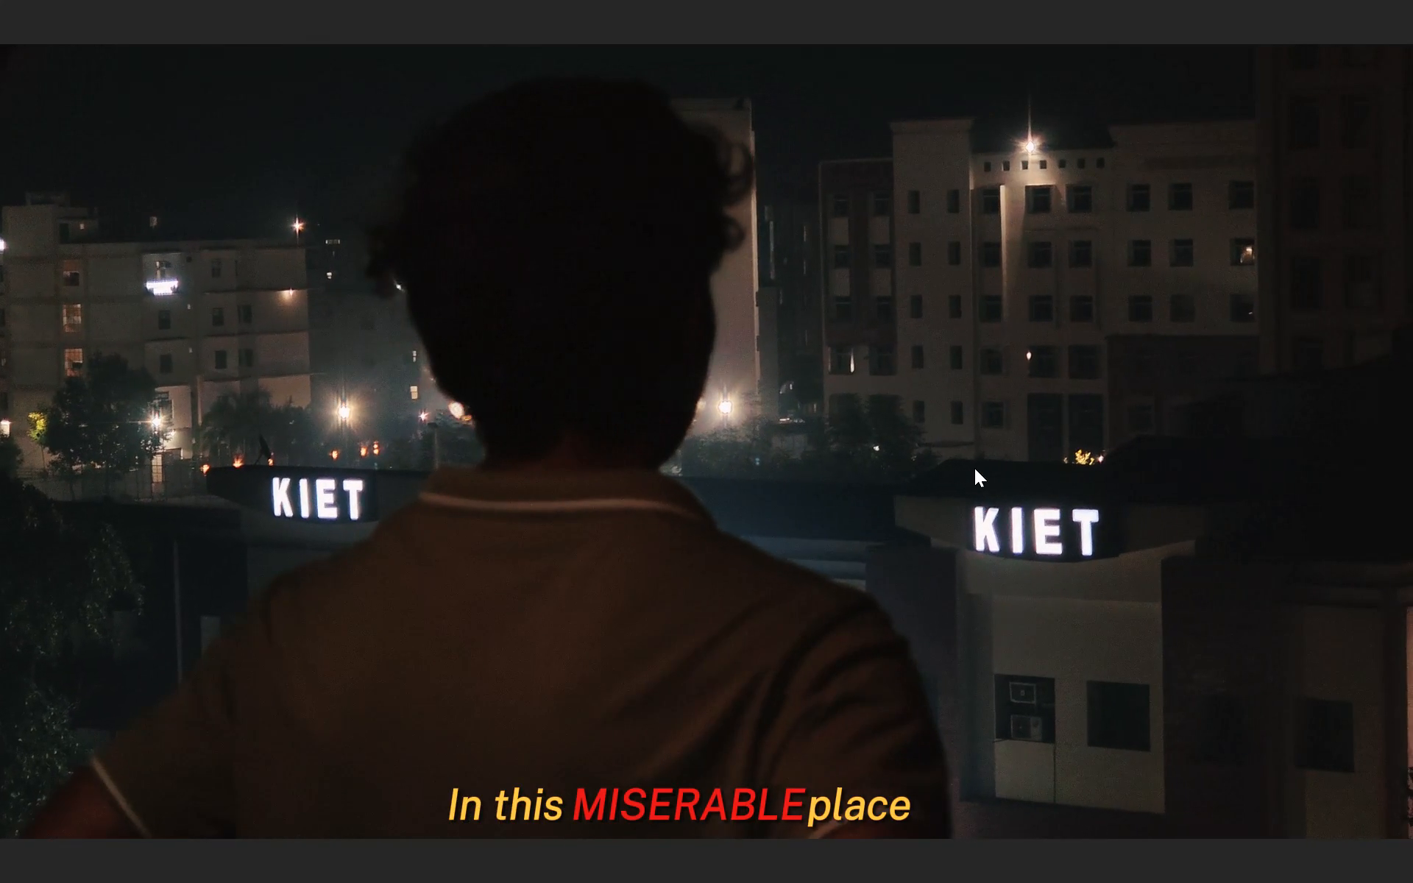
key(space)
key(Escape)
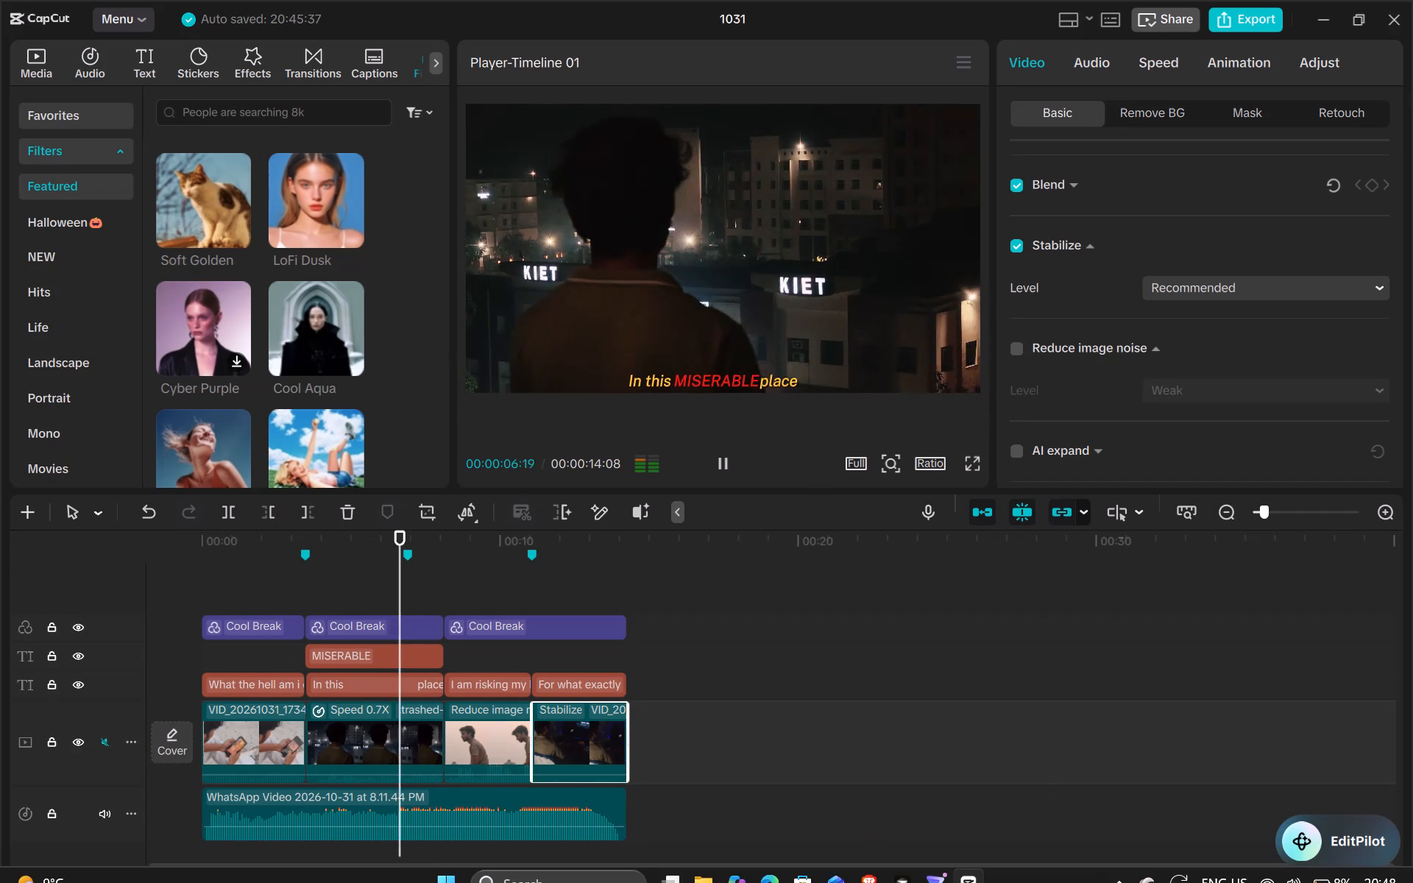
key(space)
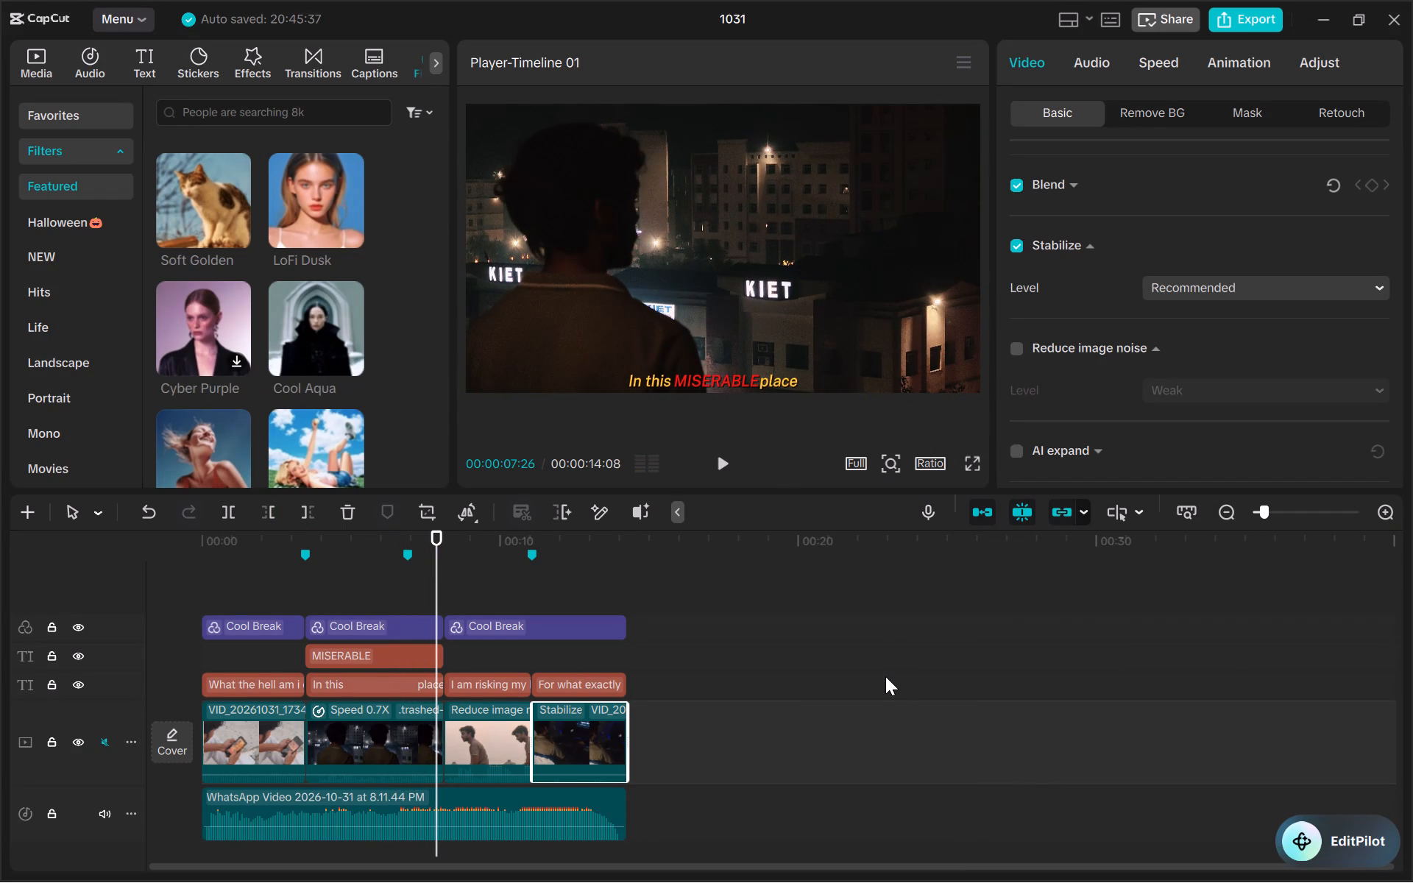
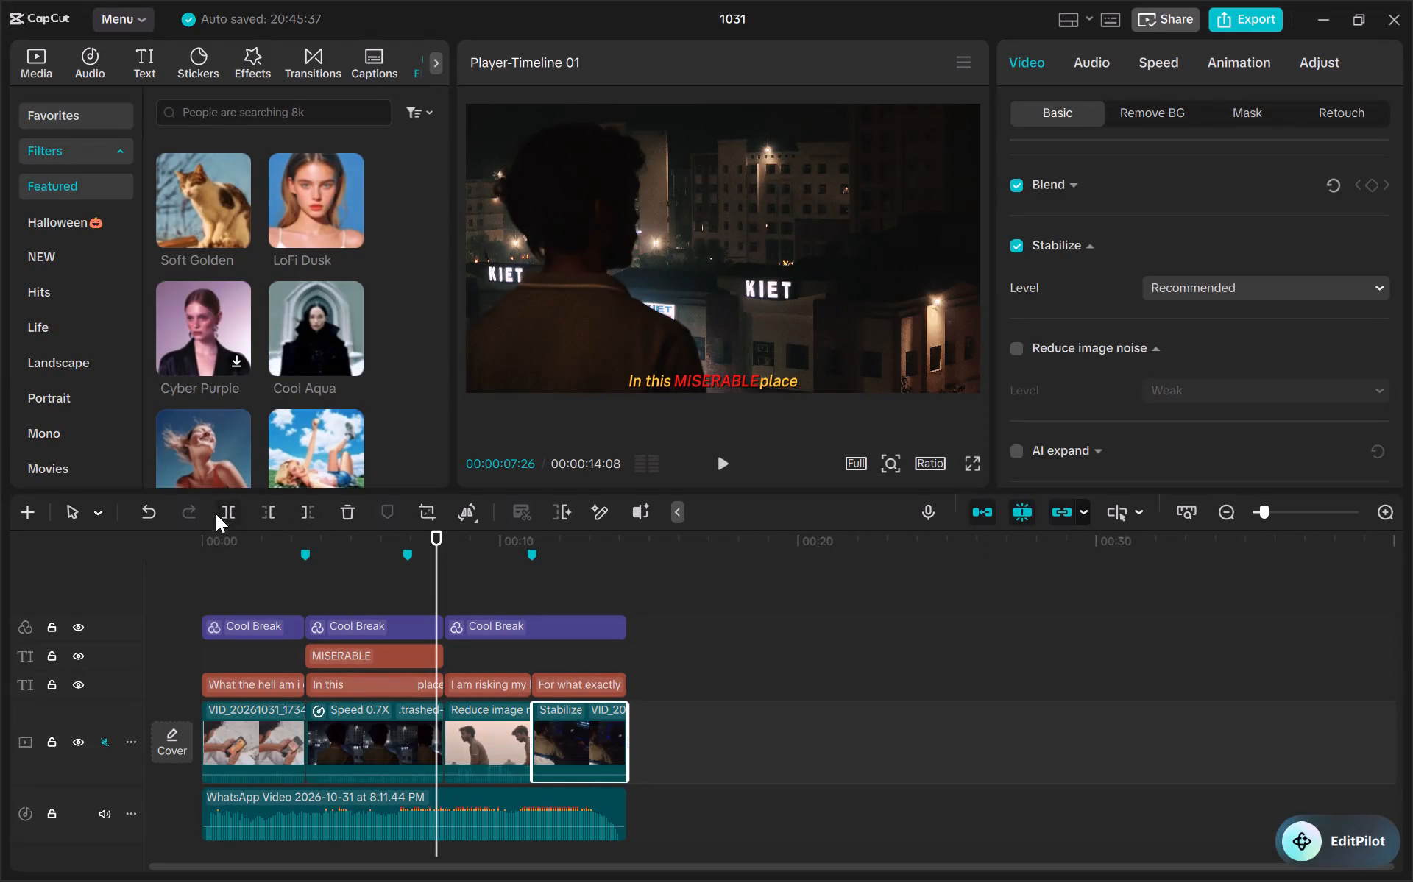
Play the whole captioned edit in full screen from the start of the timeline at 00:00:00:00.
click(205, 547)
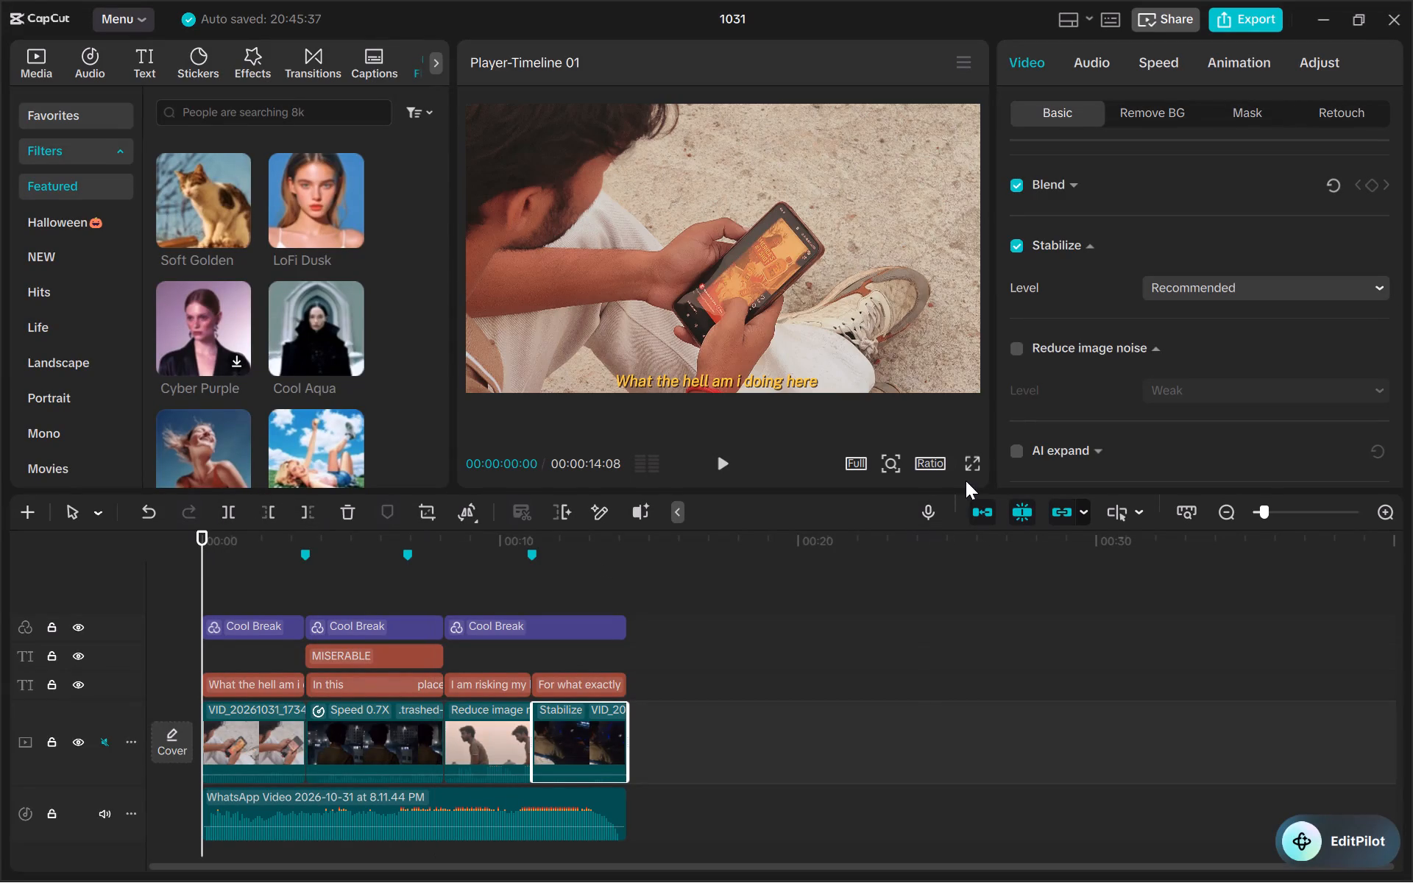
click(974, 463)
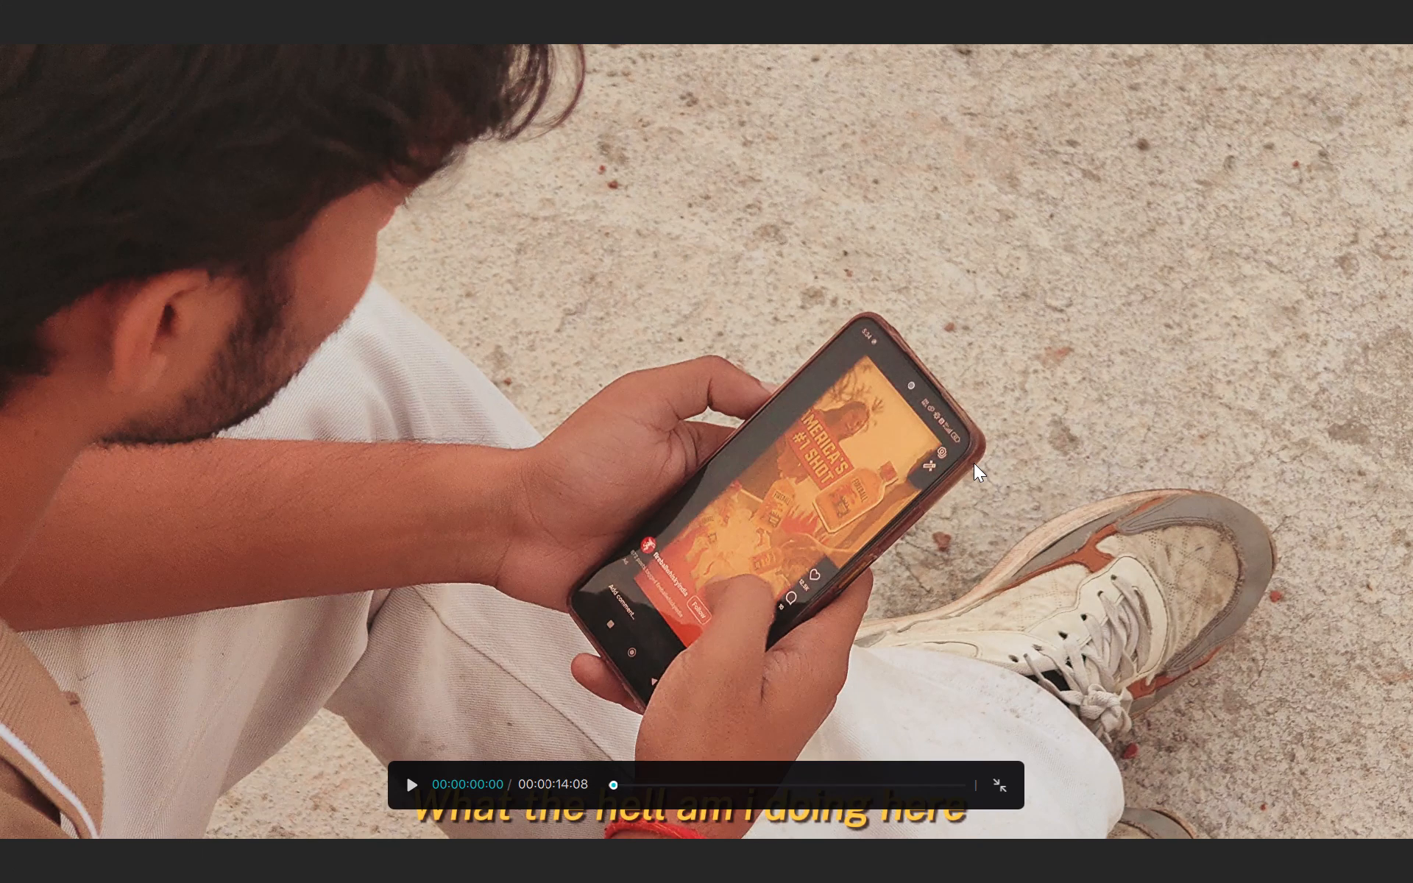
key(space)
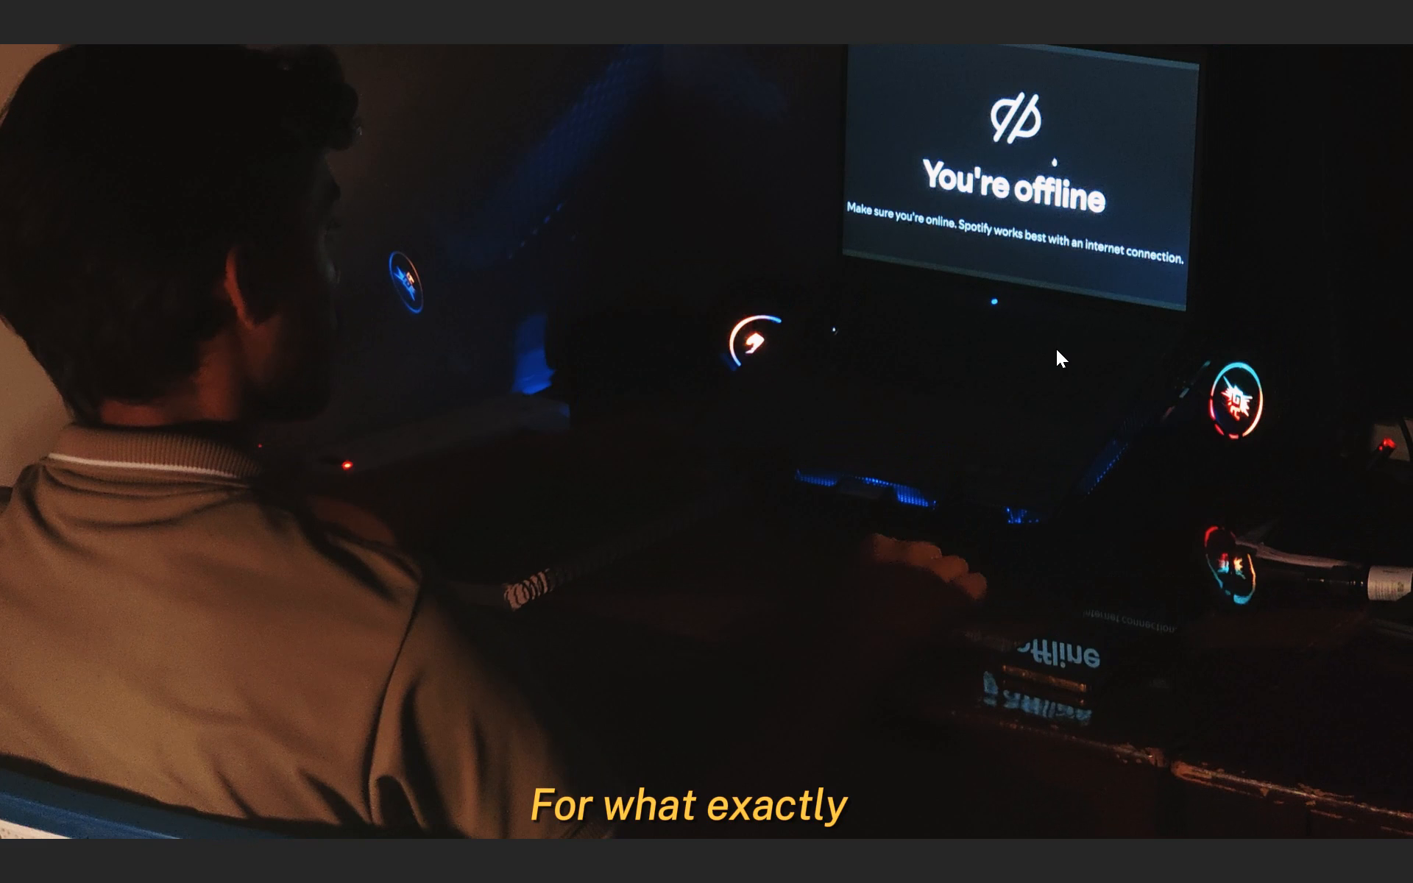
Step back from the "For what exactly" clip to the "I am risking my life" clip and replay the cut between them.
key(Left)
key(Left)
key(Left)
key(Left)
key(Left)
key(Left)
key(Left)
key(Left)
key(Left)
key(Left)
key(Left)
key(Left)
key(Left)
key(Left)
key(Left)
key(Left)
key(Left)
key(Left)
key(Left)
key(Left)
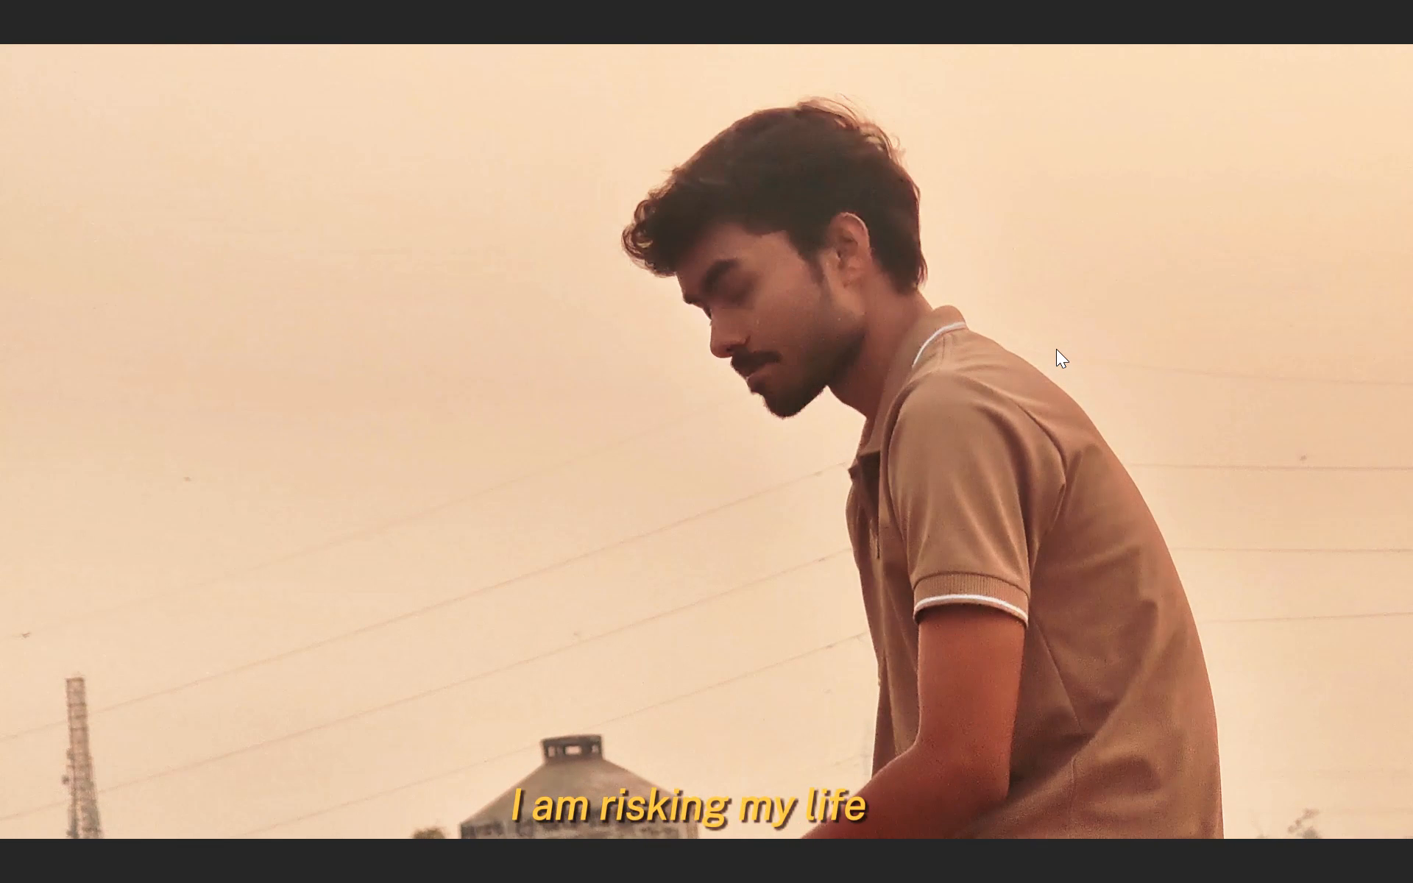
key(space)
key(space)
key(space)
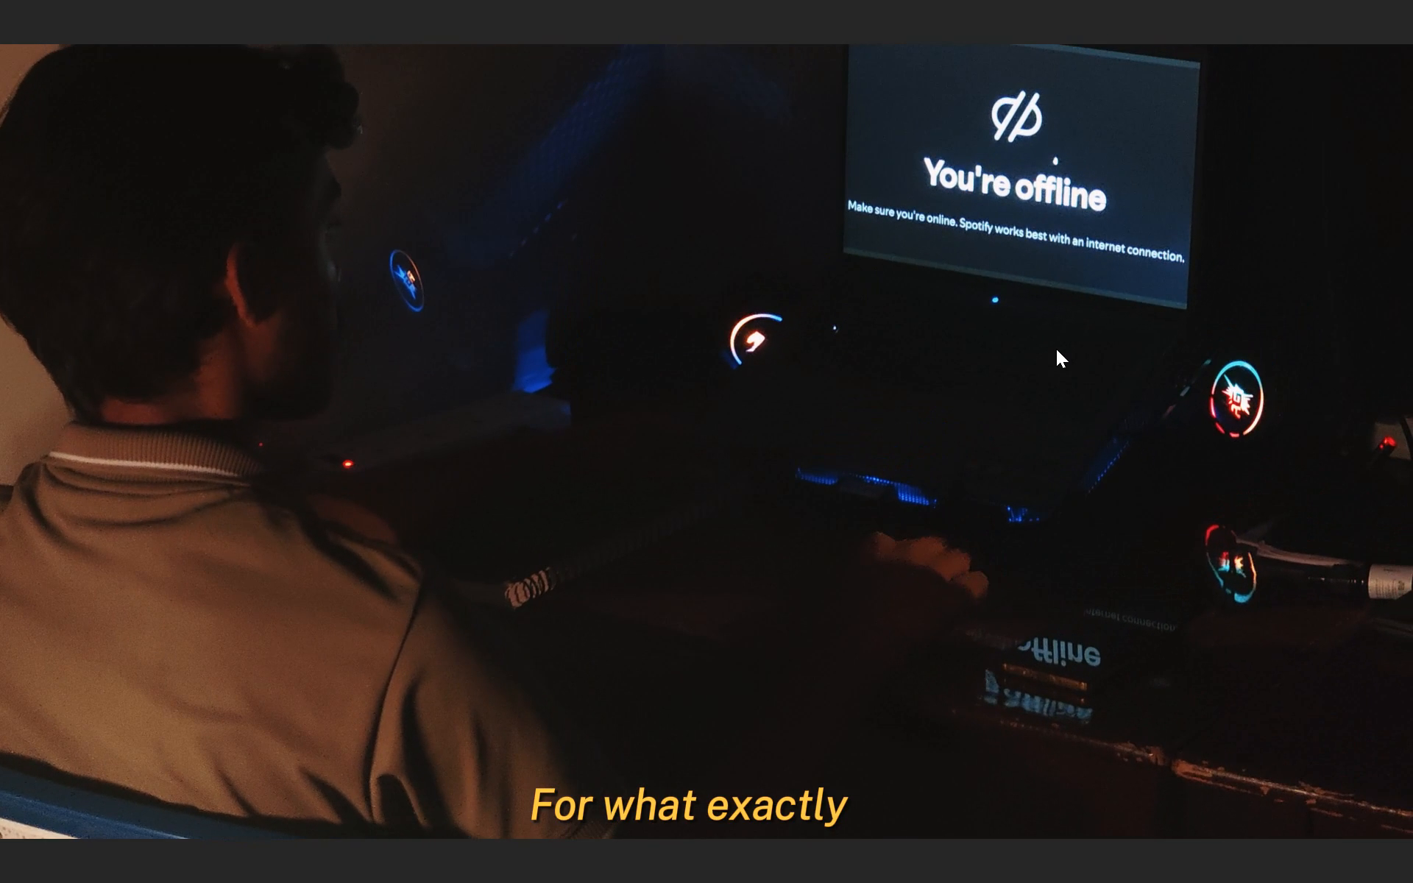
Play the edit once more in full screen through to its end, then return to the timeline.
key(space)
key(Escape)
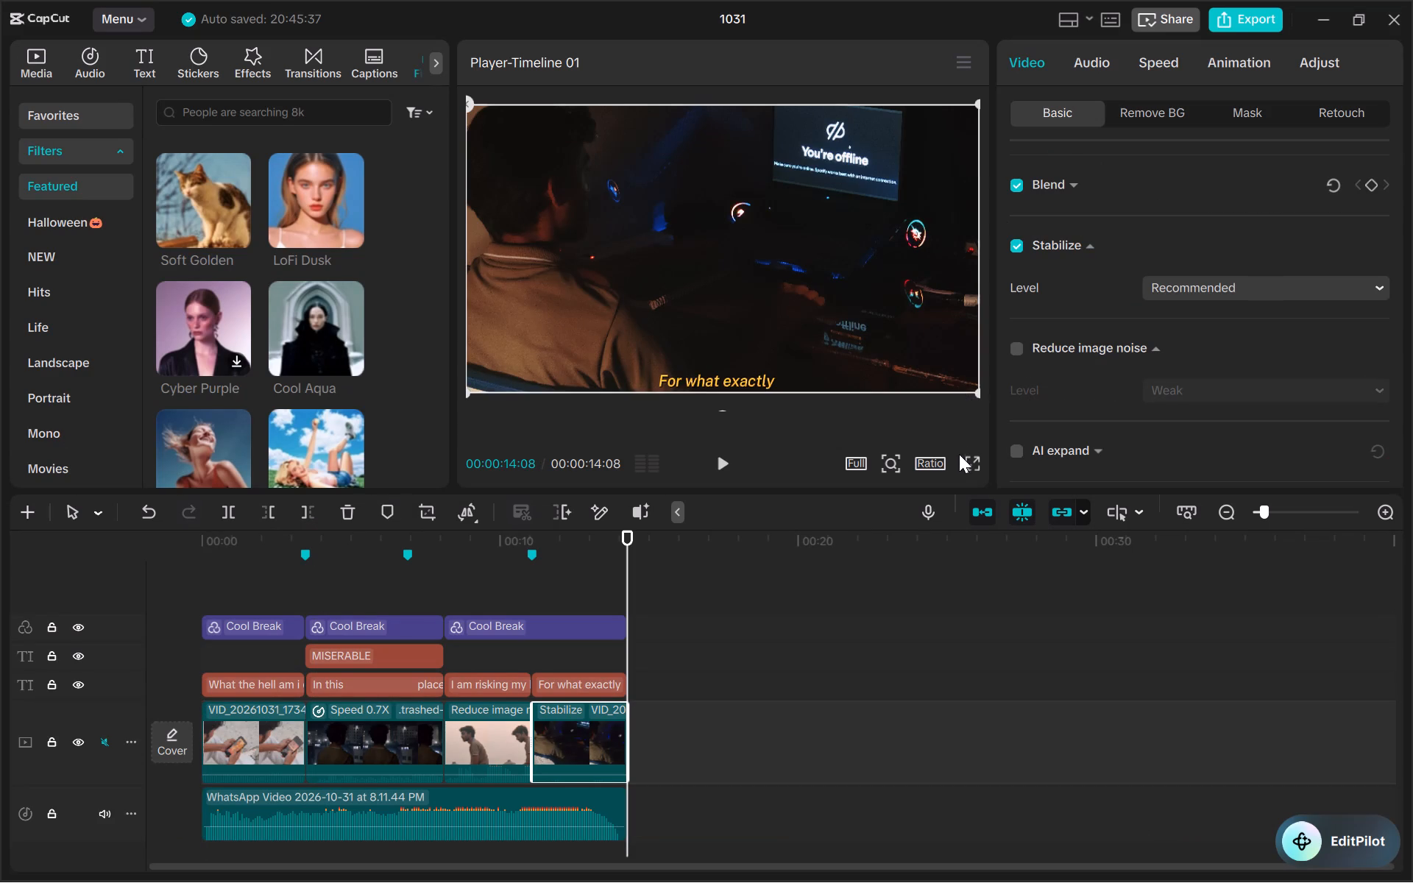
Reopen the full-screen preview at the end of the "For what exactly" clip.
click(968, 463)
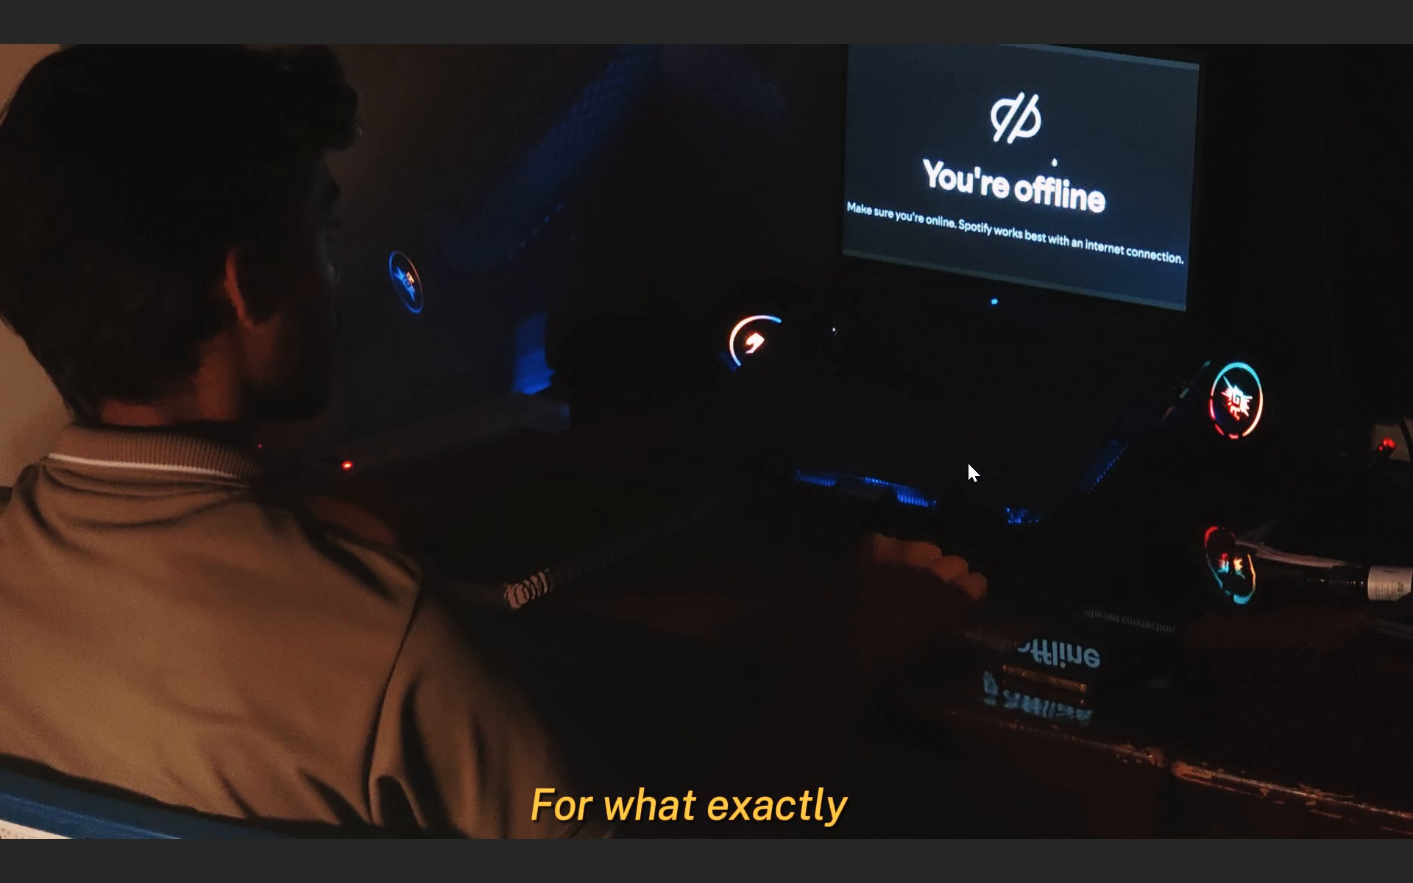
Finish the full-screen playback check at the end of the "For what exactly" clip and return to the timeline.
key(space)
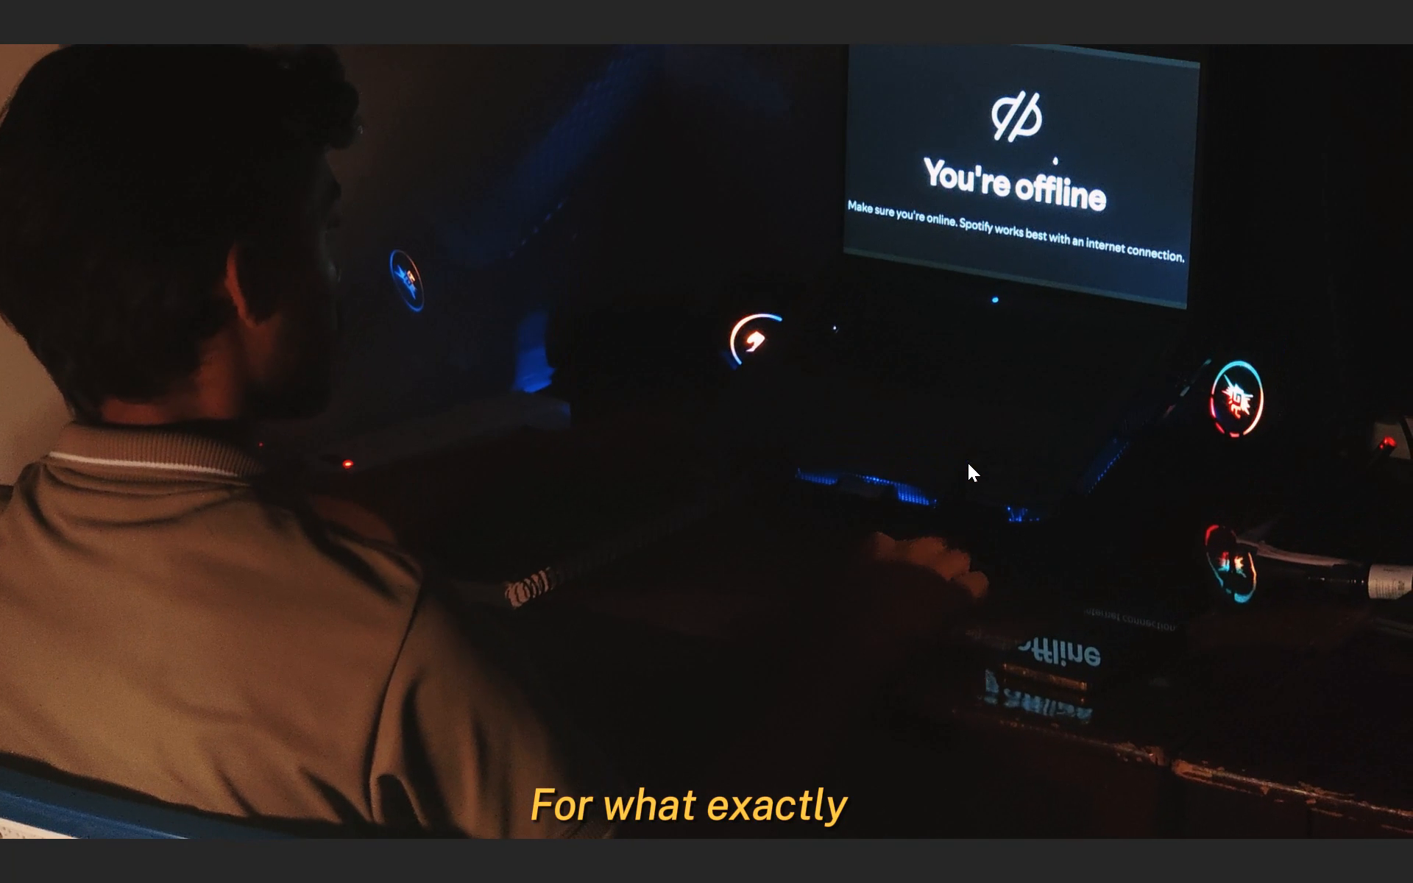
key(Escape)
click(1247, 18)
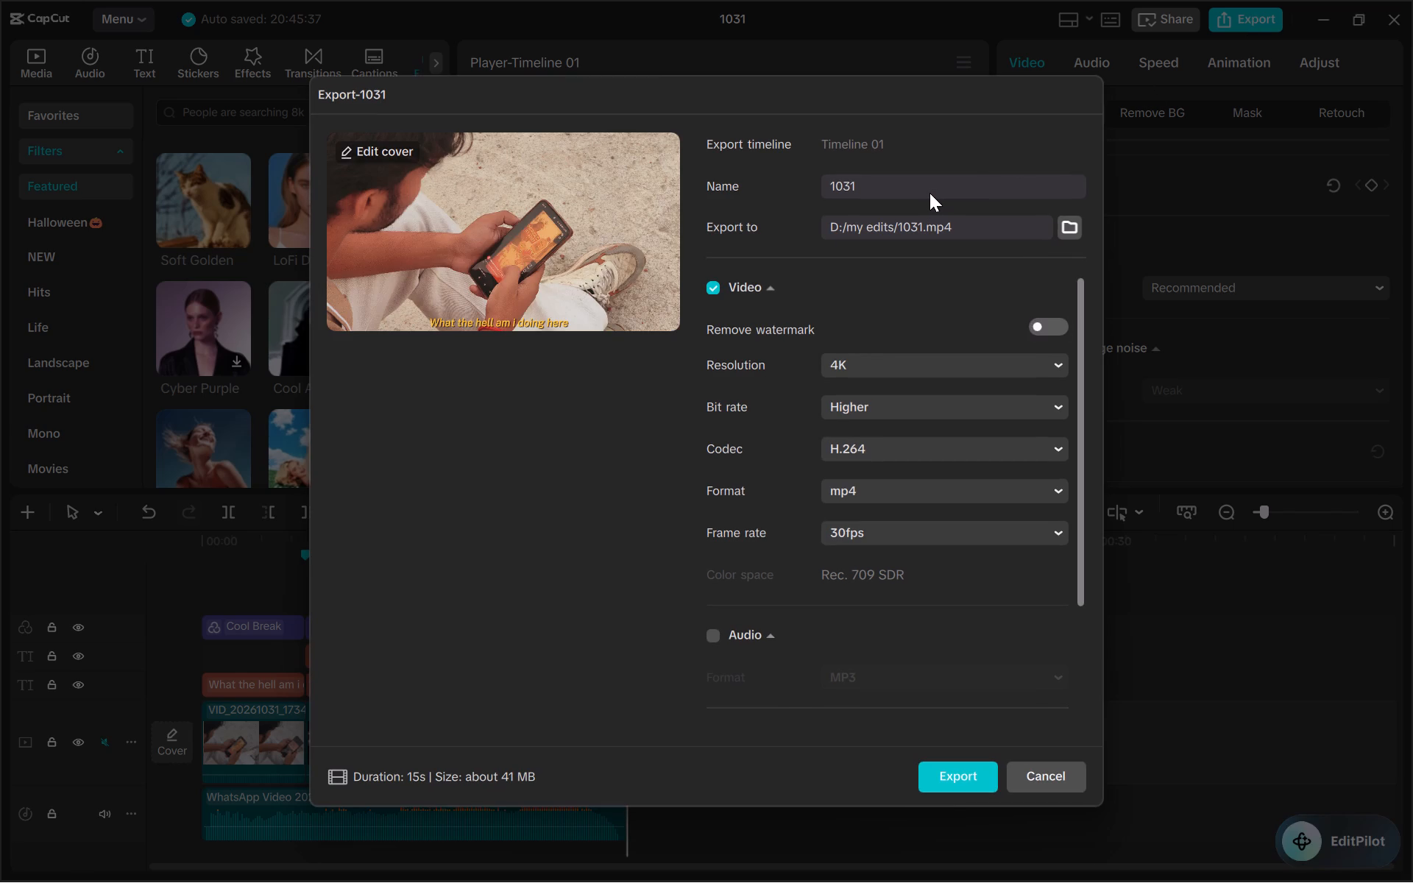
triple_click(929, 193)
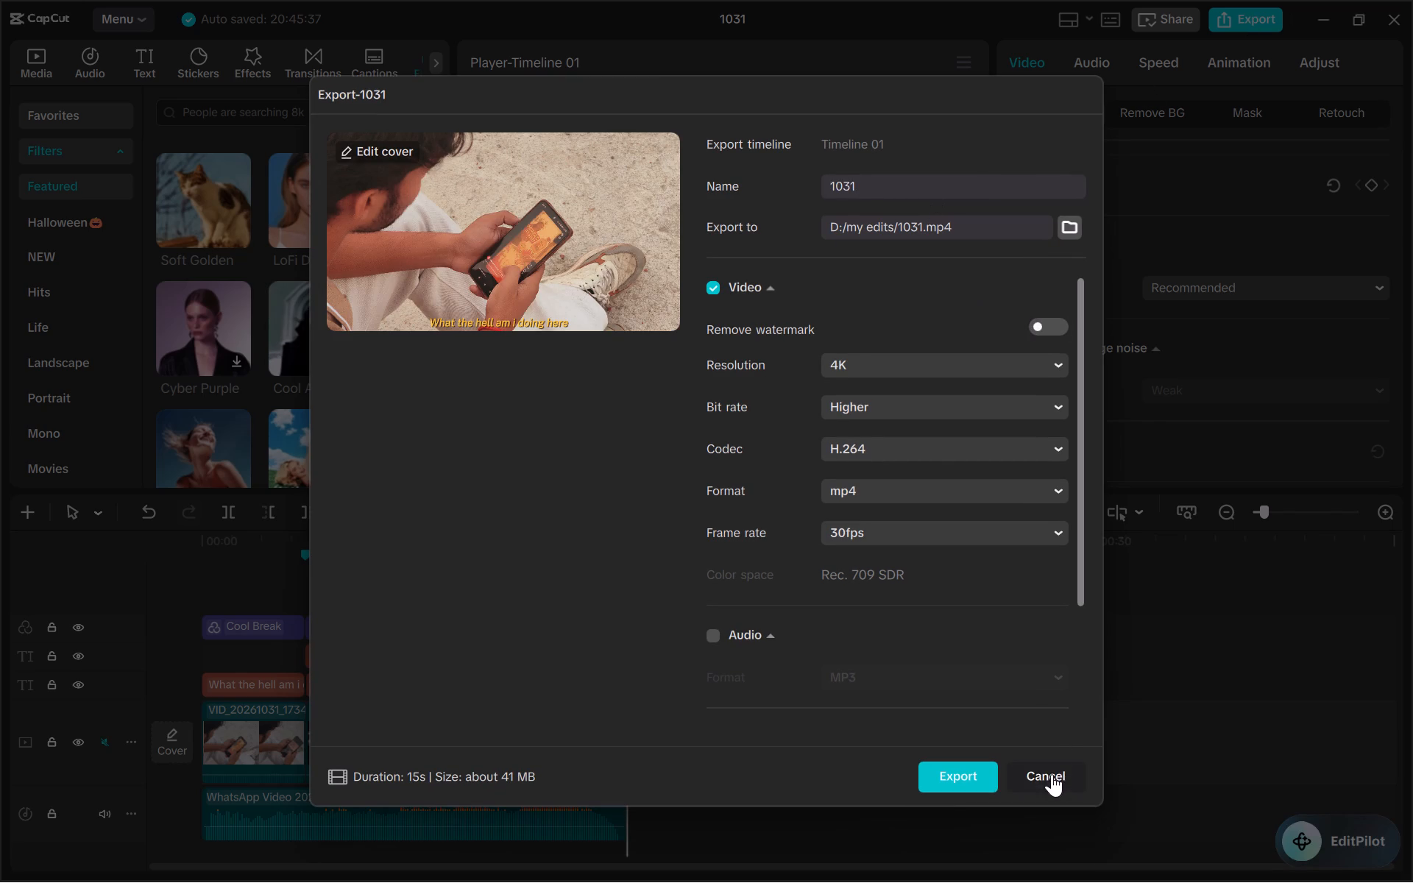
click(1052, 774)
Minimize CapCut to switch to the Proton VPN and WhatsApp Web windows behind it.
click(1322, 22)
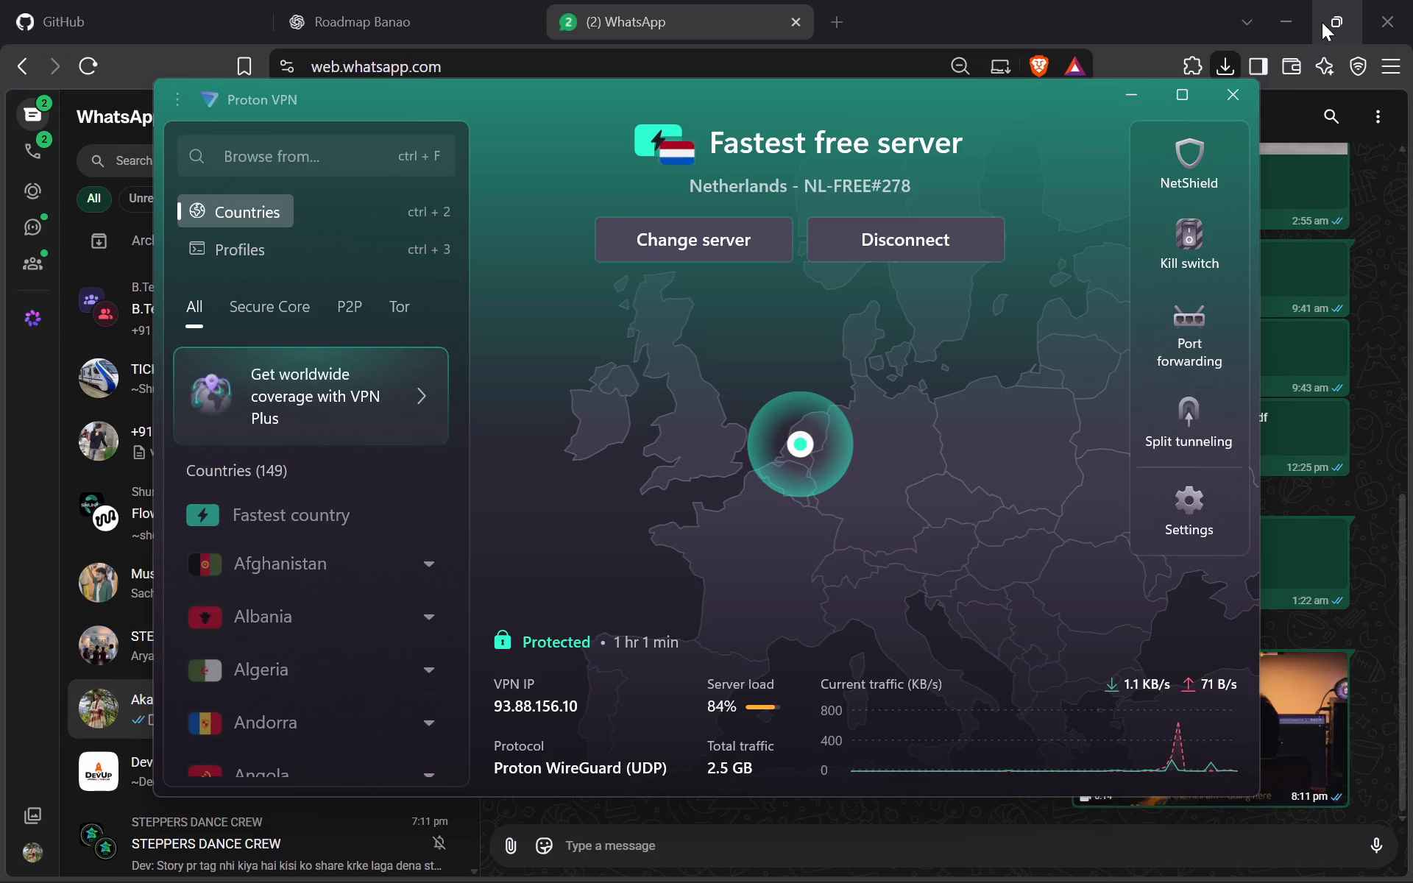